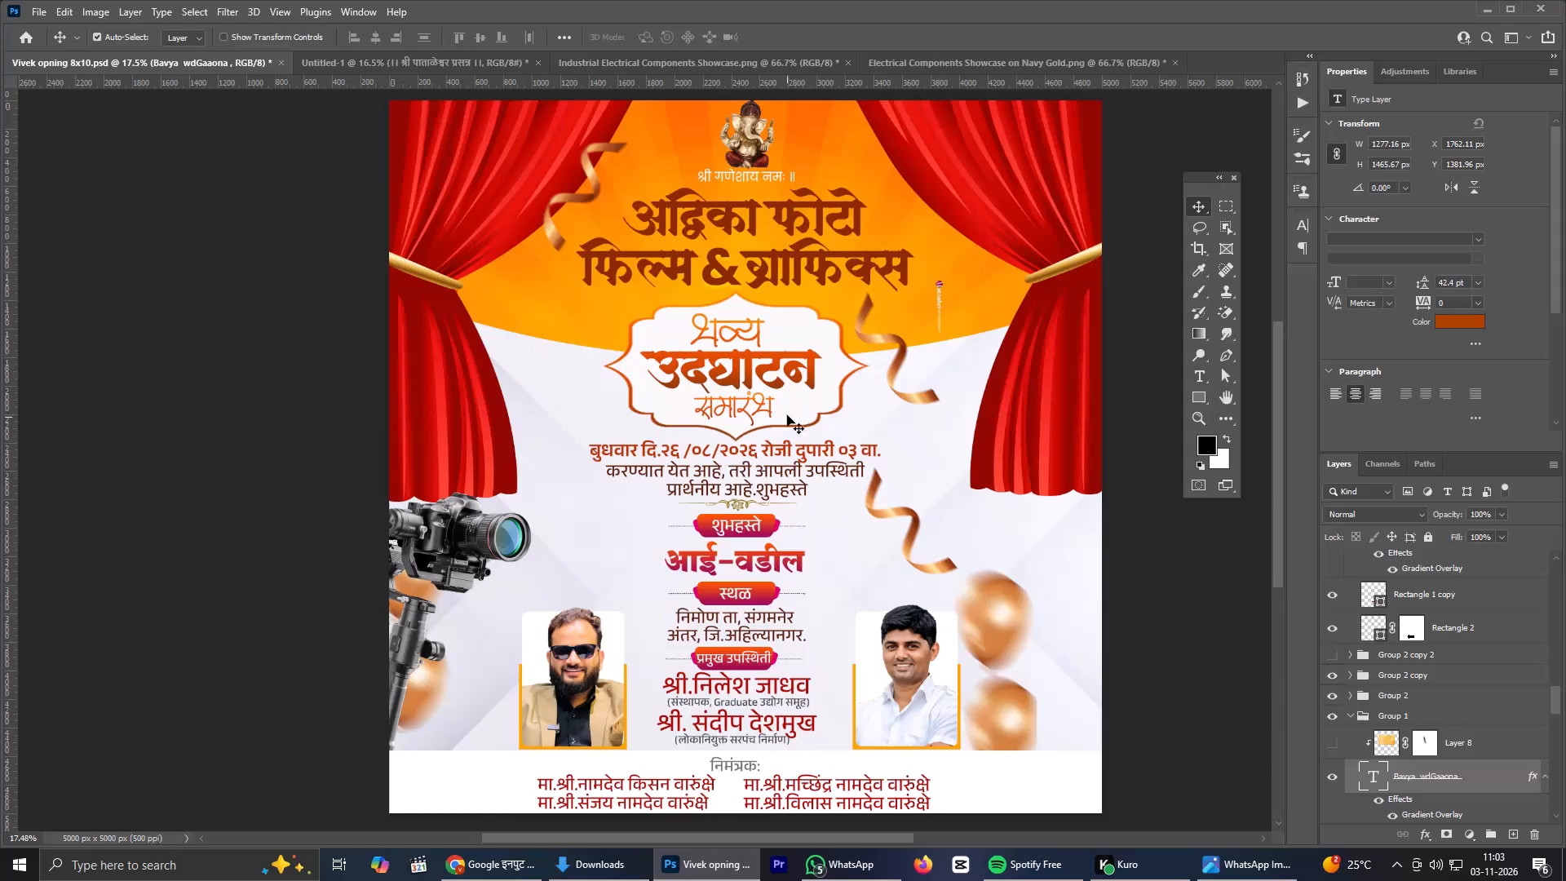
Toggle layer visibility in the Vivek opning 8x10 poster to find which layers form the grand-opening badge.
click(817, 404)
scroll(971, 436, down, 2)
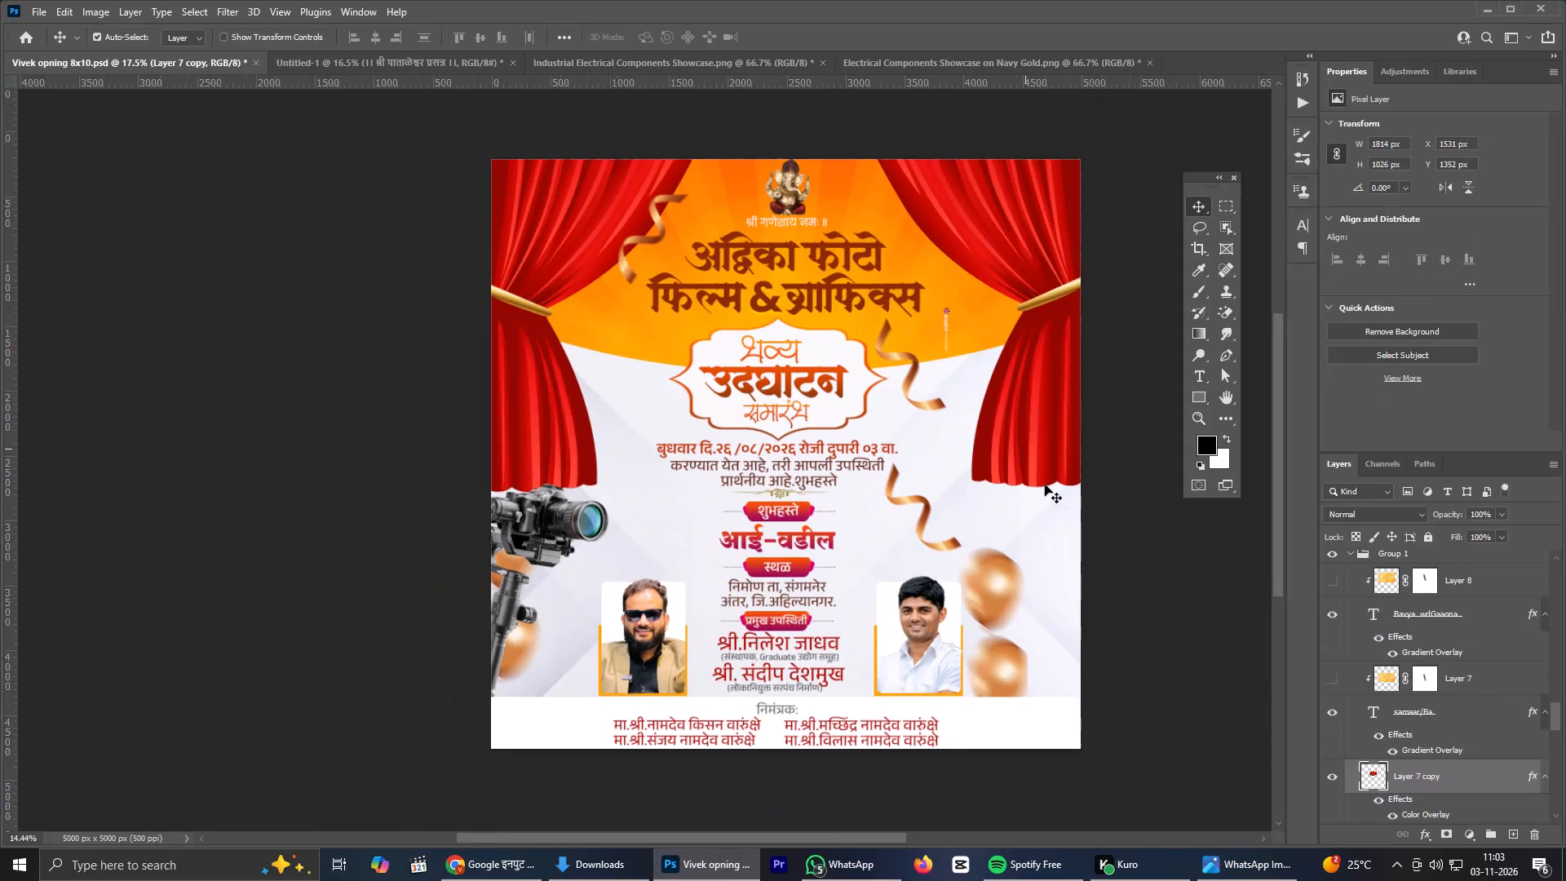
scroll(1391, 726, down, 10)
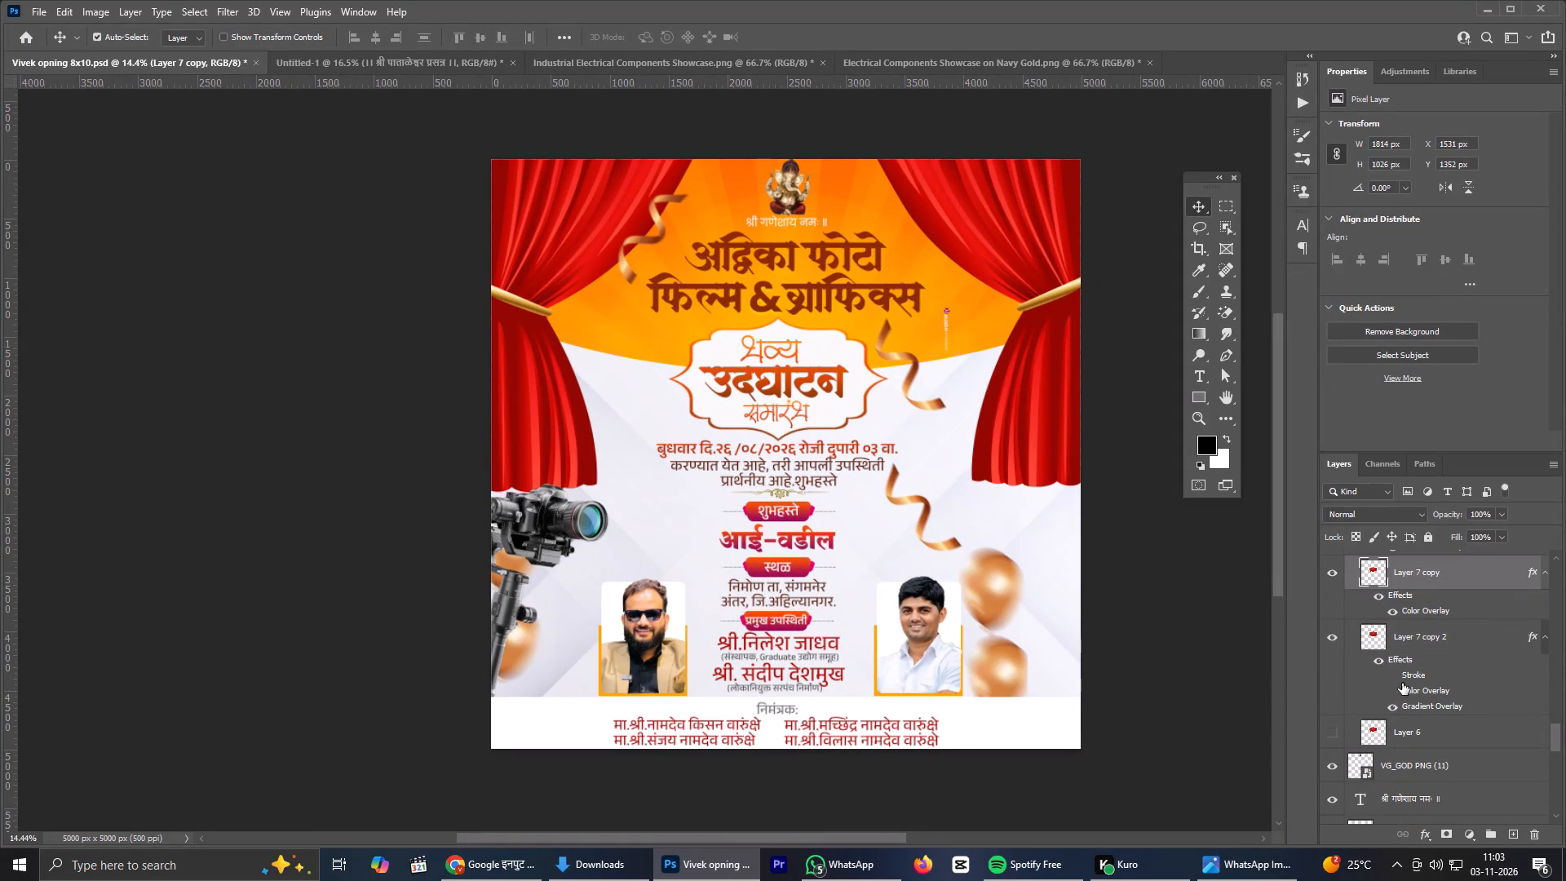
scroll(1355, 680, down, 3)
click(1328, 704)
click(1327, 704)
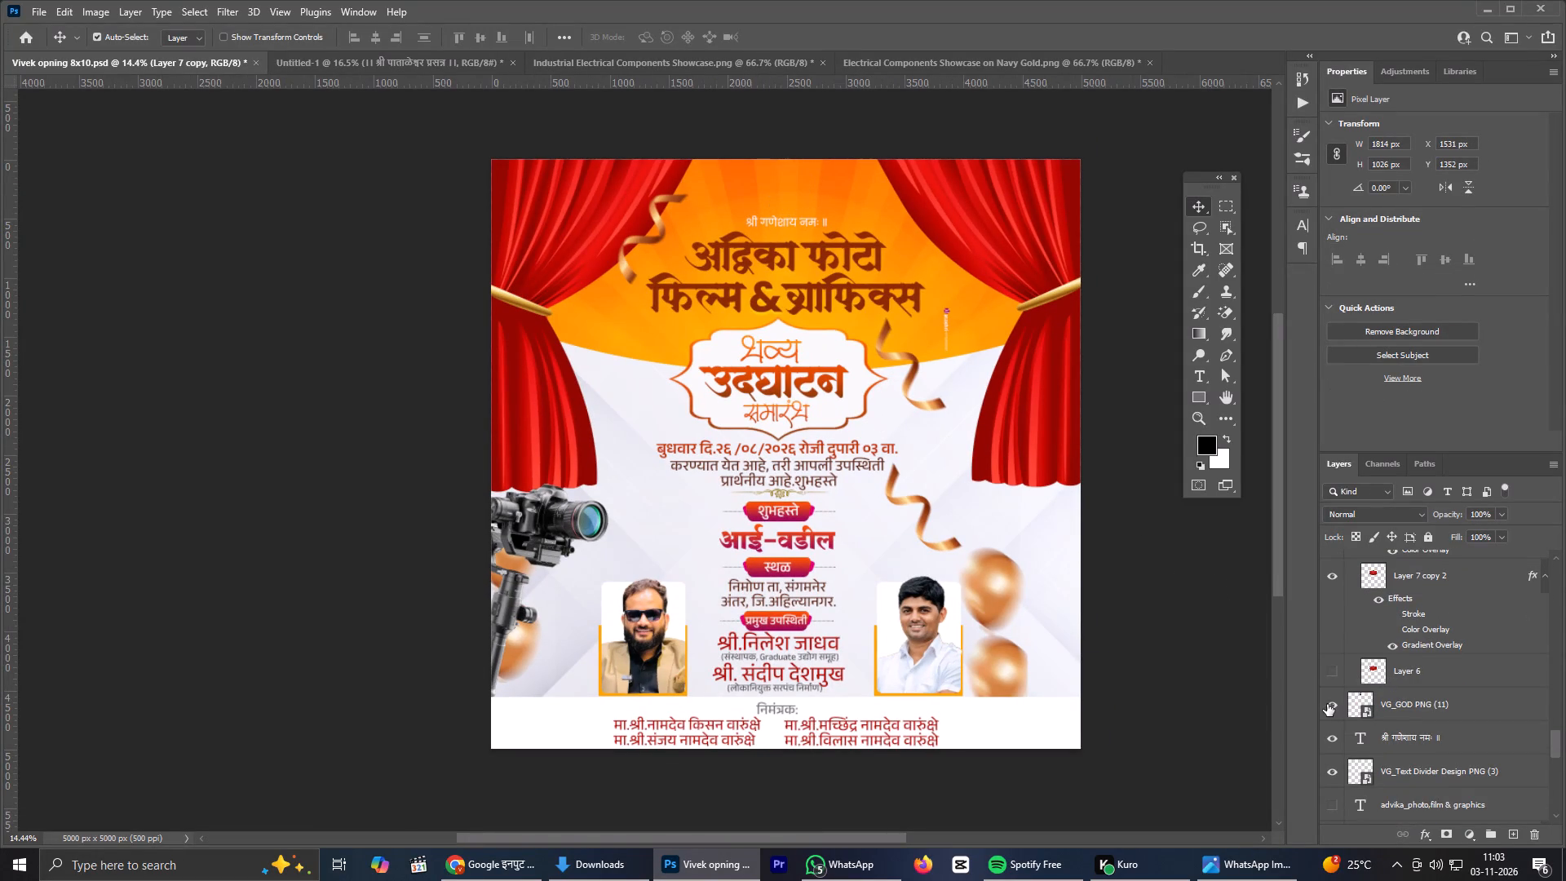
click(836, 418)
scroll(1457, 646, down, 3)
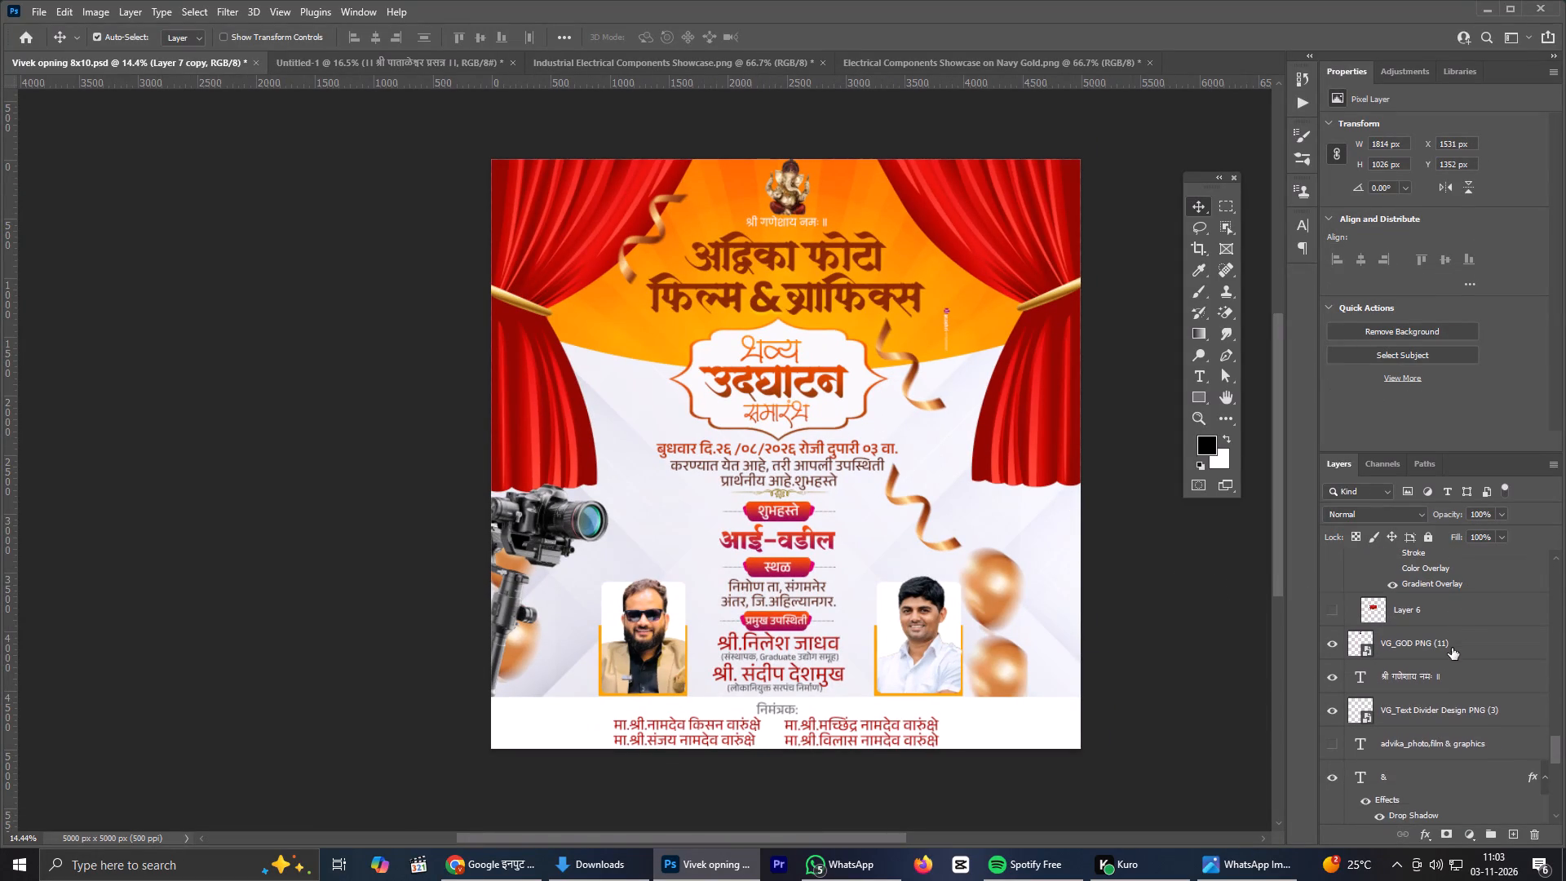
click(1332, 701)
click(1332, 701)
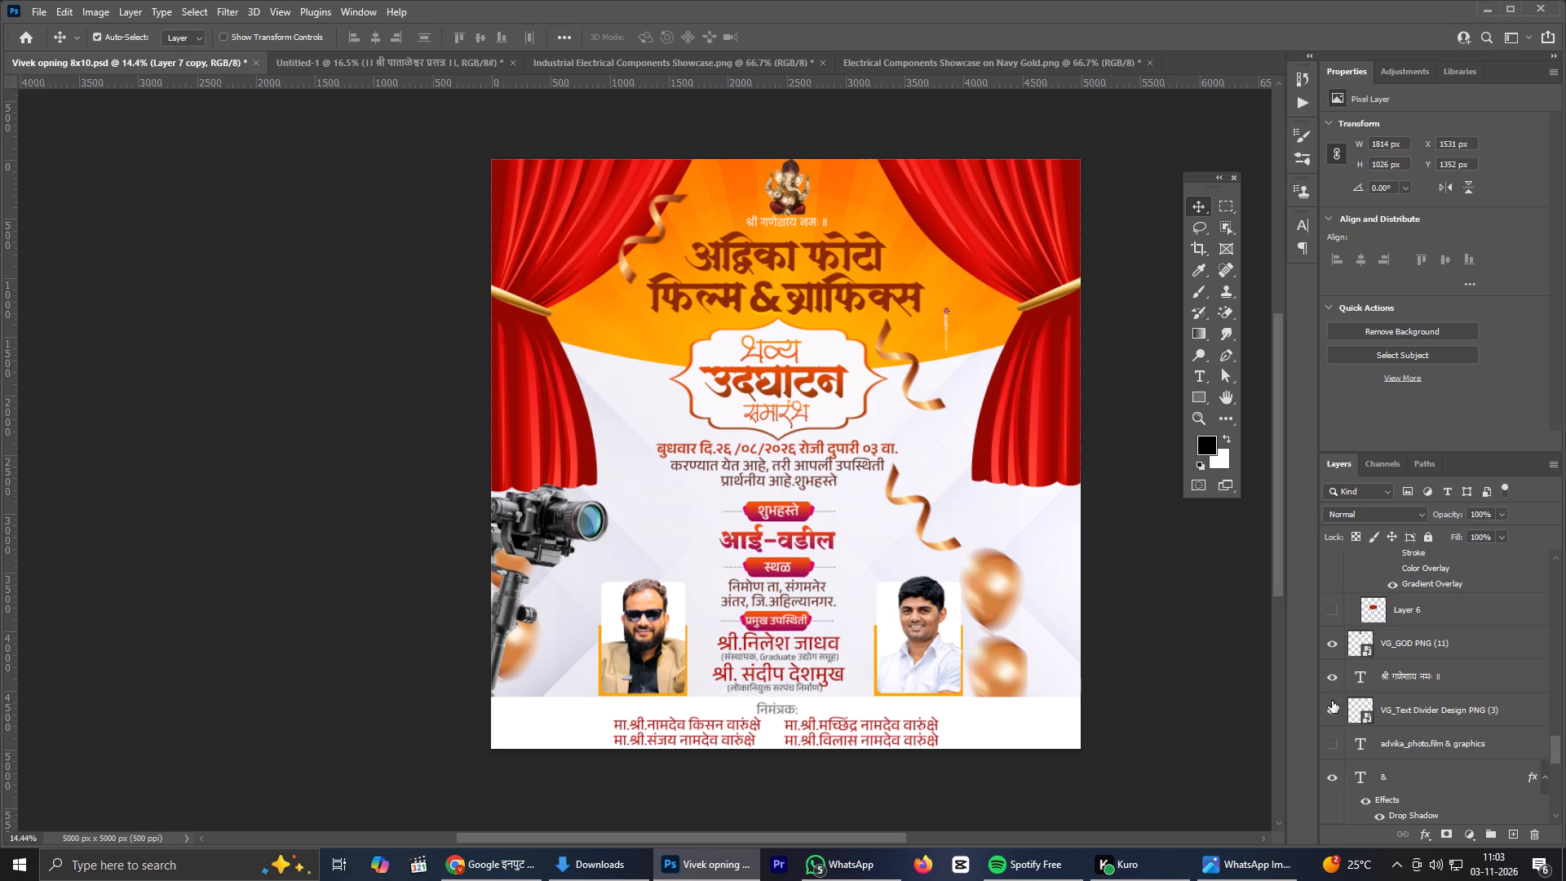
click(1224, 637)
click(781, 371)
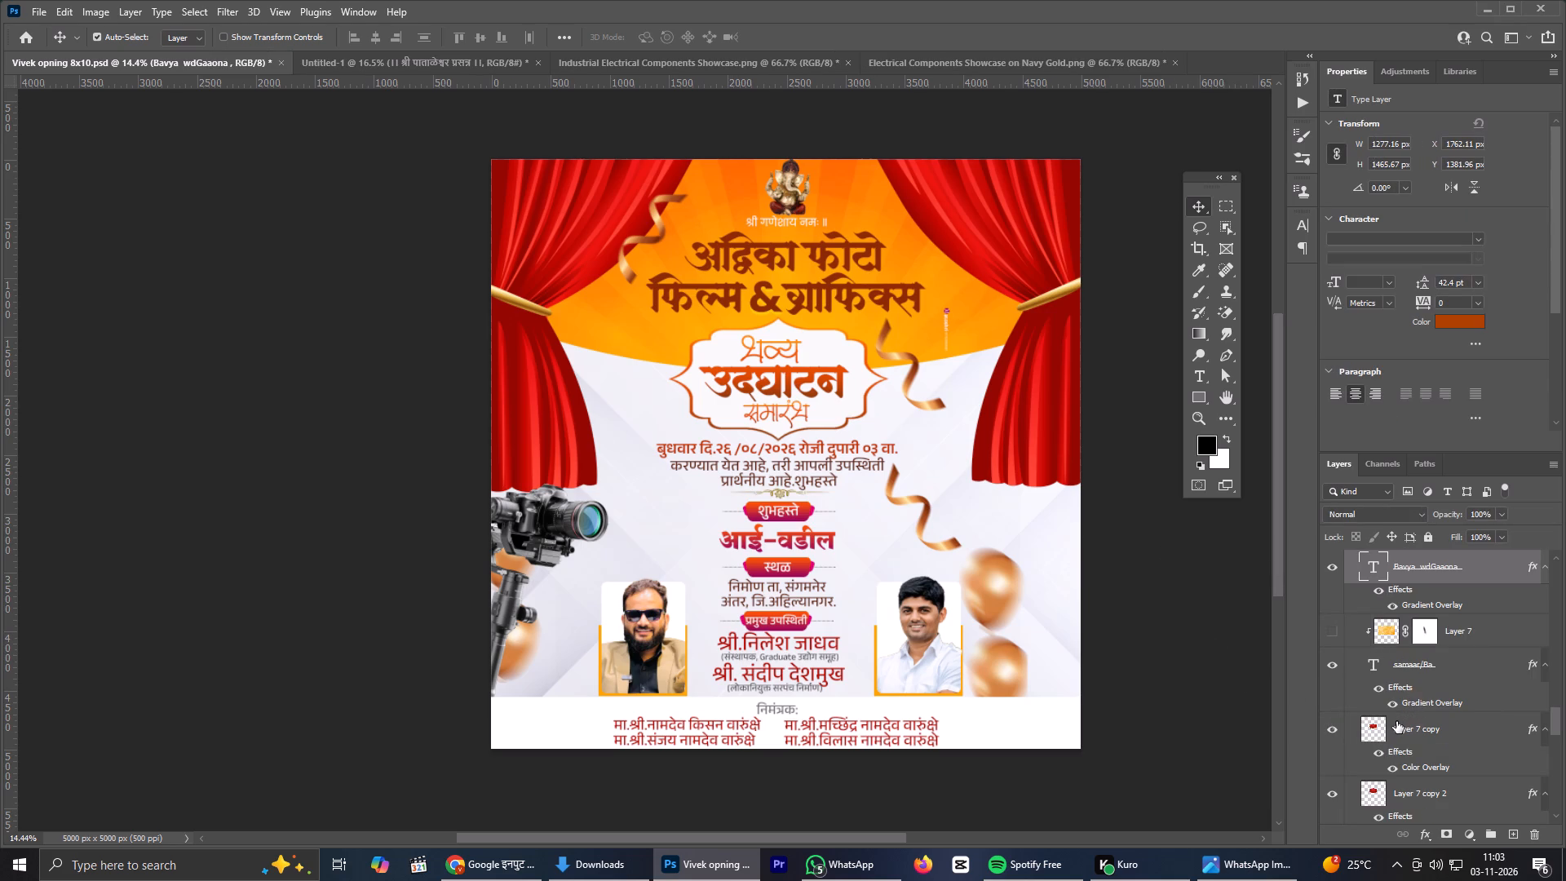
click(1342, 726)
click(1342, 726)
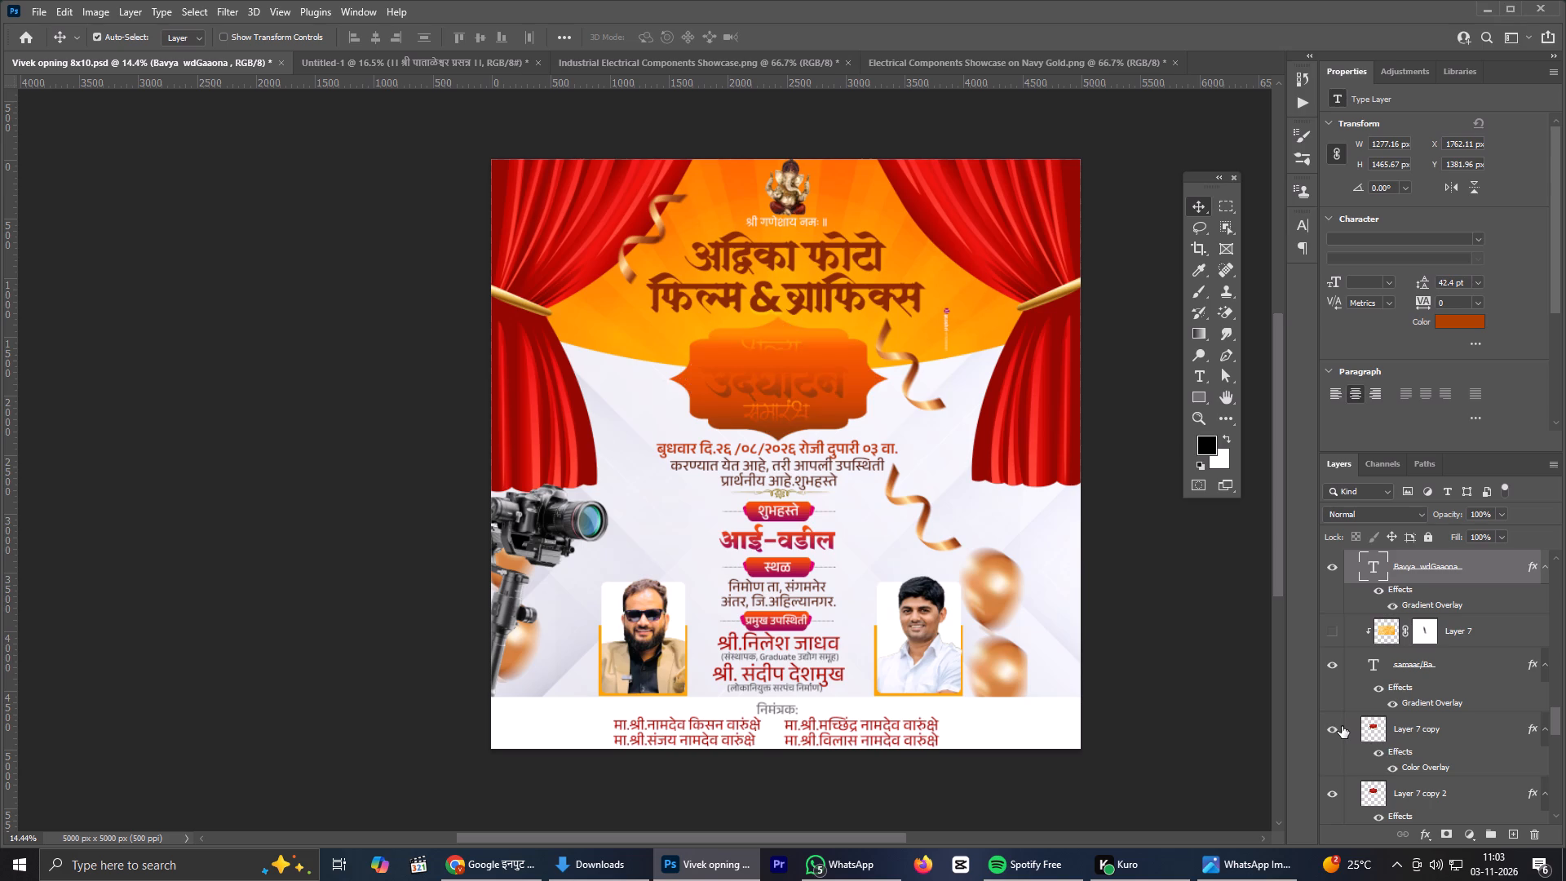
click(1332, 795)
click(1331, 795)
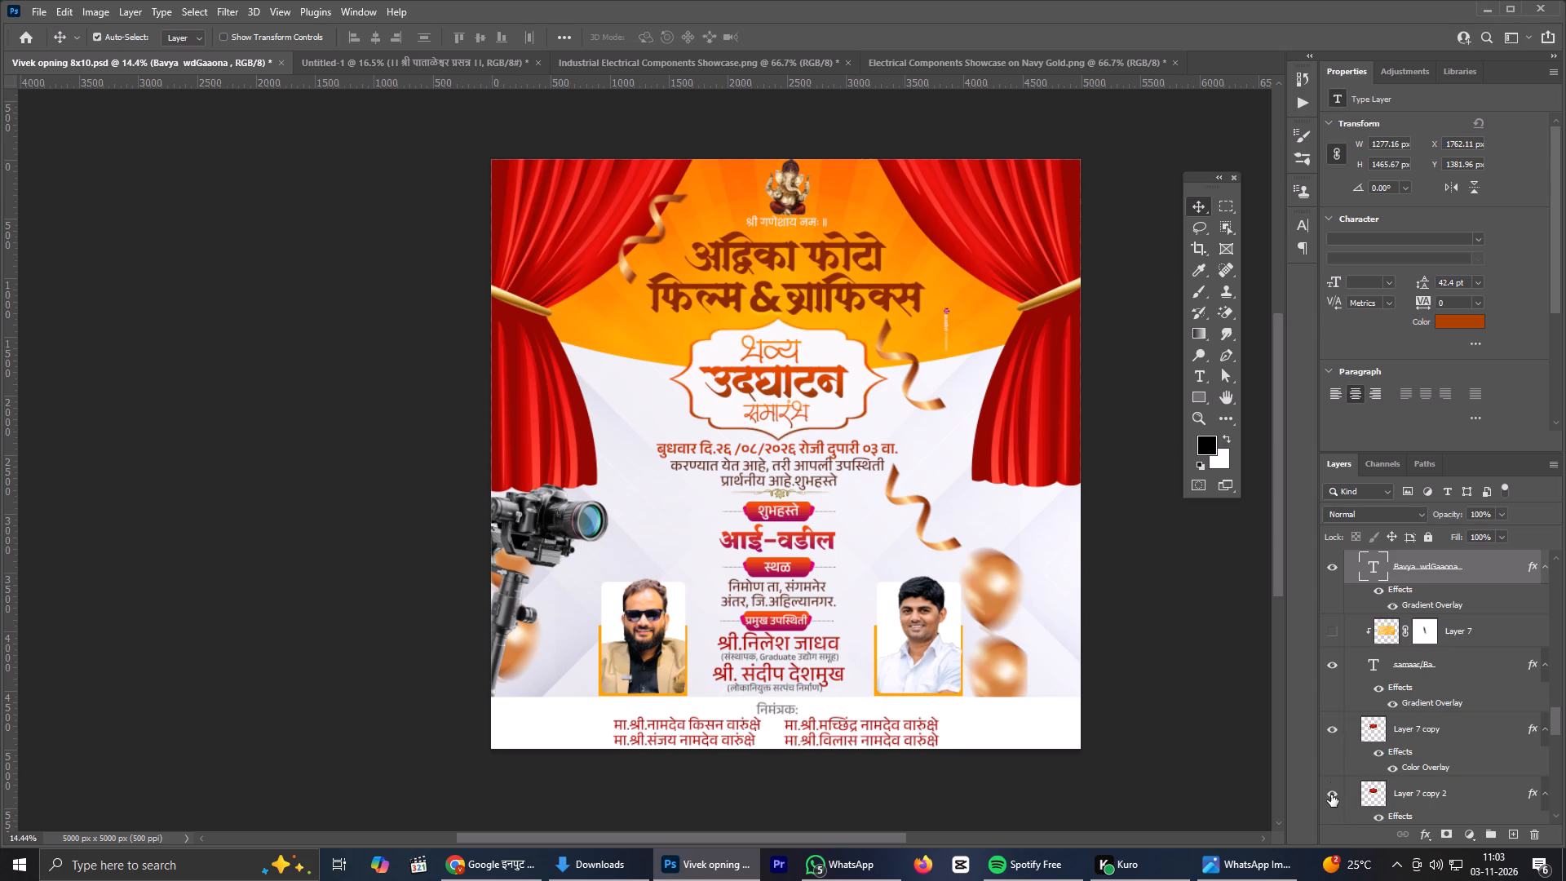
Select the badge layers from the "Bavya wdGaaona" text through Layer 7 copy 2 and copy them into the Untitled-1 document.
scroll(1382, 755, down, 5)
click(1451, 710)
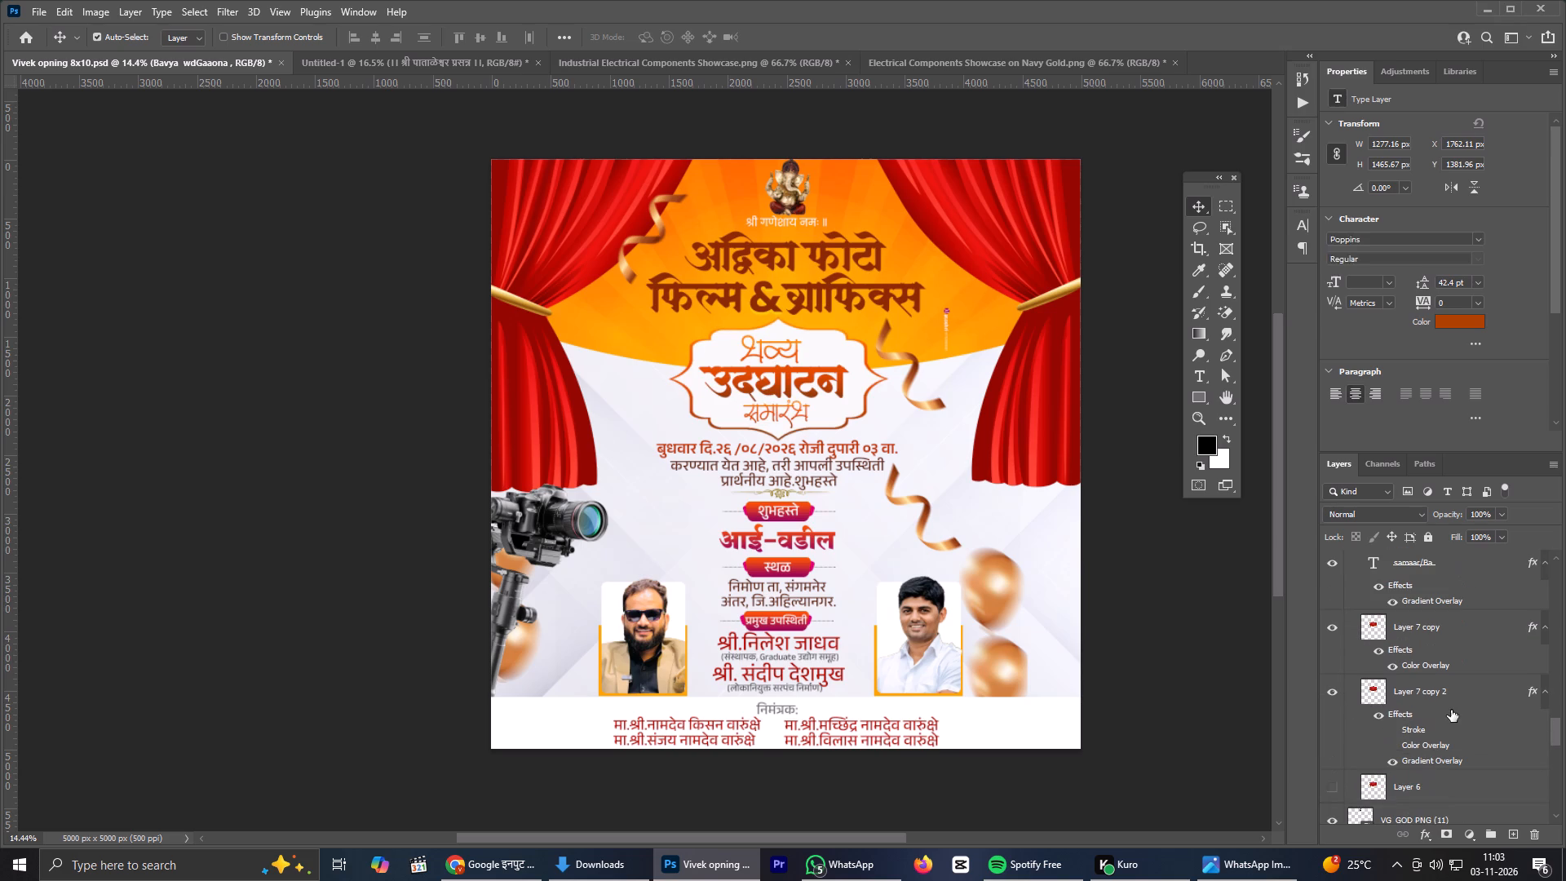
scroll(1413, 702, up, 8)
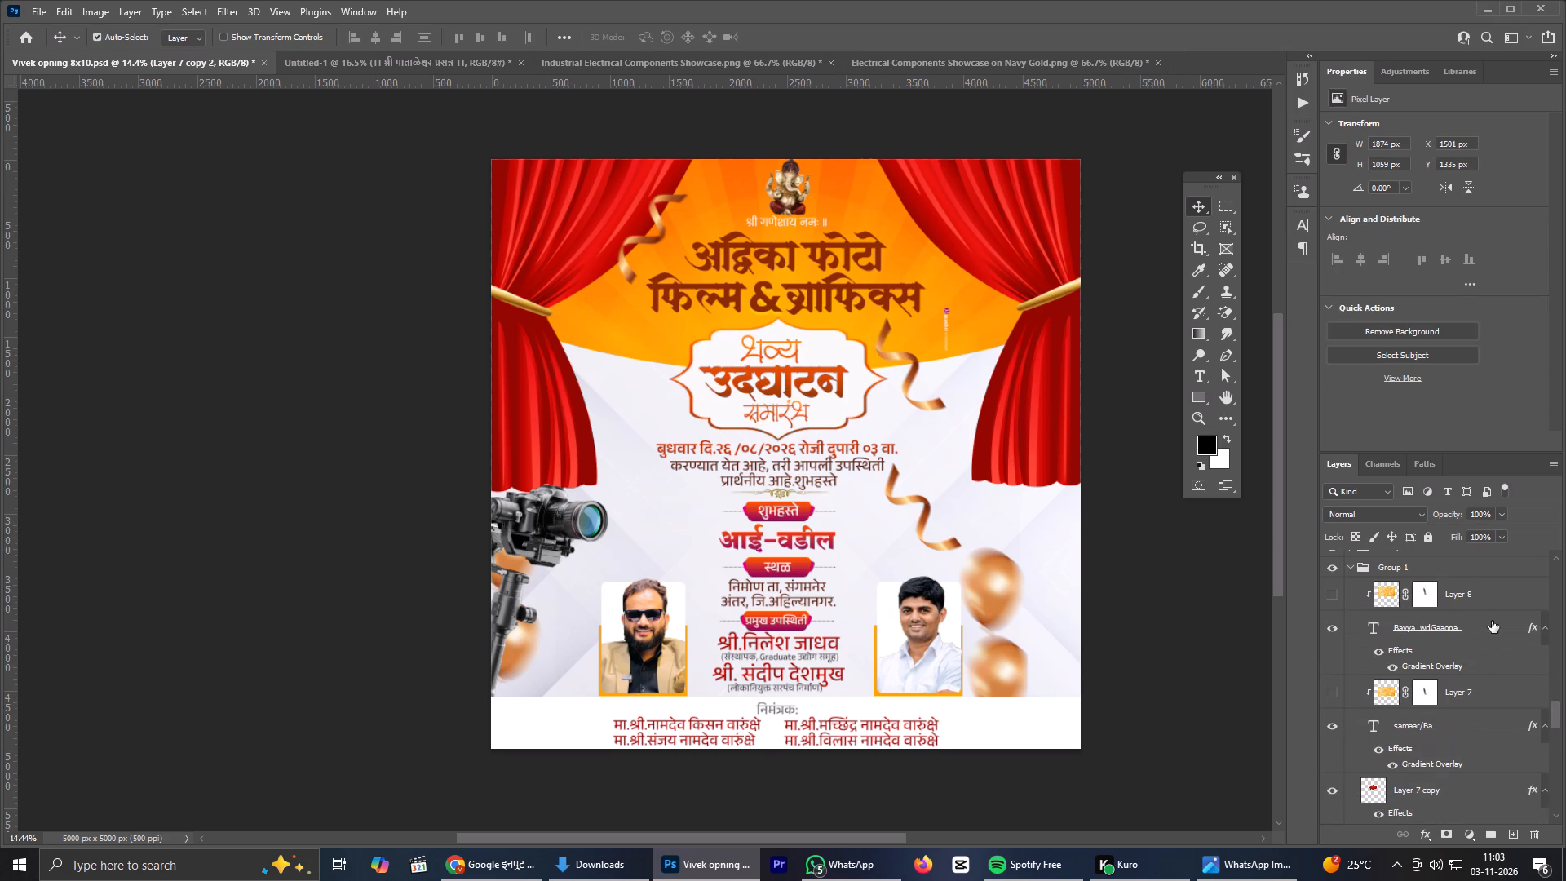
shift+click(1453, 629)
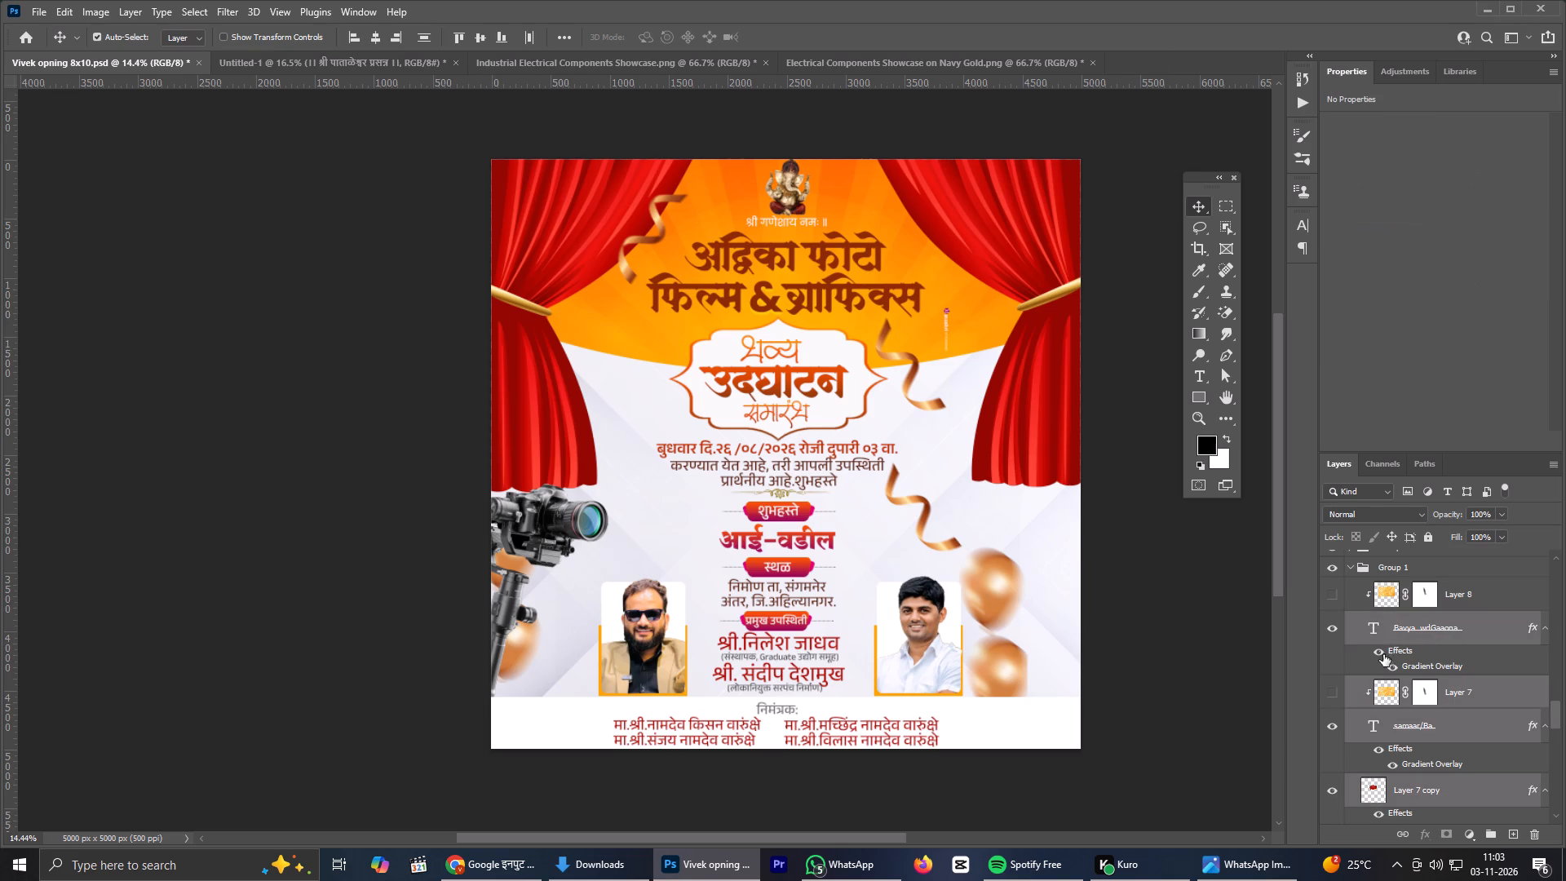
drag(1427, 628, 307, 56)
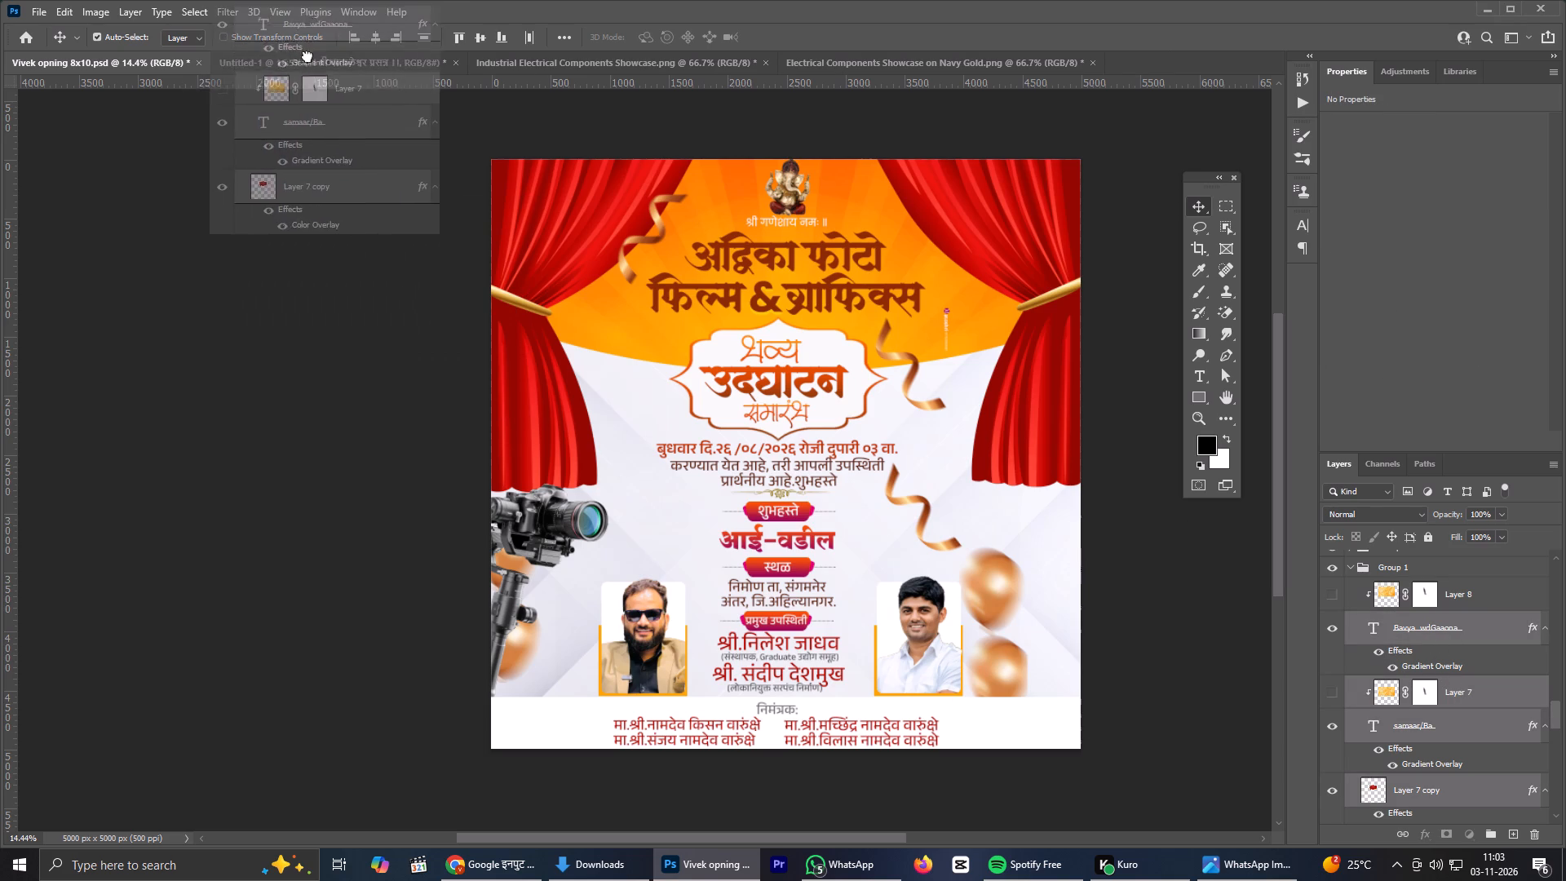
drag(307, 56, 711, 374)
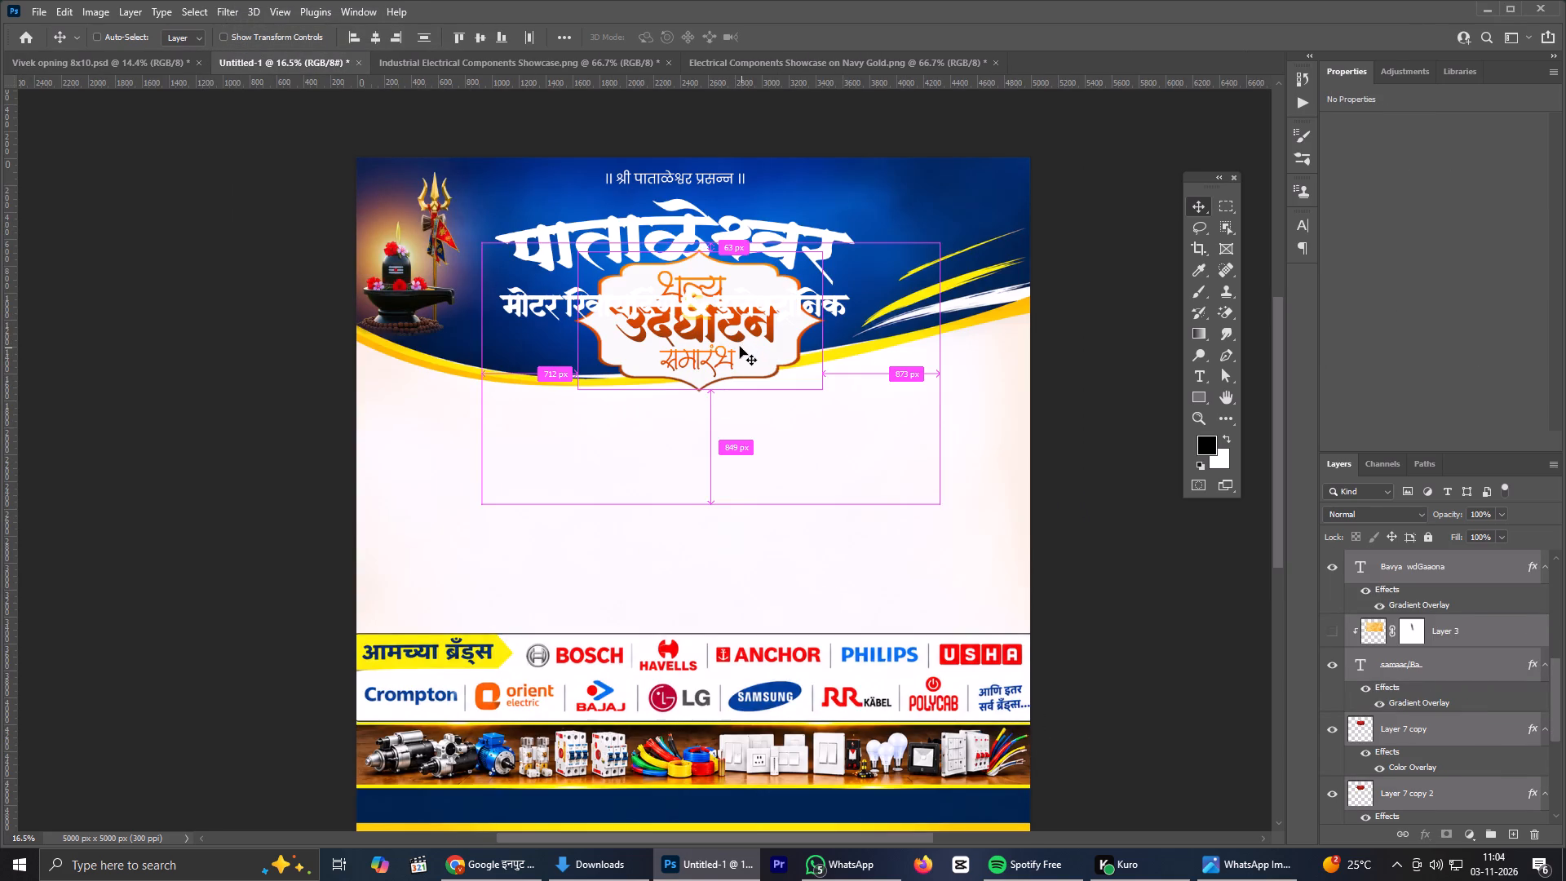
Move the grand-opening badge to the horizontal centre below the second heading line, overlapping the yellow curve.
ctrl+drag(714, 337, 689, 418)
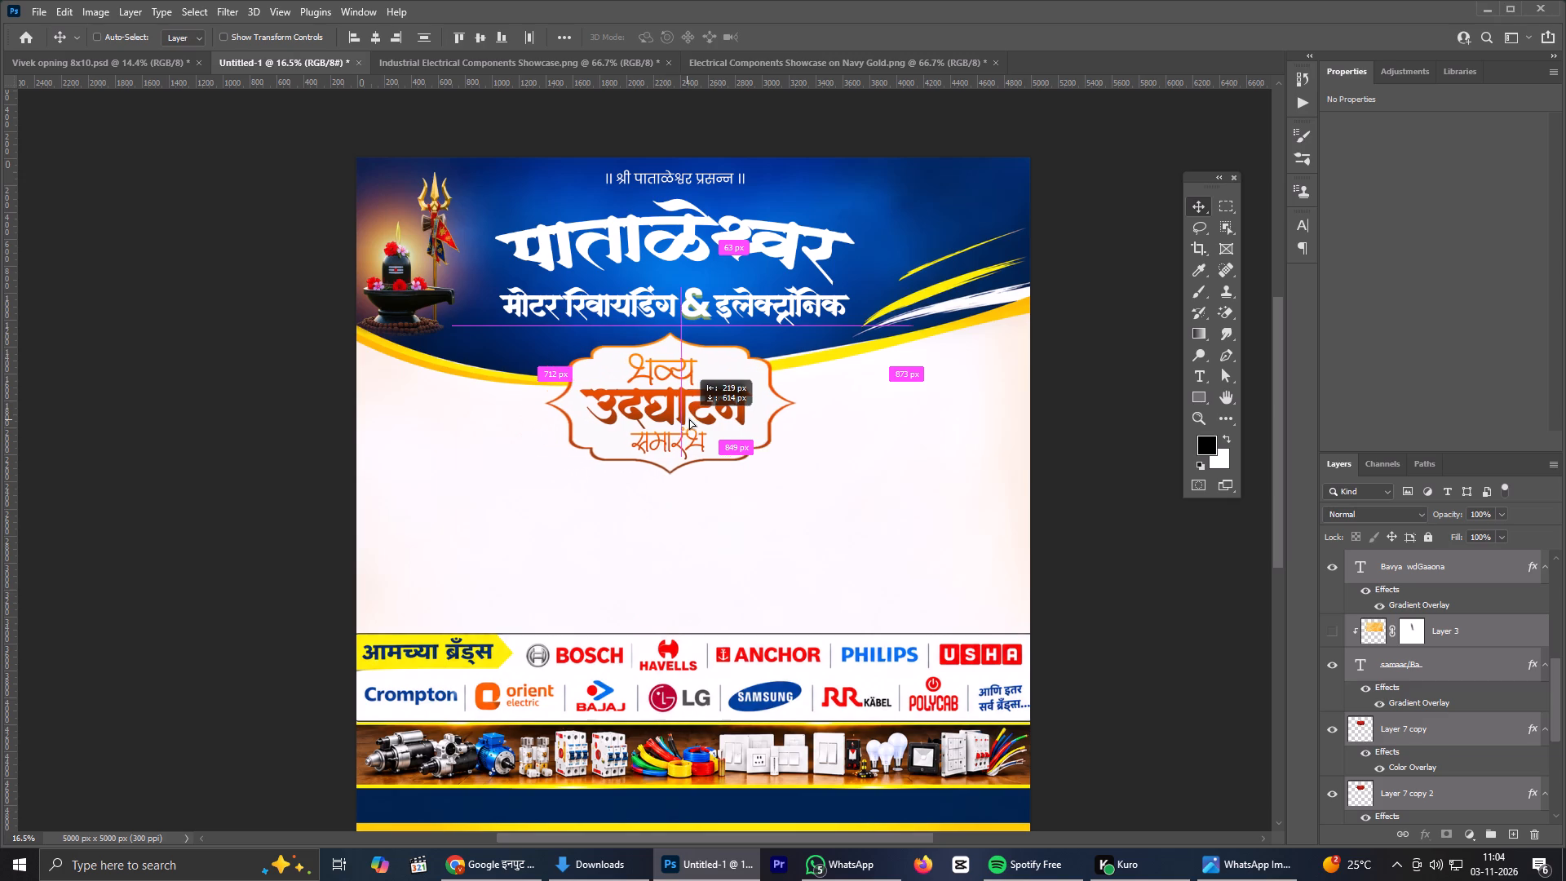
ctrl+drag(689, 418, 690, 426)
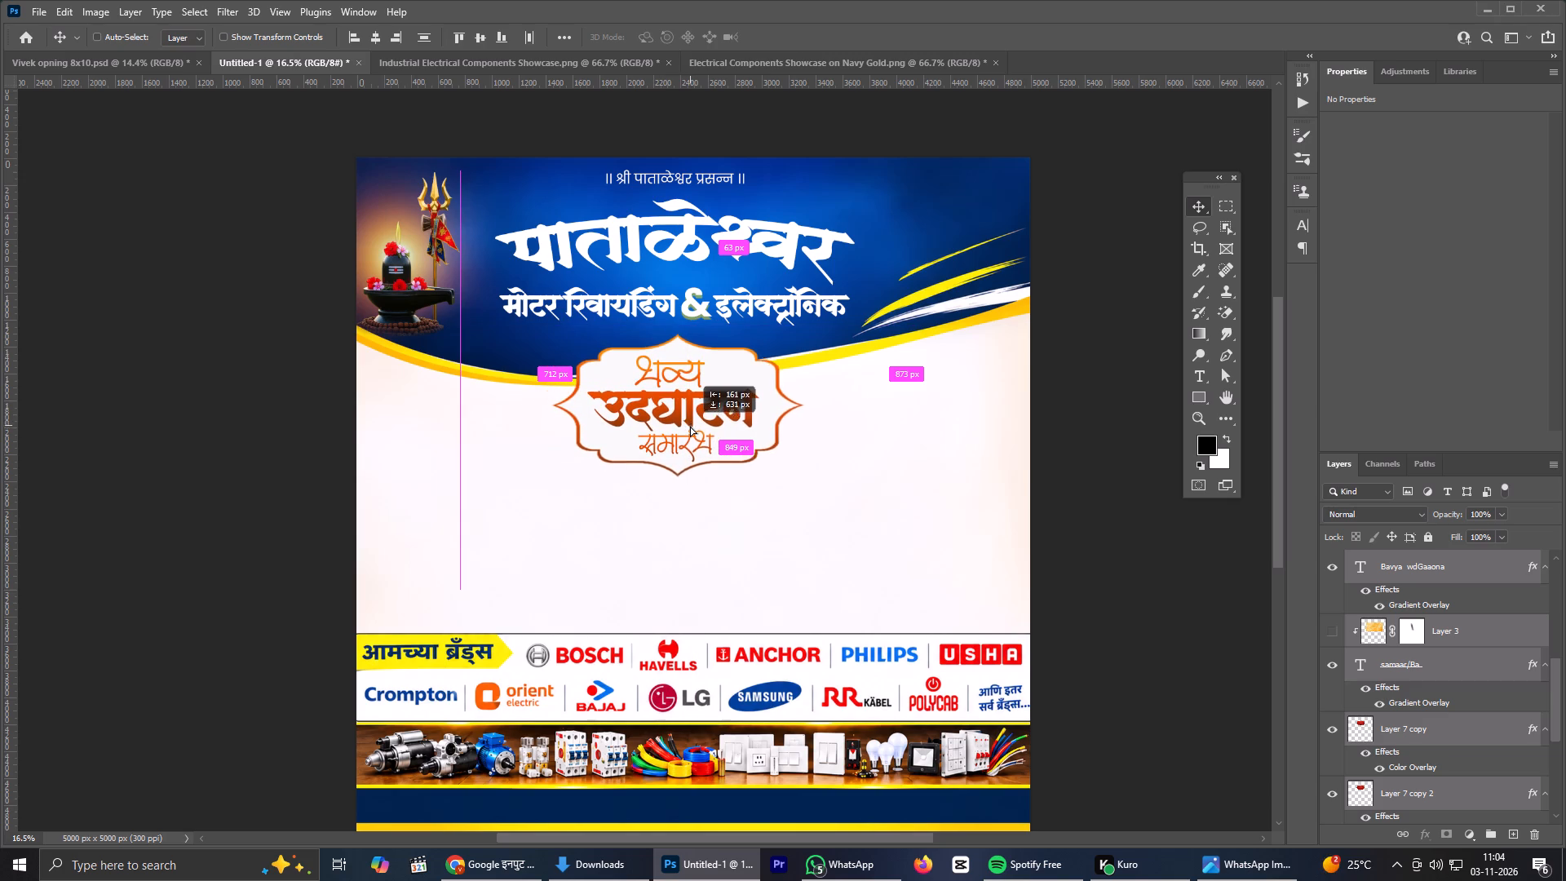
ctrl+drag(690, 426, 732, 439)
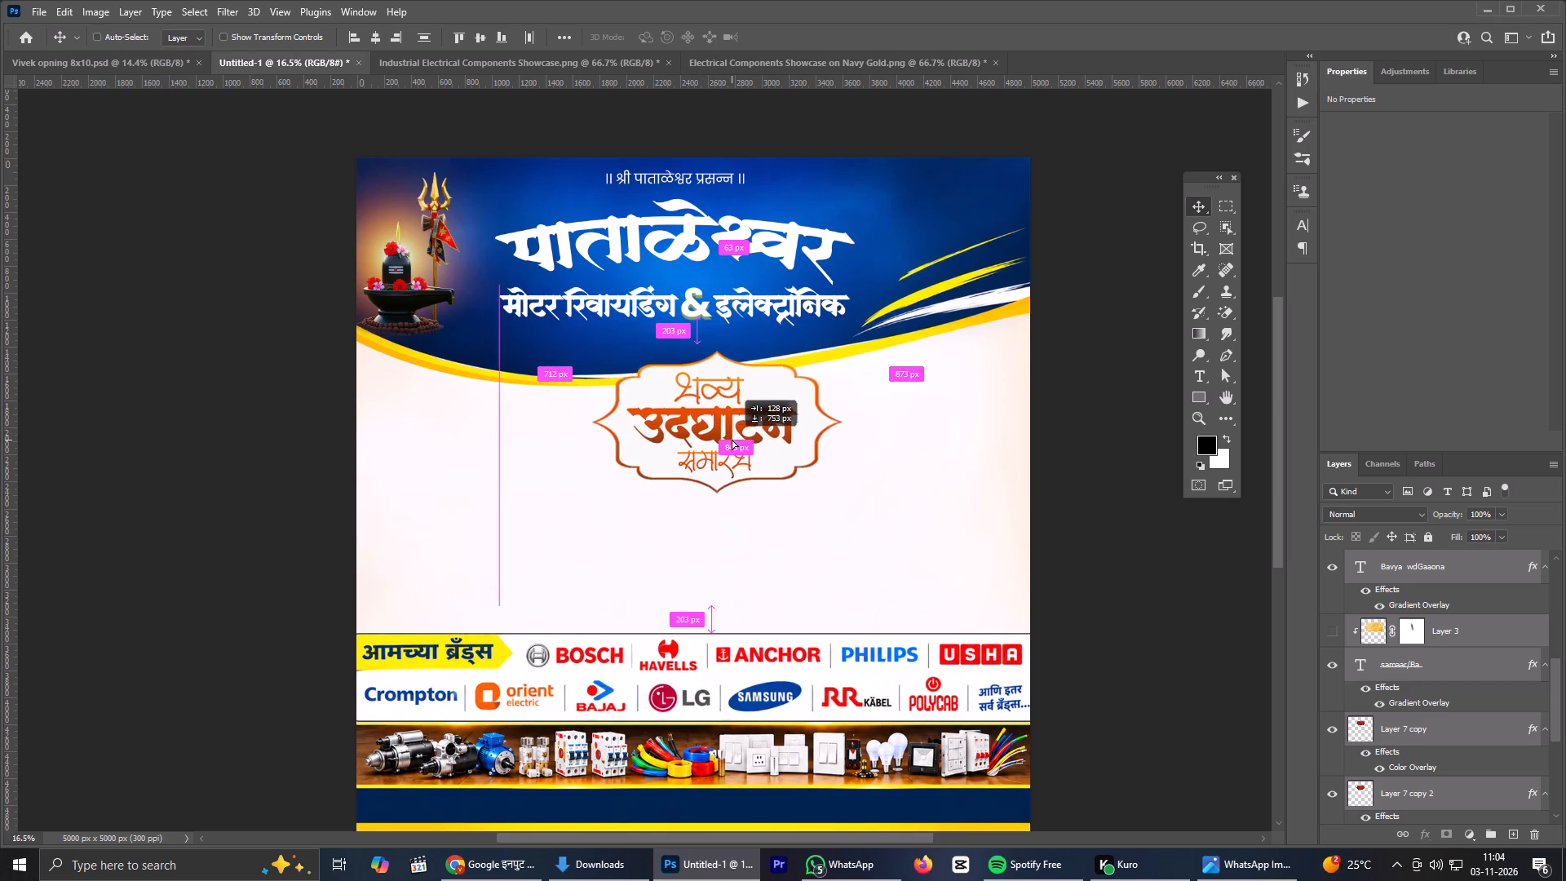
ctrl+drag(732, 439, 757, 490)
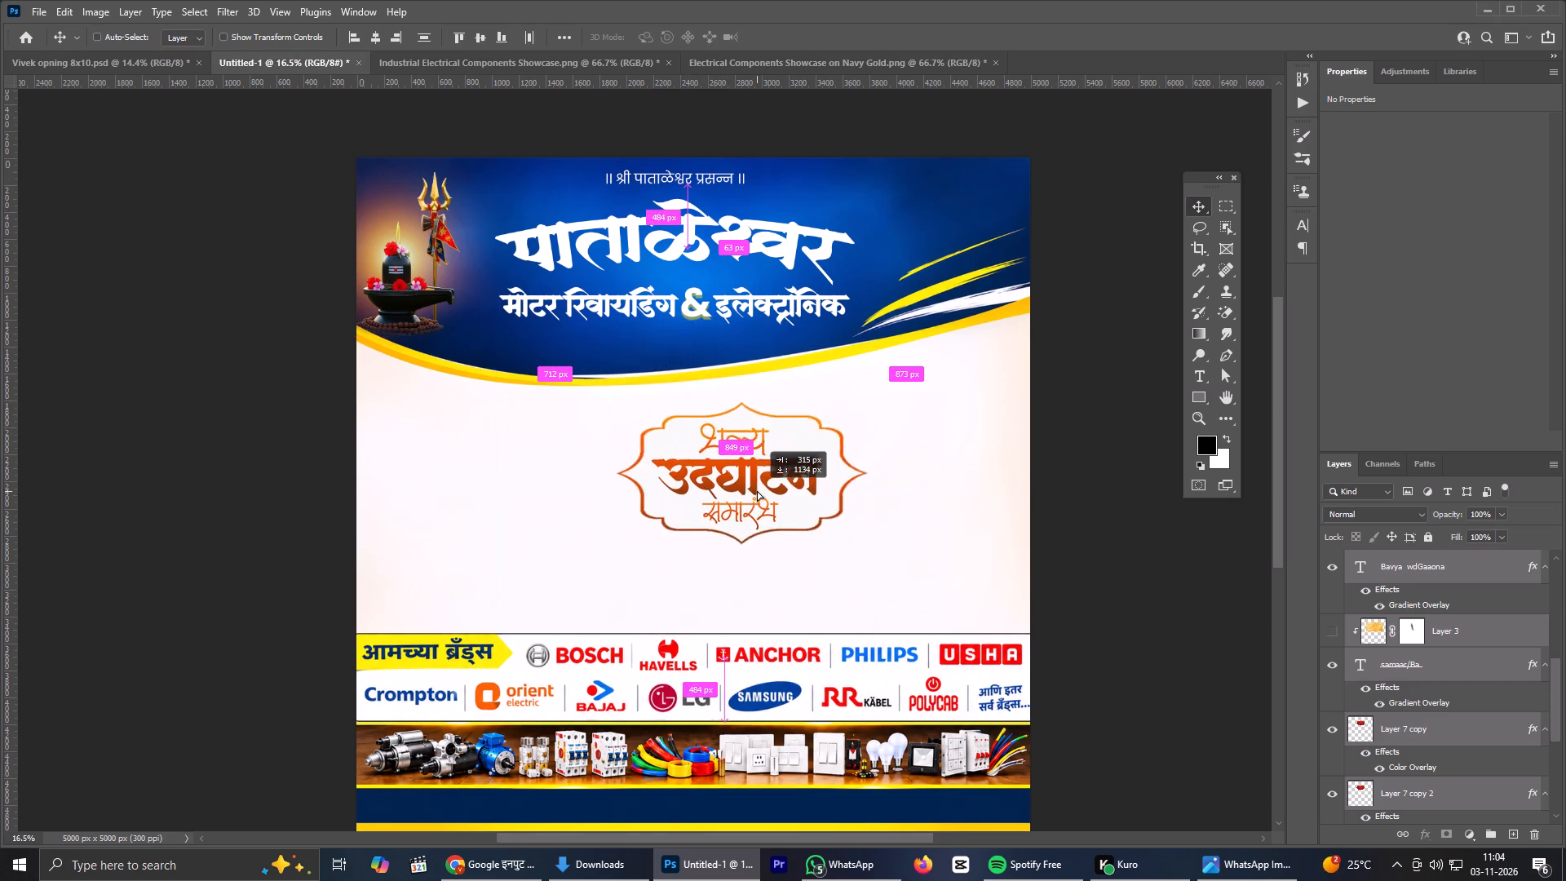
ctrl+drag(757, 490, 705, 480)
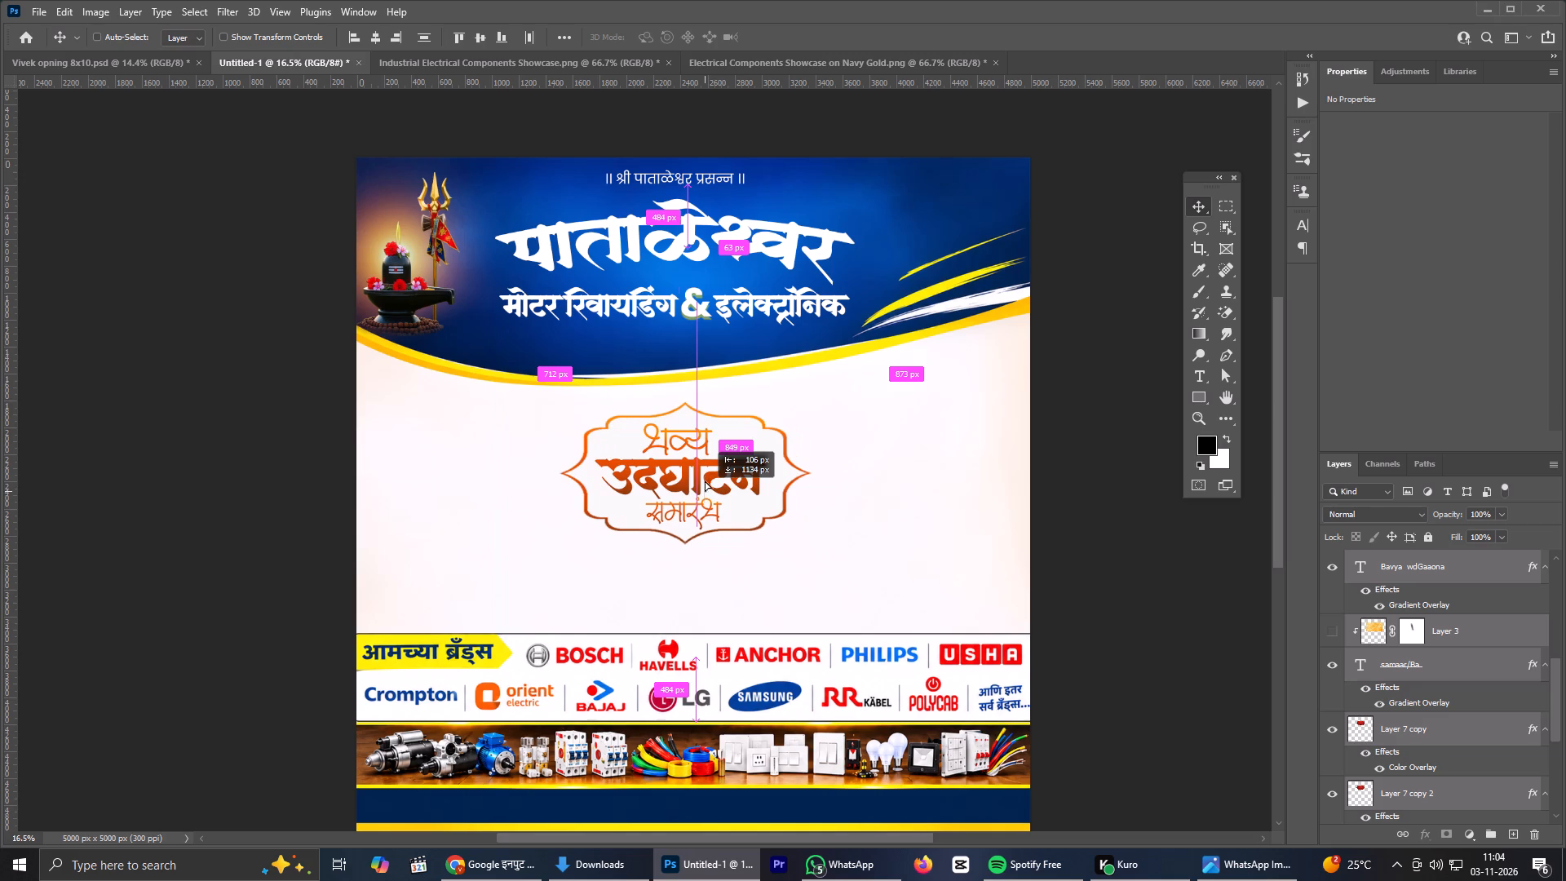
ctrl+drag(705, 480, 706, 449)
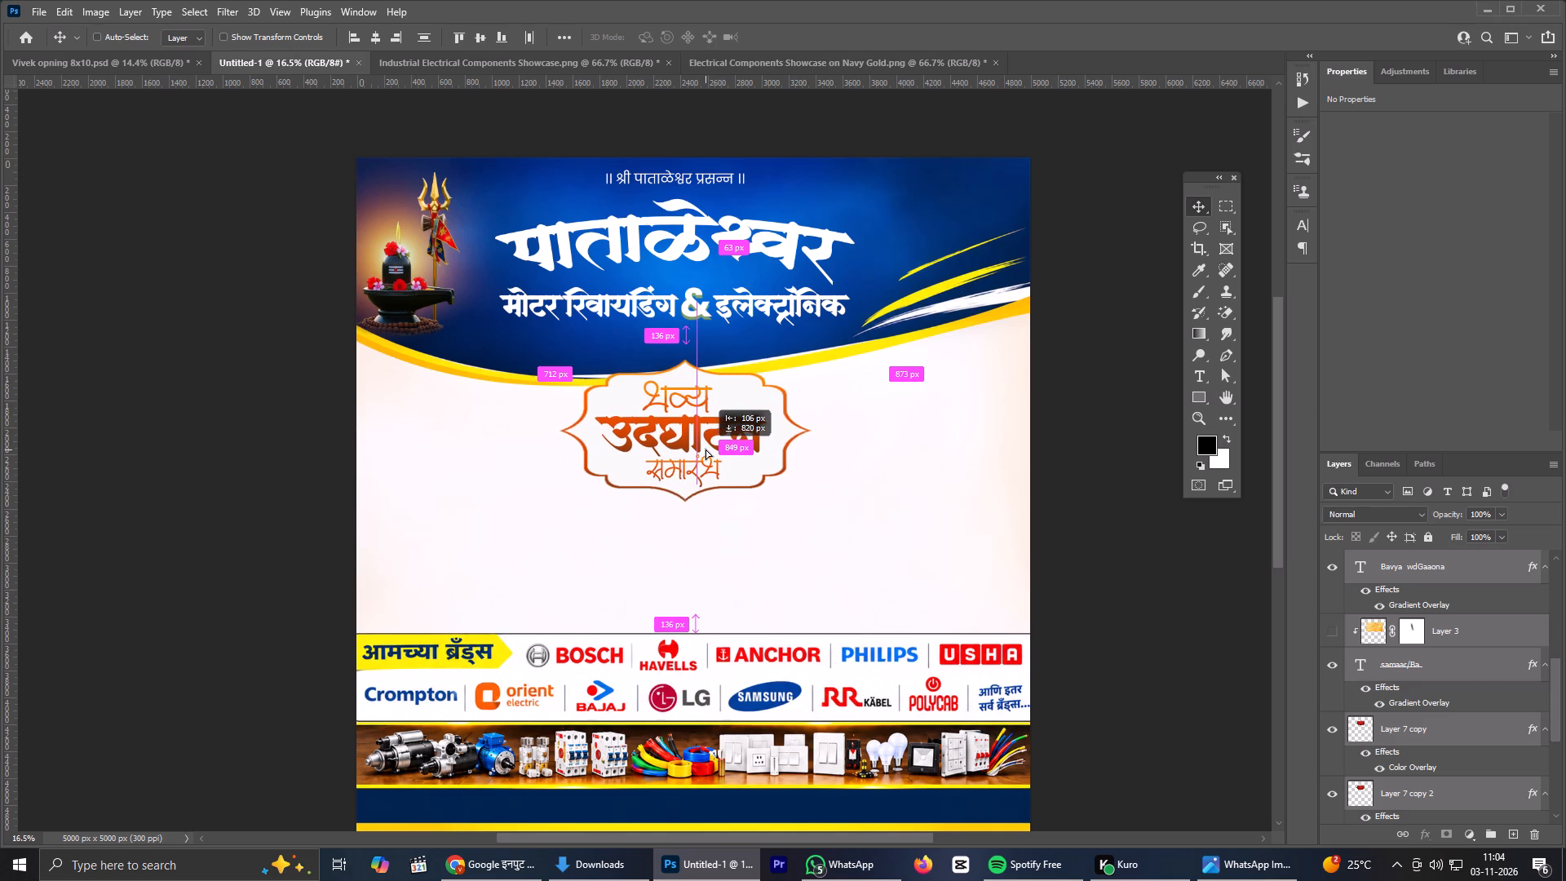
ctrl+drag(706, 449, 701, 443)
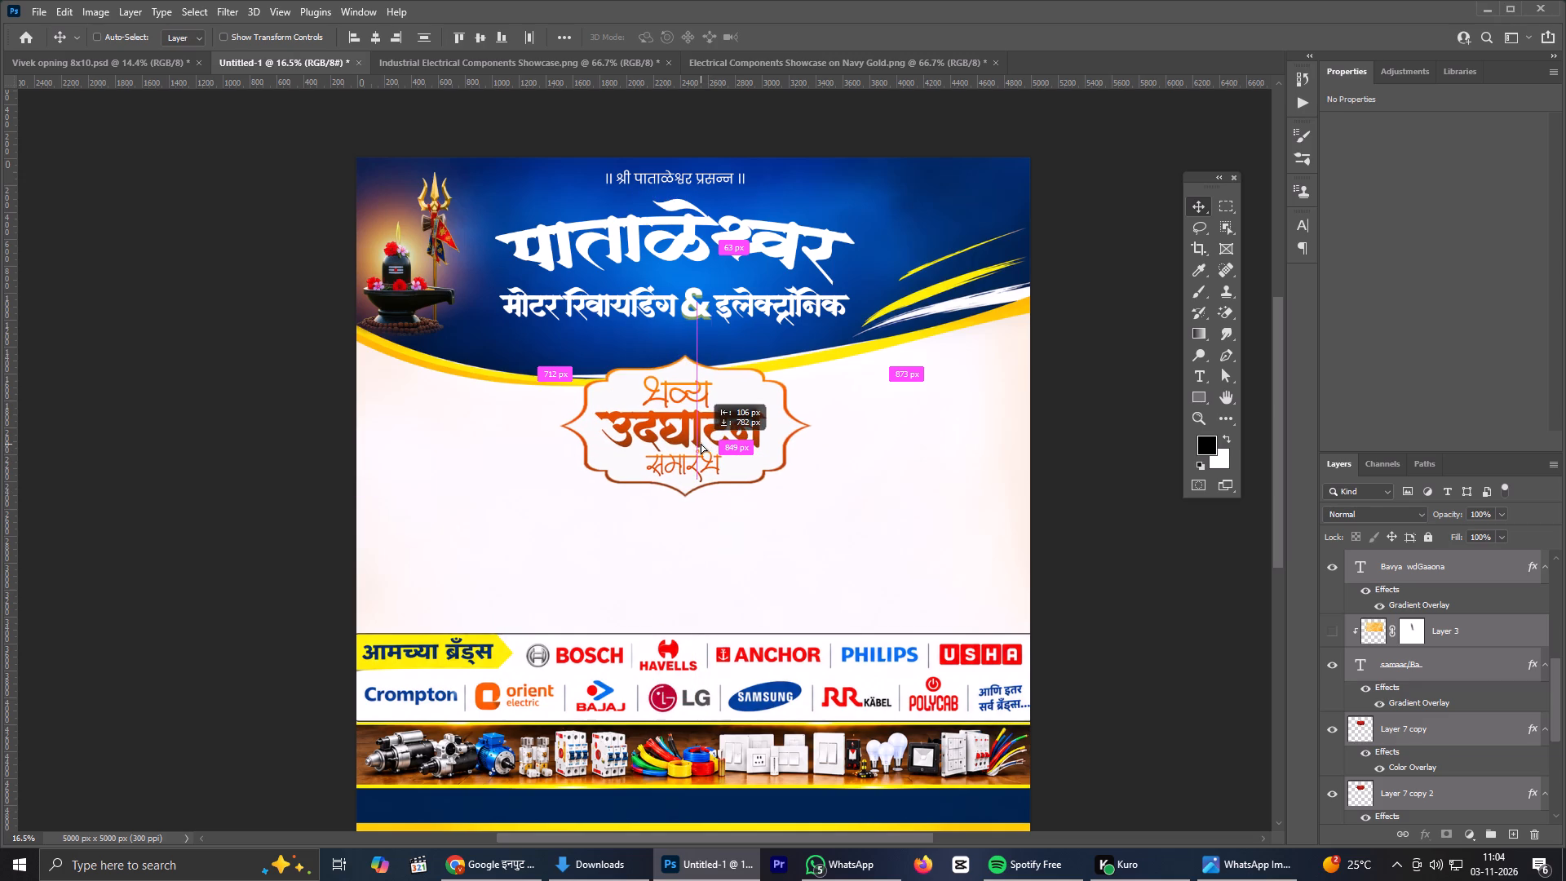
ctrl+drag(701, 443, 708, 432)
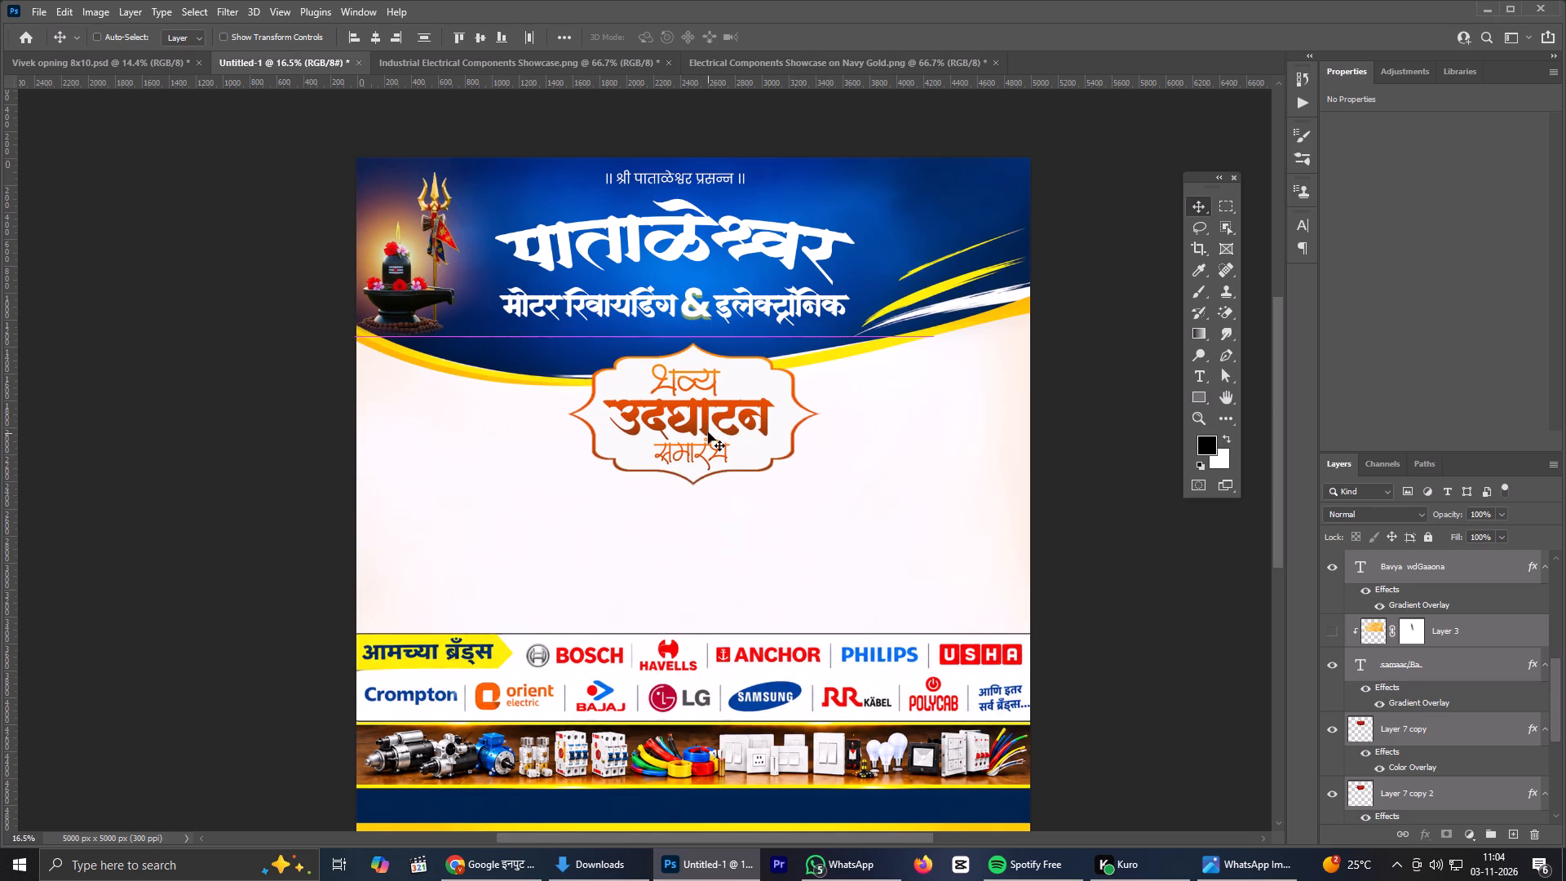
Scale the badge layers with Free Transform to about 104.75% width and 110% height.
key(ctrl+t)
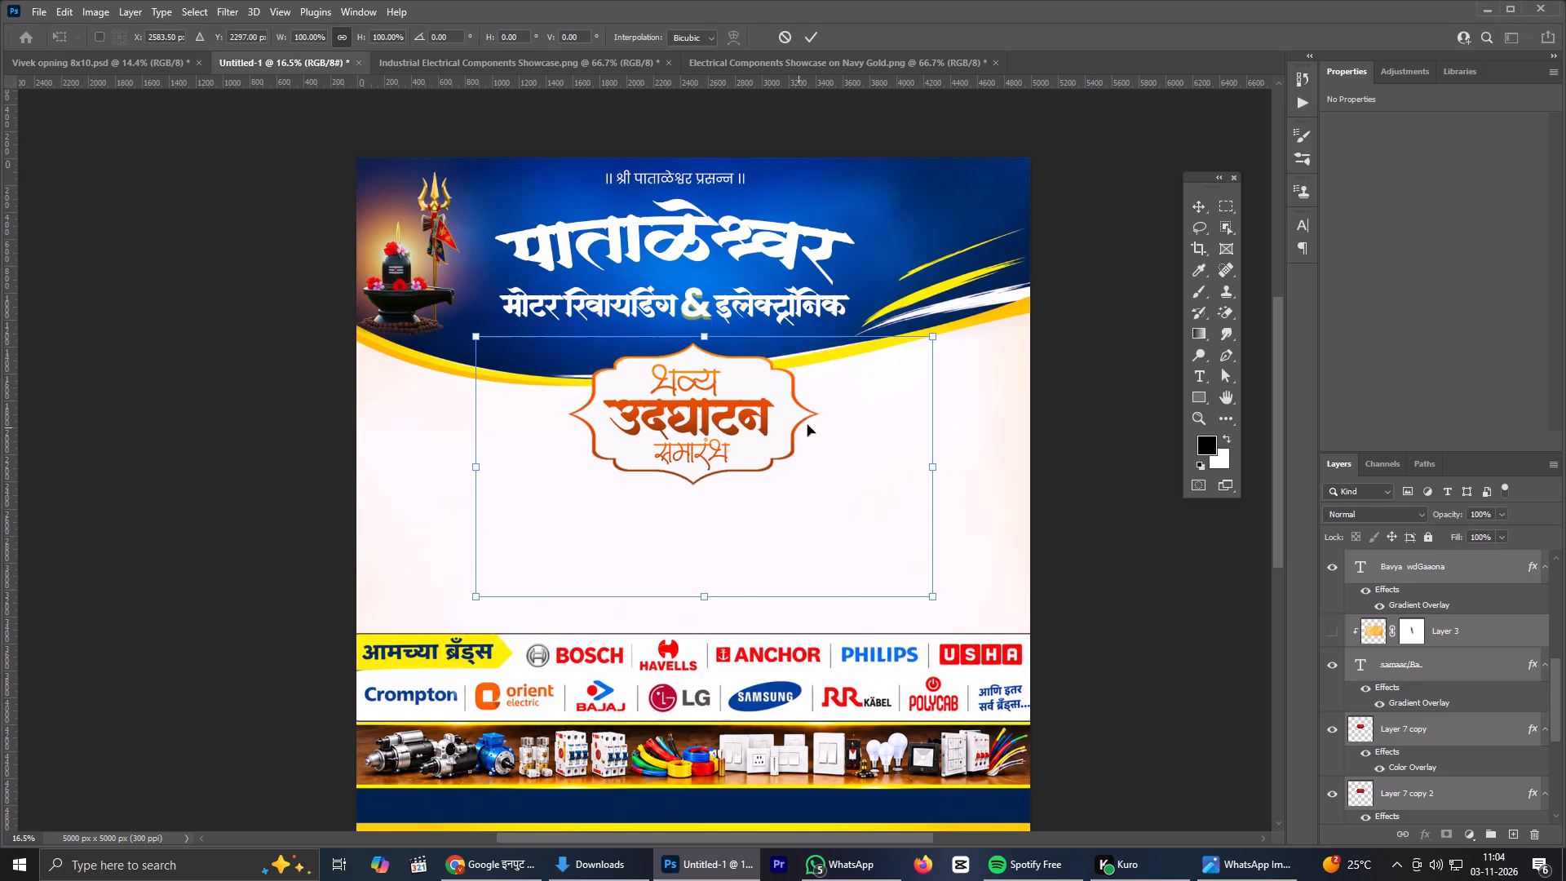
shift+click(931, 464)
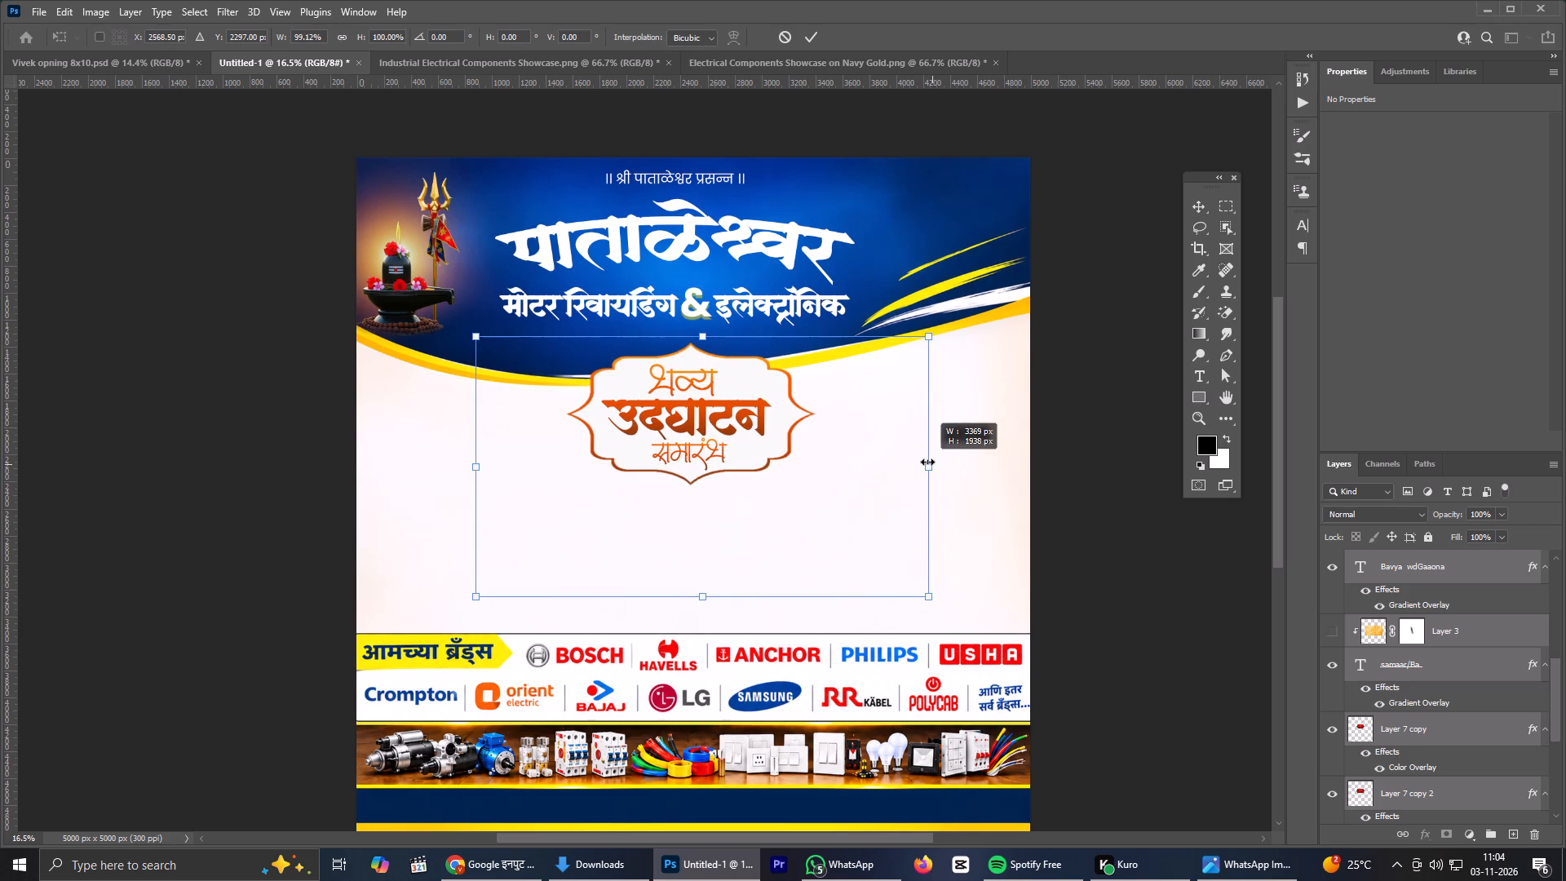
shift+drag(703, 339, 701, 329)
click(476, 324)
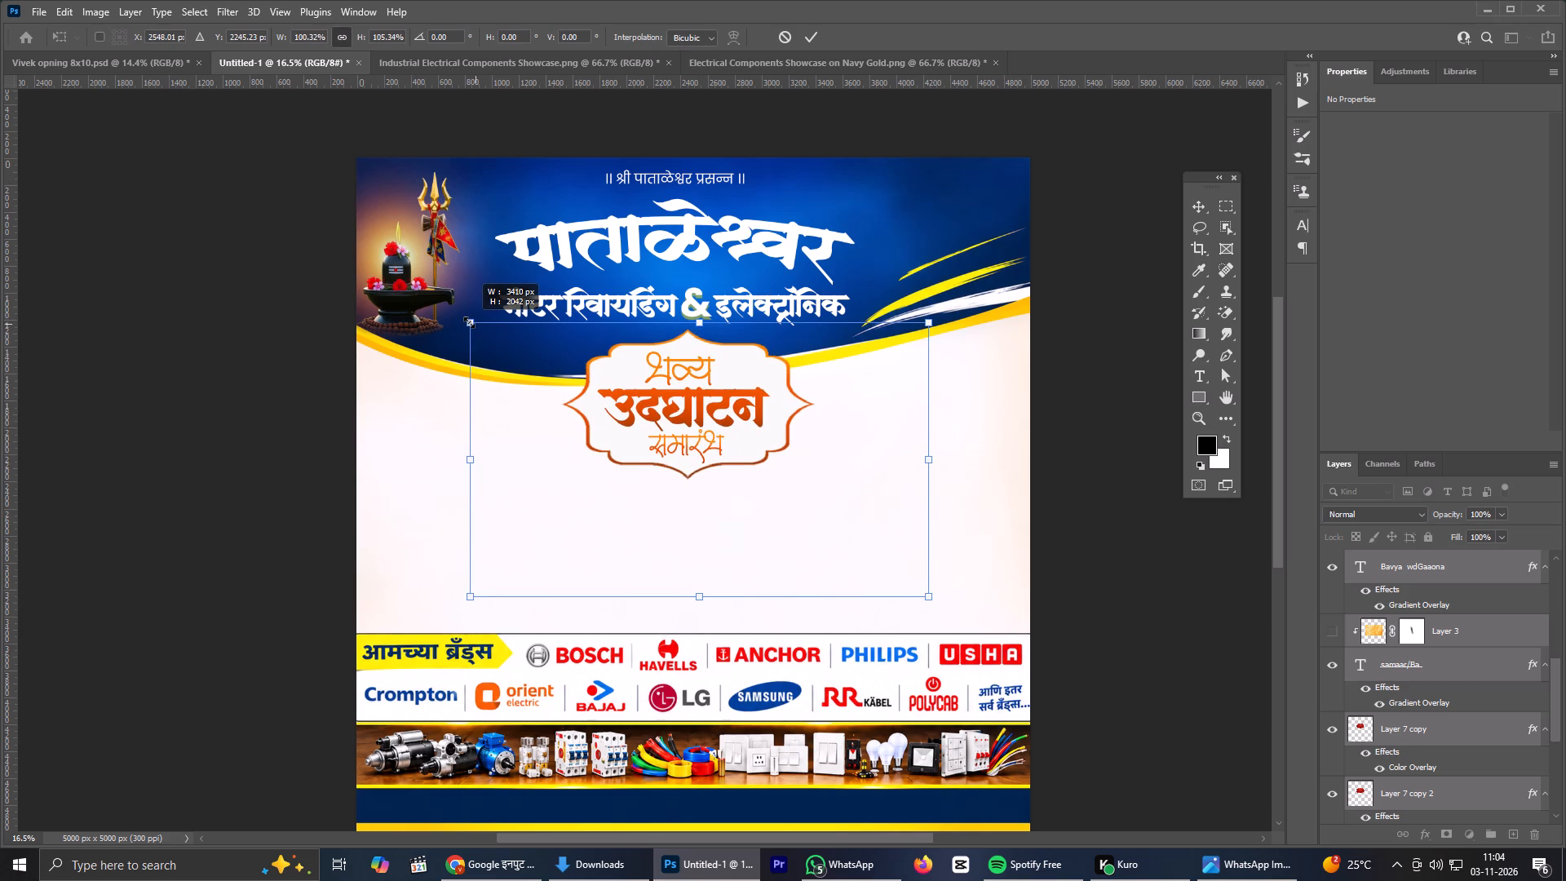
drag(931, 602, 942, 608)
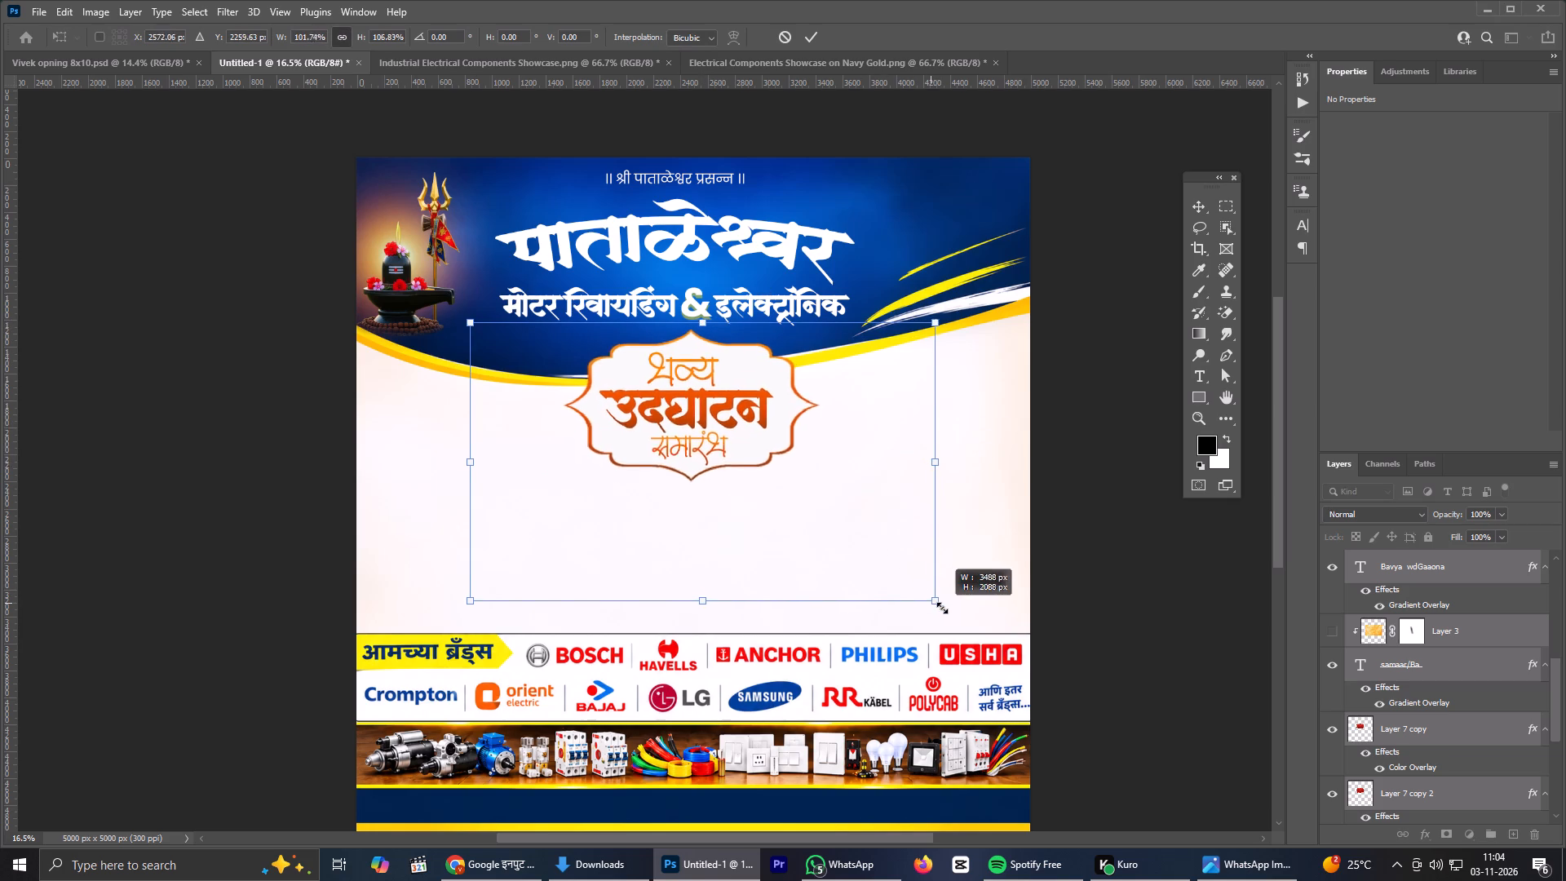
drag(942, 608, 954, 609)
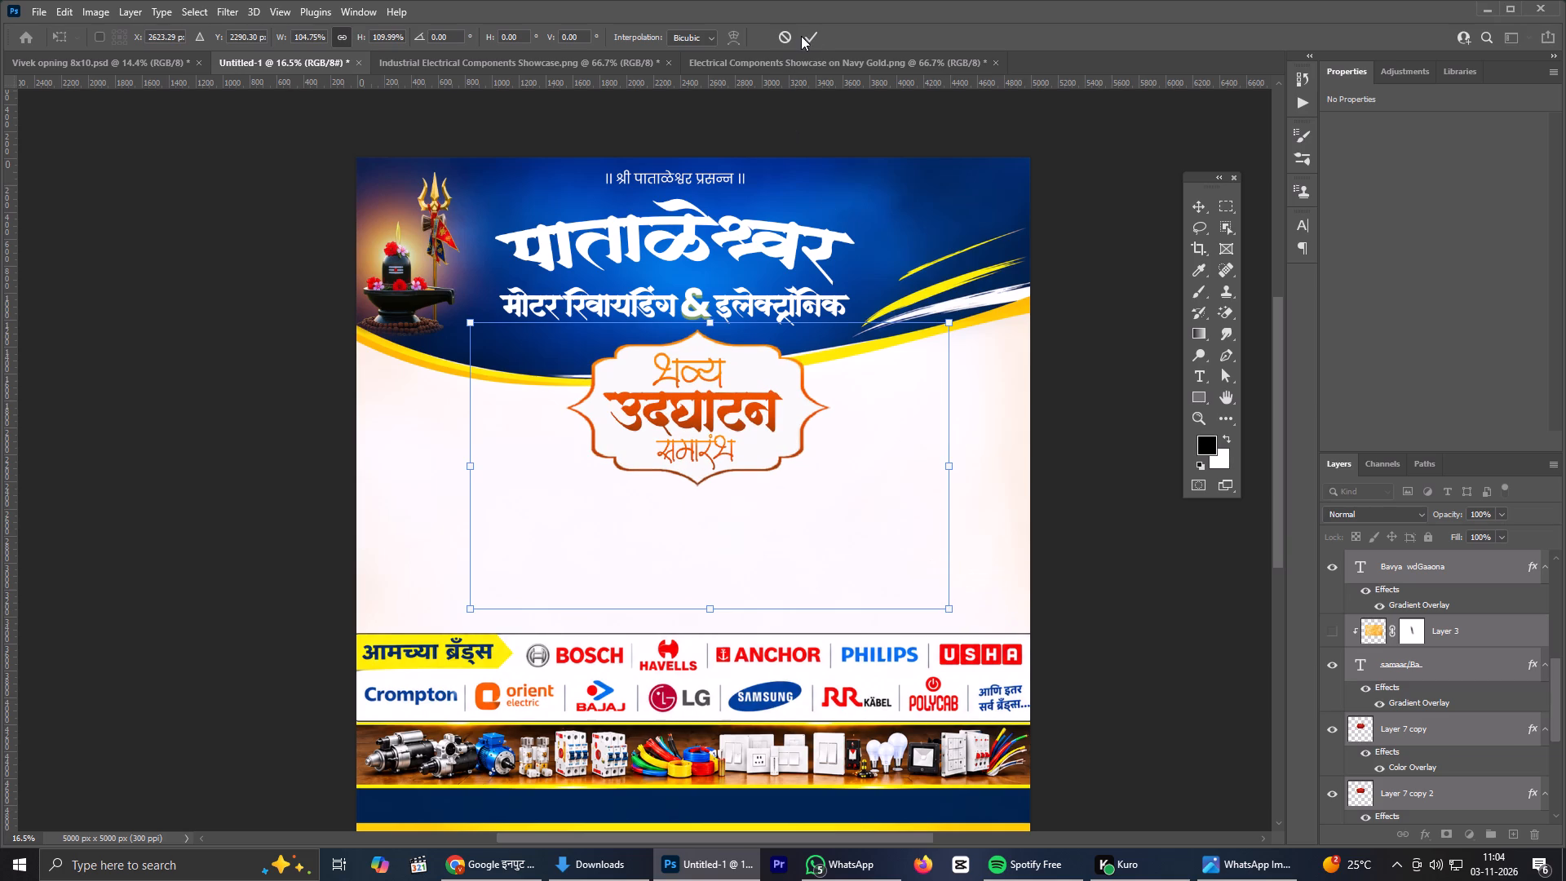
click(812, 36)
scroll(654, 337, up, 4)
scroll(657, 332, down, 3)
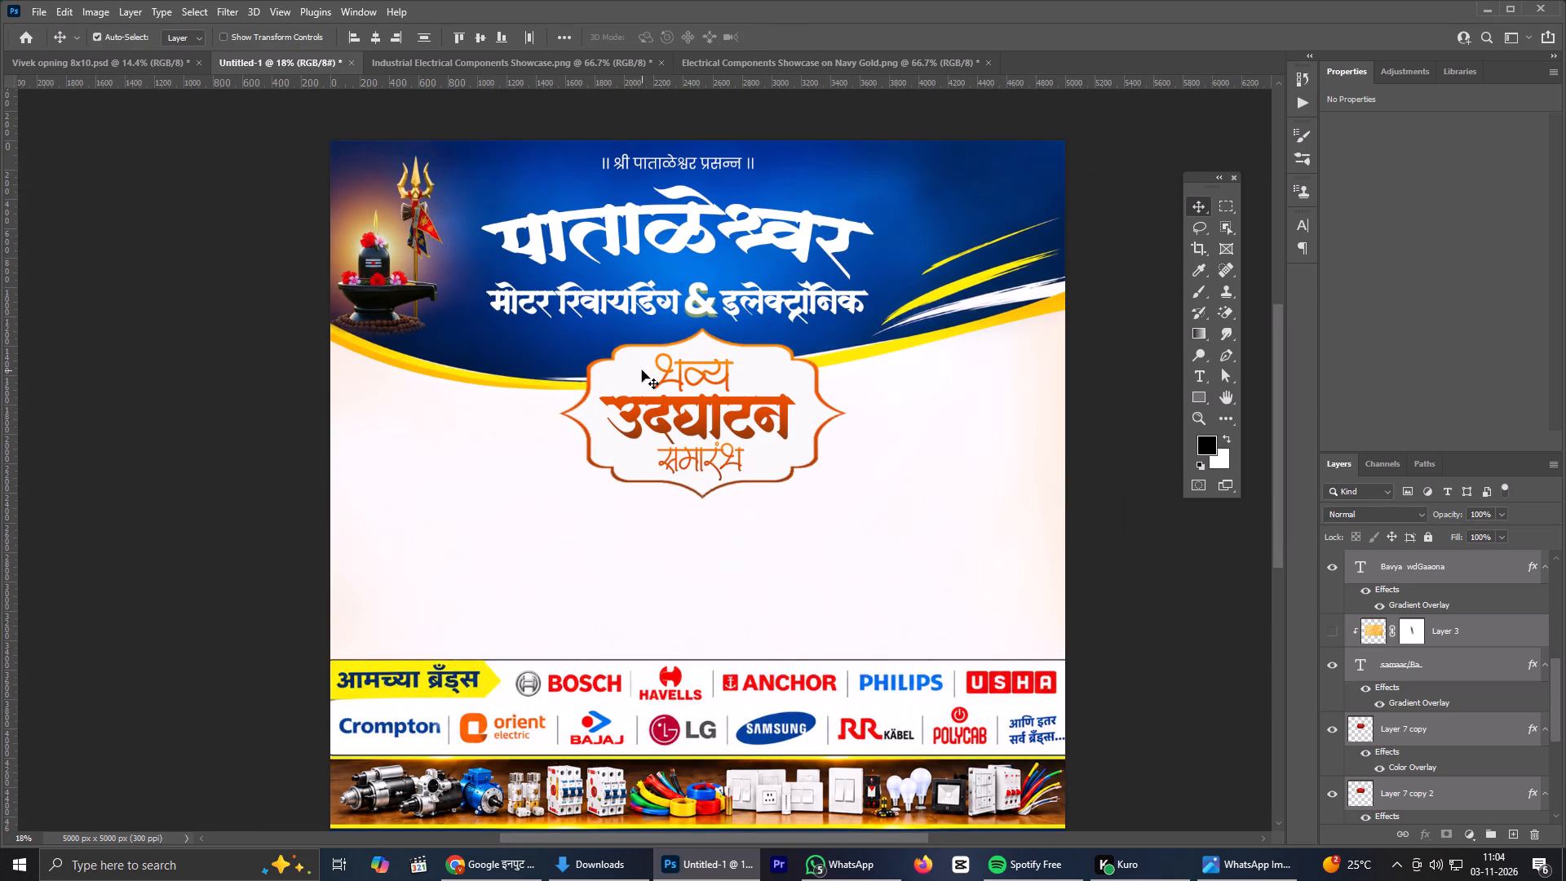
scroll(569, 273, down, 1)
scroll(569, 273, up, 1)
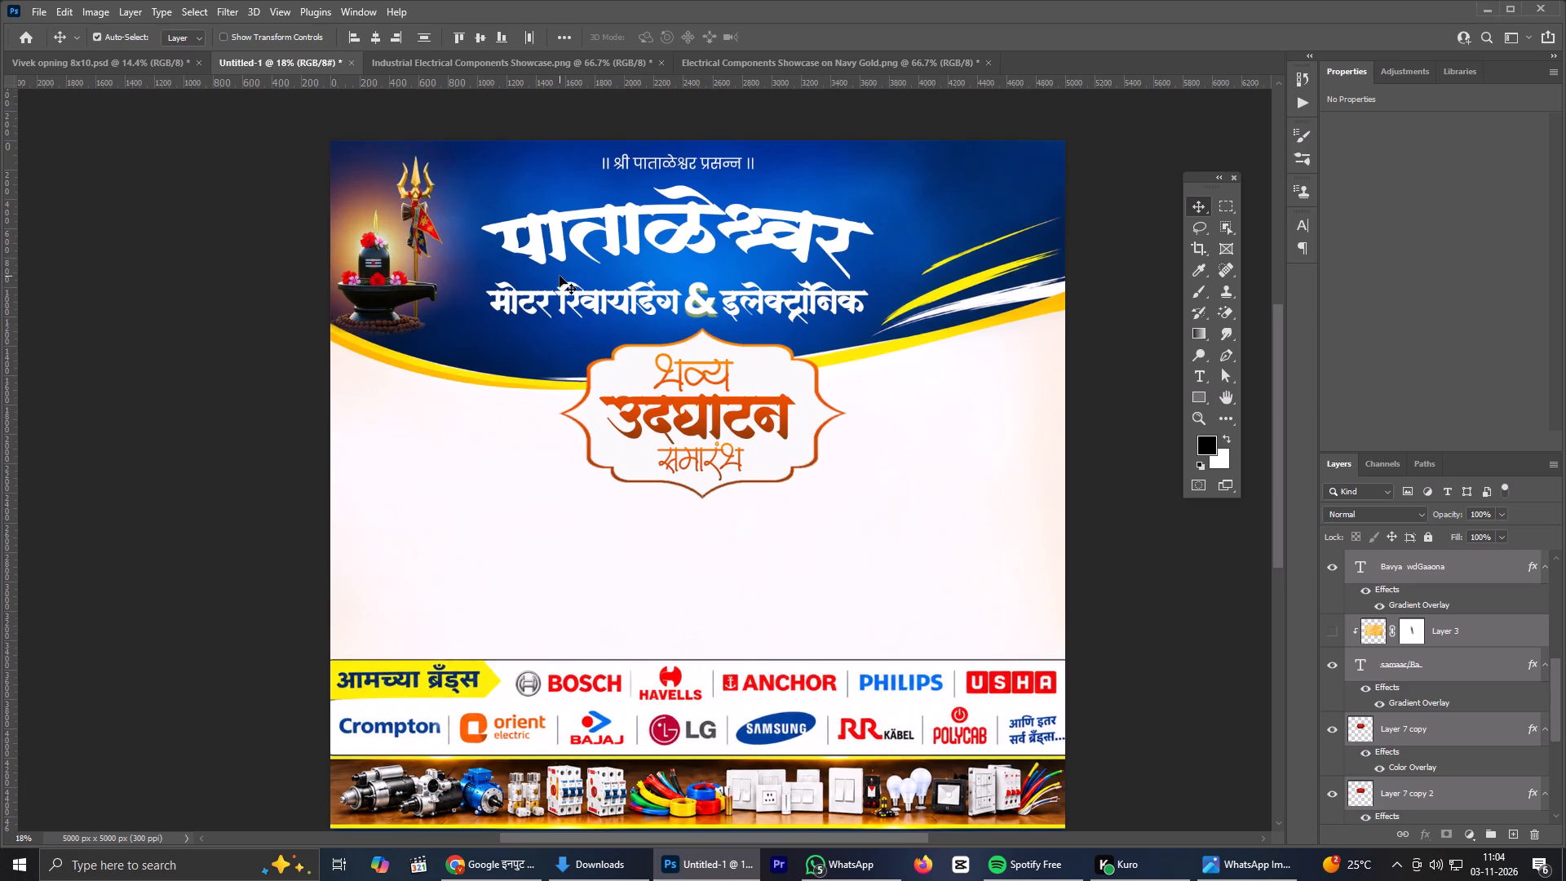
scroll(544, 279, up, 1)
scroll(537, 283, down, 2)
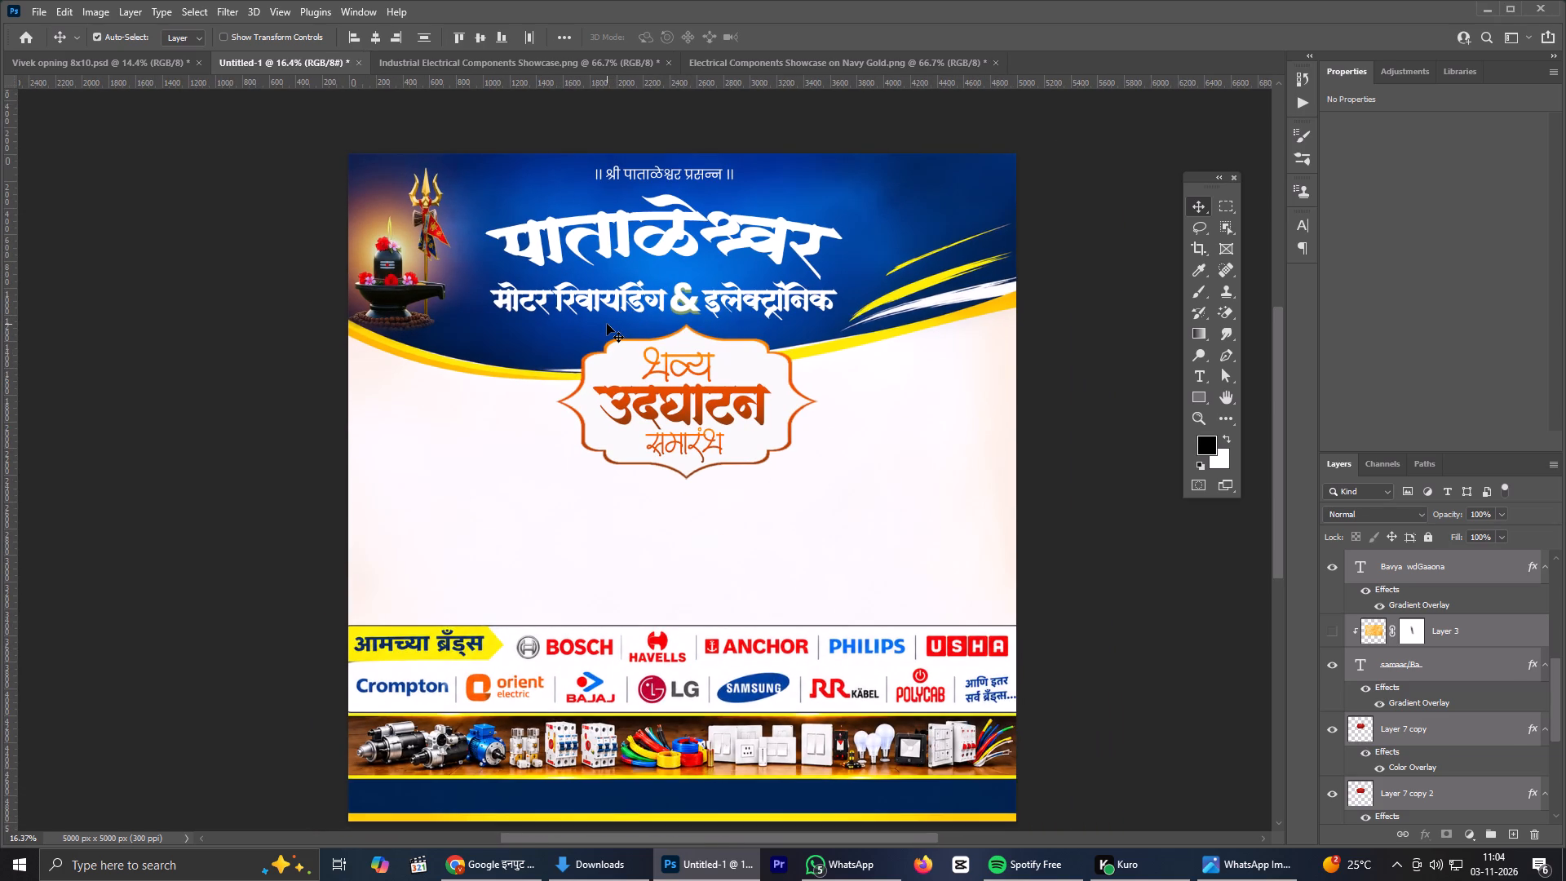
Close the two Electrical Components Showcase image documents without saving their changes.
click(768, 68)
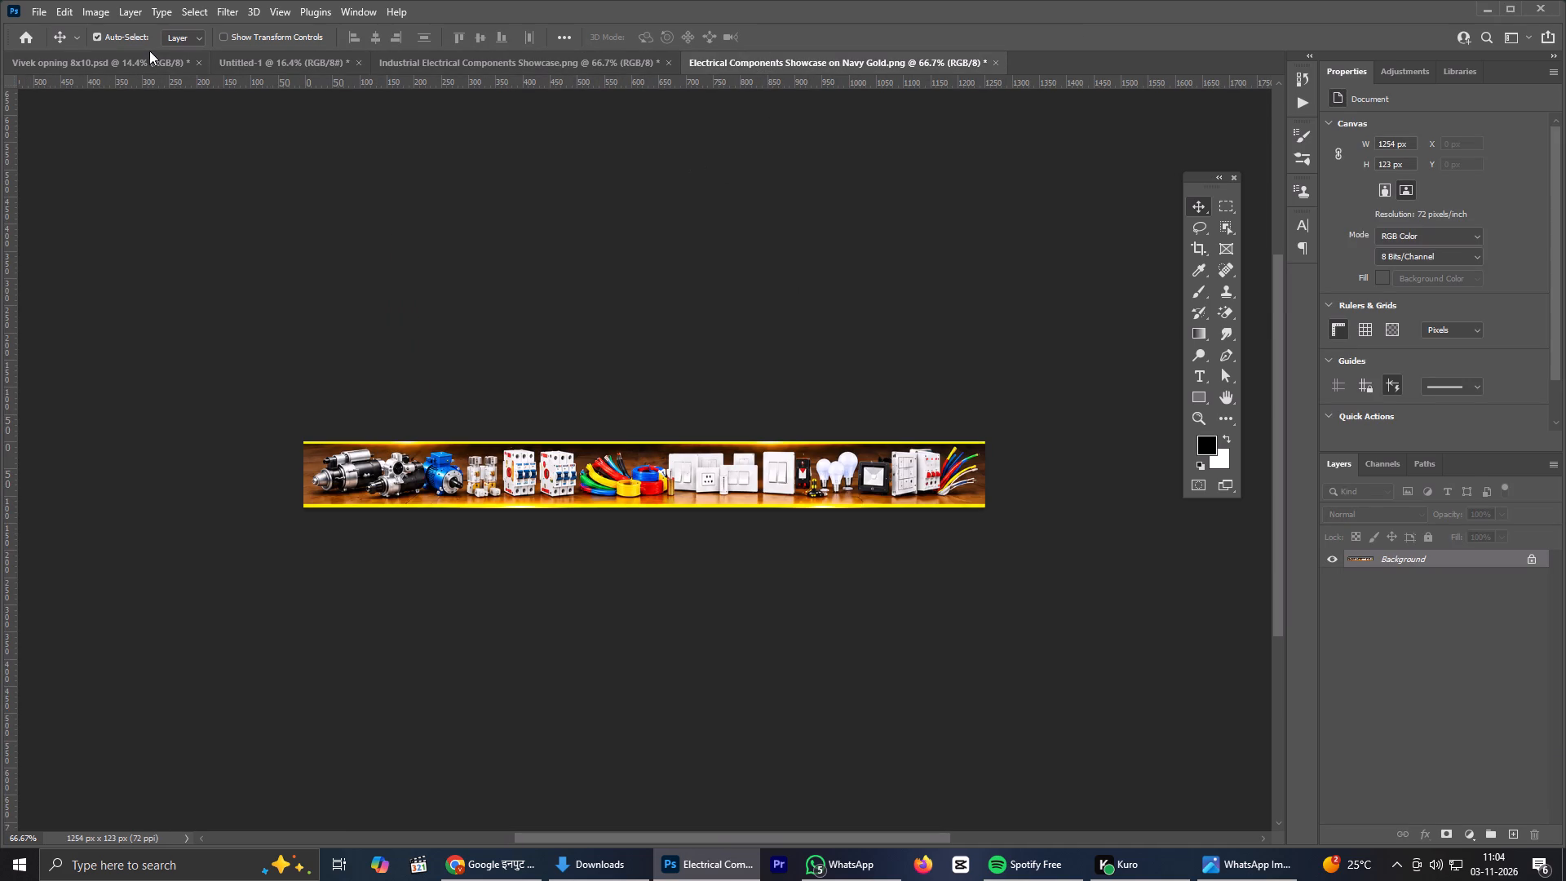
click(998, 62)
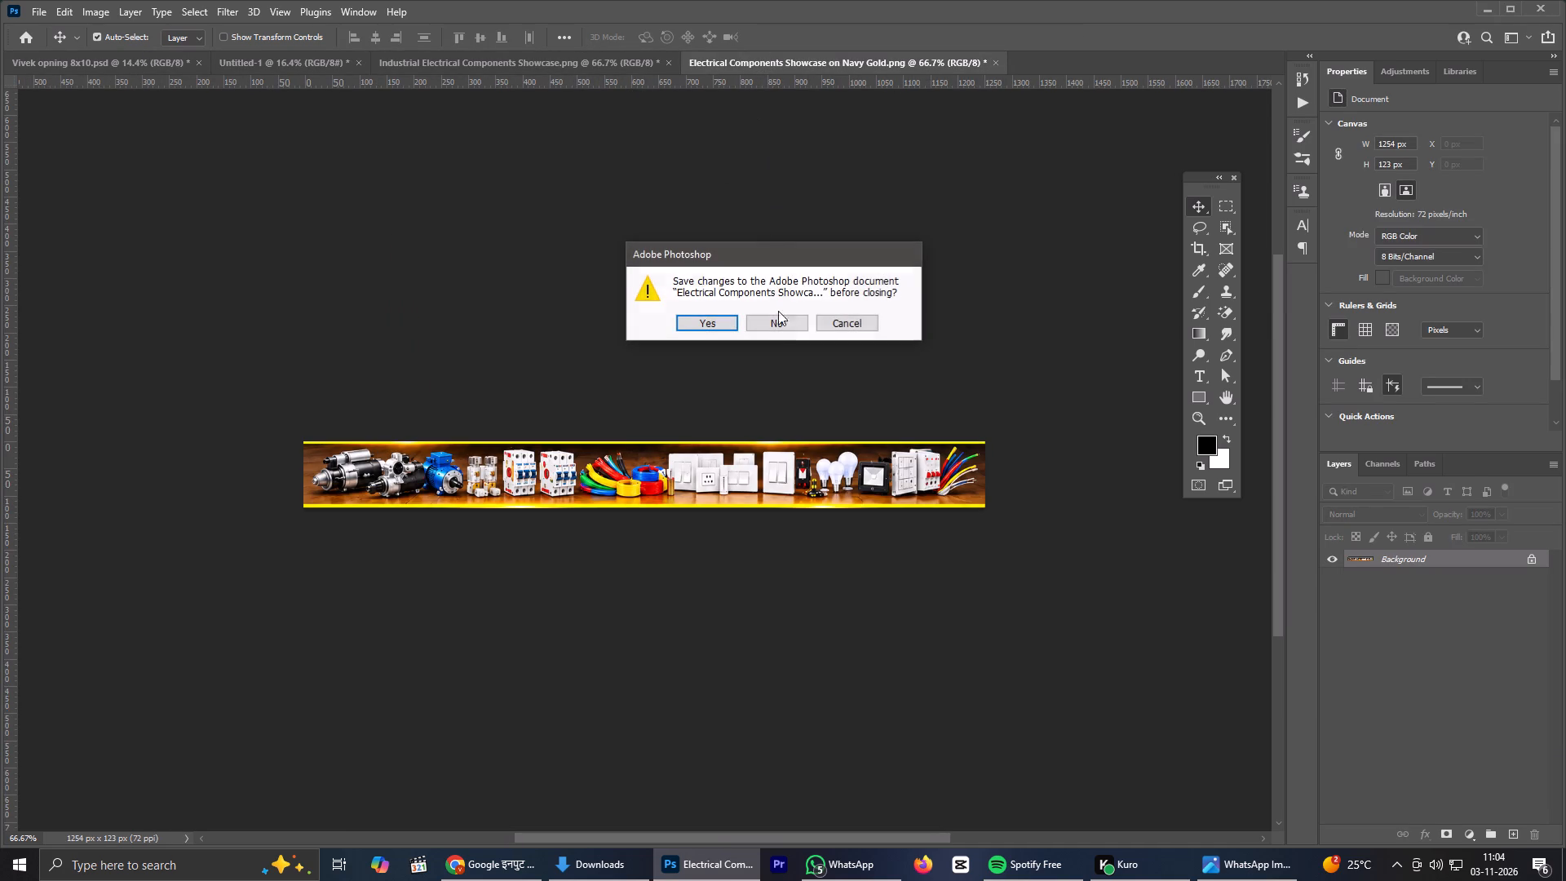
click(777, 331)
click(665, 62)
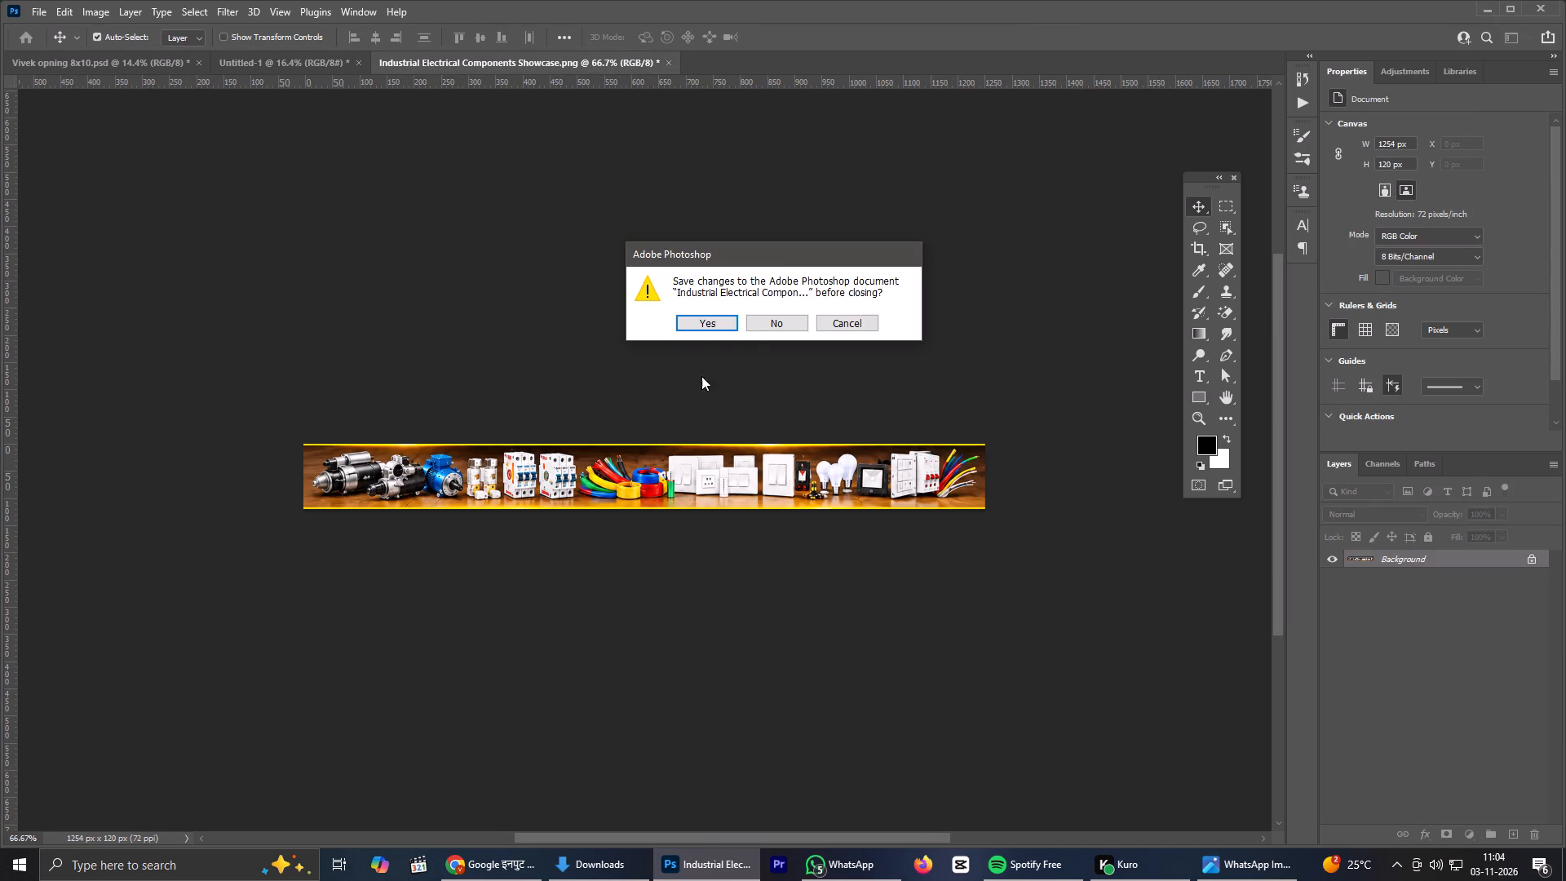
click(754, 328)
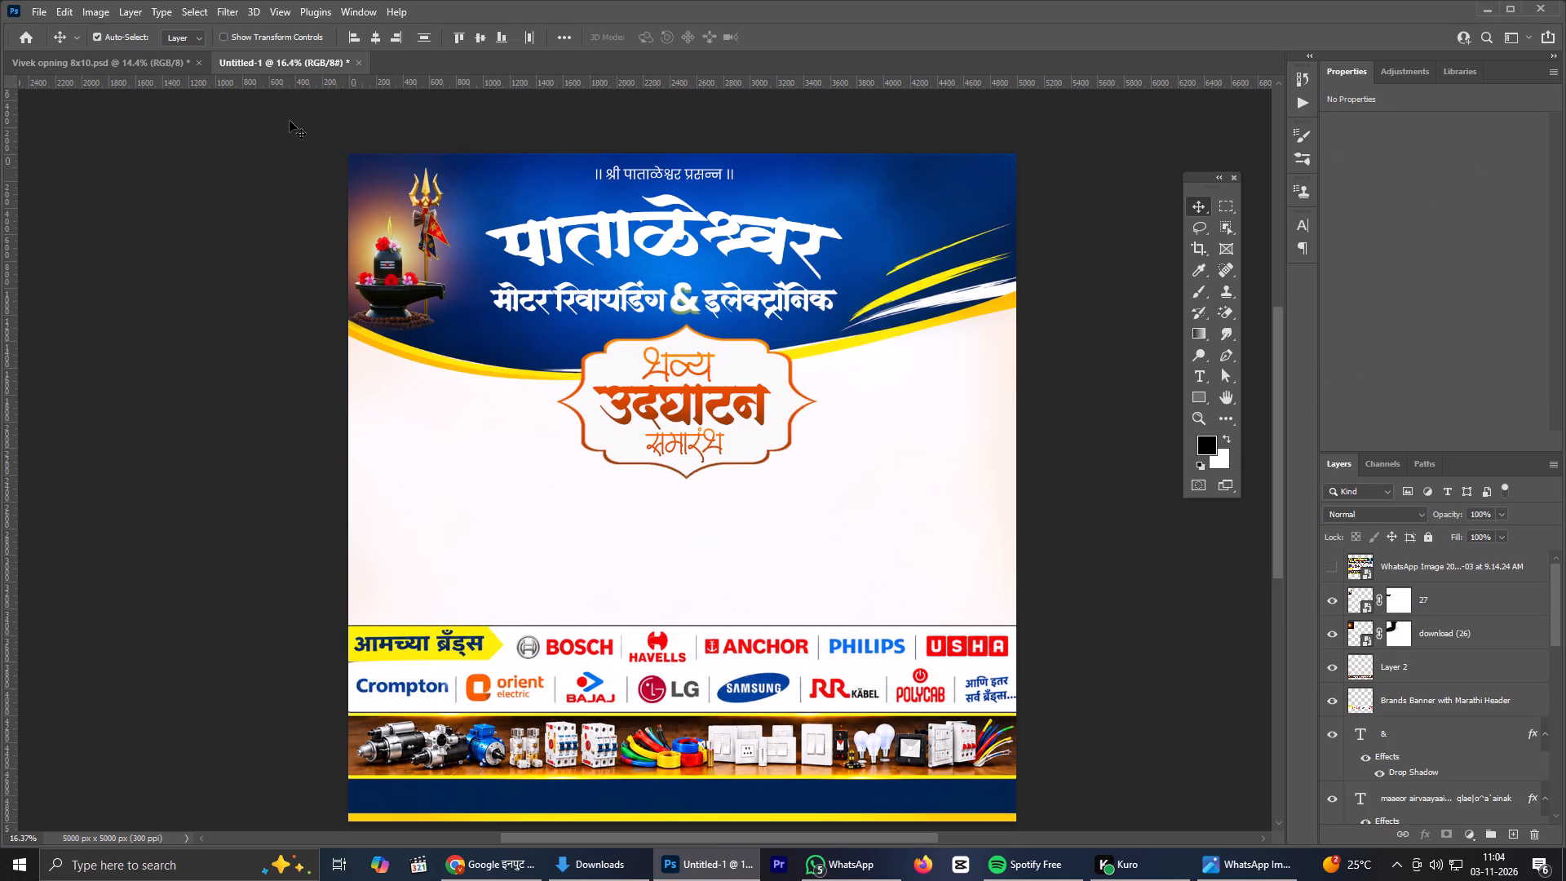
Show the WhatsApp Image reference layer to examine the original flyer's content, and hide it again.
scroll(1387, 585, up, 3)
click(1330, 568)
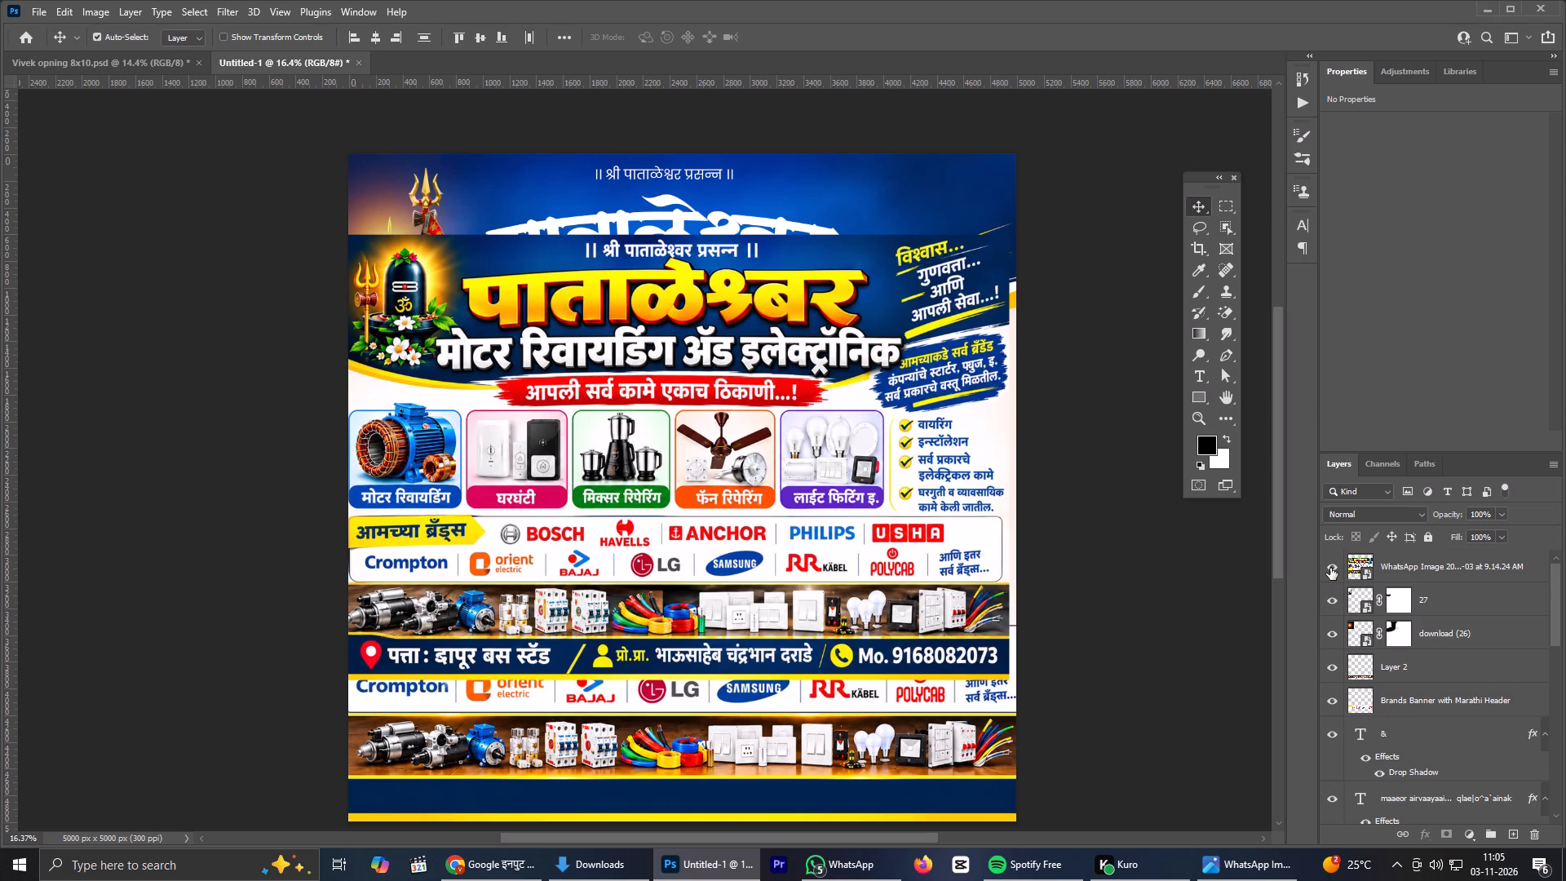
click(1330, 568)
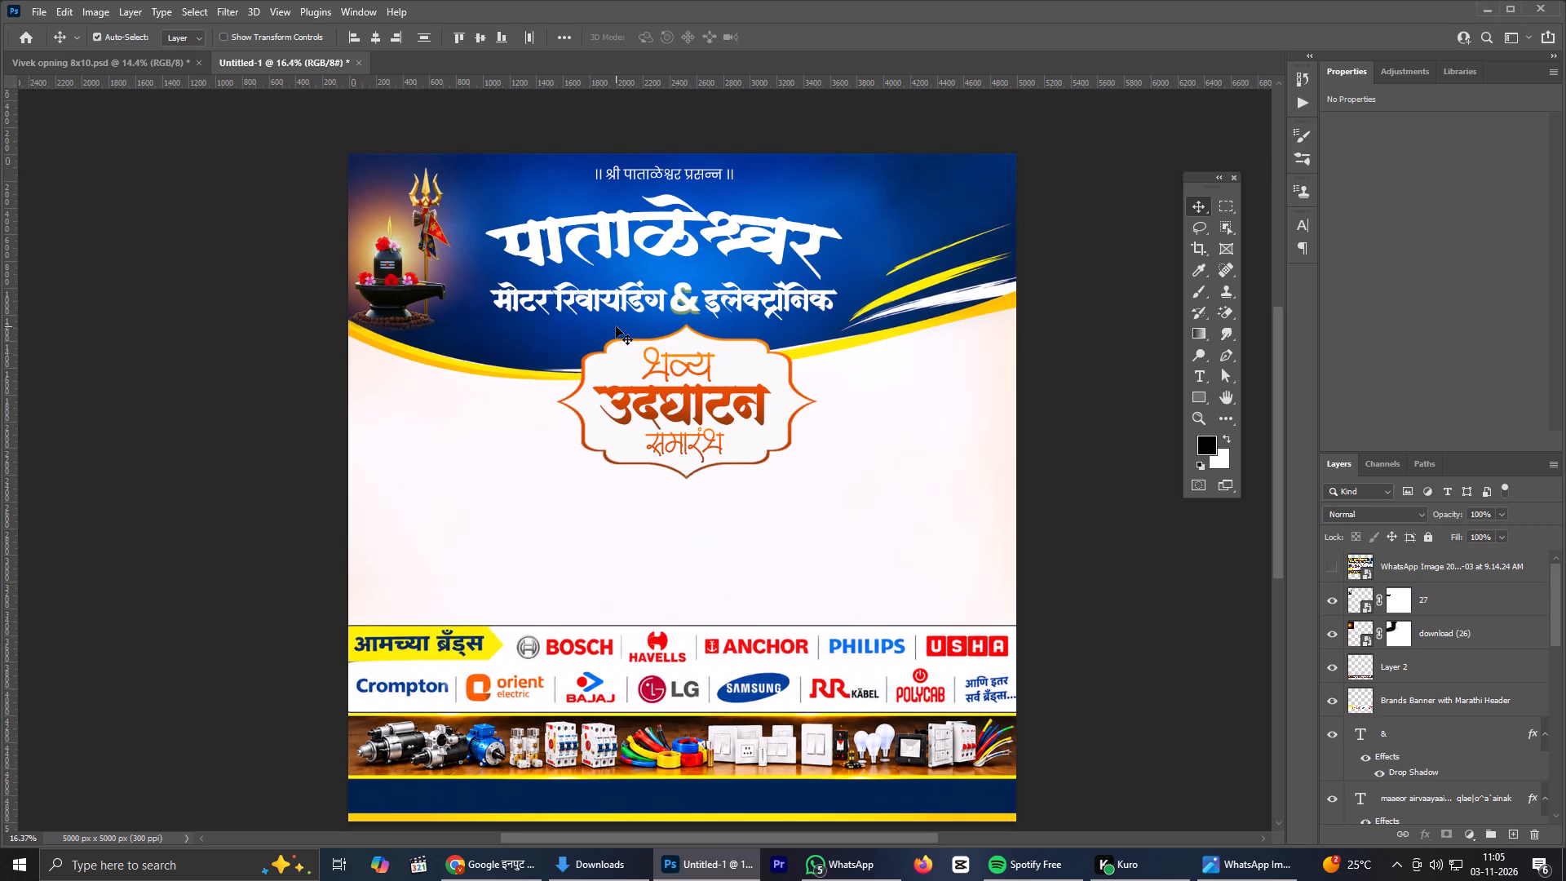
Raise the opacity of the Shivling image layer, download (26), in the flyer's blue header.
scroll(616, 326, down, 1)
scroll(616, 326, up, 1)
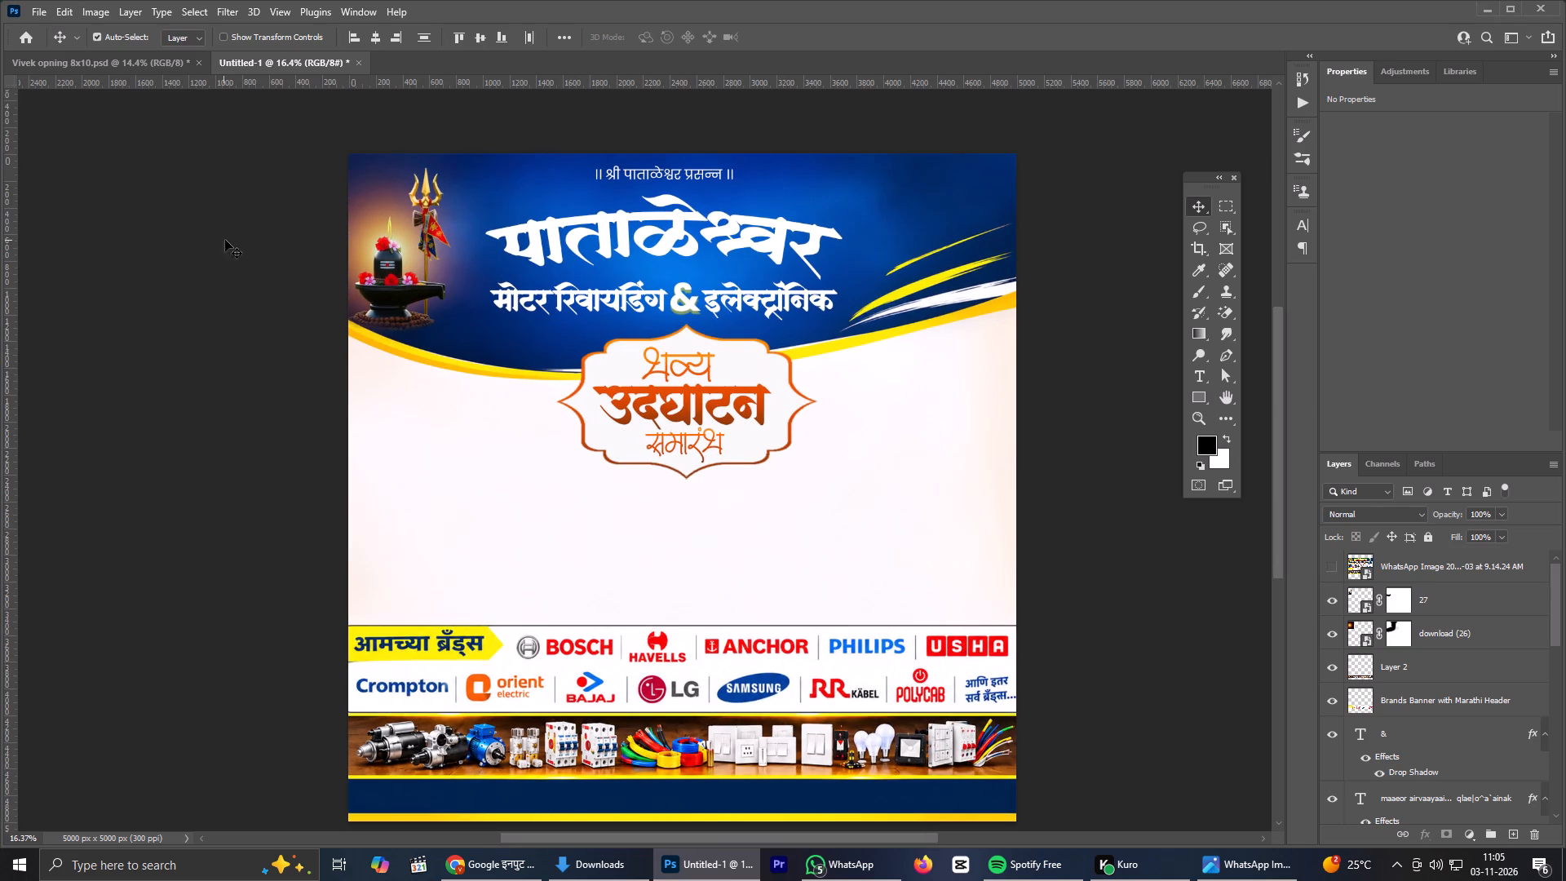
scroll(227, 240, up, 2)
scroll(272, 245, down, 1)
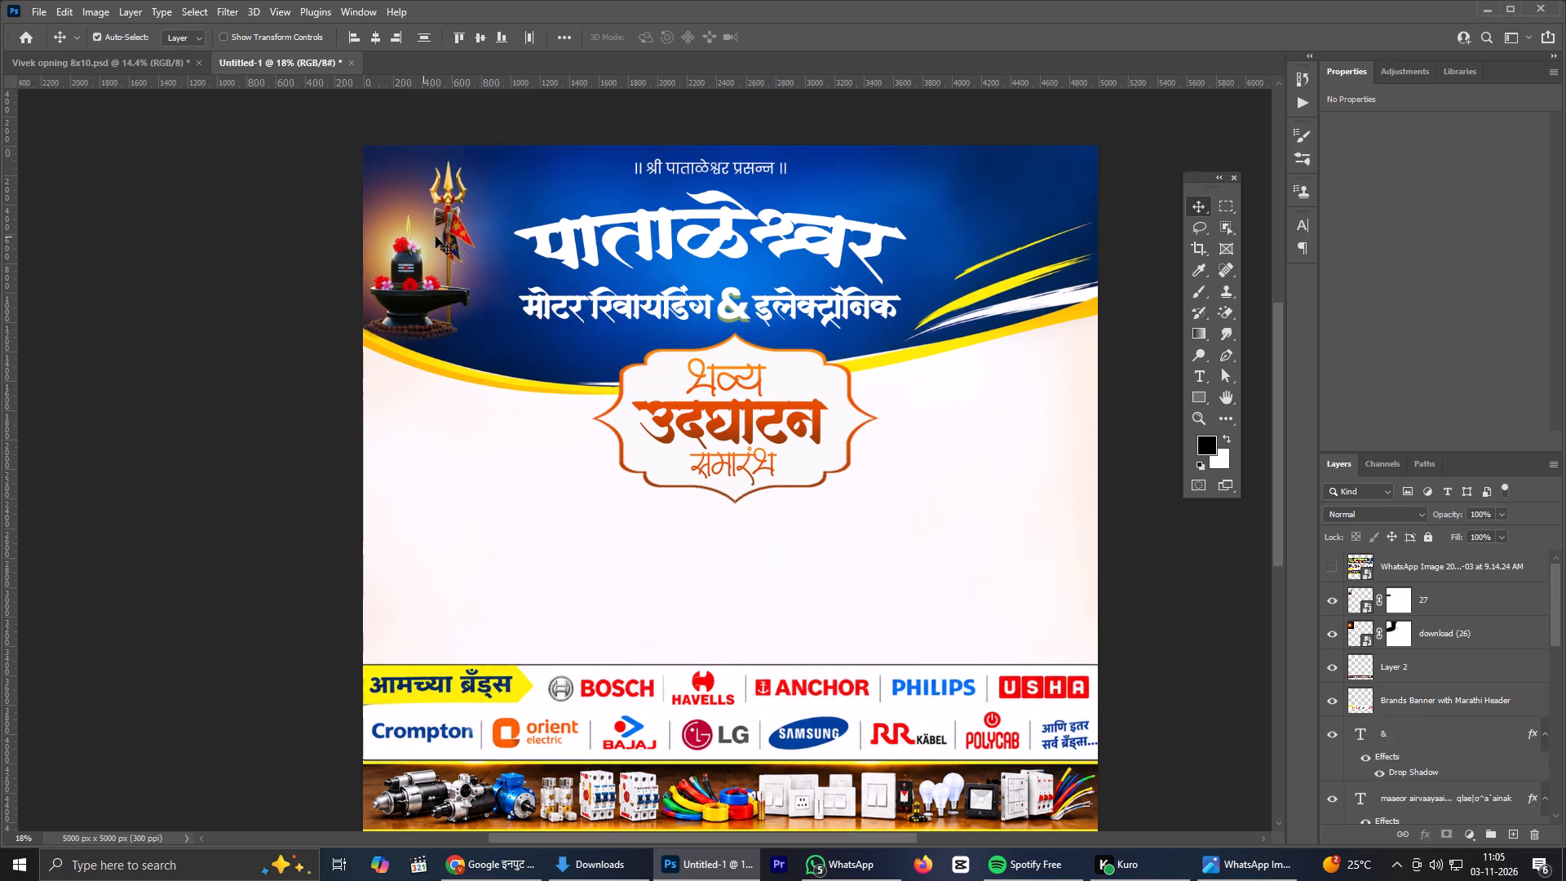
click(432, 247)
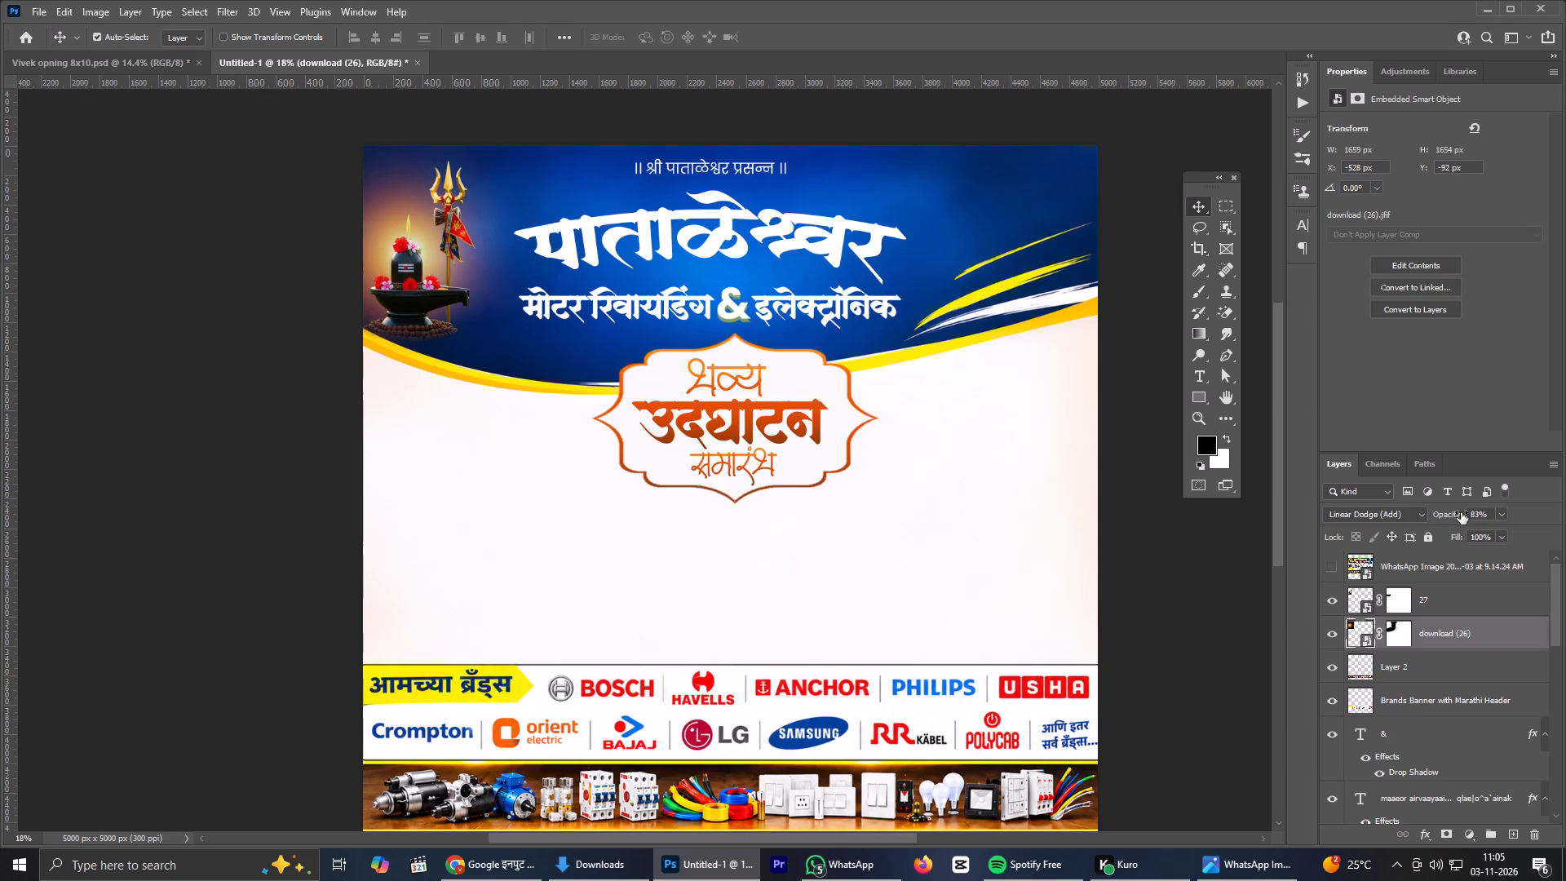
drag(1440, 512, 1521, 510)
click(1205, 626)
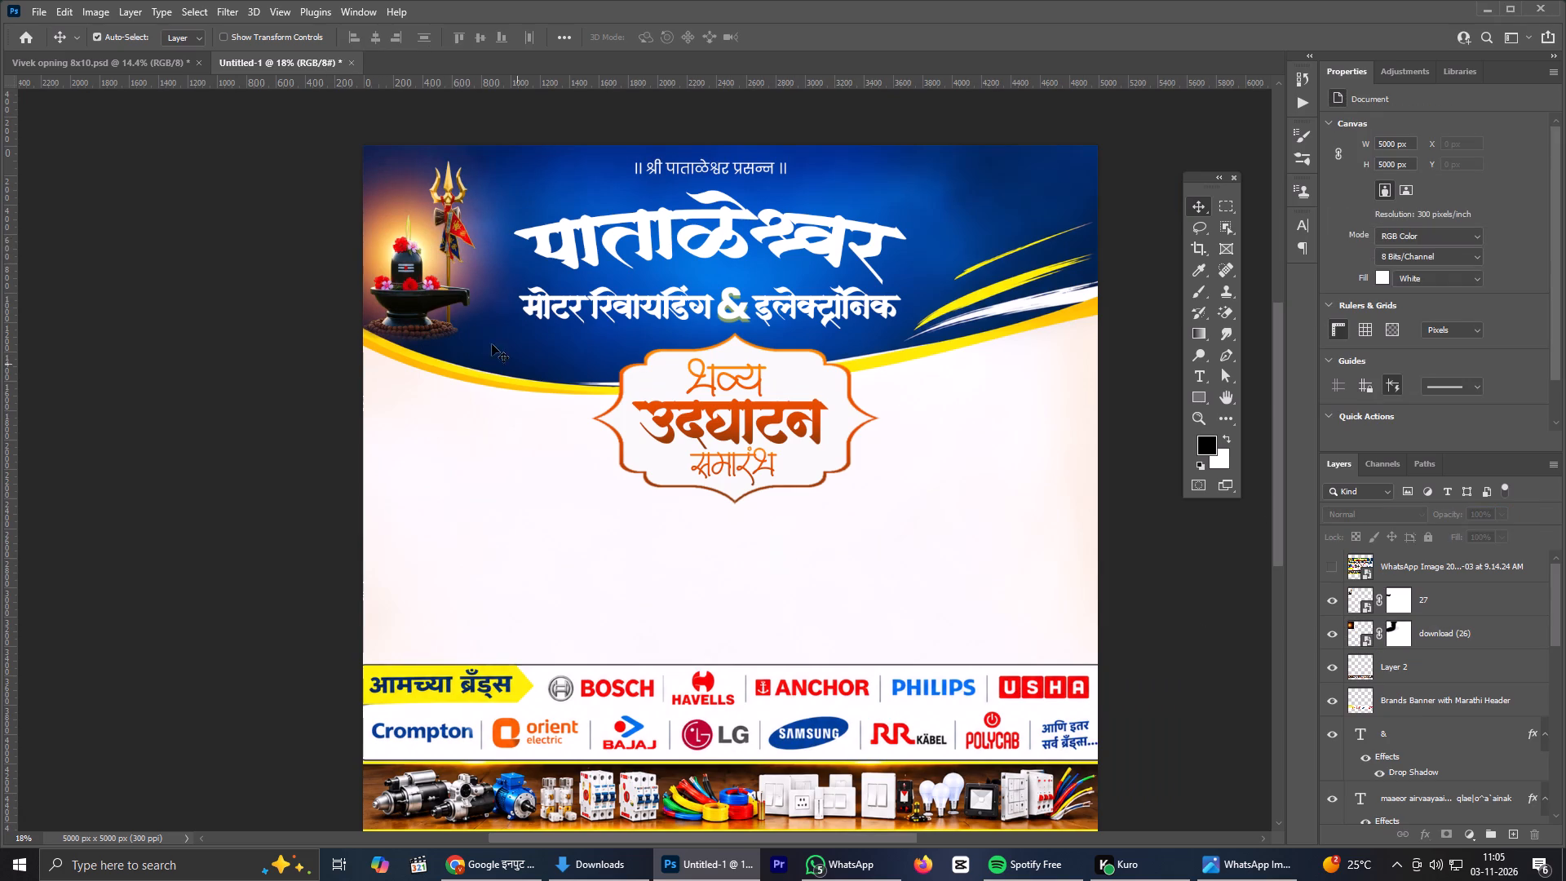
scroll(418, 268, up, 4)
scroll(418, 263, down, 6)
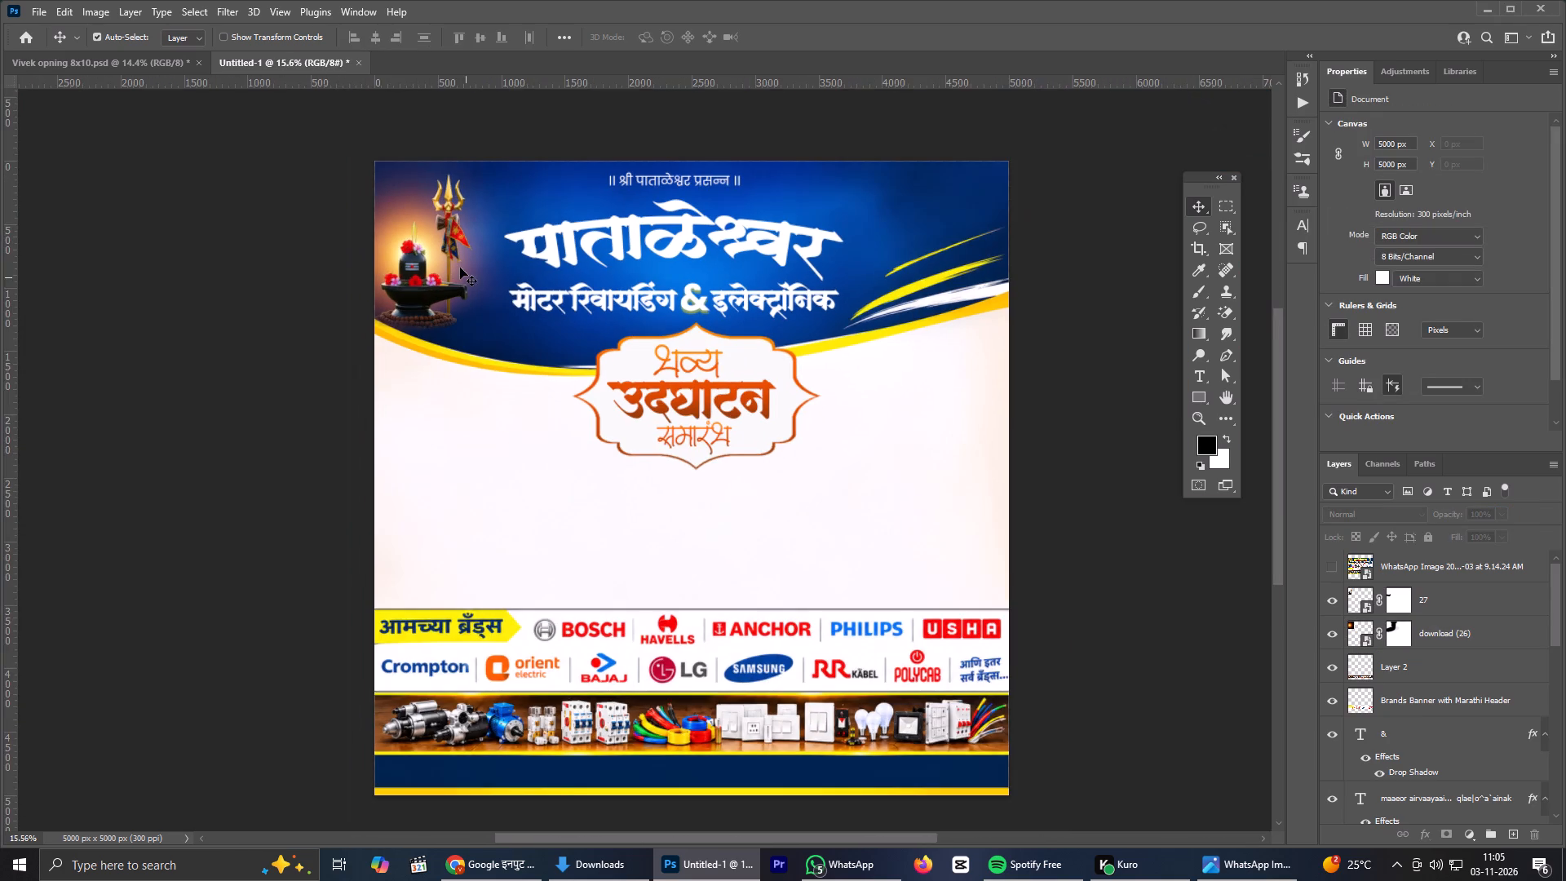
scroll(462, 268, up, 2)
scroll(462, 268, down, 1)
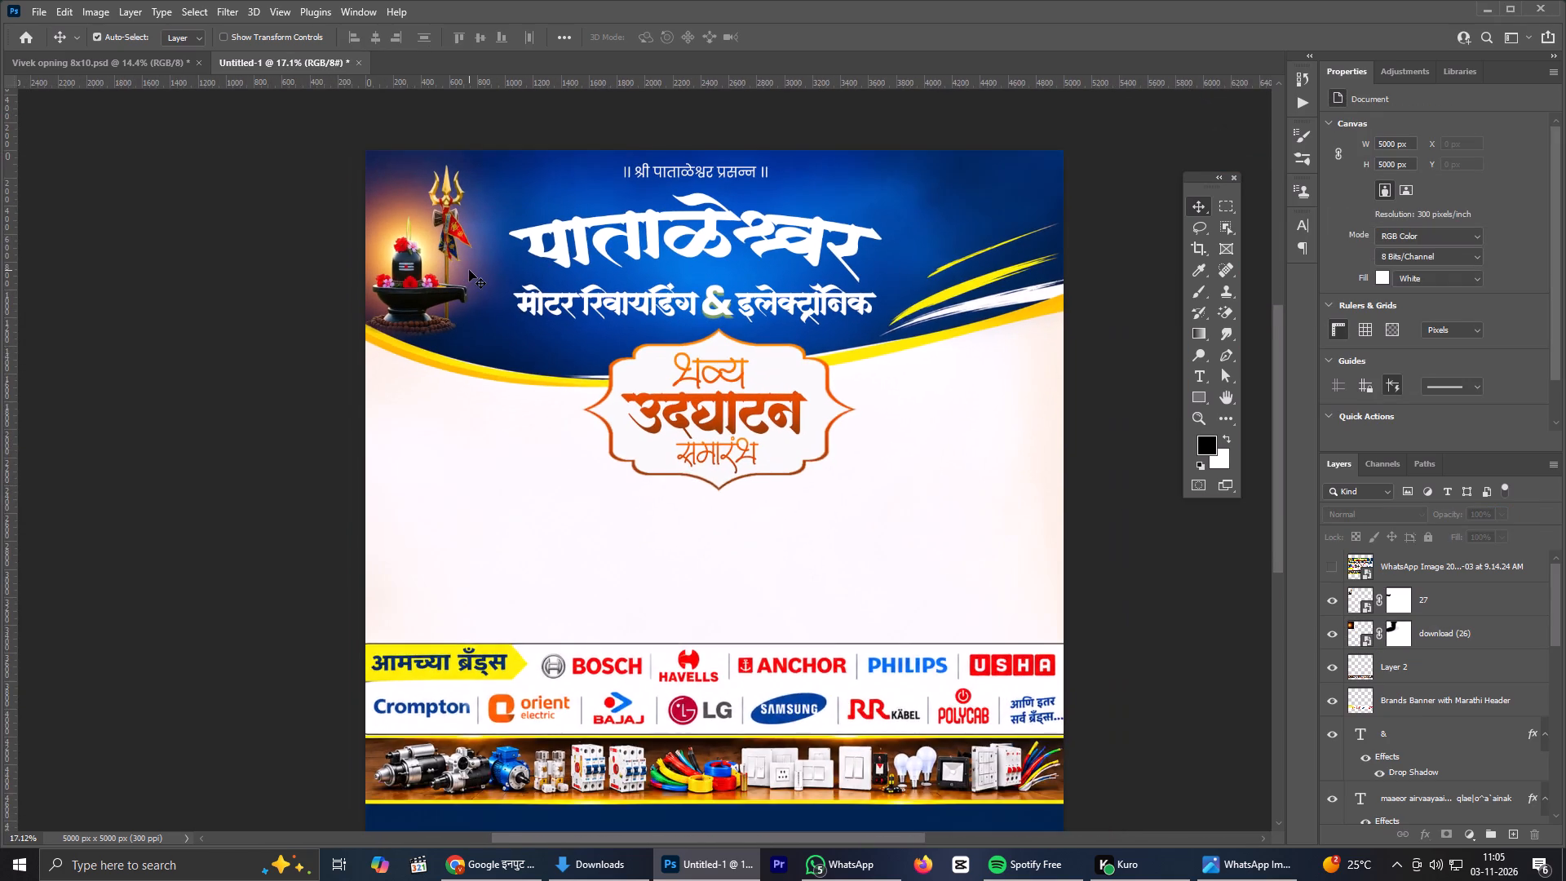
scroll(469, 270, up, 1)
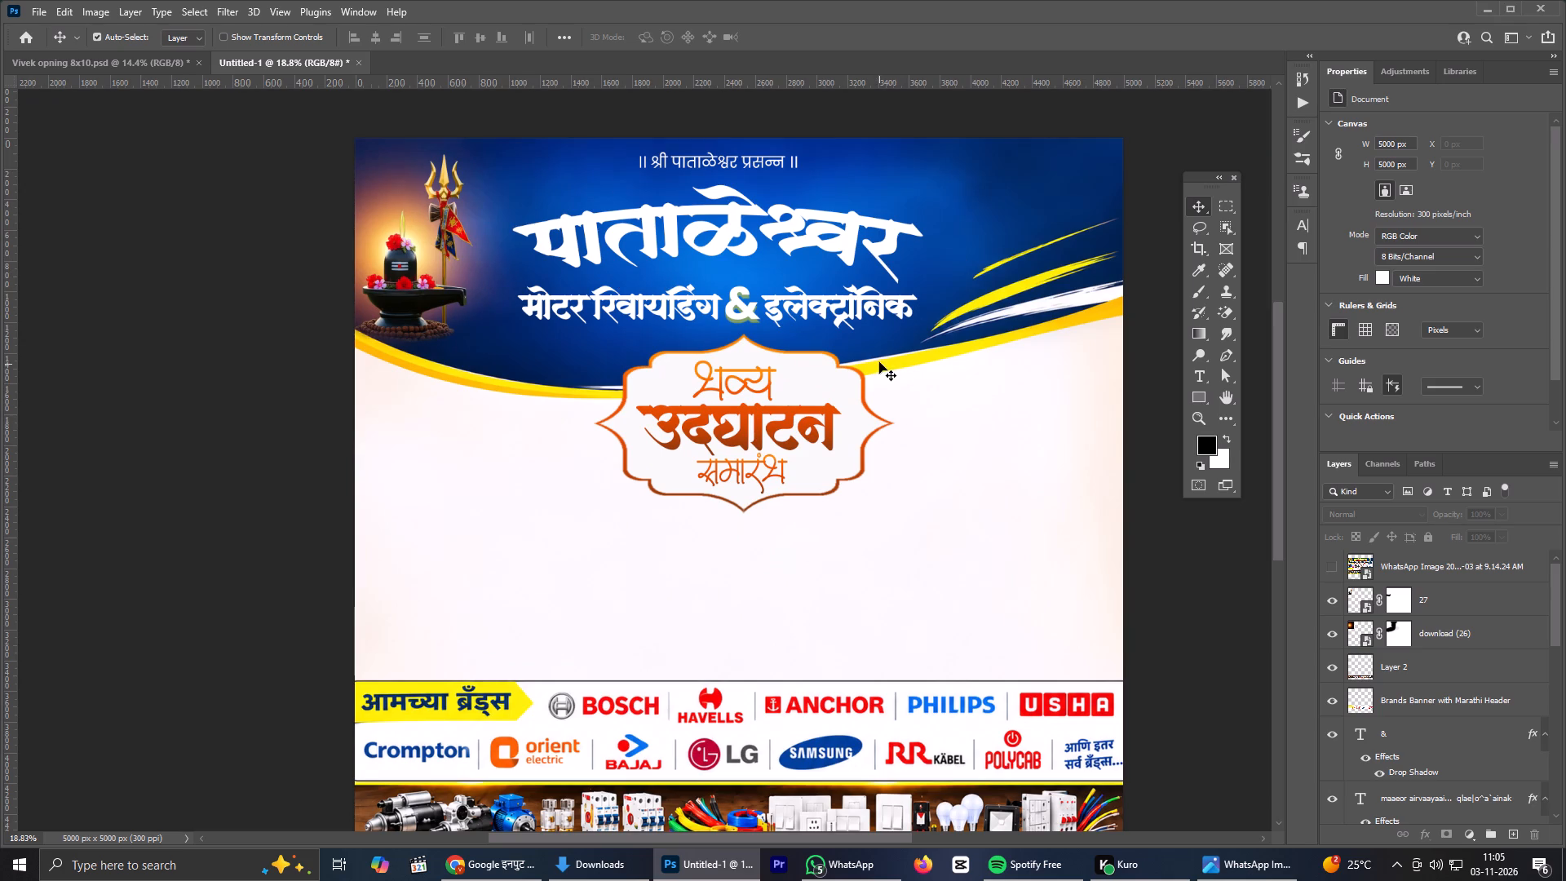
scroll(878, 383, down, 3)
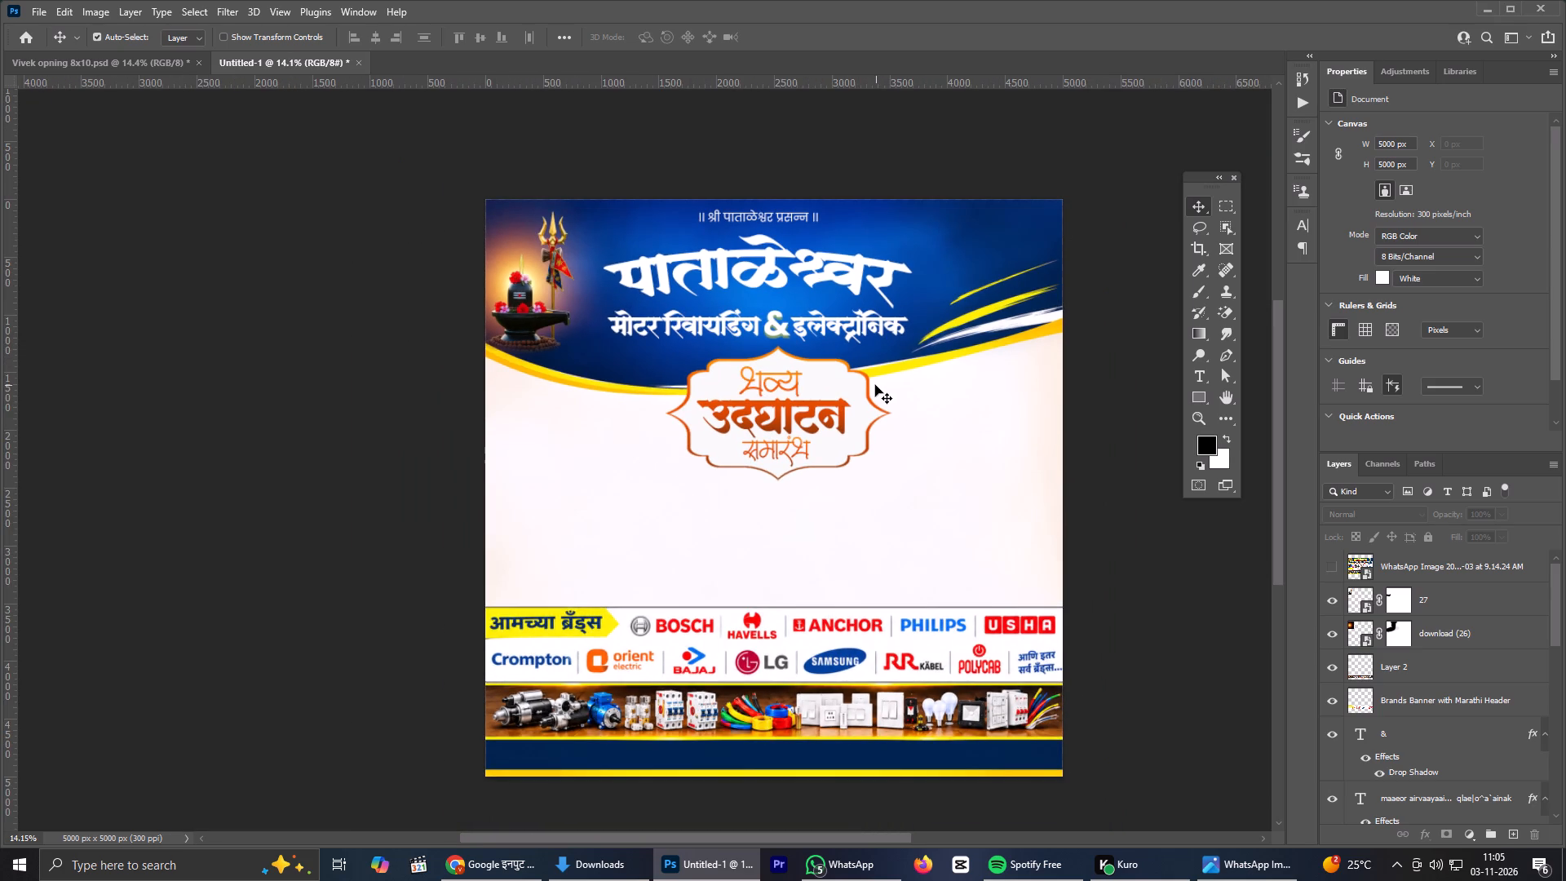
key(shift+super+s)
drag(463, 159, 1006, 751)
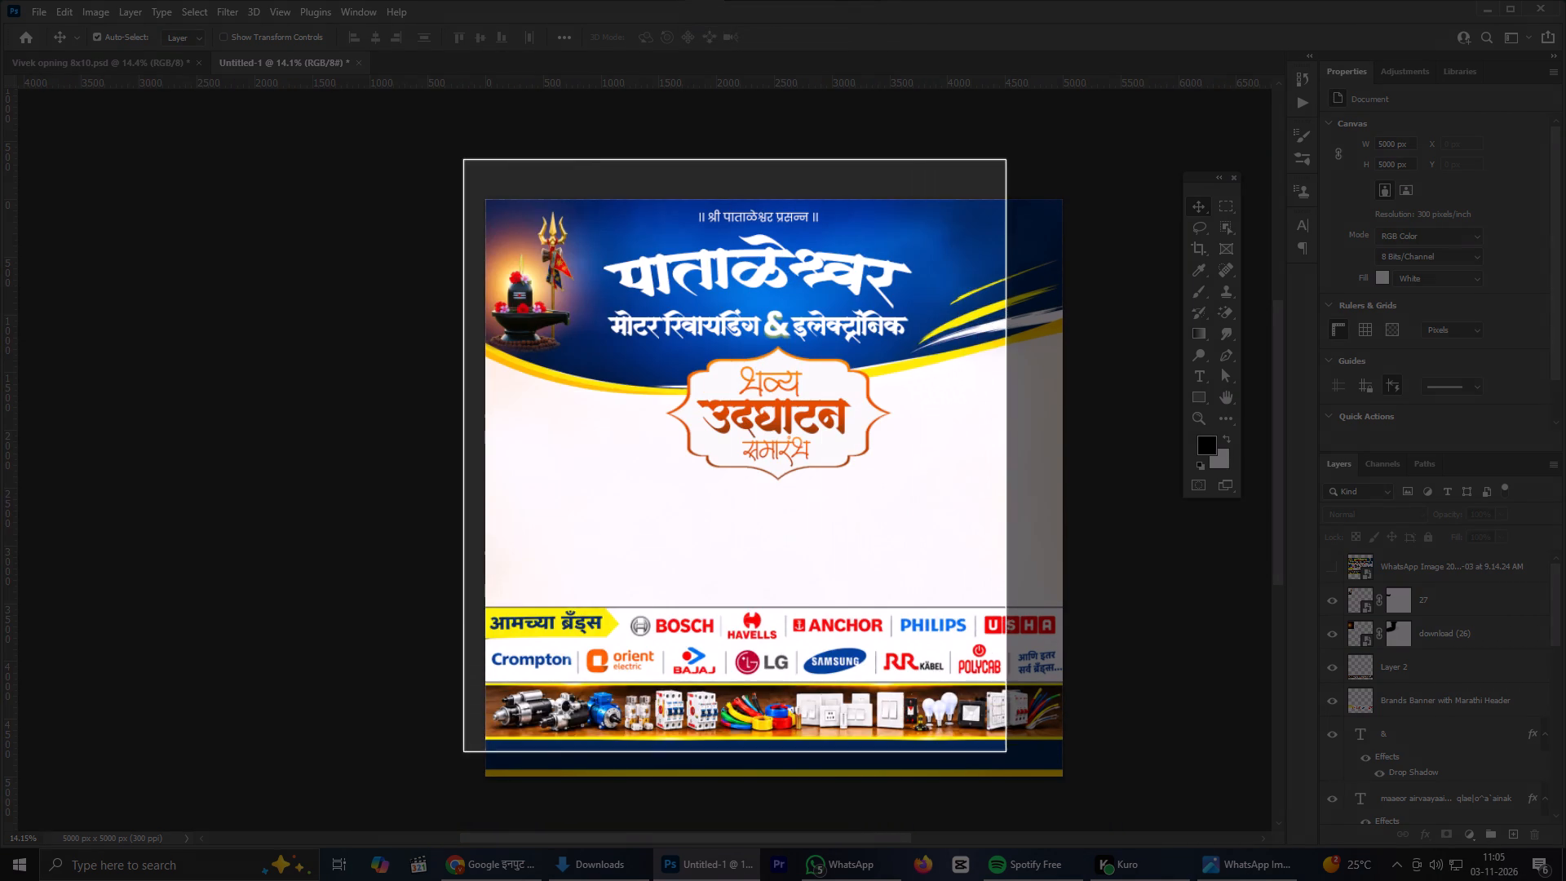
drag(1006, 751, 1097, 790)
click(1380, 747)
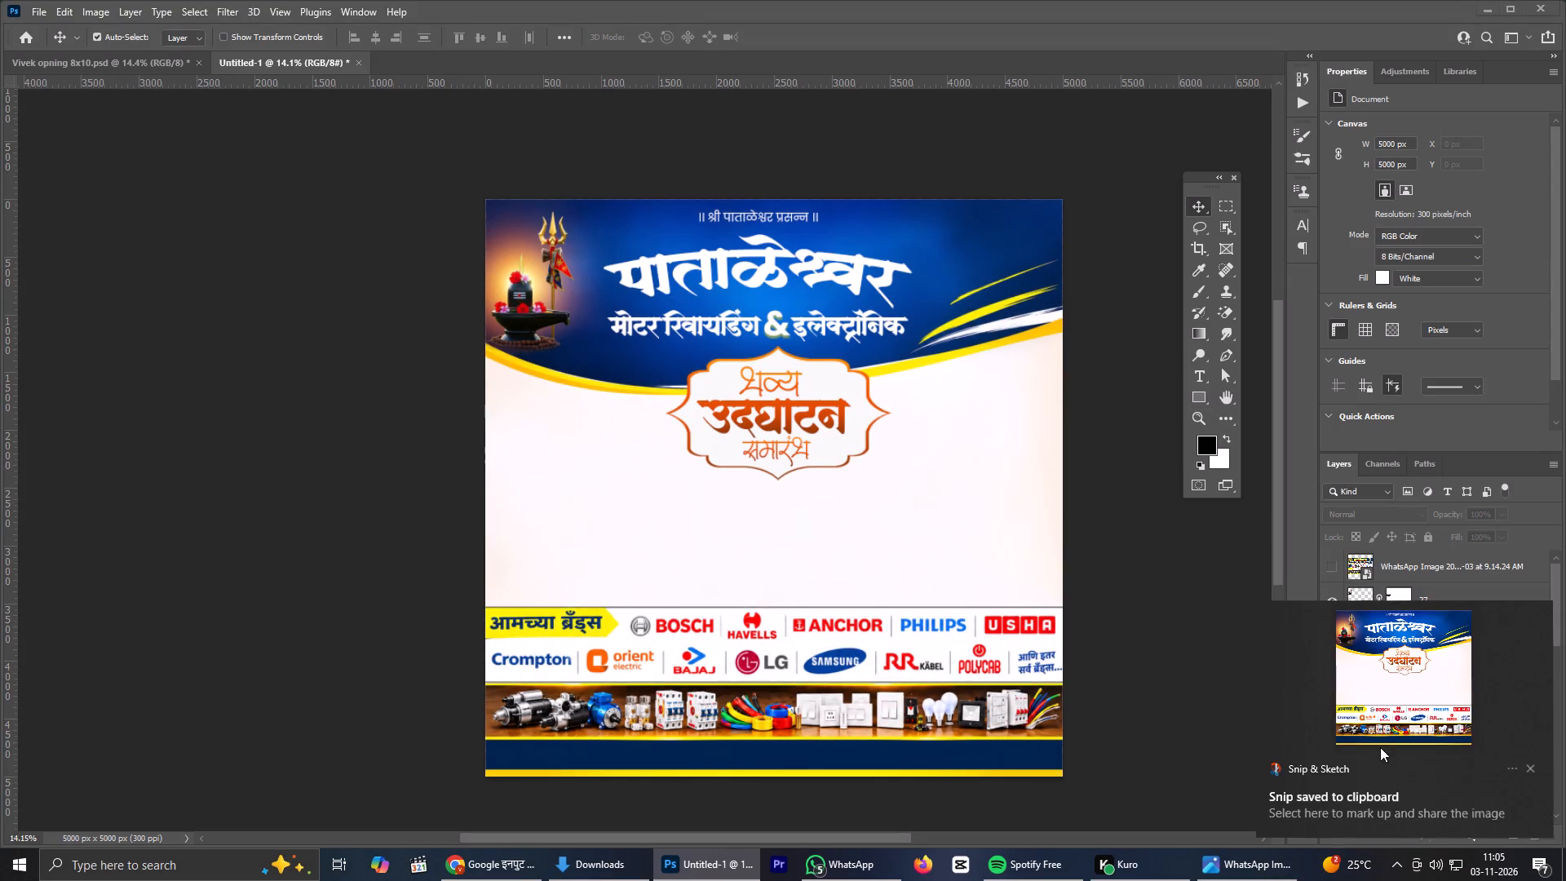
click(939, 79)
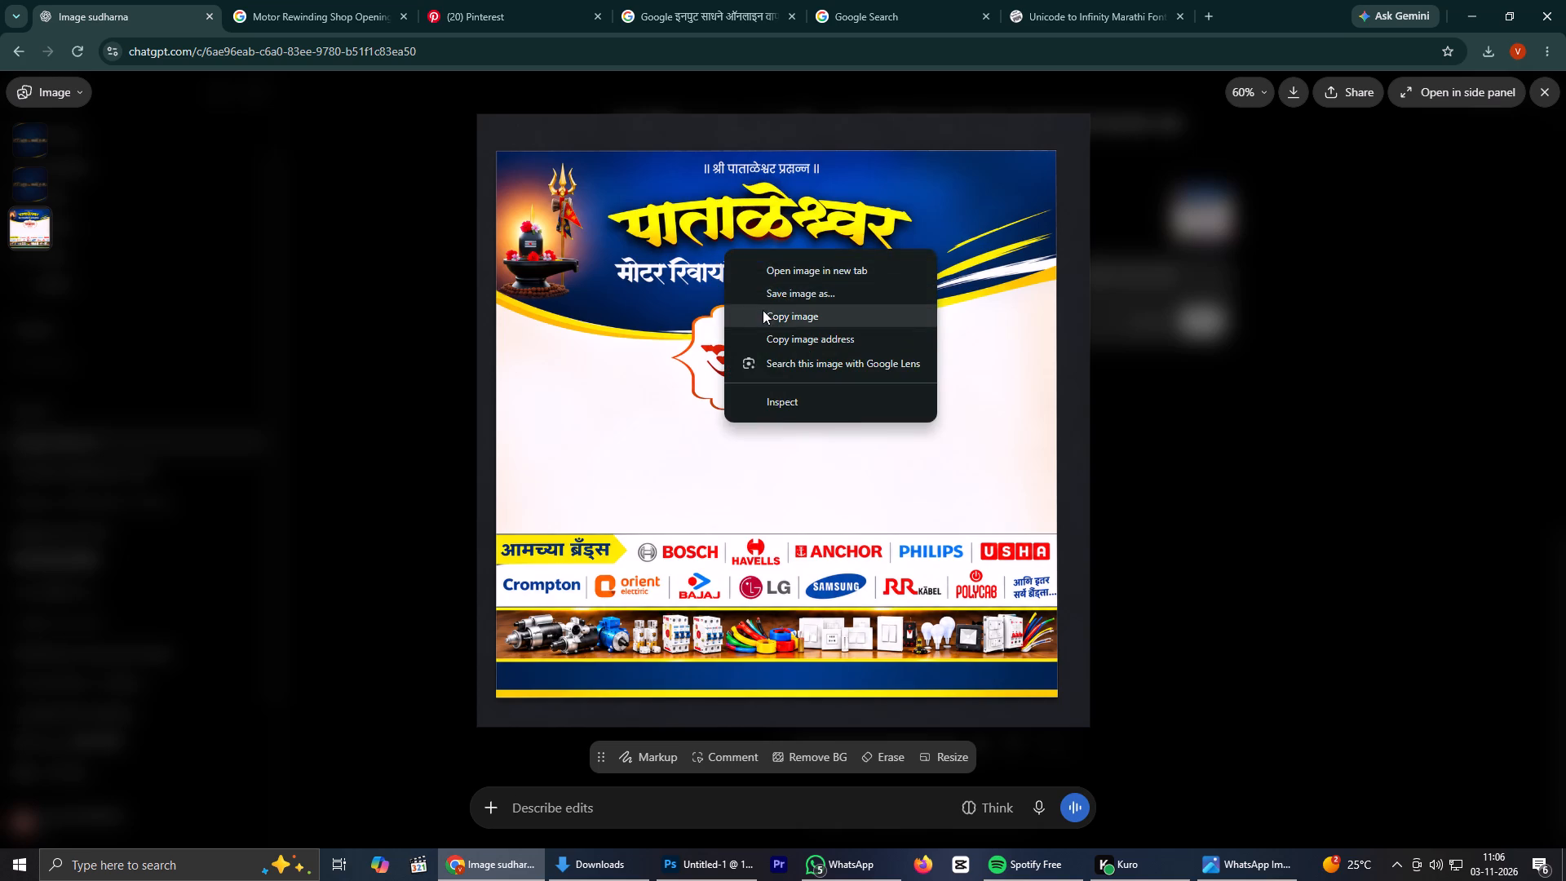
click(763, 310)
Switch to Photoshop, paste the generated flyer as a reference layer and scale it to 247.55% below the heading lines.
click(661, 866)
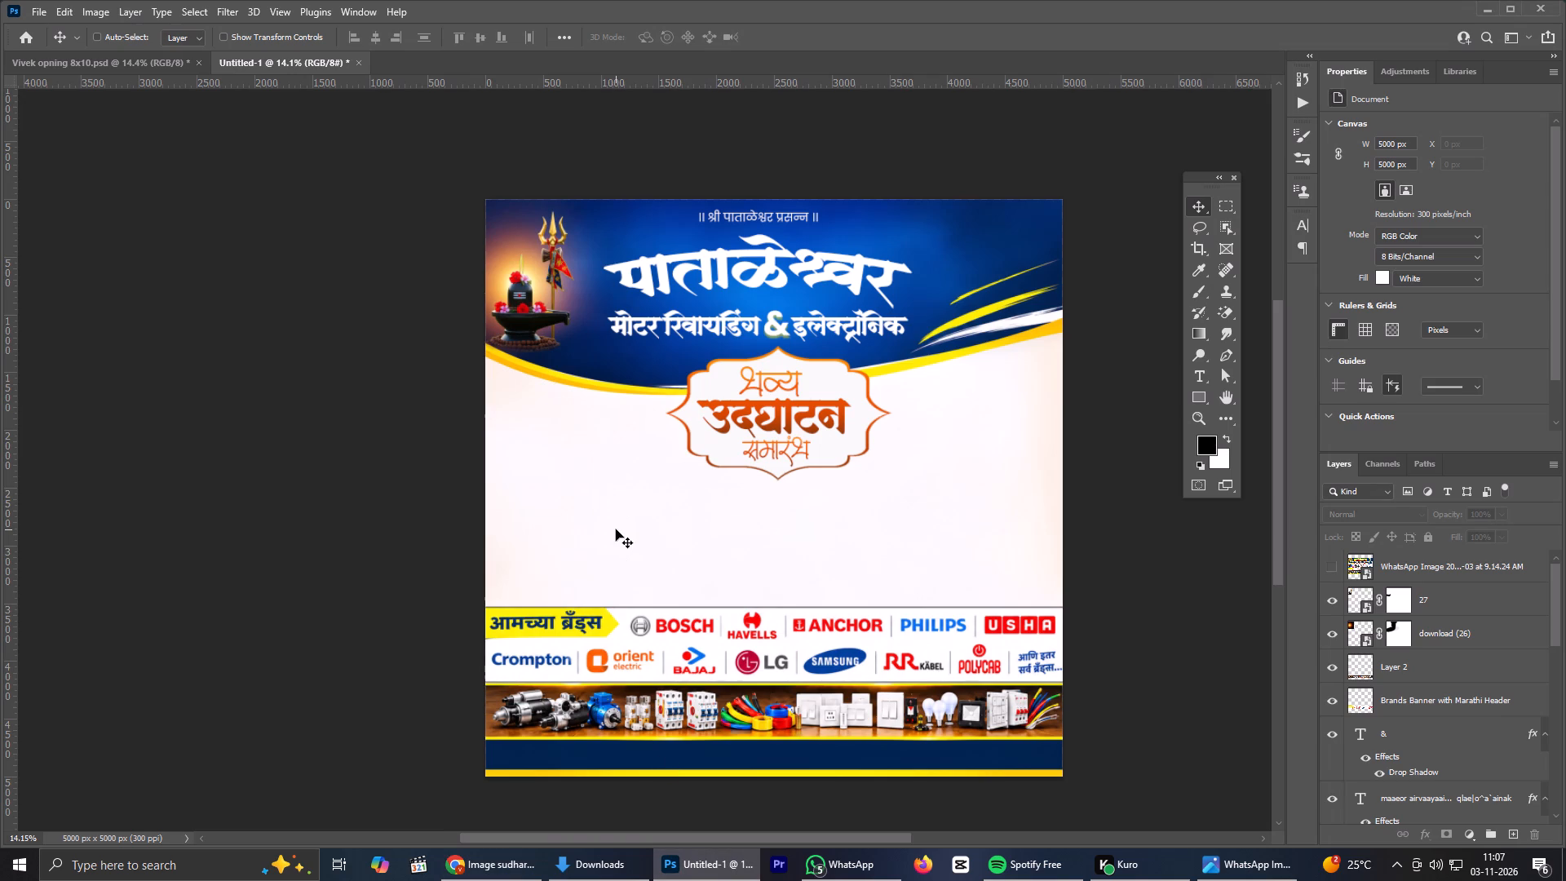
key(ctrl+v)
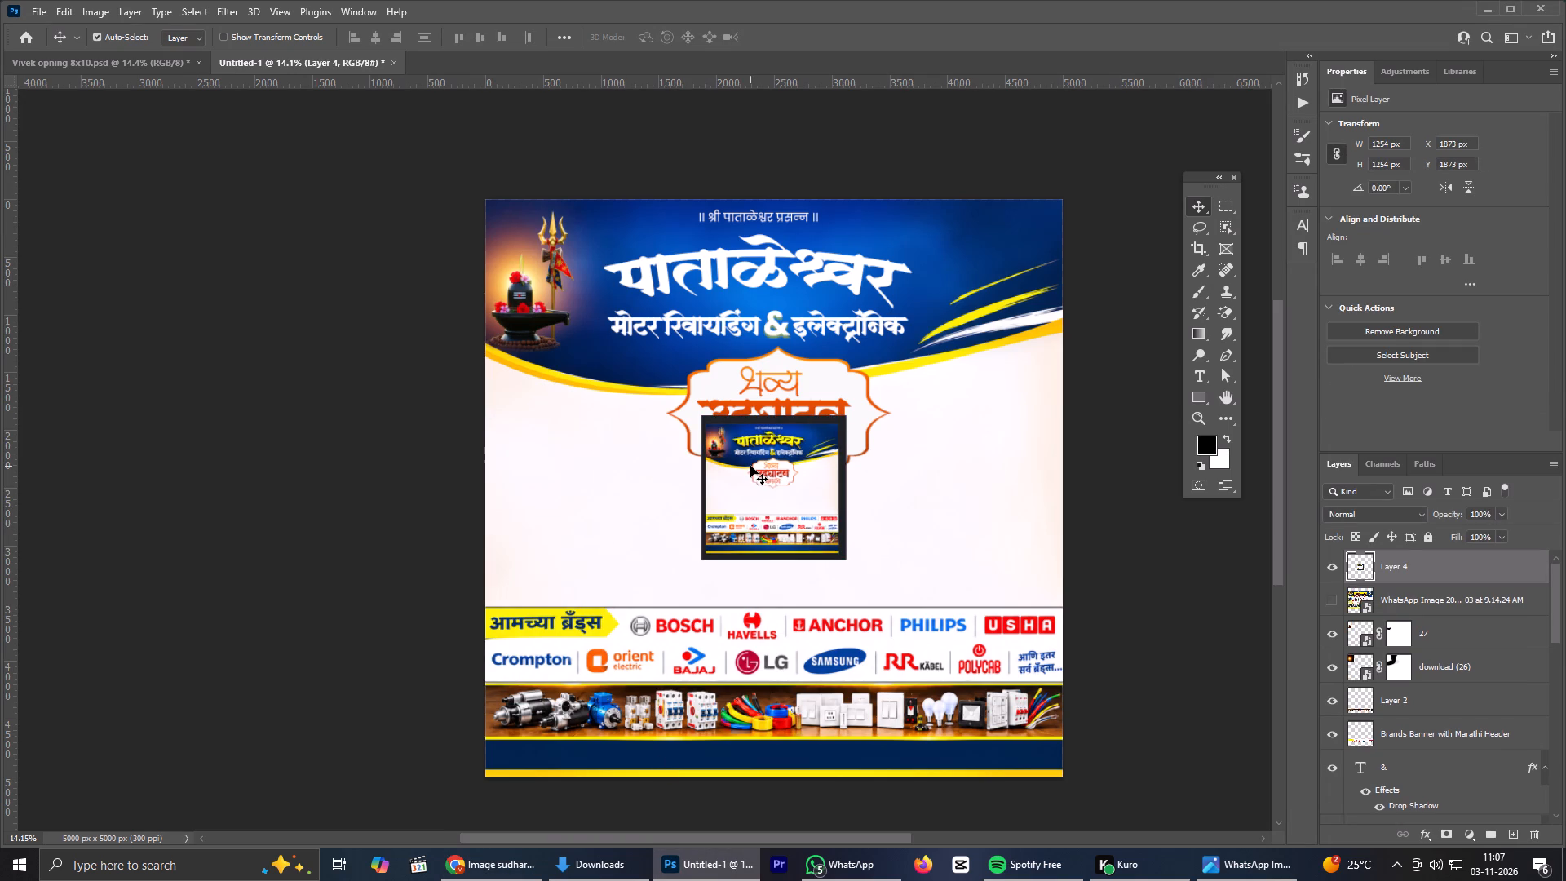
key(ctrl+t)
alt+drag(847, 560, 861, 565)
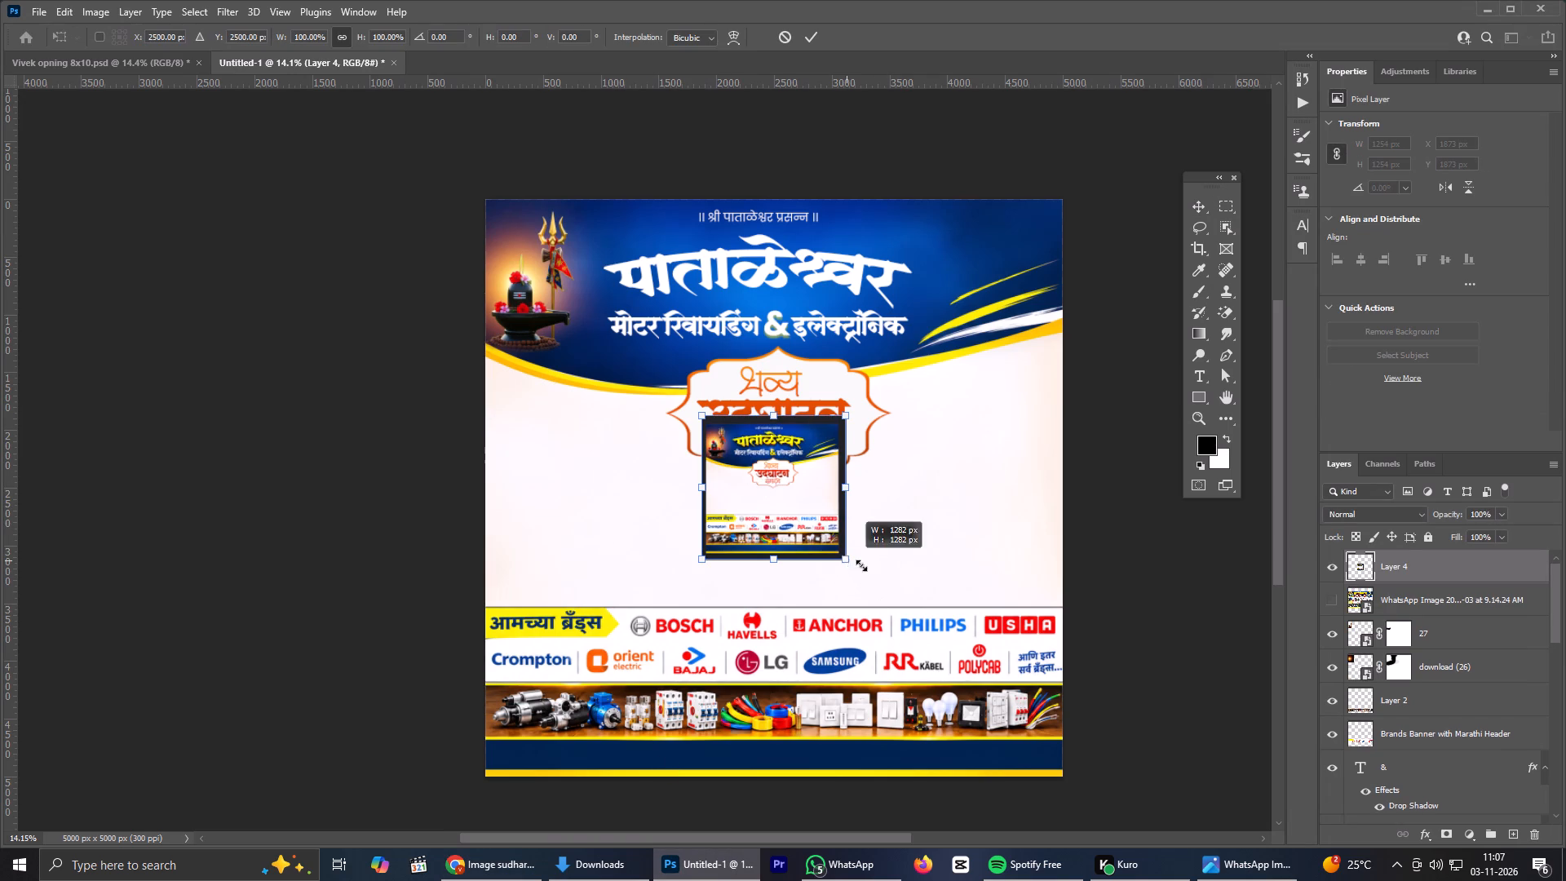
alt+drag(861, 565, 1035, 586)
click(785, 423)
drag(782, 436, 780, 474)
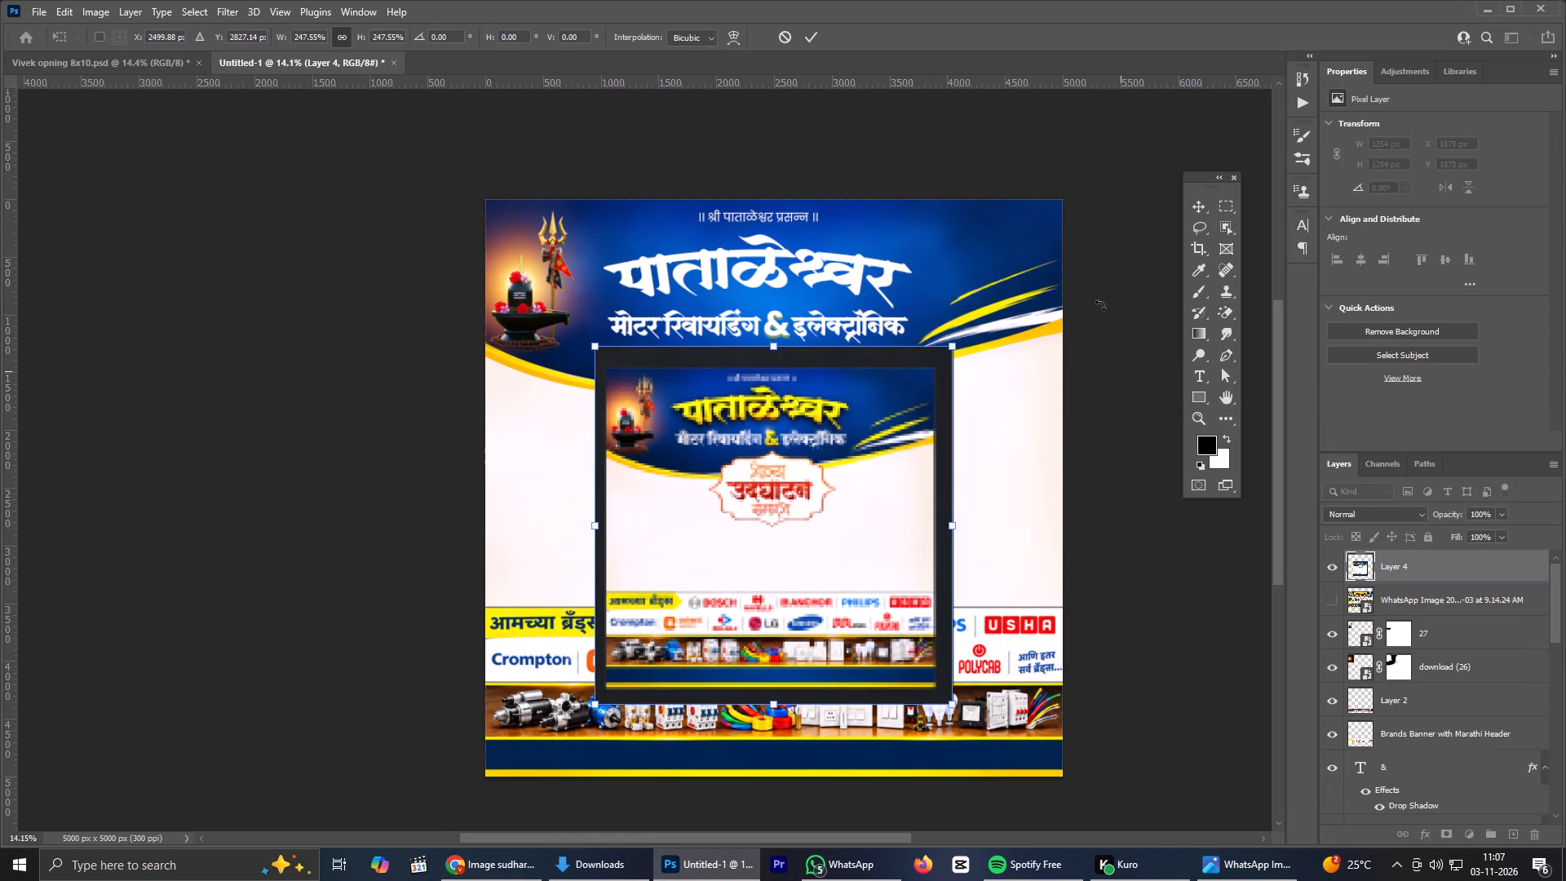
click(817, 33)
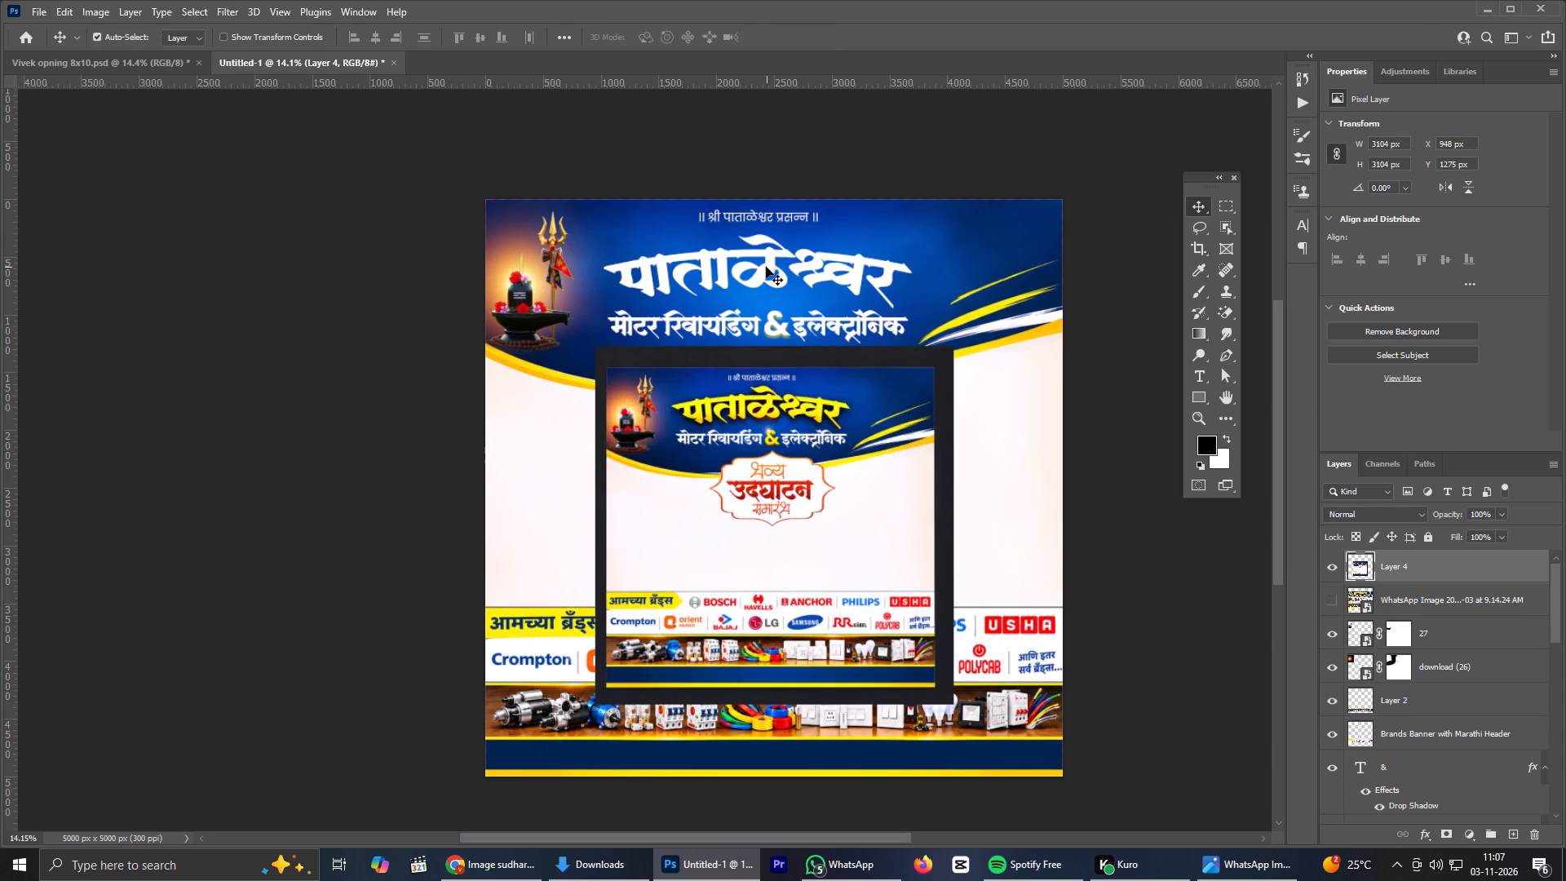
Recolour the पाताळेश्वर heading text golden yellow #ffd204, adjusting from a yellow sampled on the reference flyer's heading.
click(766, 267)
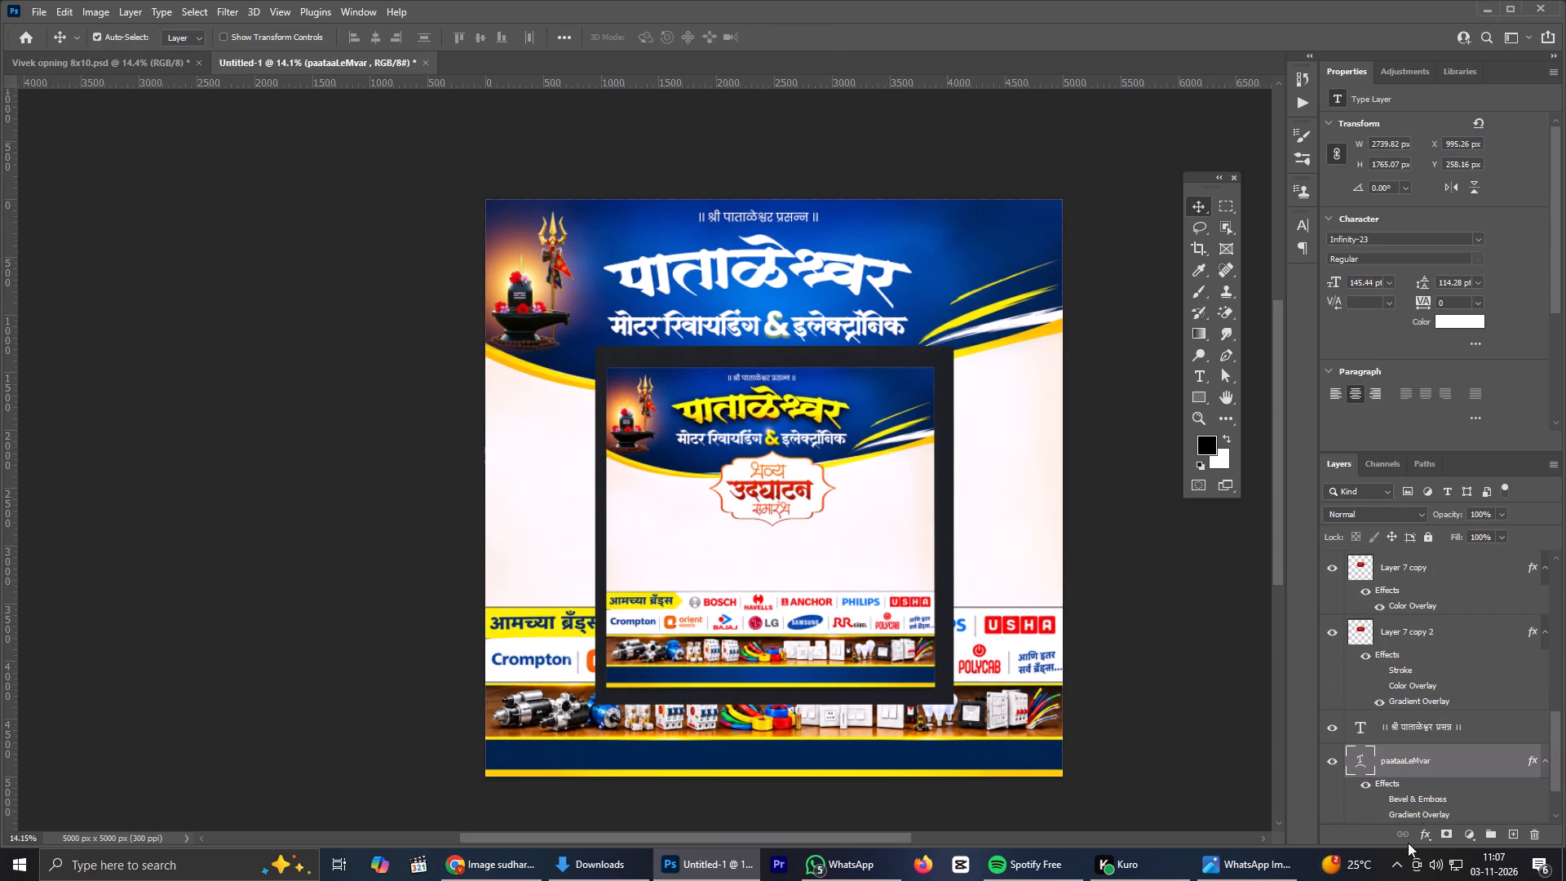
click(1449, 337)
click(1456, 330)
click(1463, 325)
click(769, 401)
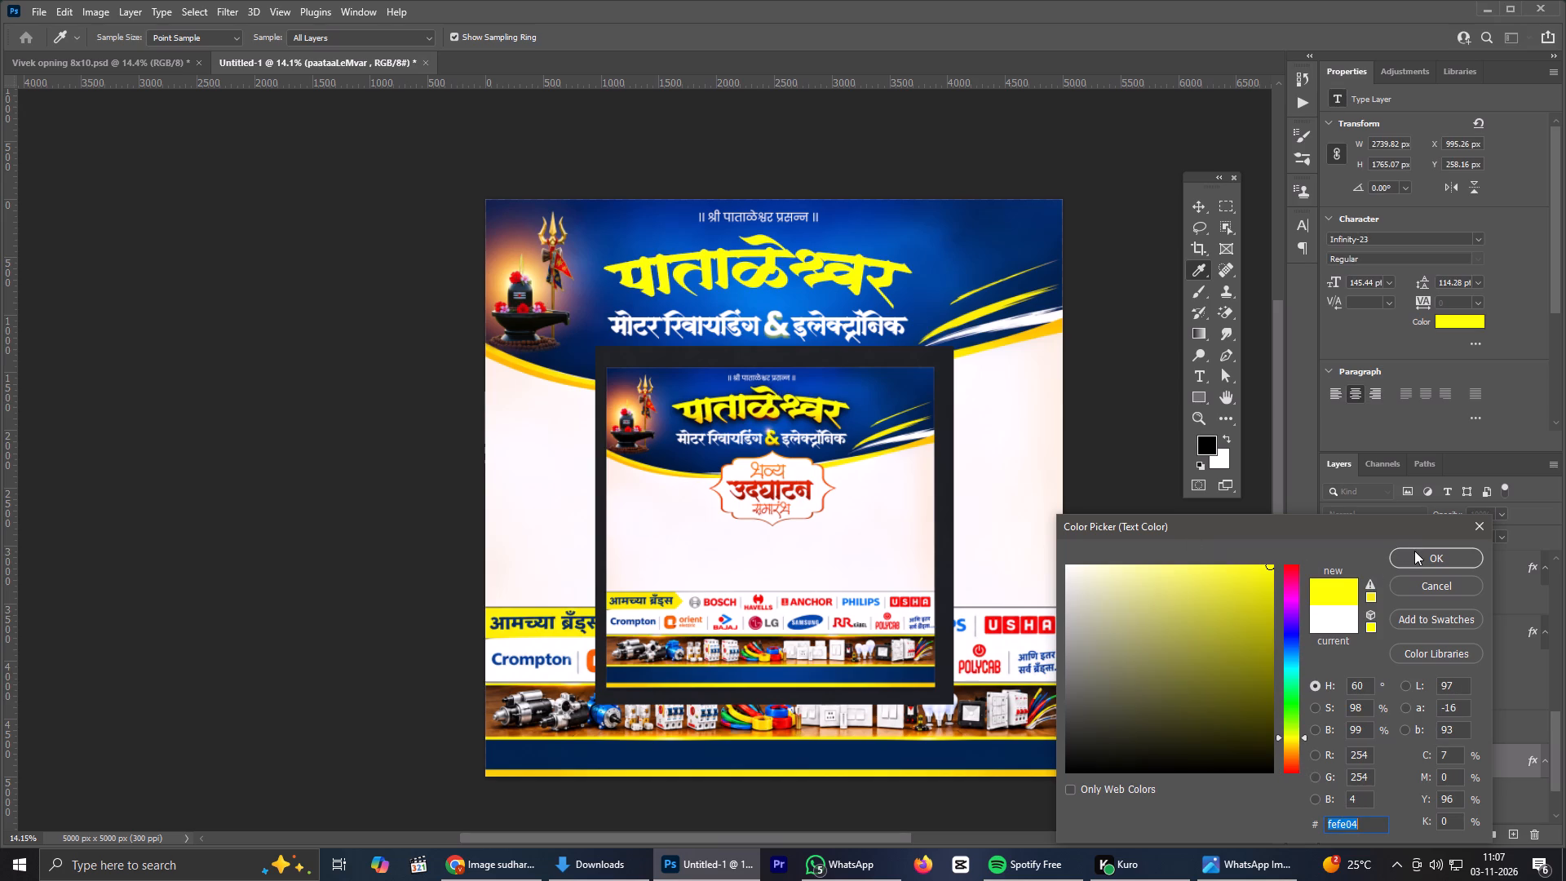
drag(1266, 579, 1278, 609)
drag(1256, 612, 1246, 562)
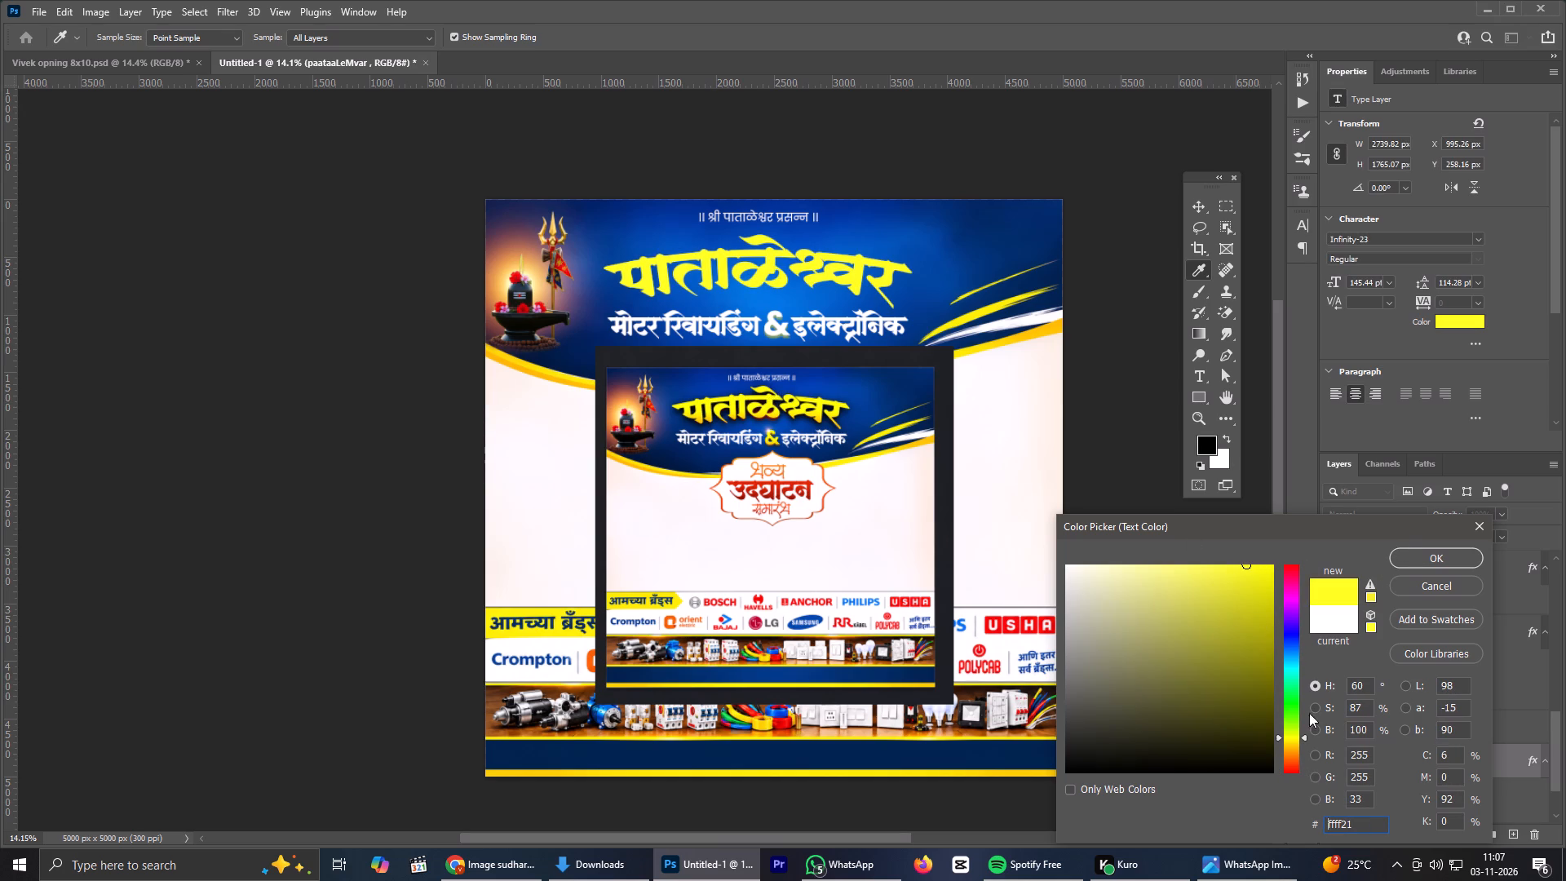
click(1300, 737)
drag(1250, 576, 1295, 560)
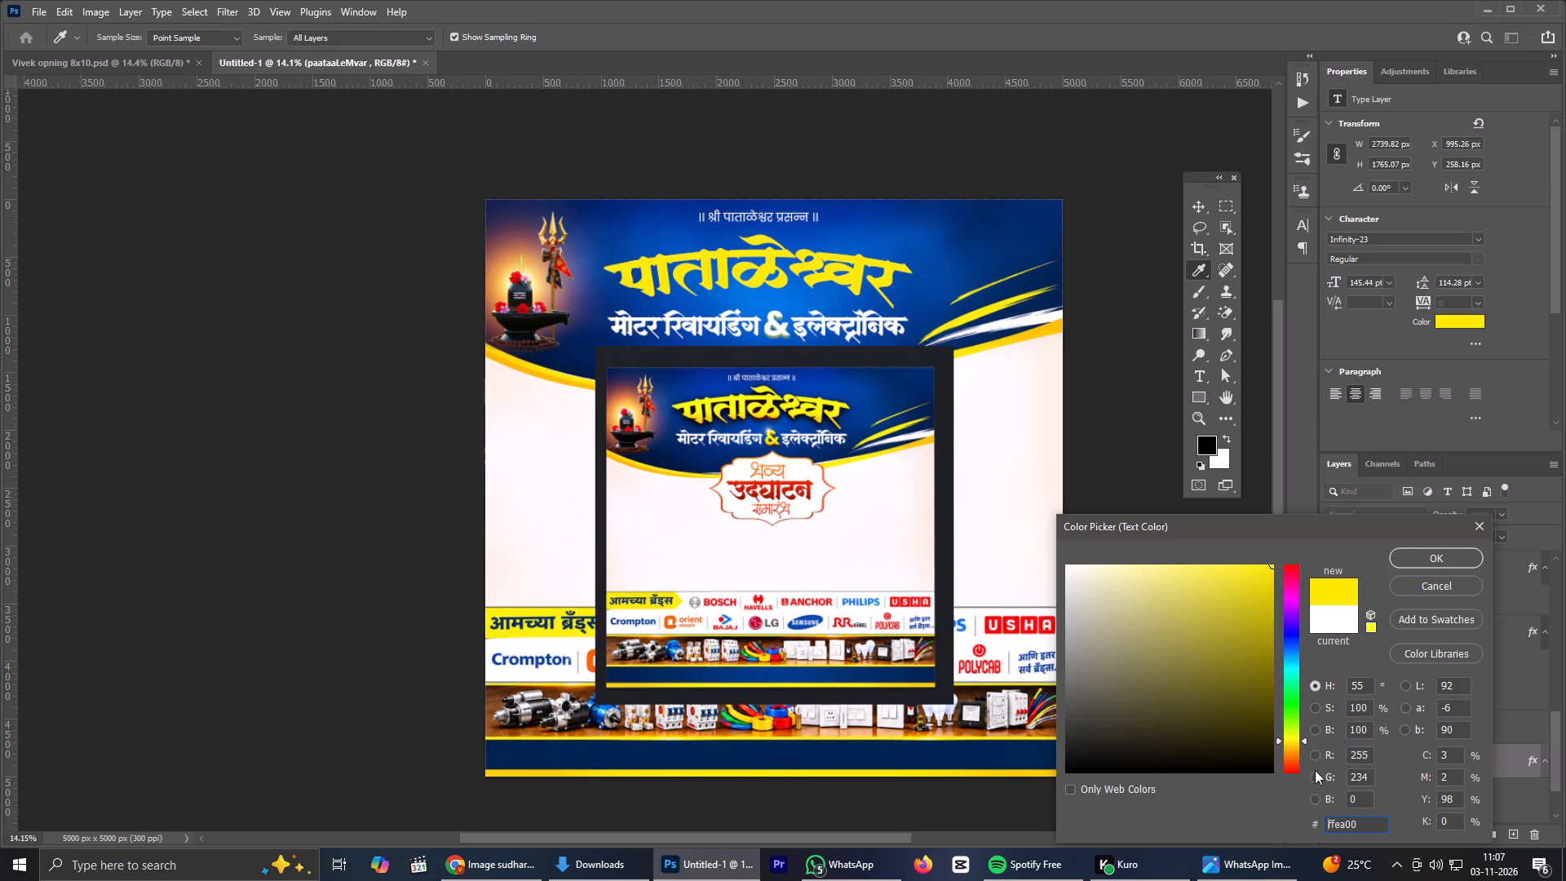
click(1304, 740)
scroll(765, 388, up, 4)
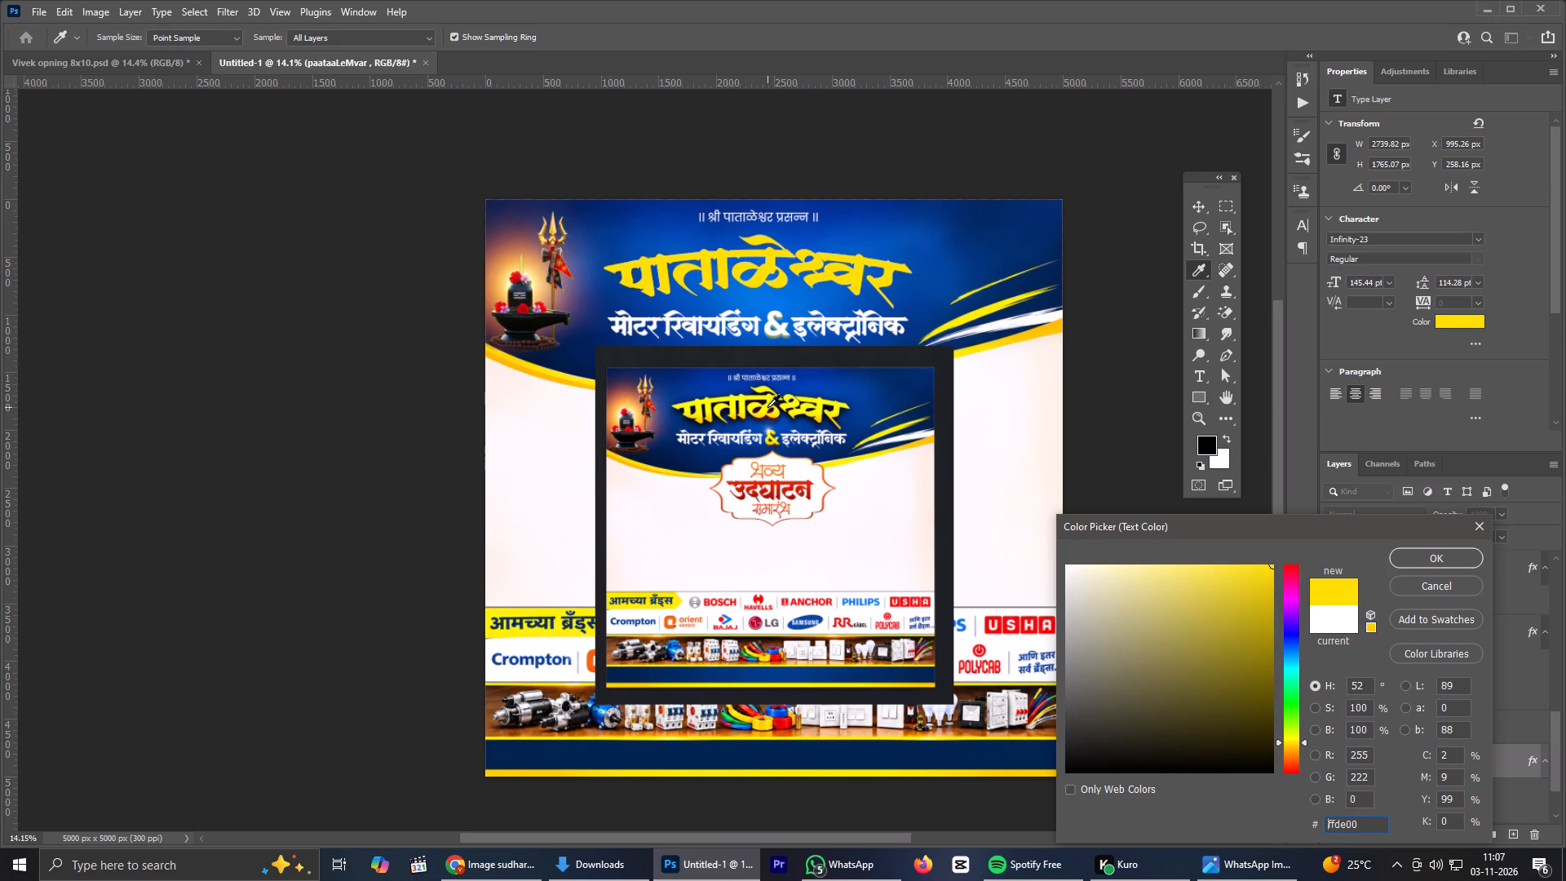
click(767, 407)
triple_click(766, 407)
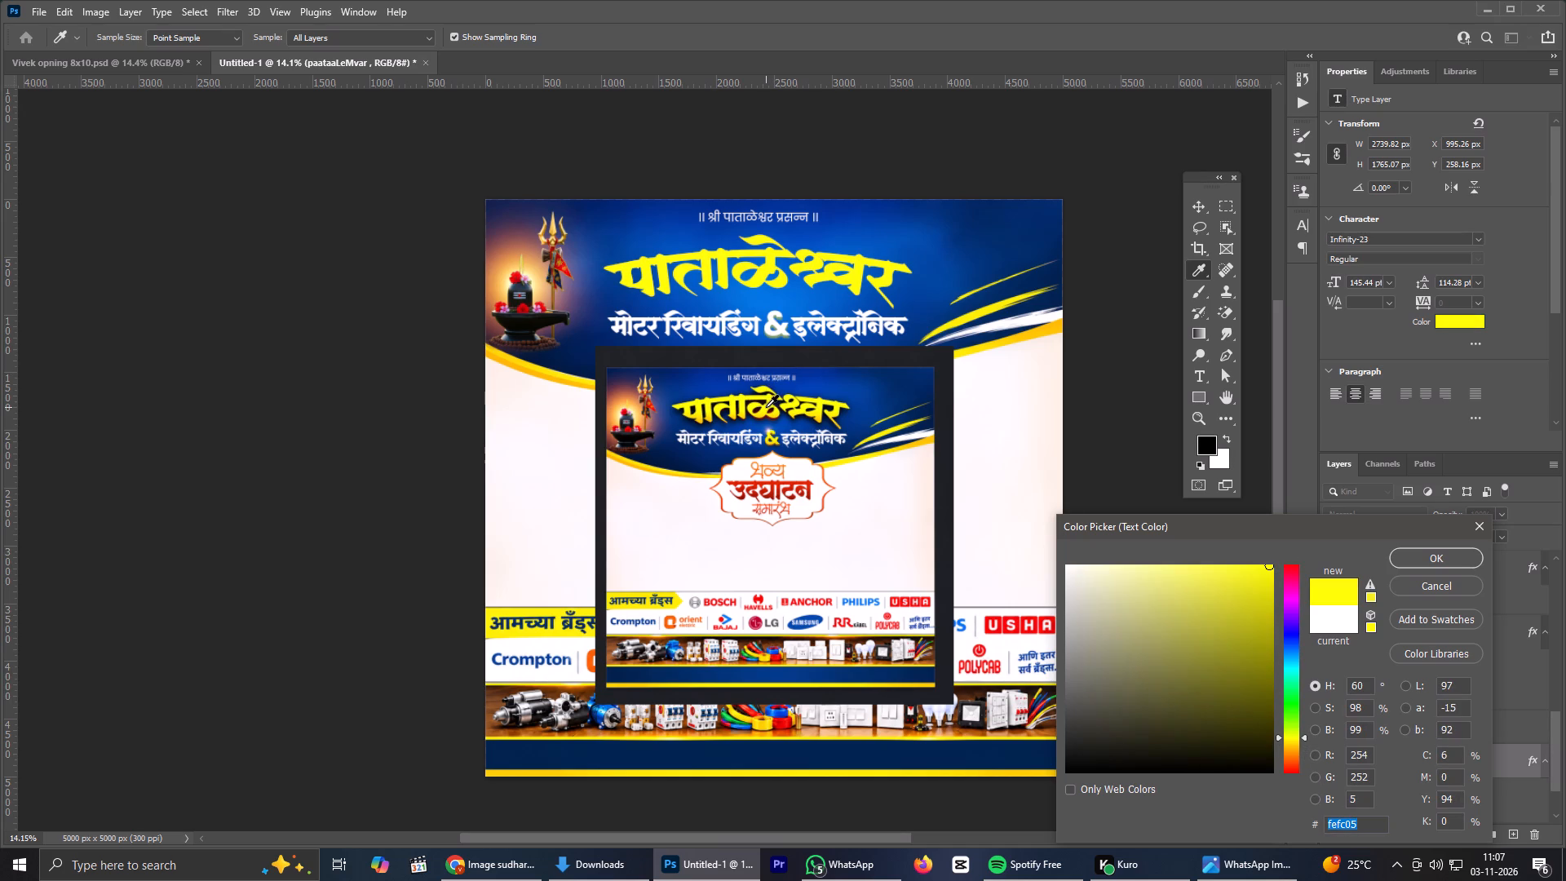
click(766, 411)
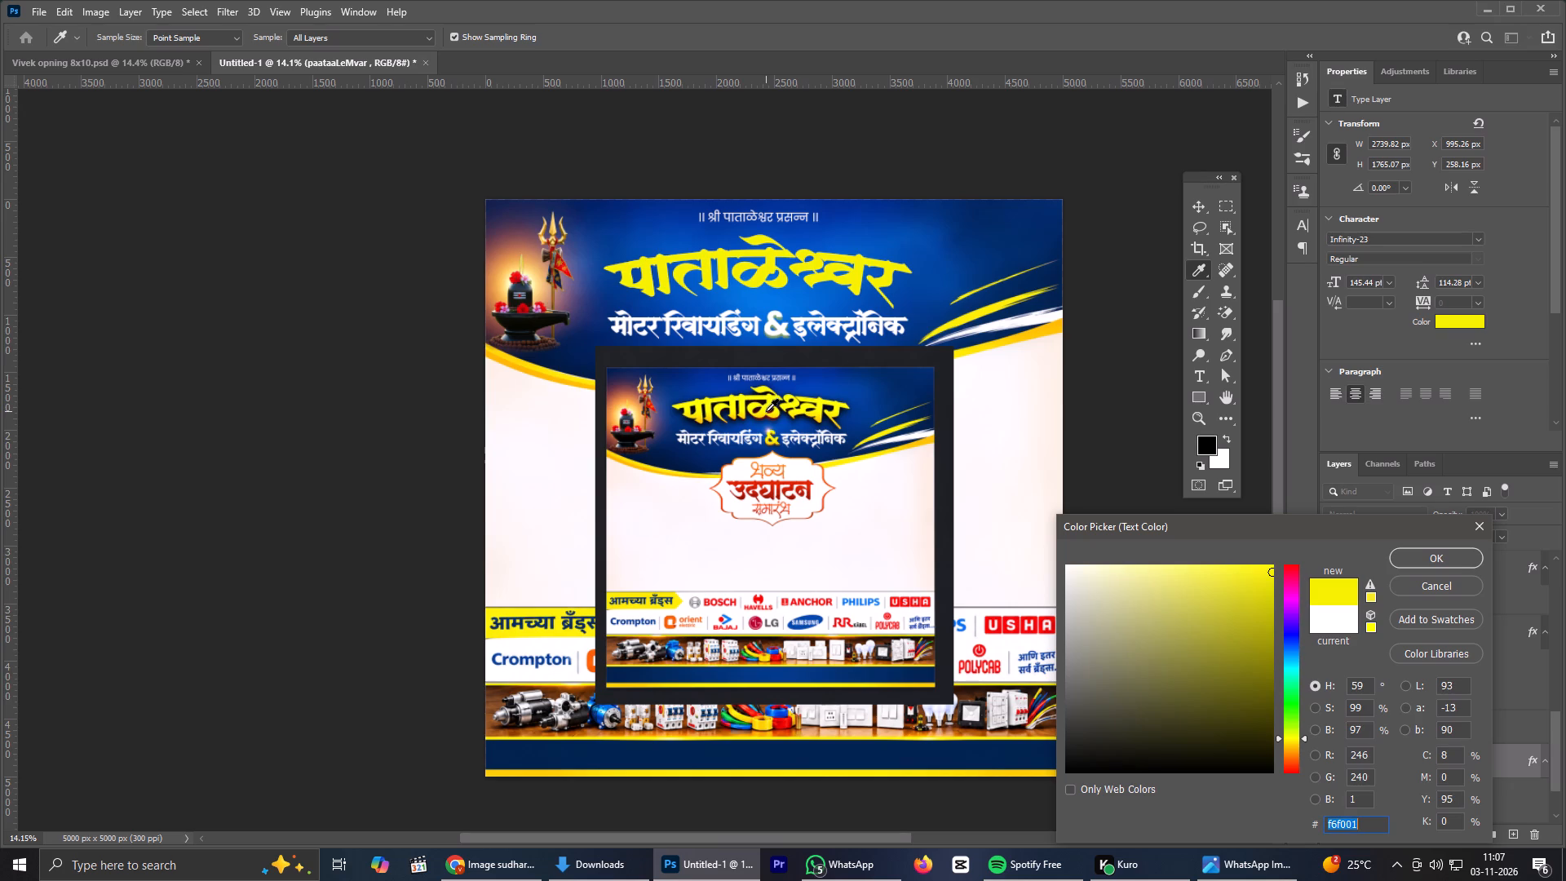
drag(1259, 592, 1276, 596)
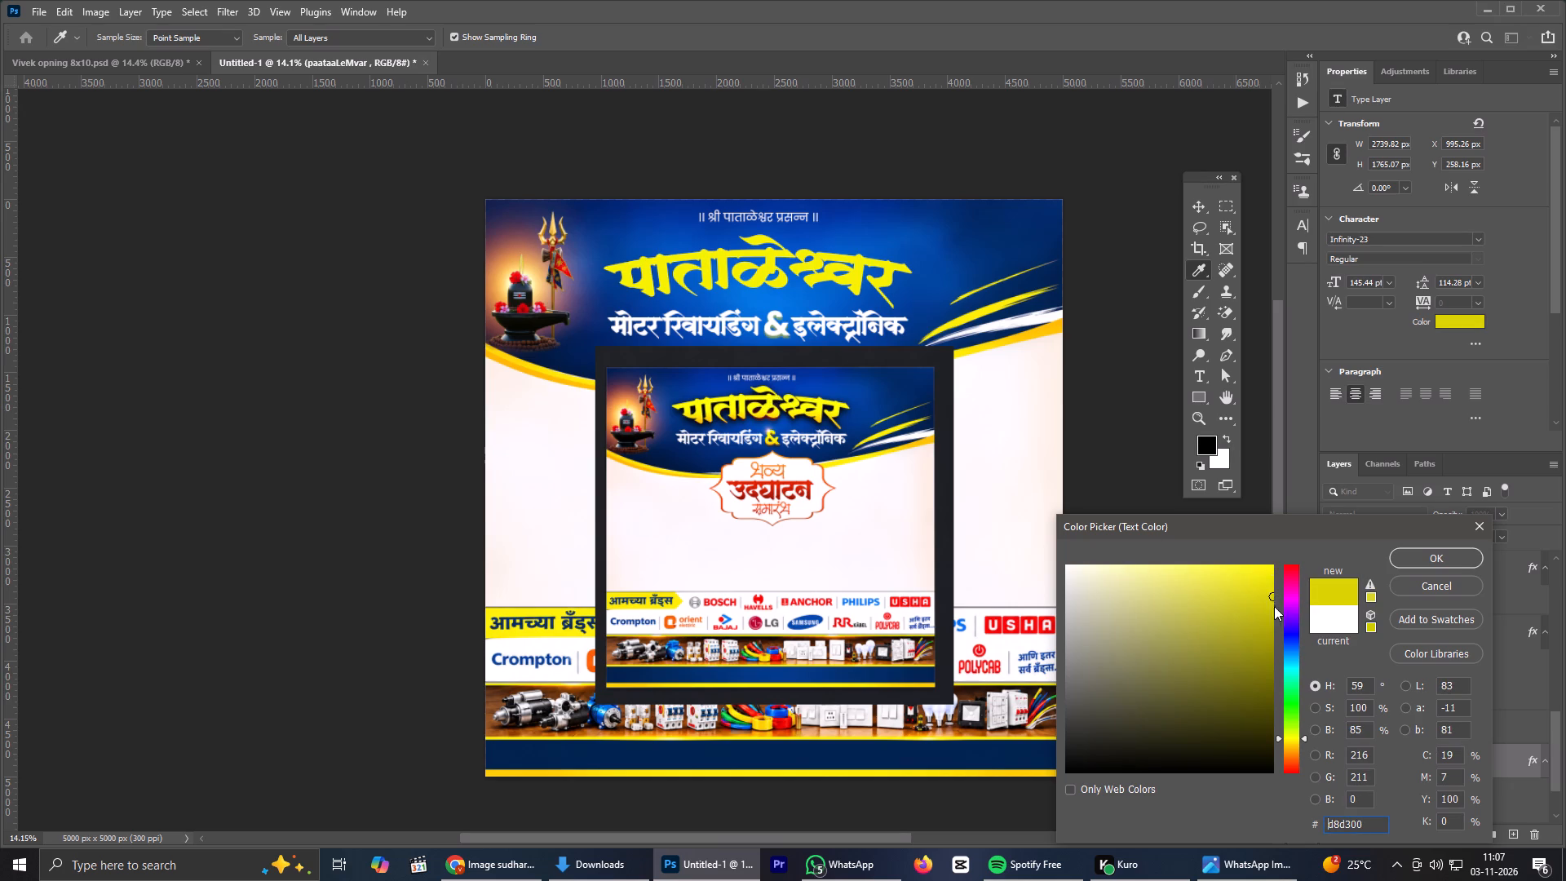
click(699, 414)
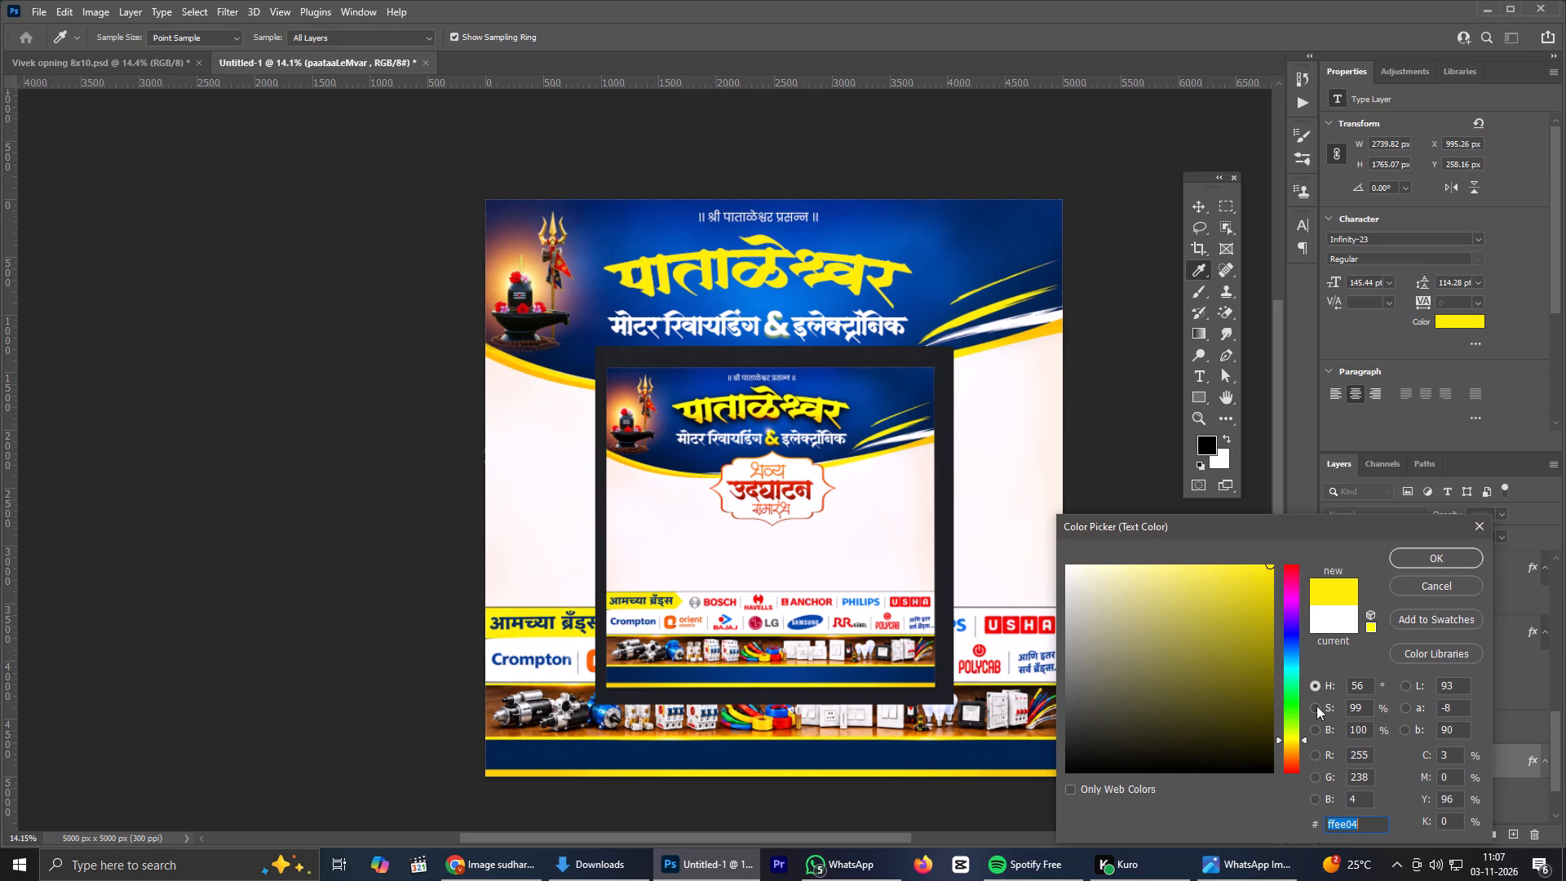
drag(1303, 735, 1303, 737)
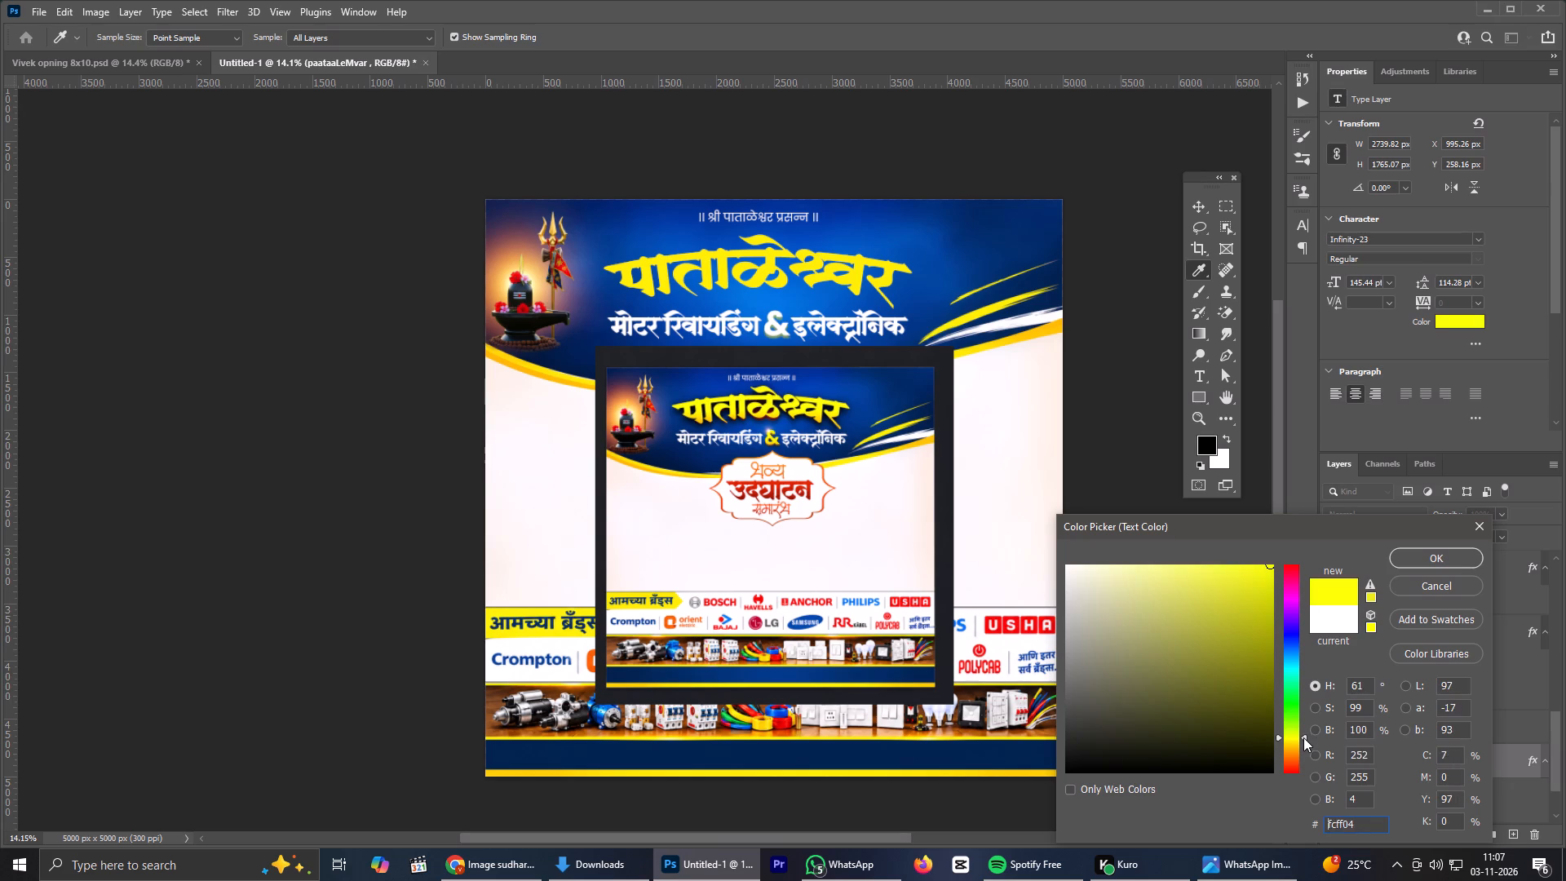
drag(1303, 737, 1305, 741)
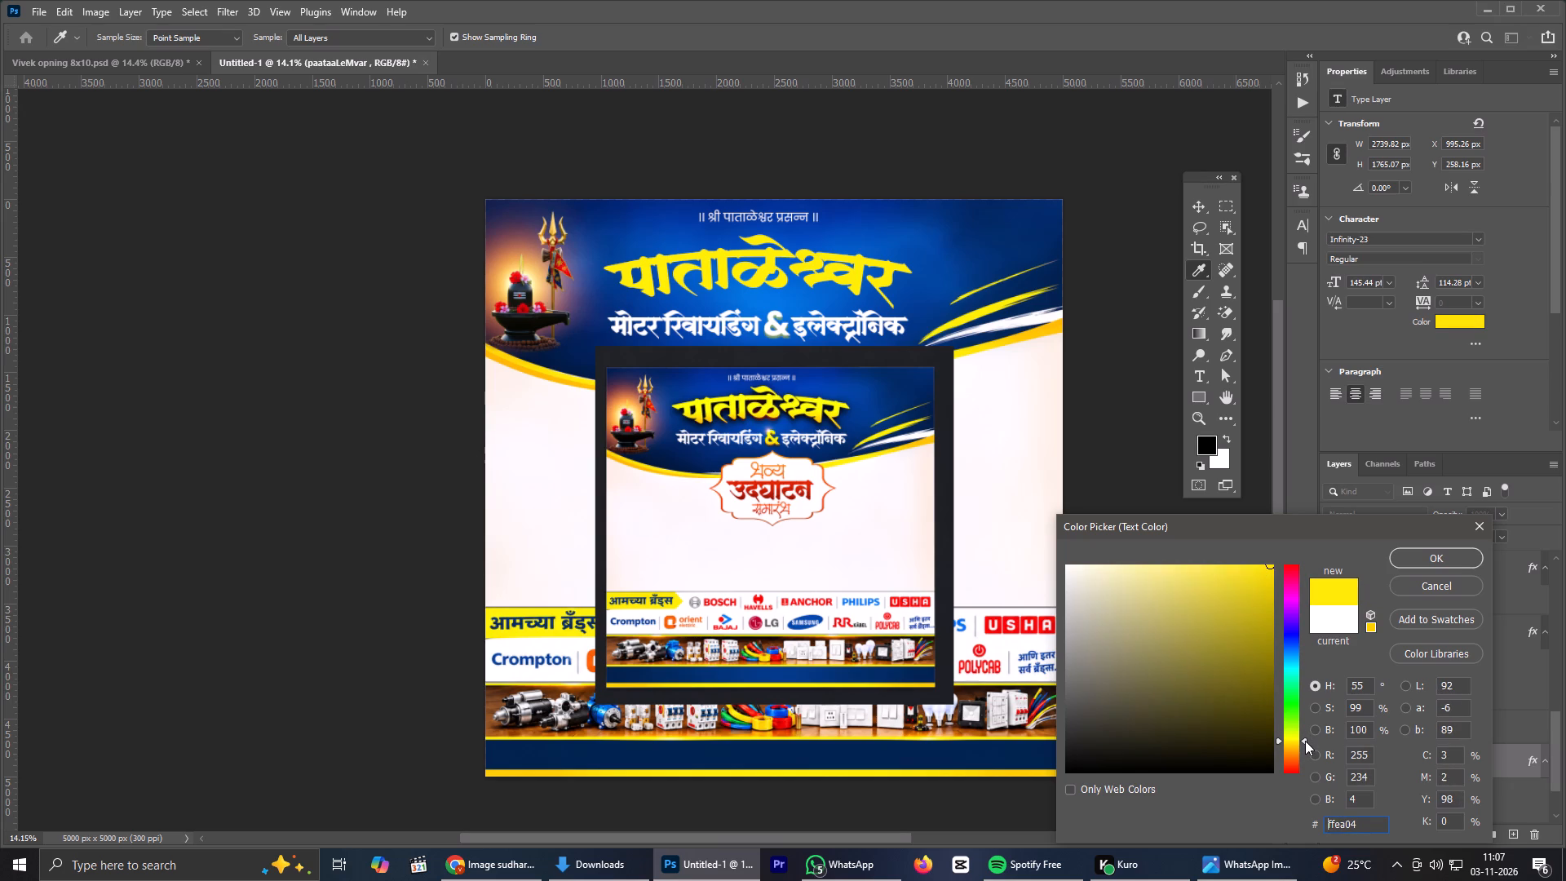
drag(1305, 741, 1305, 744)
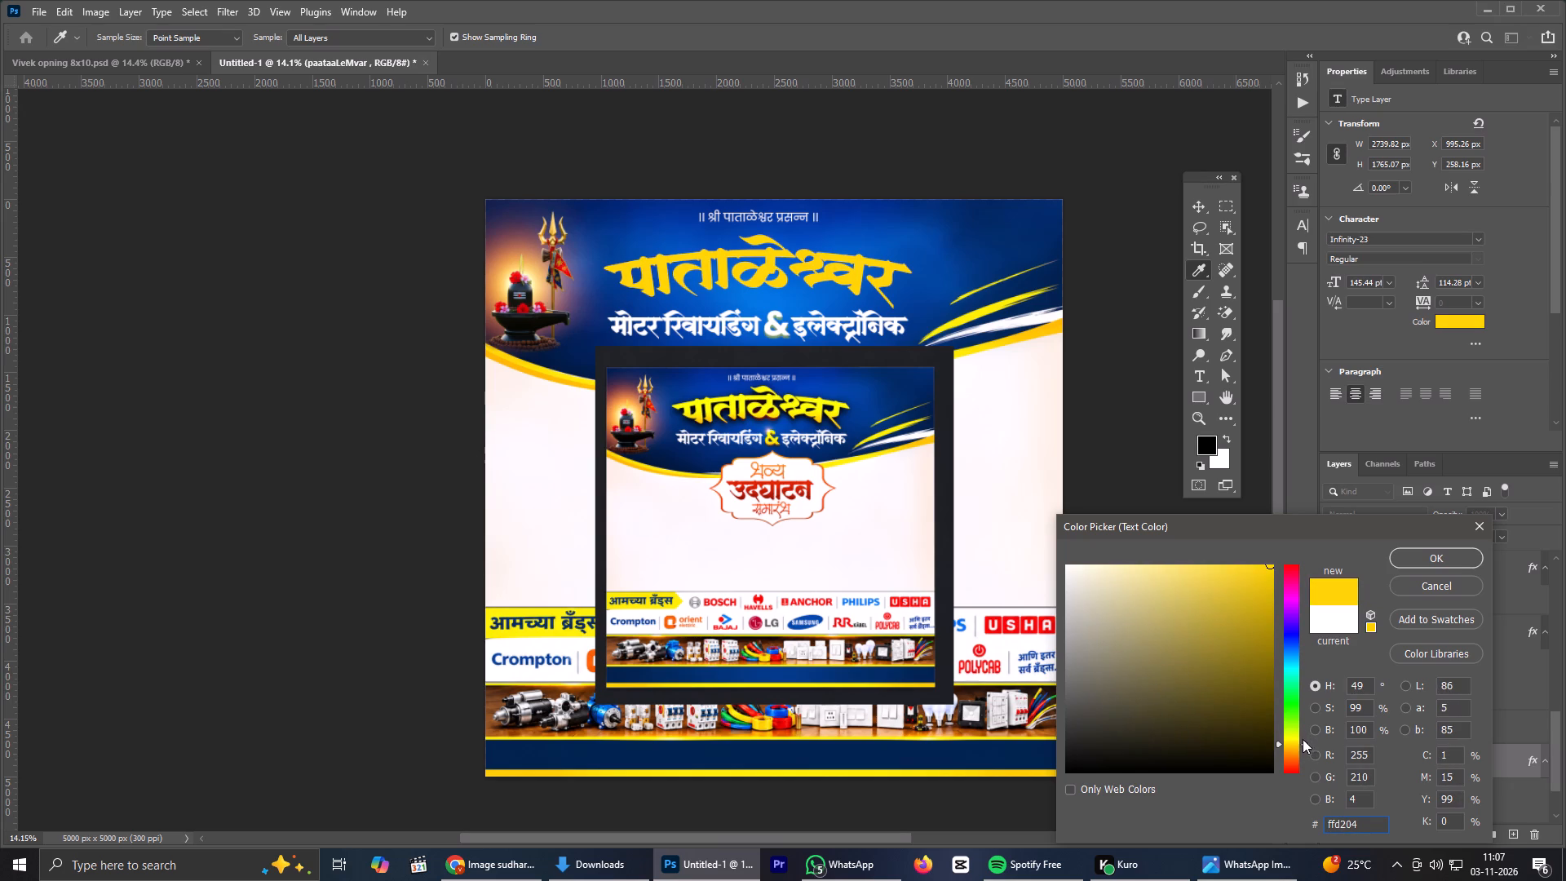
click(1454, 550)
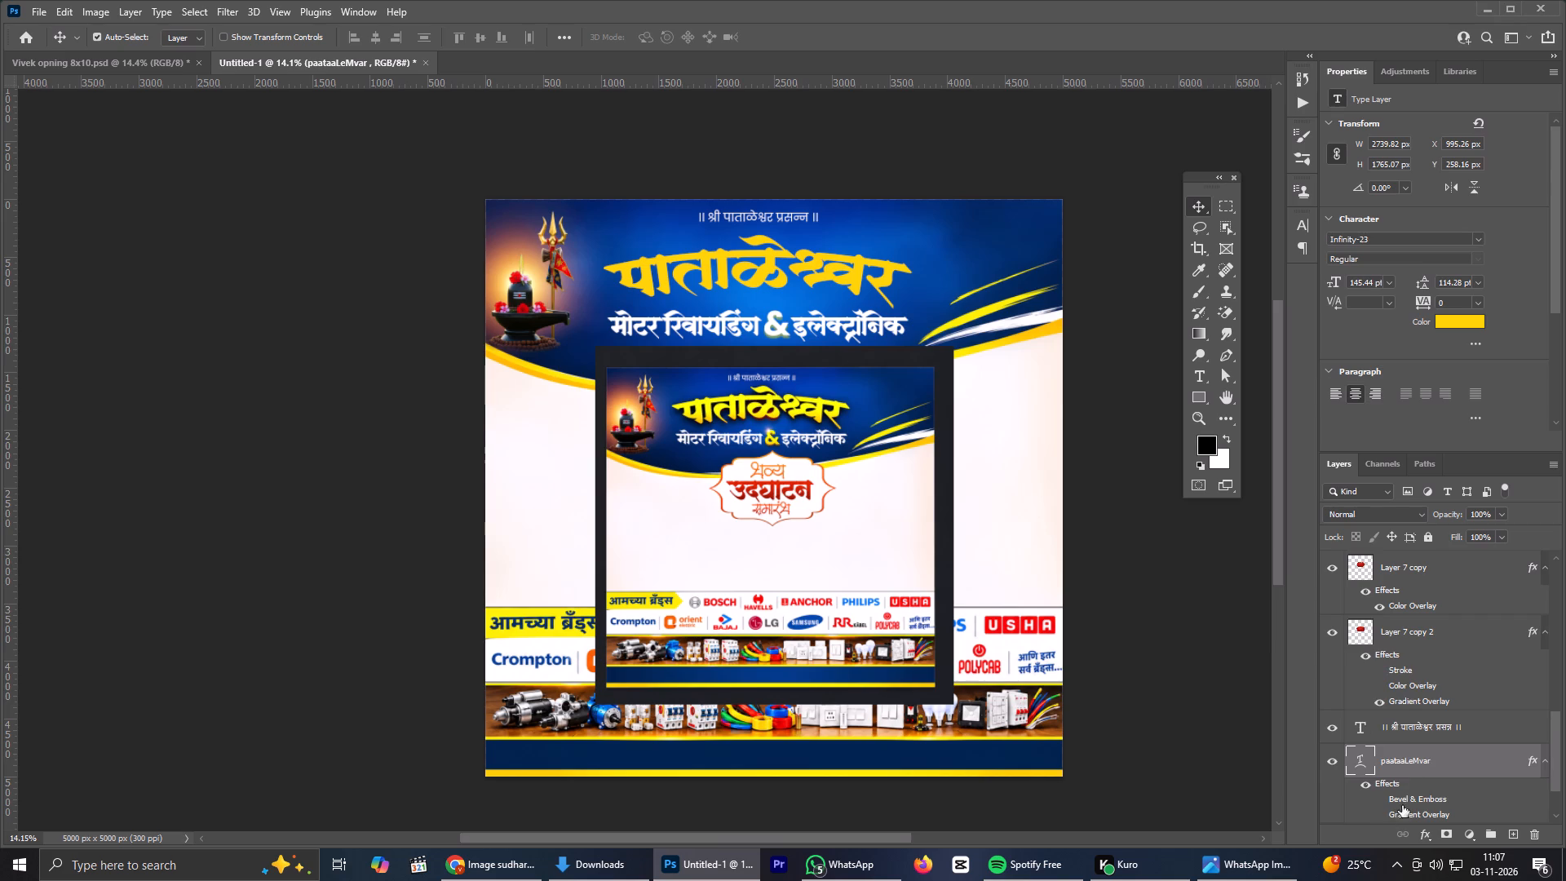
Enable the पाताळेश्वर heading's Bevel & Emboss effect, trying its Gradient Overlay but leaving that switched off.
scroll(1427, 741, down, 3)
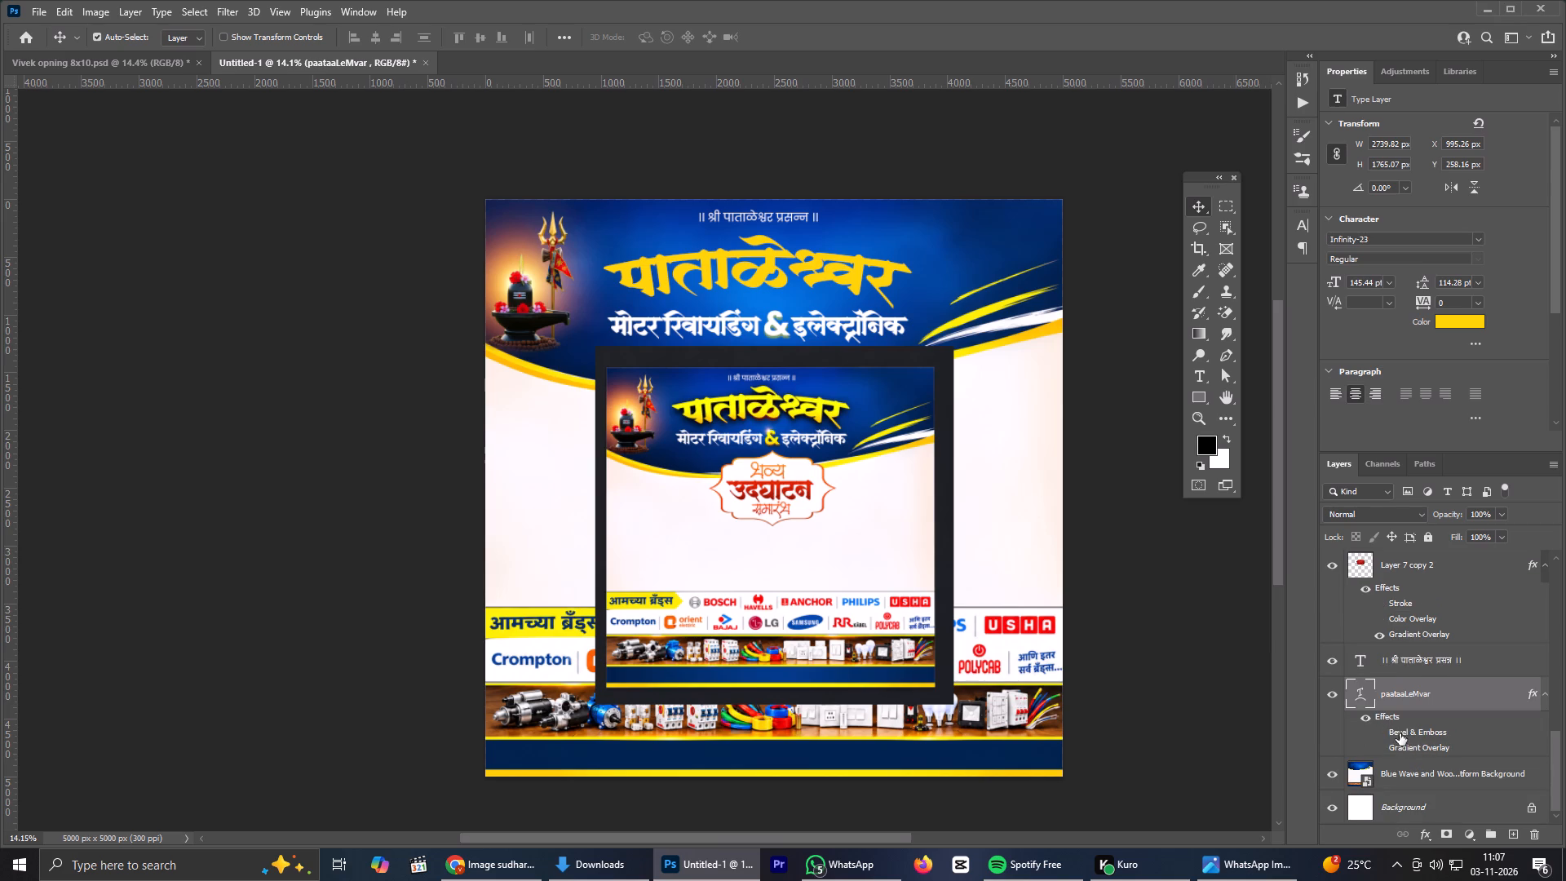
double_click(1367, 717)
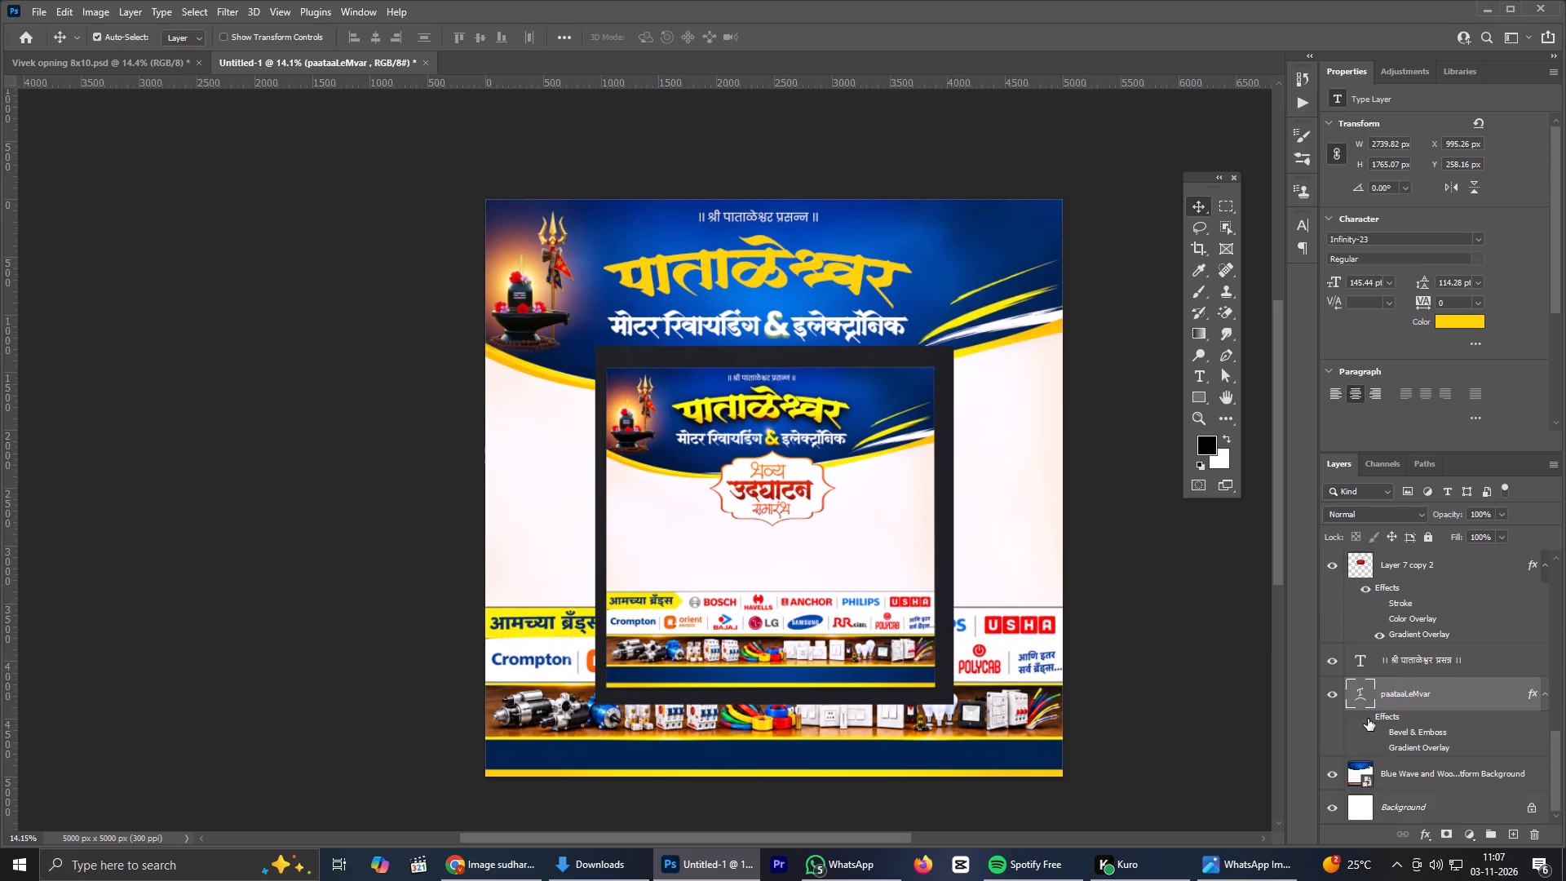
click(1380, 727)
click(1382, 744)
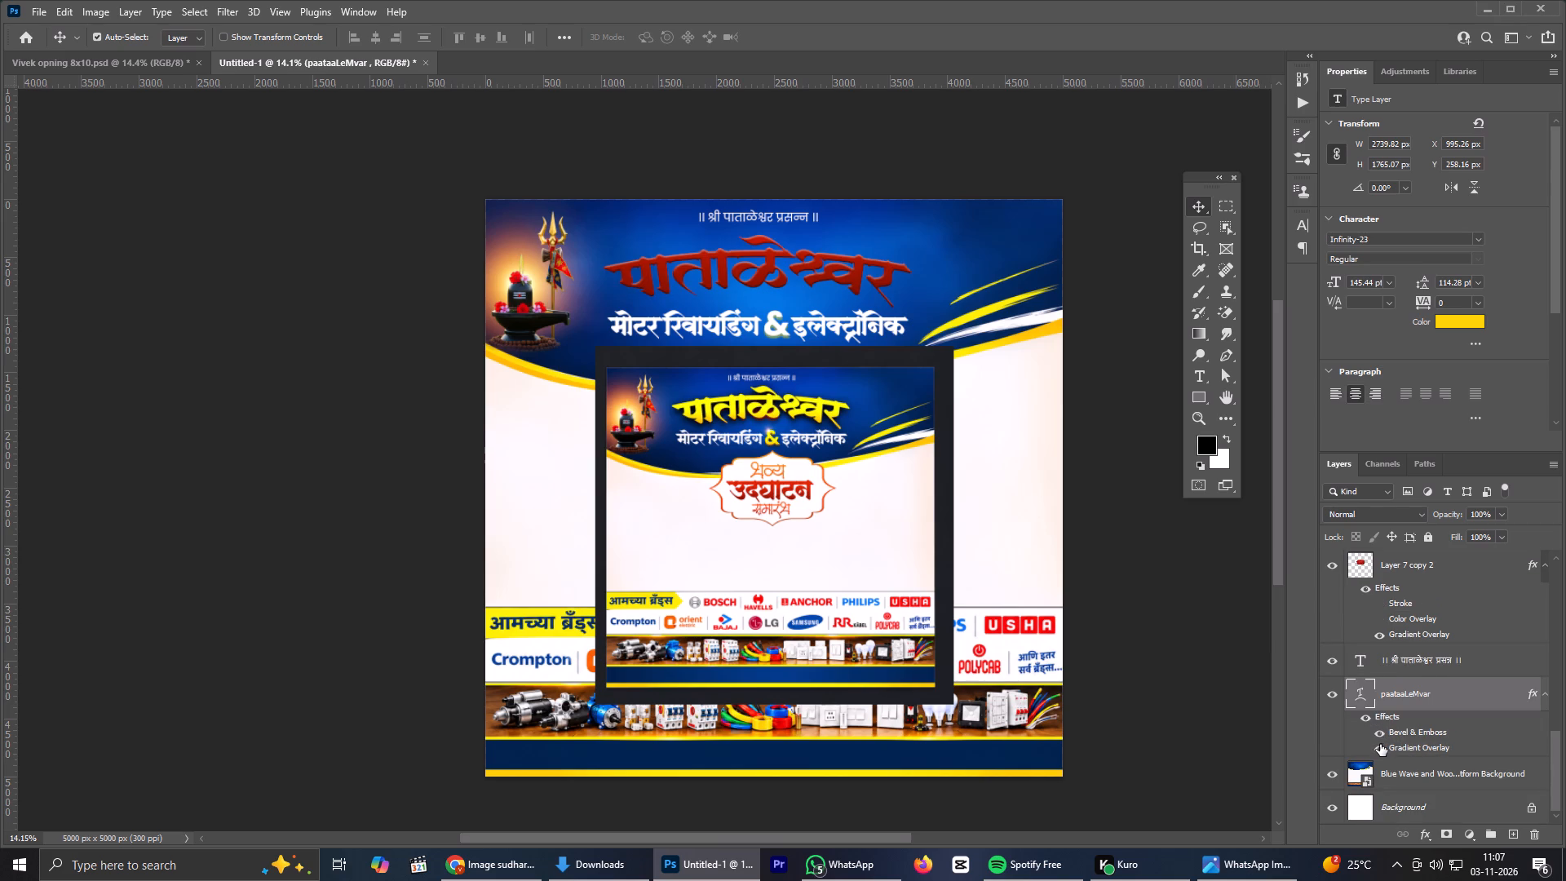
click(1380, 744)
Add a black drop shadow to the पाताळेश्वर heading with 100% opacity, 22 px distance, 4% spread and 68 px size.
double_click(1413, 732)
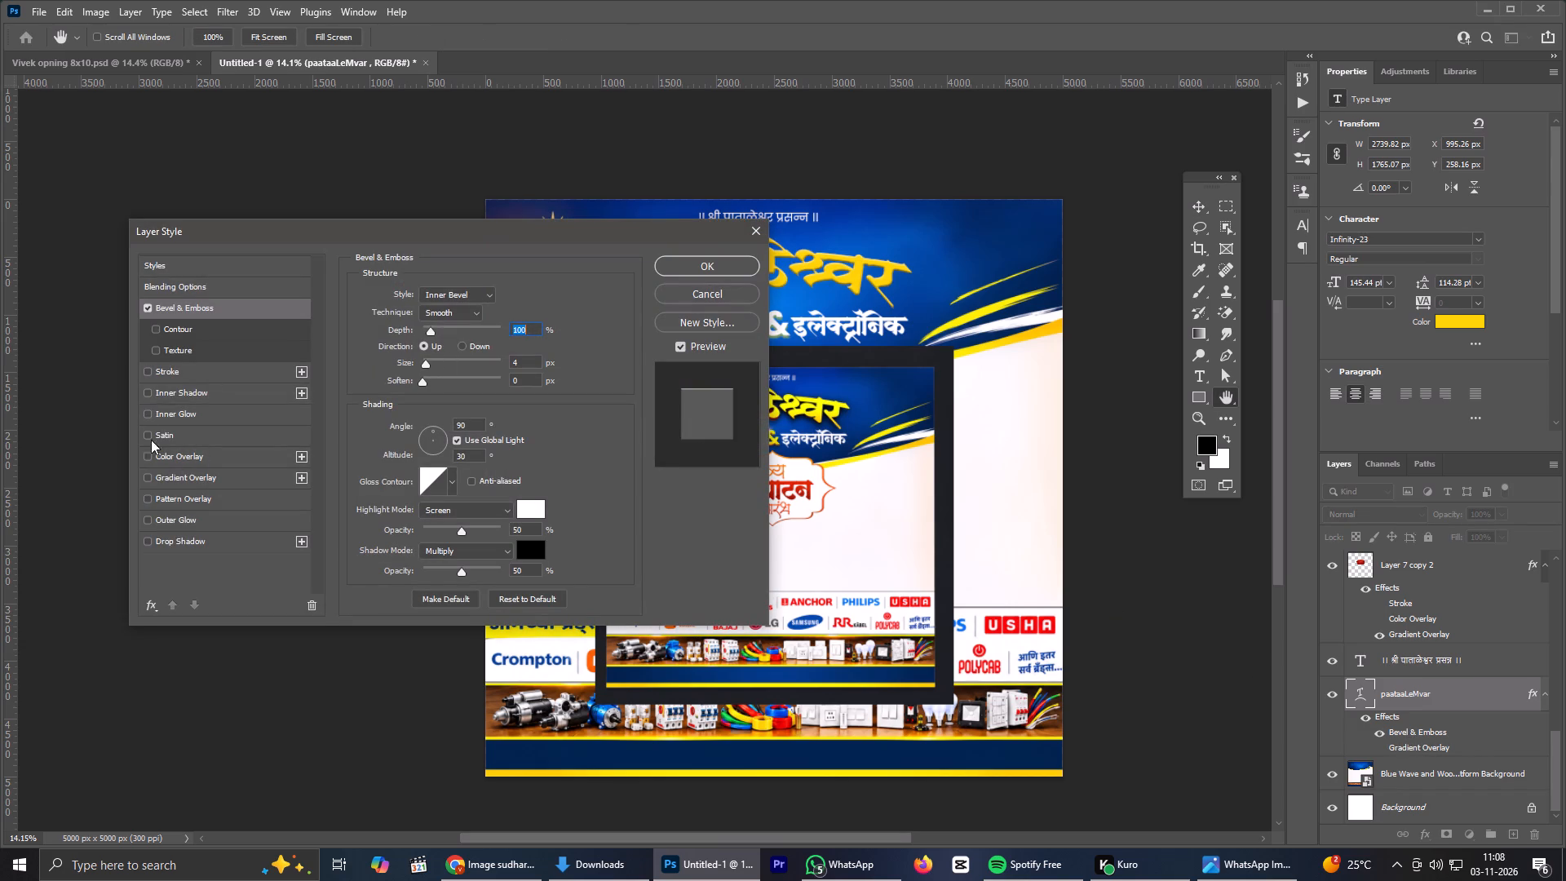
click(144, 537)
click(184, 542)
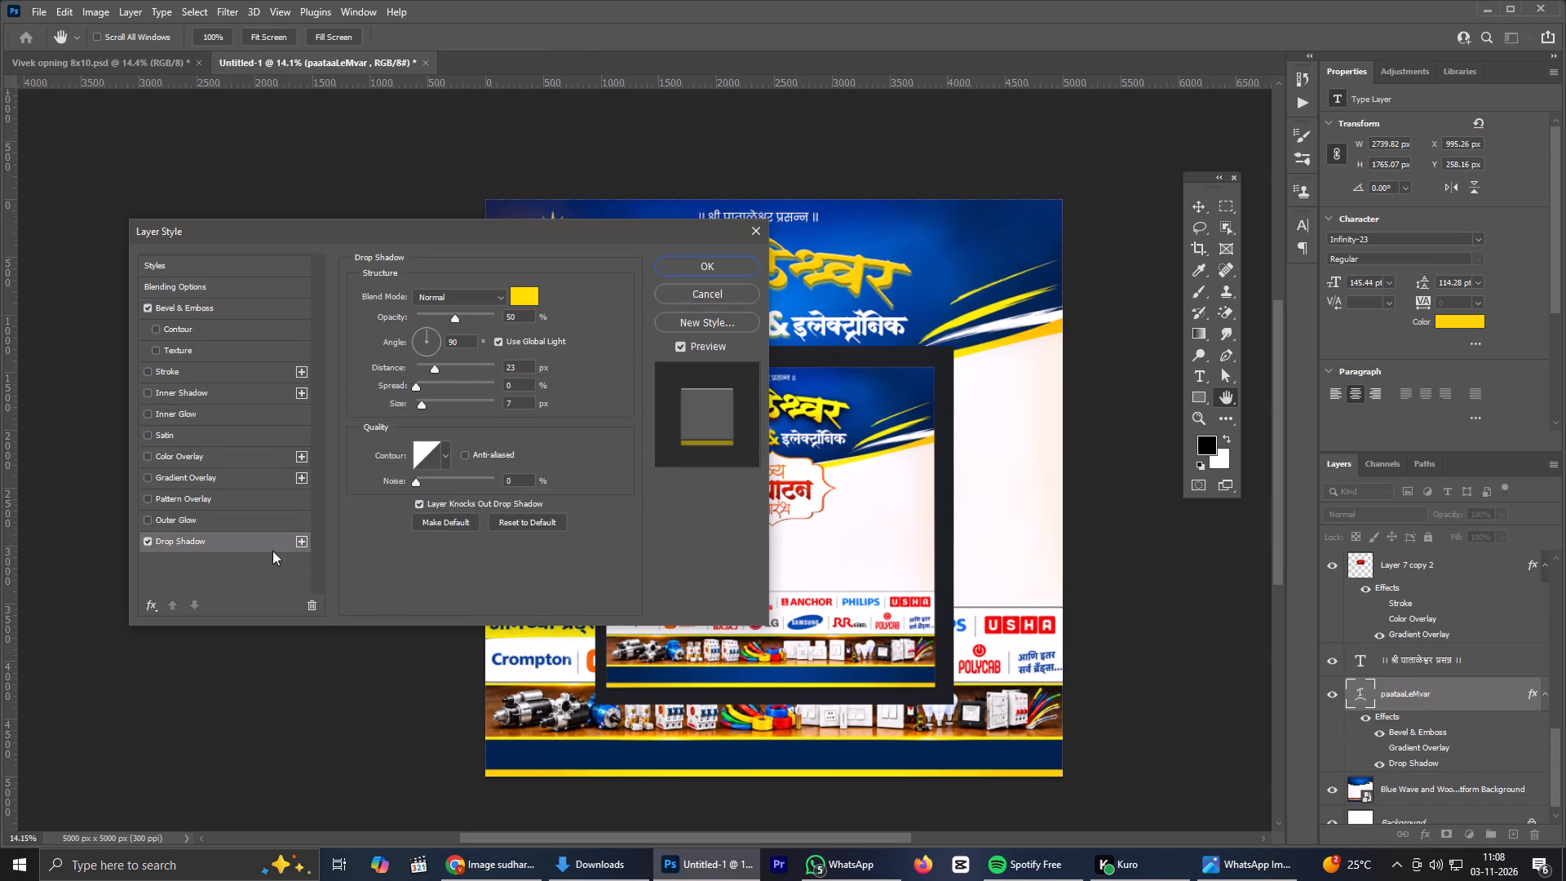
click(521, 298)
drag(1101, 673, 893, 880)
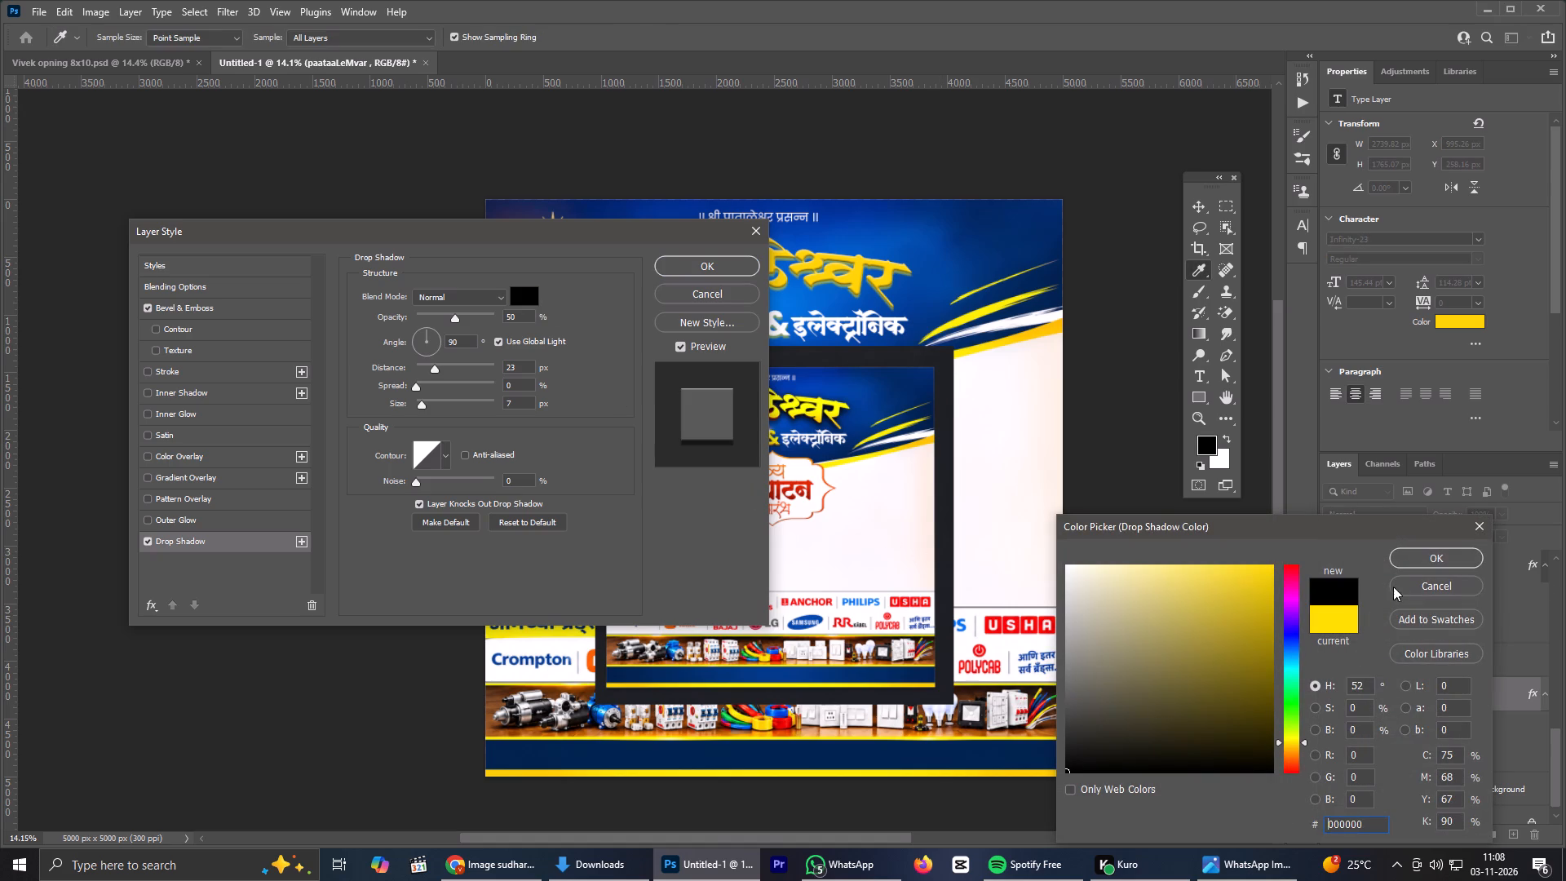
click(1463, 554)
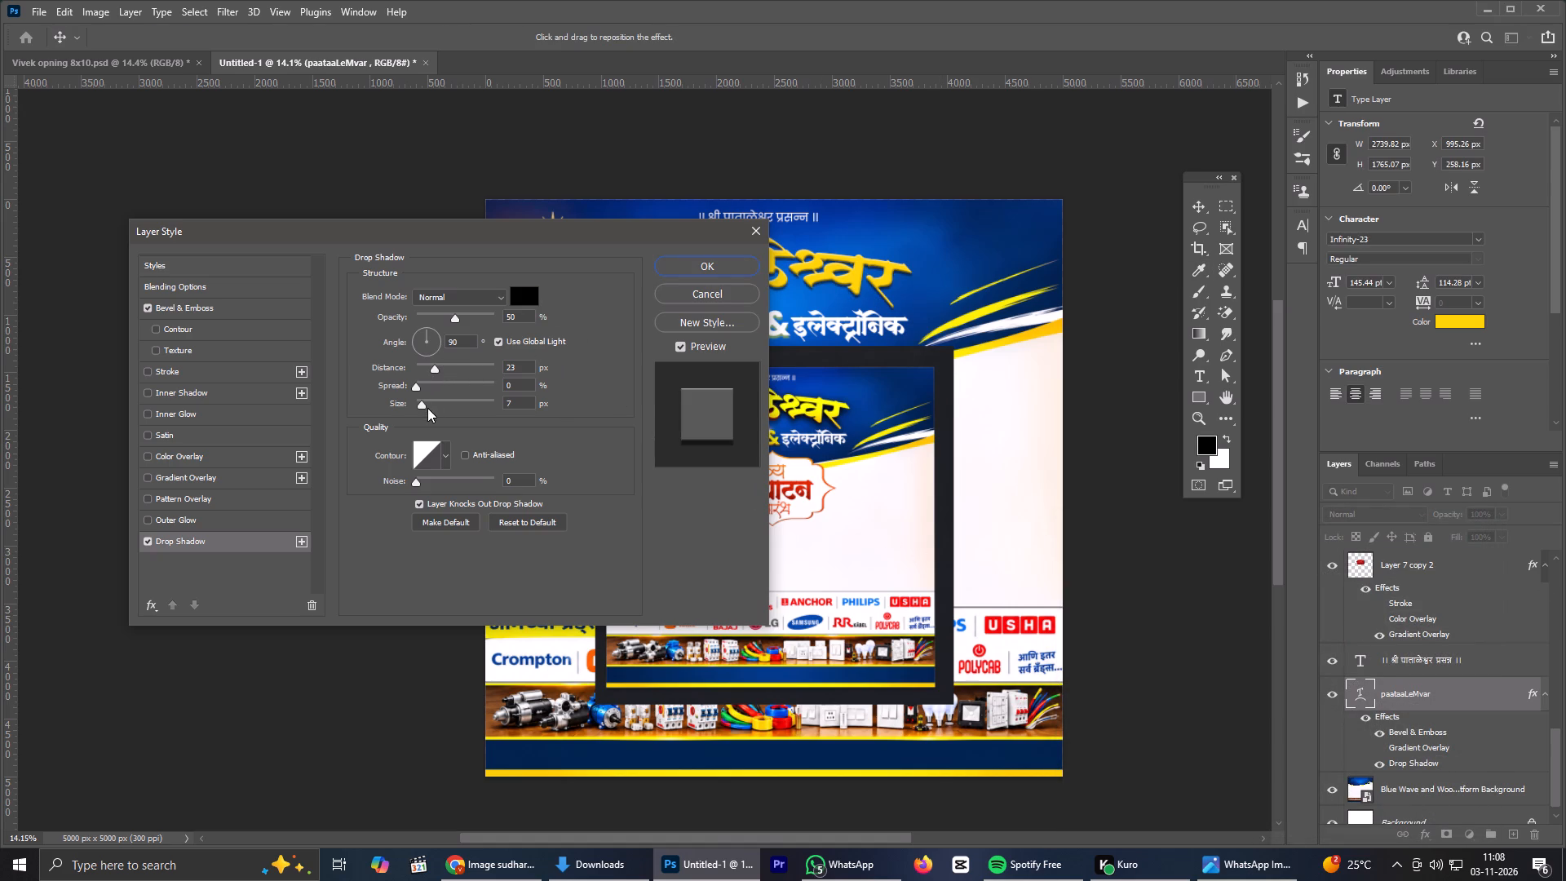
drag(422, 403, 442, 404)
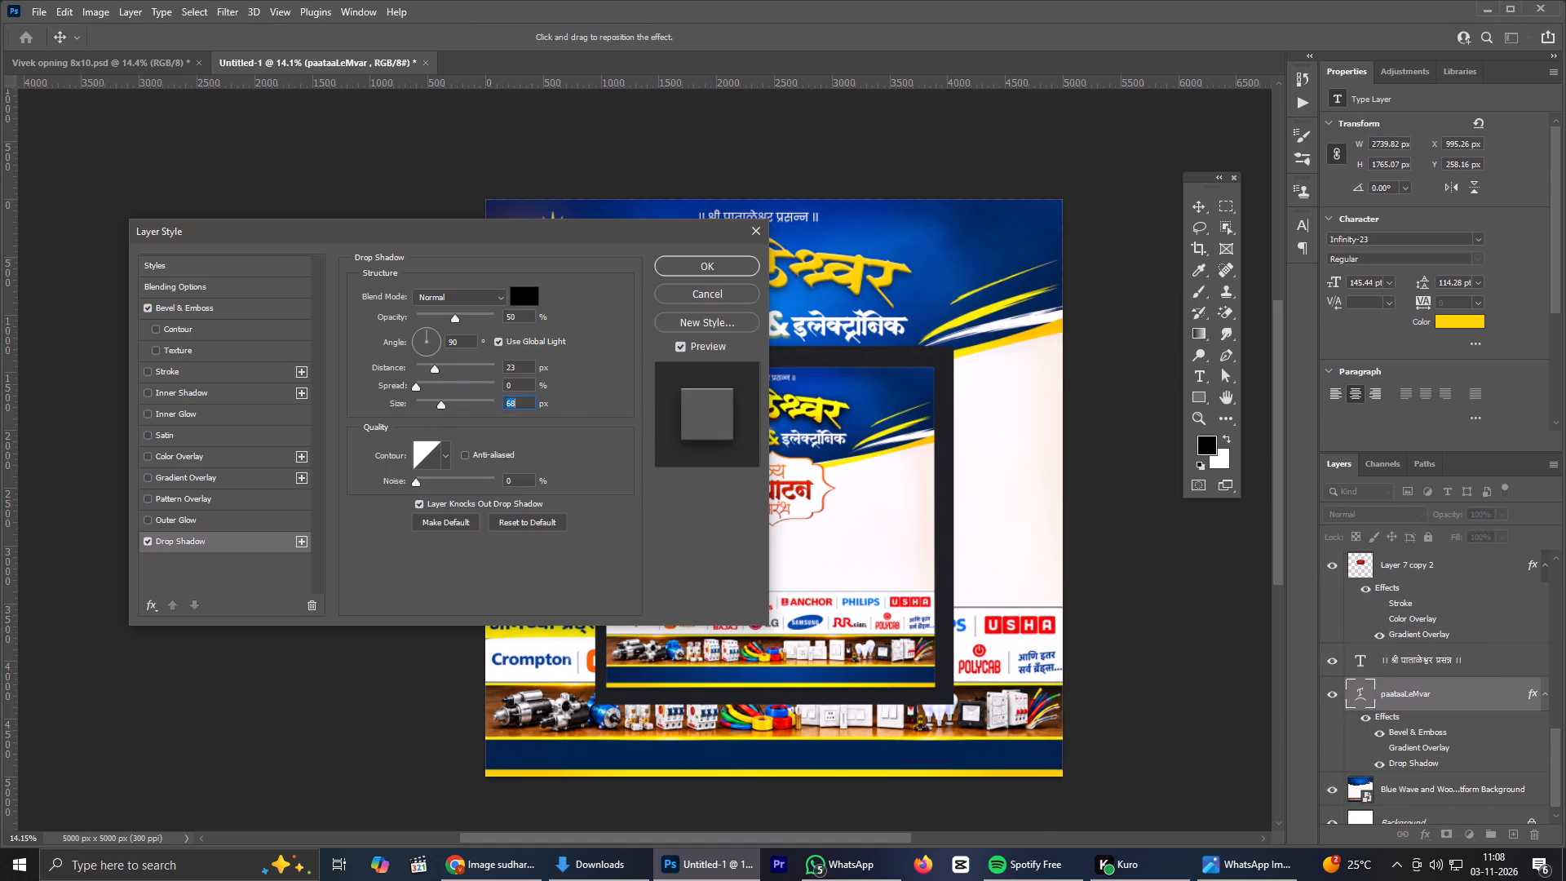
drag(457, 317, 543, 325)
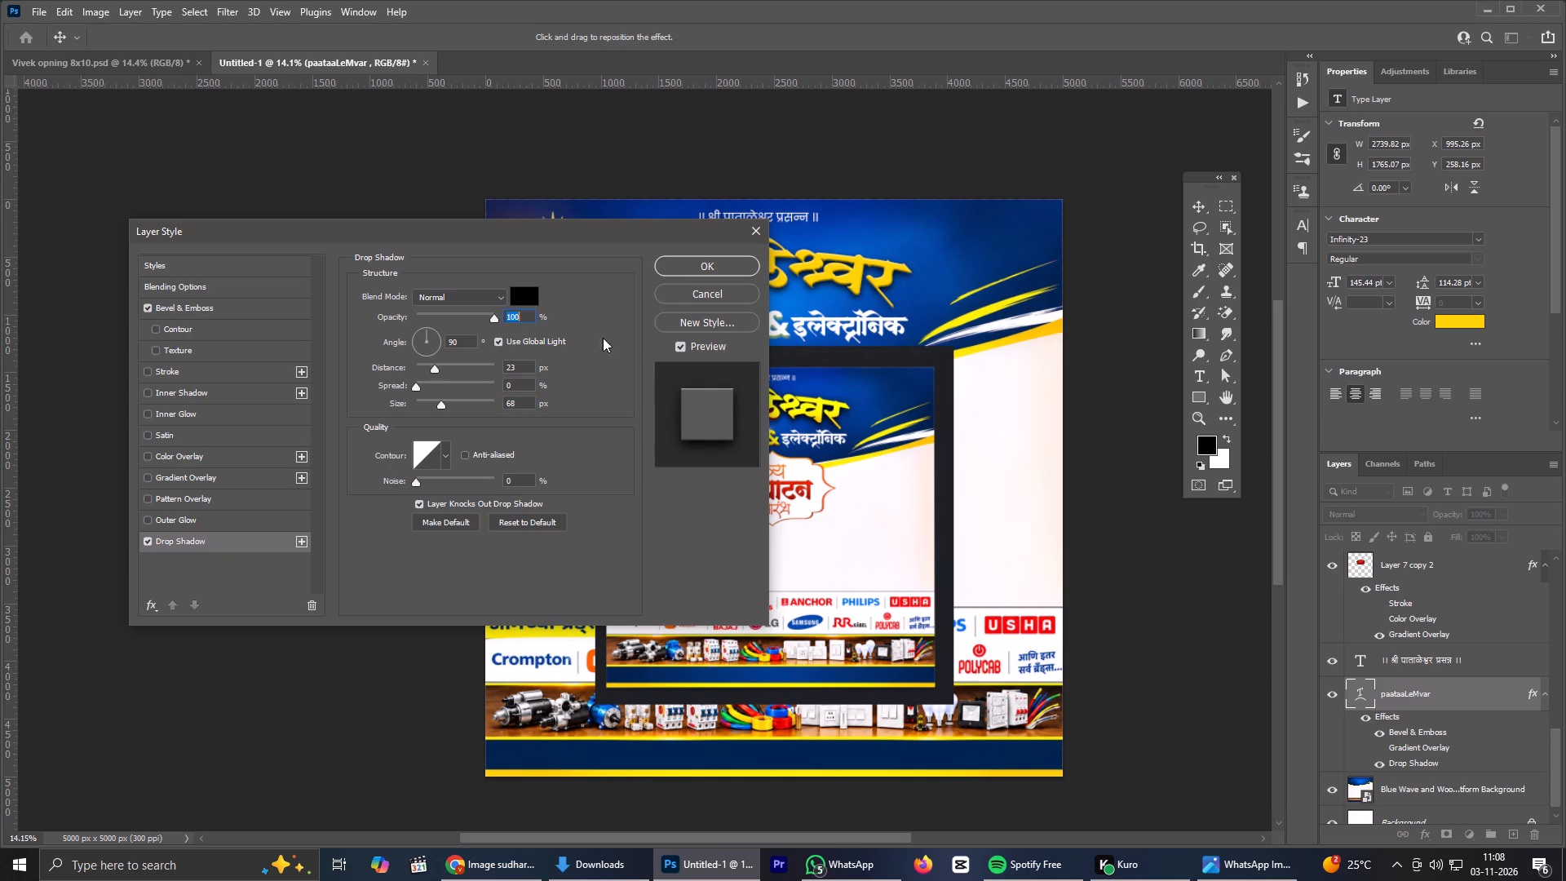
click(437, 366)
click(417, 383)
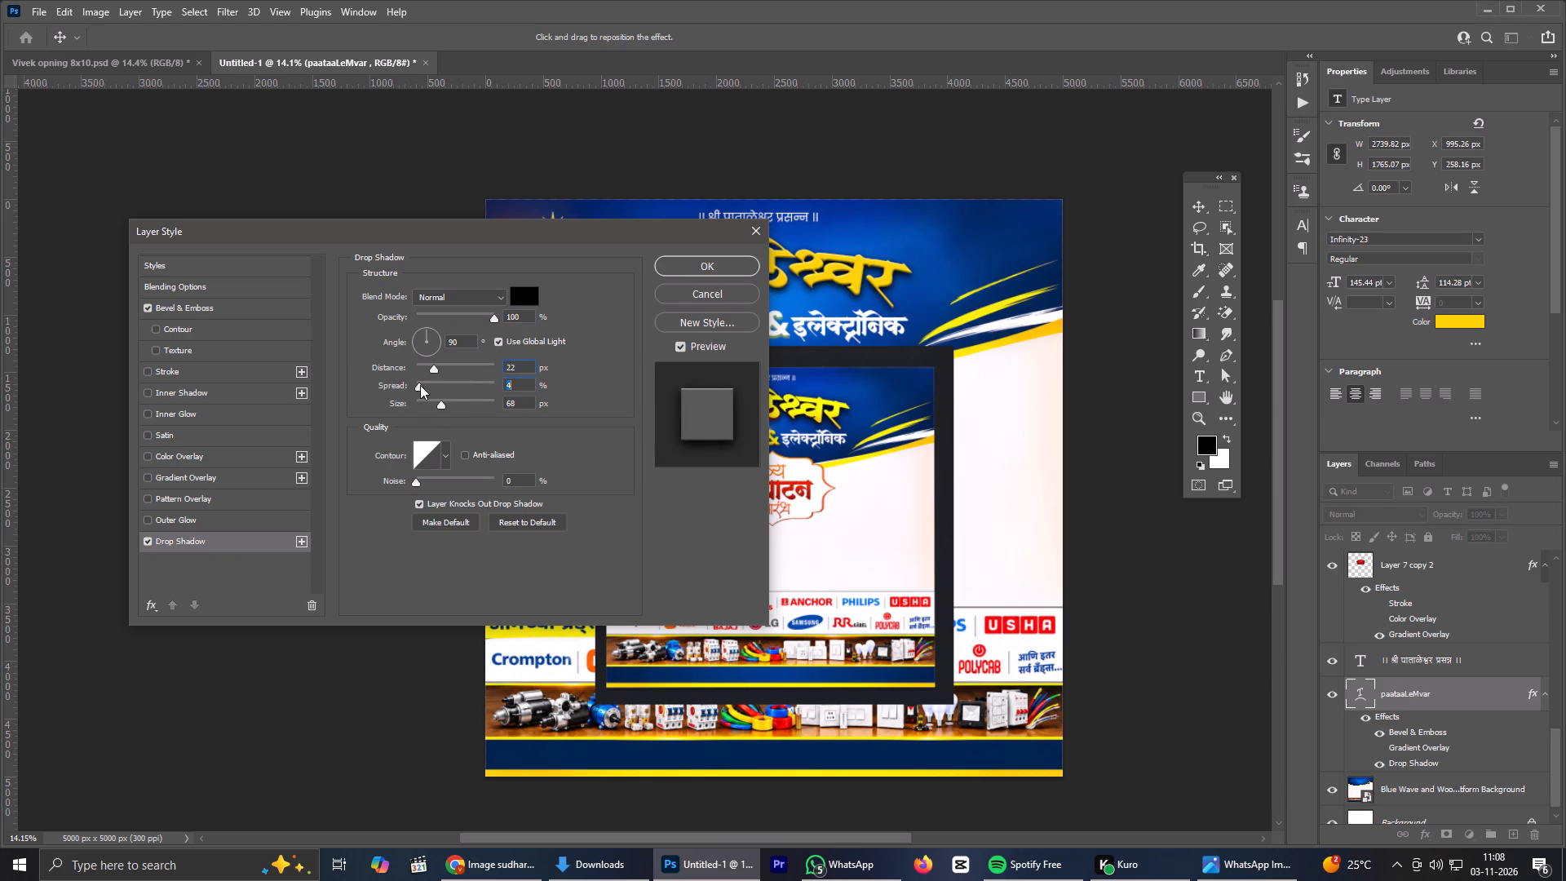
click(702, 268)
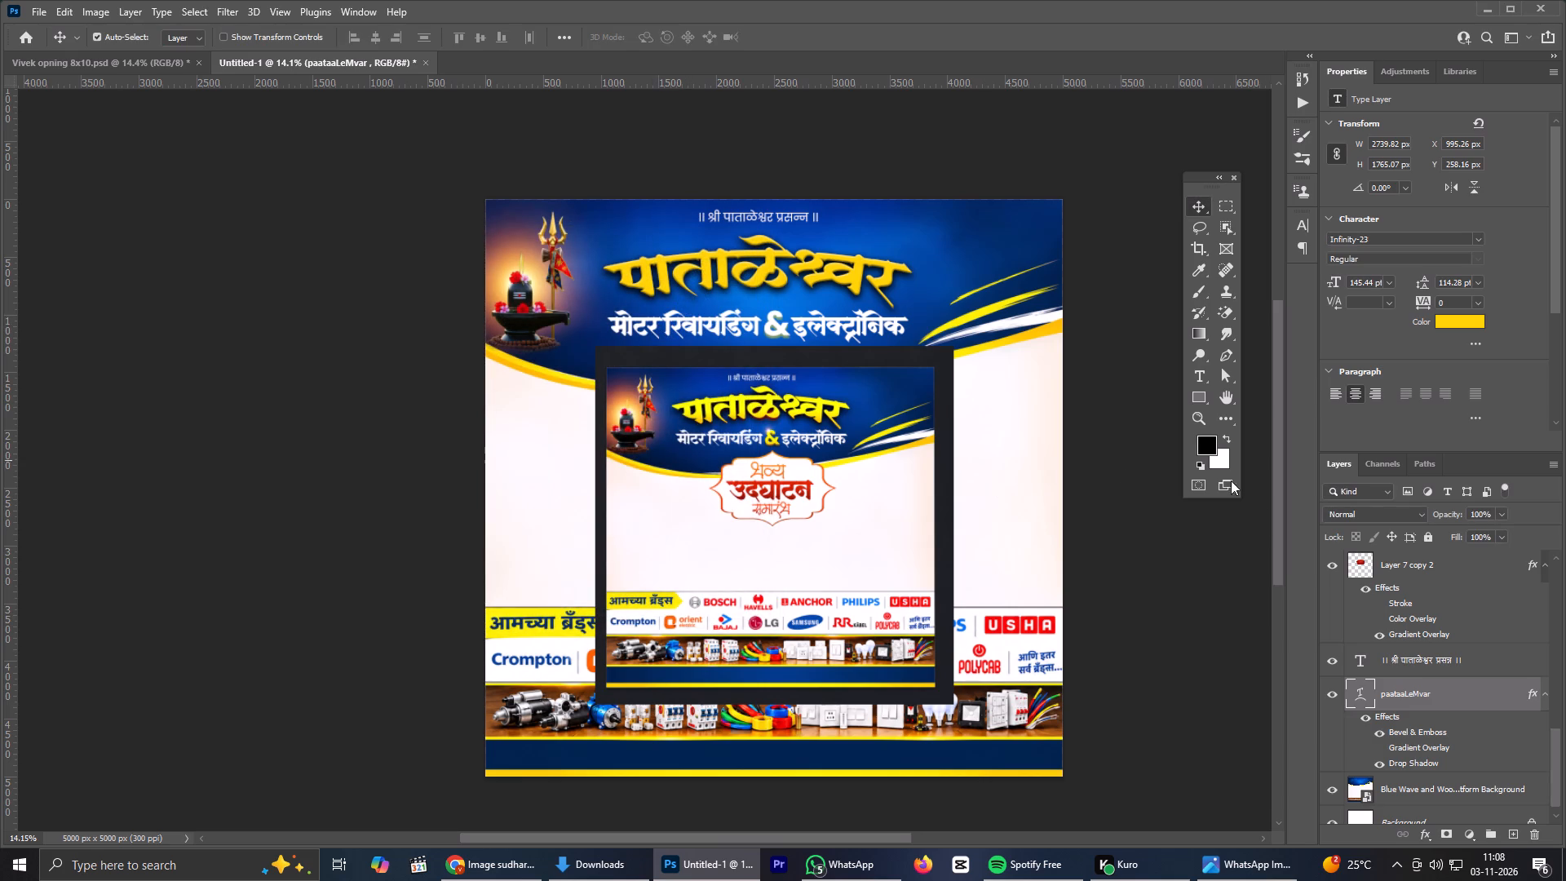
Hide the pasted ChatGPT reference flyer layer.
click(772, 540)
click(1330, 564)
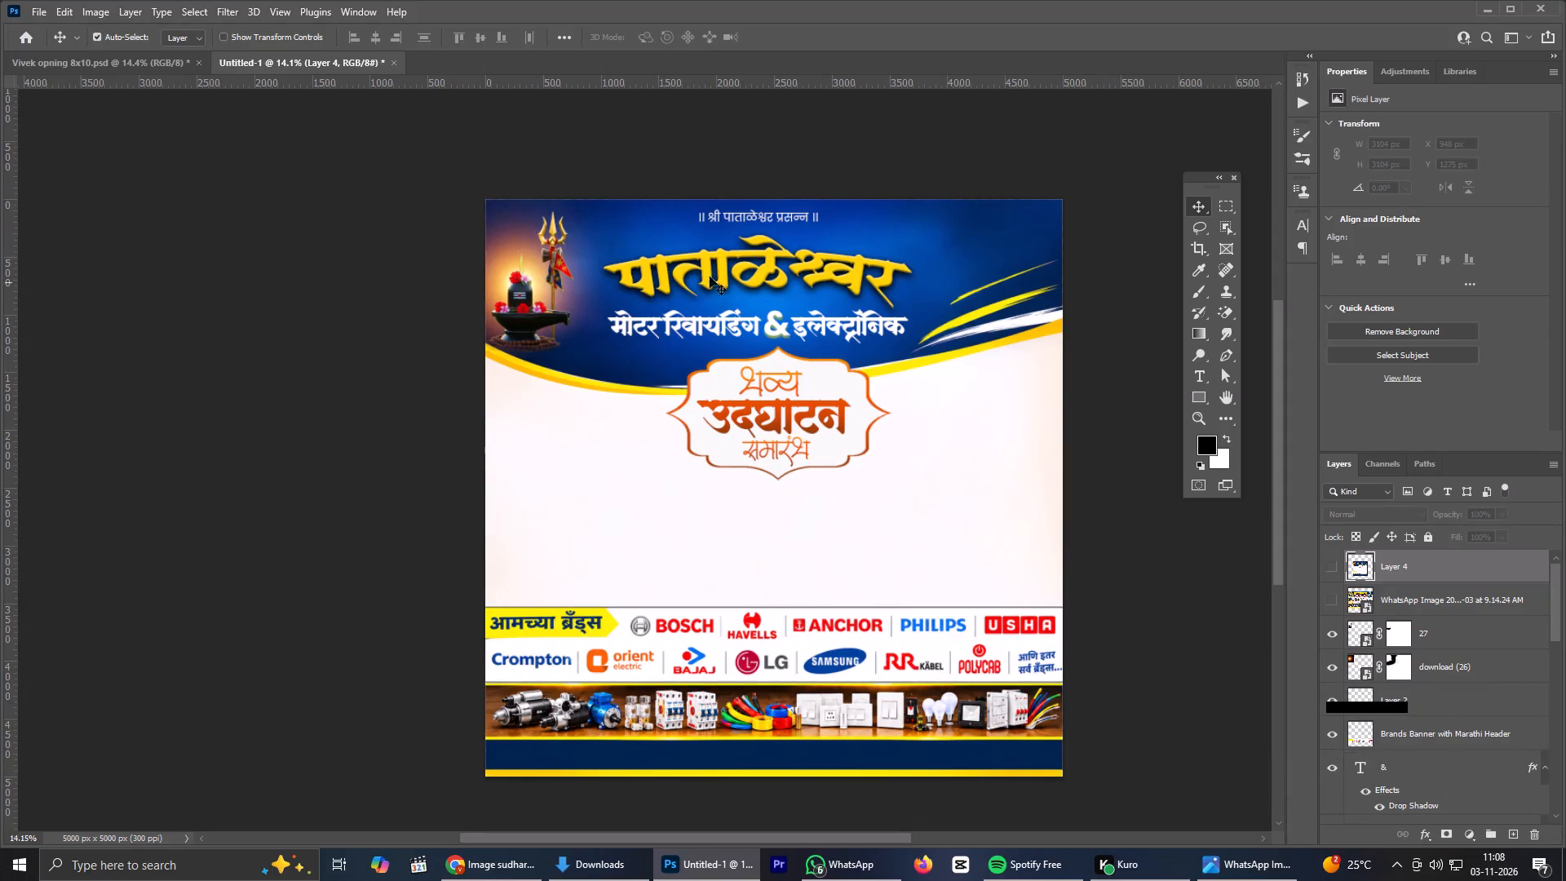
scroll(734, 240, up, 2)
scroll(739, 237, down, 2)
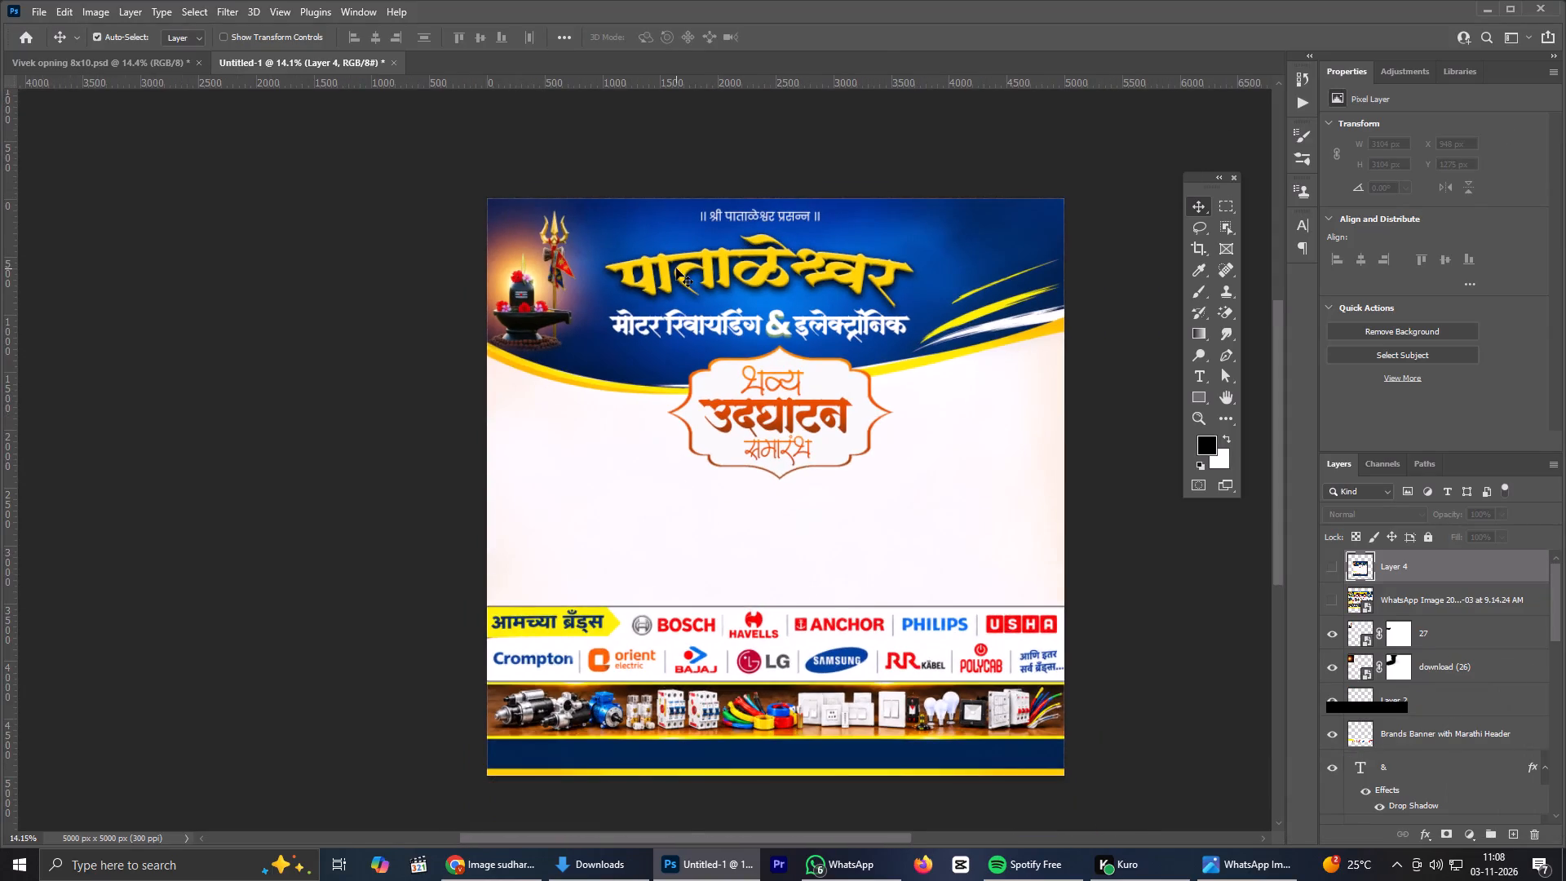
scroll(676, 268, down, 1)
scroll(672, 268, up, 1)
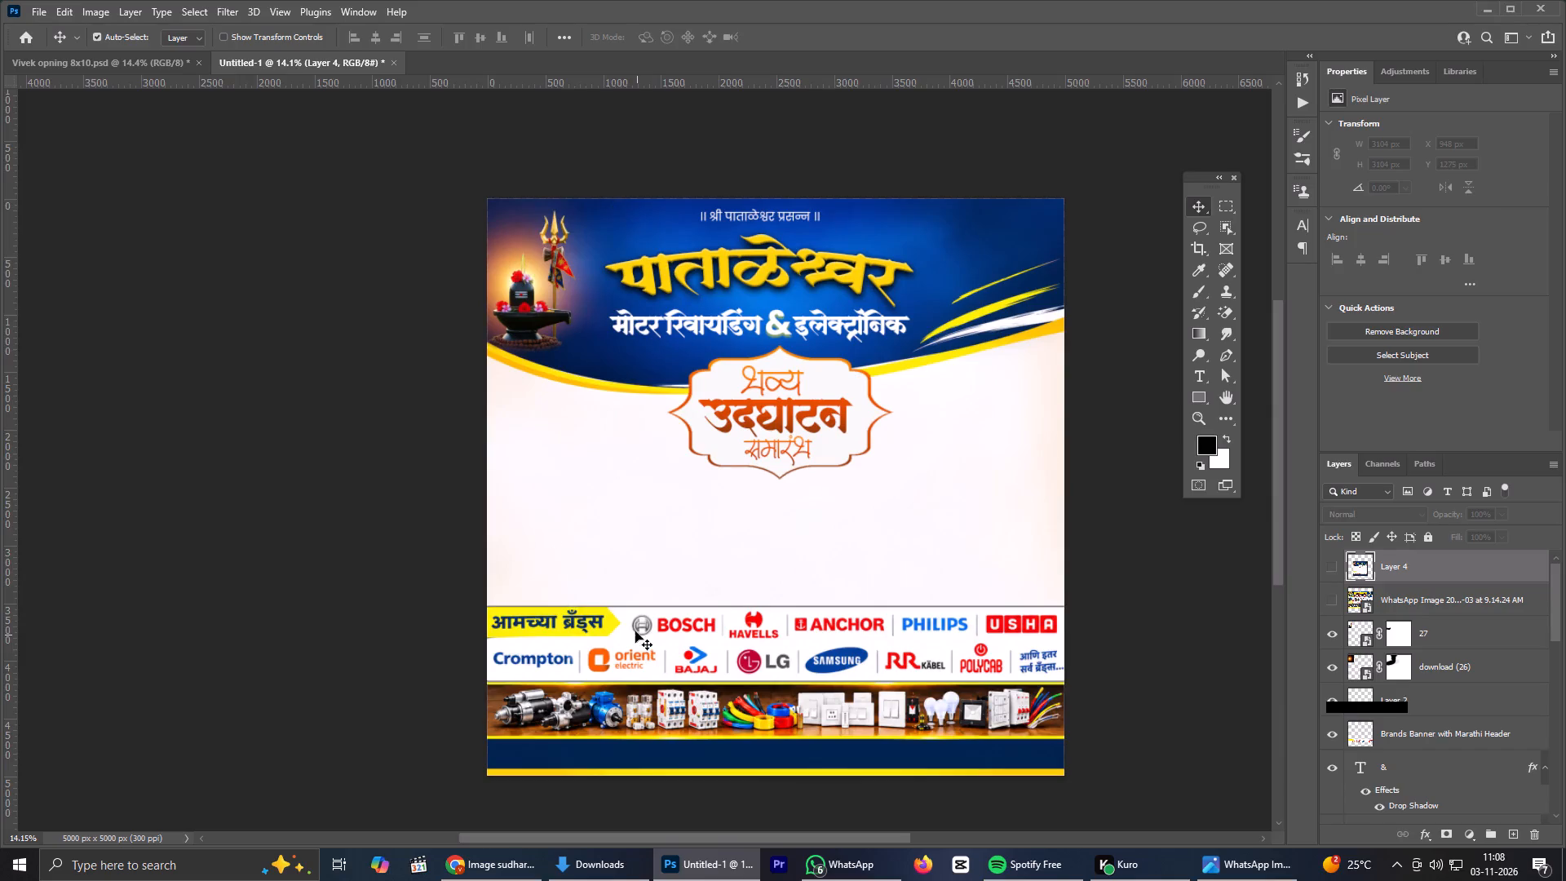
Draw a rectangle about 5088 × 540 px over the flyer's bottom strip, filled with navy sampled from that strip.
click(1191, 268)
click(821, 755)
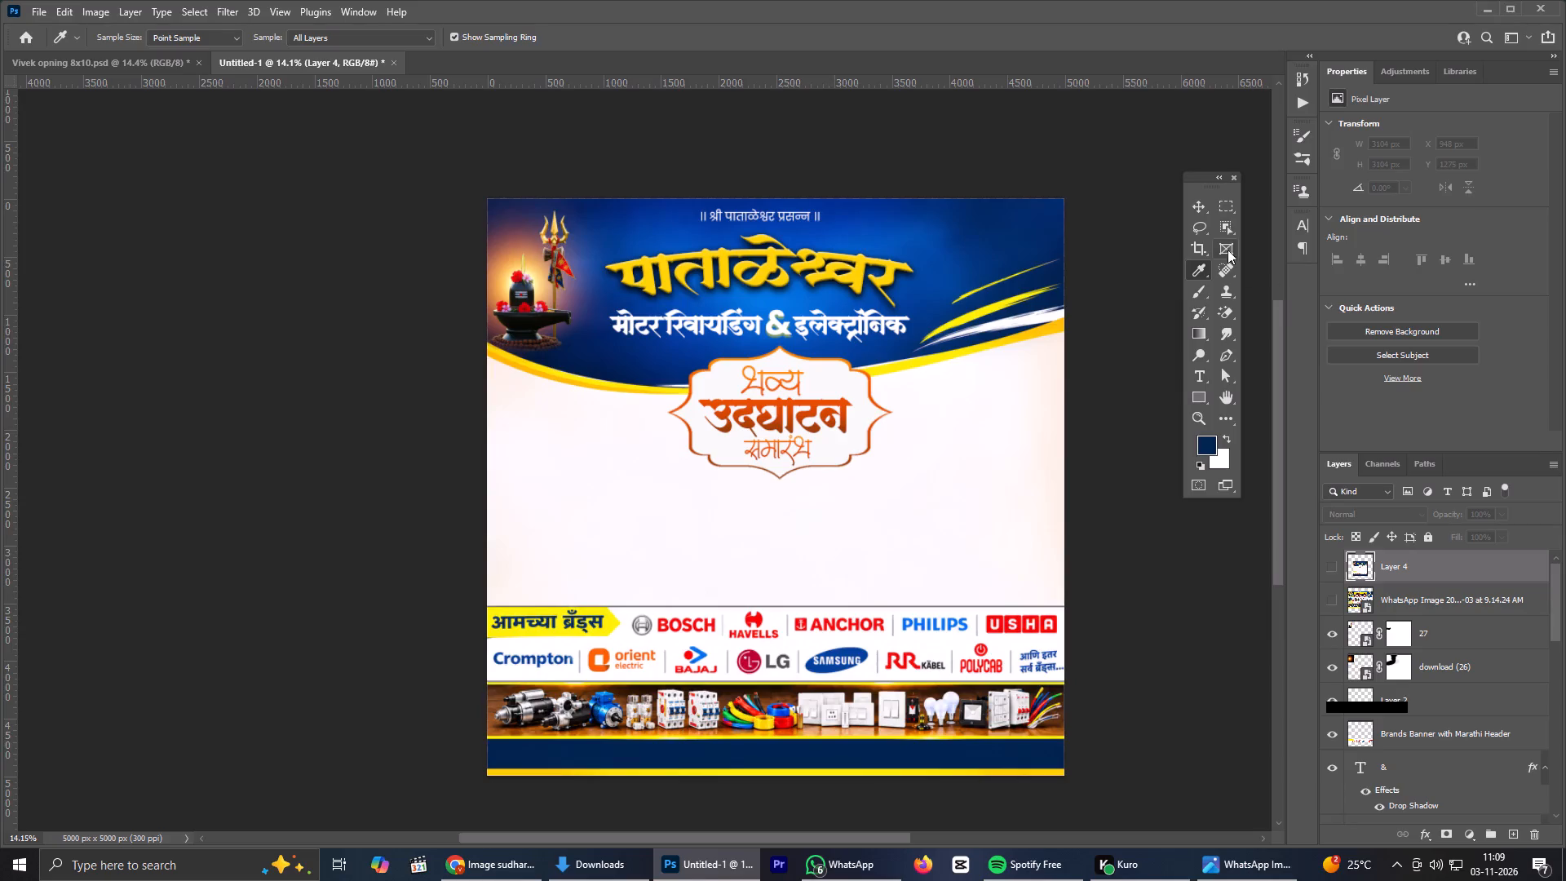
click(1197, 204)
click(1205, 399)
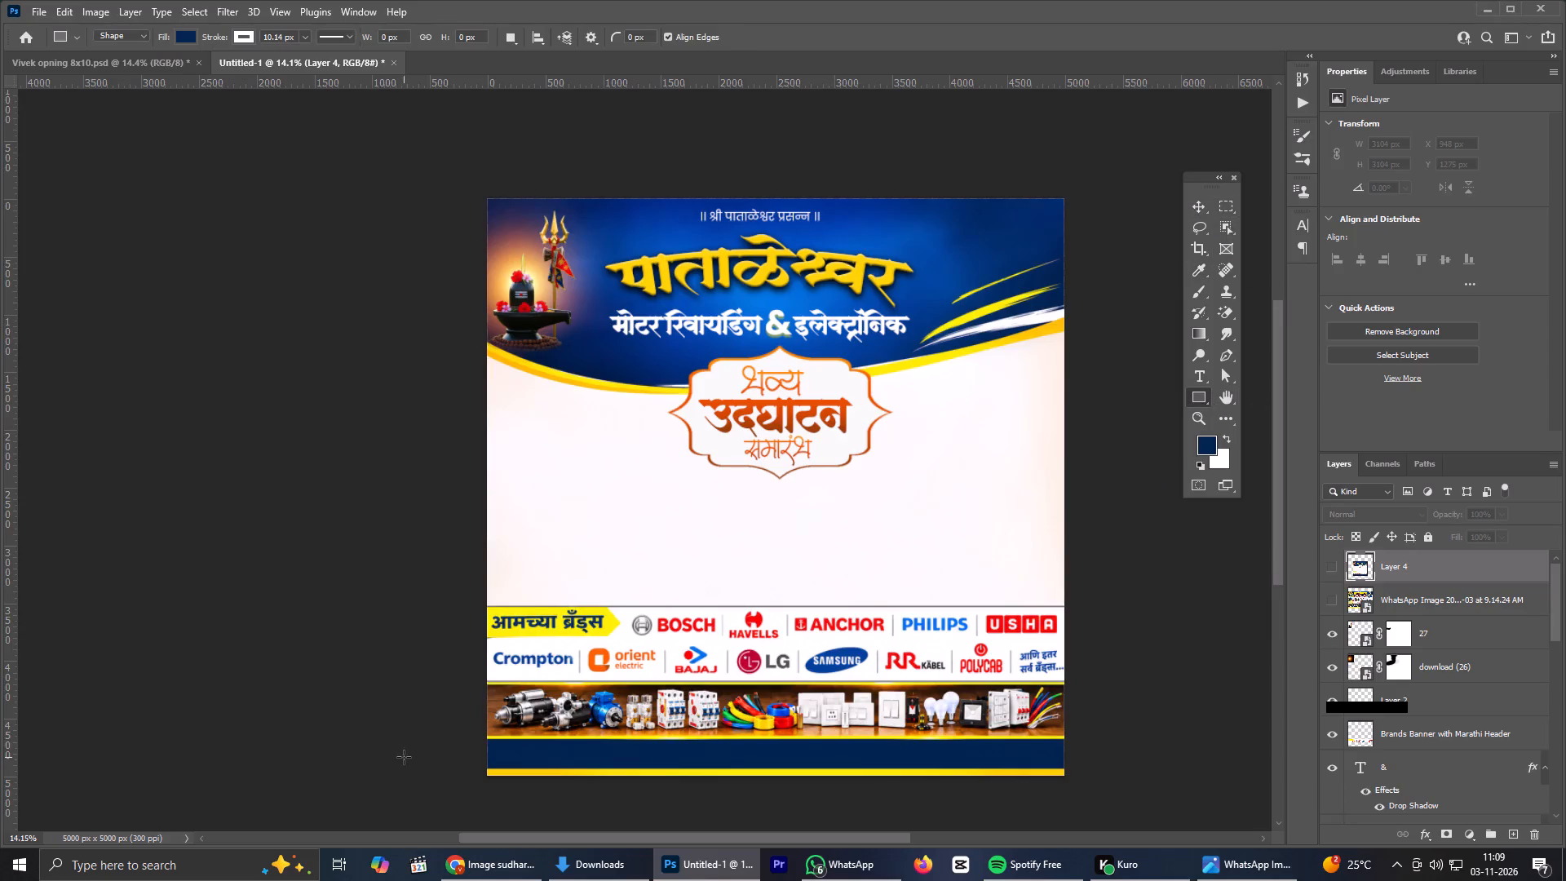
drag(484, 741, 674, 821)
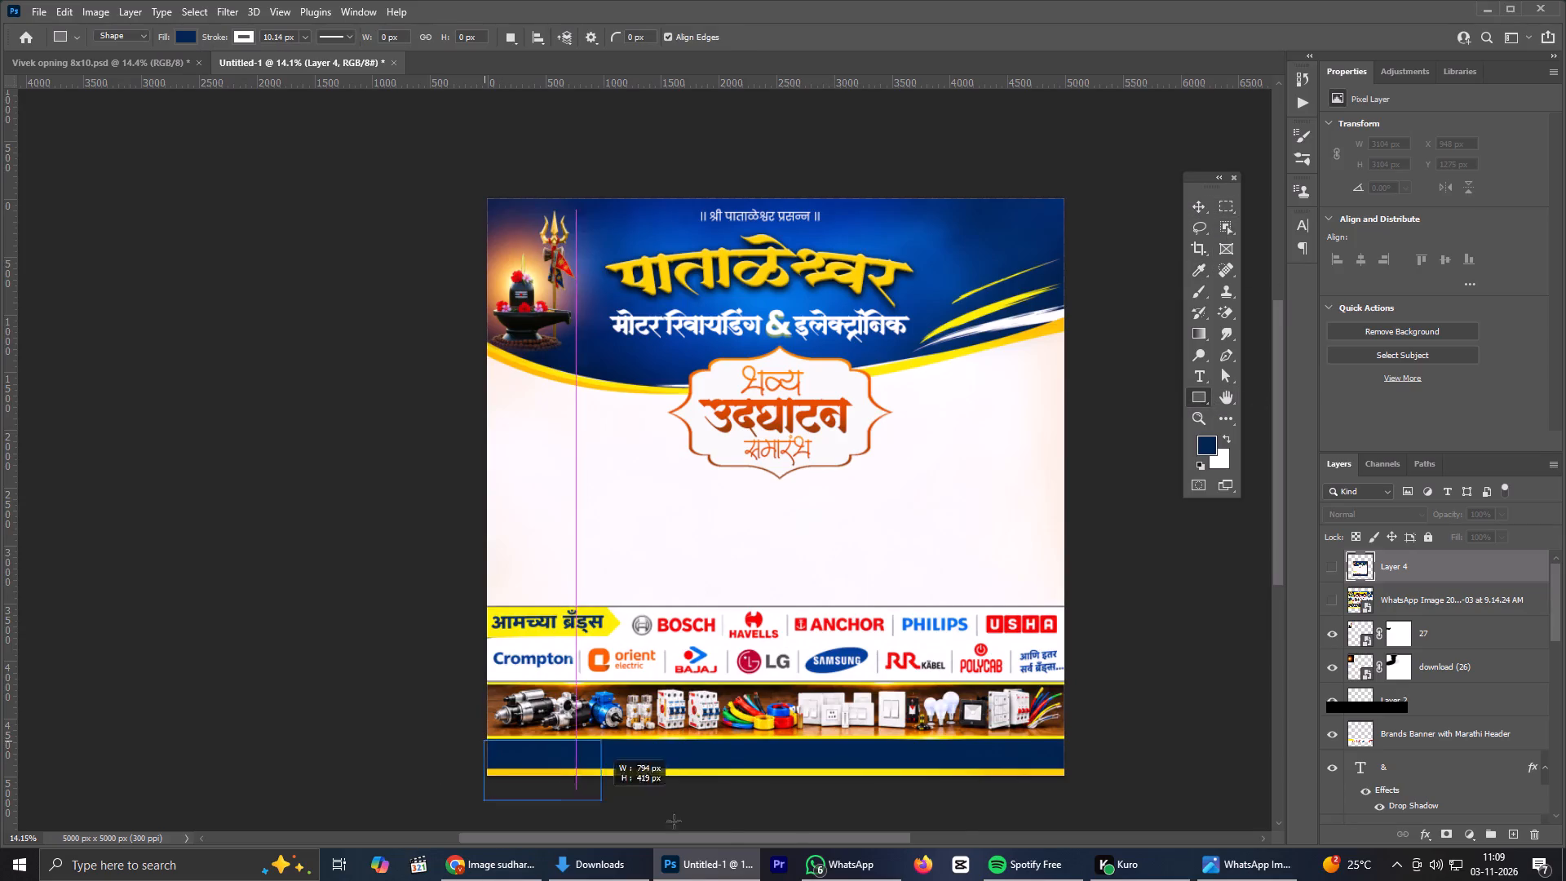
drag(674, 821, 1072, 781)
Remove the stroke from the navy bottom rectangle.
click(1395, 262)
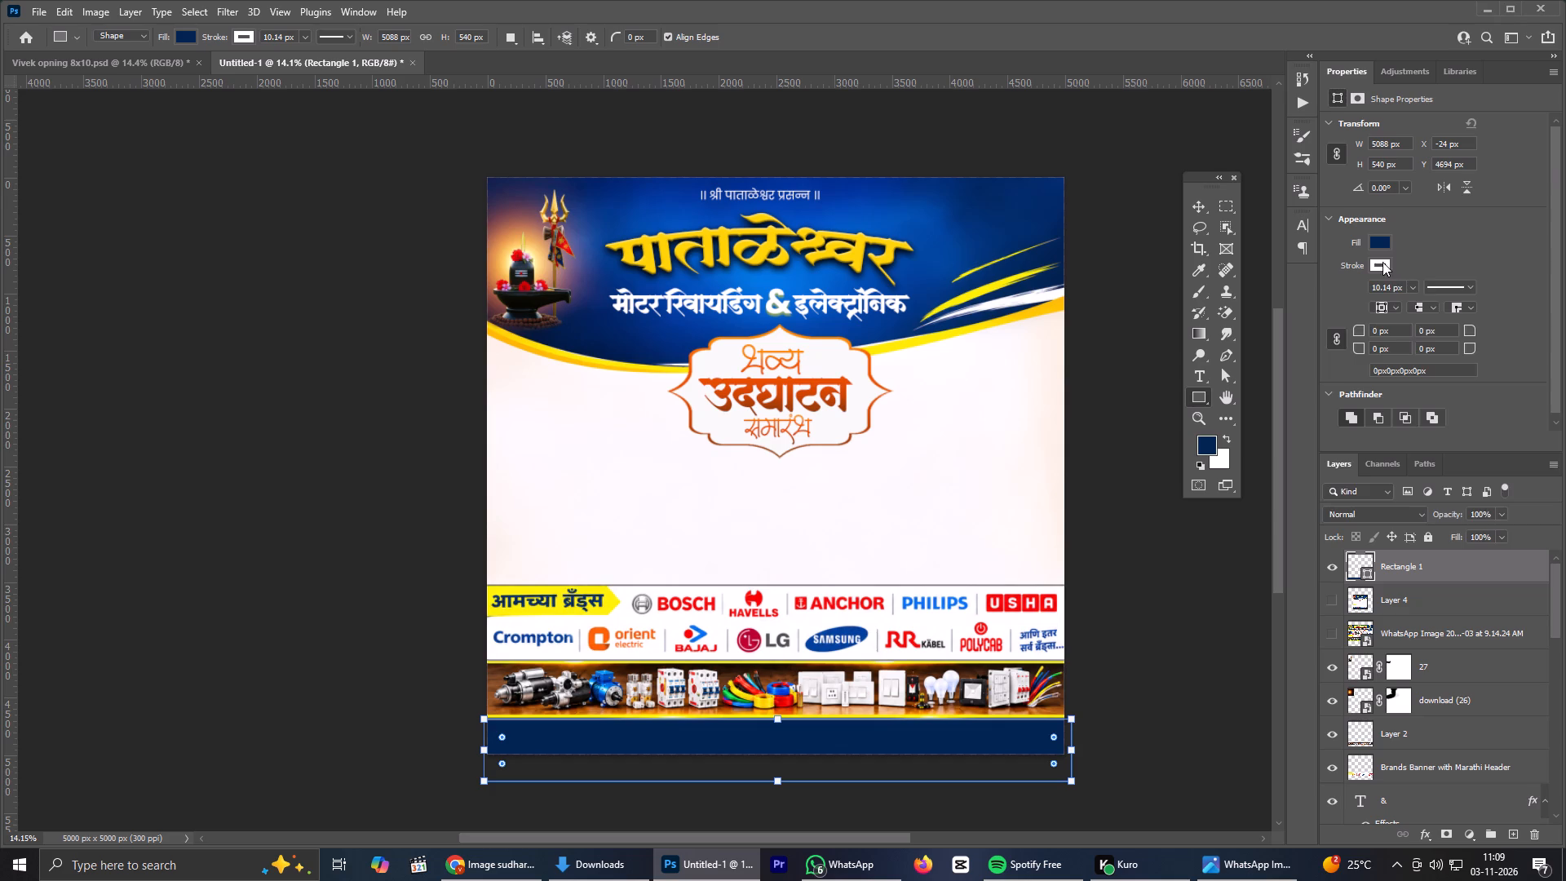
click(1377, 263)
click(1343, 290)
click(1205, 207)
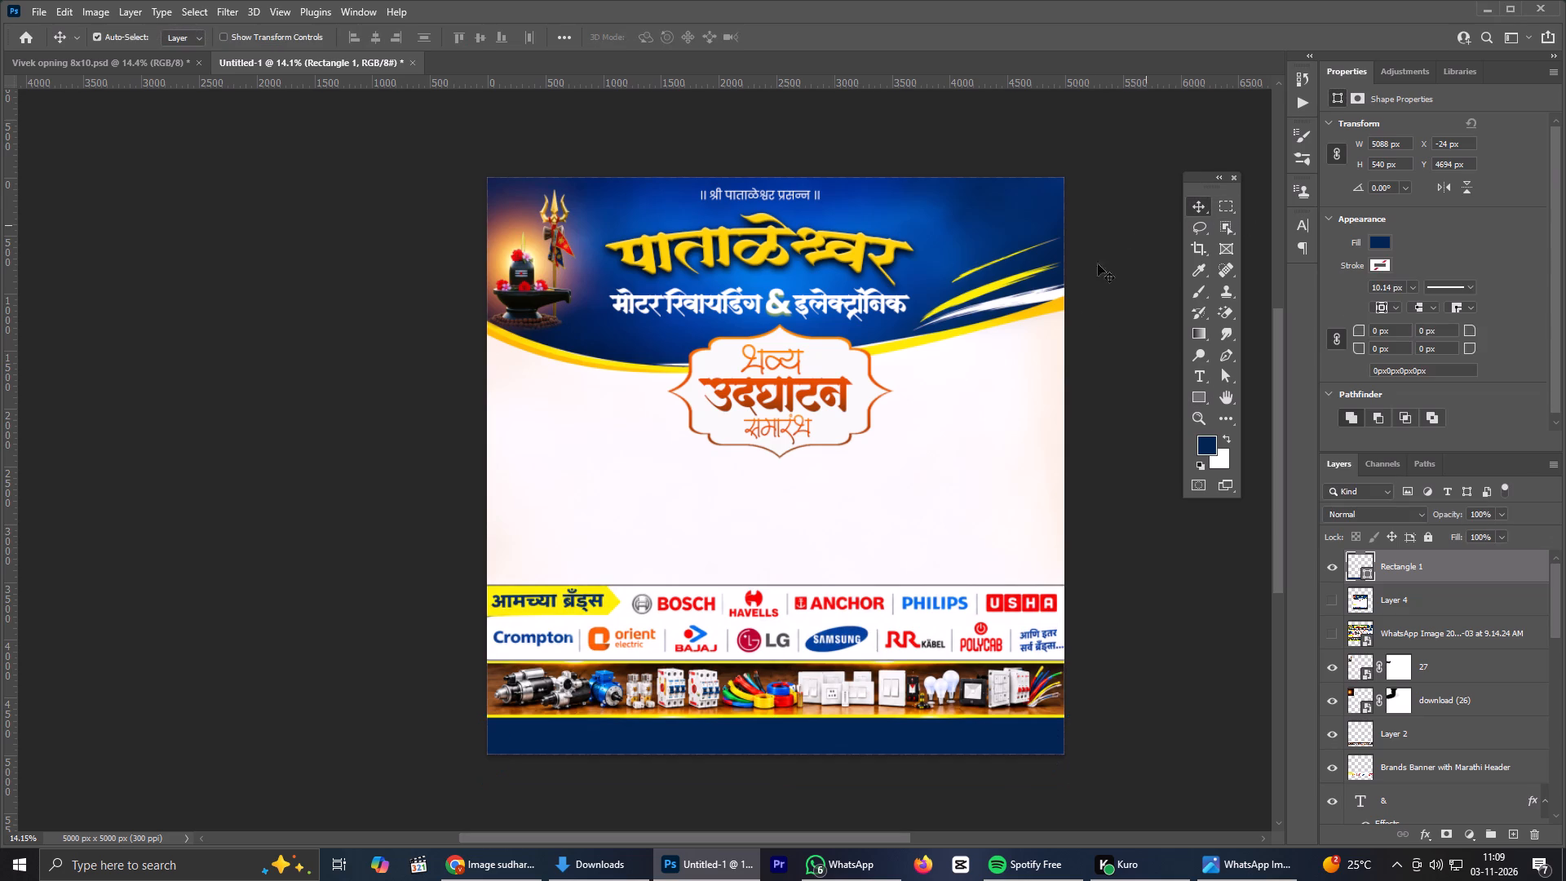
Examine the flyer's overall layout at several magnifications, from the पाताळेश्वर heading to the navy bottom strip.
scroll(898, 767, up, 7)
scroll(869, 665, up, 3)
scroll(869, 665, down, 11)
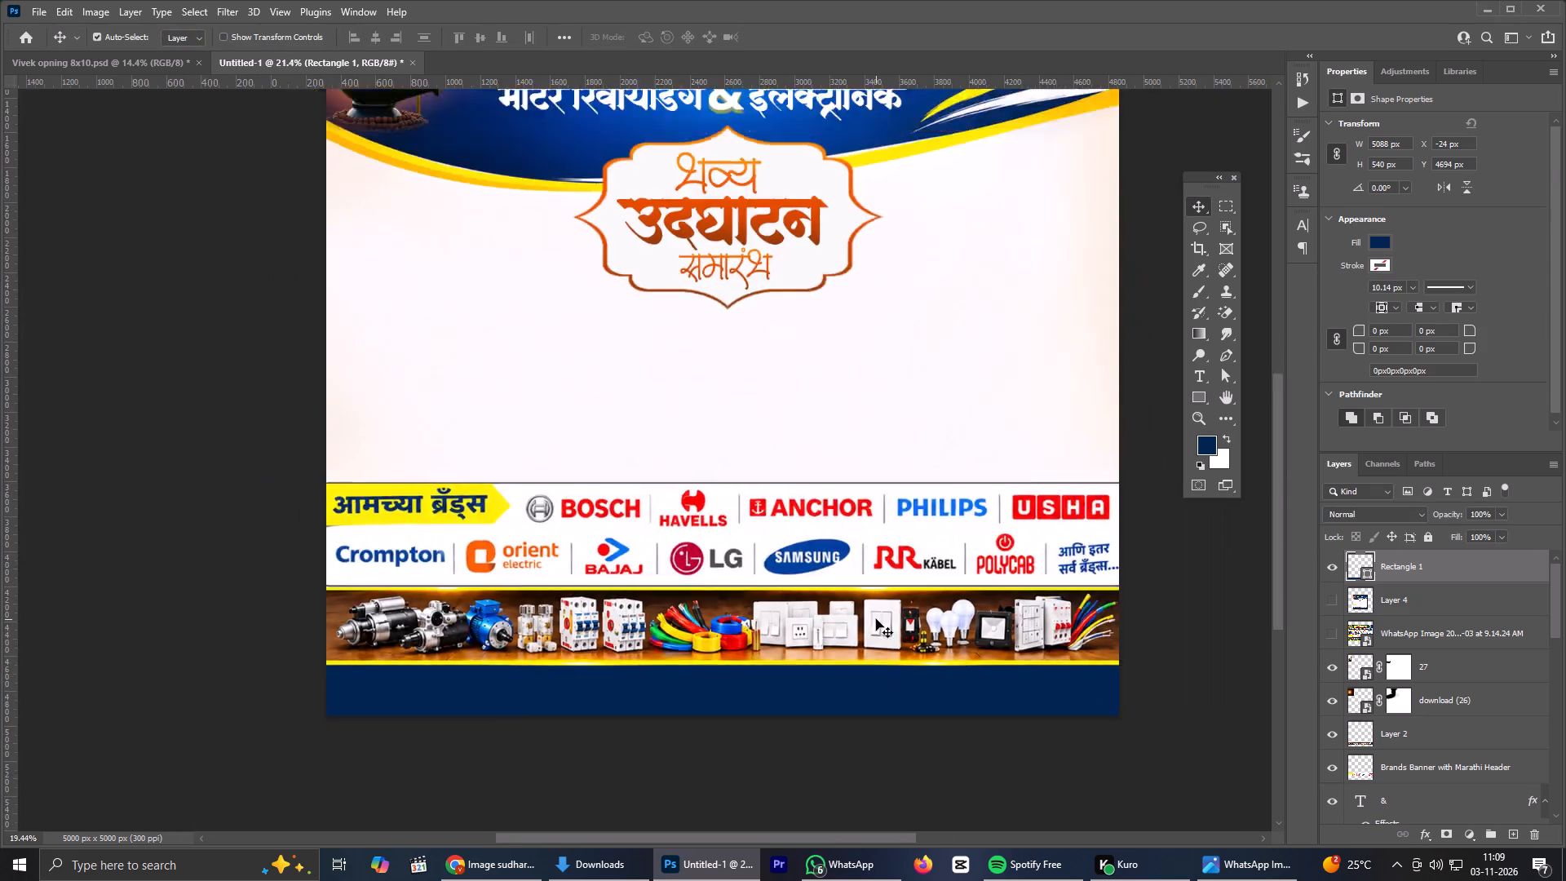
scroll(876, 619, down, 1)
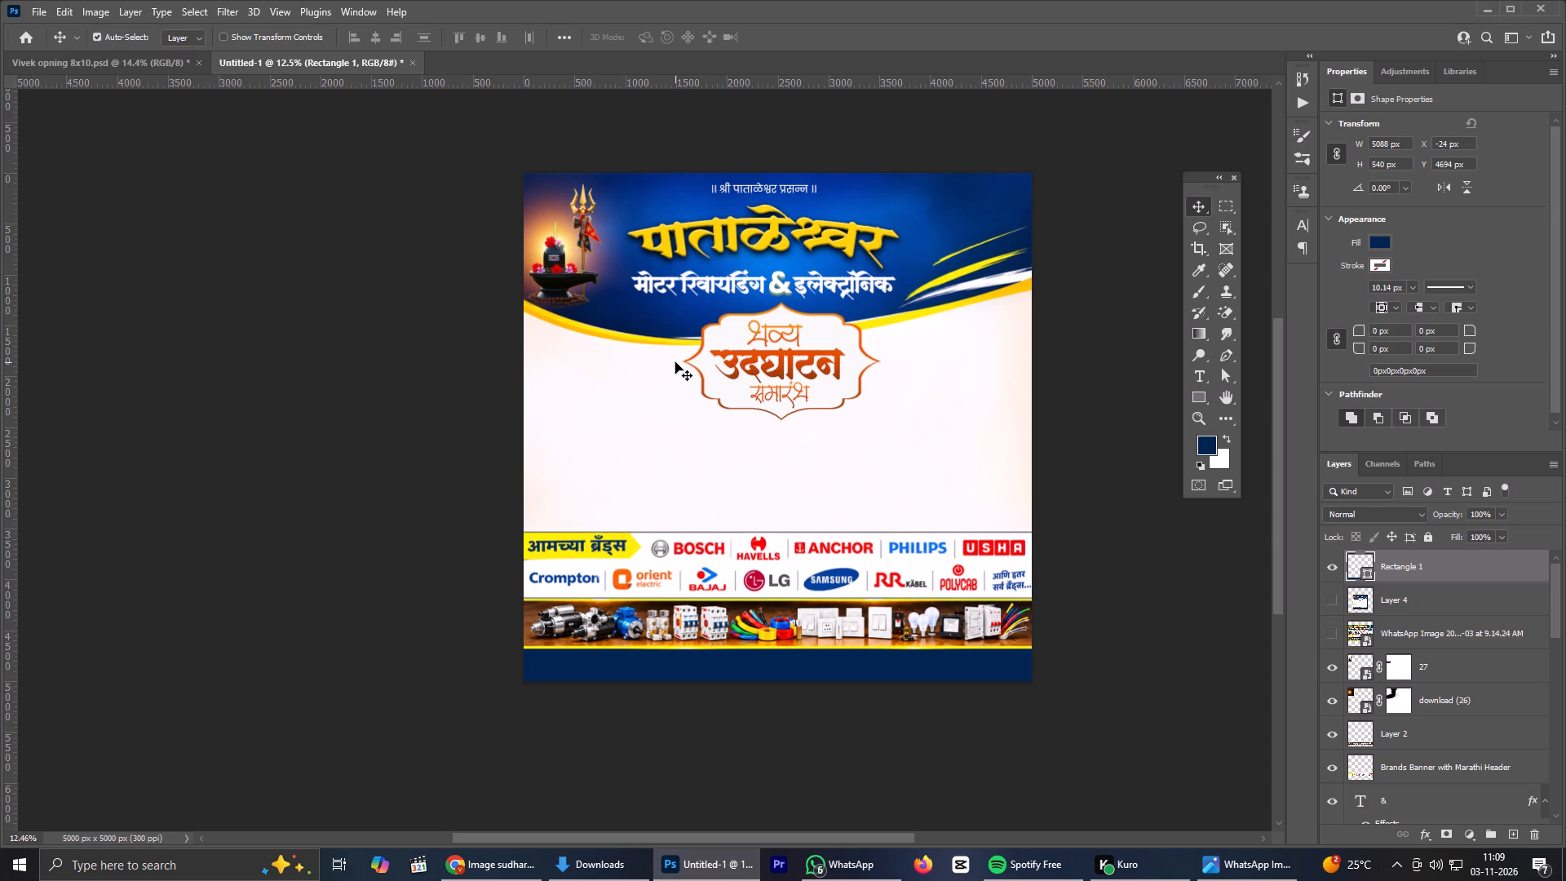
scroll(785, 299, up, 4)
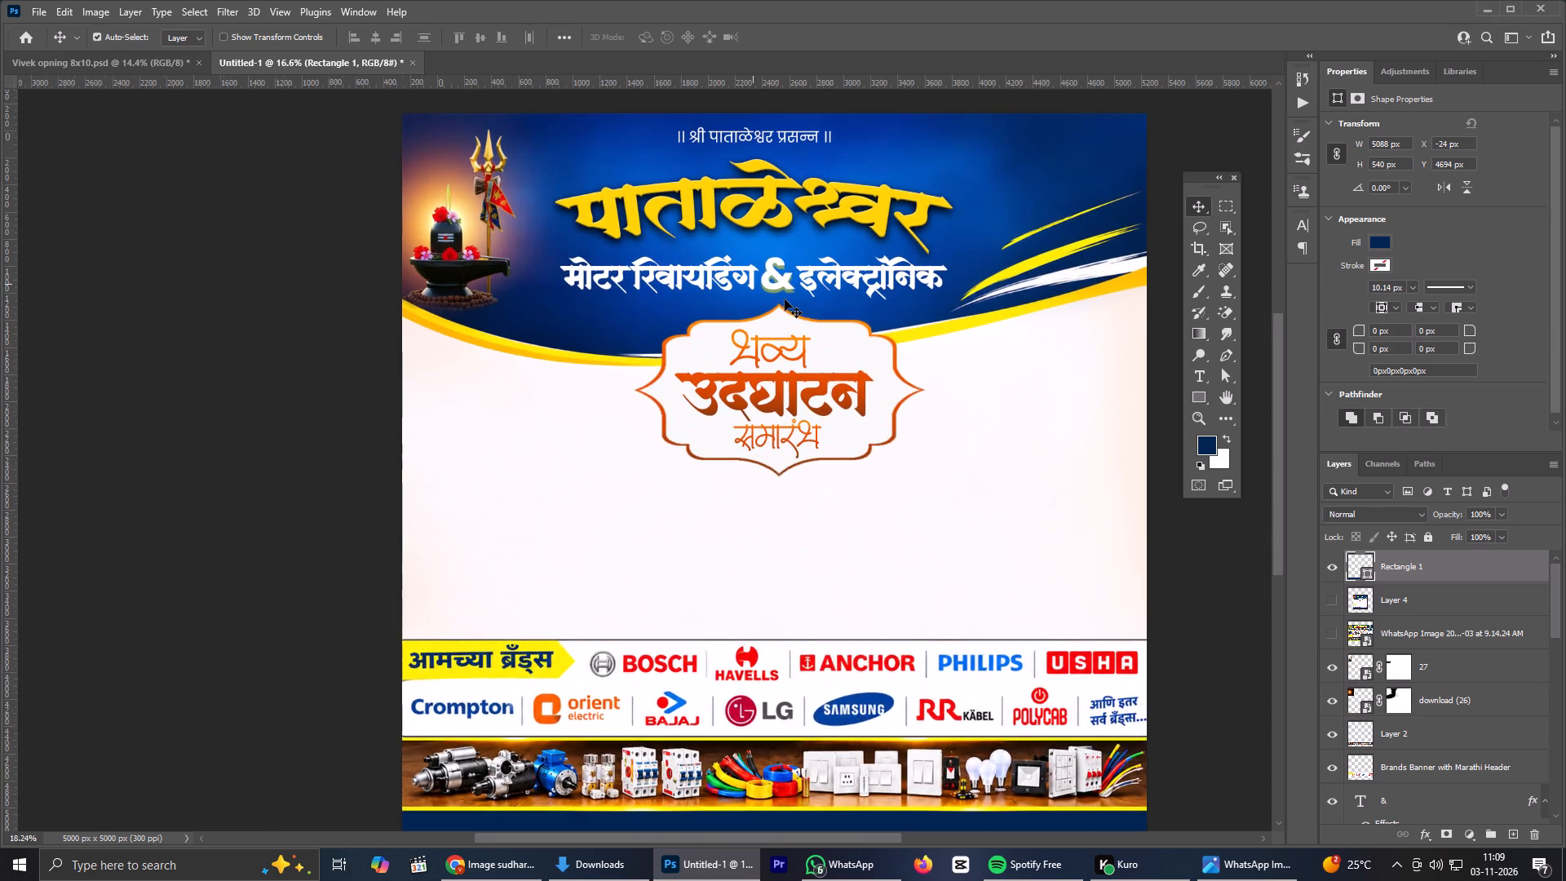
scroll(744, 239, up, 1)
scroll(739, 242, down, 3)
scroll(732, 253, up, 2)
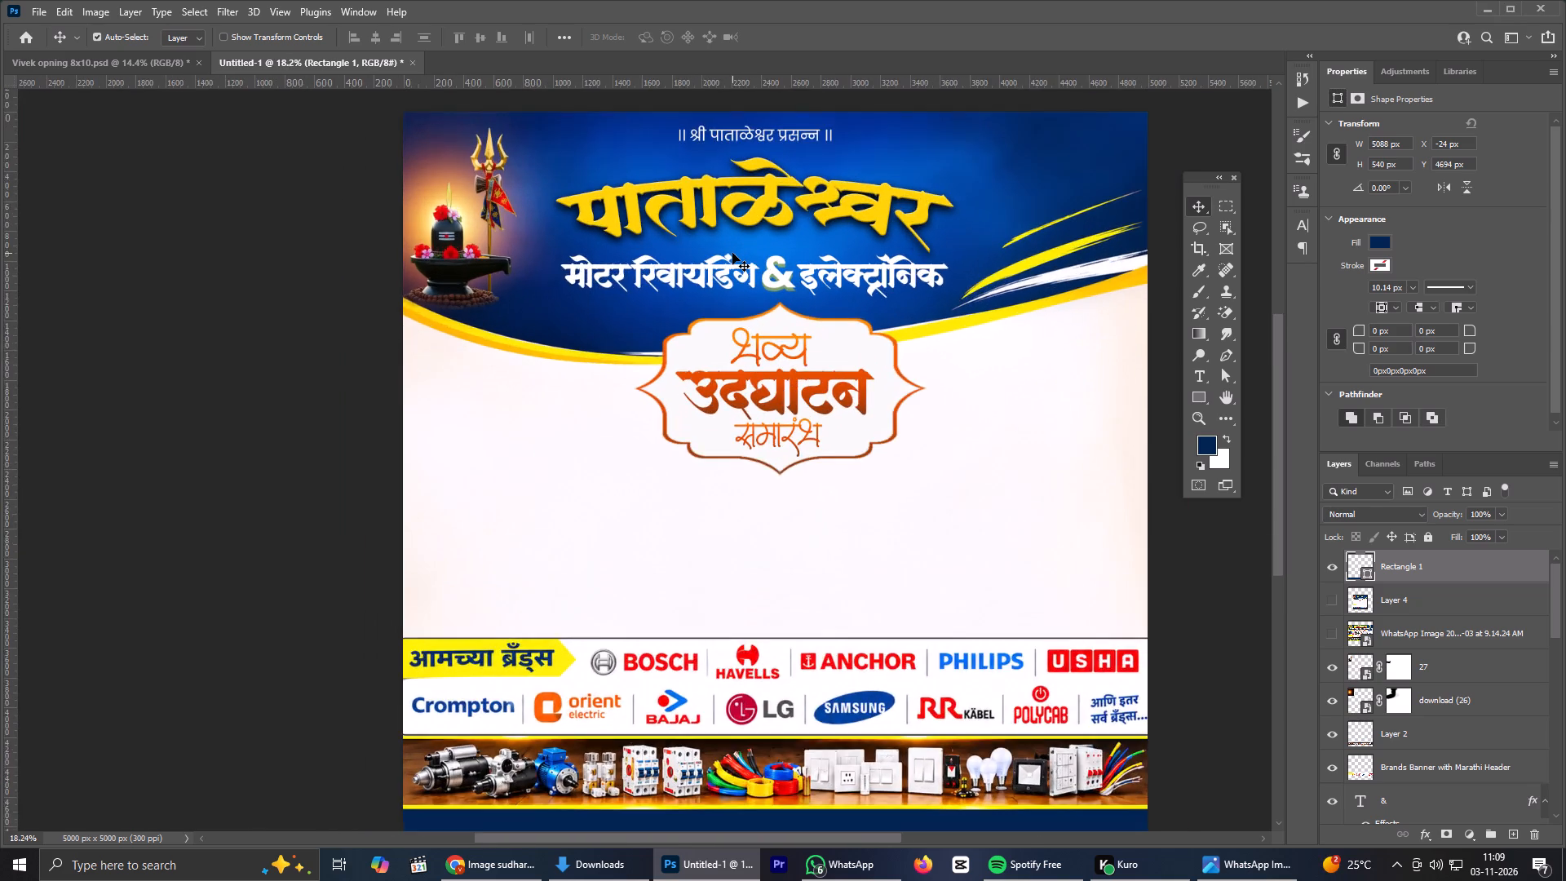
scroll(732, 253, down, 5)
scroll(666, 162, up, 2)
scroll(657, 262, down, 1)
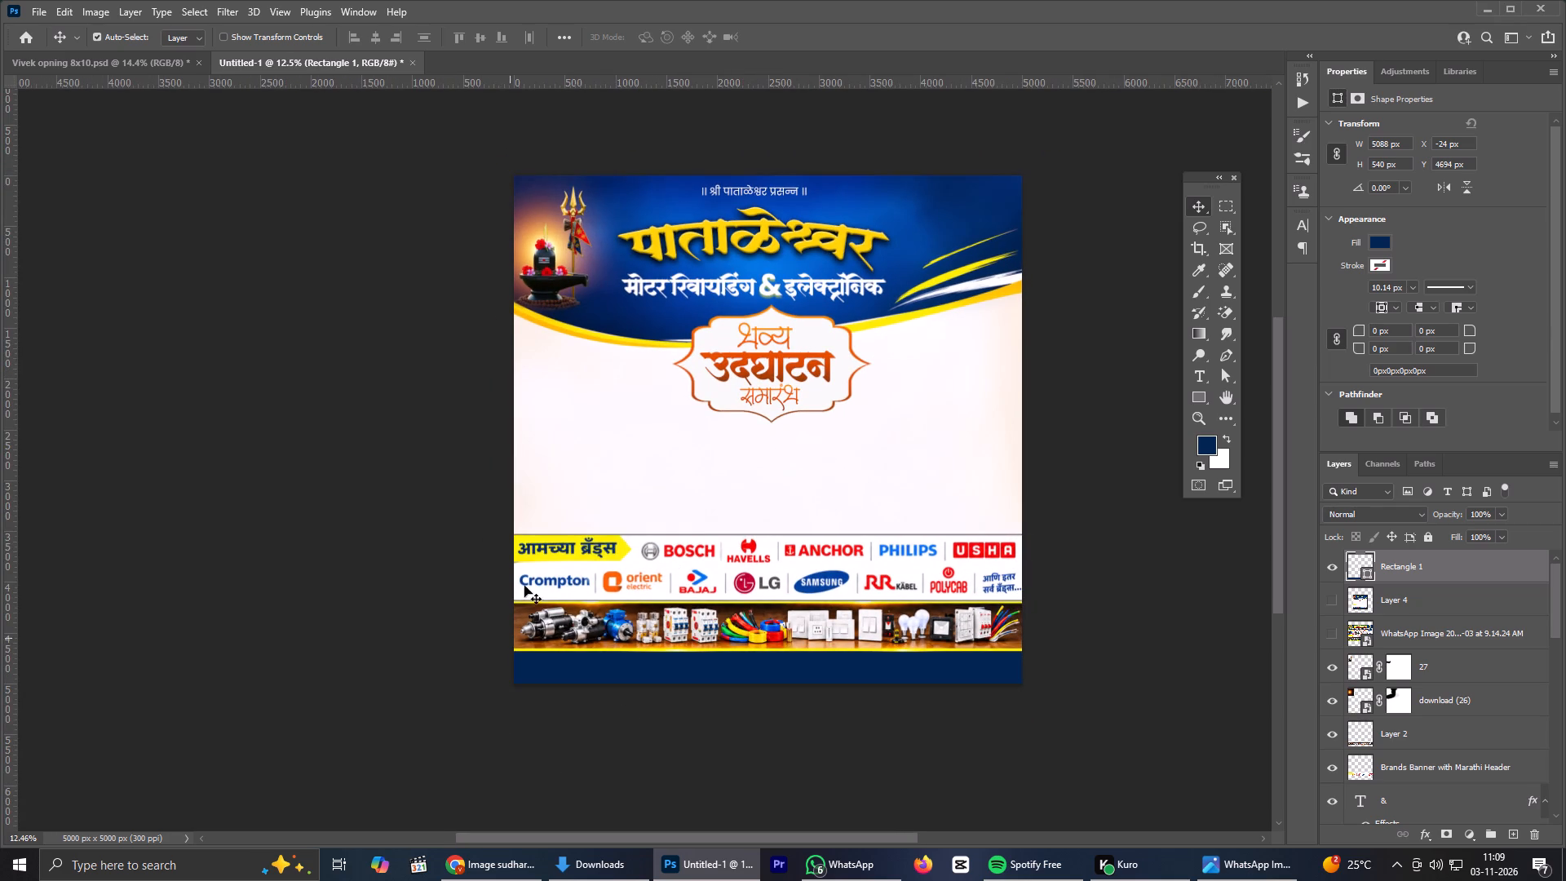
scroll(584, 387, up, 1)
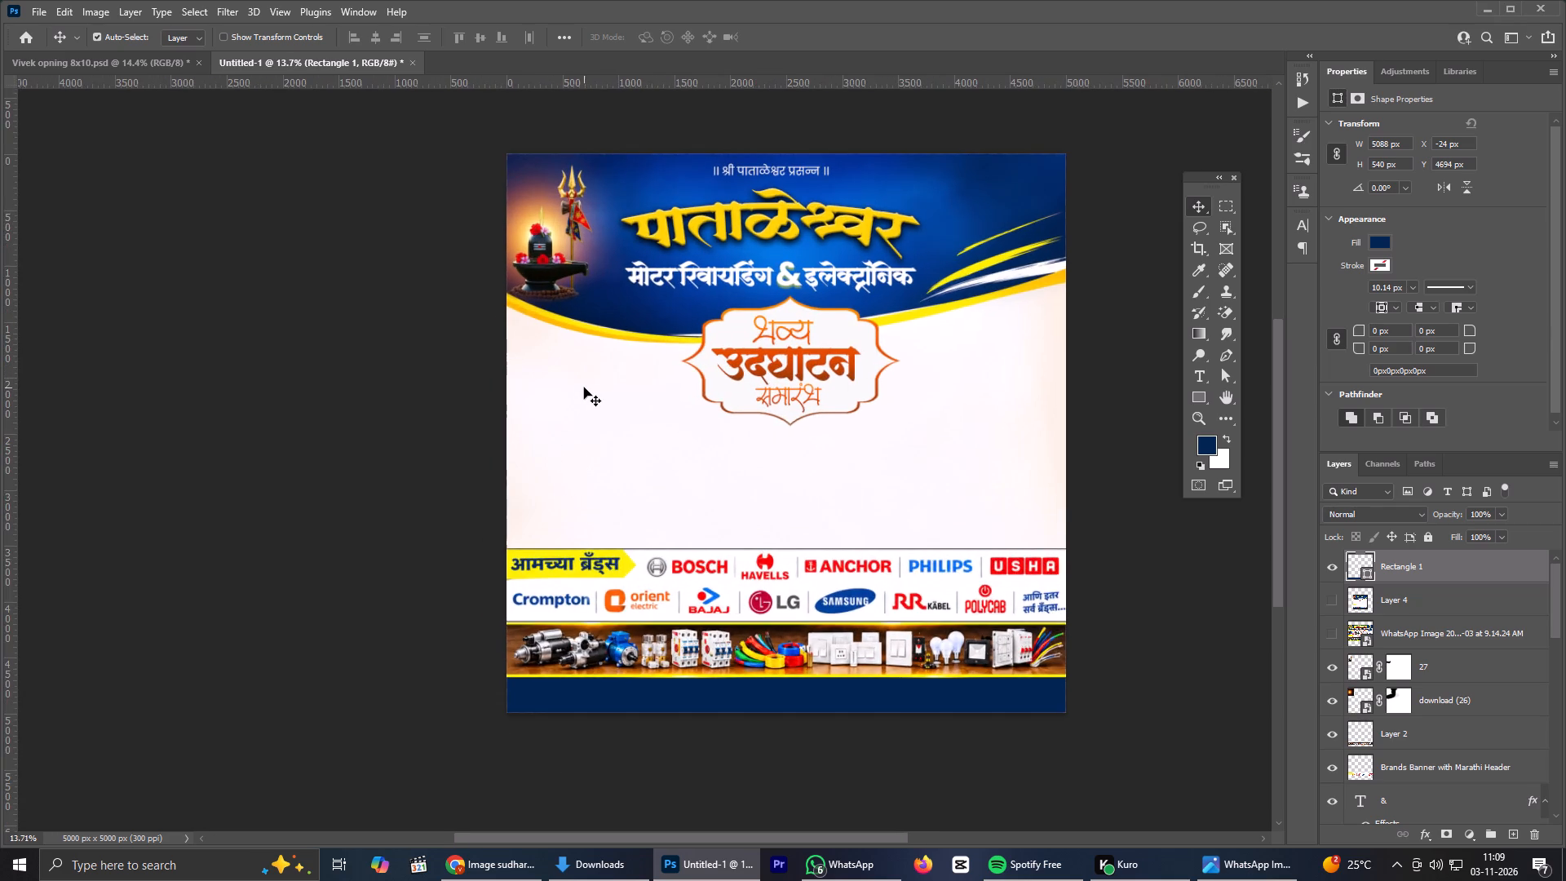
scroll(584, 387, down, 2)
scroll(594, 334, up, 1)
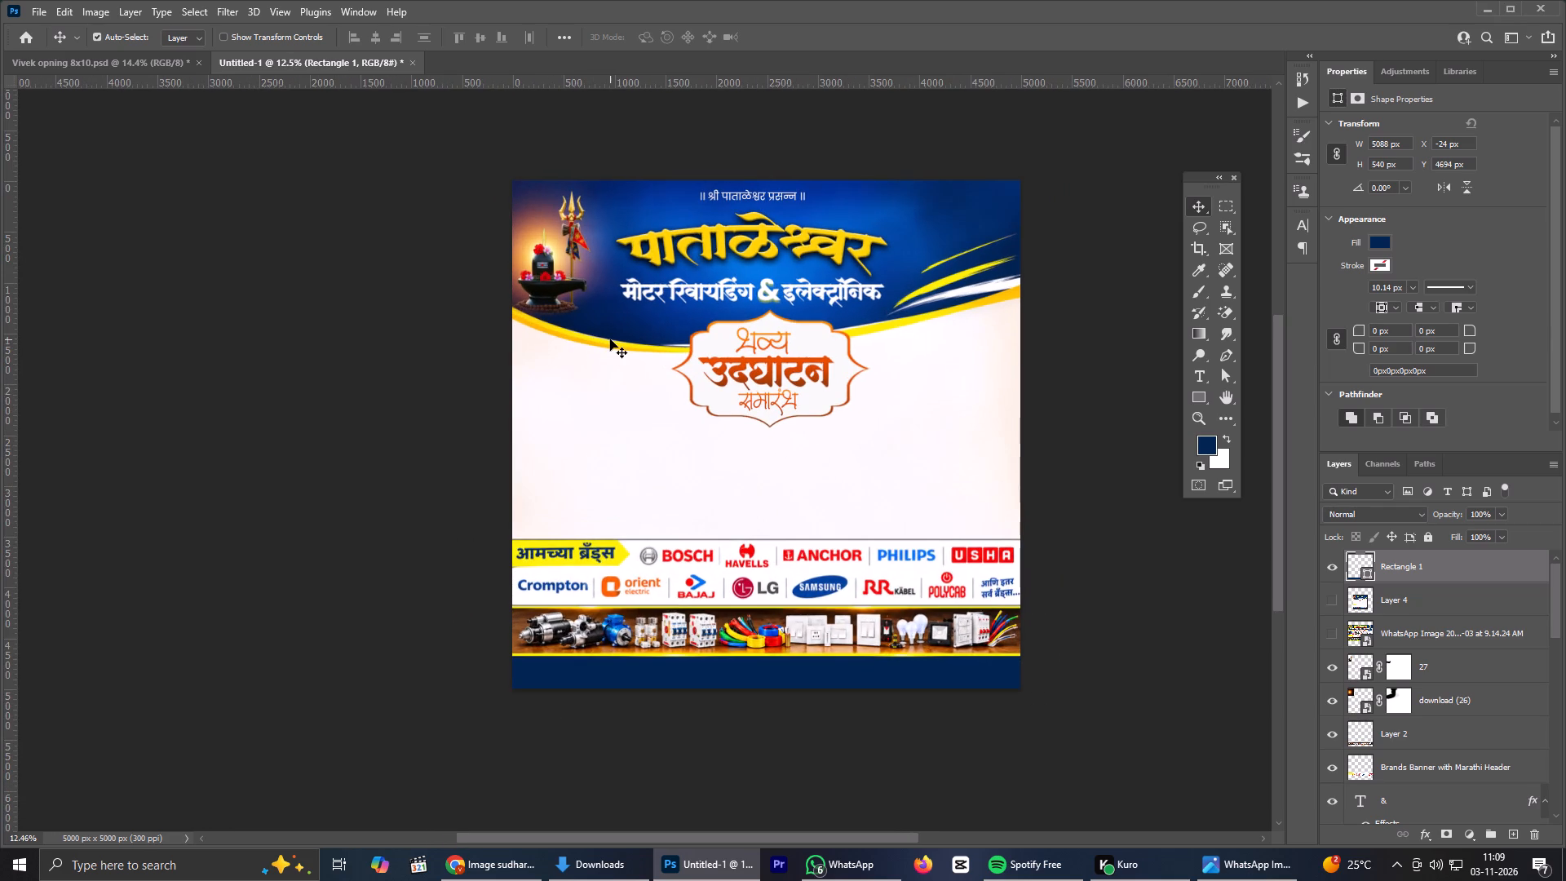
Enlarge the पाताळेश्वर heading proportionally to about 109% and move it down about 109 px.
scroll(770, 284, up, 3)
scroll(657, 196, up, 2)
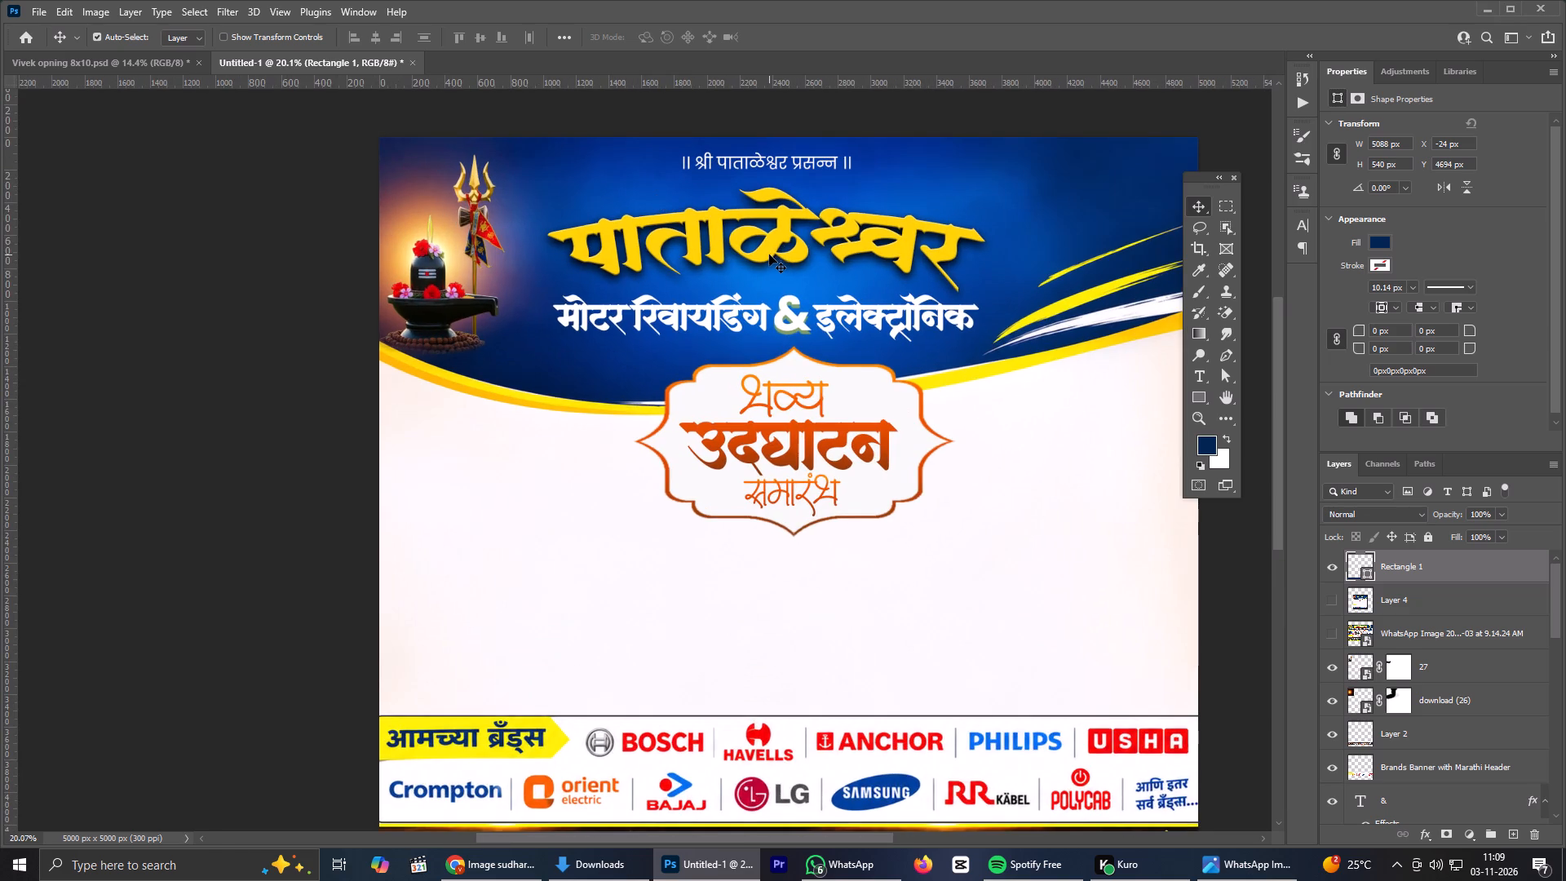
click(769, 253)
key(ctrl+t)
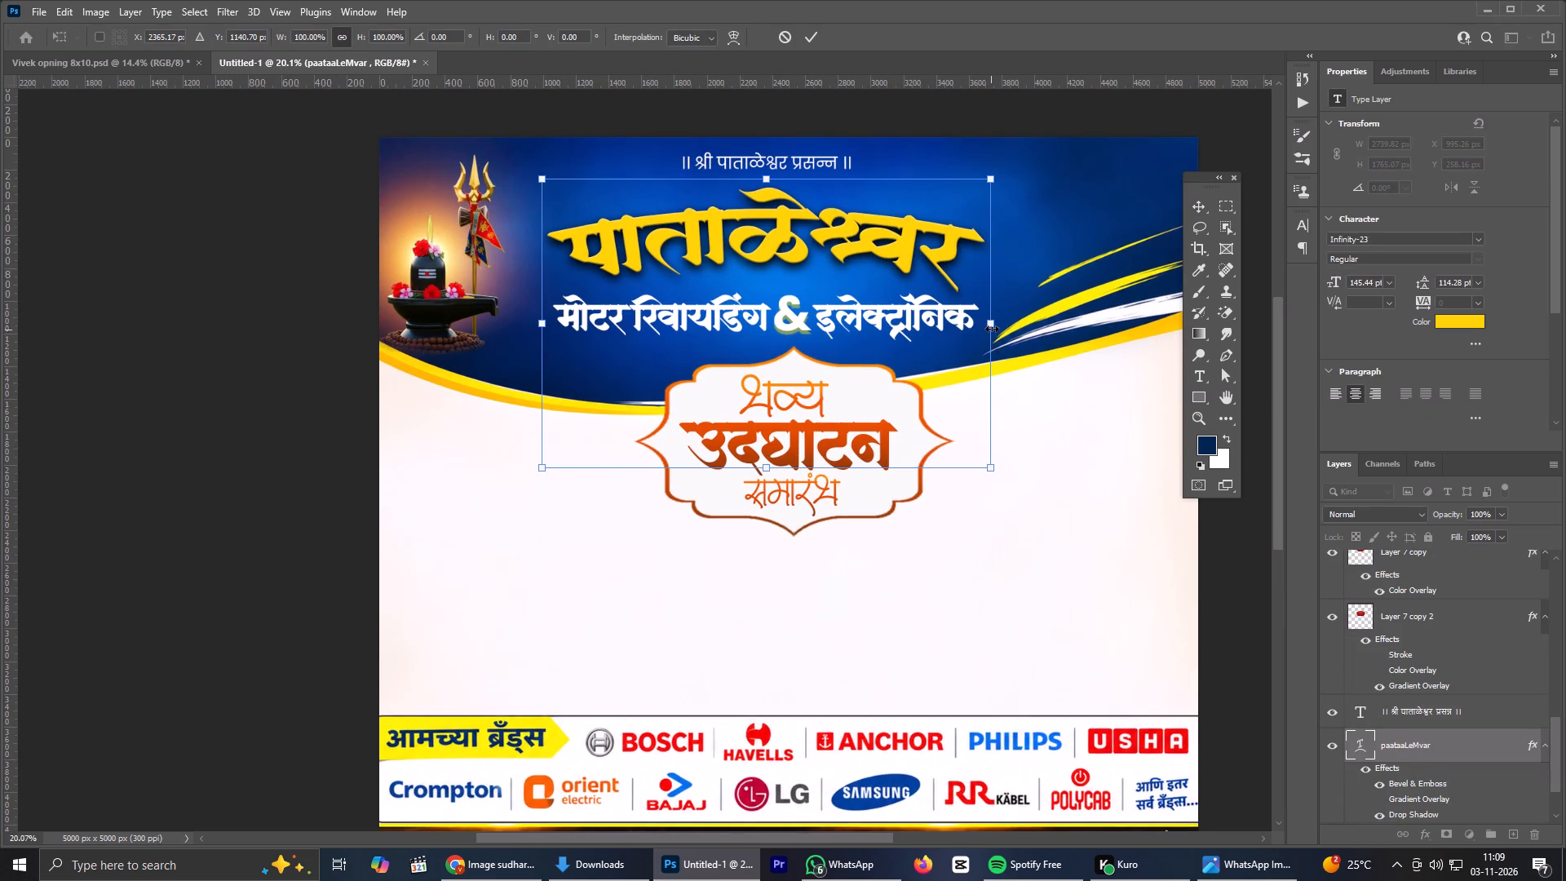
alt+drag(992, 328, 1013, 329)
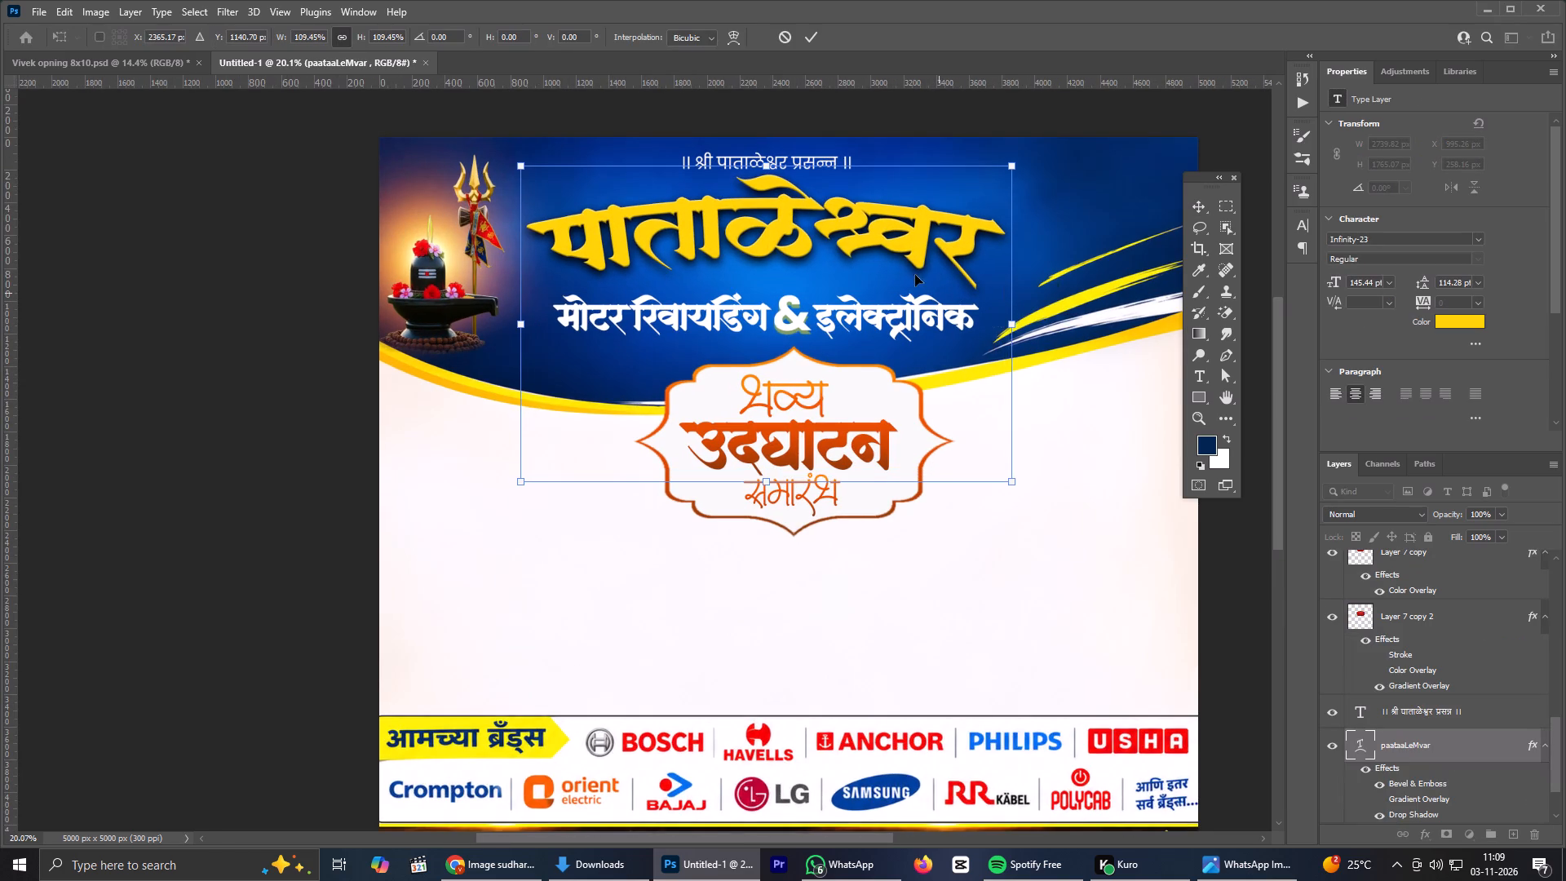
drag(900, 255, 900, 272)
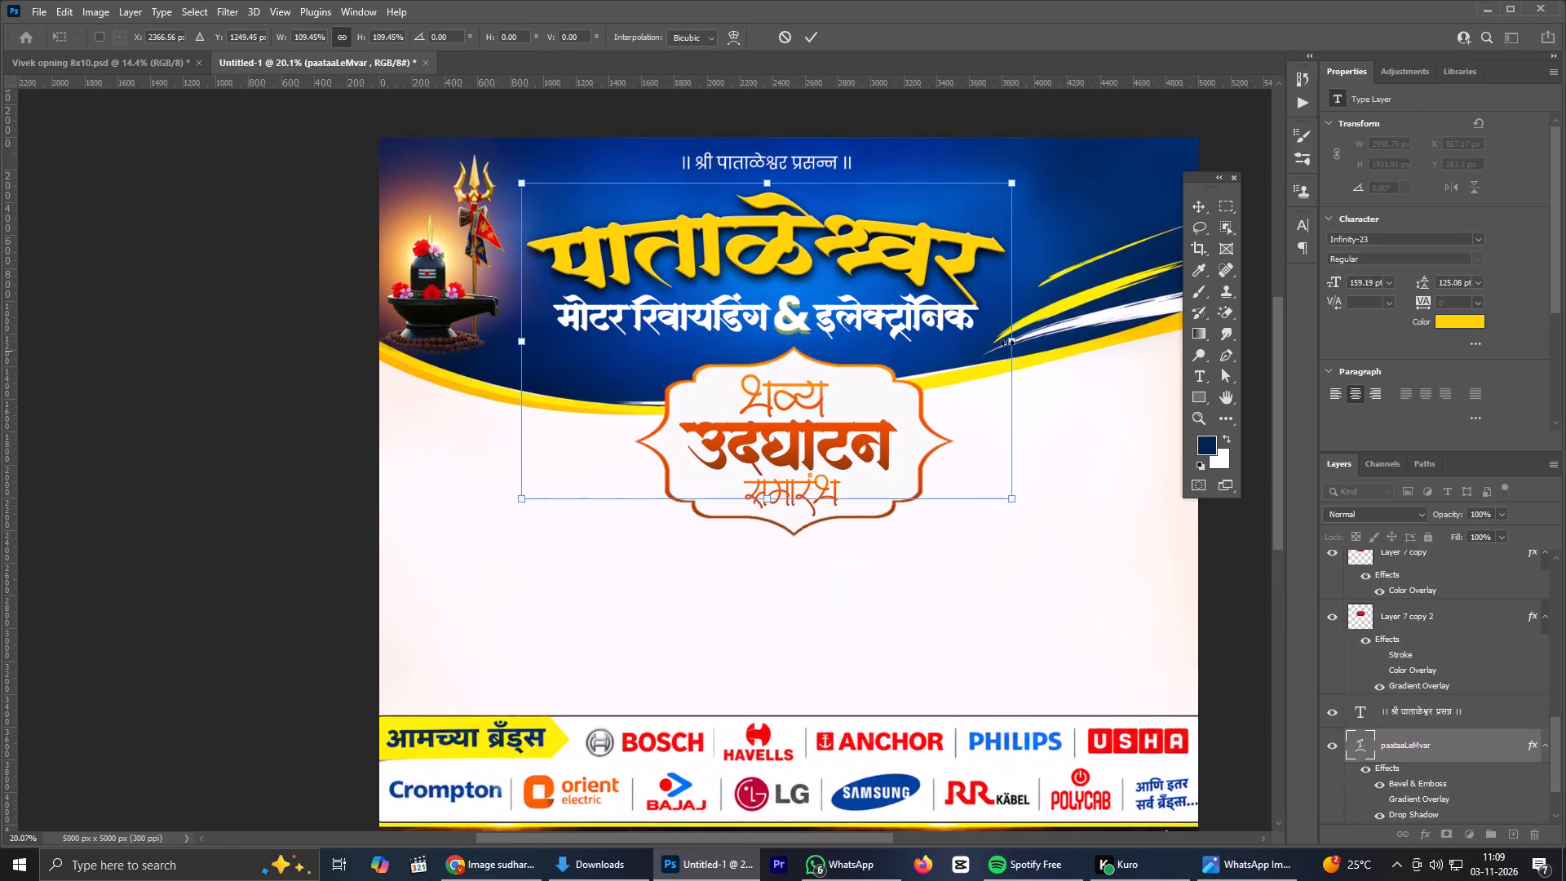
alt+click(1002, 336)
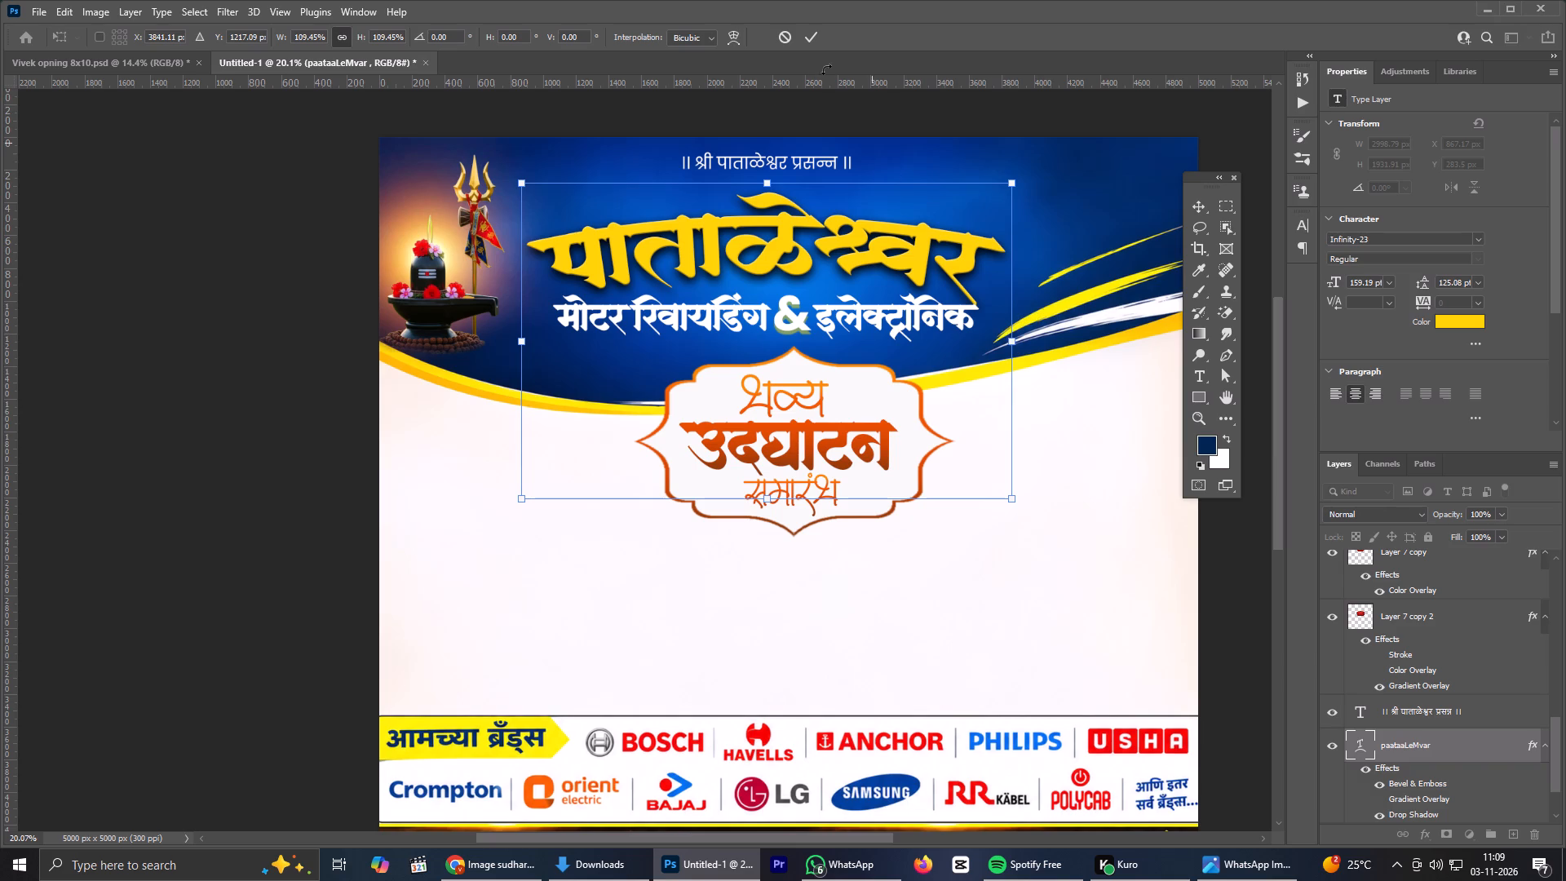
click(809, 35)
Move the मोटर रिवायडिंग इलेक्ट्रॉनिक subtitle and its separate & slightly down beneath the पाताळेश्वर heading.
drag(656, 330, 746, 325)
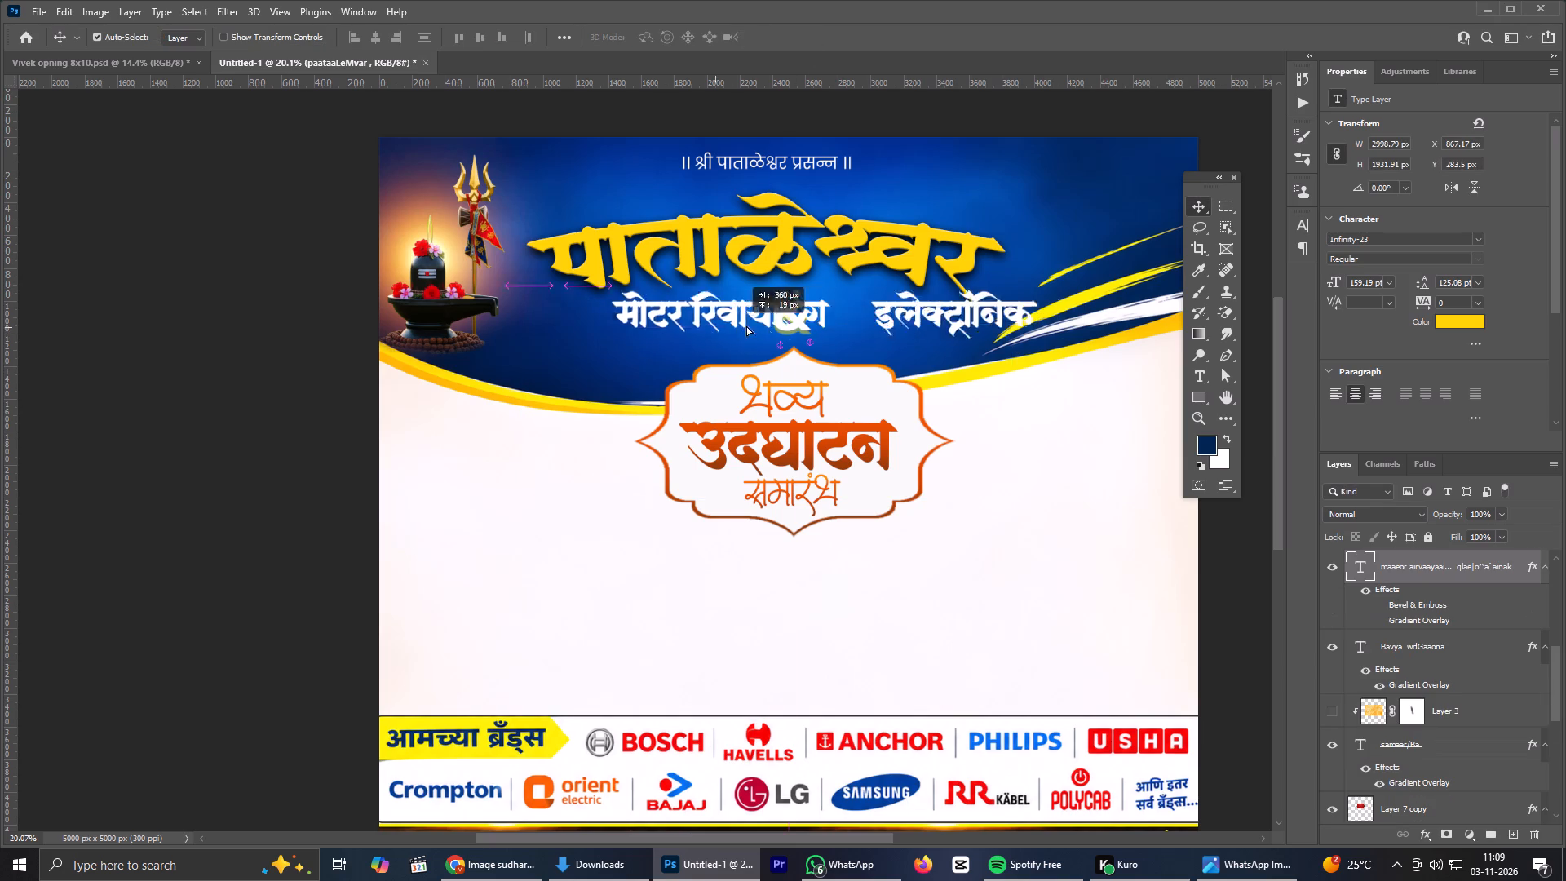
drag(746, 325, 651, 339)
click(776, 321)
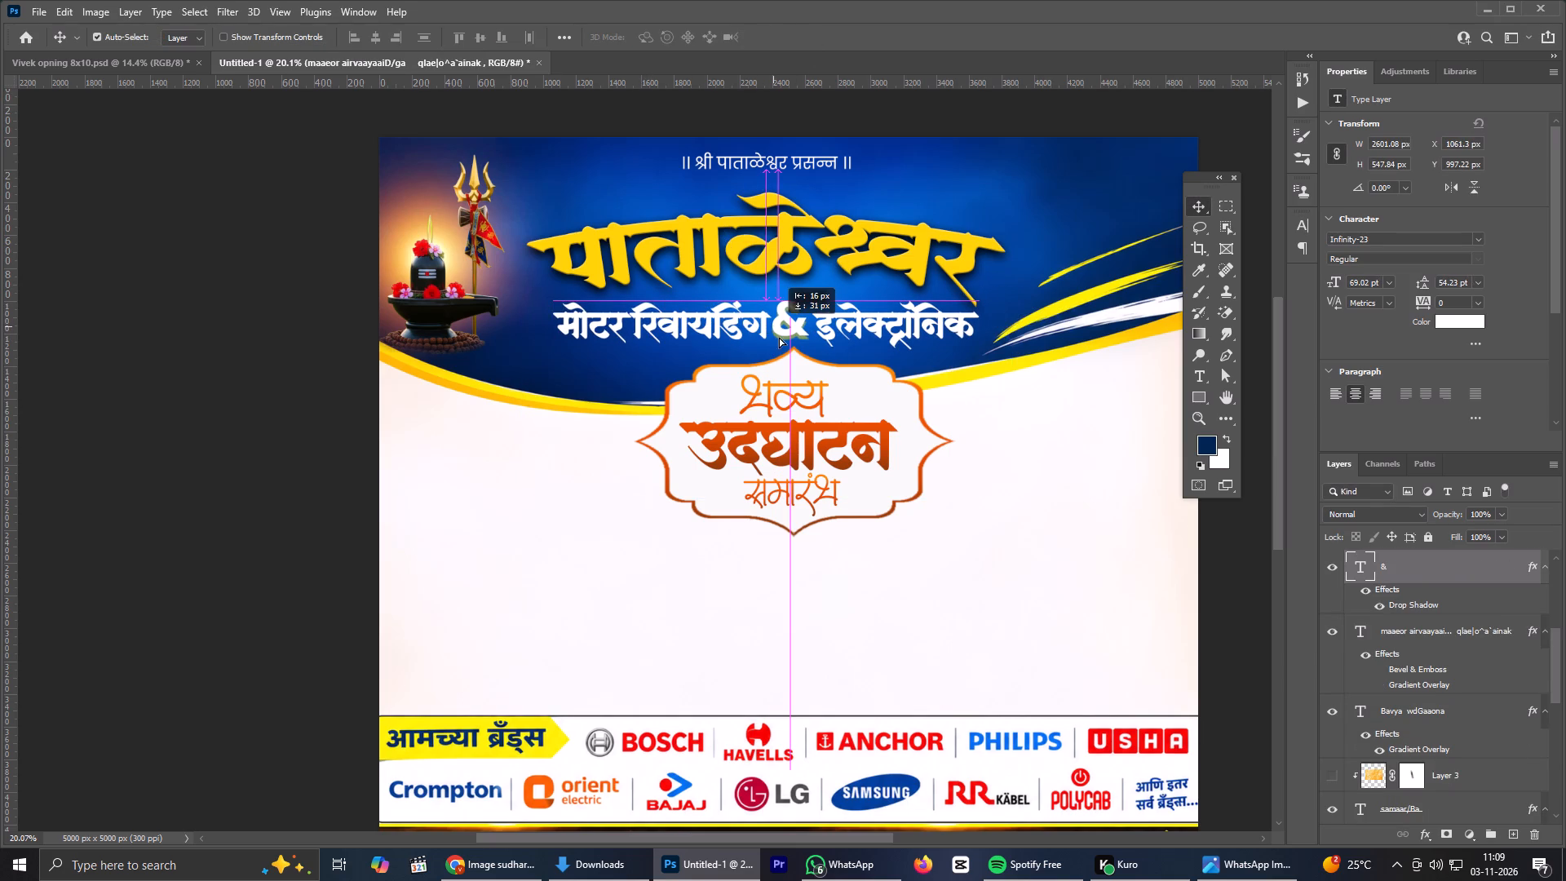
scroll(882, 415, down, 1)
click(997, 502)
Nudge the || श्री पाताळेश्वर प्रसन्न || line above the heading down about 4 px.
scroll(792, 250, up, 1)
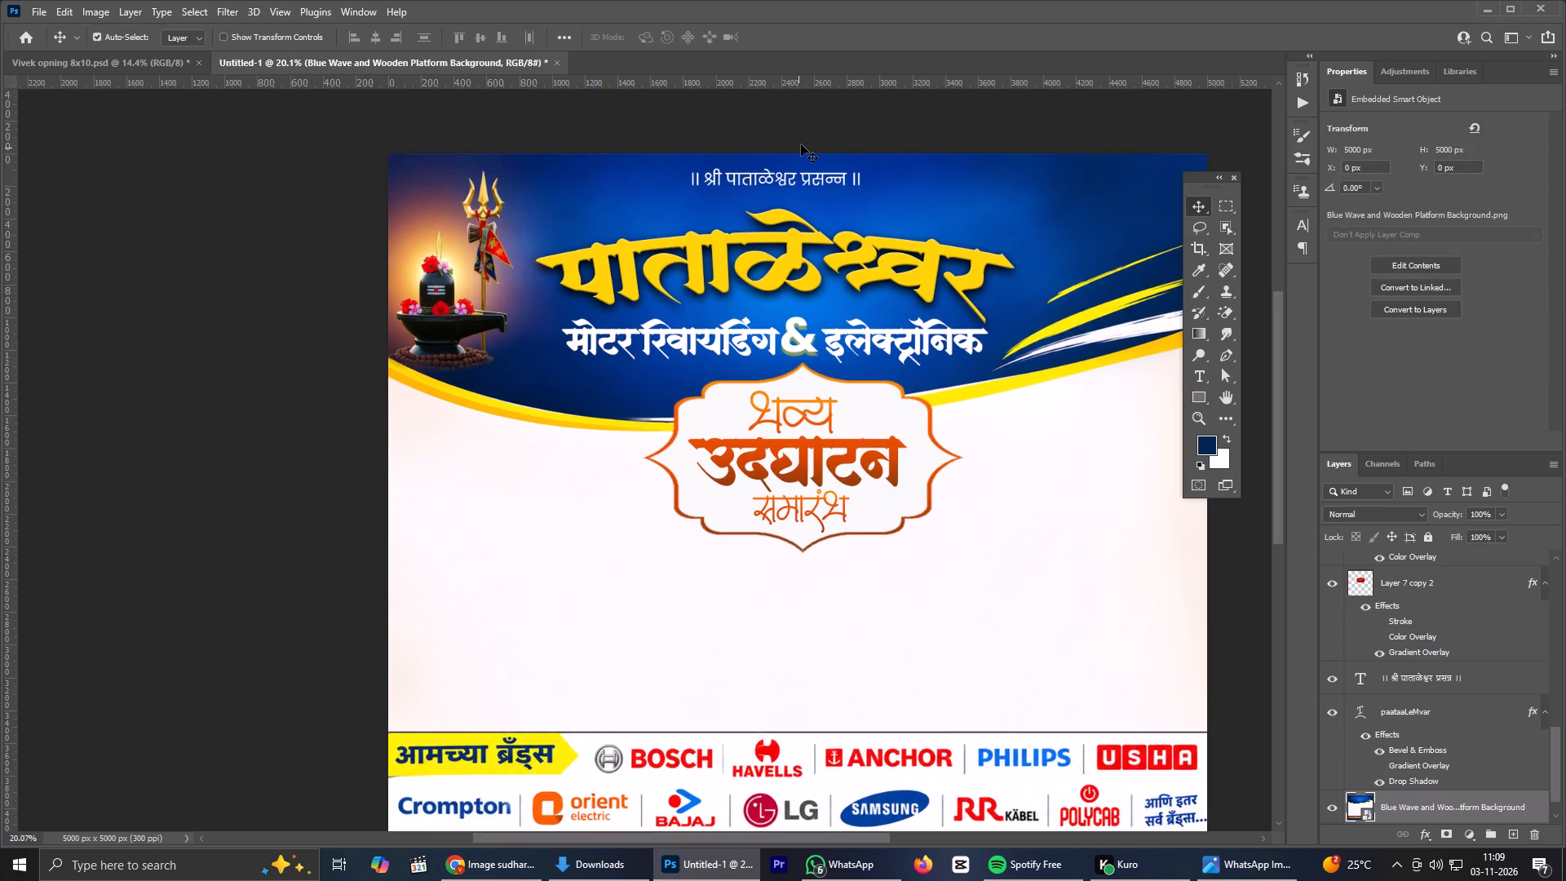
click(789, 179)
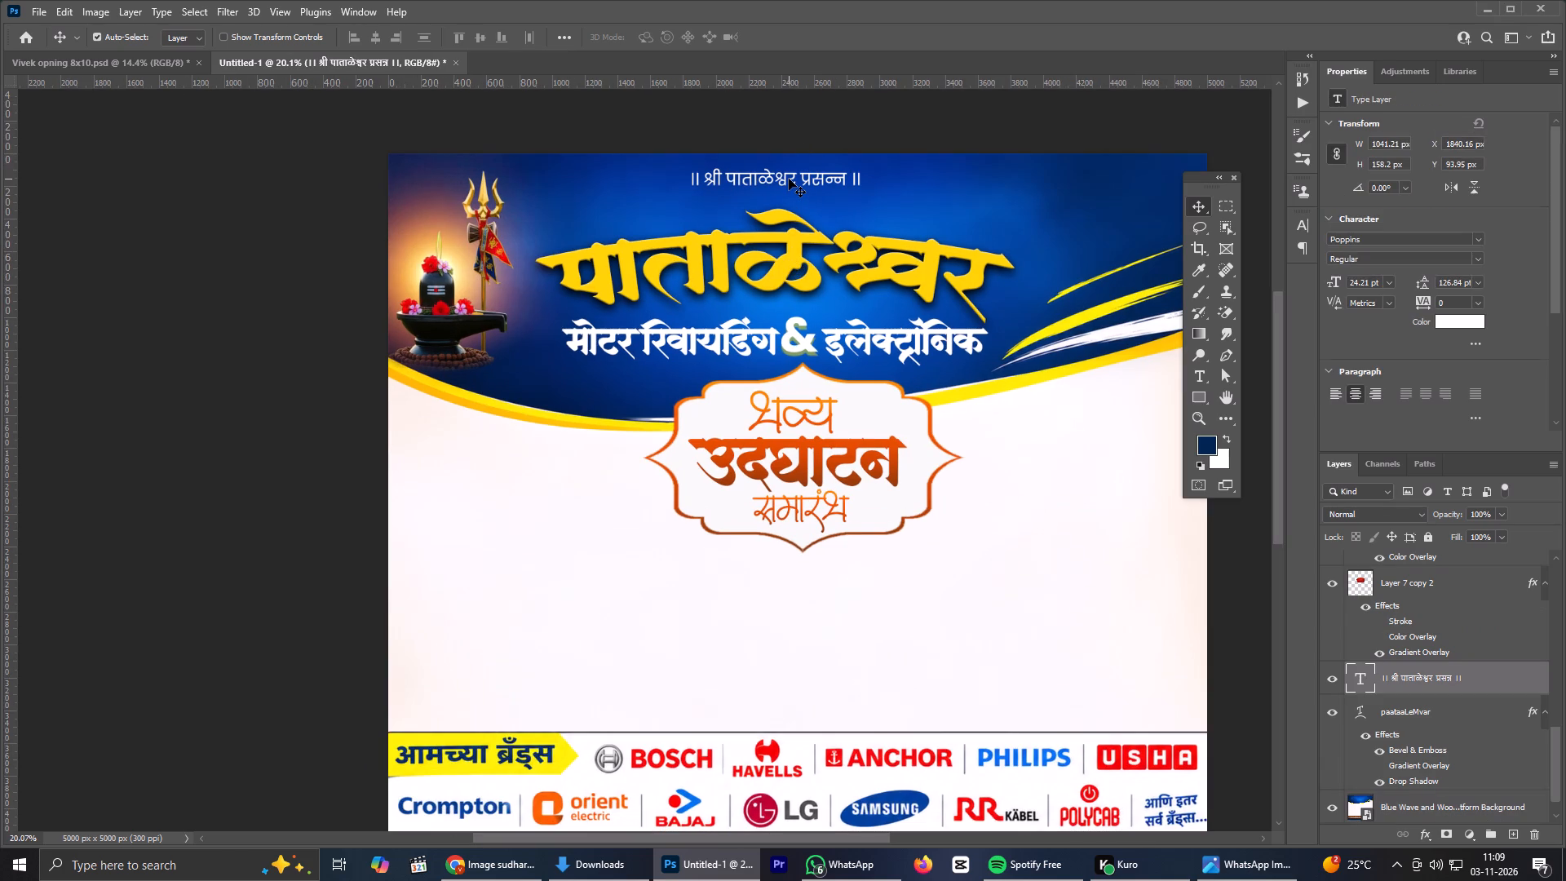
key(Down)
key(Down)
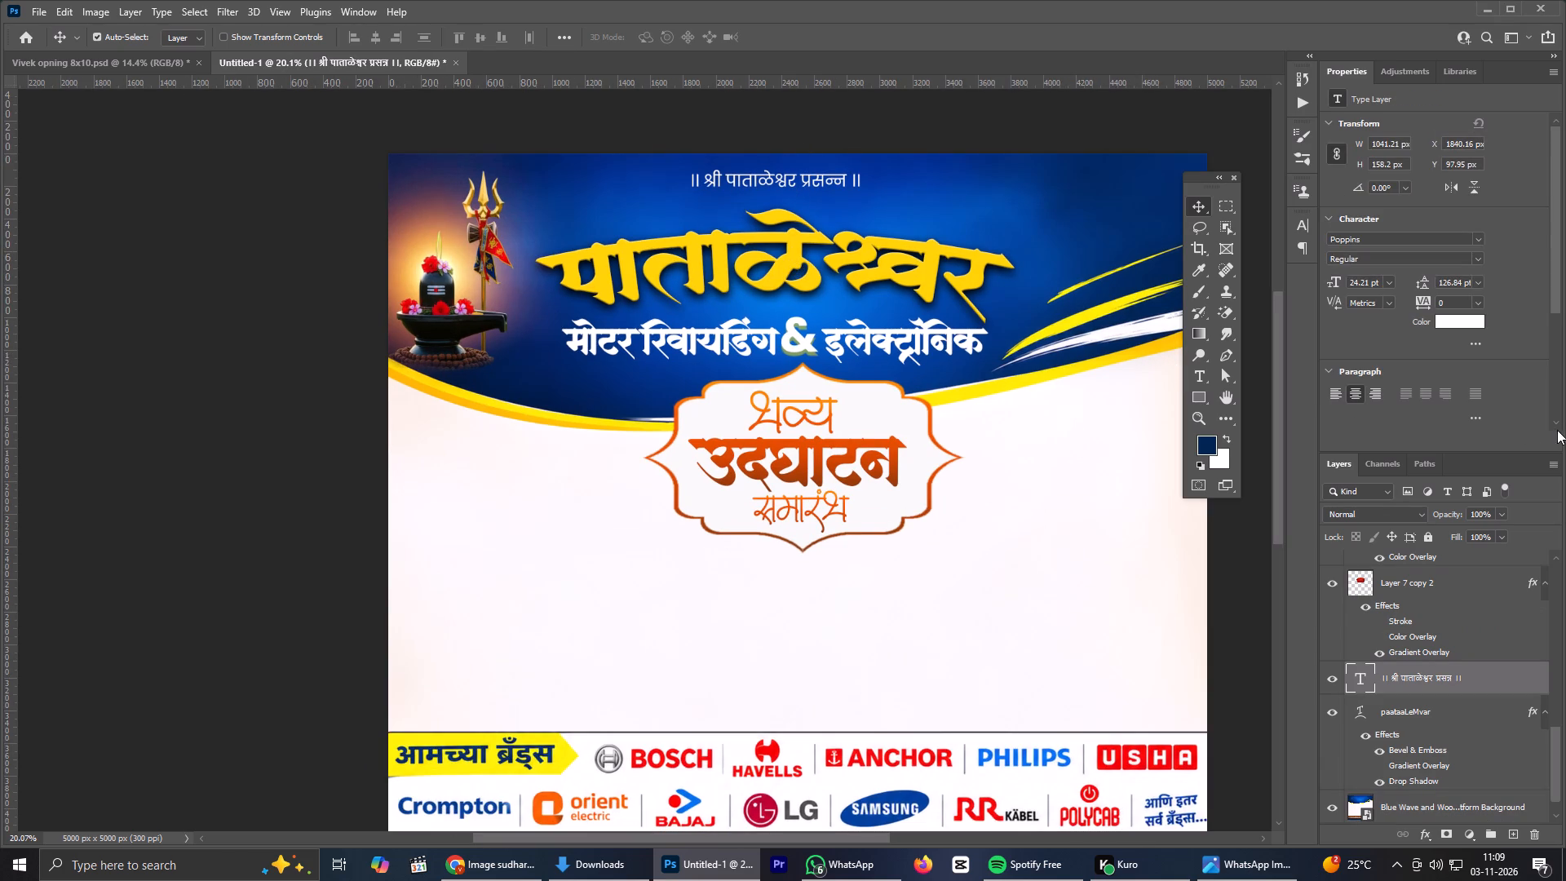
Nudge the || श्री पाताळेश्वर प्रसन्न || line down about 8 px toward the पाताळेश्वर heading.
key(Down)
Examine the whole flyer's composition, from the blue header and उद्घाटन badge down to the brand logos and navy bottom strip.
scroll(900, 280, down, 4)
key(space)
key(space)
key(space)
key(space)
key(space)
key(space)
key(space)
drag(1009, 295, 946, 328)
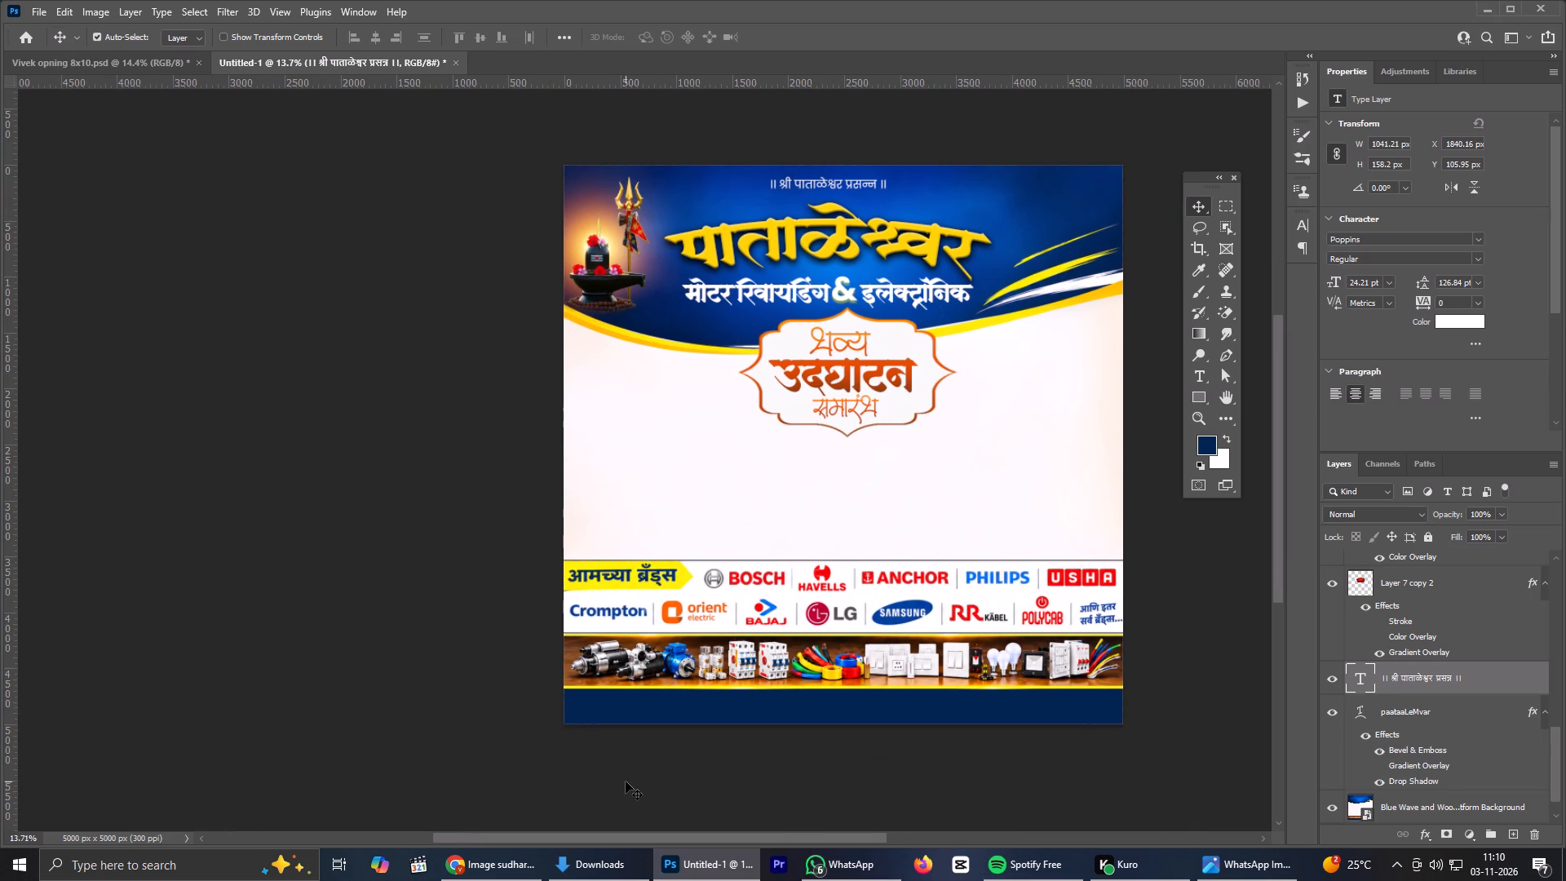
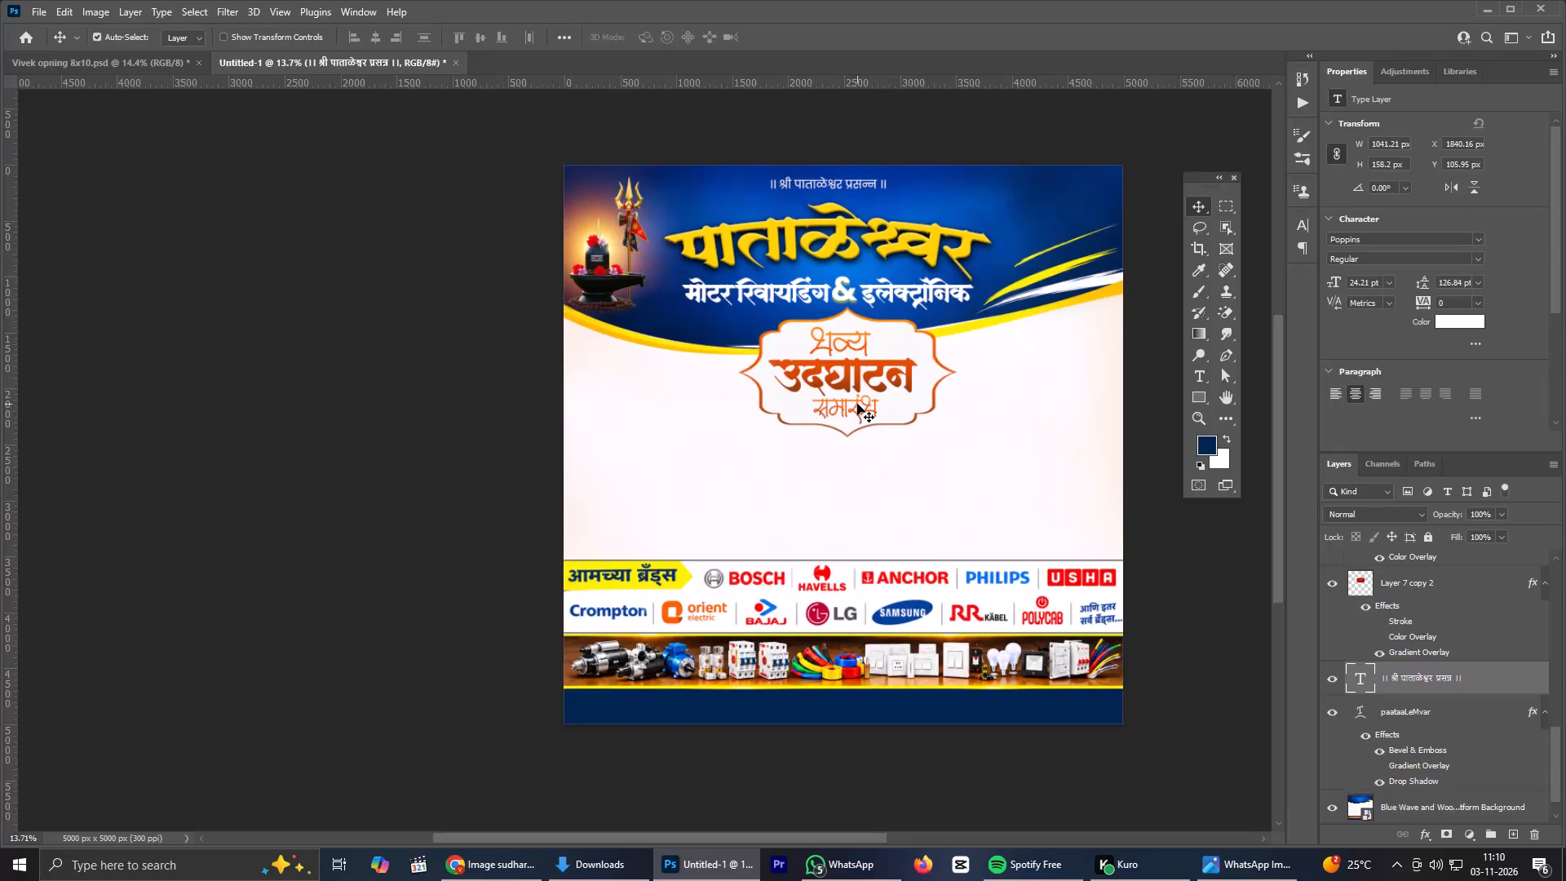
Examine the भव्य उद्घाटन समारंभ badge and the subtitle above it up close, and check their placement within the whole flyer.
scroll(898, 346, up, 5)
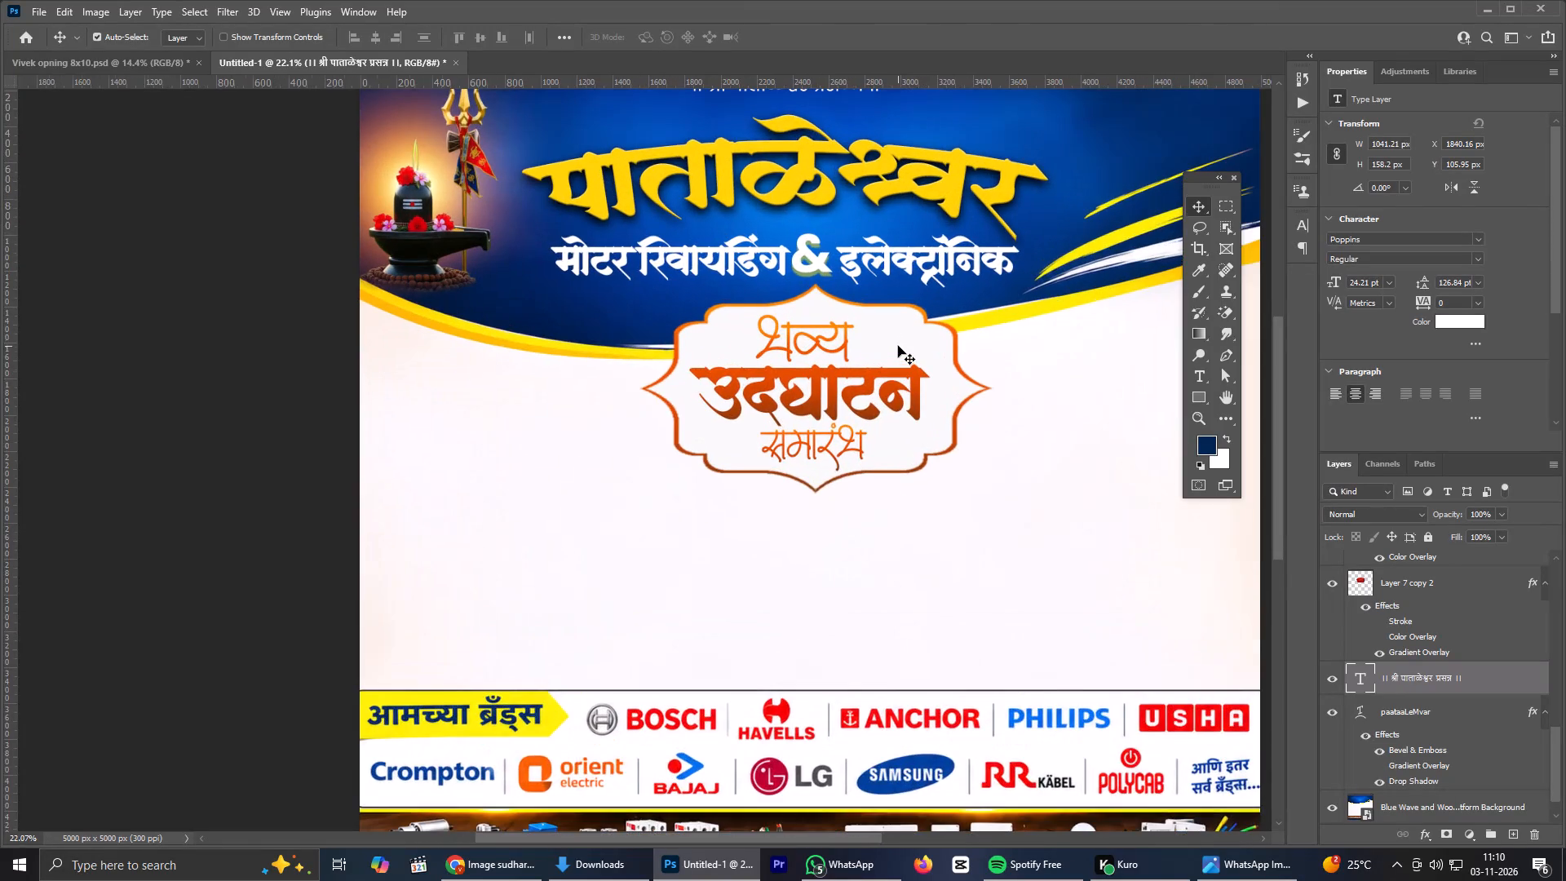
scroll(842, 332, up, 7)
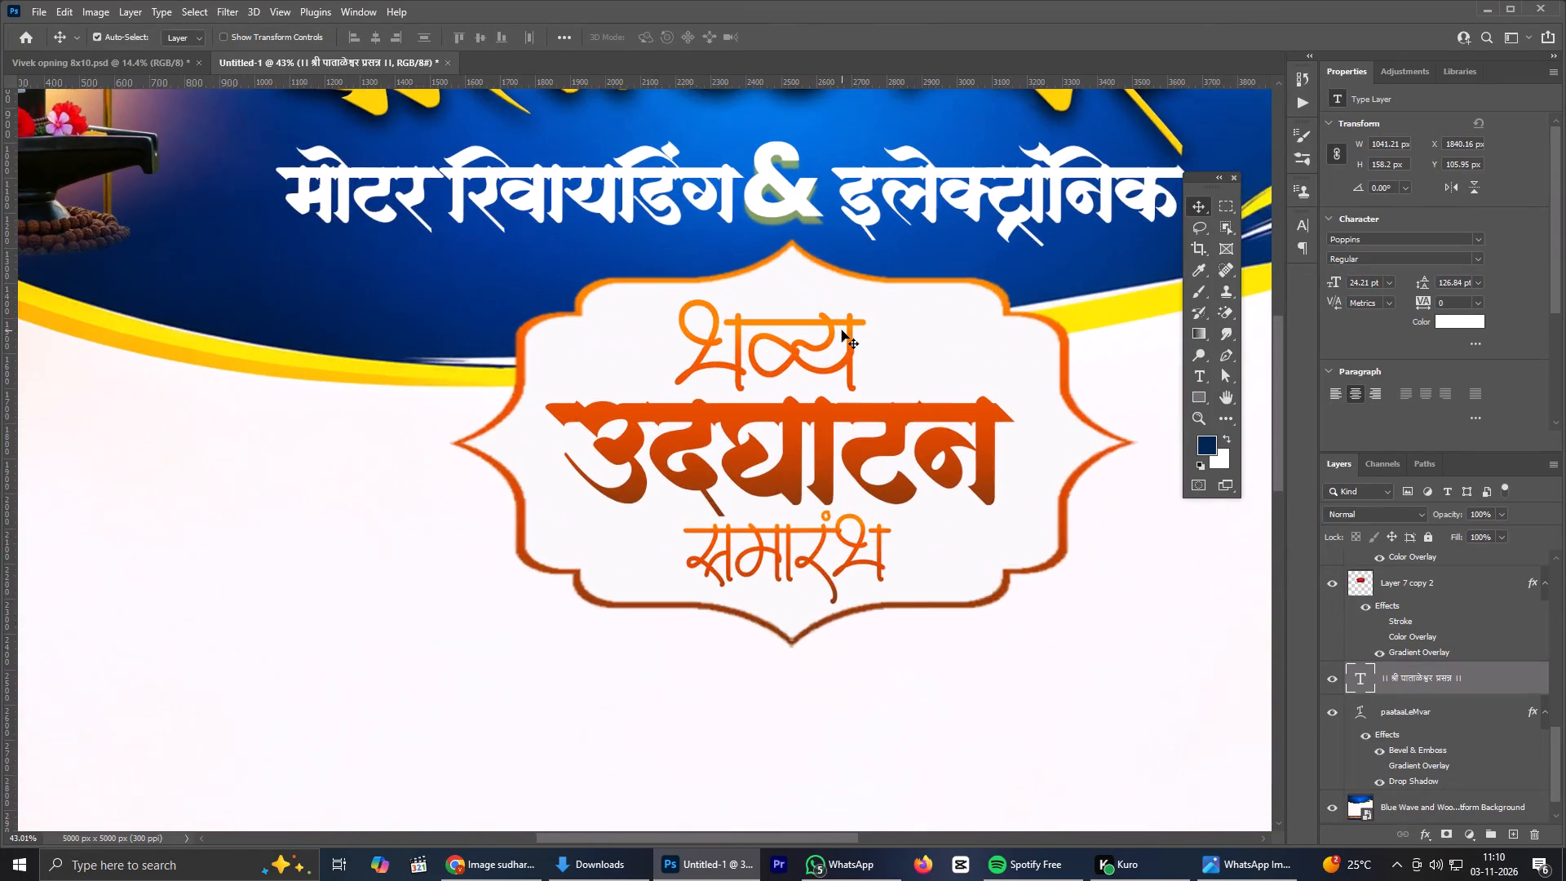
scroll(842, 330, up, 1)
scroll(842, 330, down, 5)
scroll(842, 330, up, 1)
scroll(853, 334, down, 9)
scroll(854, 334, up, 3)
scroll(854, 334, down, 3)
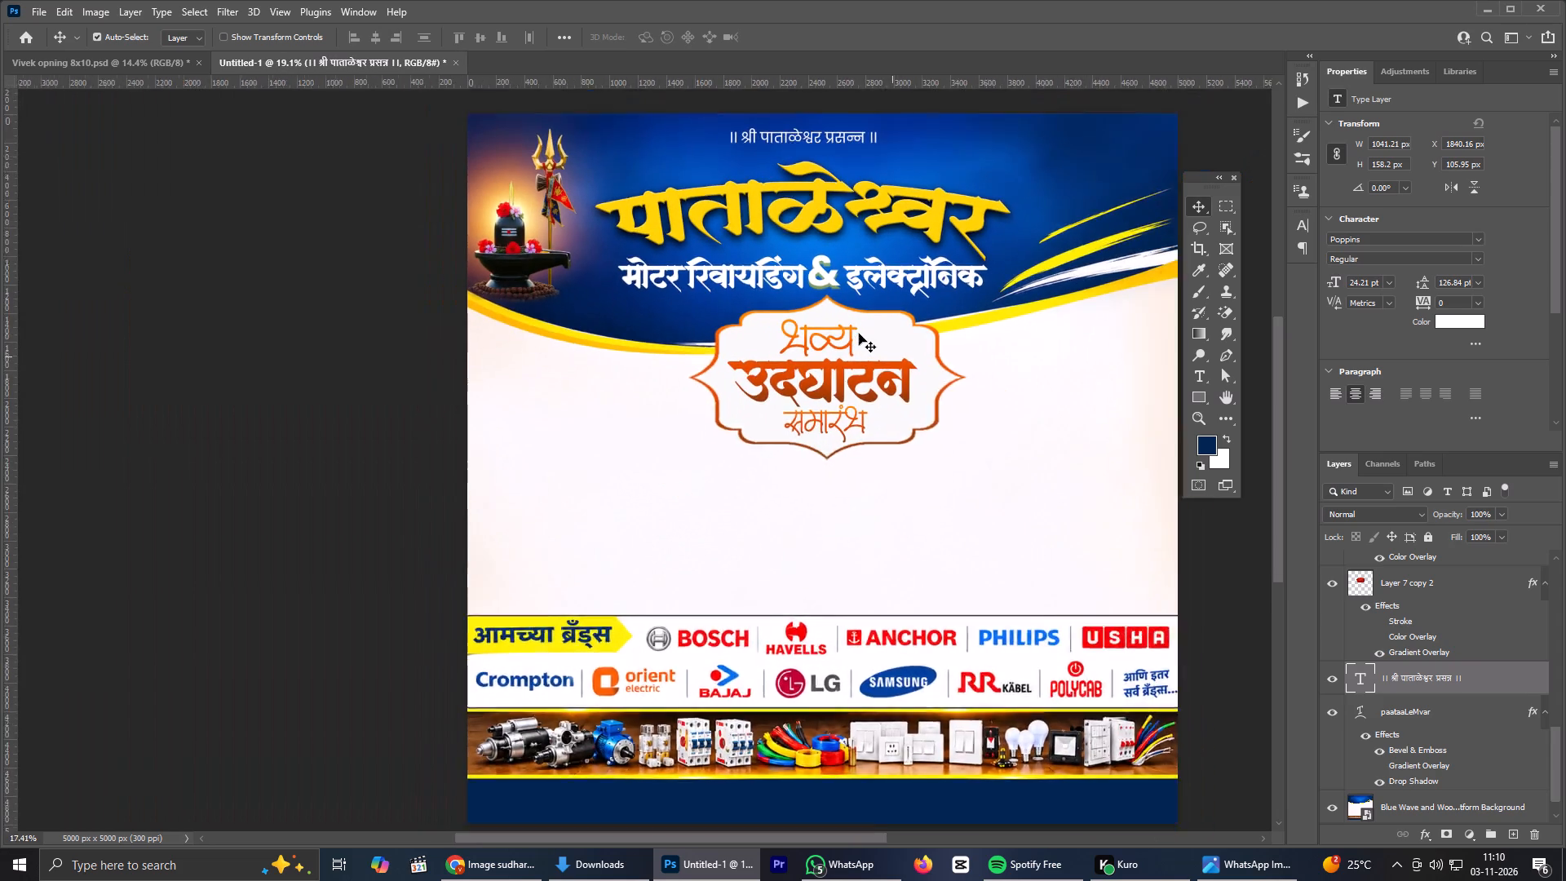
scroll(863, 294, up, 1)
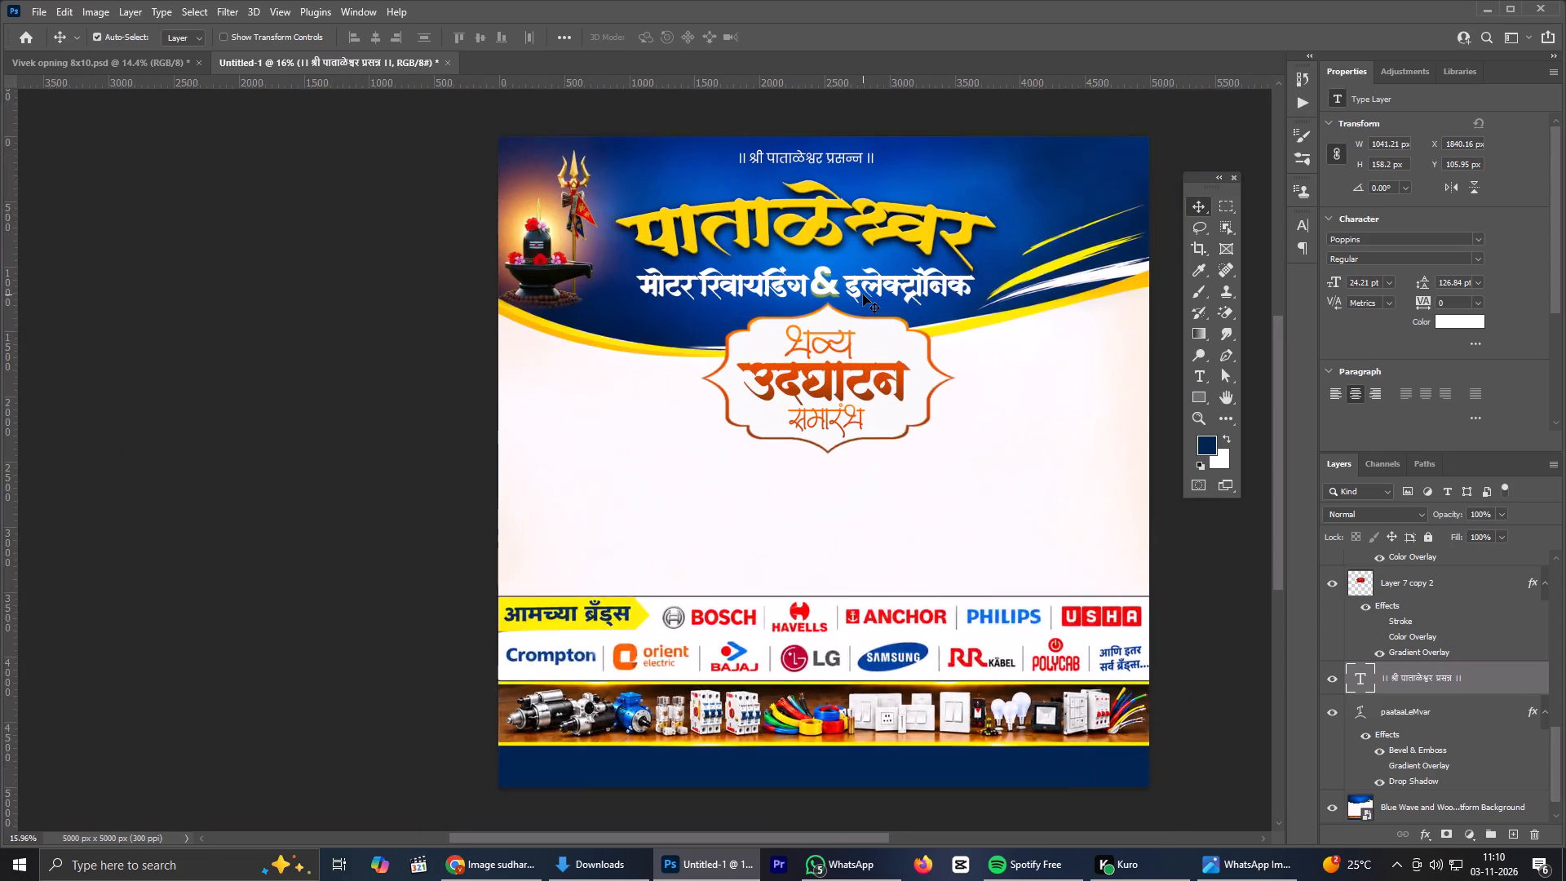
Delete the word भव्य from the badge text so it reads only उदघाटन above समारंभ.
scroll(863, 294, up, 1)
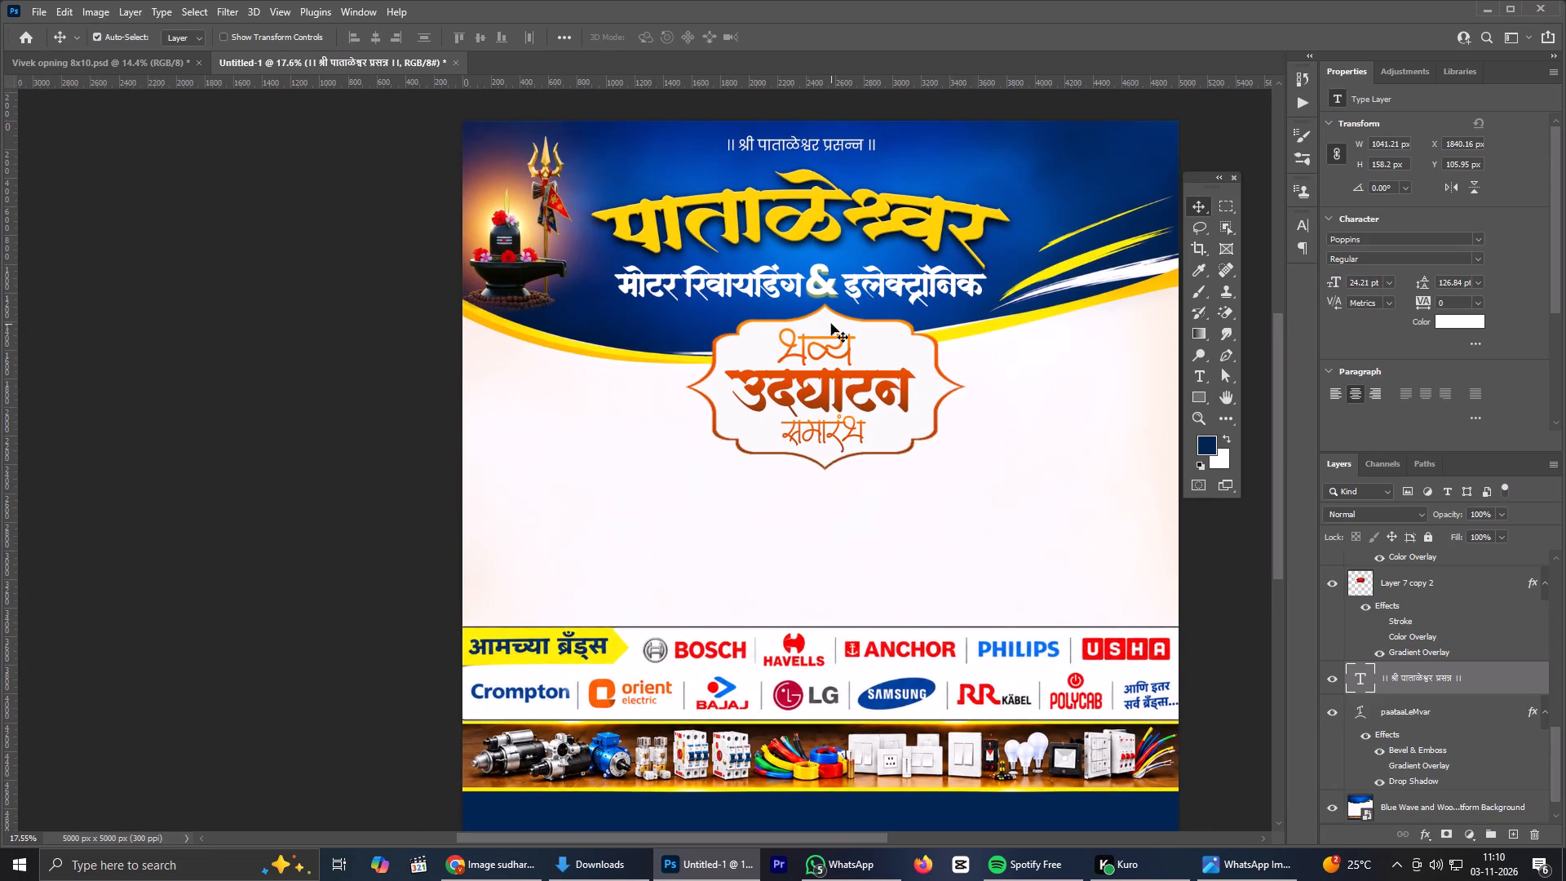
scroll(825, 325, up, 1)
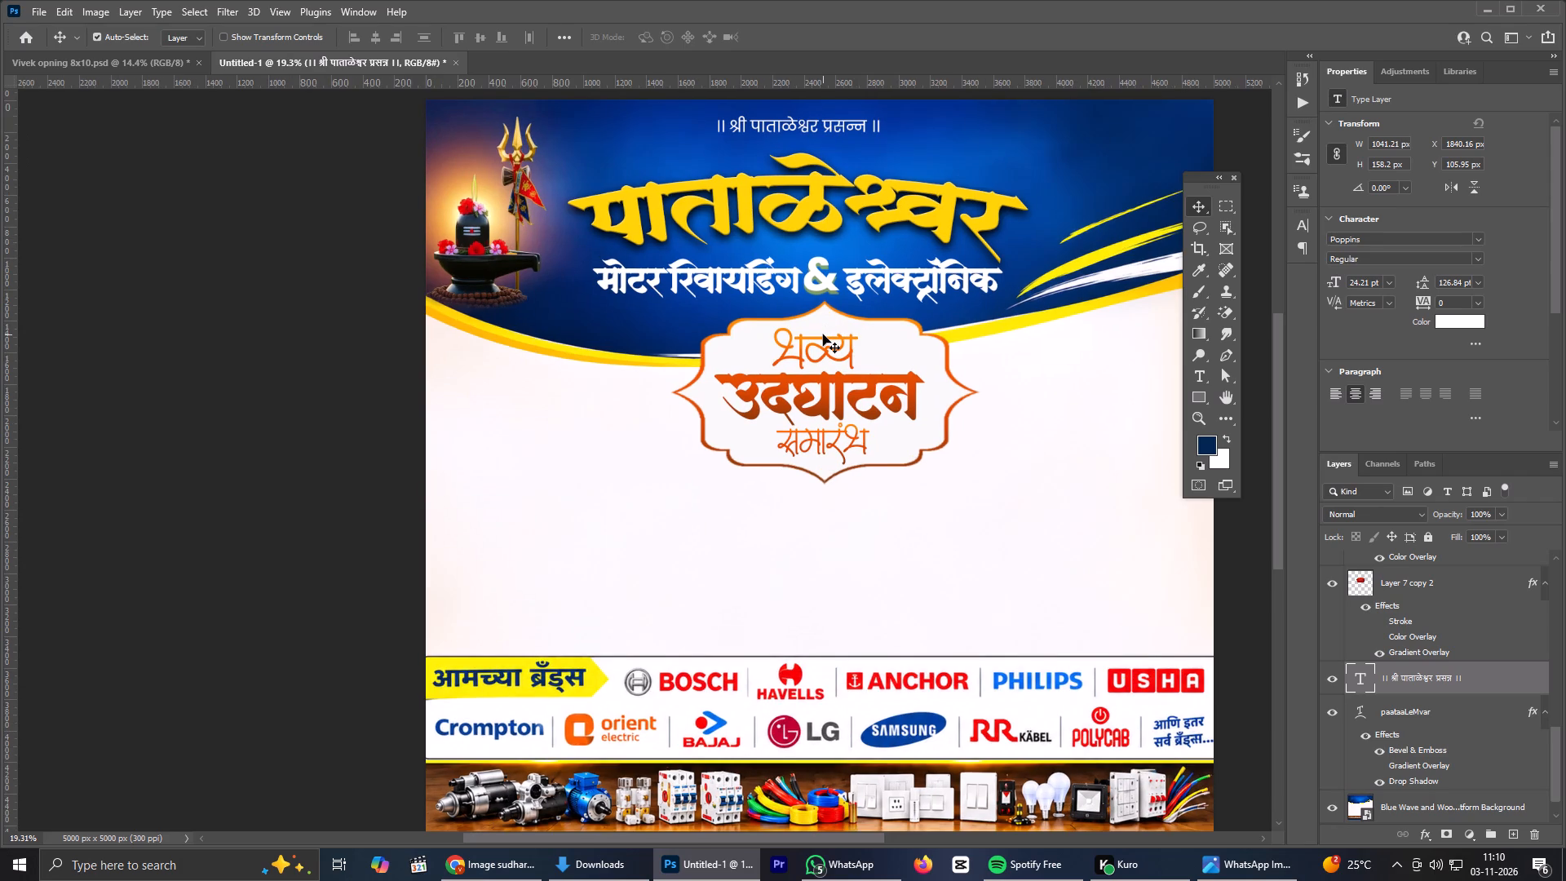
click(841, 354)
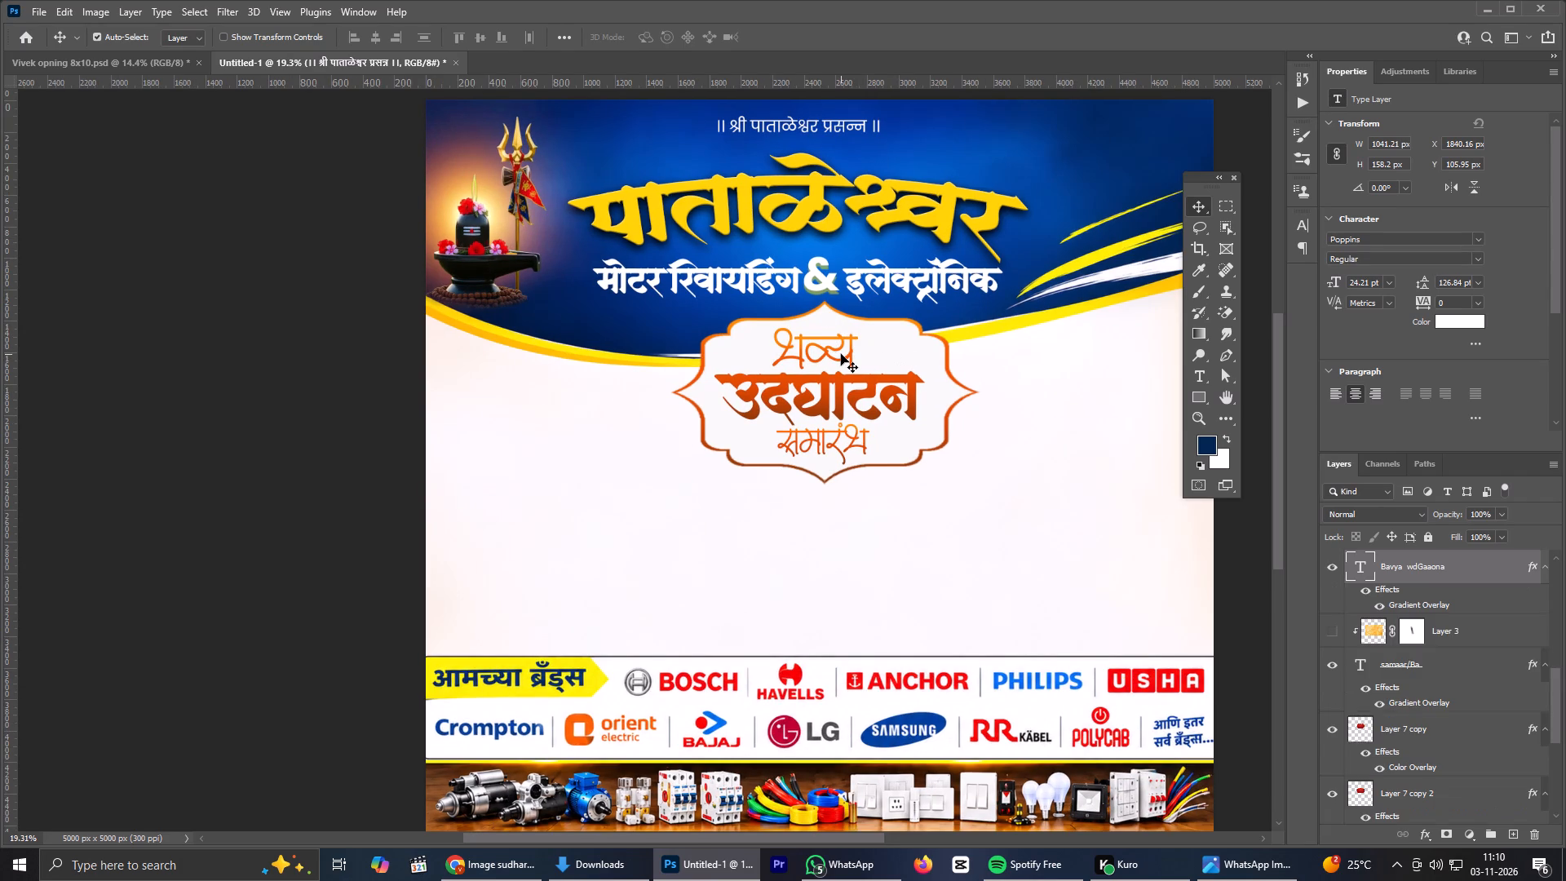
double_click(841, 353)
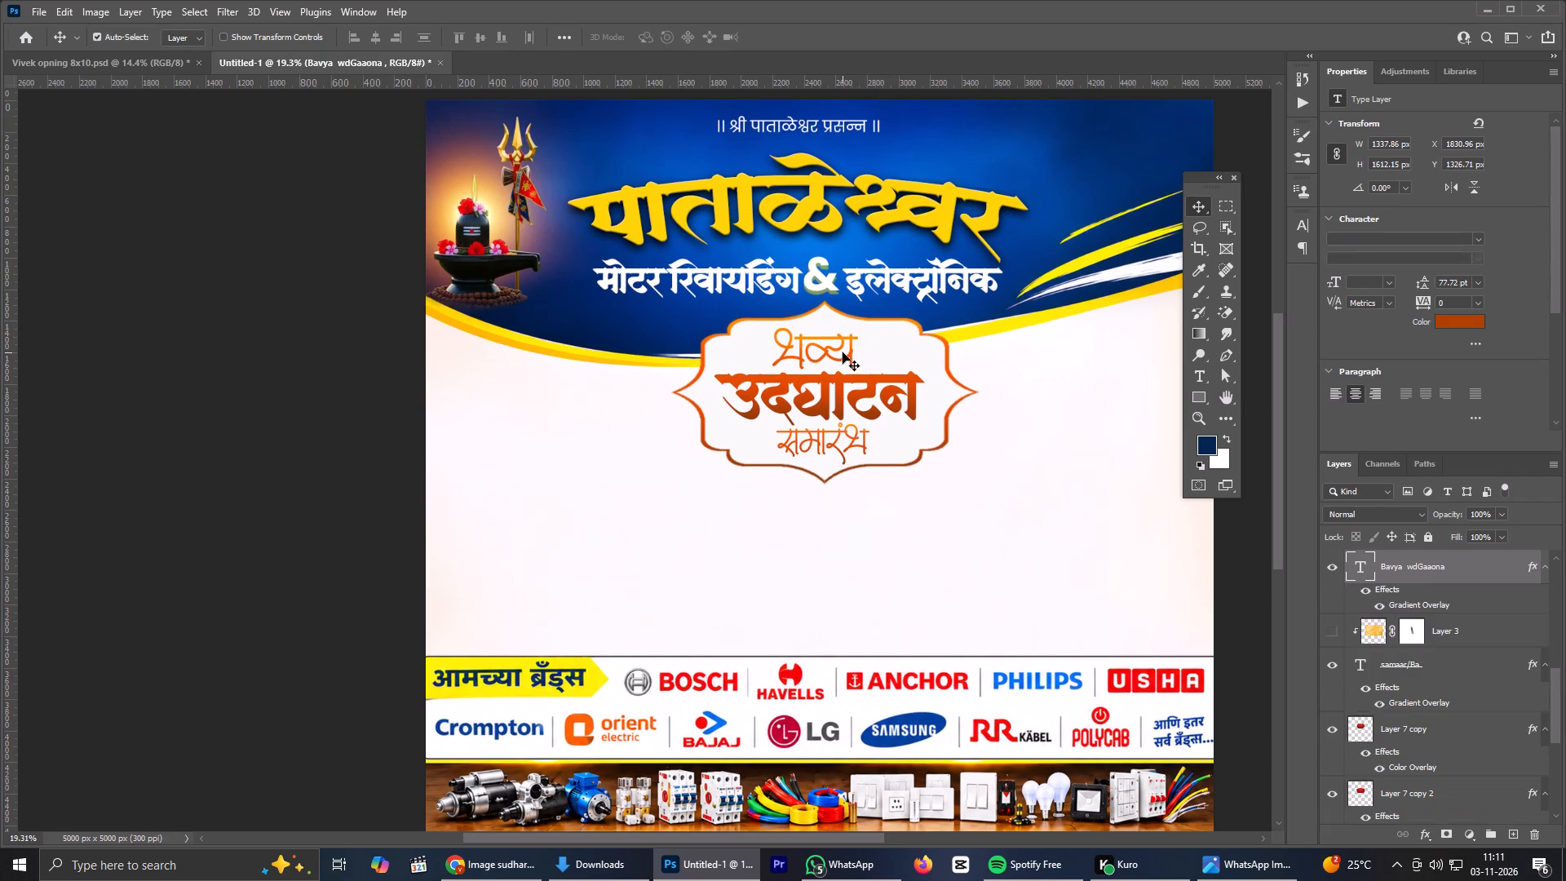
drag(857, 350, 788, 352)
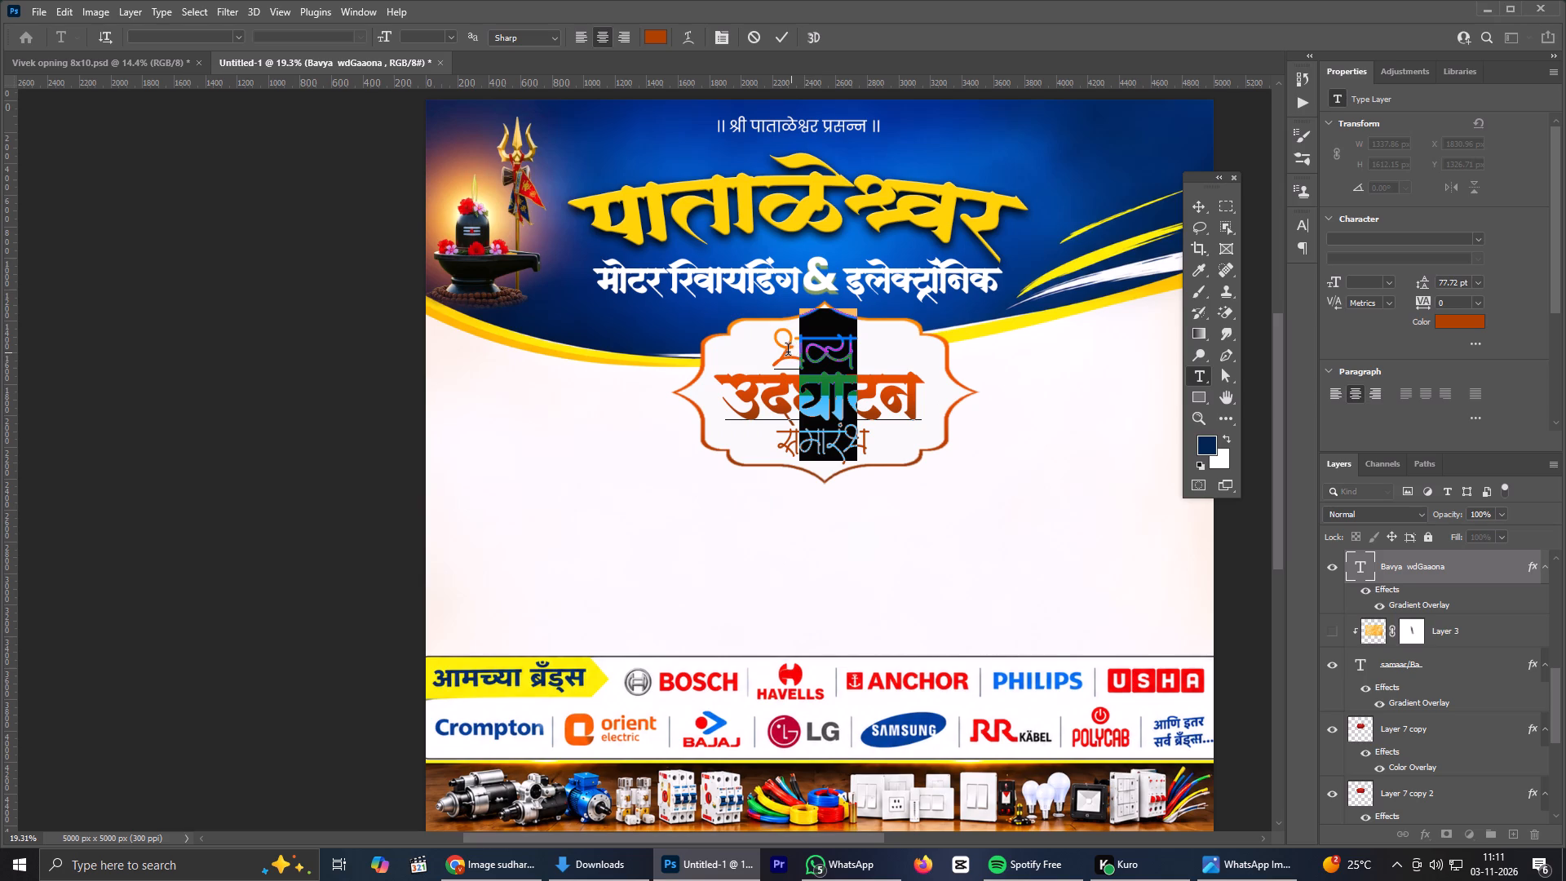
drag(788, 352, 780, 349)
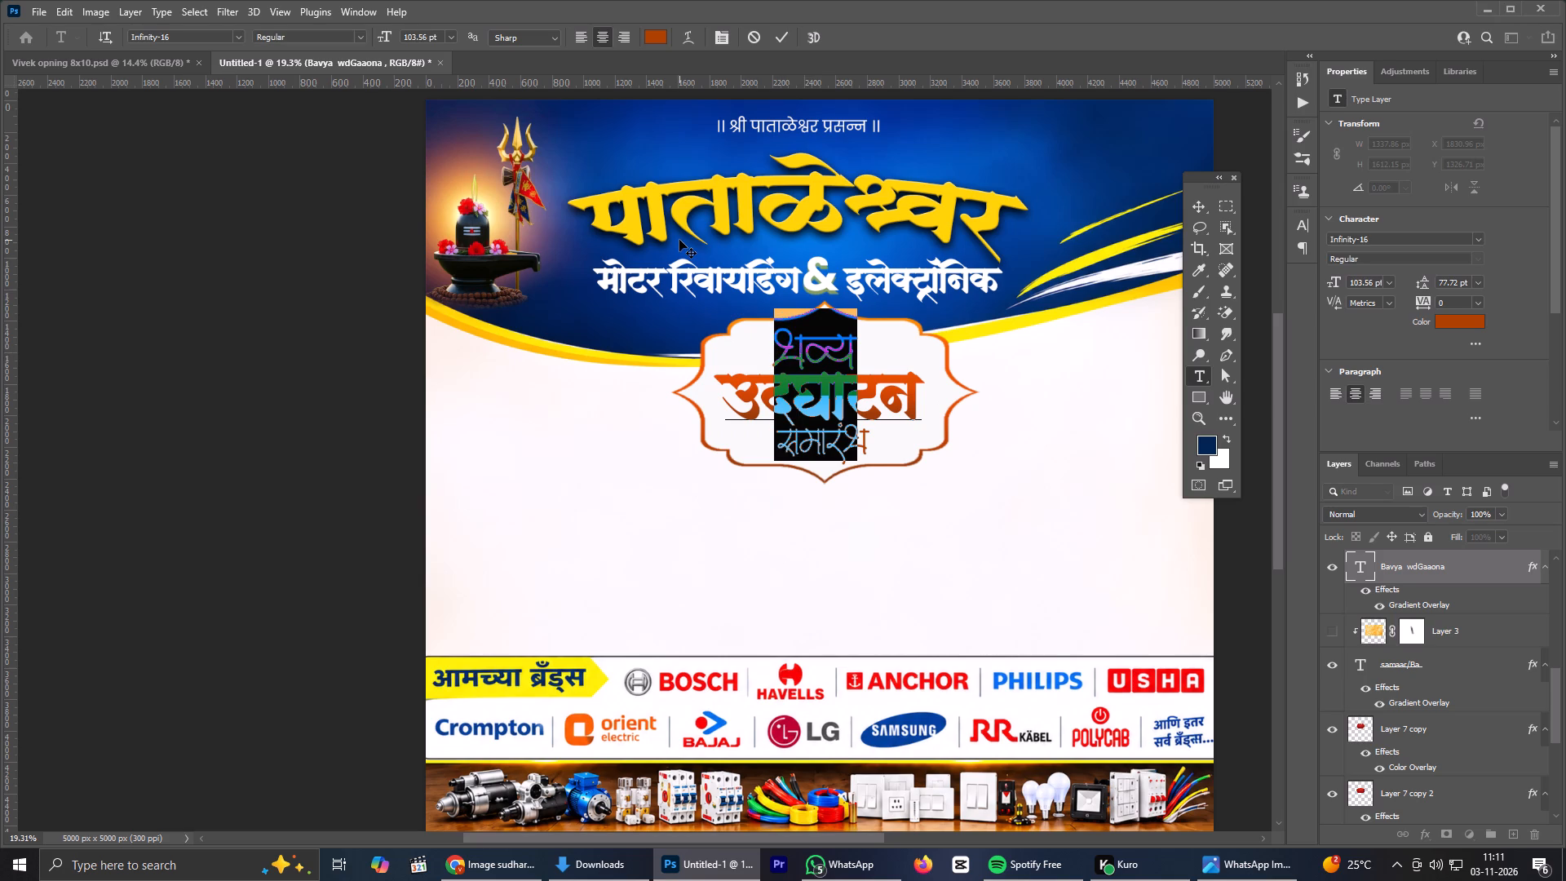
double_click(759, 197)
scroll(831, 348, down, 1)
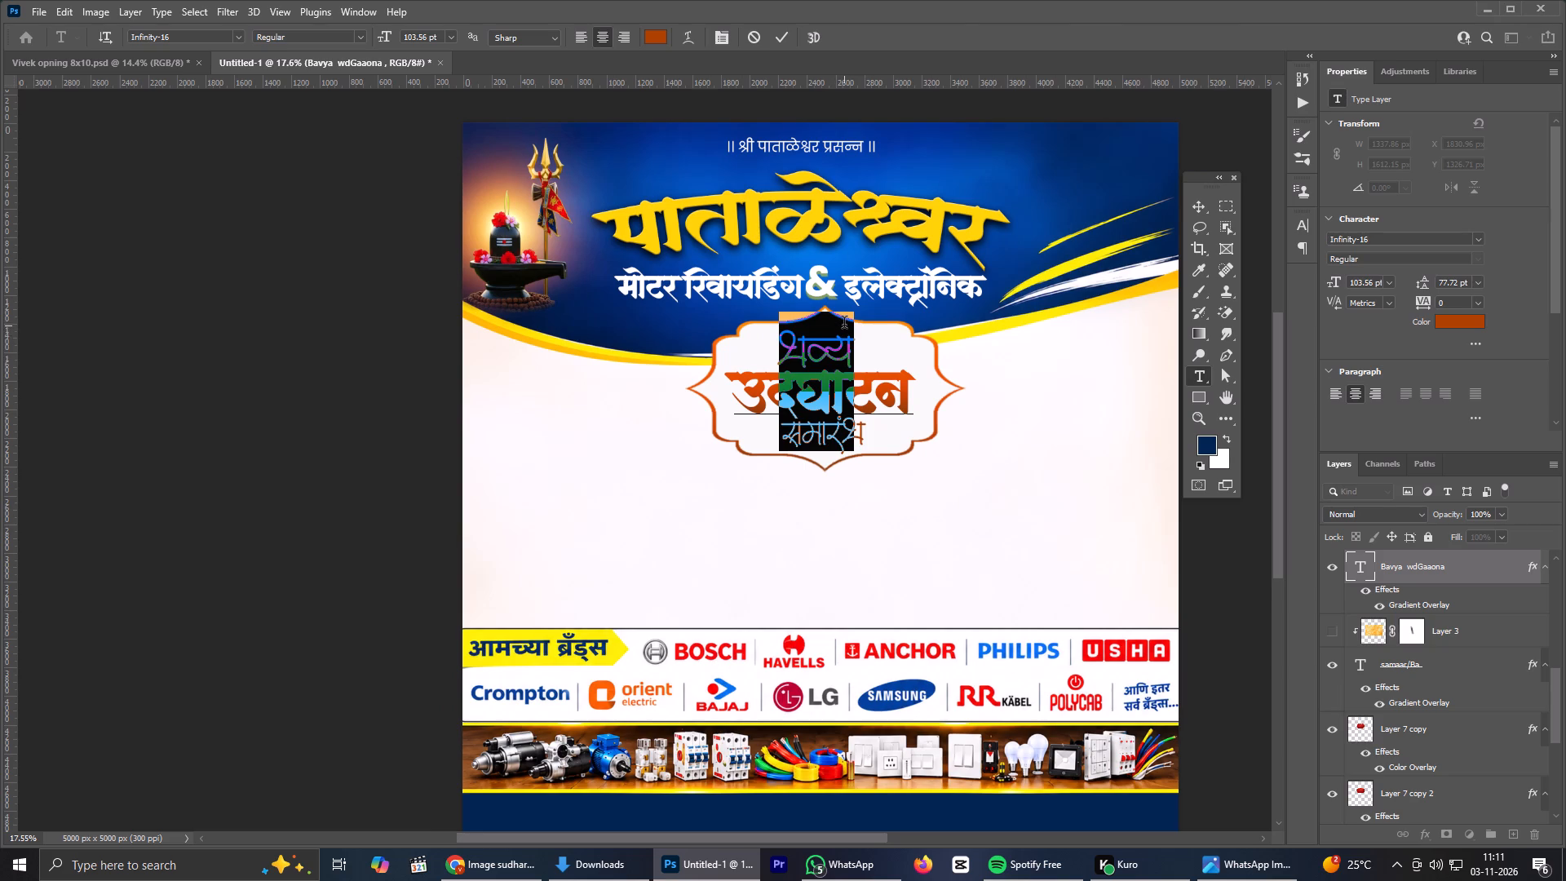
scroll(844, 325, down, 1)
scroll(844, 325, up, 1)
key(BackSpace)
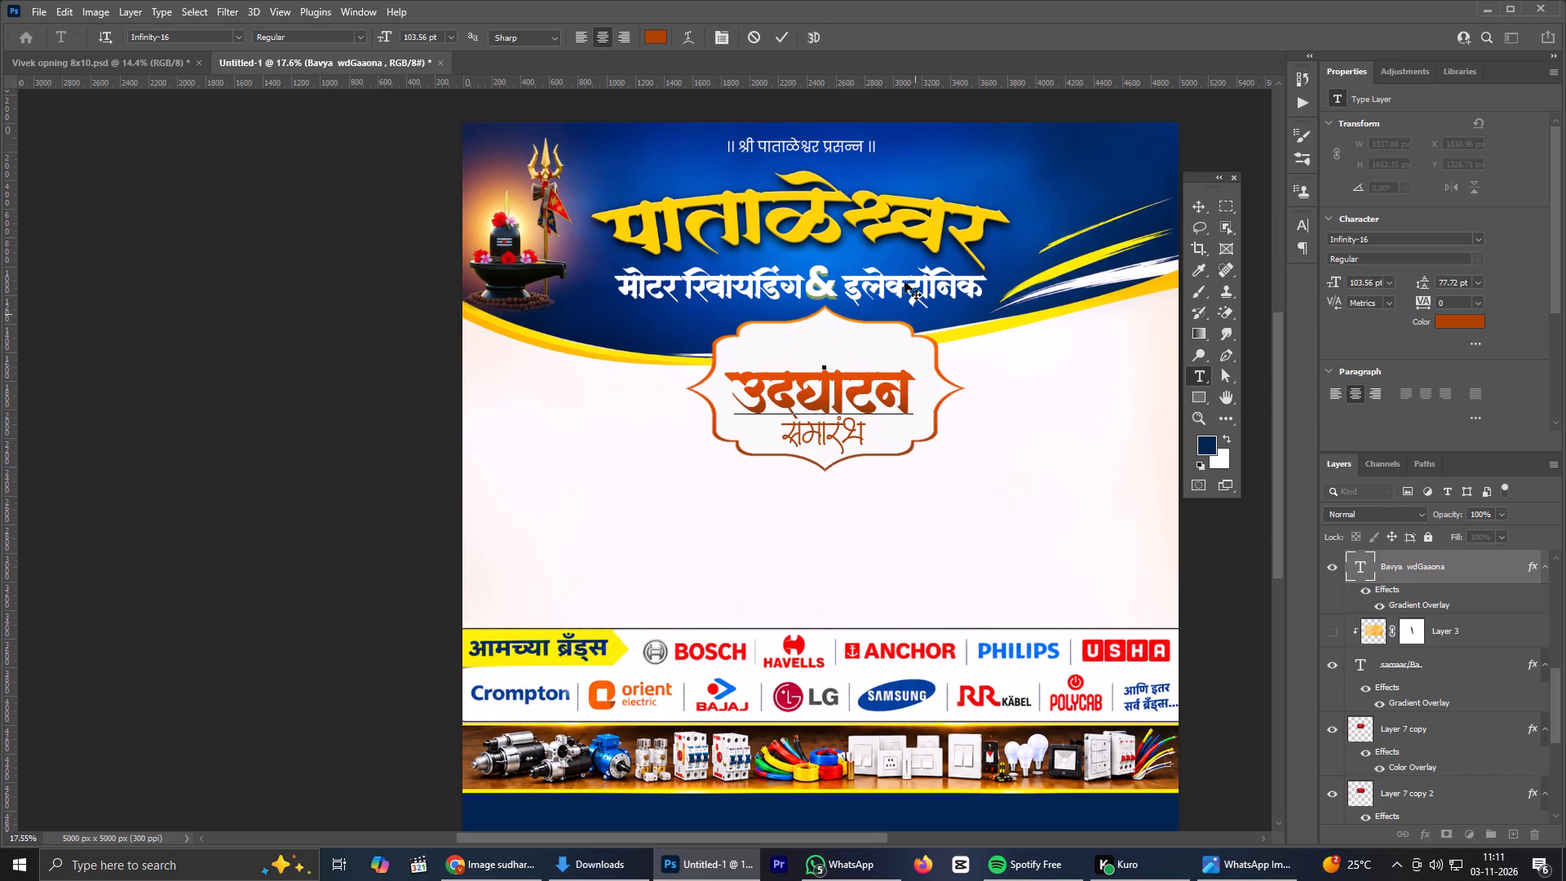
click(781, 38)
Rearrange the badge text: move उदघाटन up about 100 px and right about 39 px, and समारंभ up about 83 px beneath it.
drag(850, 394, 847, 373)
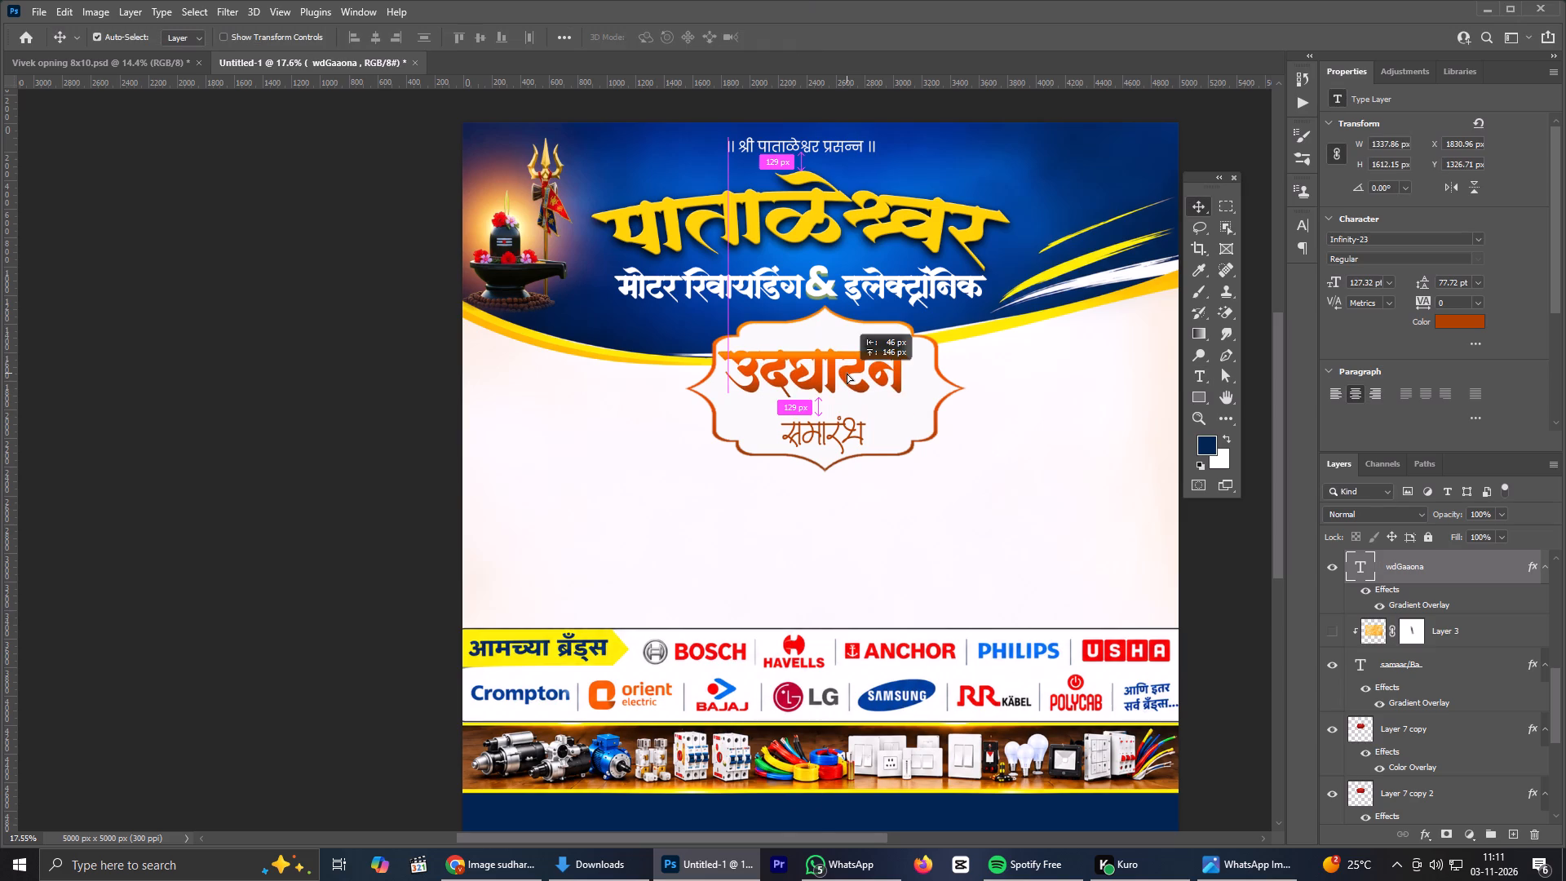
drag(847, 373, 856, 371)
drag(825, 428, 828, 415)
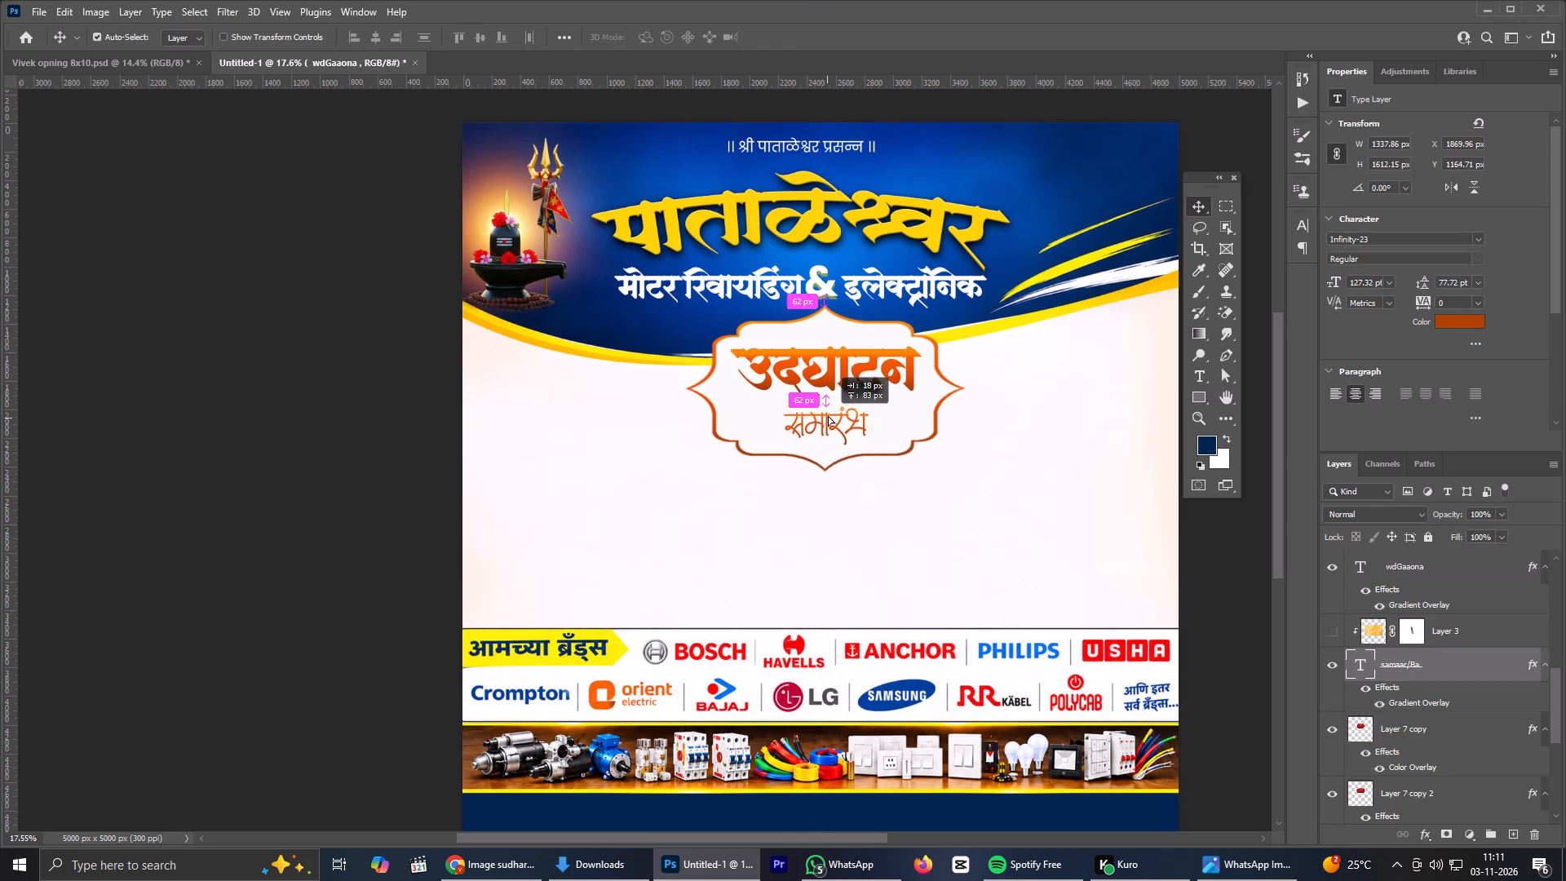
drag(828, 415, 828, 414)
drag(834, 360, 833, 370)
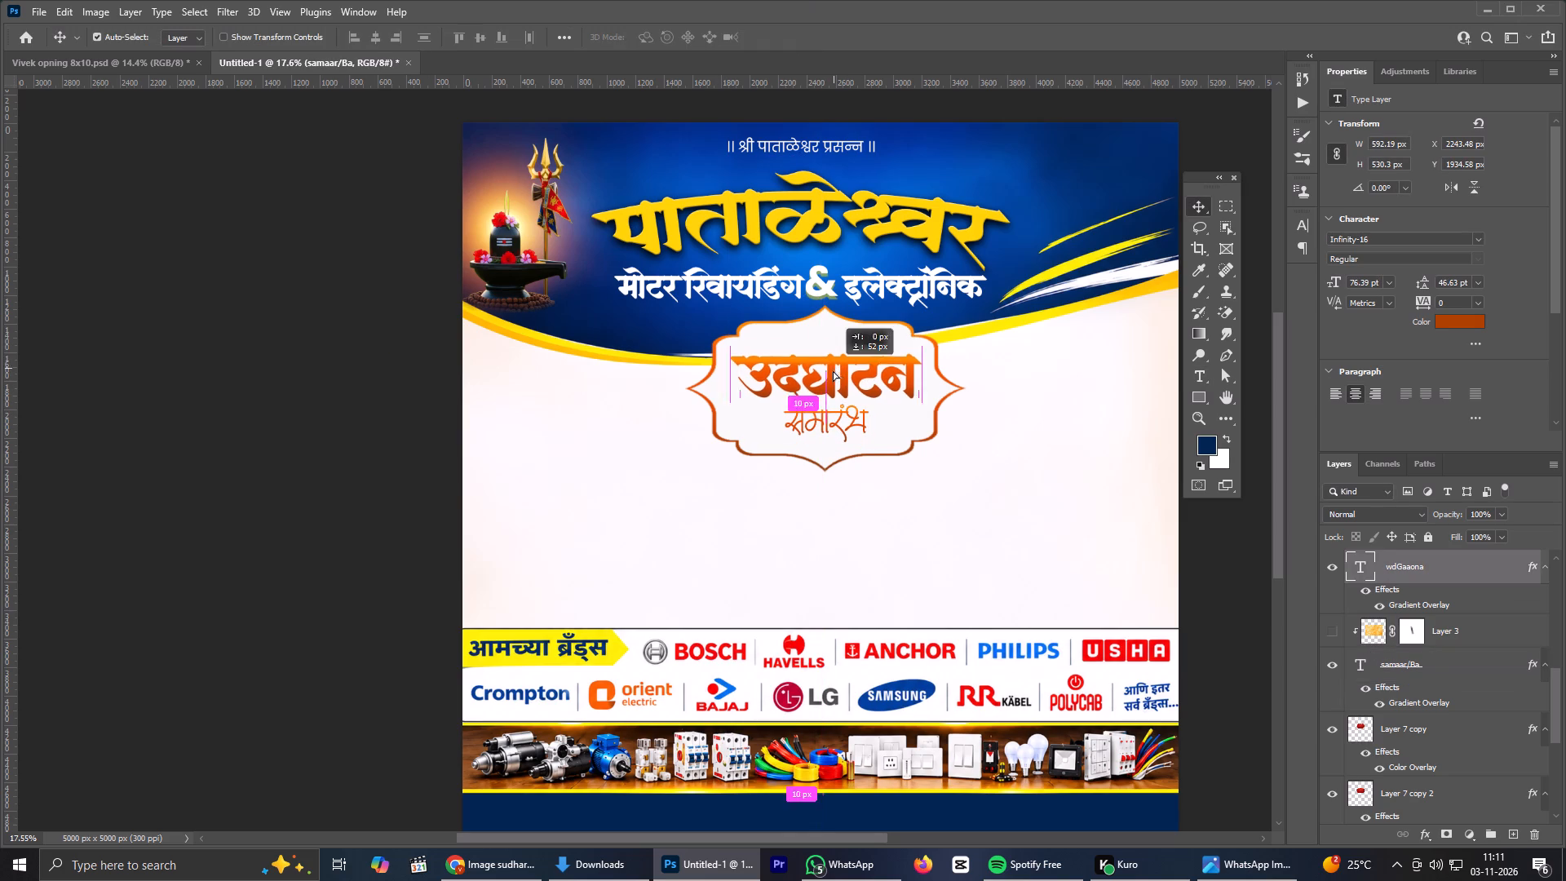
drag(833, 370, 834, 369)
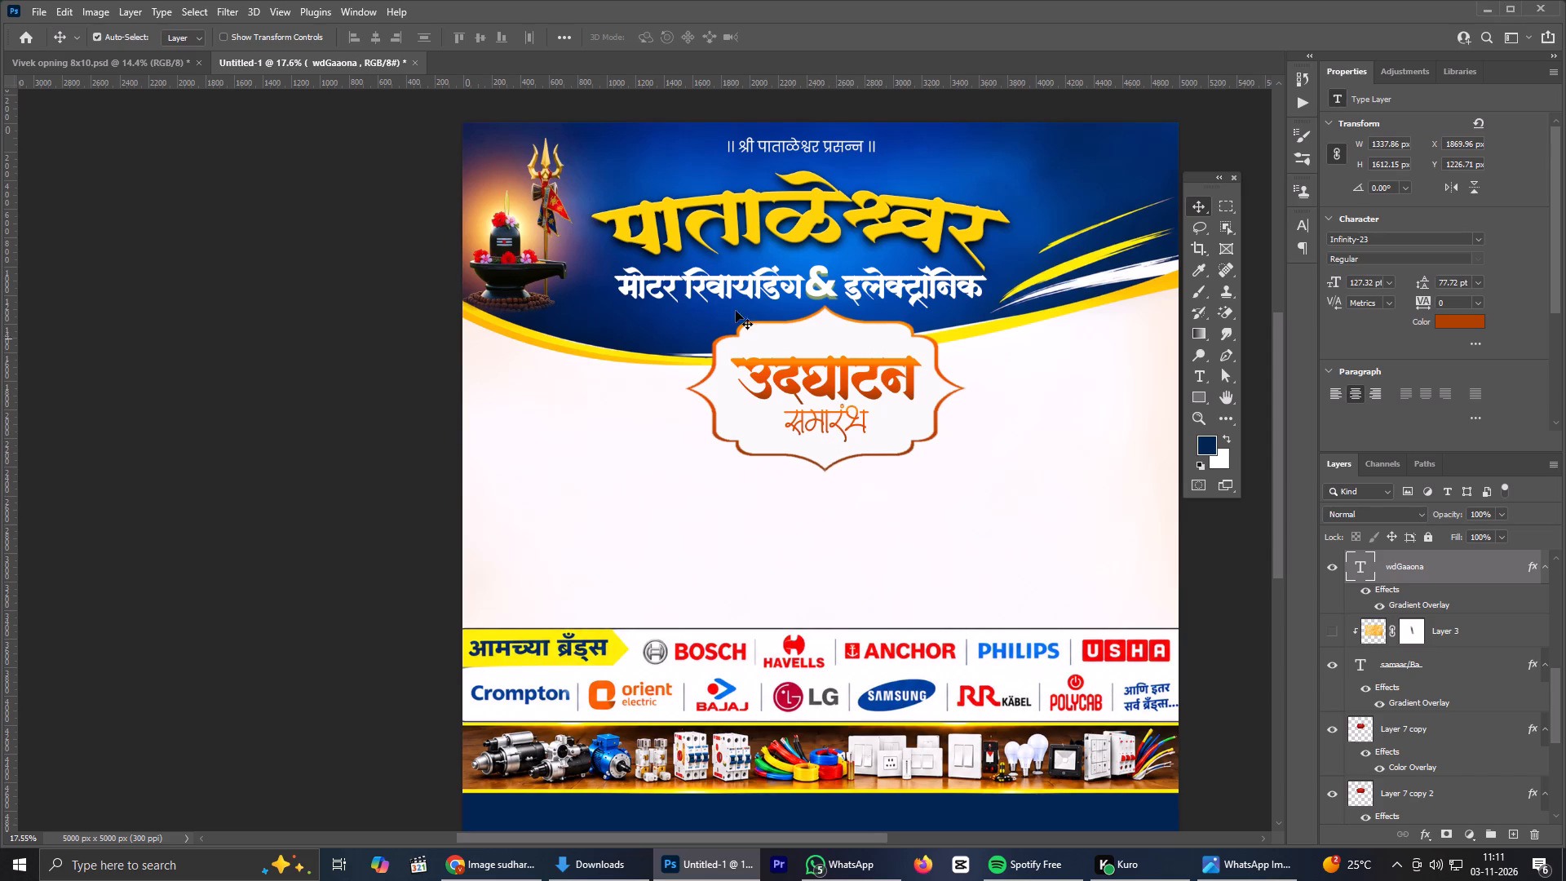
Correct the spelling of the golden heading from पाताळेश्वर to पातळेश्वर.
double_click(713, 213)
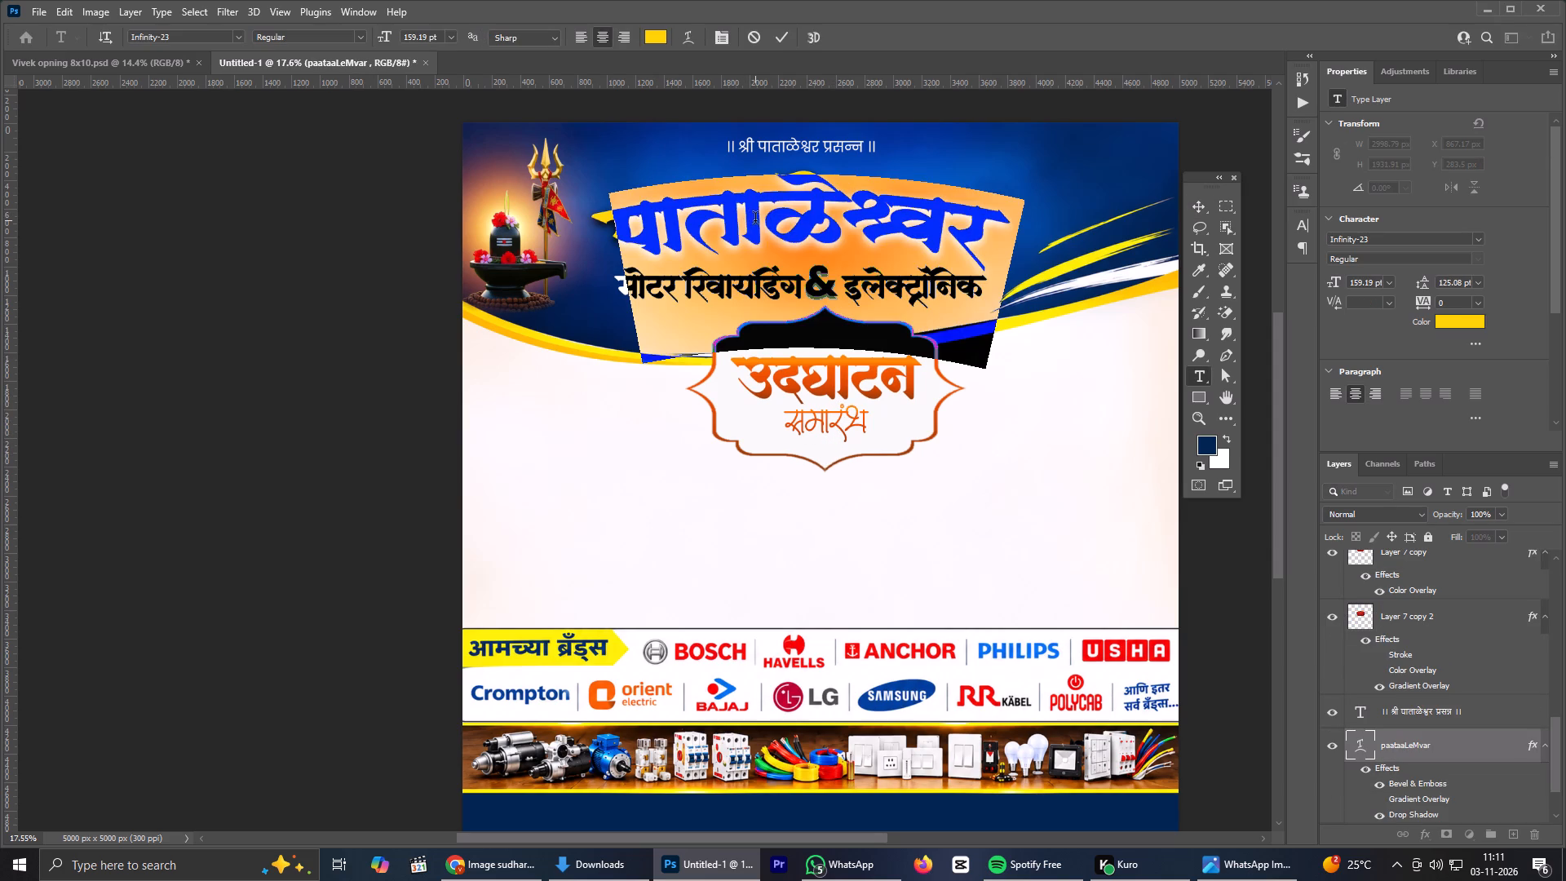
click(755, 220)
click(768, 225)
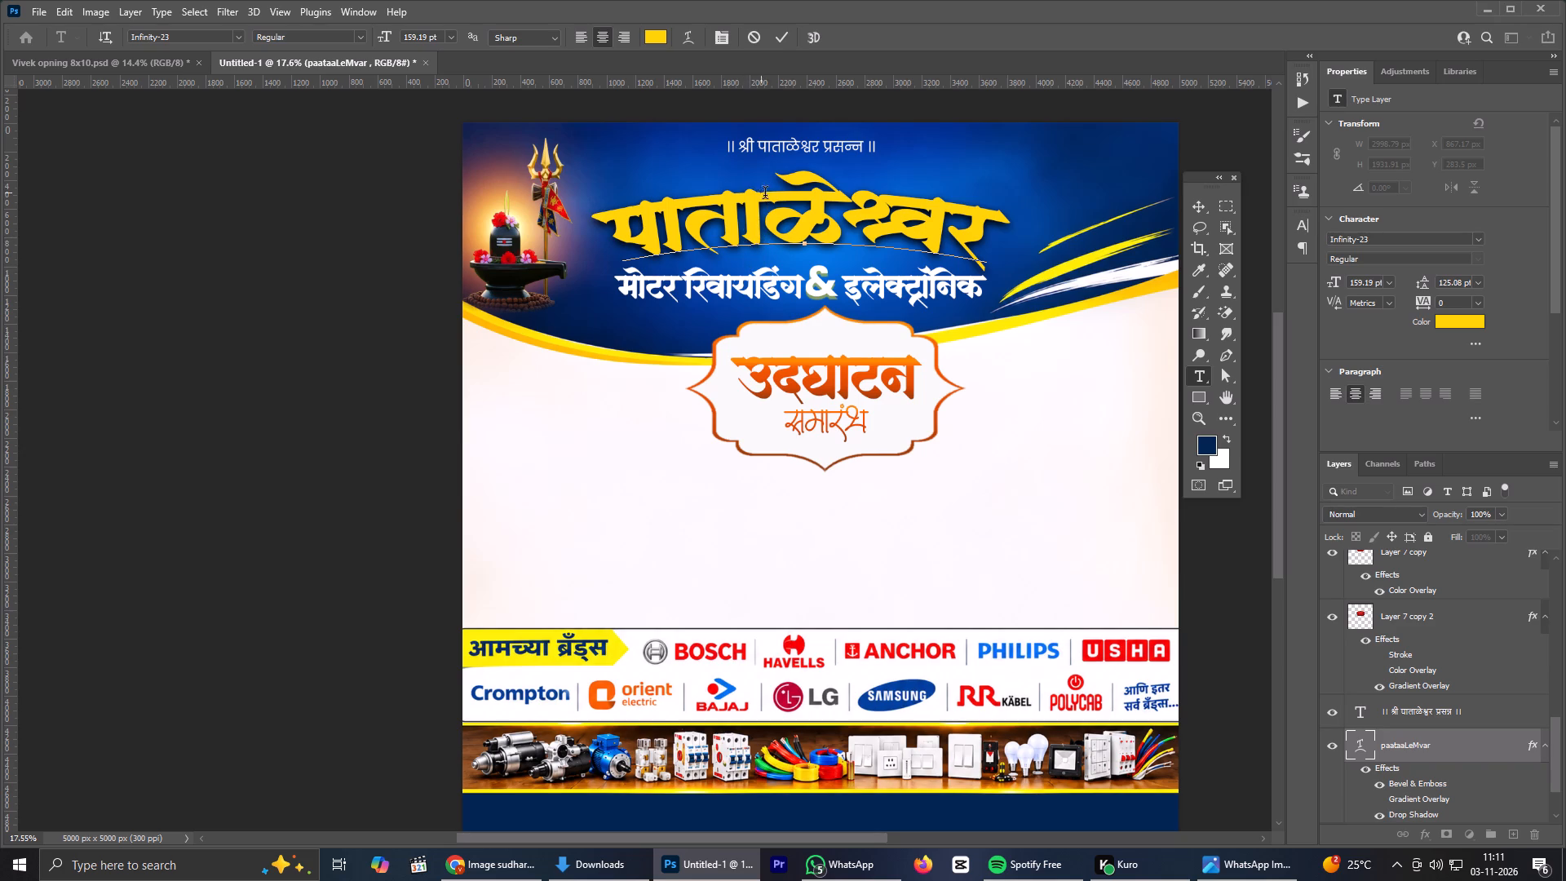
click(761, 215)
key(BackSpace)
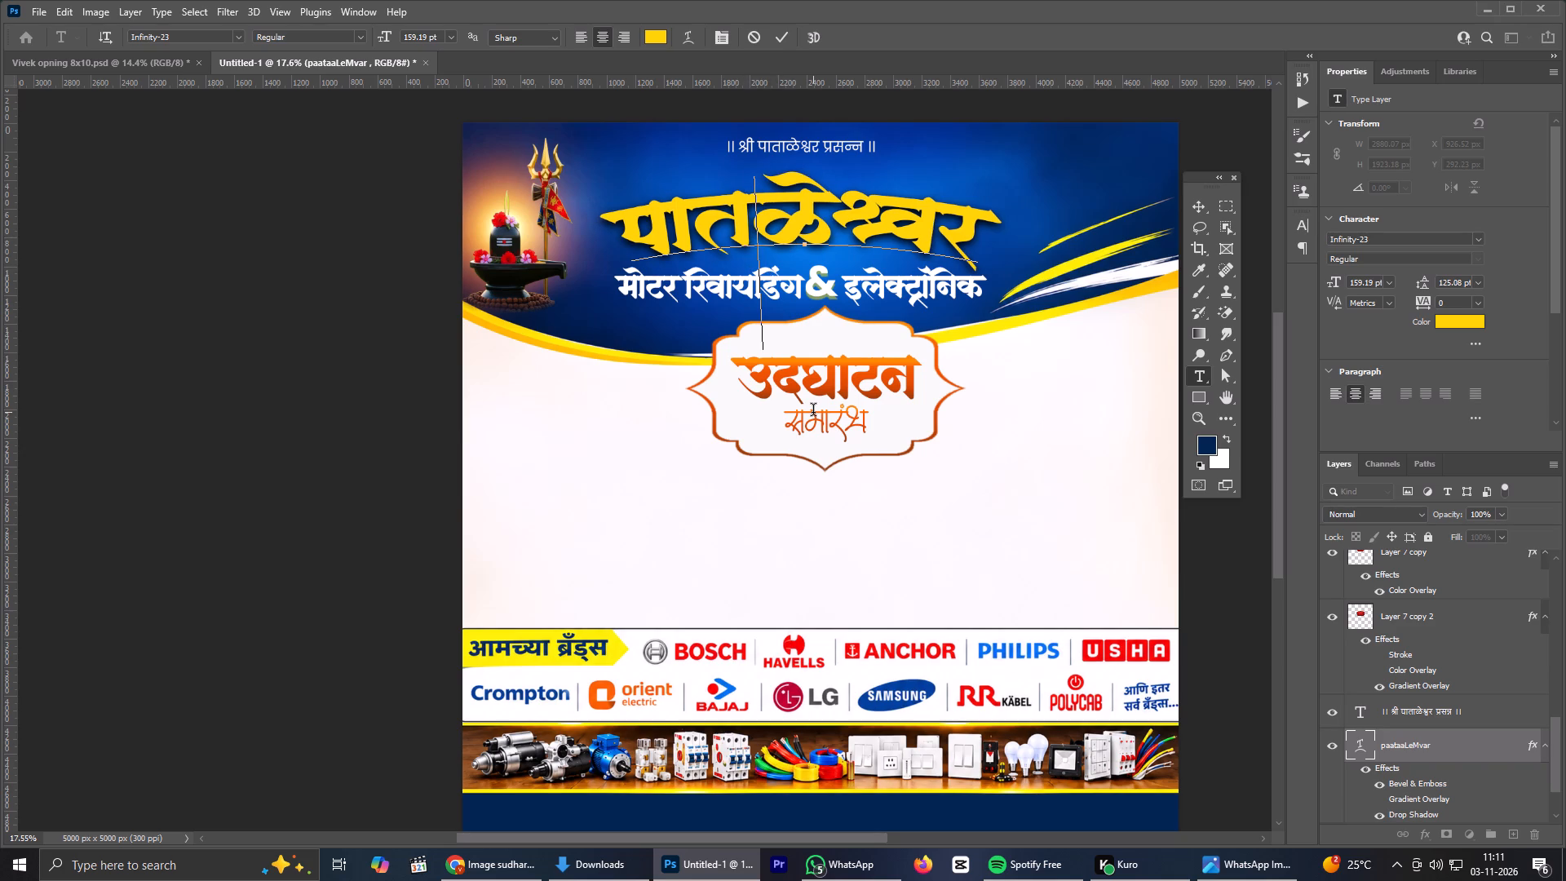
click(786, 32)
Correct the line above the heading to read || श्री पातळेश्वर प्रसन्न ||.
double_click(781, 144)
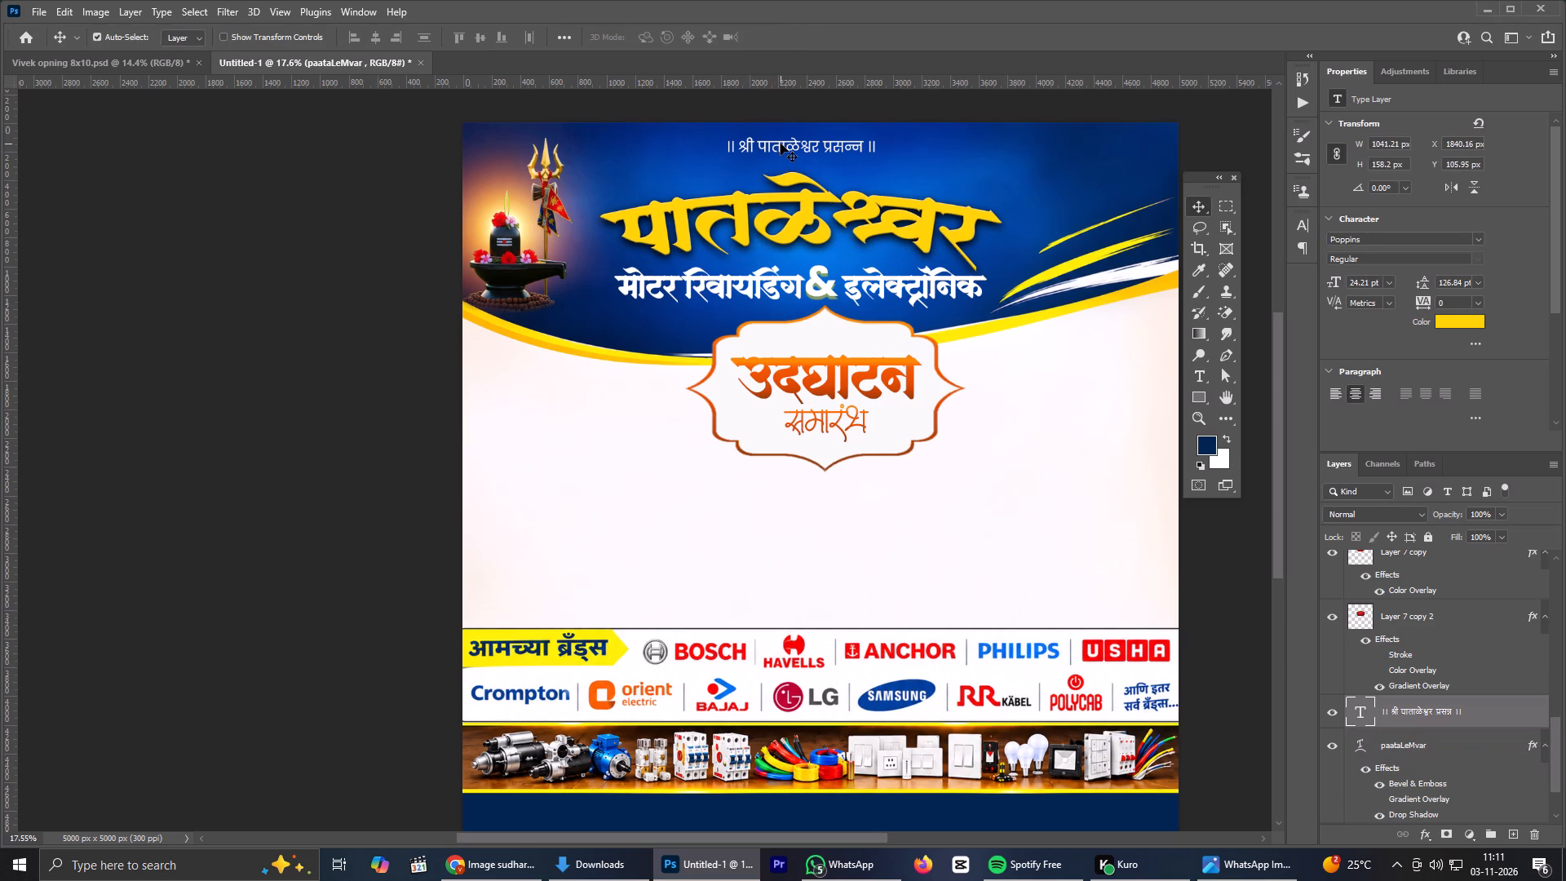
click(784, 149)
key(BackSpace)
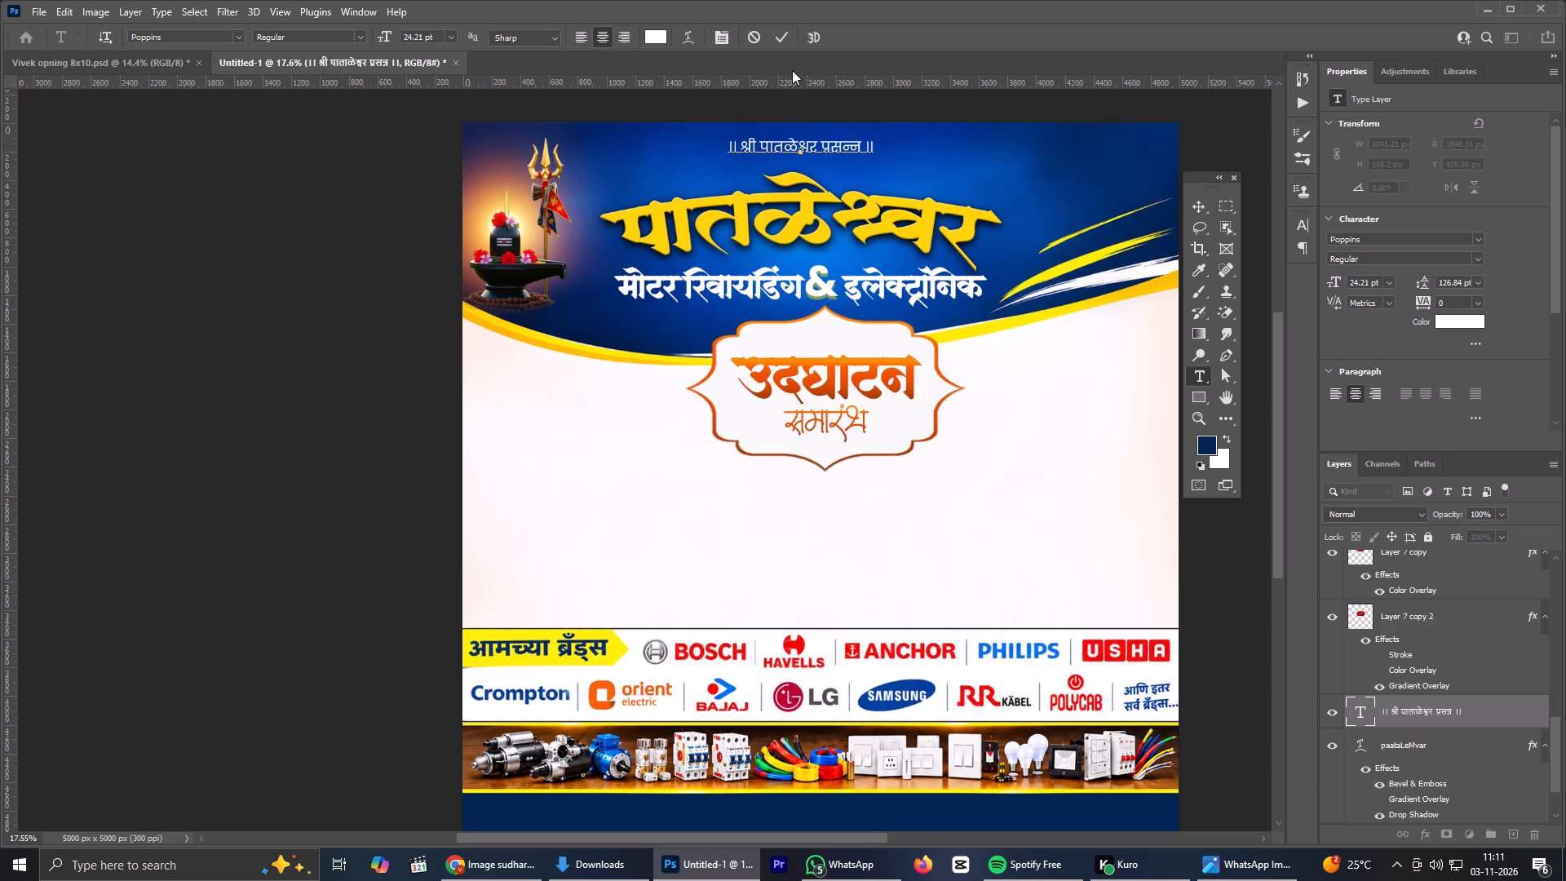
click(780, 47)
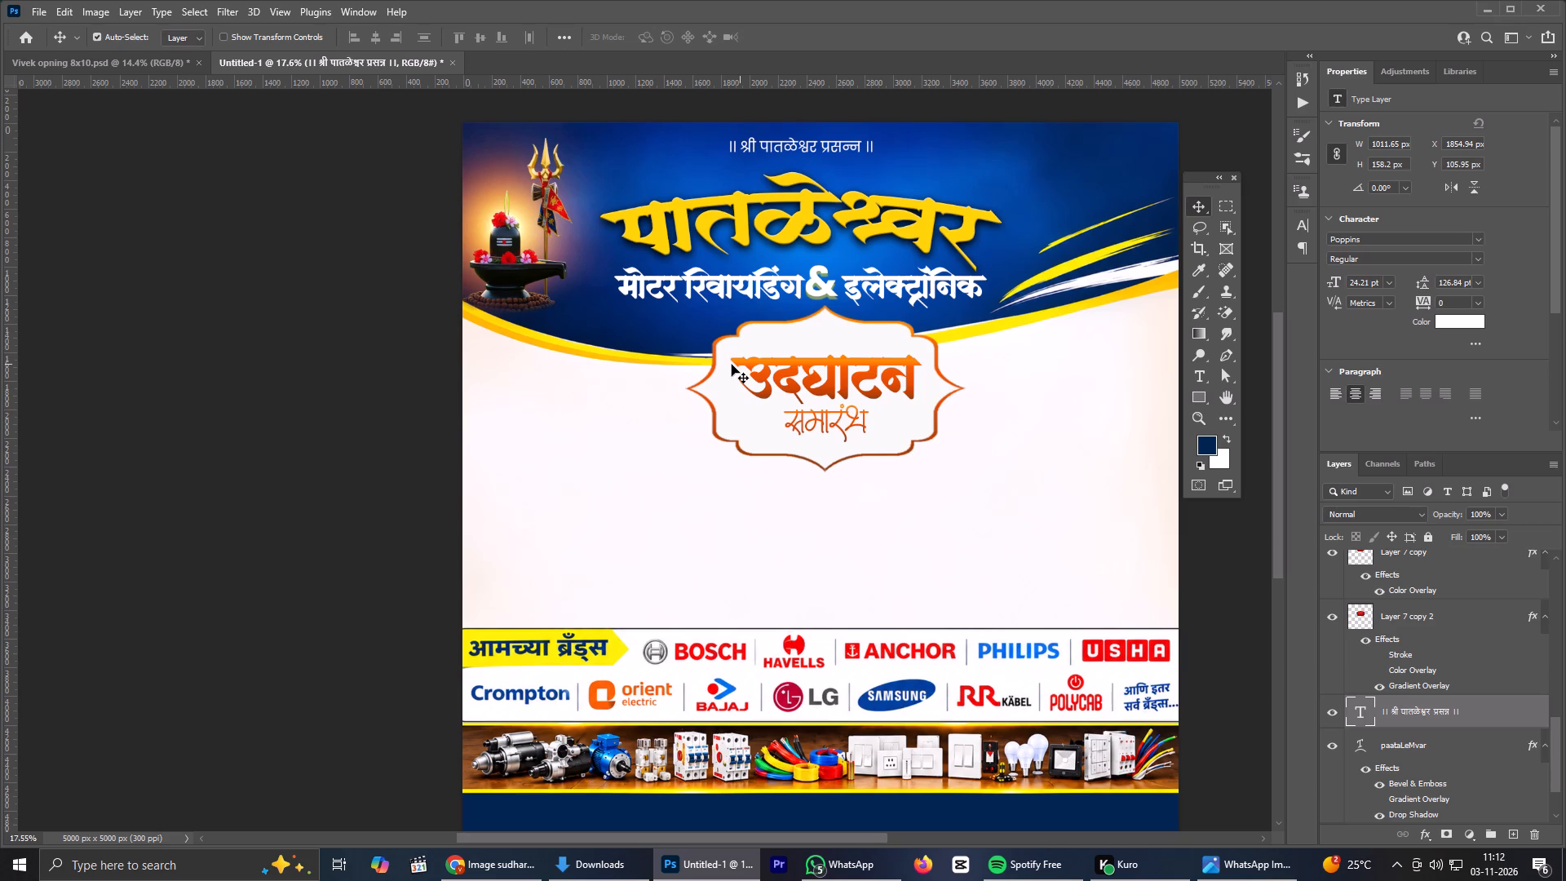
Reveal the hidden Layer 4, which holds a pasted capture of the flyer, and delete it.
scroll(881, 277, down, 1)
scroll(873, 259, up, 1)
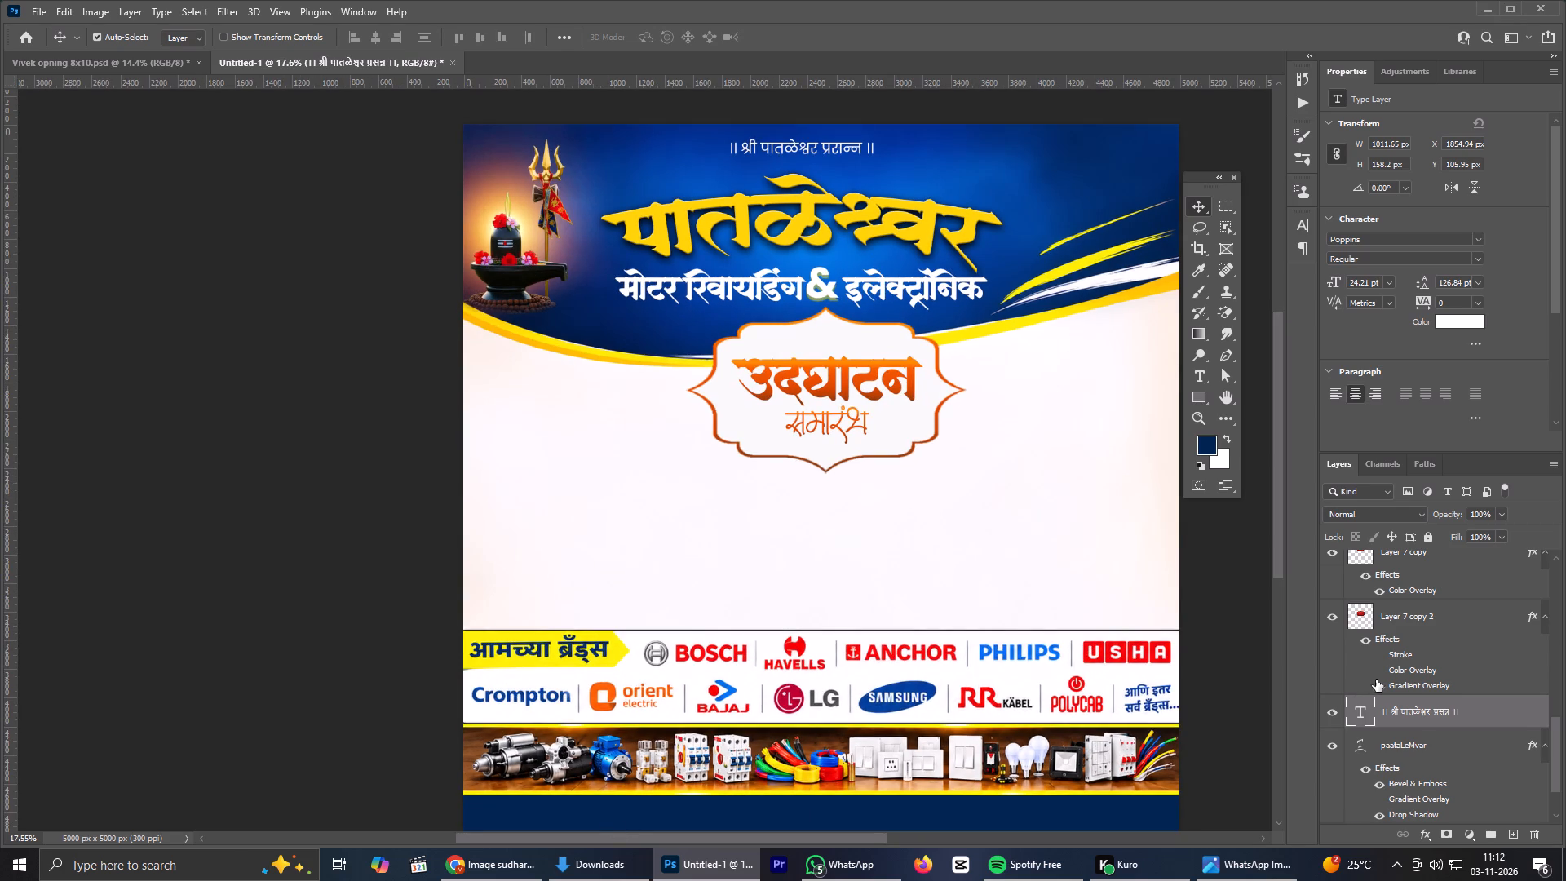
scroll(1378, 680, down, 1)
scroll(1378, 680, up, 19)
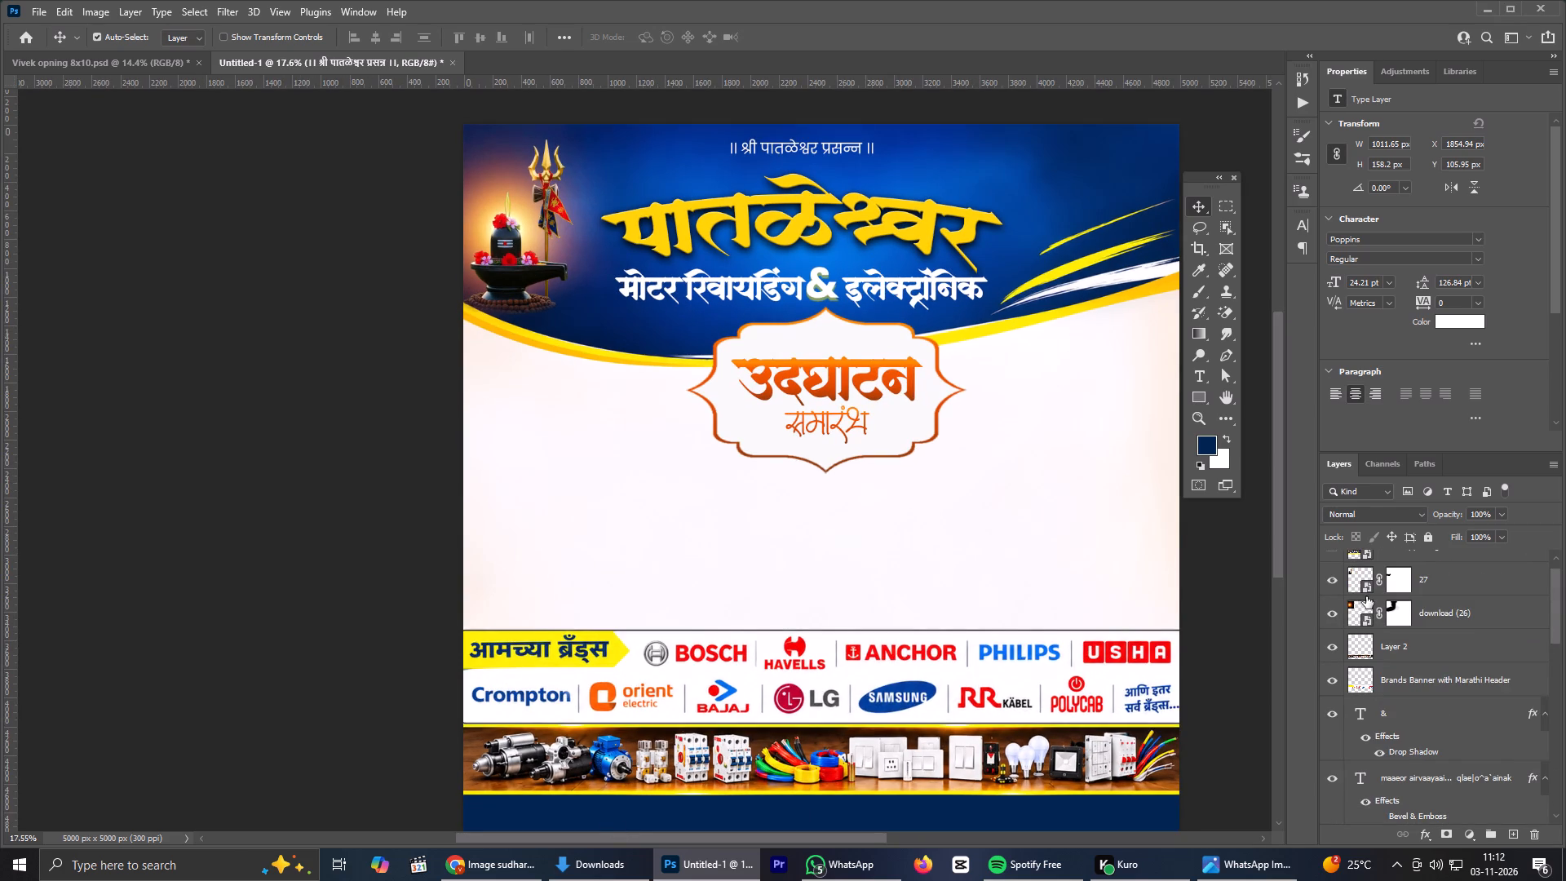
click(1334, 601)
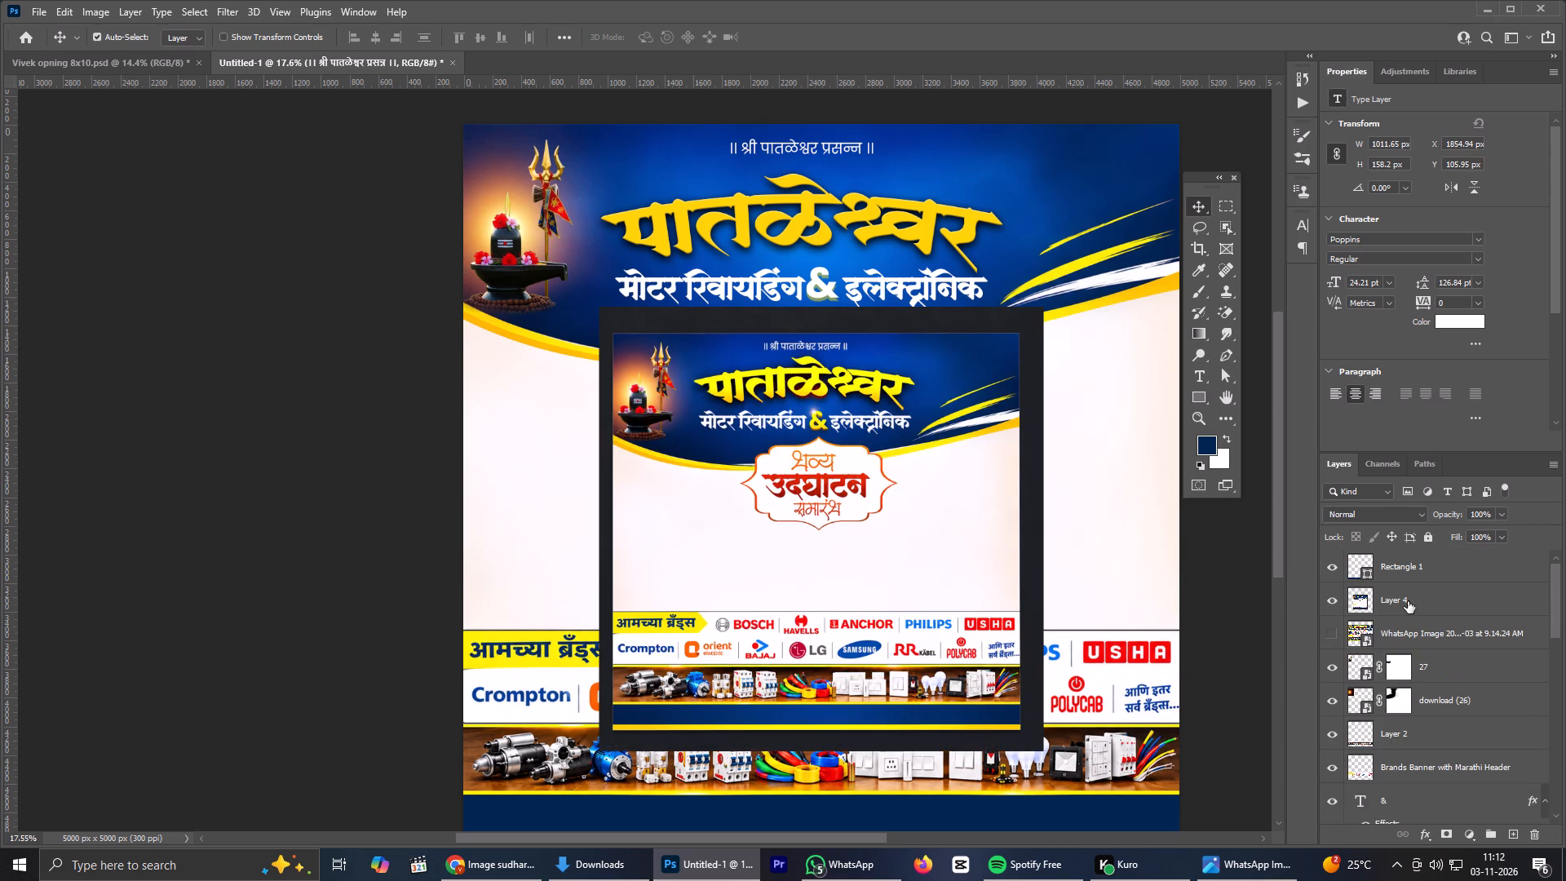
drag(1409, 601, 1534, 830)
Show the hidden WhatsApp reference flyer to examine its wording and content, and hide it again.
scroll(1338, 639, up, 2)
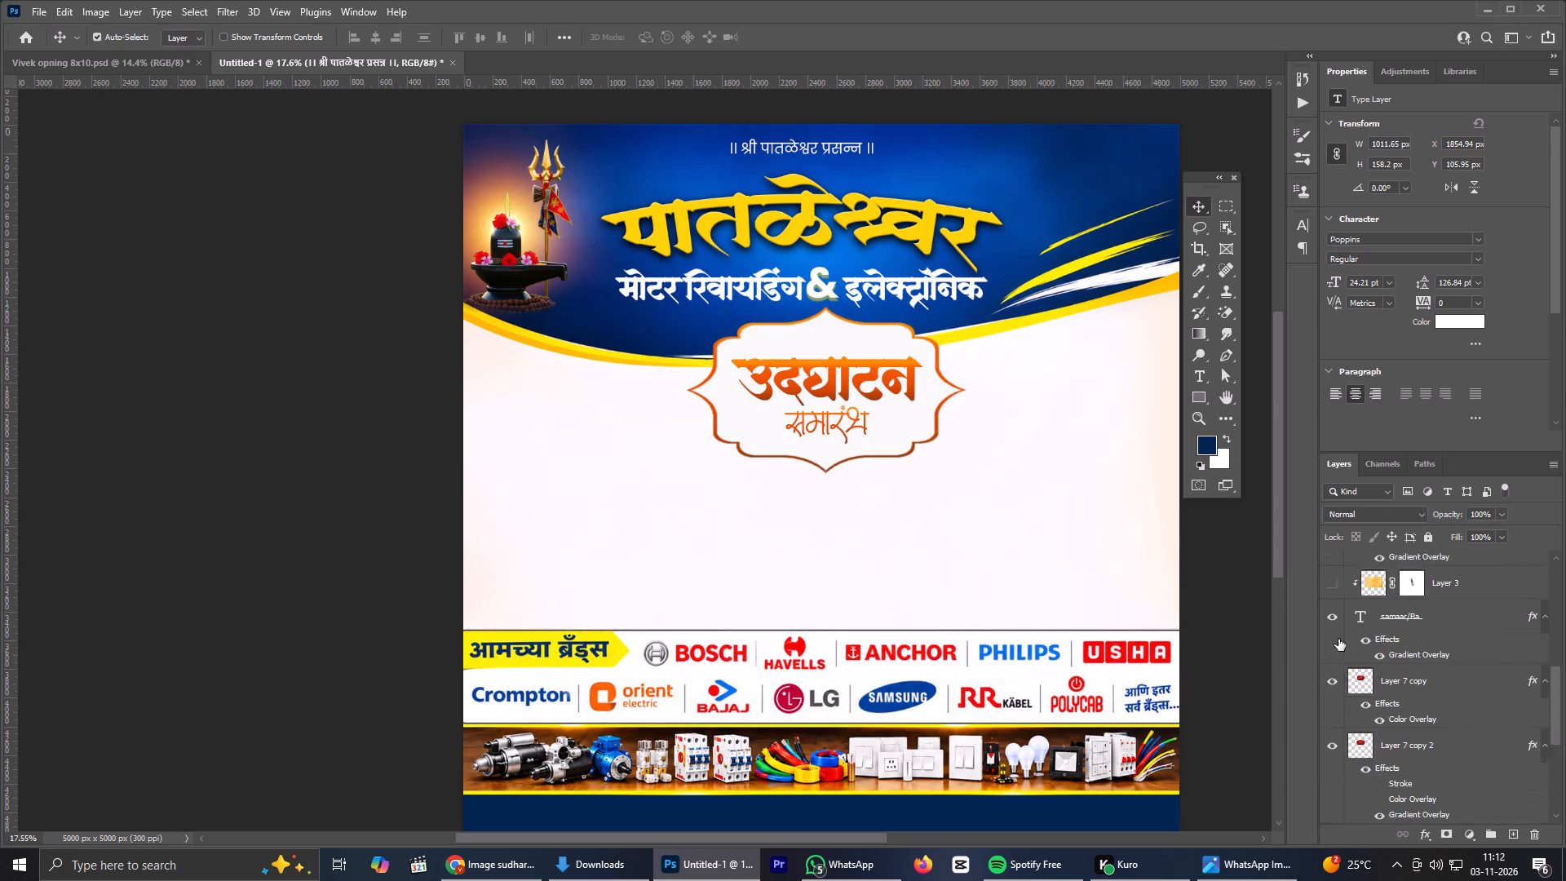
scroll(1338, 639, up, 17)
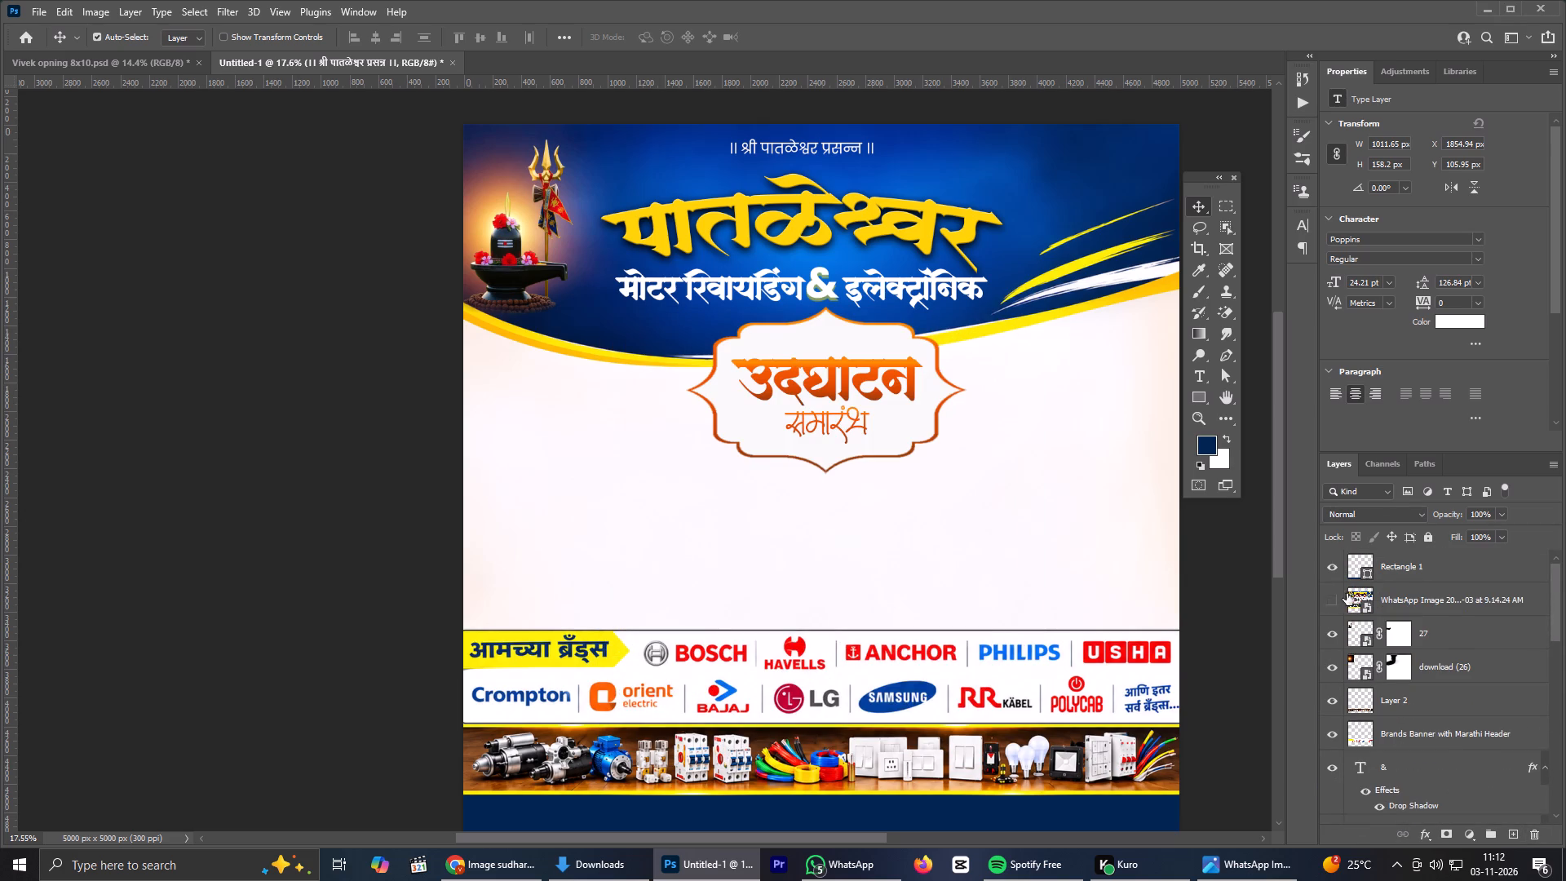
click(1327, 599)
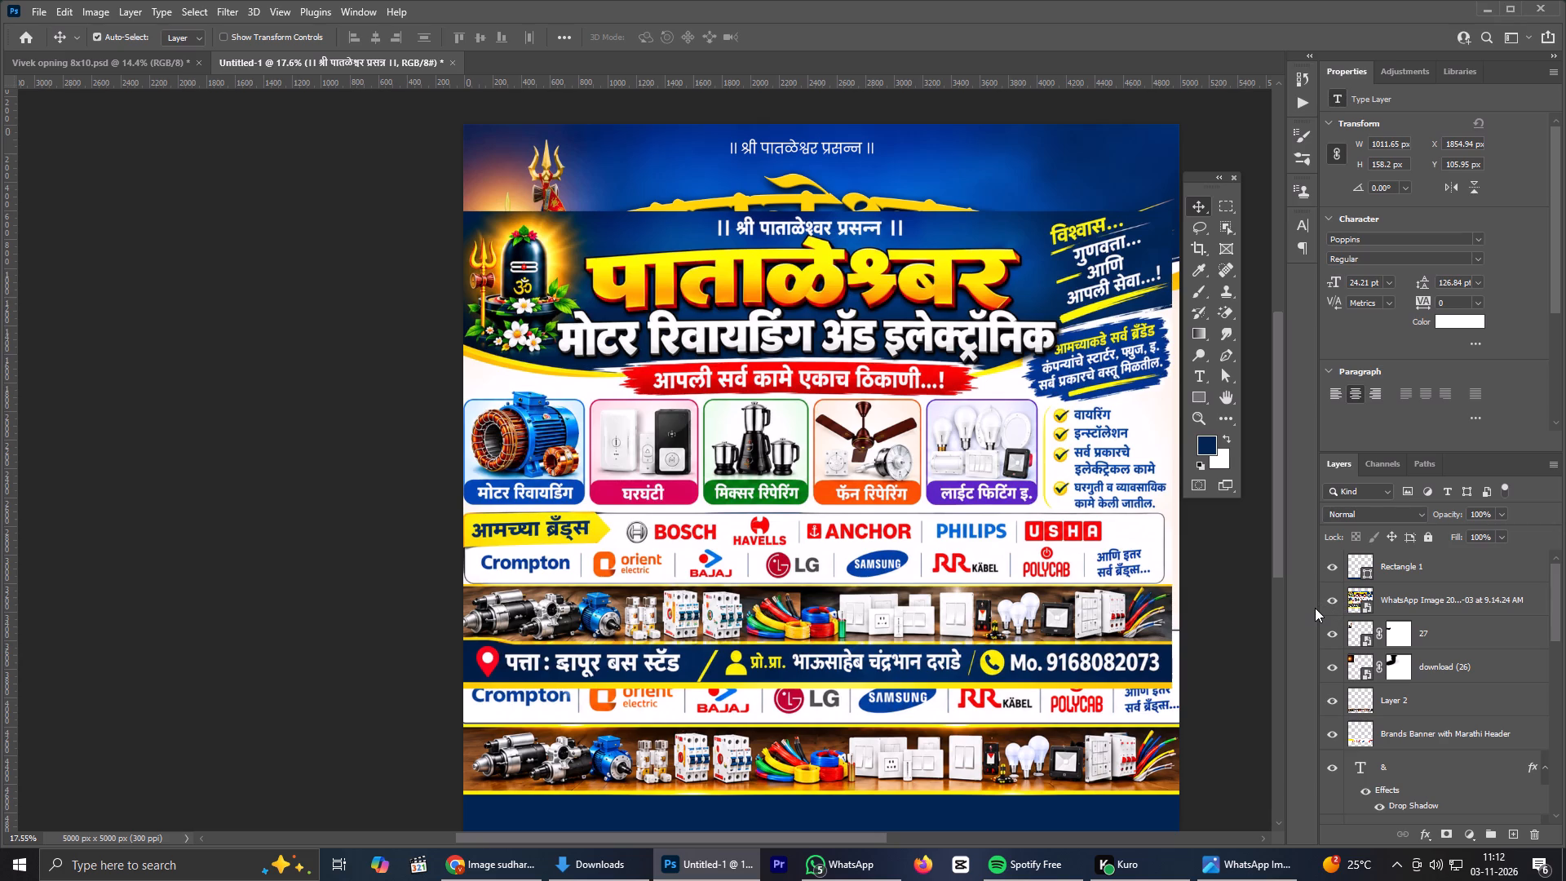
click(1326, 602)
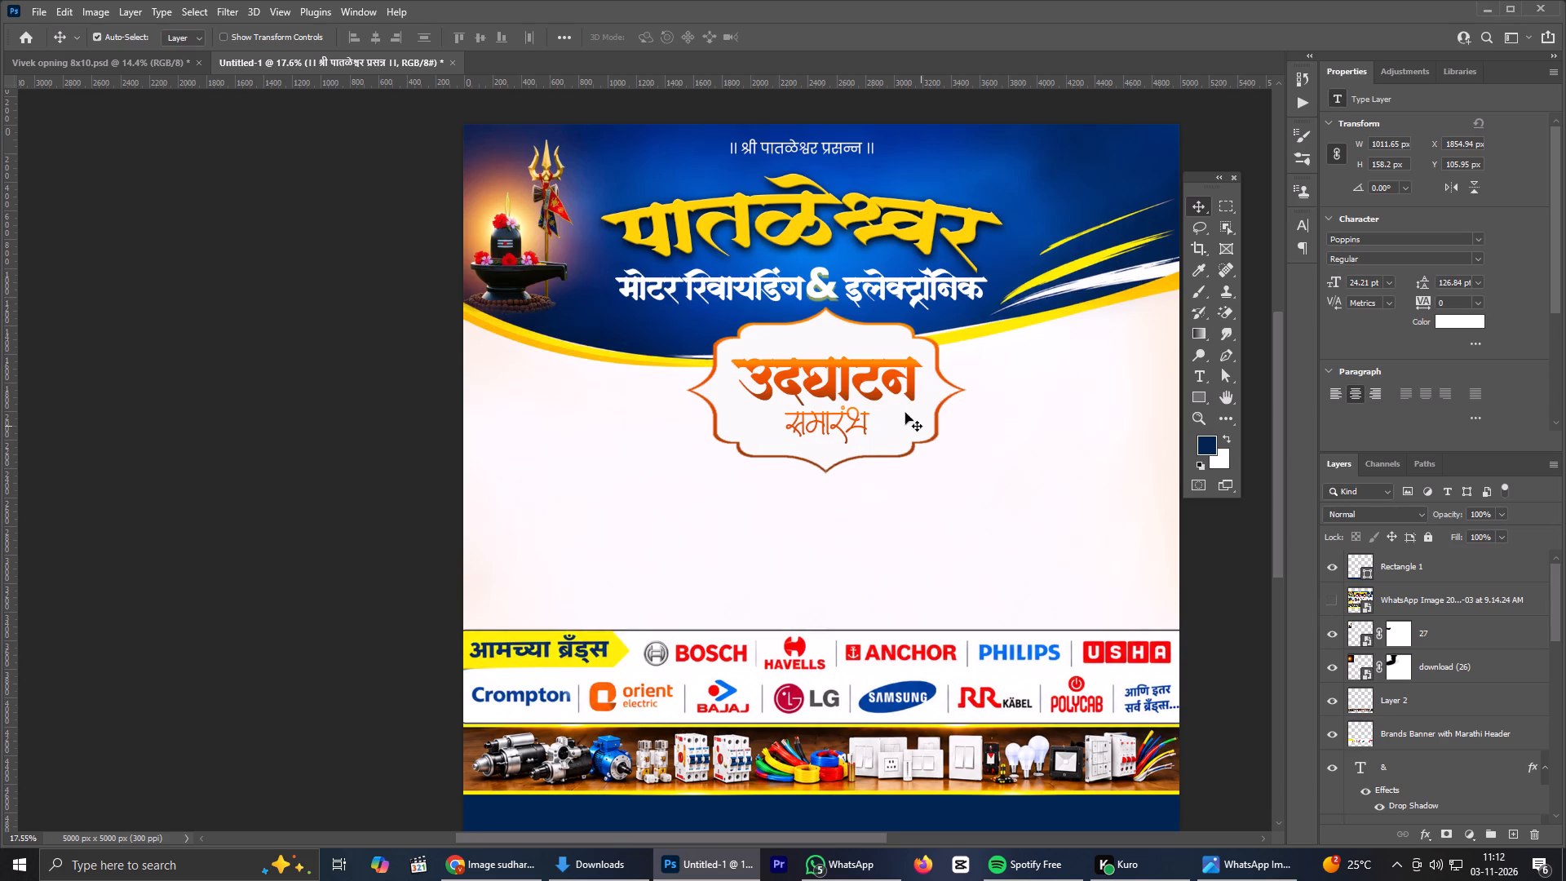
Enlarge the मोटर रिवायडिंग इलेक्ट्रॉनिक subtitle together with its separate & to 123% and shift them about 9 px right and 4 px up.
click(920, 294)
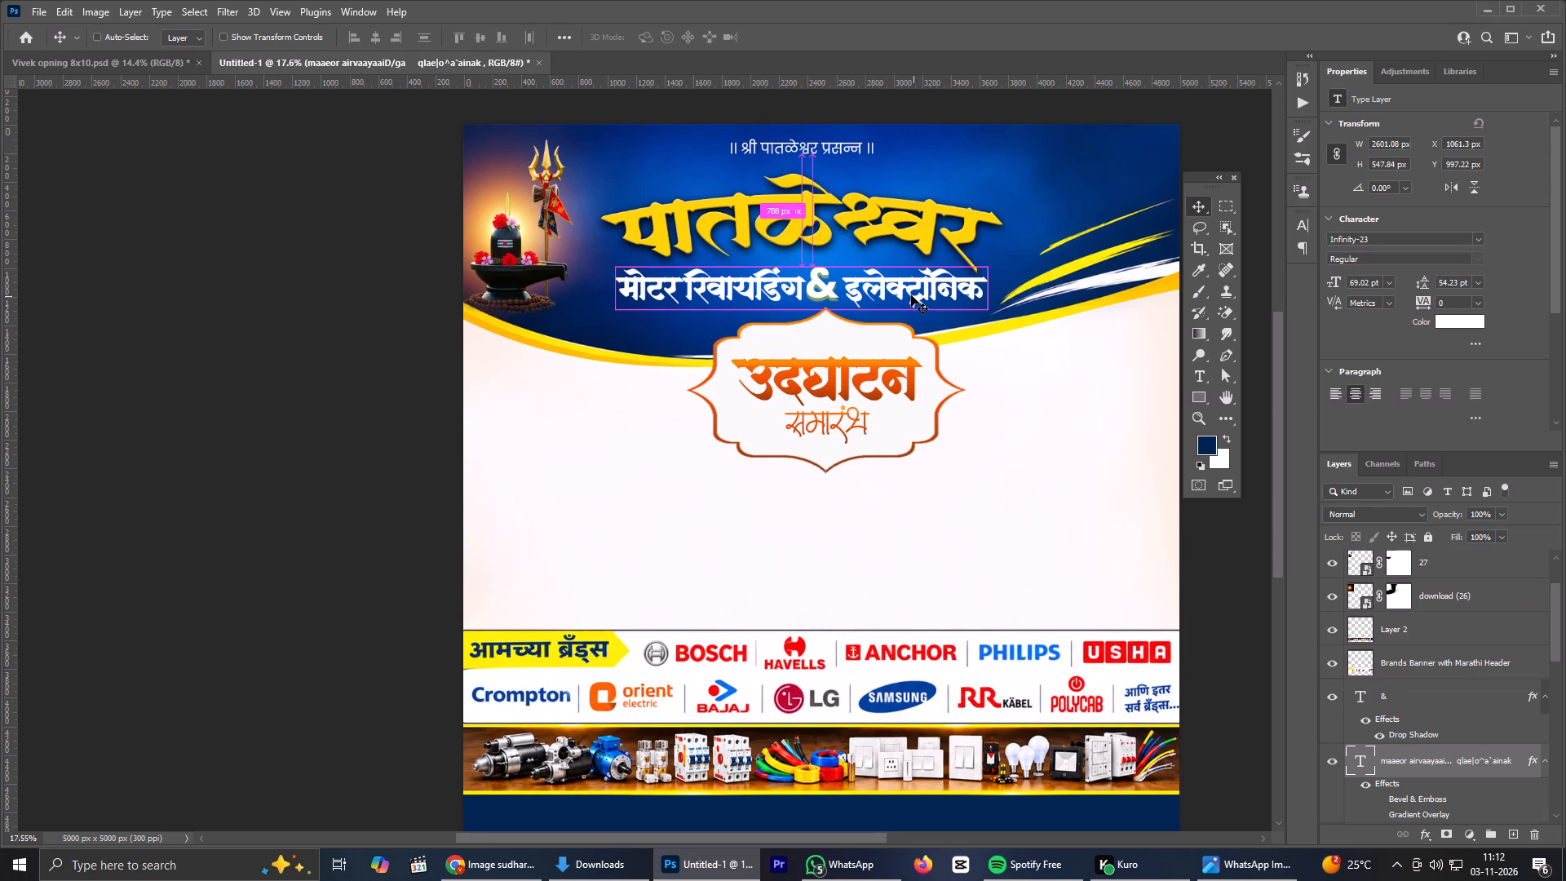
ctrl+click(1421, 694)
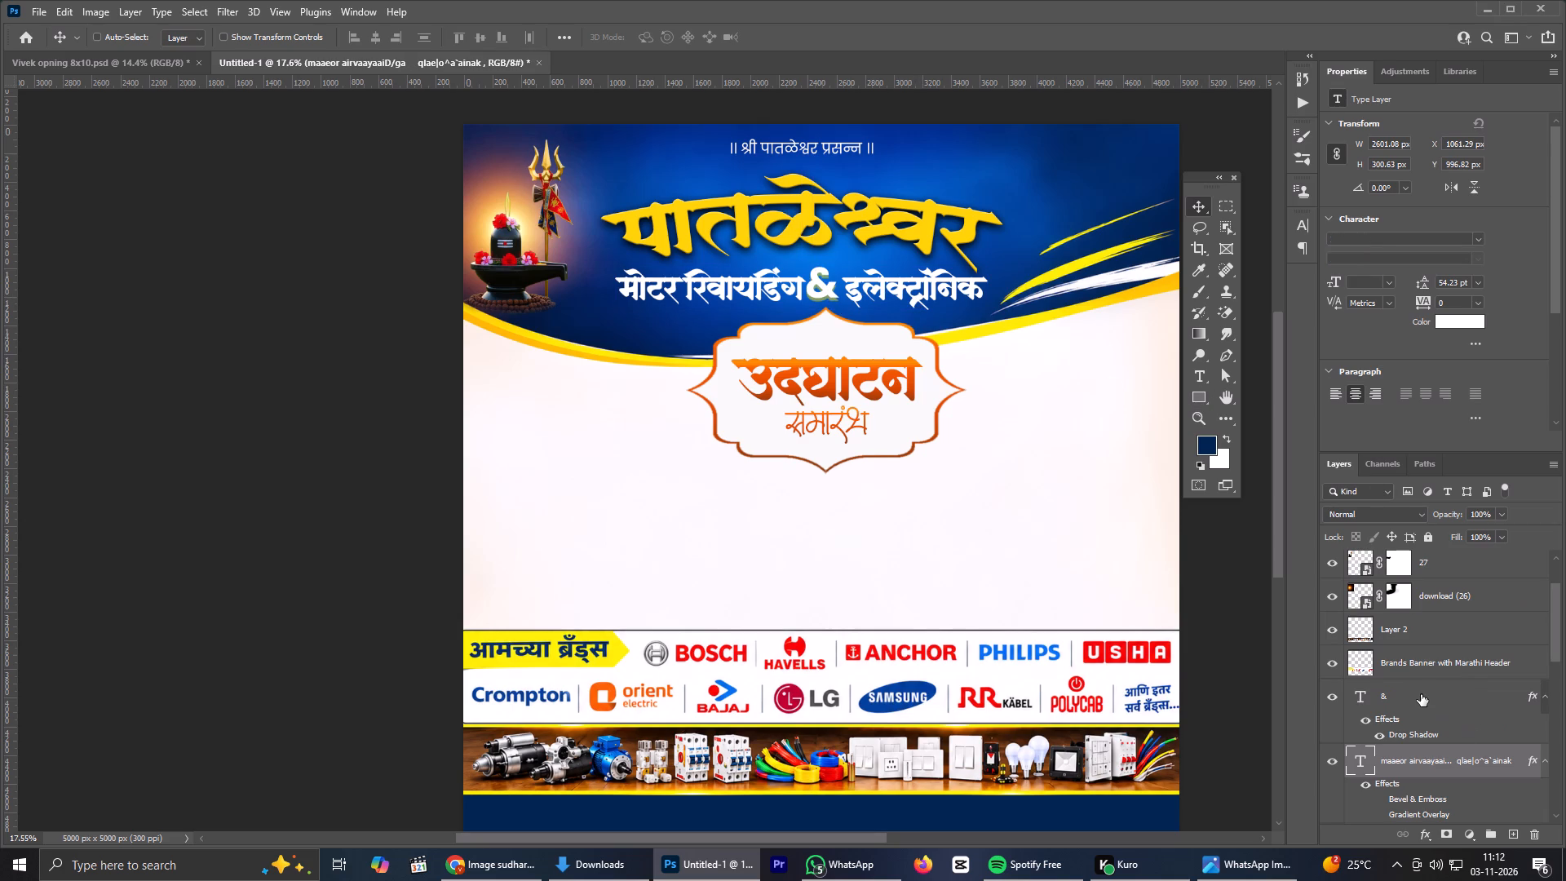
key(ctrl+t)
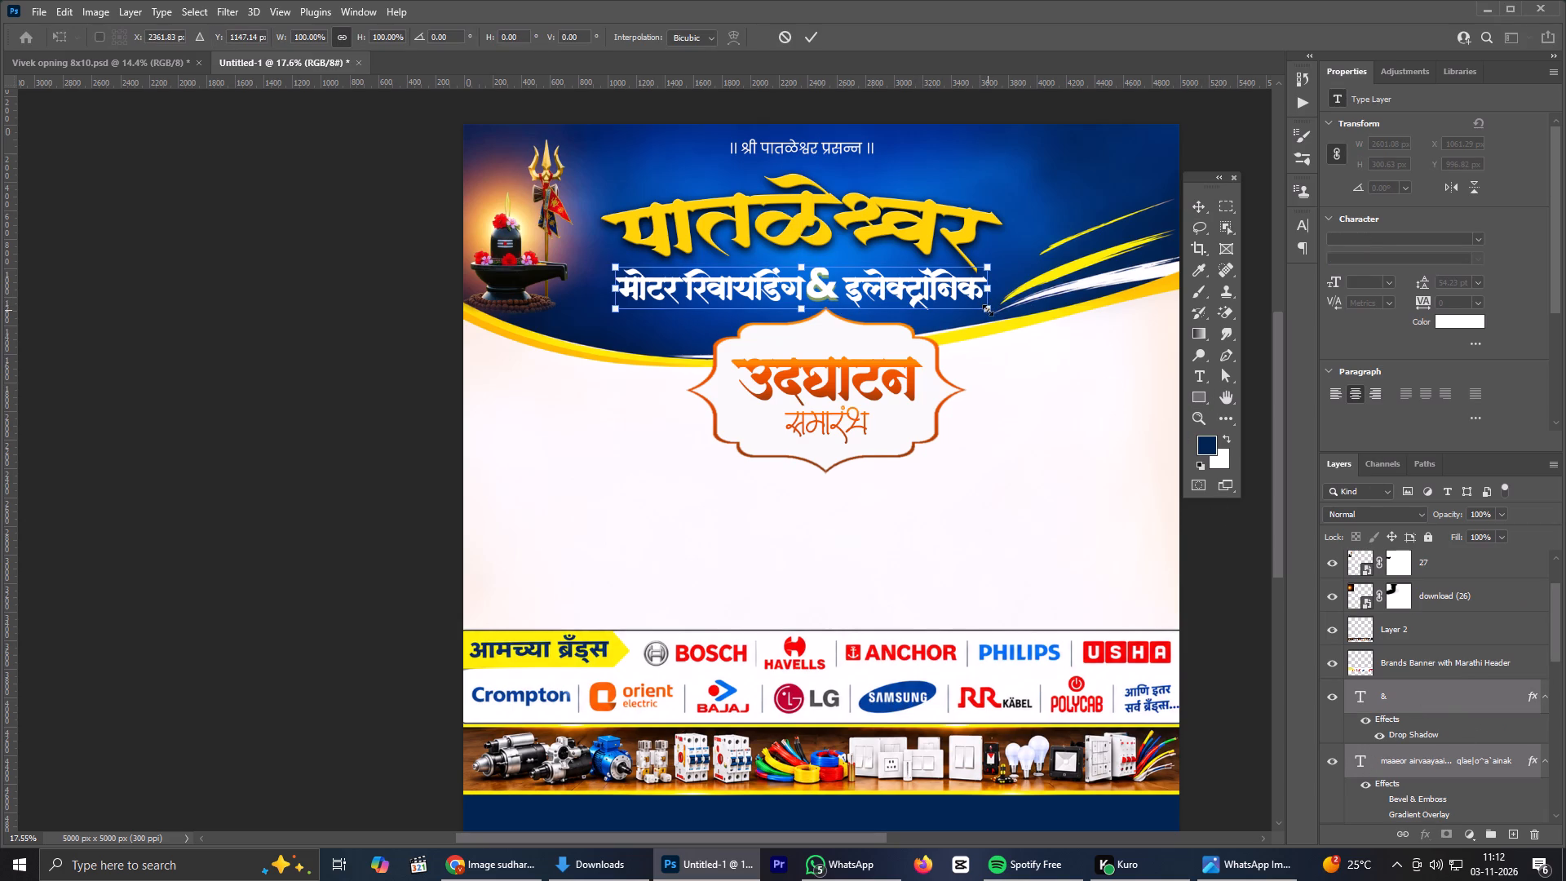
alt+drag(986, 305, 1013, 311)
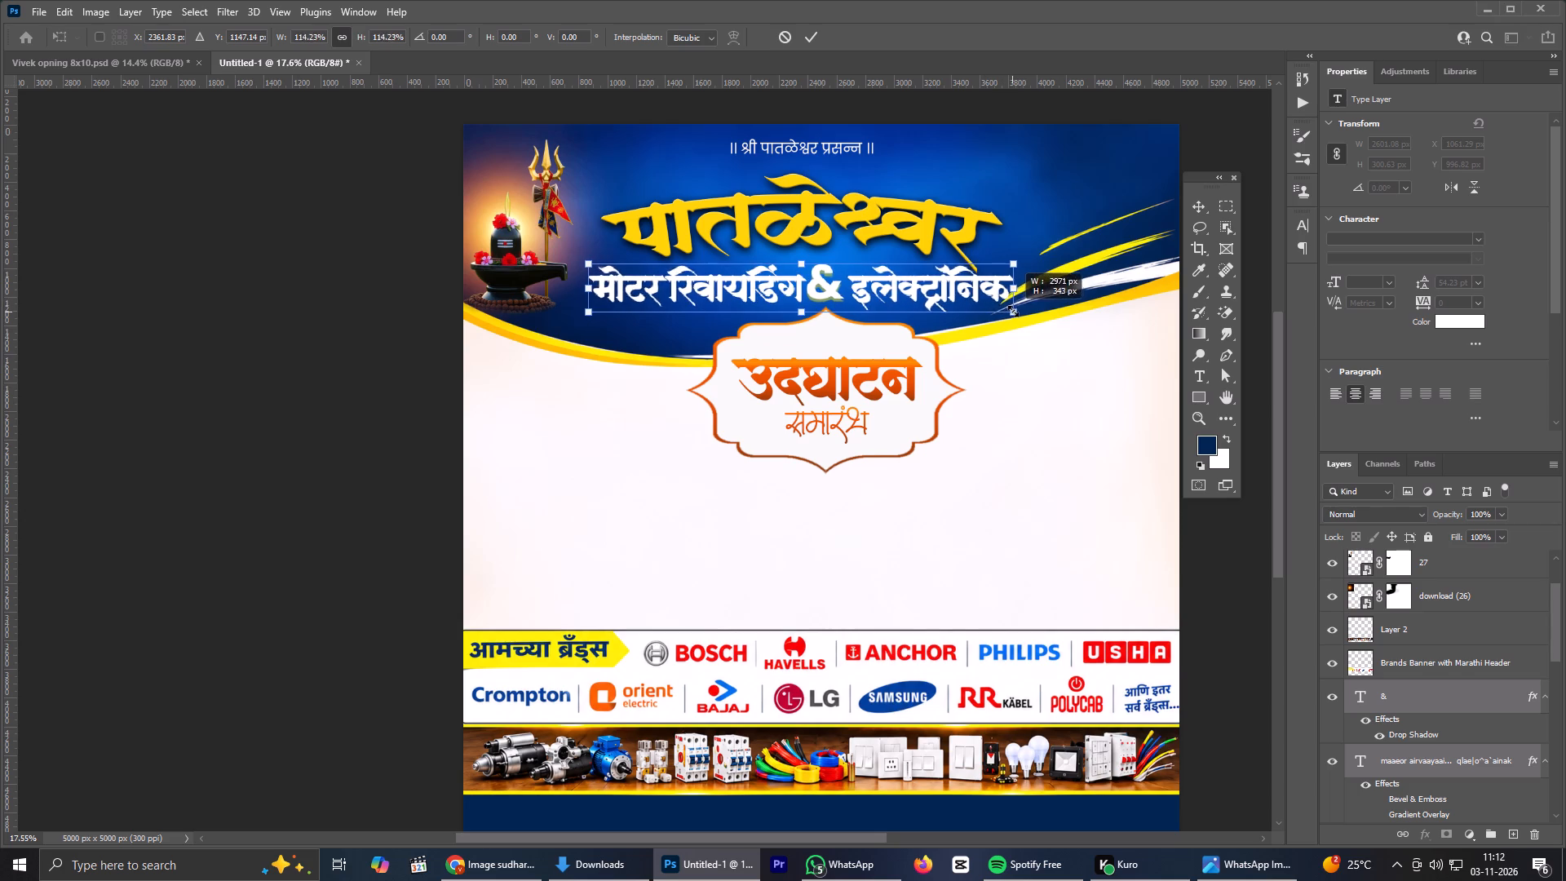
alt+drag(1013, 311, 1029, 307)
click(971, 296)
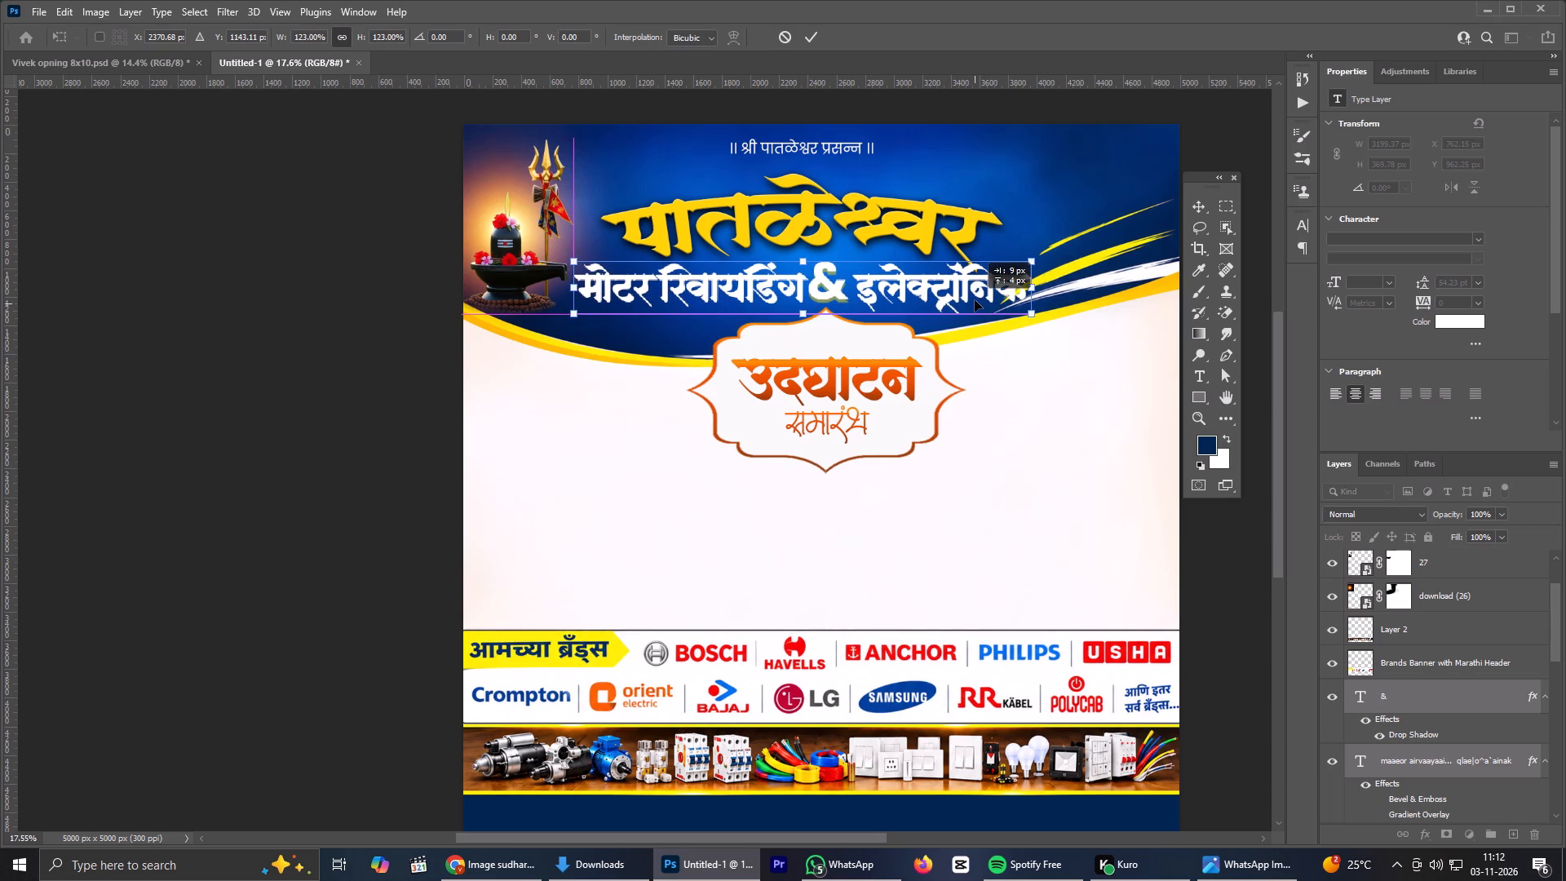
click(814, 39)
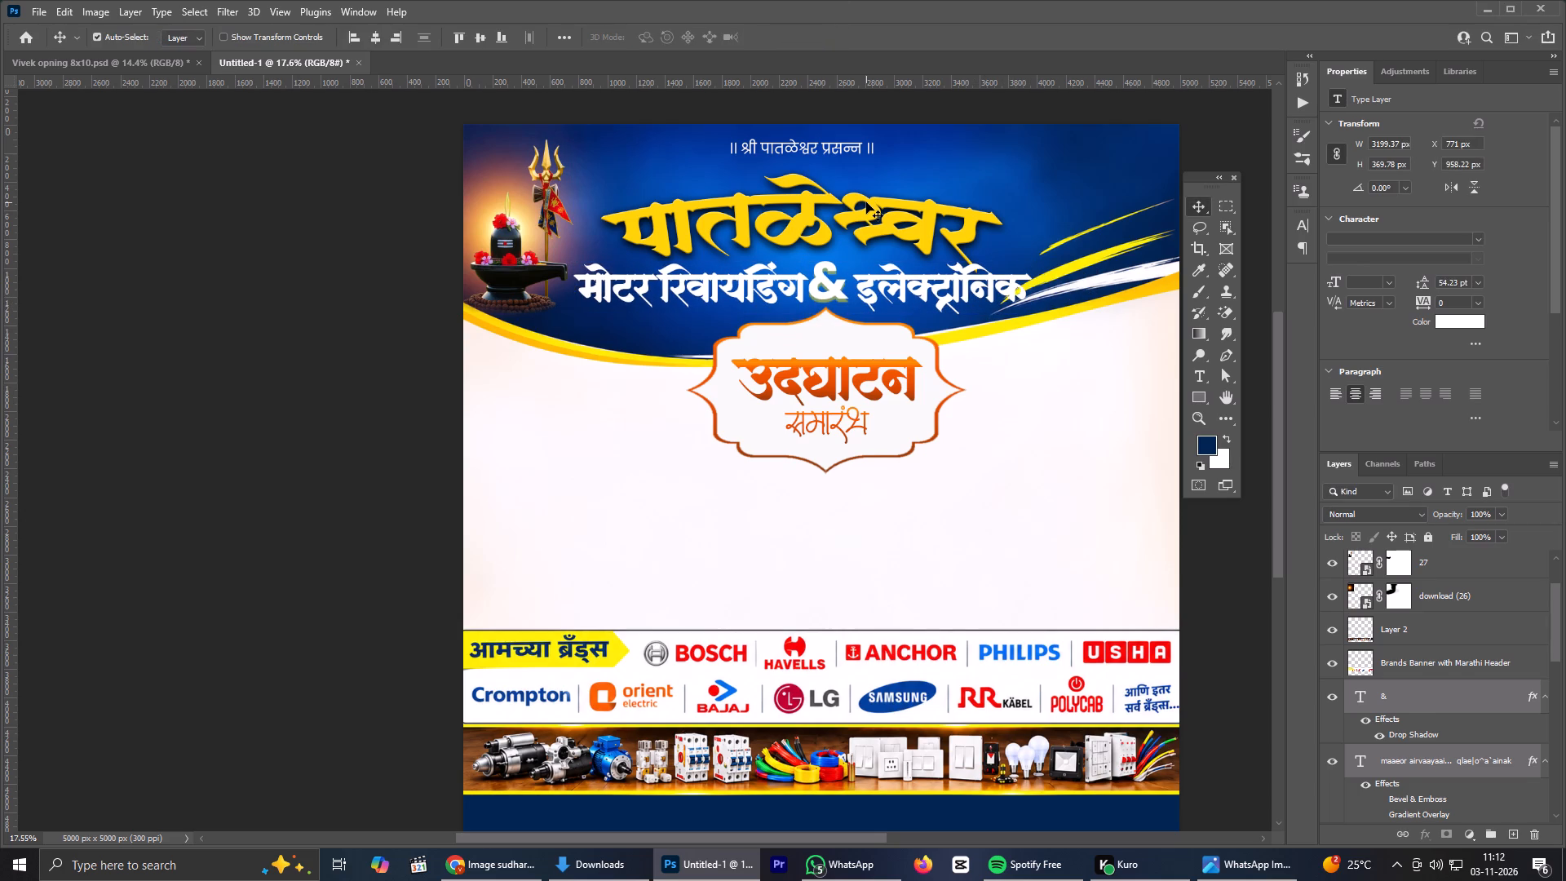
Nudge the golden पातळेश्वर heading up about 70 px, away from the enlarged subtitle.
click(866, 202)
key(Up)
key(Up)
key(Up)
key(Up)
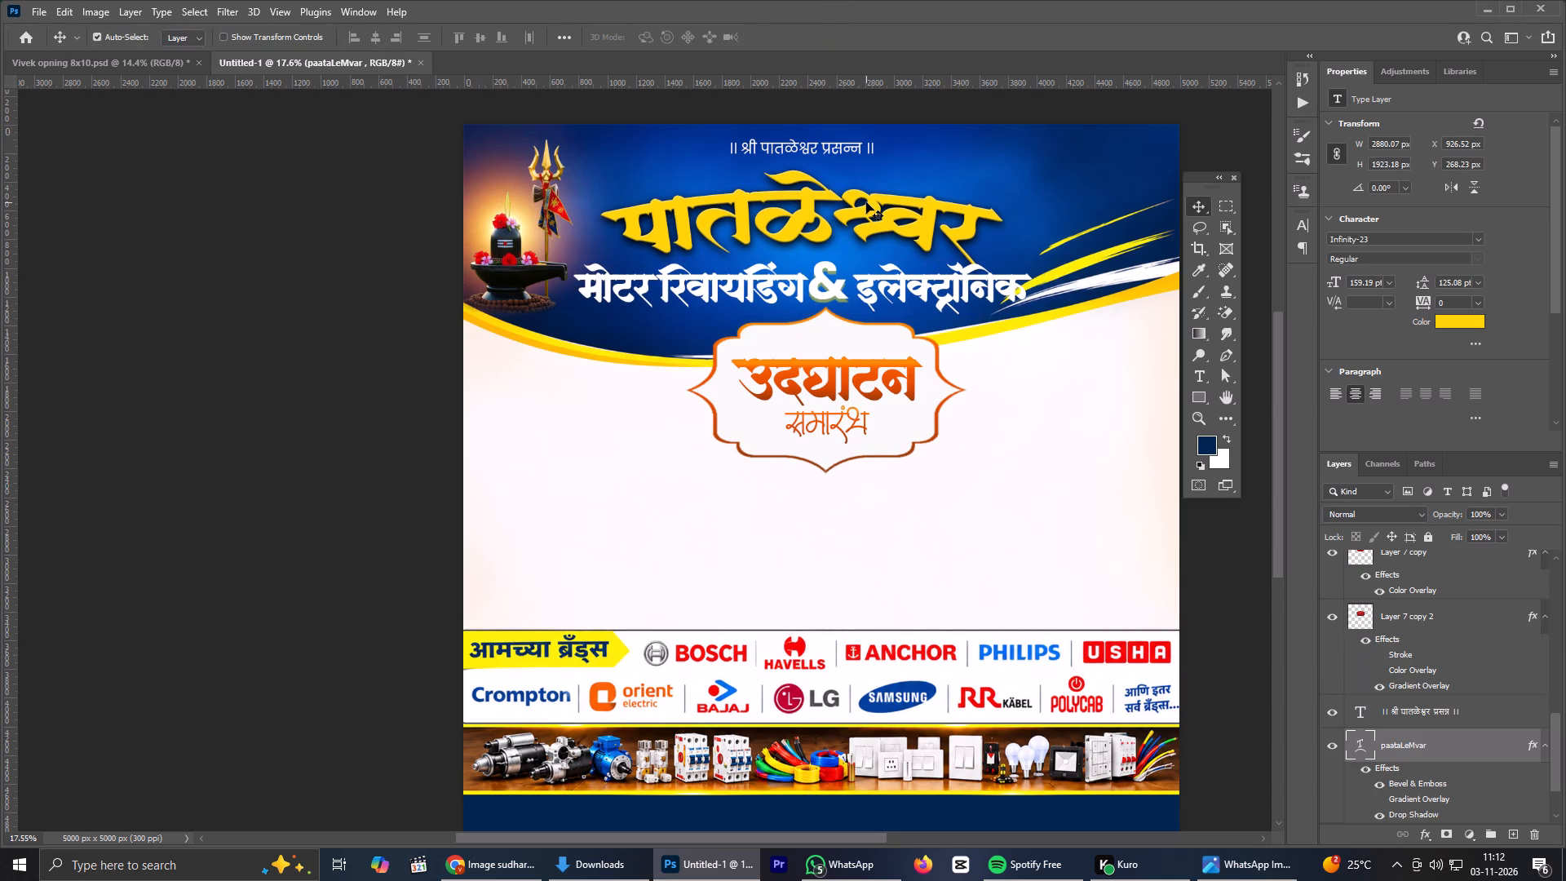
key(Up)
key(Up)
key(Up)
key(Up)
key(Up)
key(Up)
key(Up)
key(Up)
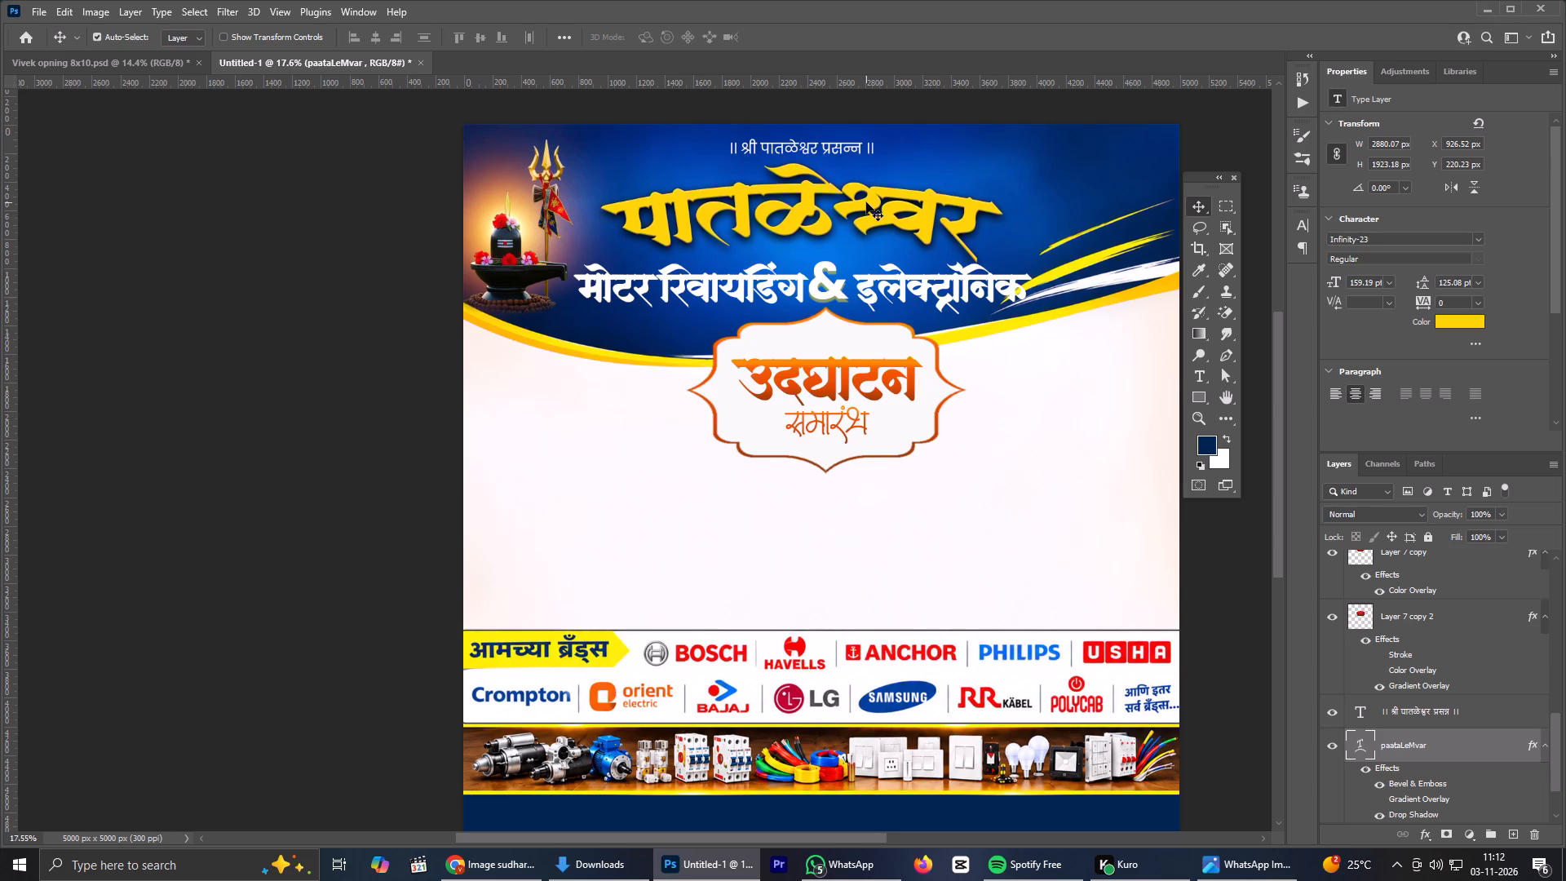
Turn on Bevel & Emboss for the मोटर रिवायडिंग इलेक्ट्रॉनिक subtitle and copy the effect onto the separate & layer.
click(719, 287)
scroll(1382, 643, up, 12)
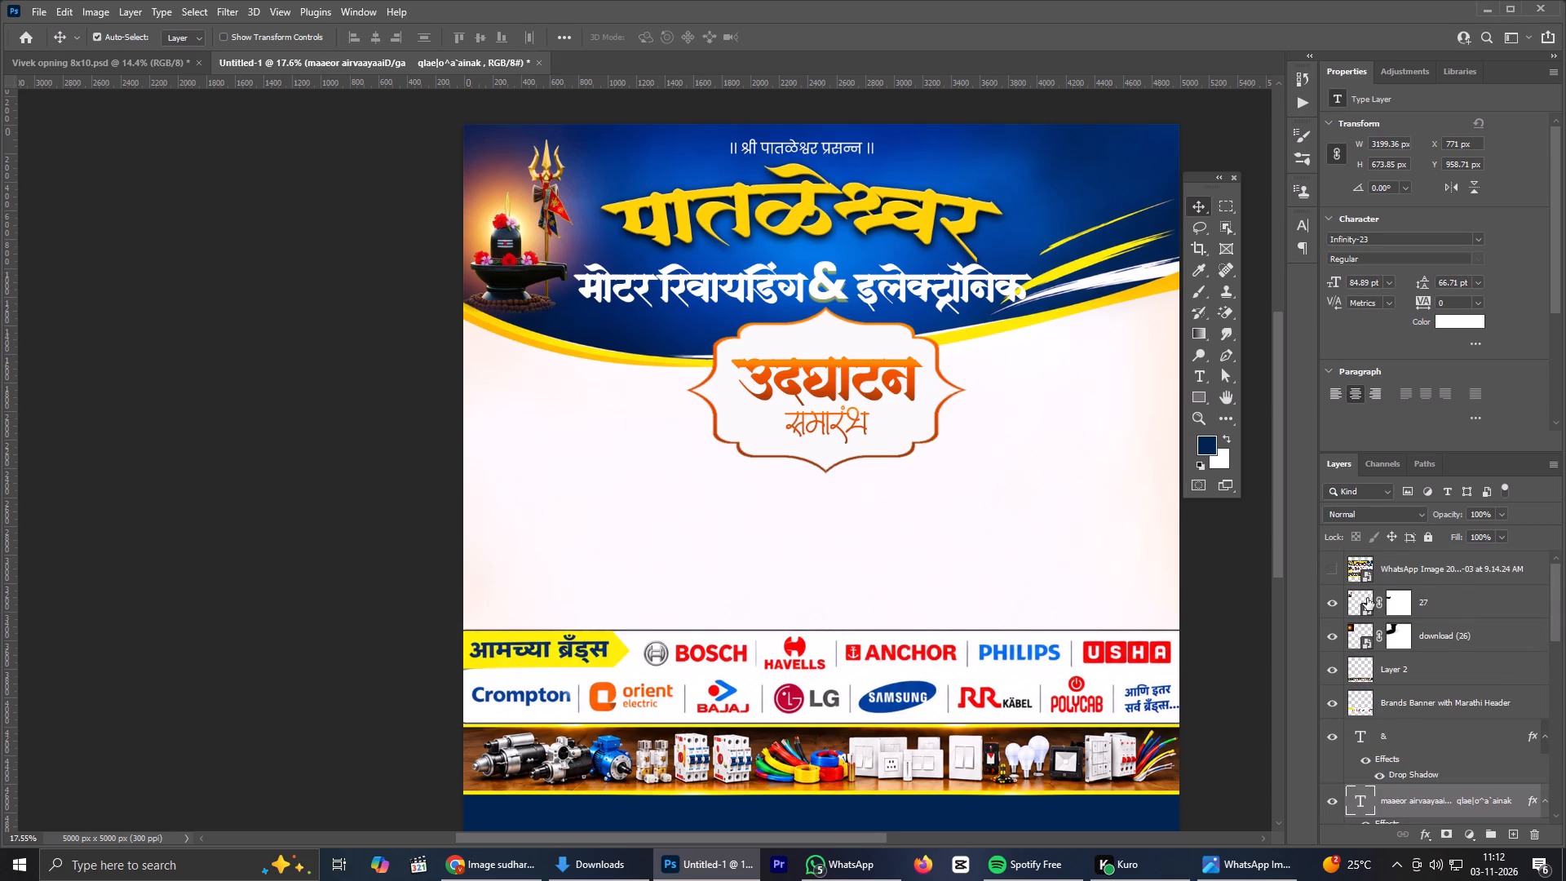
click(1340, 598)
click(1340, 598)
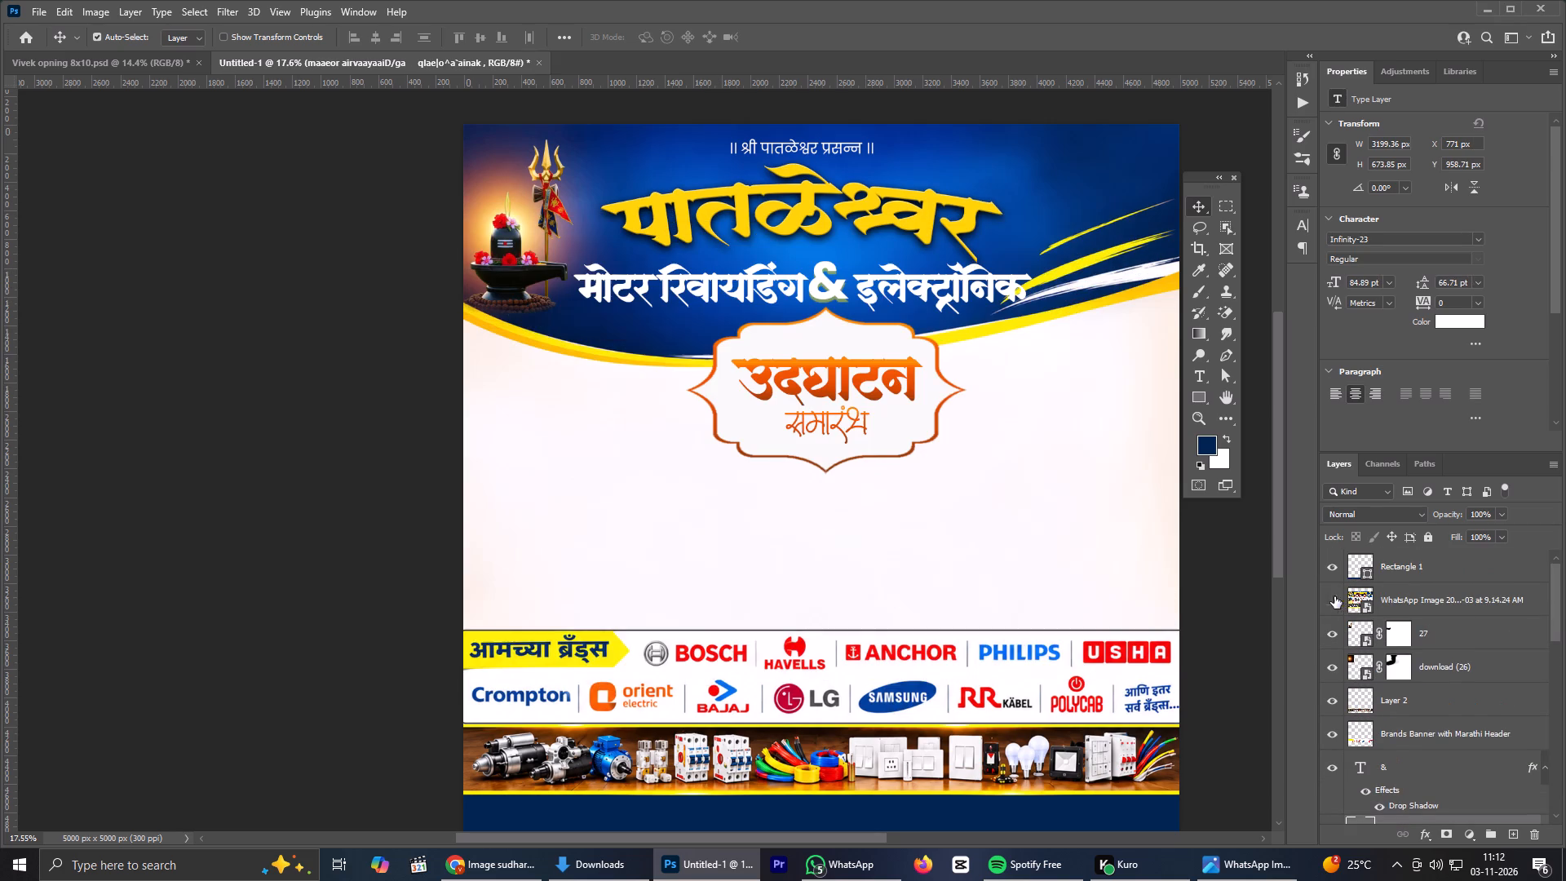
click(896, 286)
scroll(1484, 662, down, 4)
ctrl+click(1401, 629)
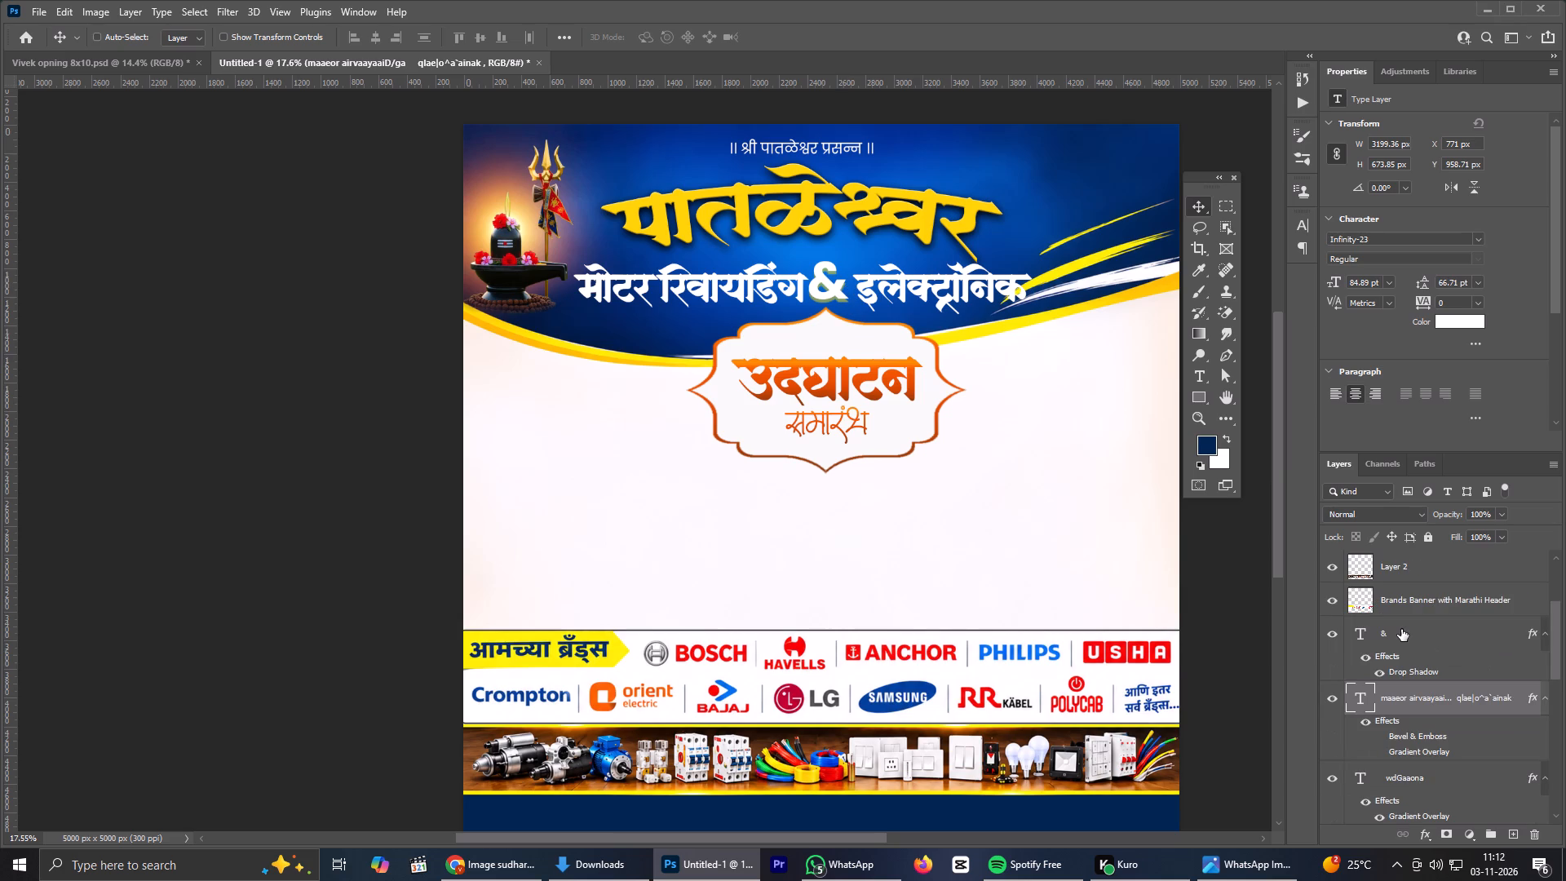
click(1382, 735)
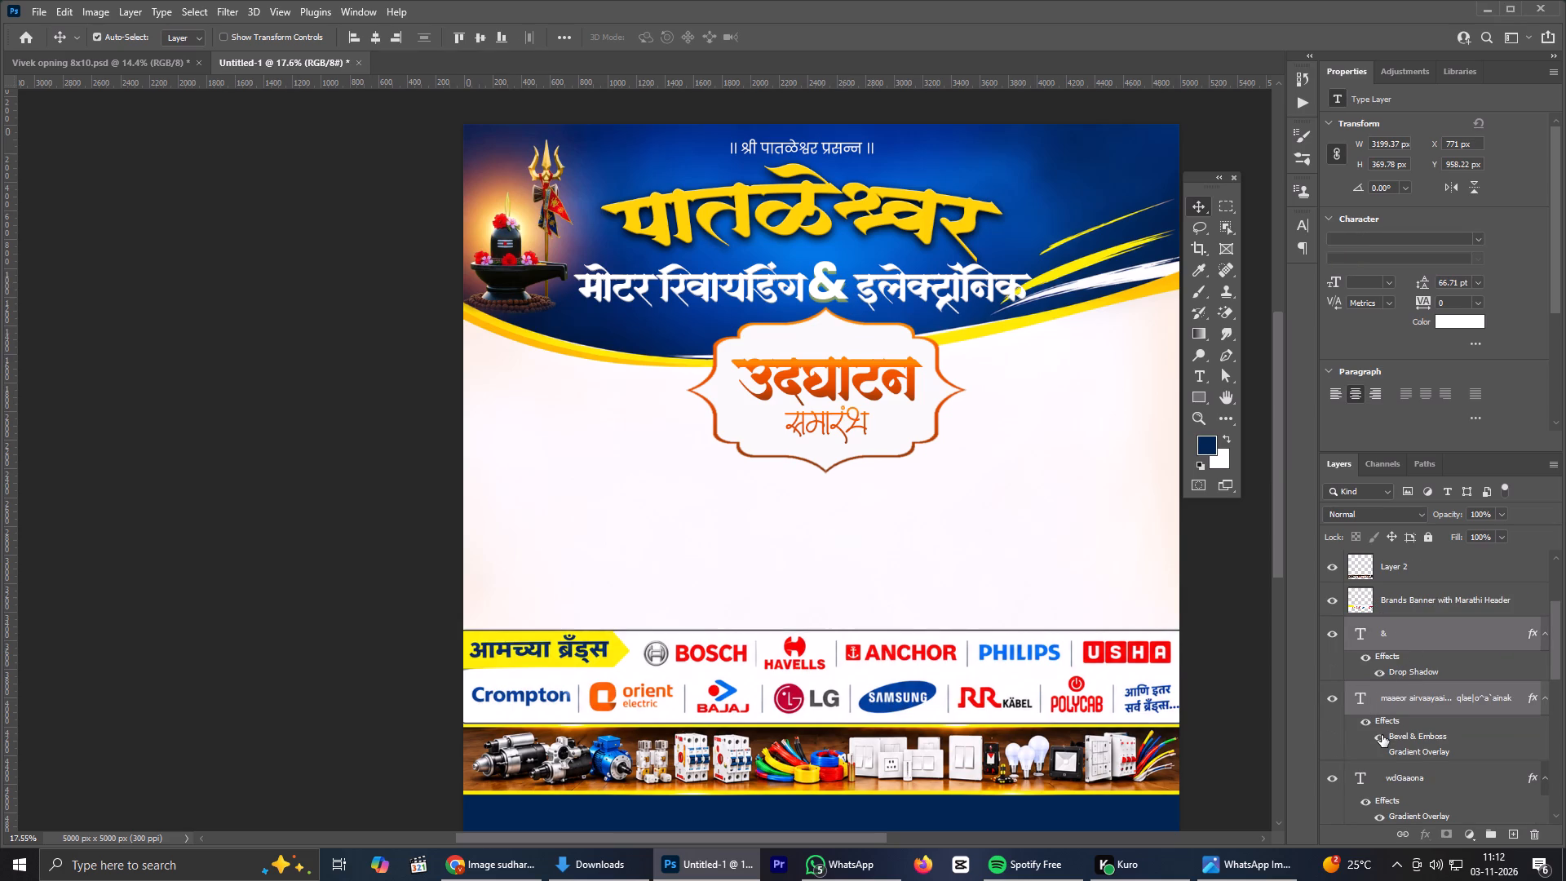
alt+drag(1413, 737, 1390, 654)
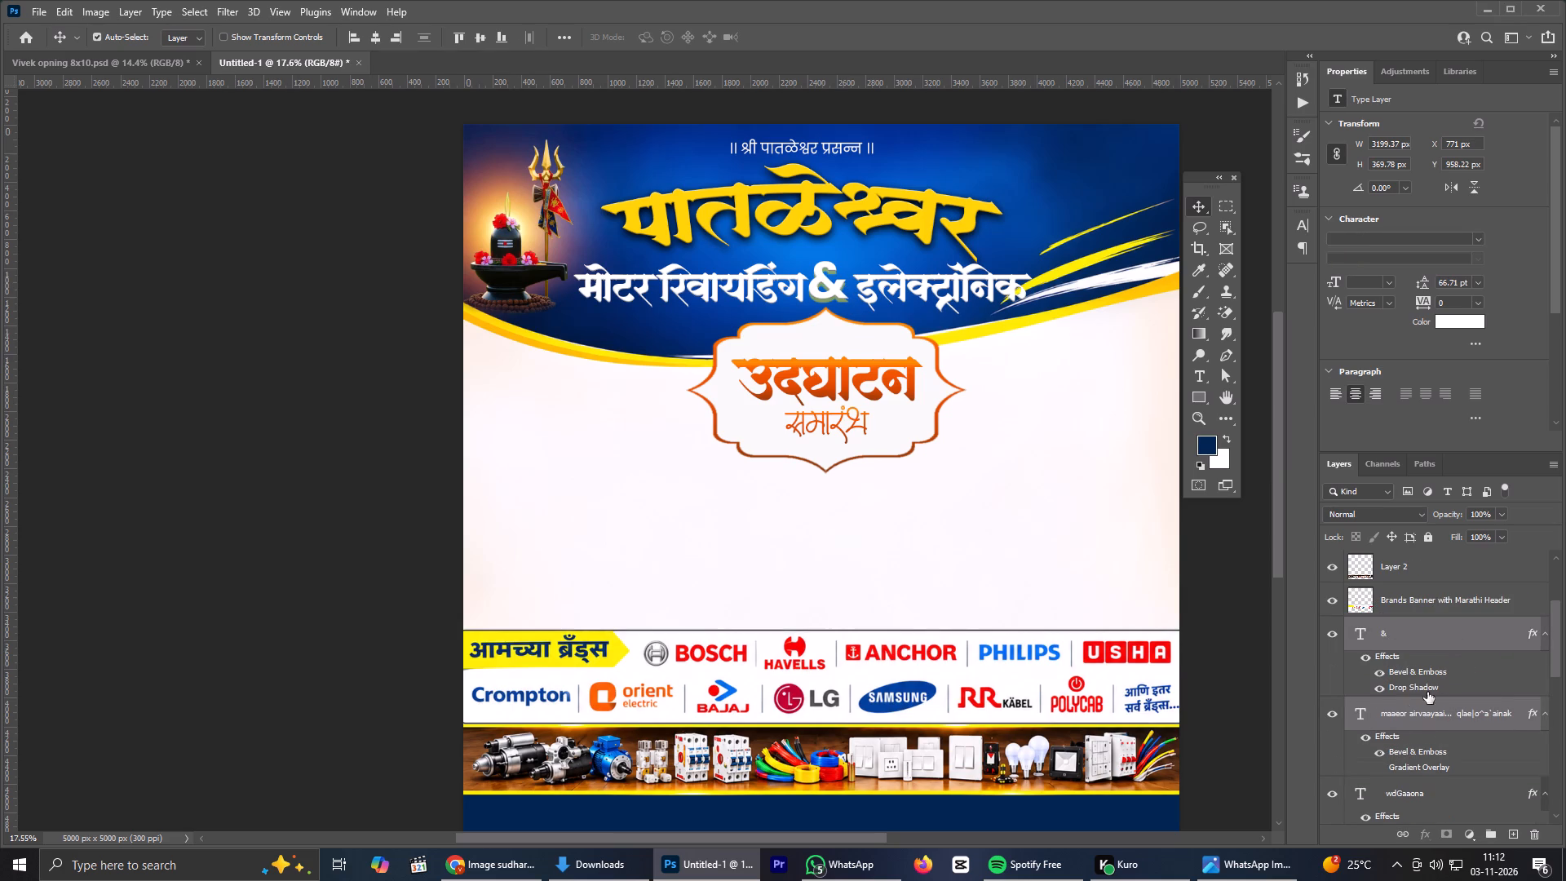
click(1386, 688)
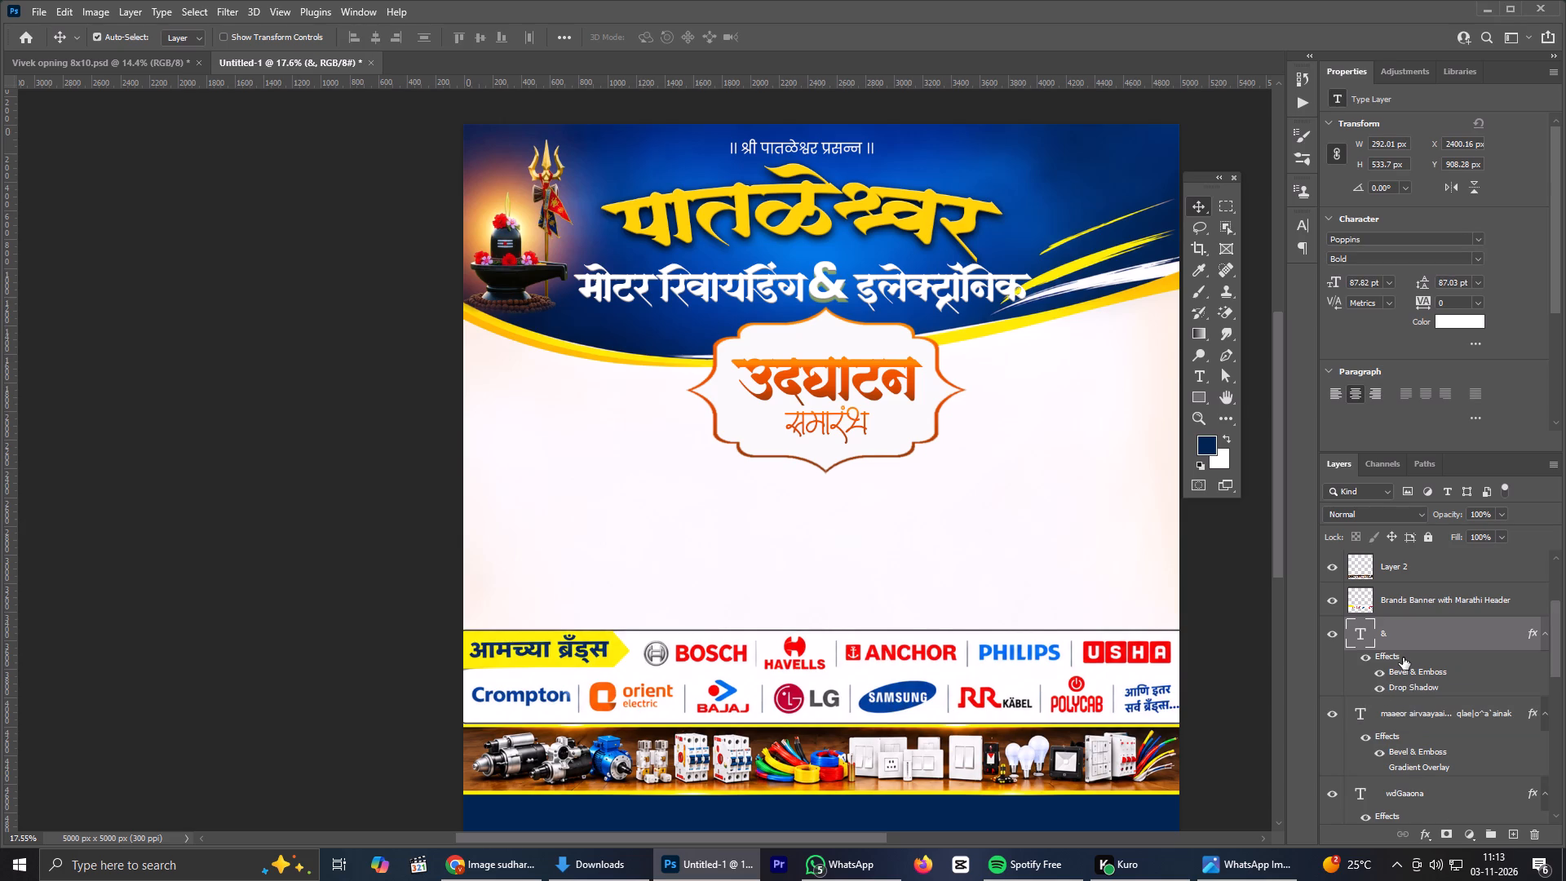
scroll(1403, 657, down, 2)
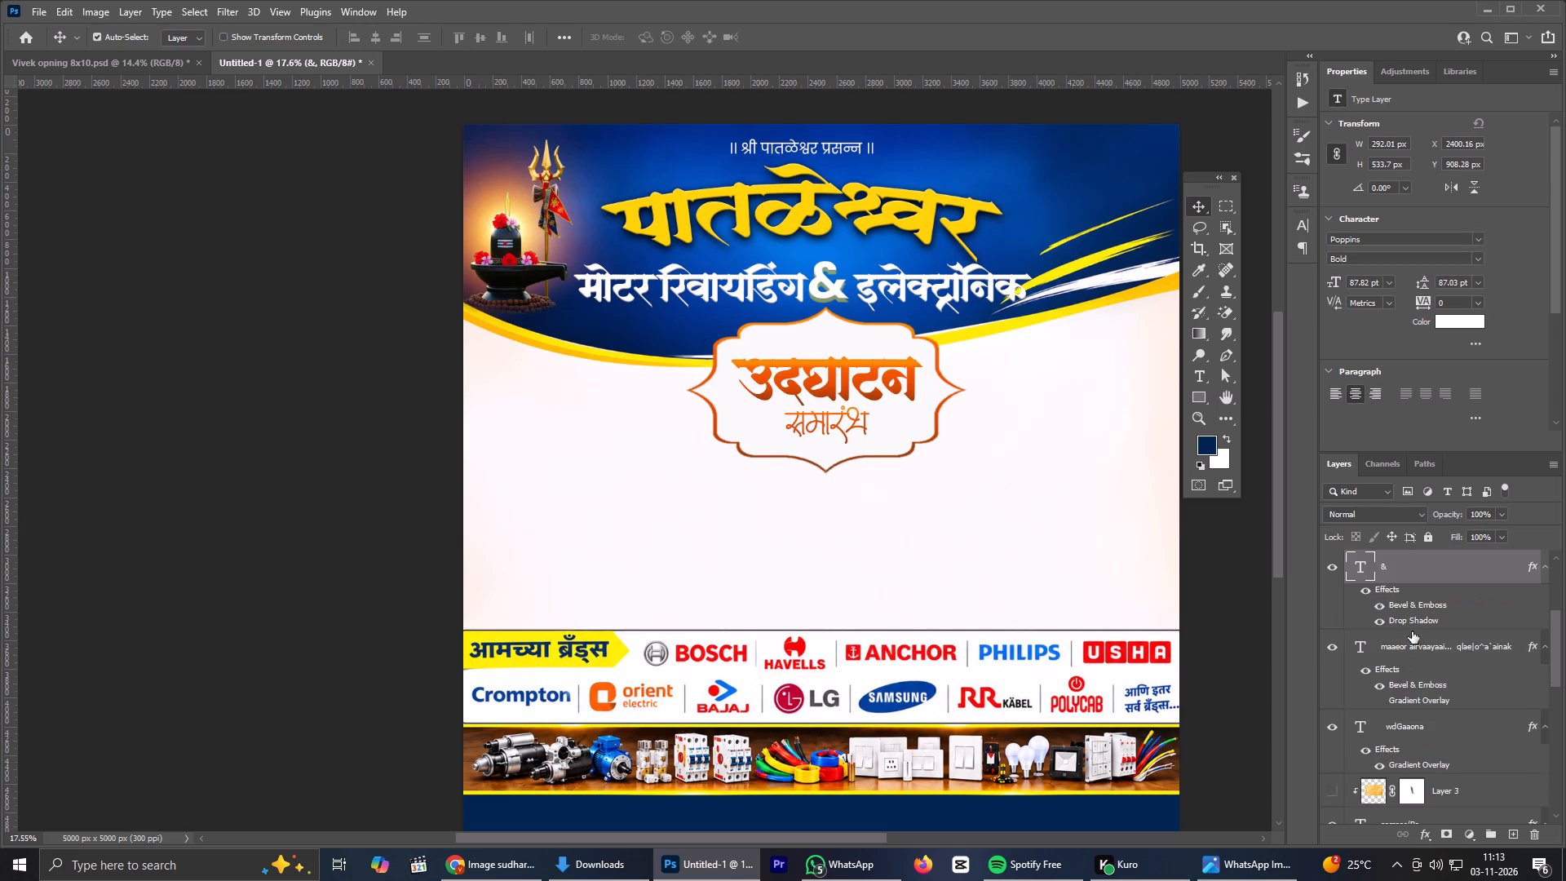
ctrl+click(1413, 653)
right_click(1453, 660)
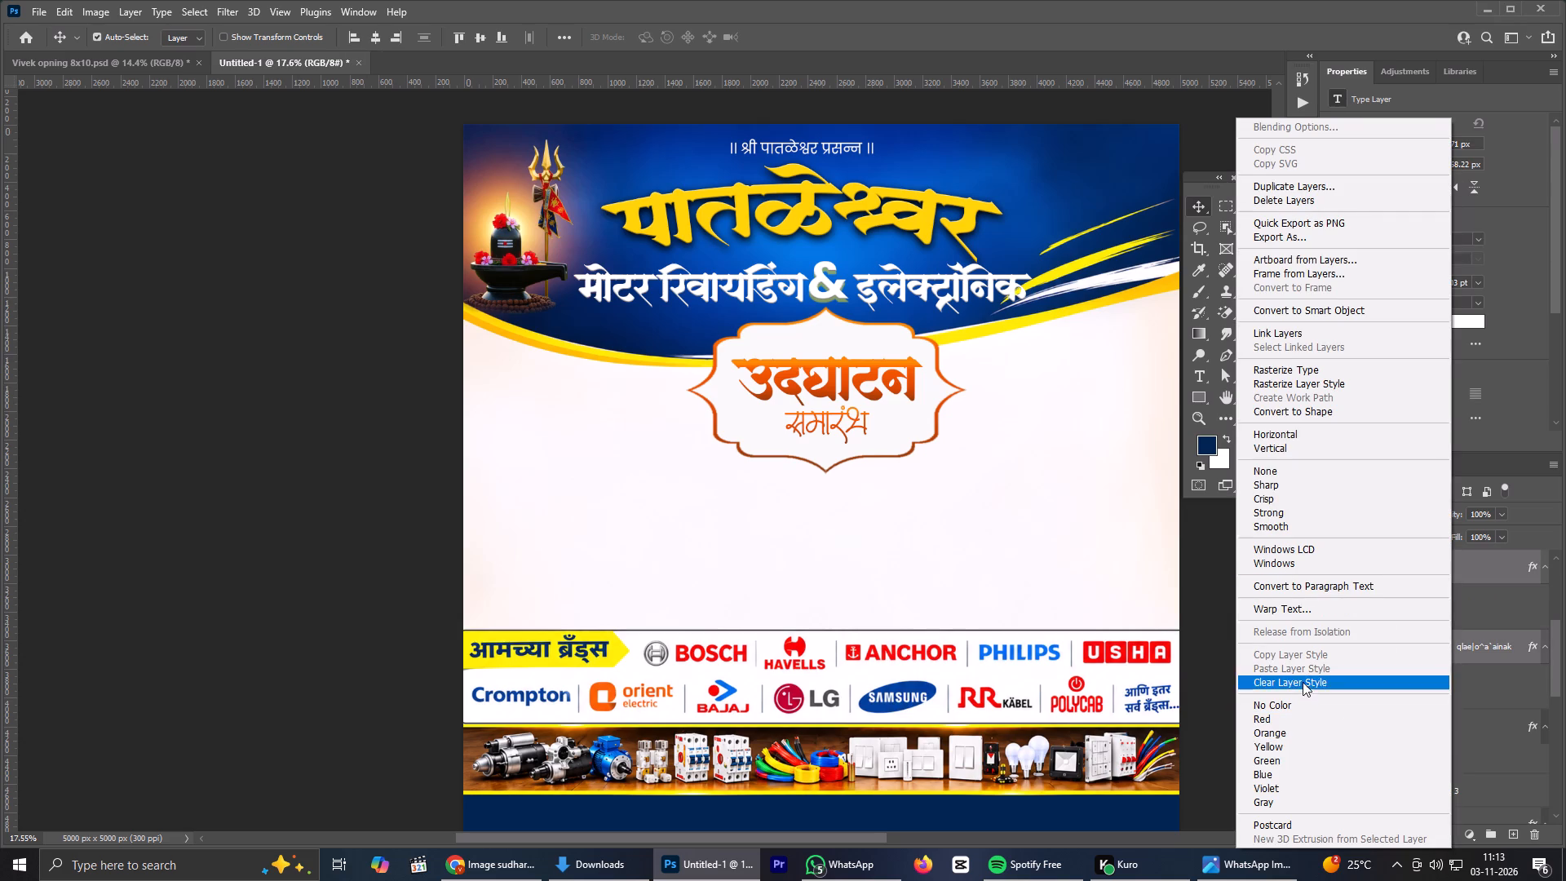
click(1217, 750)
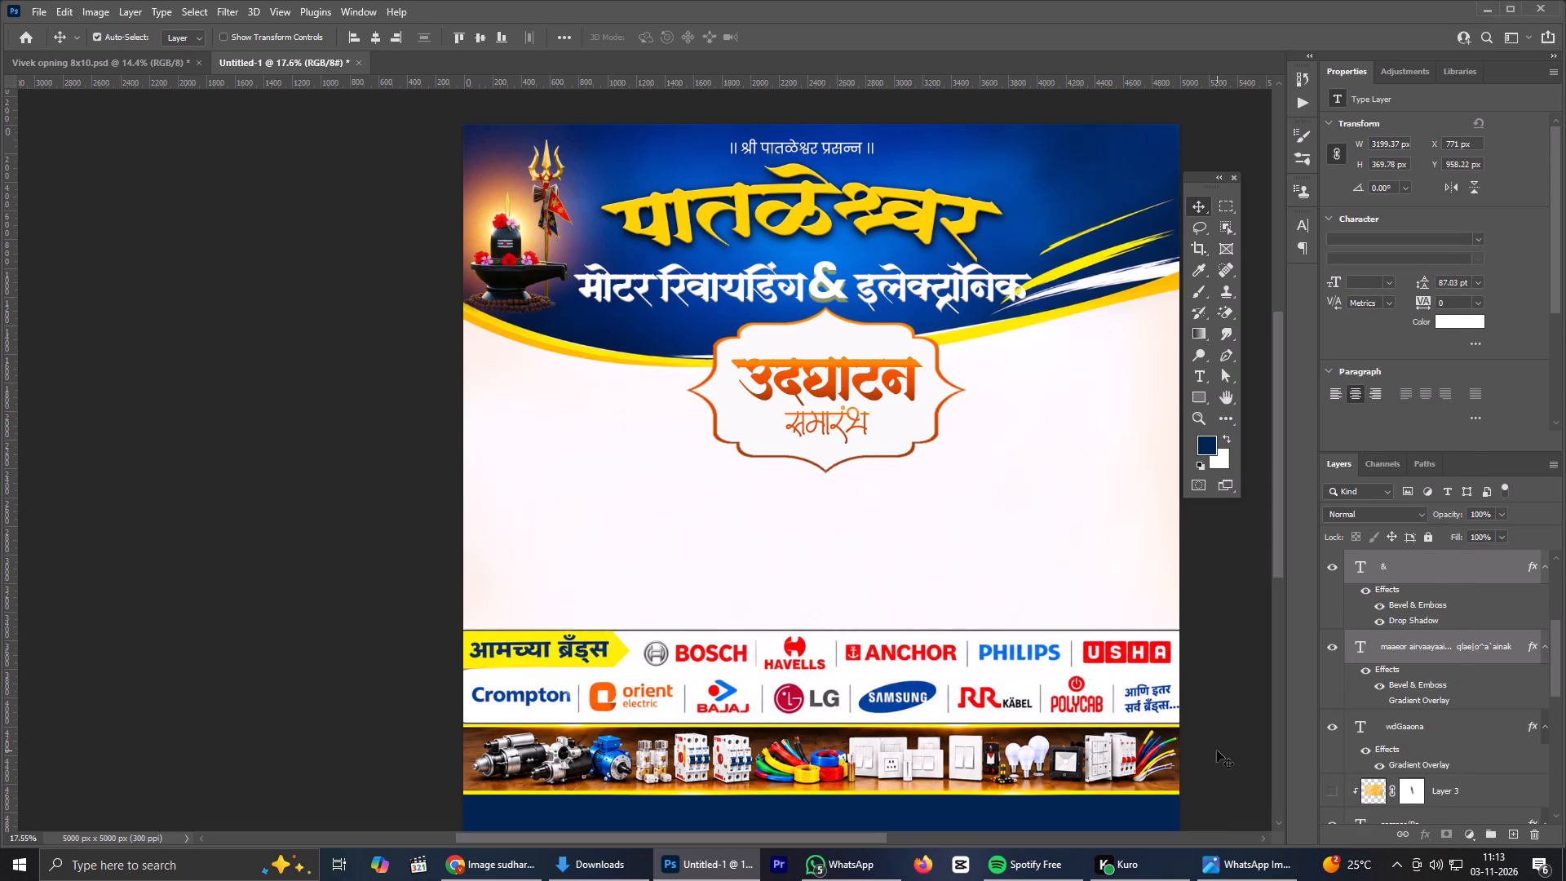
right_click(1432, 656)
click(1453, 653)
Add a Drop Shadow effect to the मोटर रिवायडिंग इलेक्ट्रॉनिक subtitle and change its colour to black.
click(1449, 653)
double_click(1416, 684)
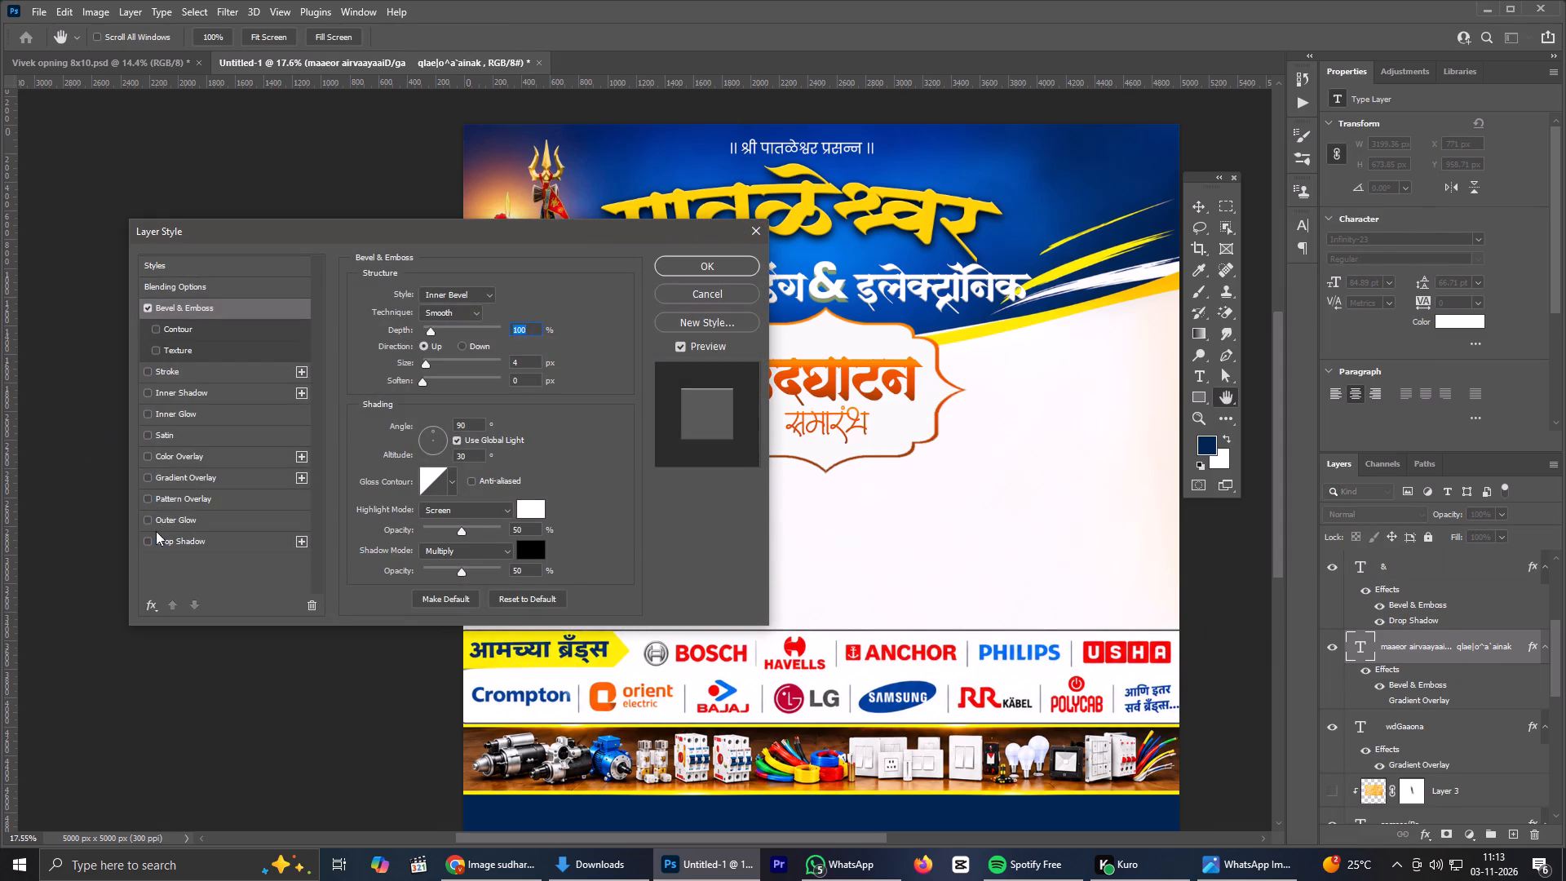
click(145, 541)
click(199, 547)
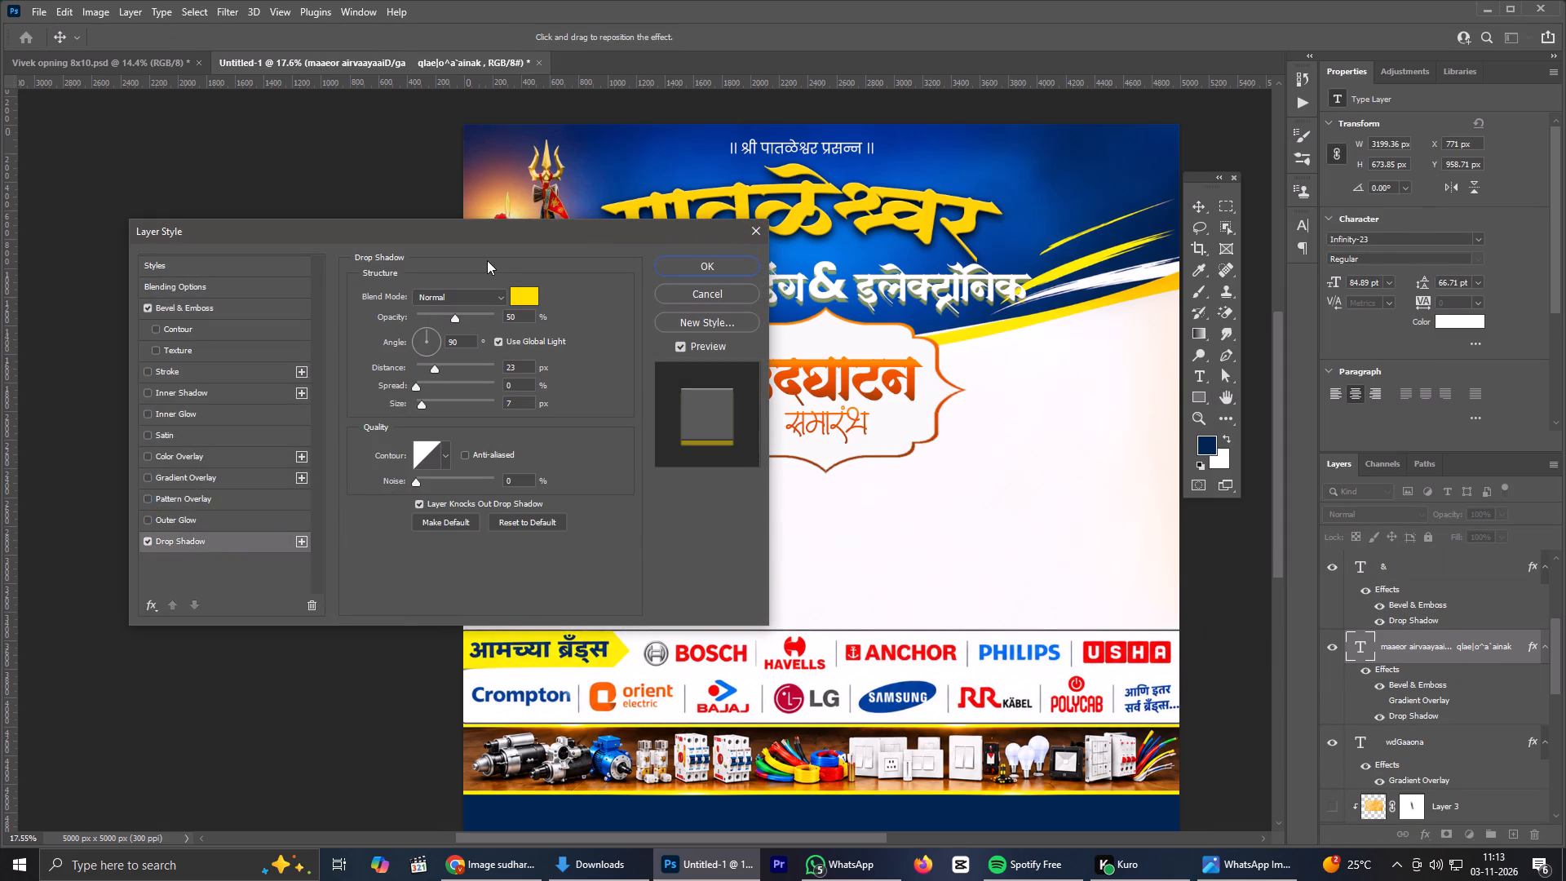
click(529, 298)
drag(1187, 661, 1099, 752)
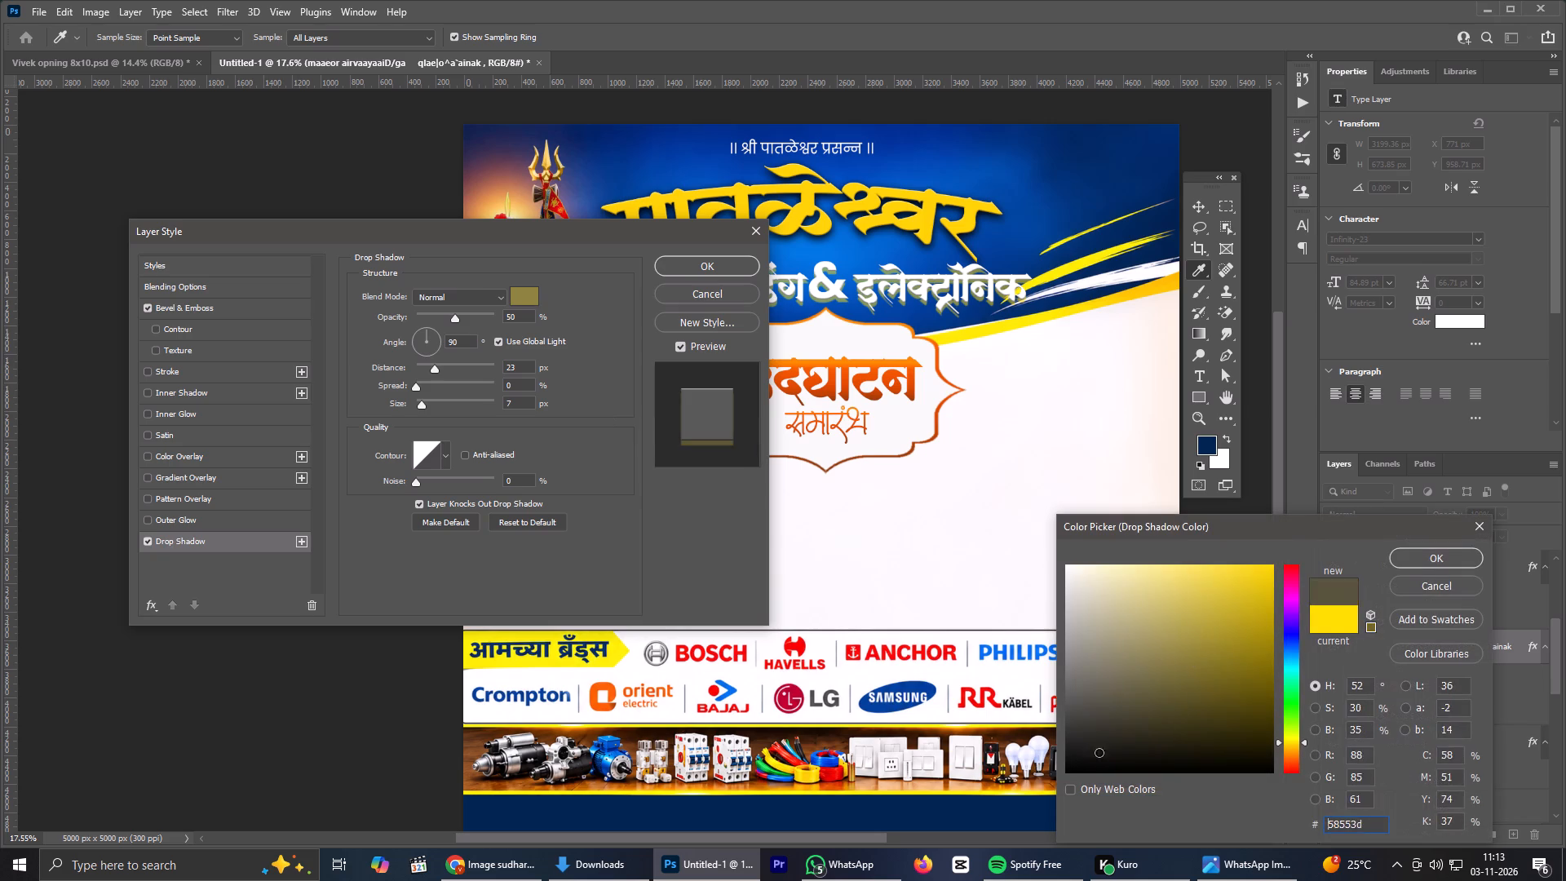
drag(1099, 752, 1047, 807)
click(1444, 563)
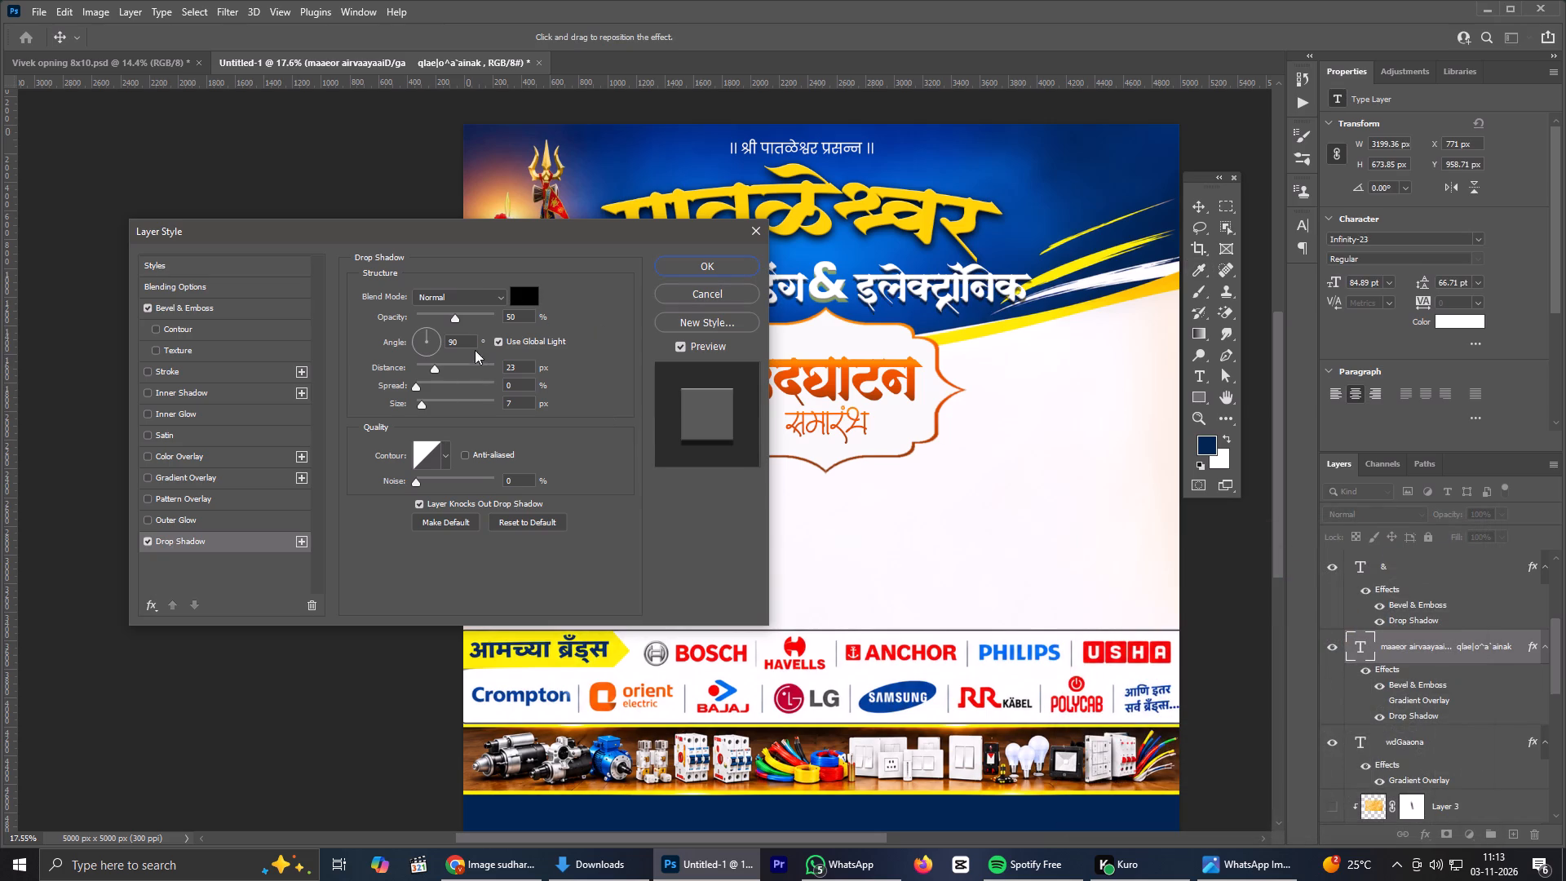
Set the subtitle's drop shadow to 68% opacity, 17% spread and 40 px size.
drag(420, 404, 433, 407)
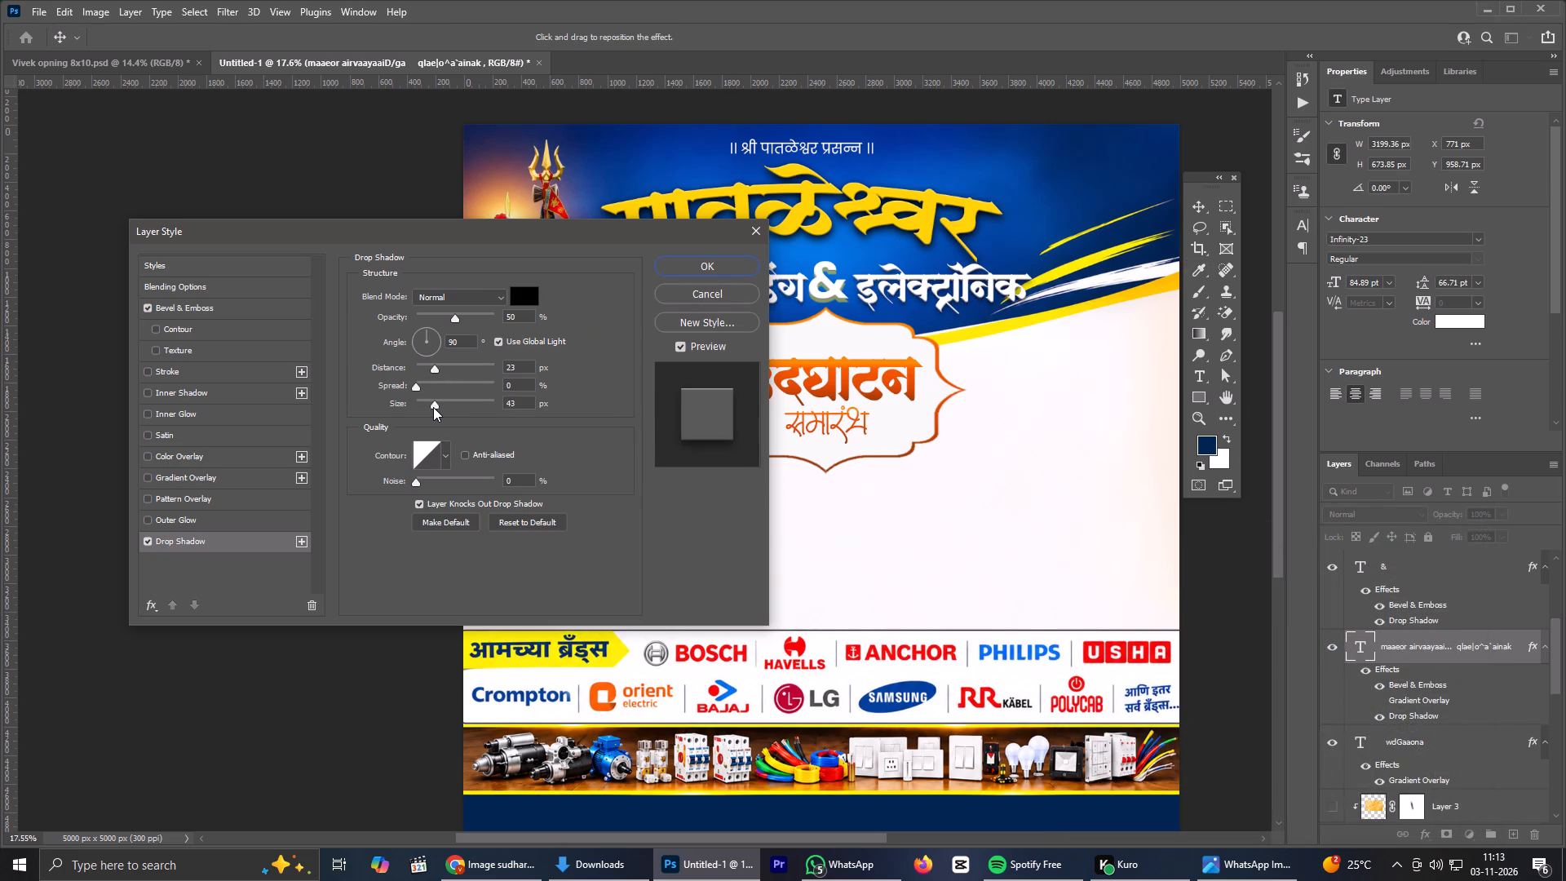
drag(433, 407, 429, 408)
drag(453, 317, 542, 314)
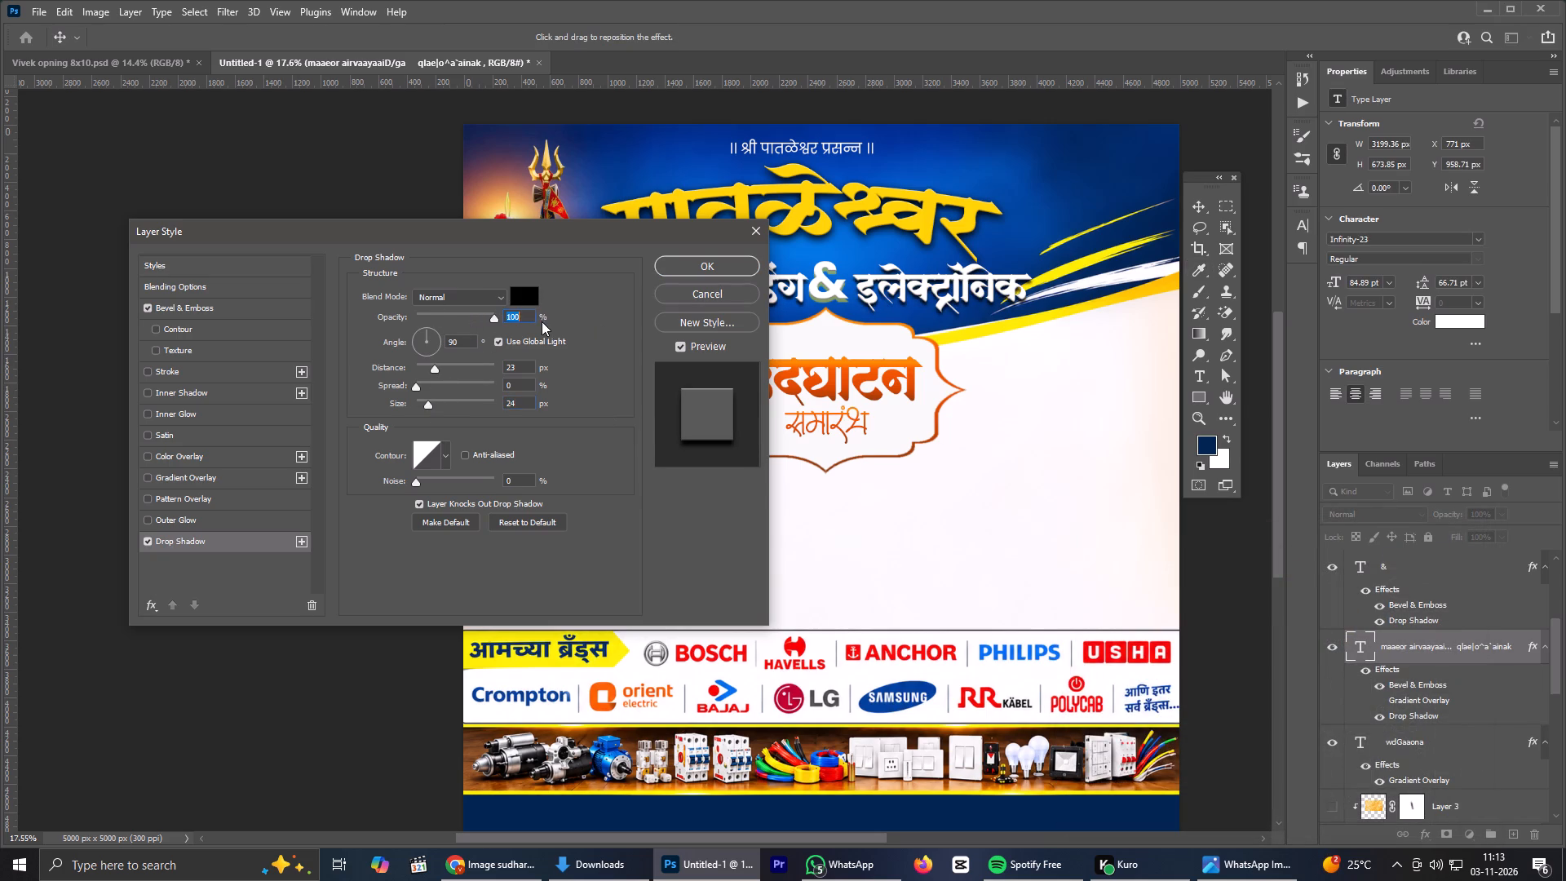
click(427, 402)
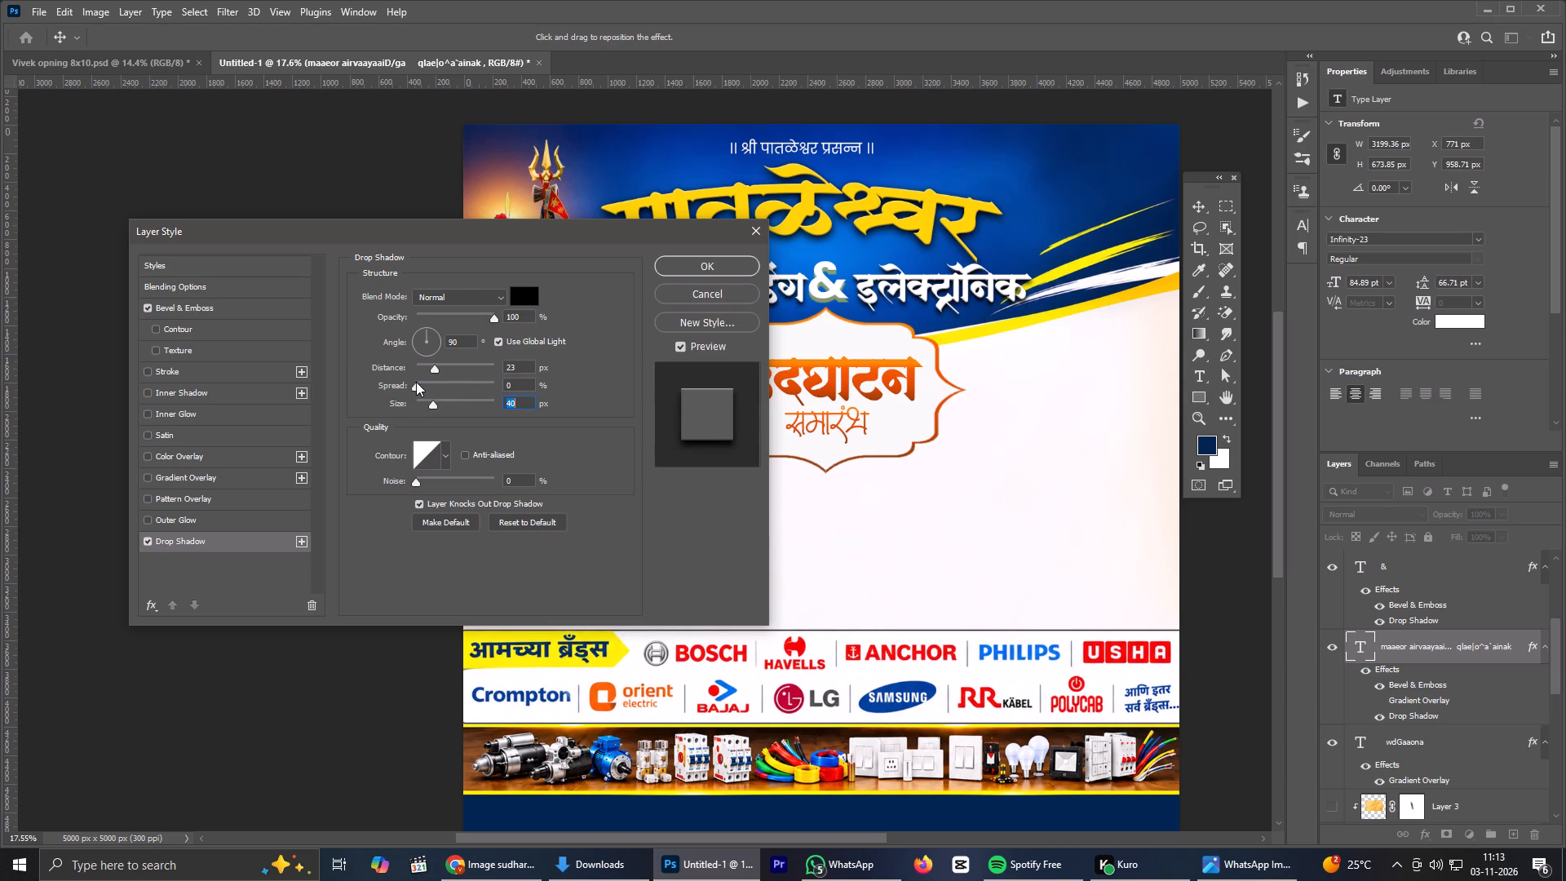
drag(415, 383, 428, 380)
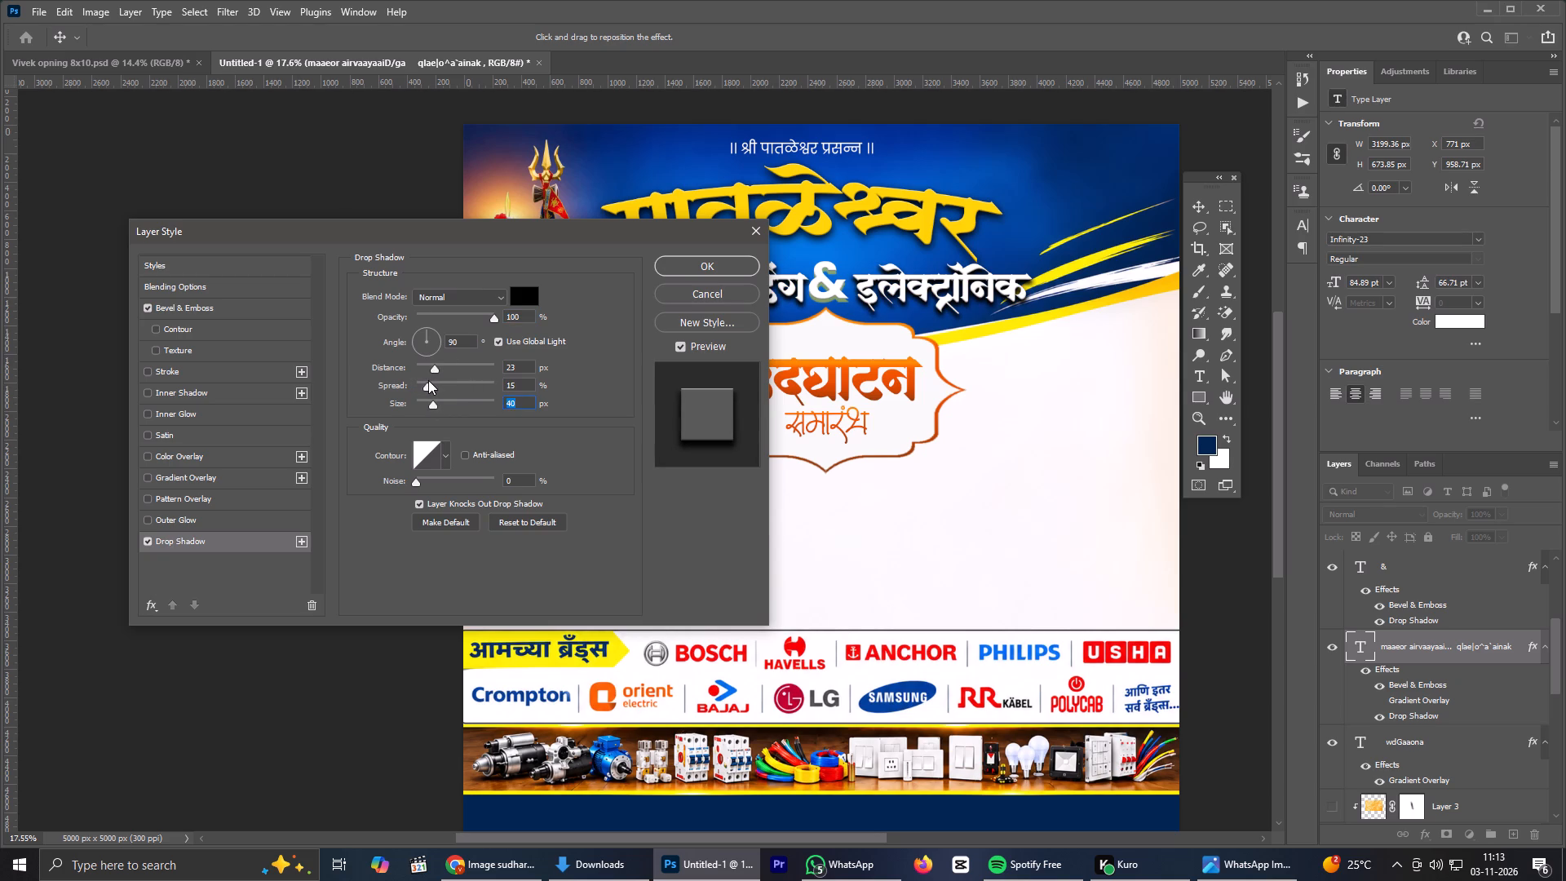
drag(428, 380, 430, 380)
drag(493, 317, 486, 317)
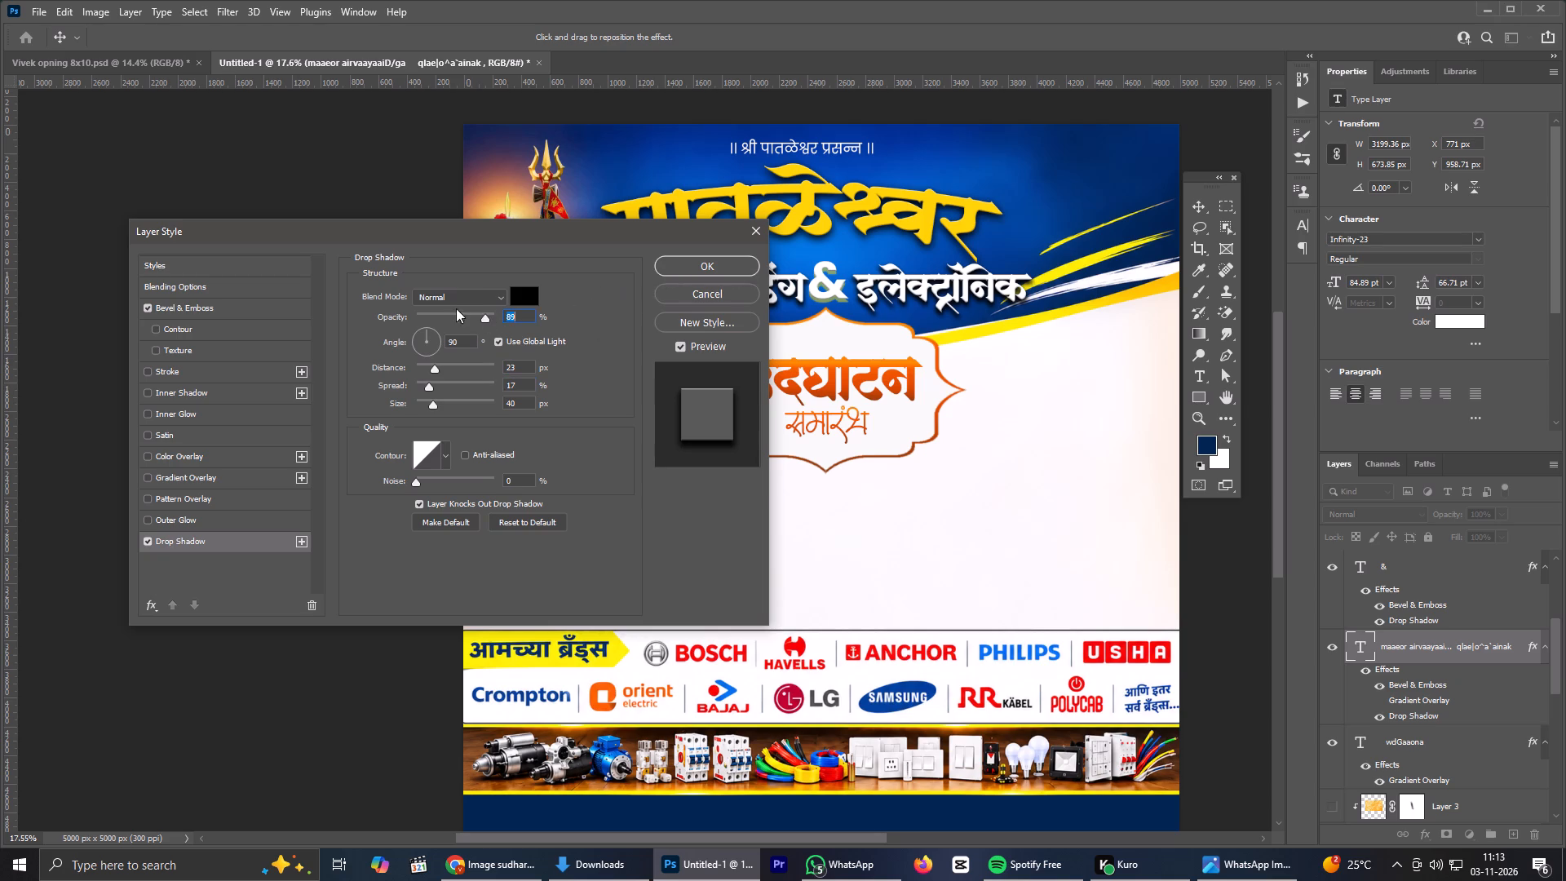
drag(480, 316, 470, 317)
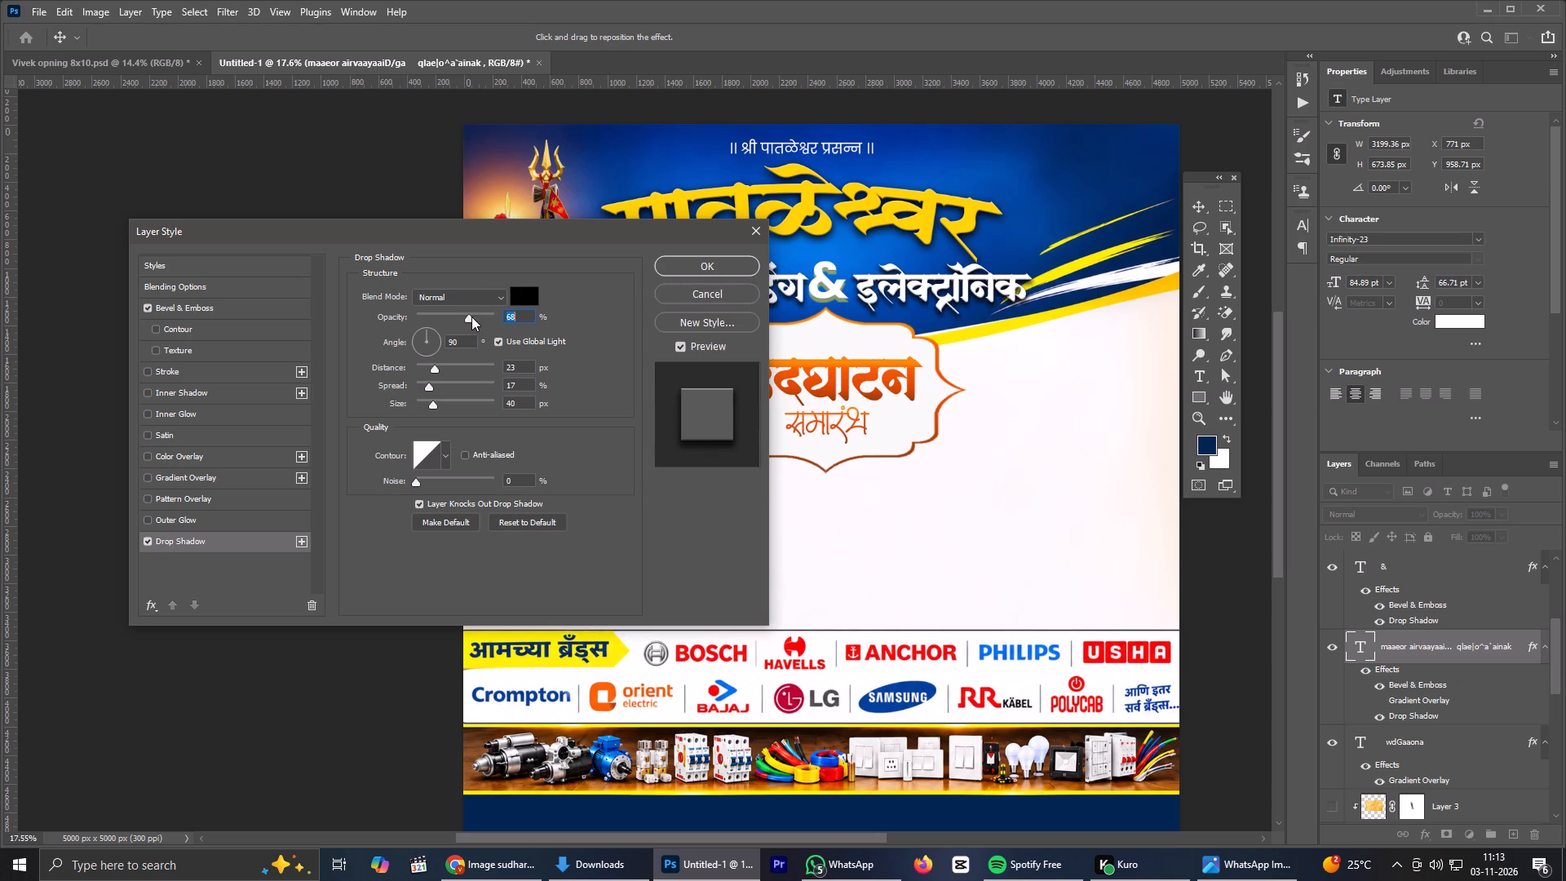
click(707, 268)
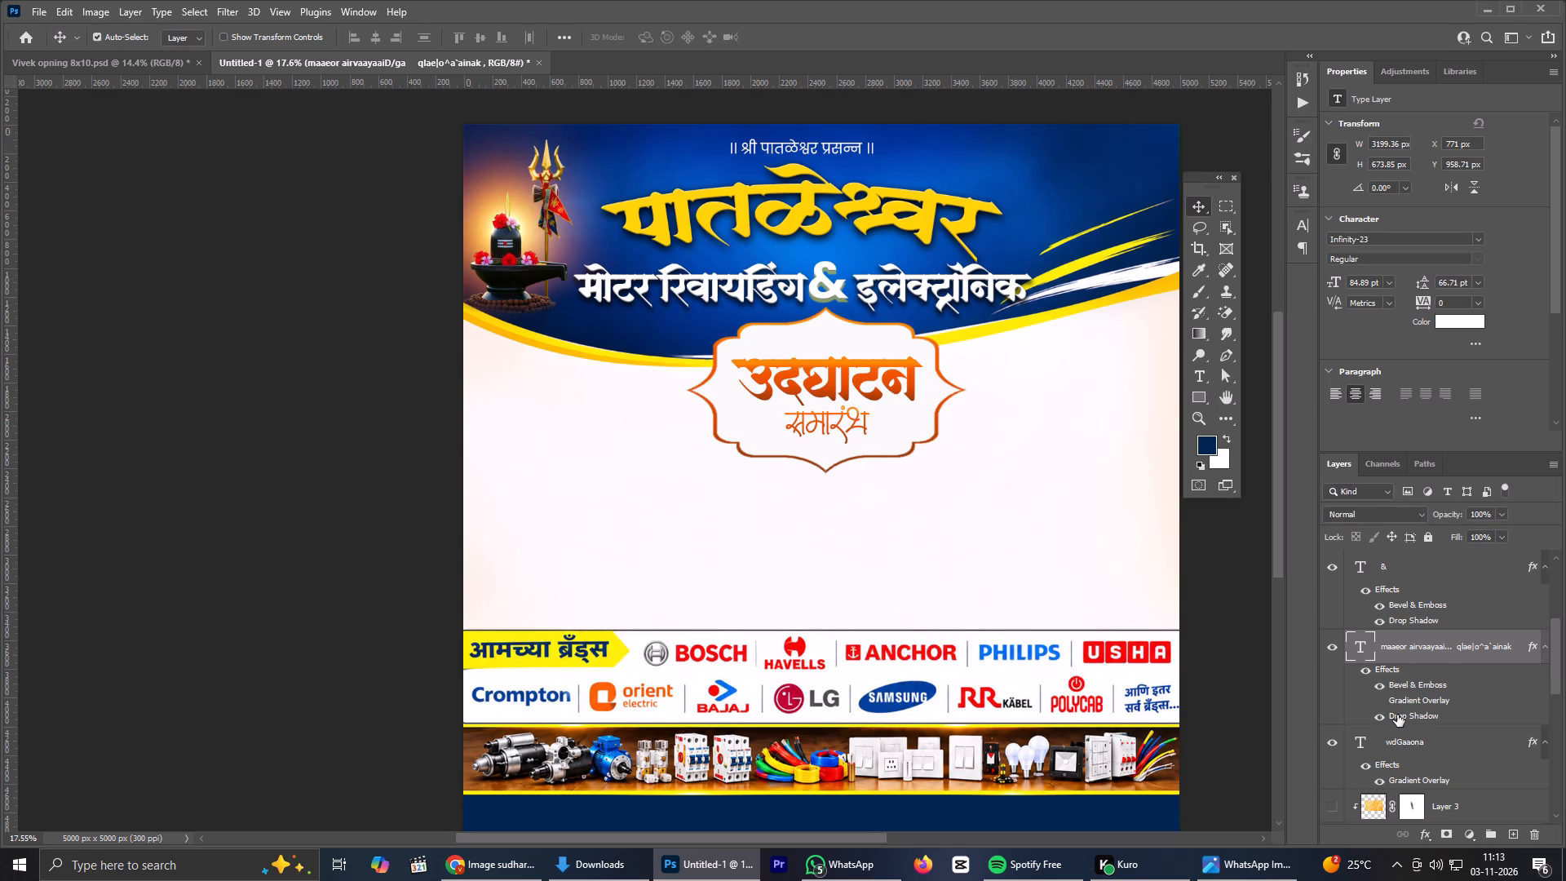
Copy the subtitle's black drop shadow onto the & layer and hide that layer's previous drop shadow.
alt+drag(1397, 715, 1385, 618)
click(1378, 636)
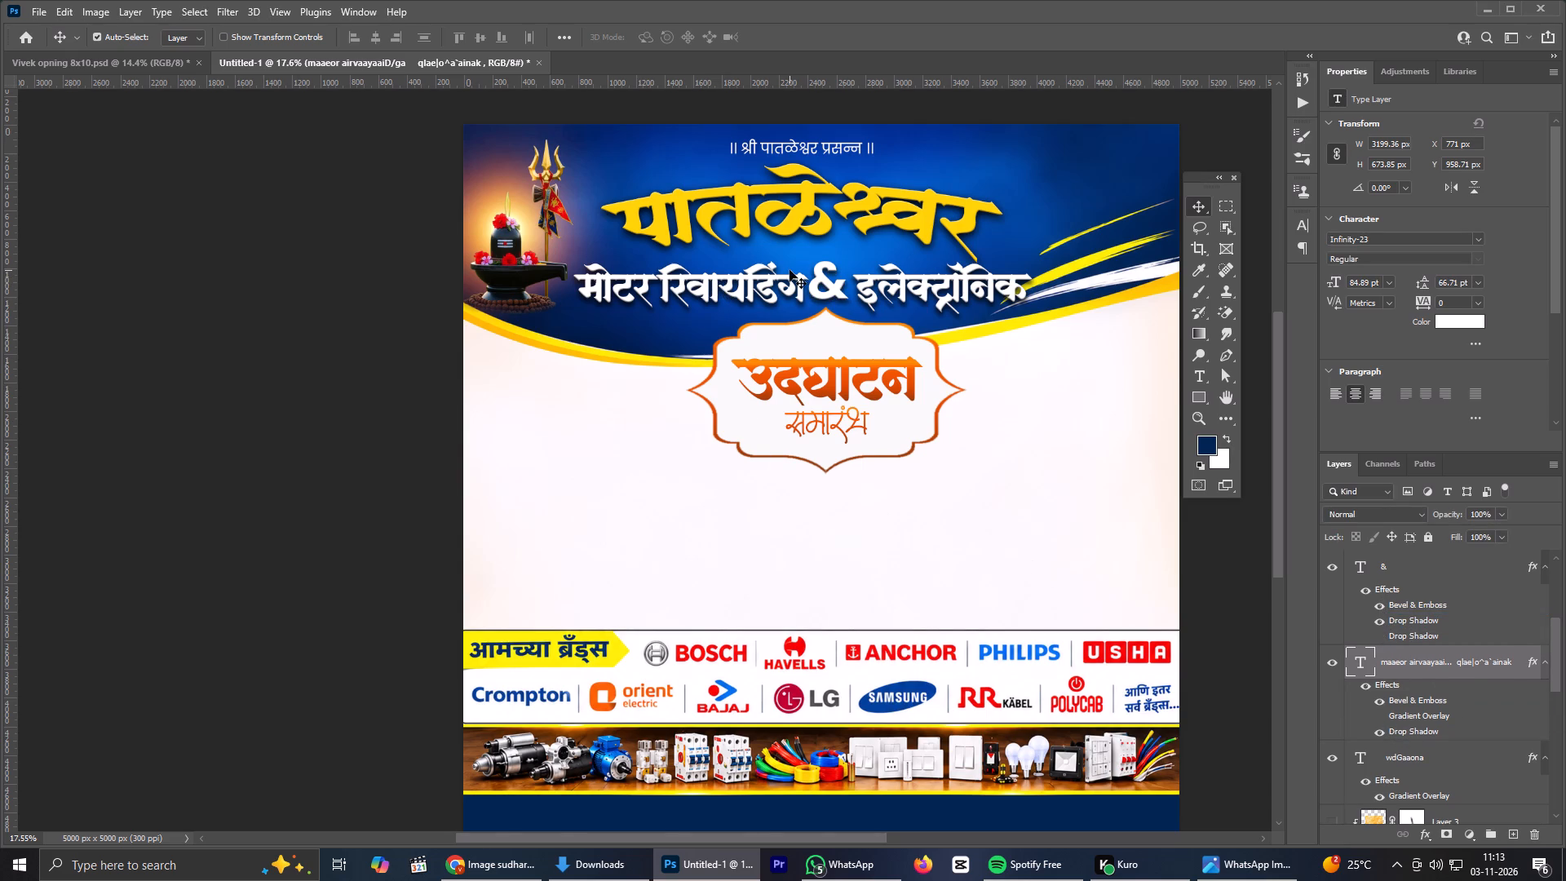
Examine the flyer's header lettering, its shadows and the overall balance from close up and from a distance.
scroll(790, 270, up, 2)
scroll(790, 270, down, 2)
scroll(825, 244, up, 2)
scroll(838, 263, down, 3)
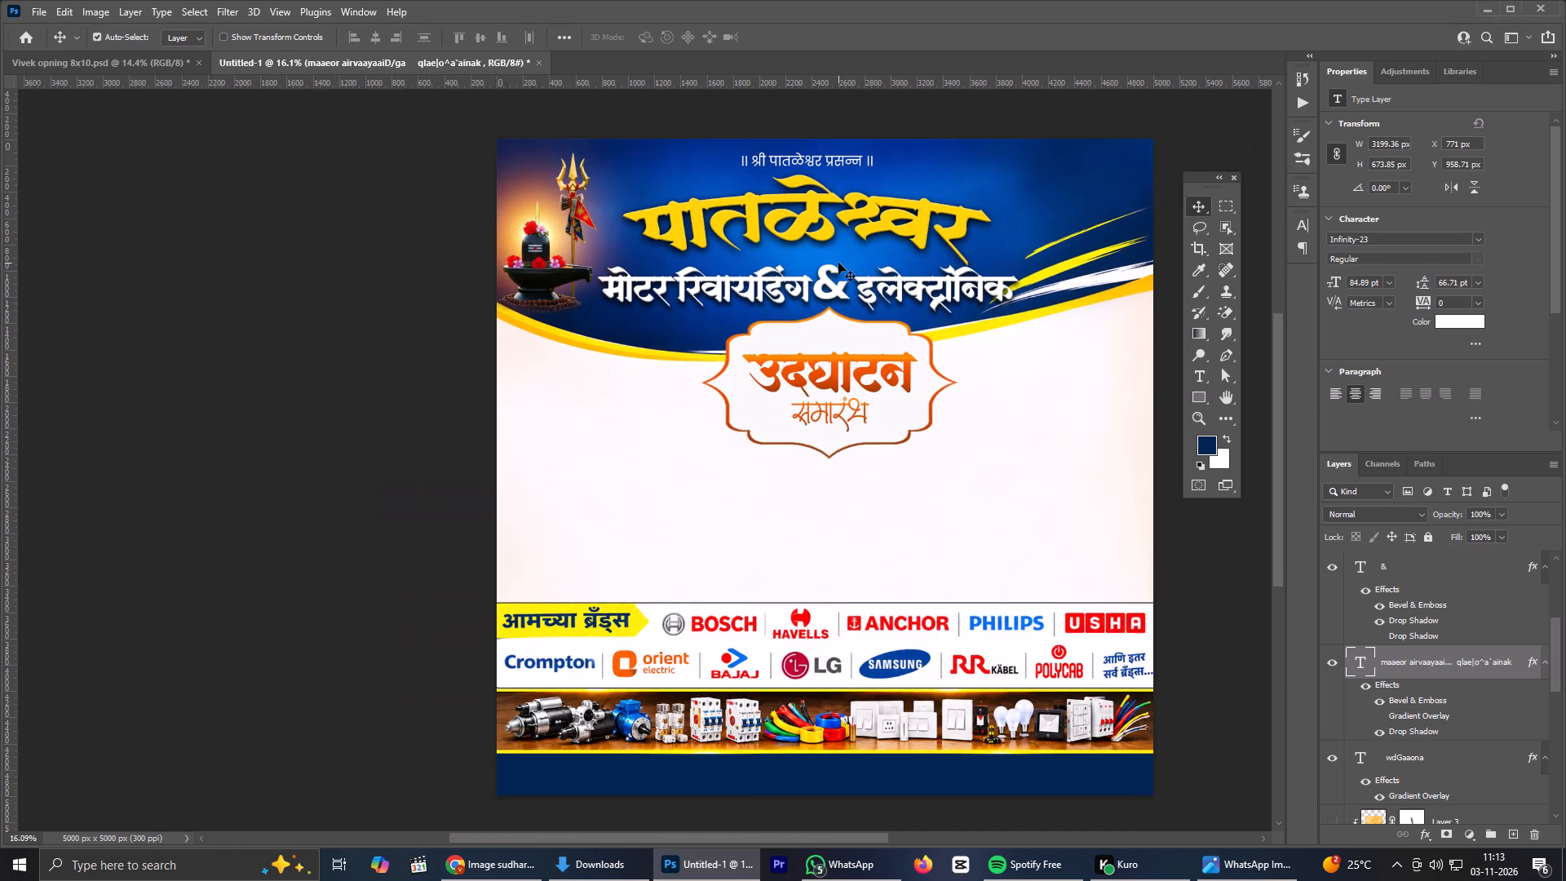
scroll(767, 237, up, 1)
scroll(763, 242, down, 6)
scroll(677, 213, up, 3)
scroll(862, 224, up, 2)
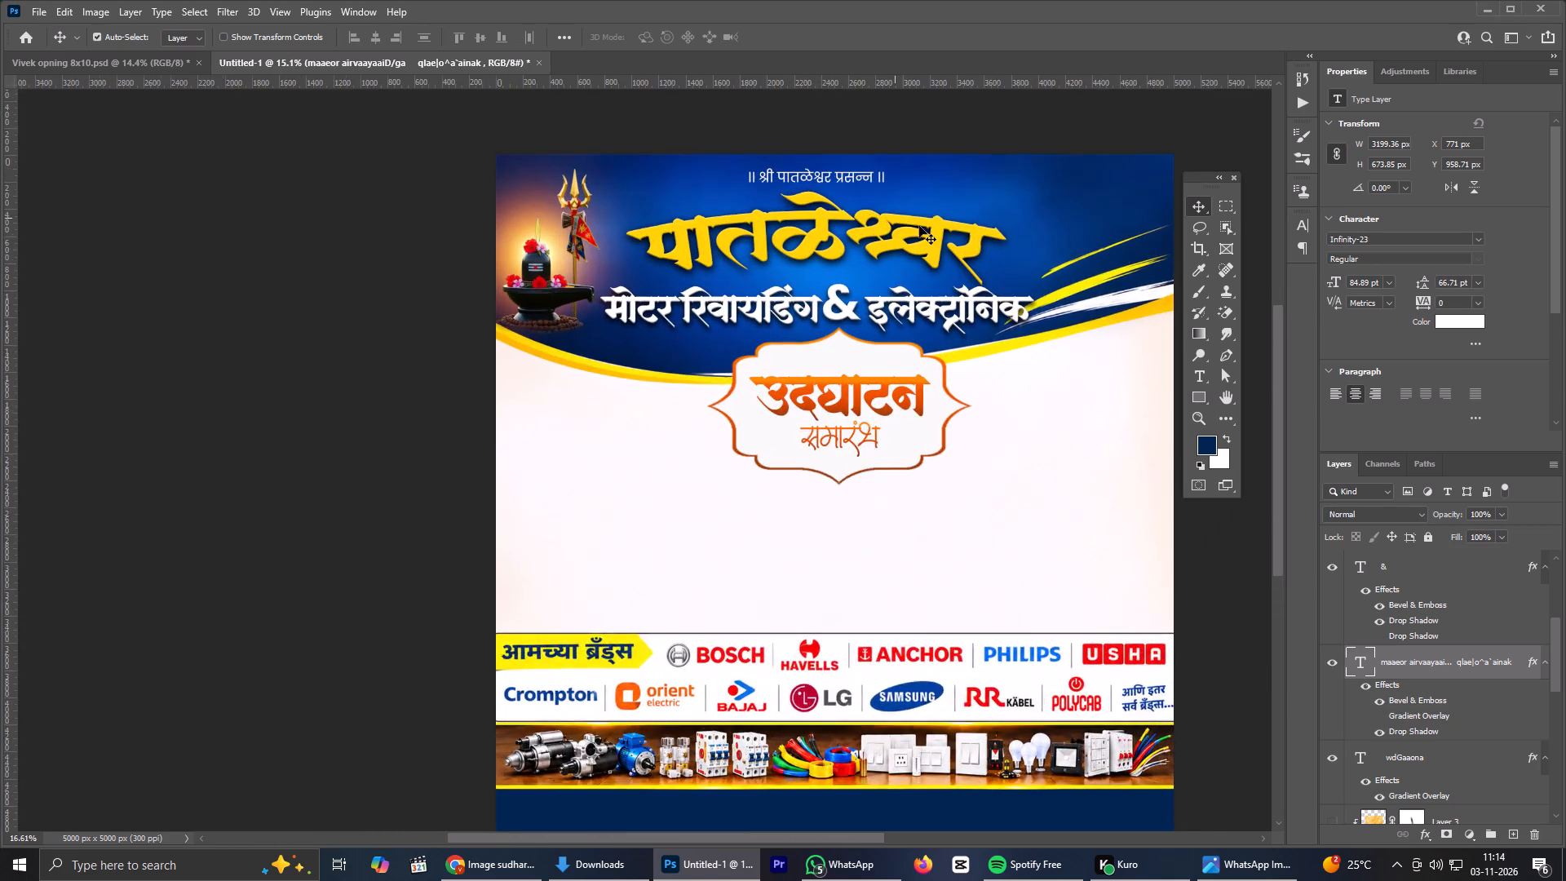
scroll(989, 236, up, 2)
scroll(989, 255, down, 1)
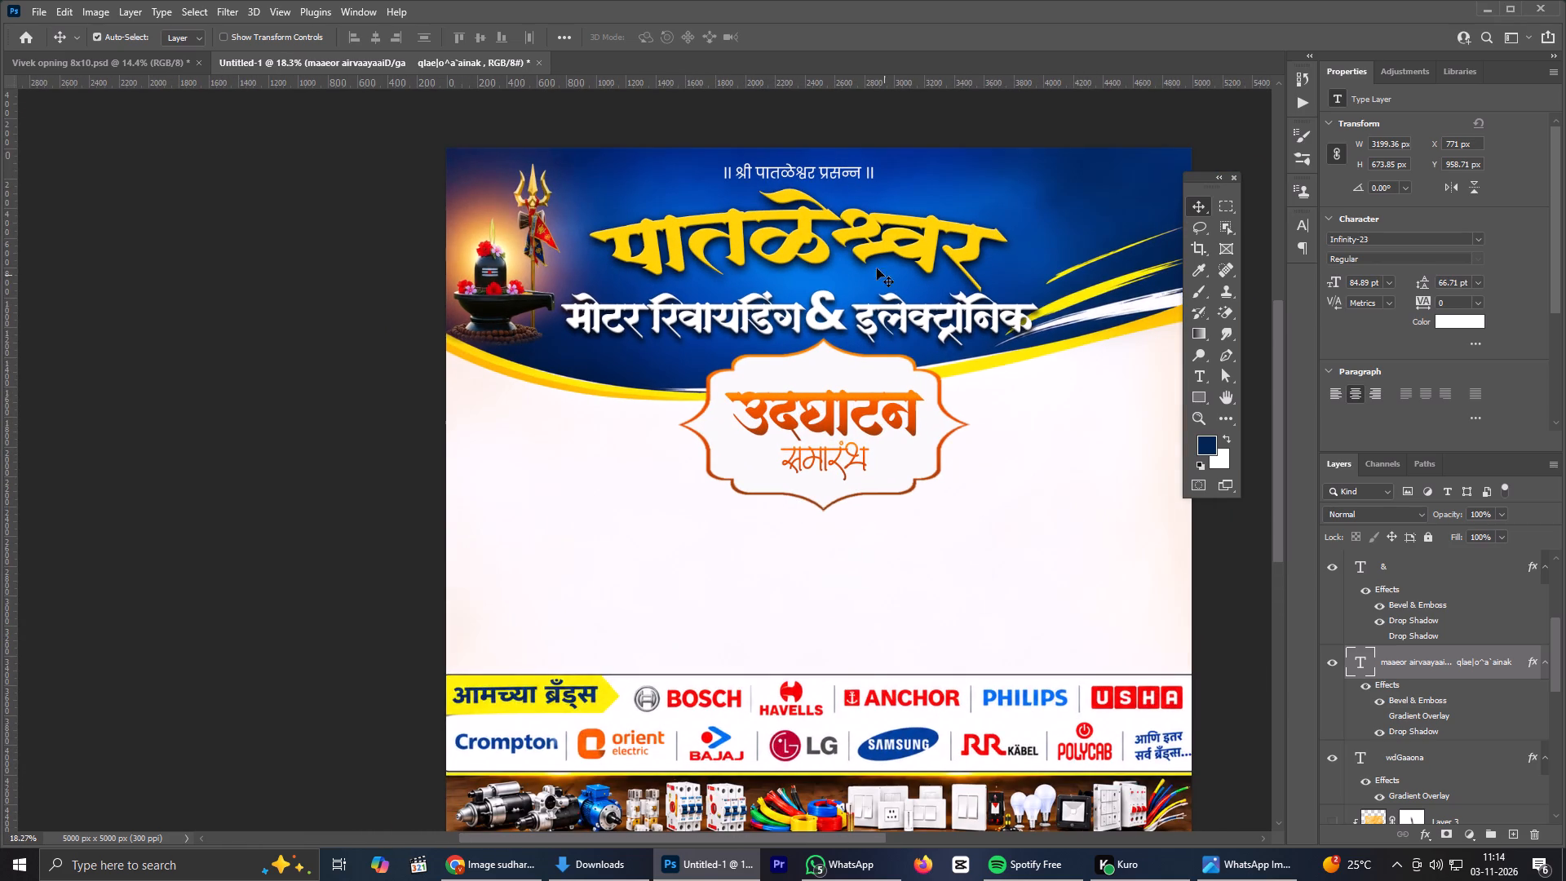
scroll(869, 263, down, 2)
key(space)
key(space)
key(space)
key(space)
key(space)
drag(874, 219, 846, 285)
scroll(785, 315, up, 4)
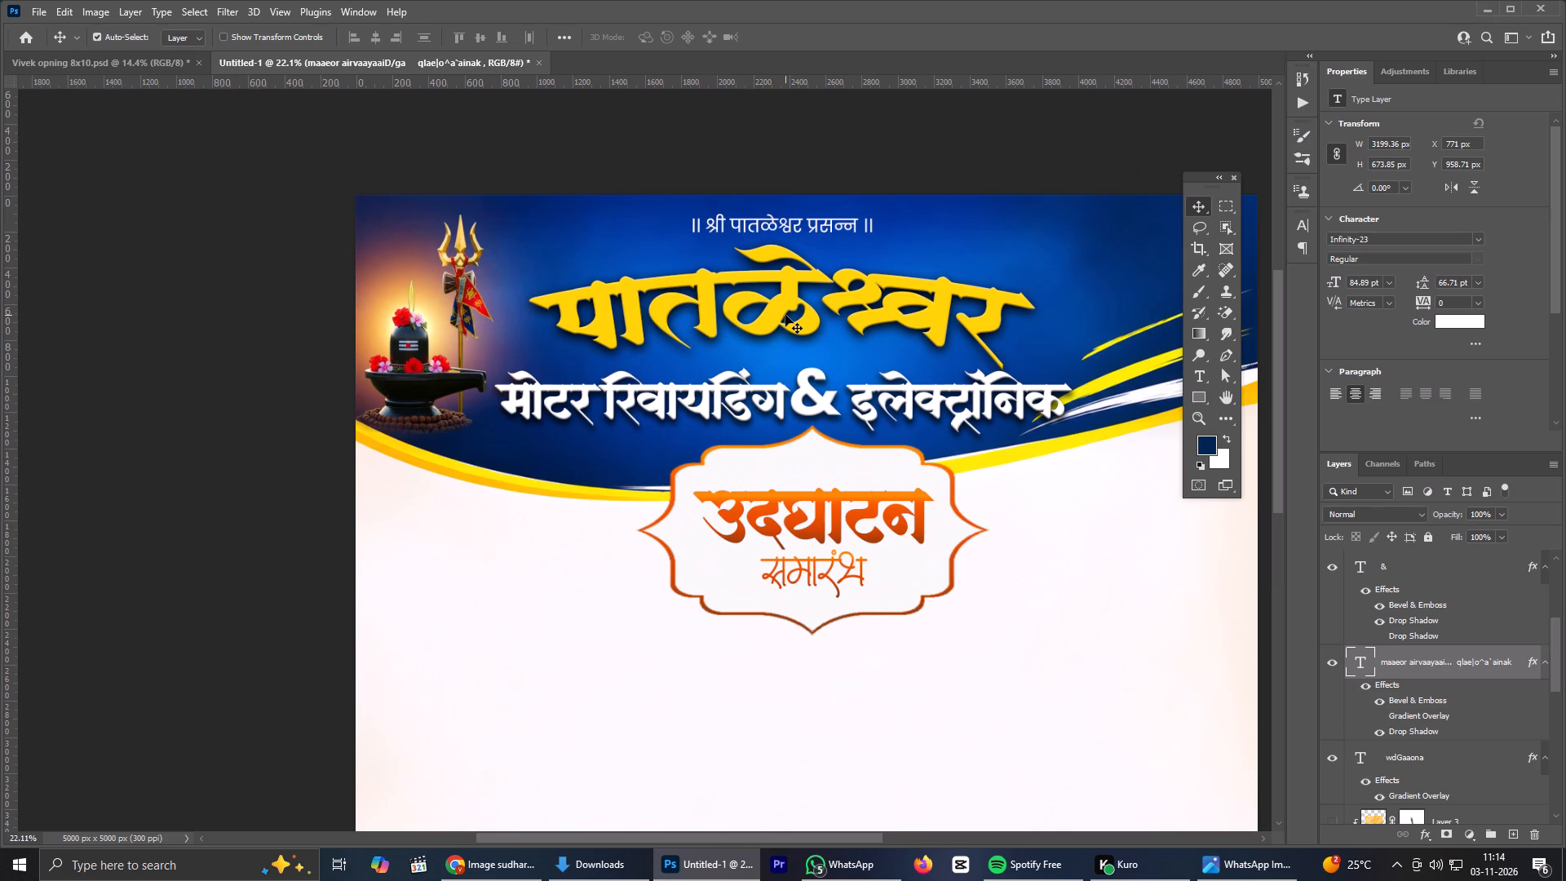
scroll(785, 315, up, 1)
scroll(785, 315, down, 1)
scroll(876, 310, down, 2)
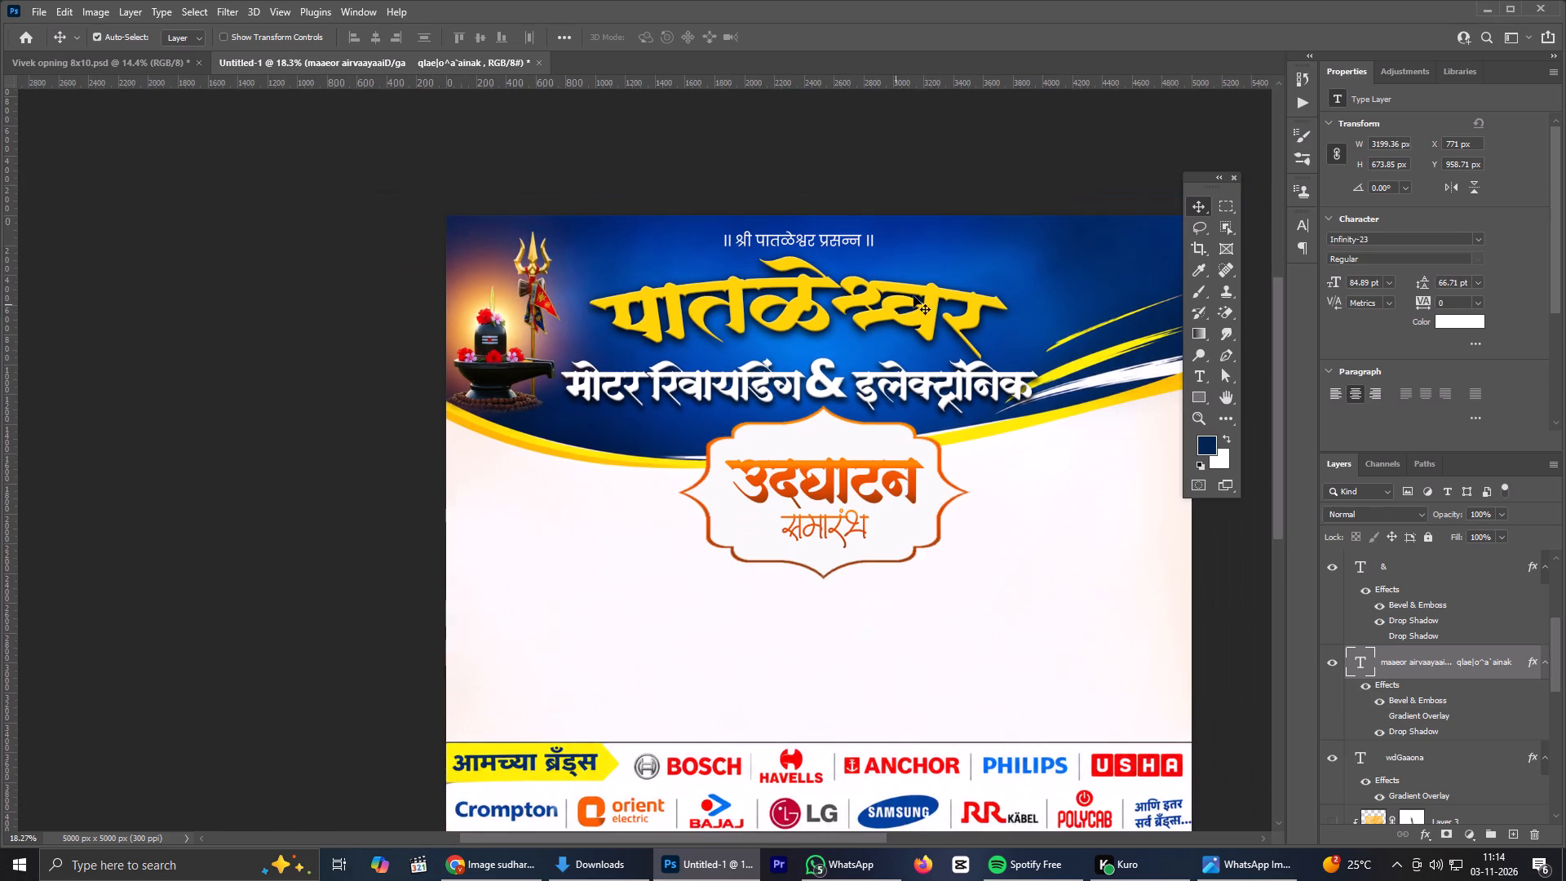
key(space)
key(space)
key(space)
key(space)
key(space)
key(space)
key(space)
key(space)
key(space)
drag(951, 266, 757, 294)
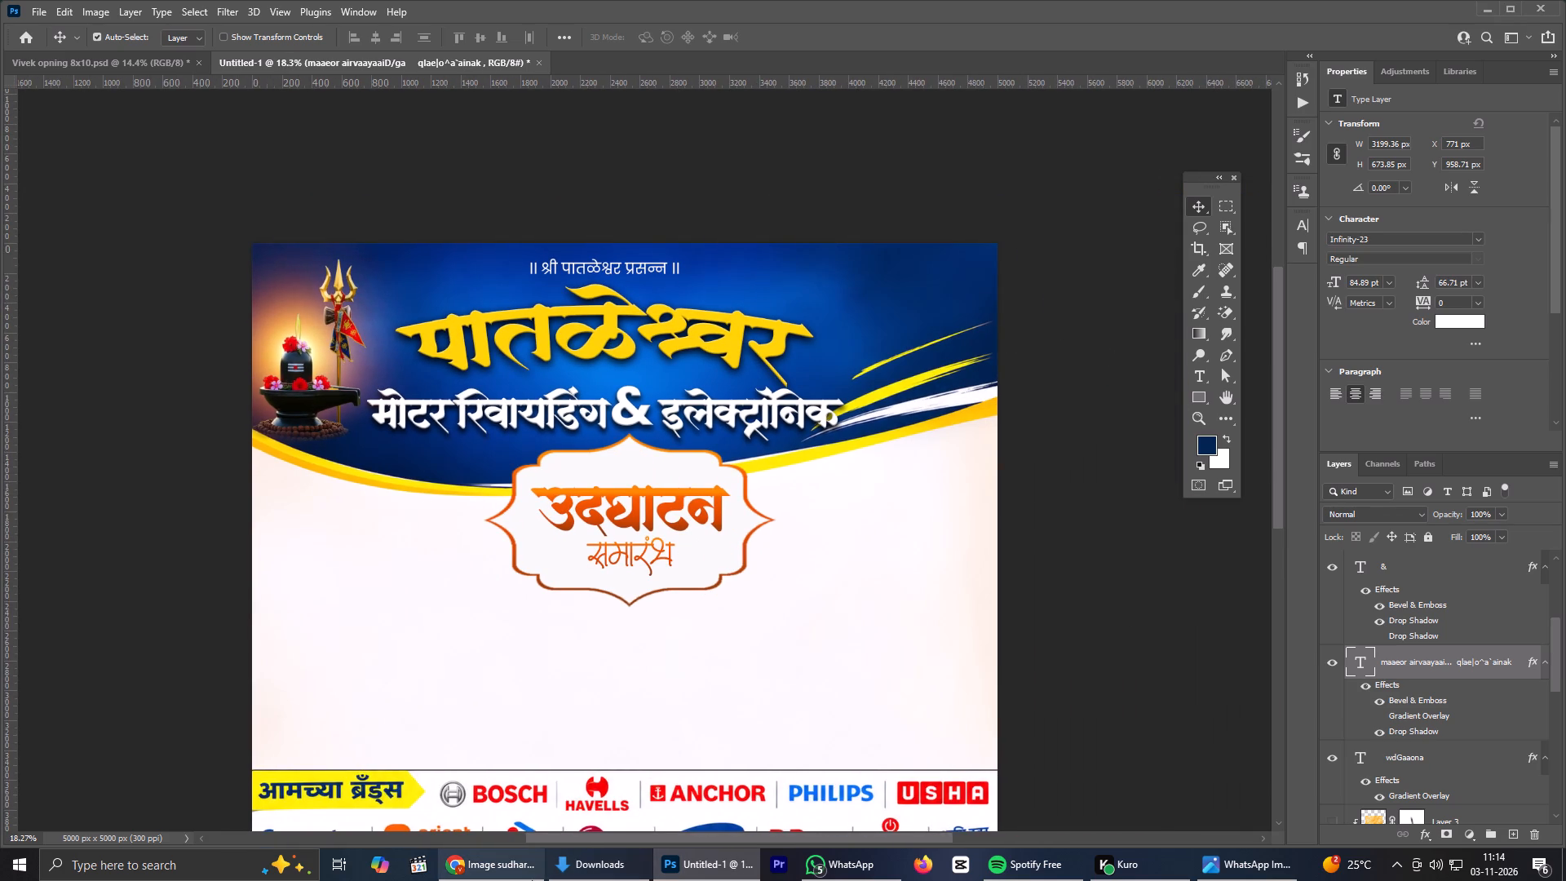
Switch to Chrome and copy the tagline विश्वास... गुणवत्ता... आणि आपली सेवा...! from the reference banner in the Google image search.
click(475, 880)
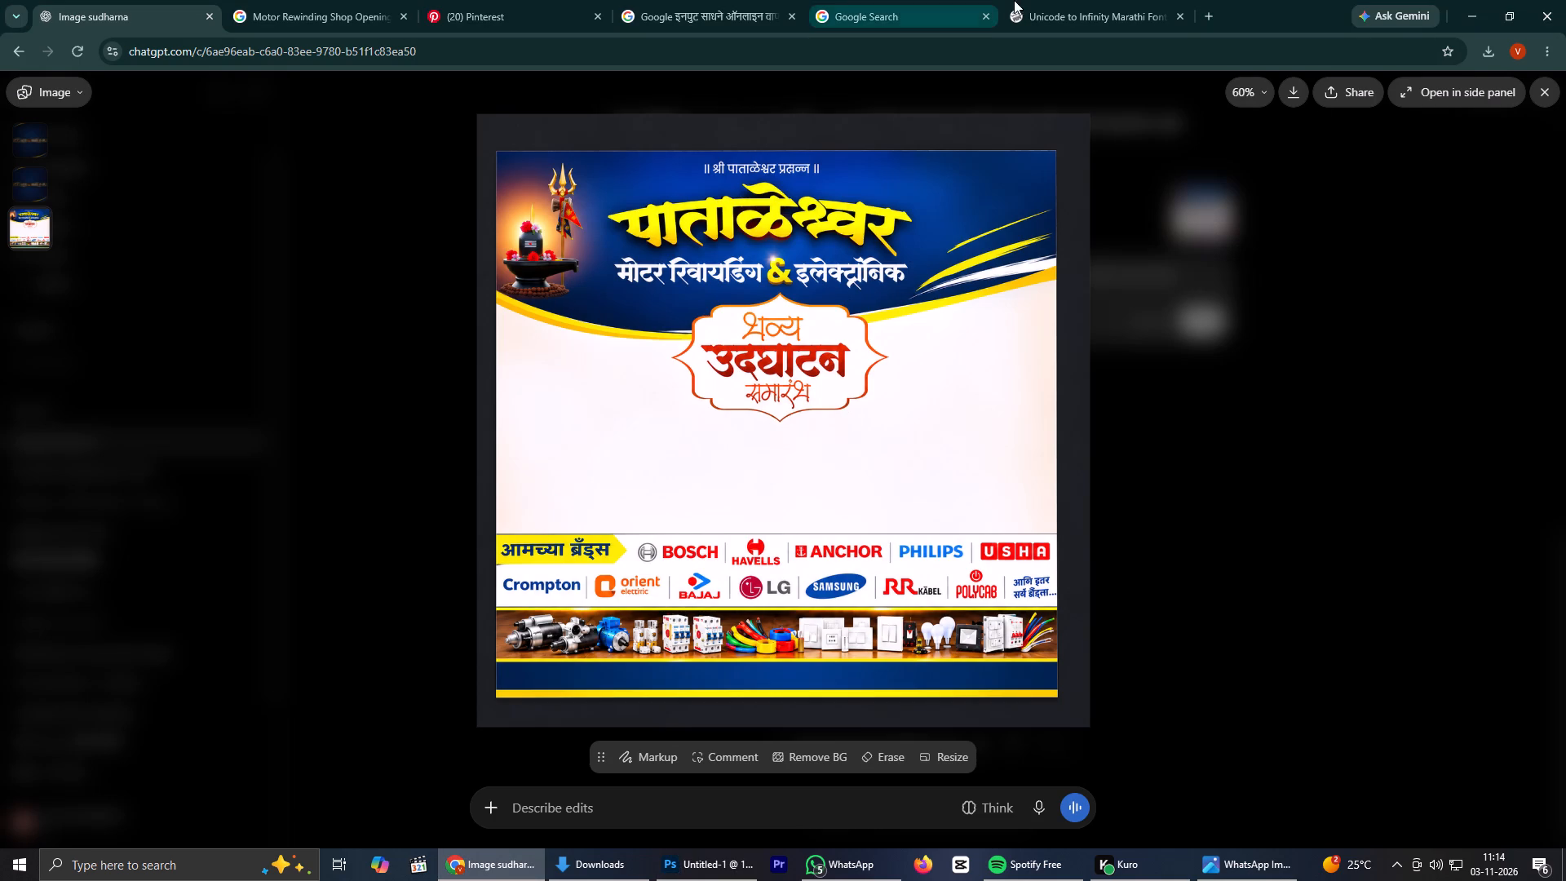
click(1140, 0)
click(843, 0)
click(724, 0)
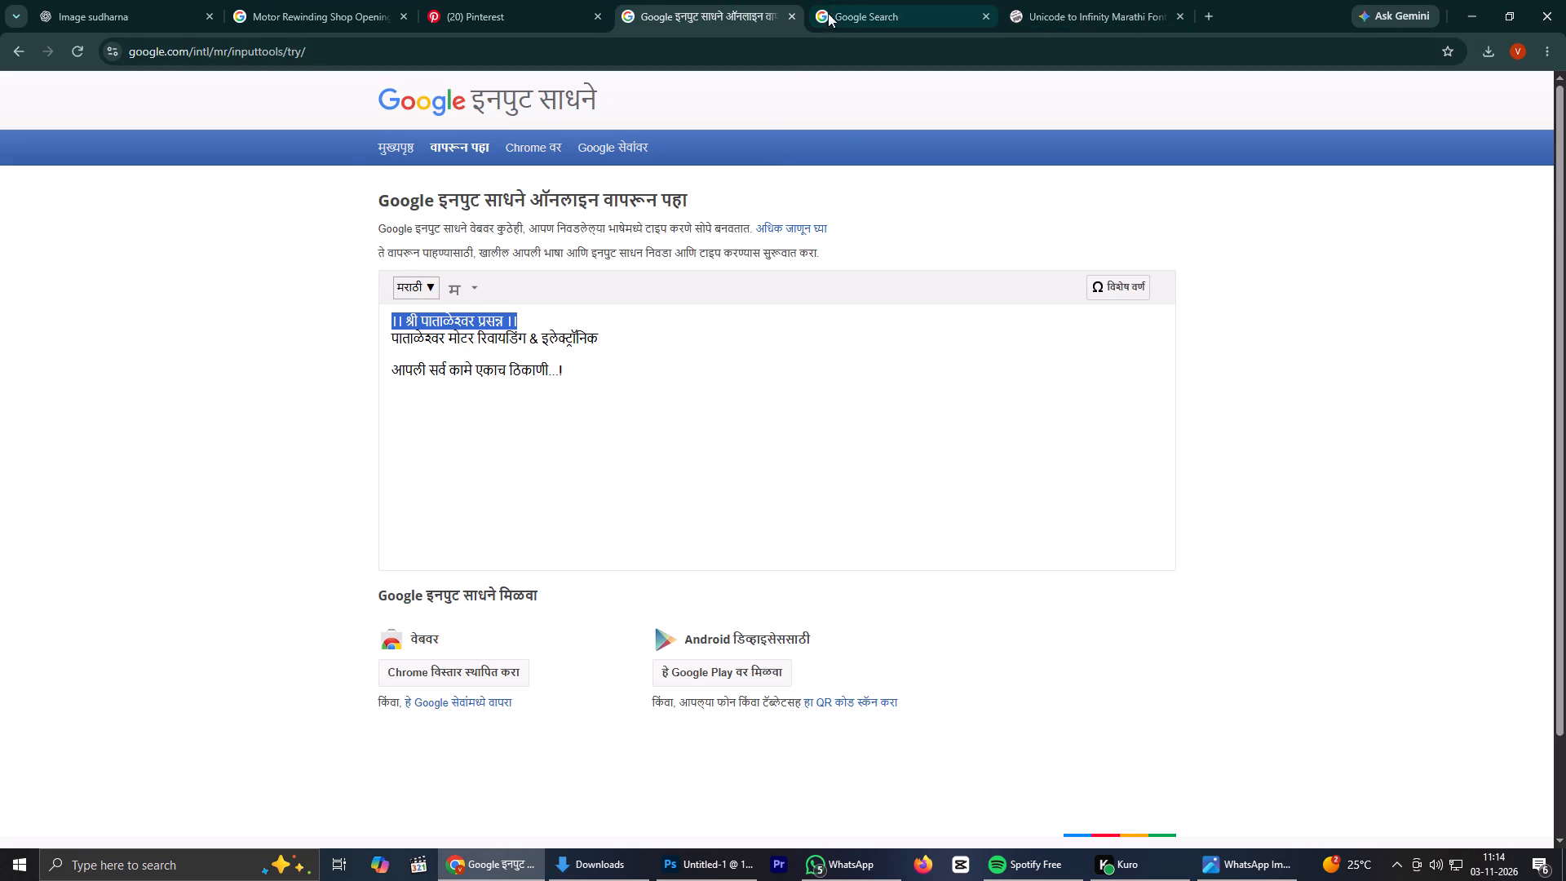
click(869, 0)
drag(882, 252, 916, 250)
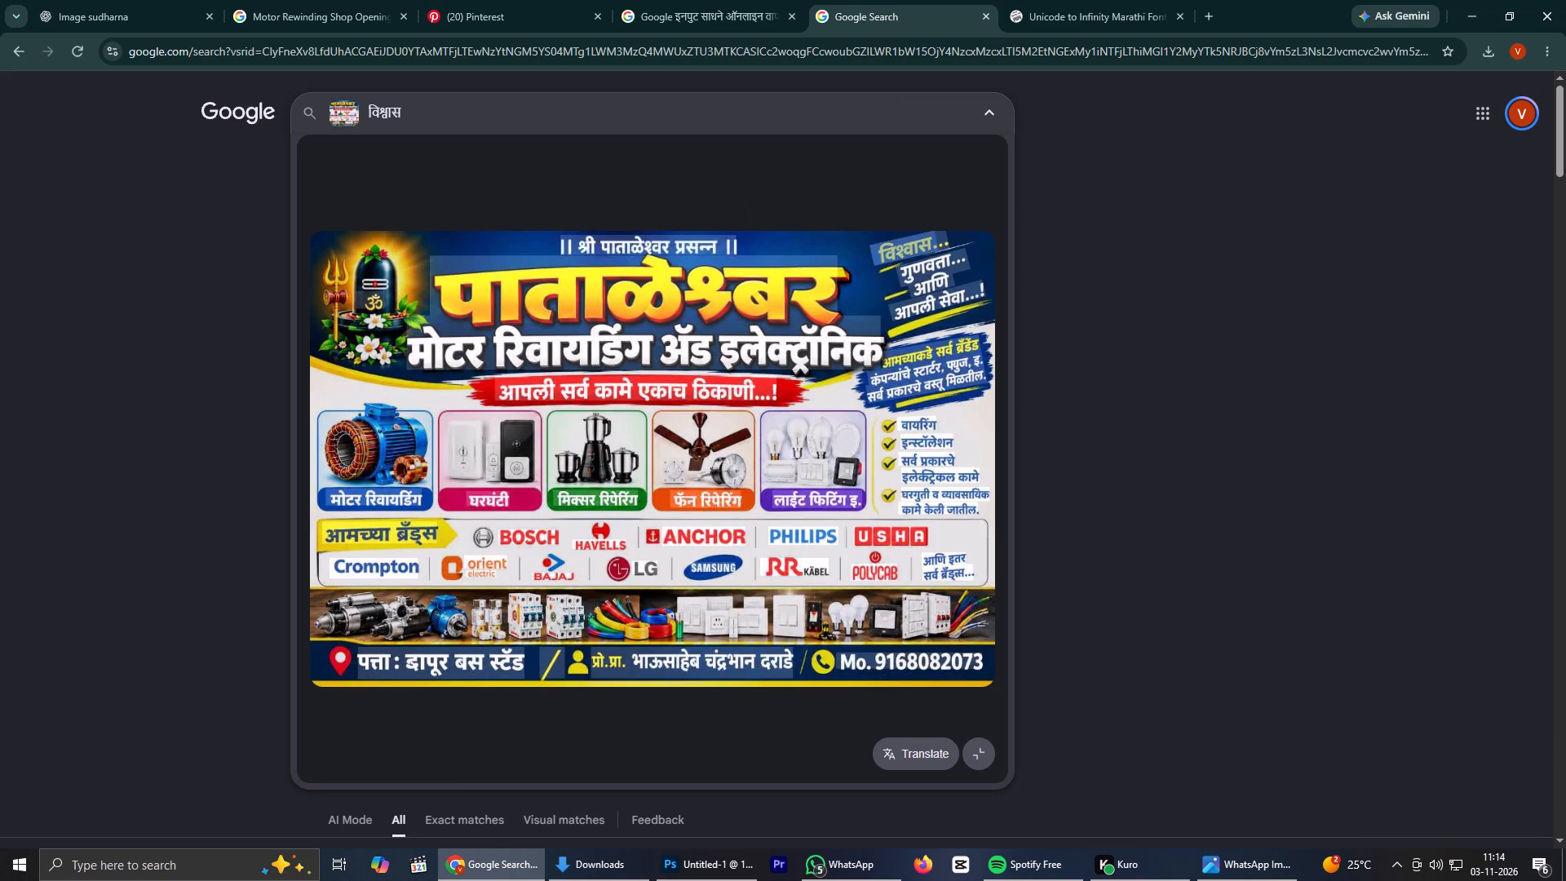
drag(916, 250, 991, 294)
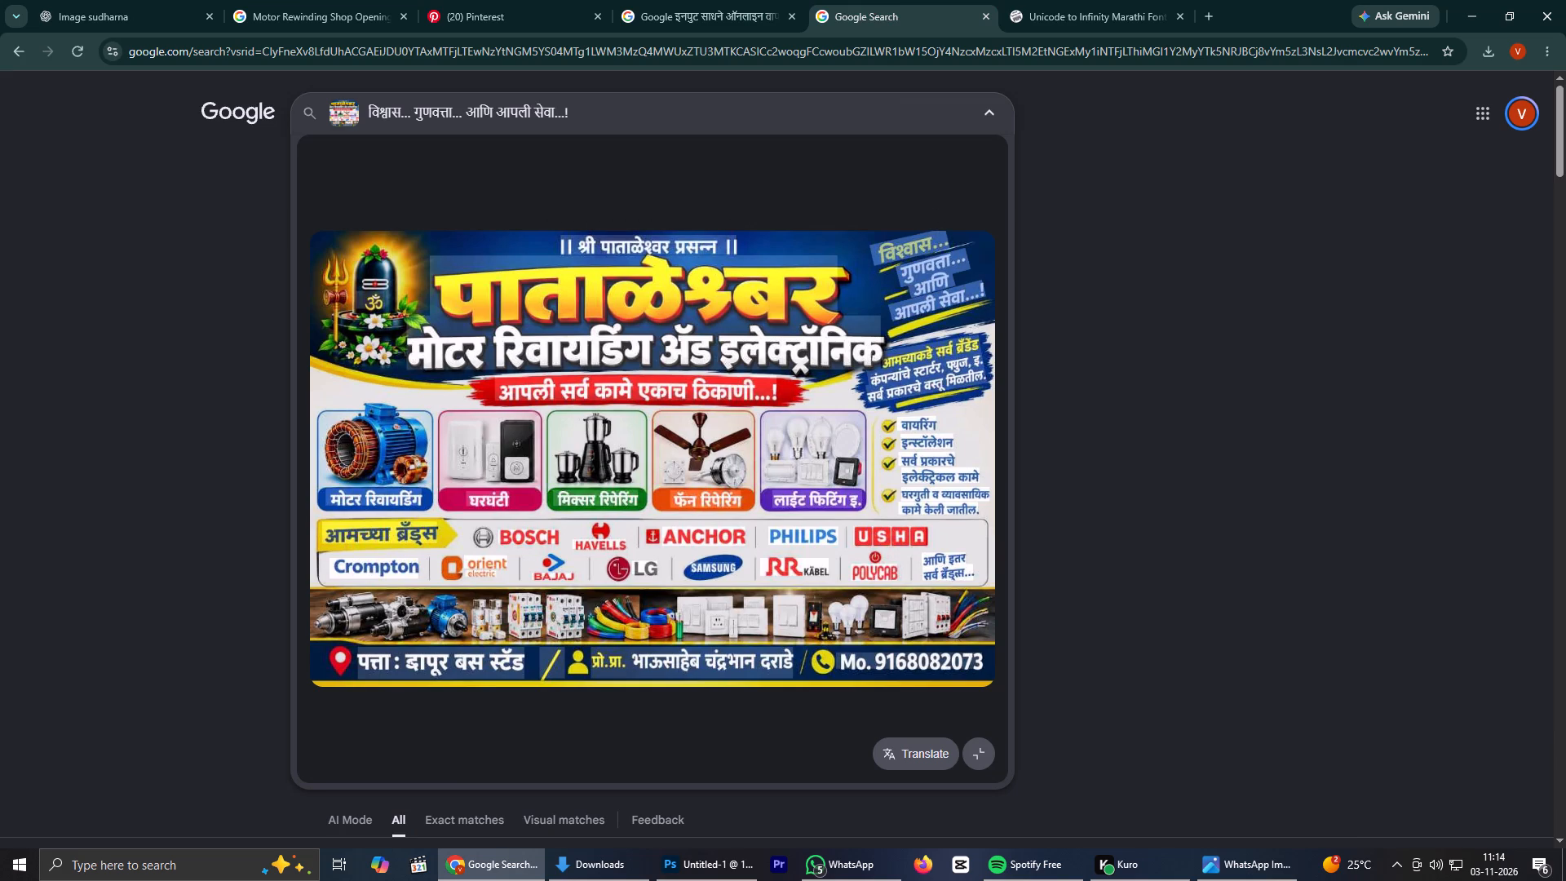
drag(991, 294, 992, 293)
click(819, 196)
Paste the tagline below the existing text in Google Input Tools, put आणि आपली सेवा...! on its own line and copy all three lines.
click(687, 0)
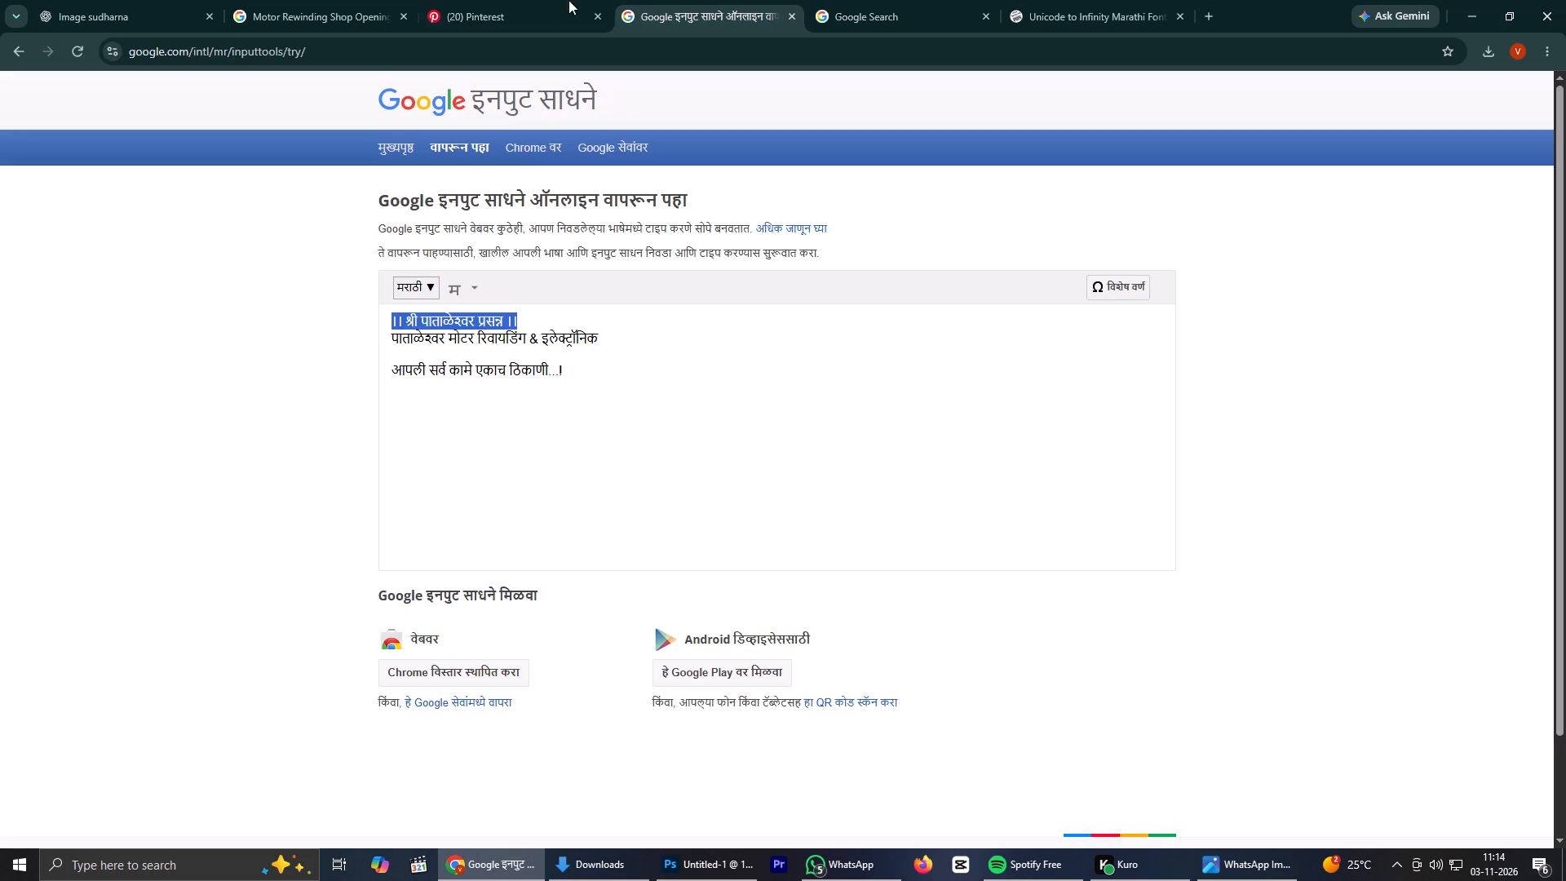
click(644, 376)
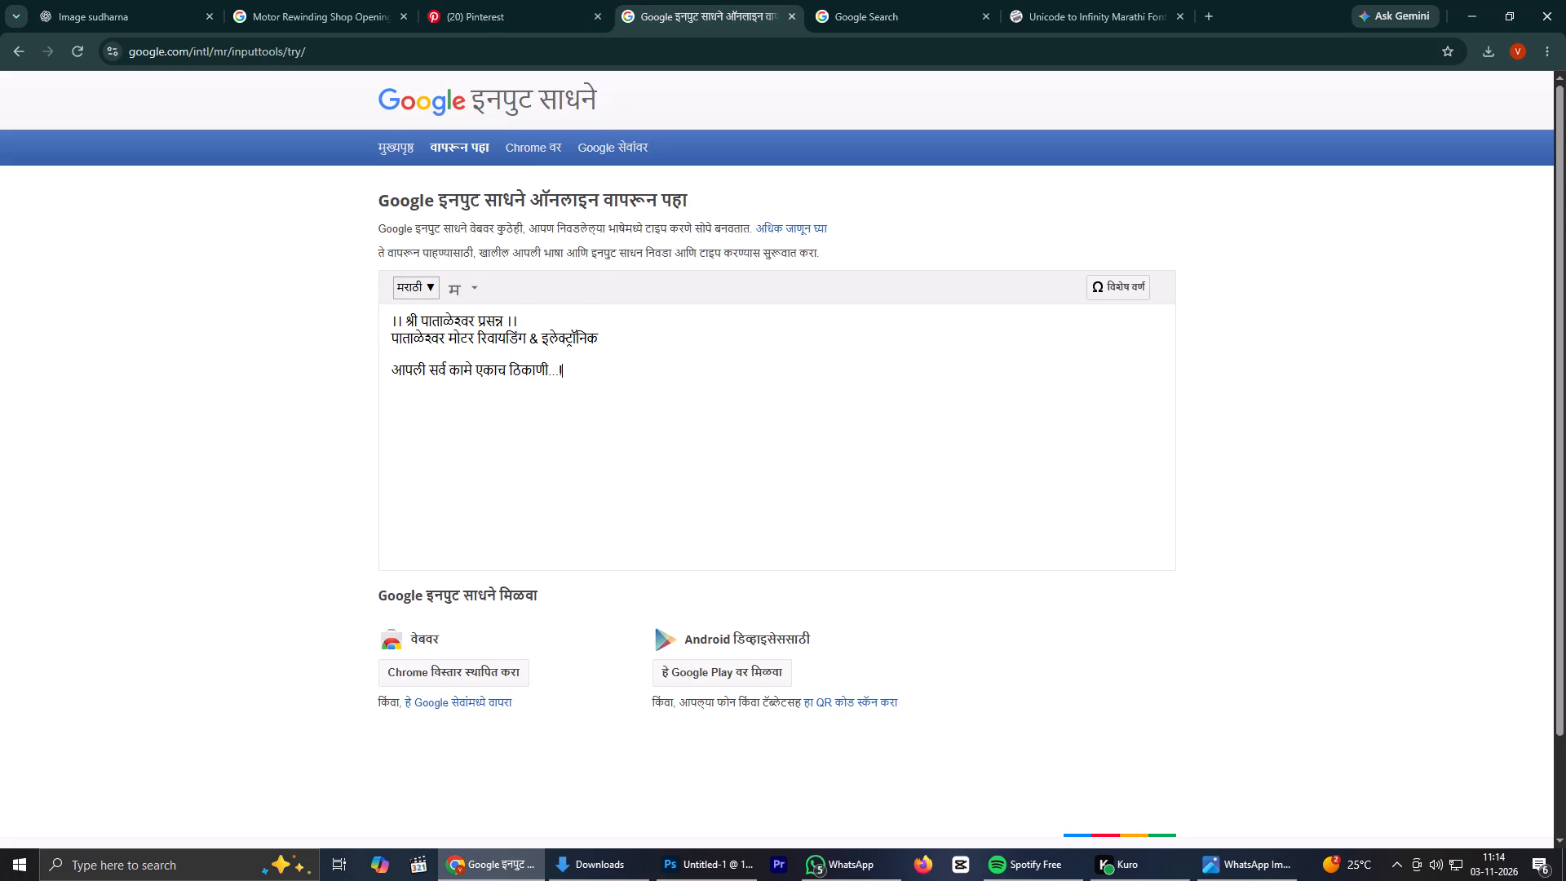
key(Return)
key(Return)
key(ctrl+v)
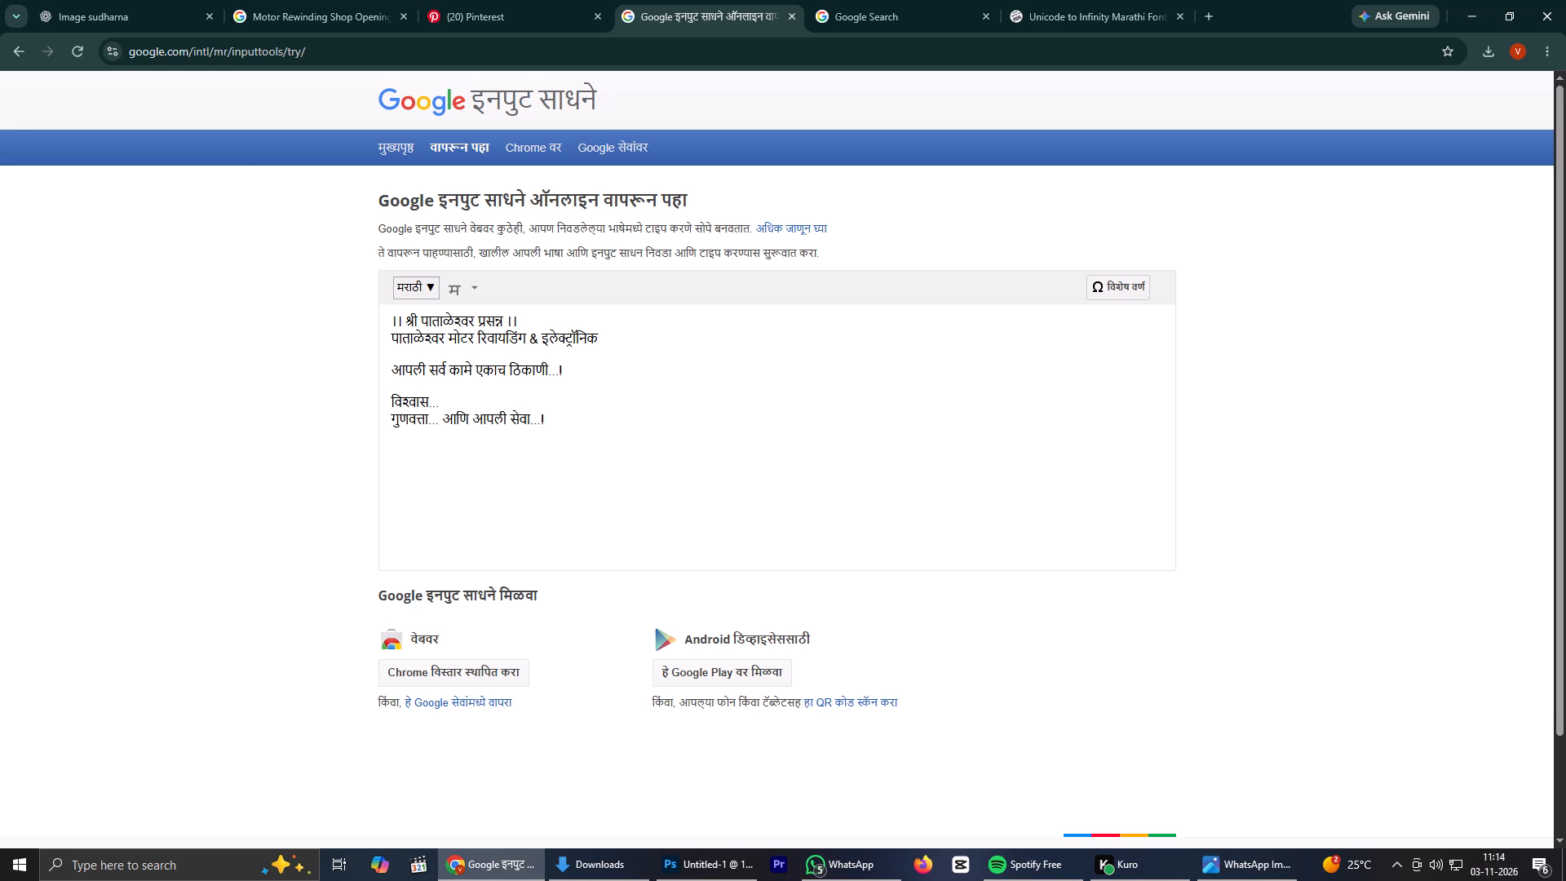
click(442, 422)
key(Return)
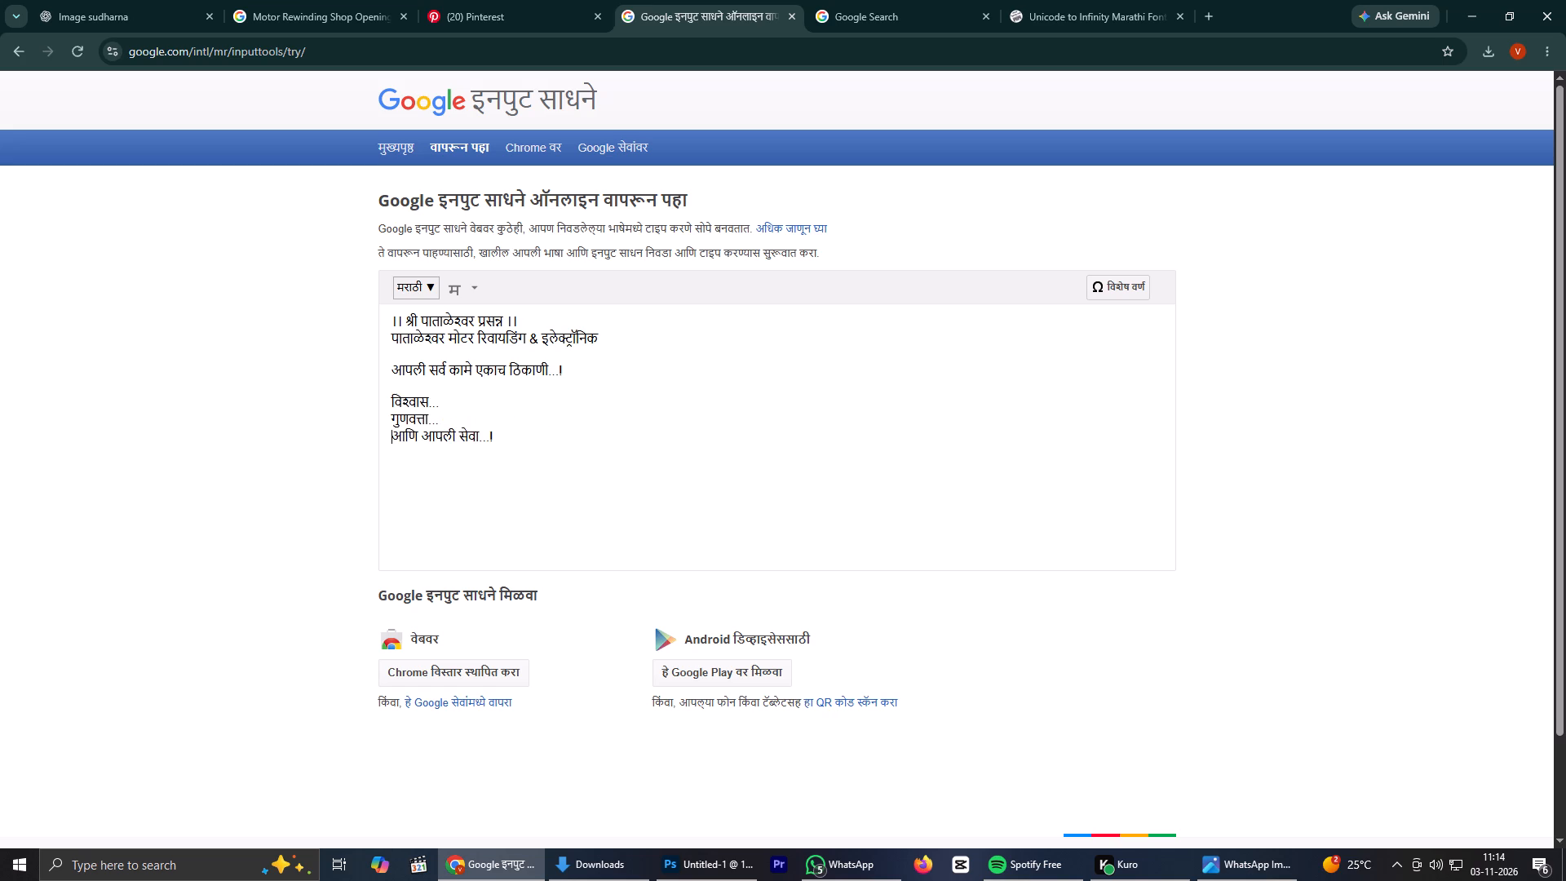
drag(387, 400, 513, 488)
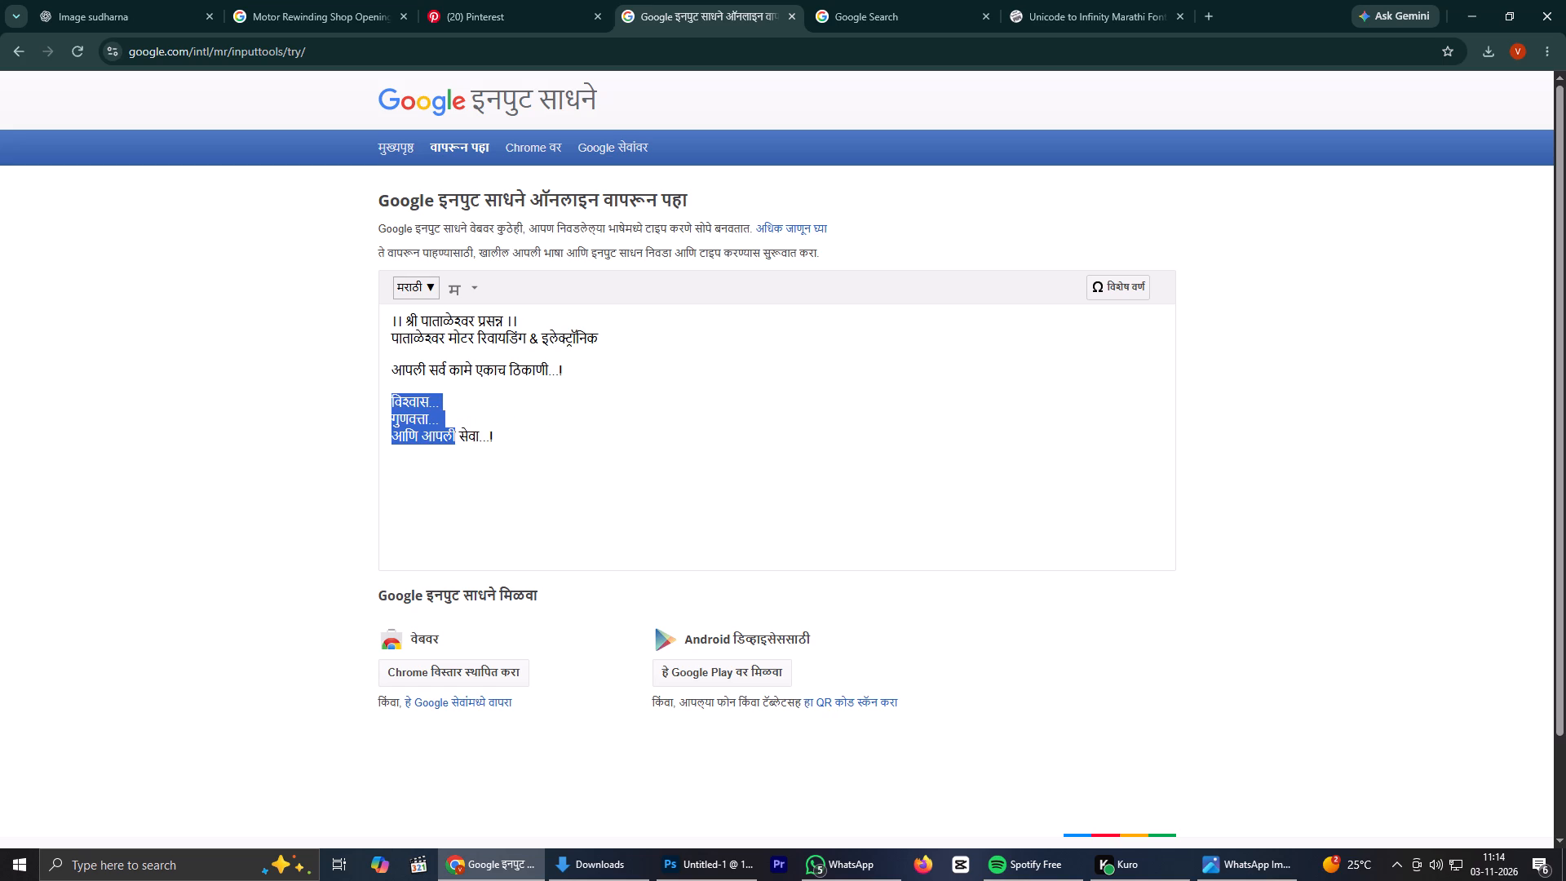
key(ctrl+c)
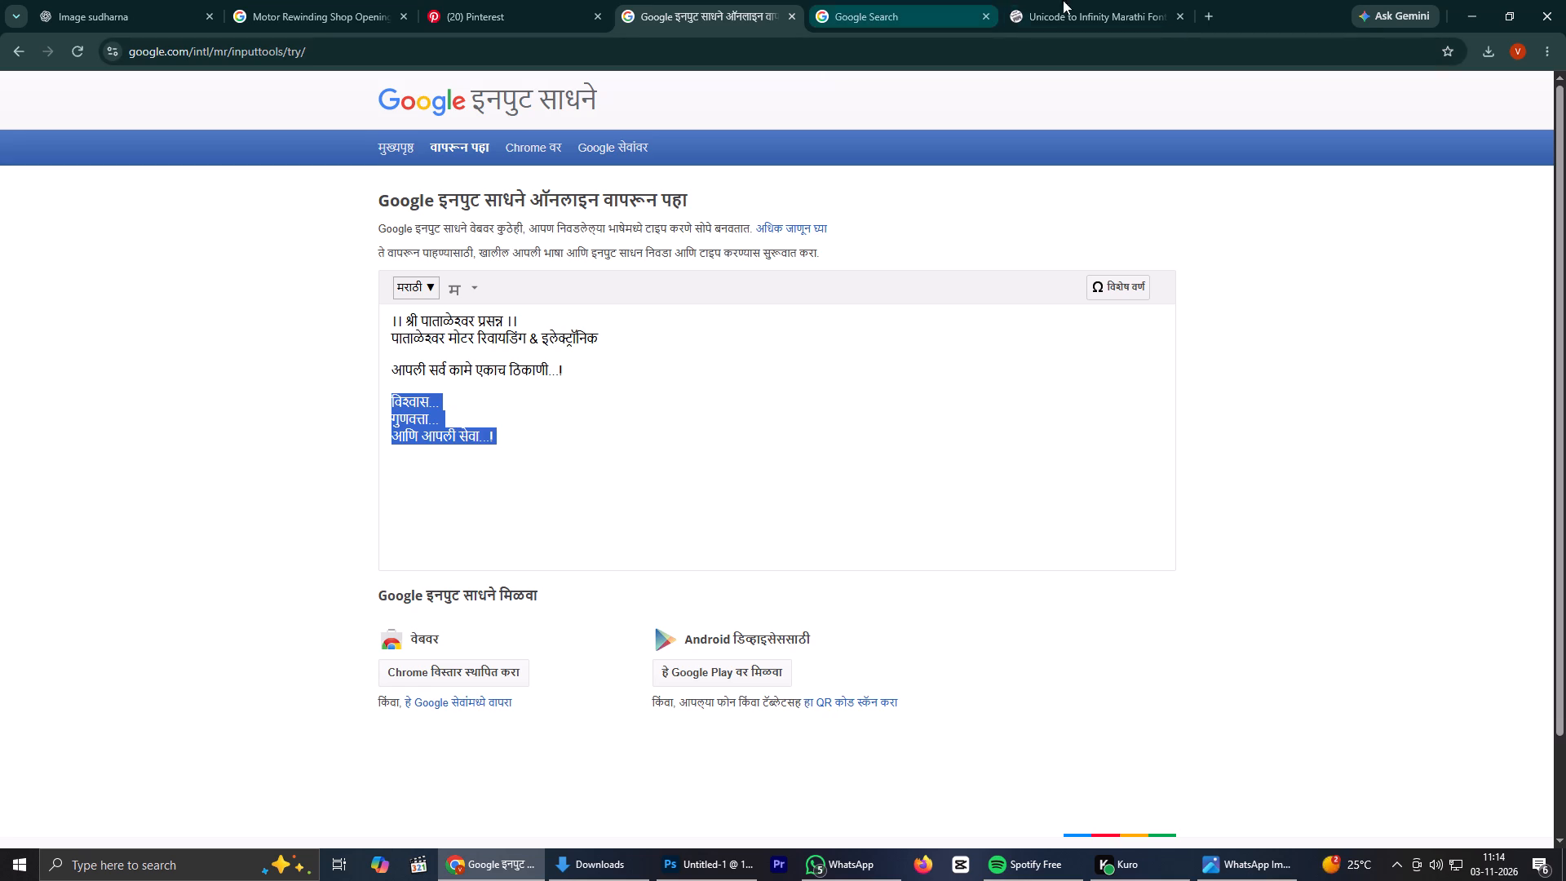
In Photoshop, duplicate the श्री पातळेश्वर प्रसन्न line onto the header's streaks and replace its text with the copied tagline.
click(719, 876)
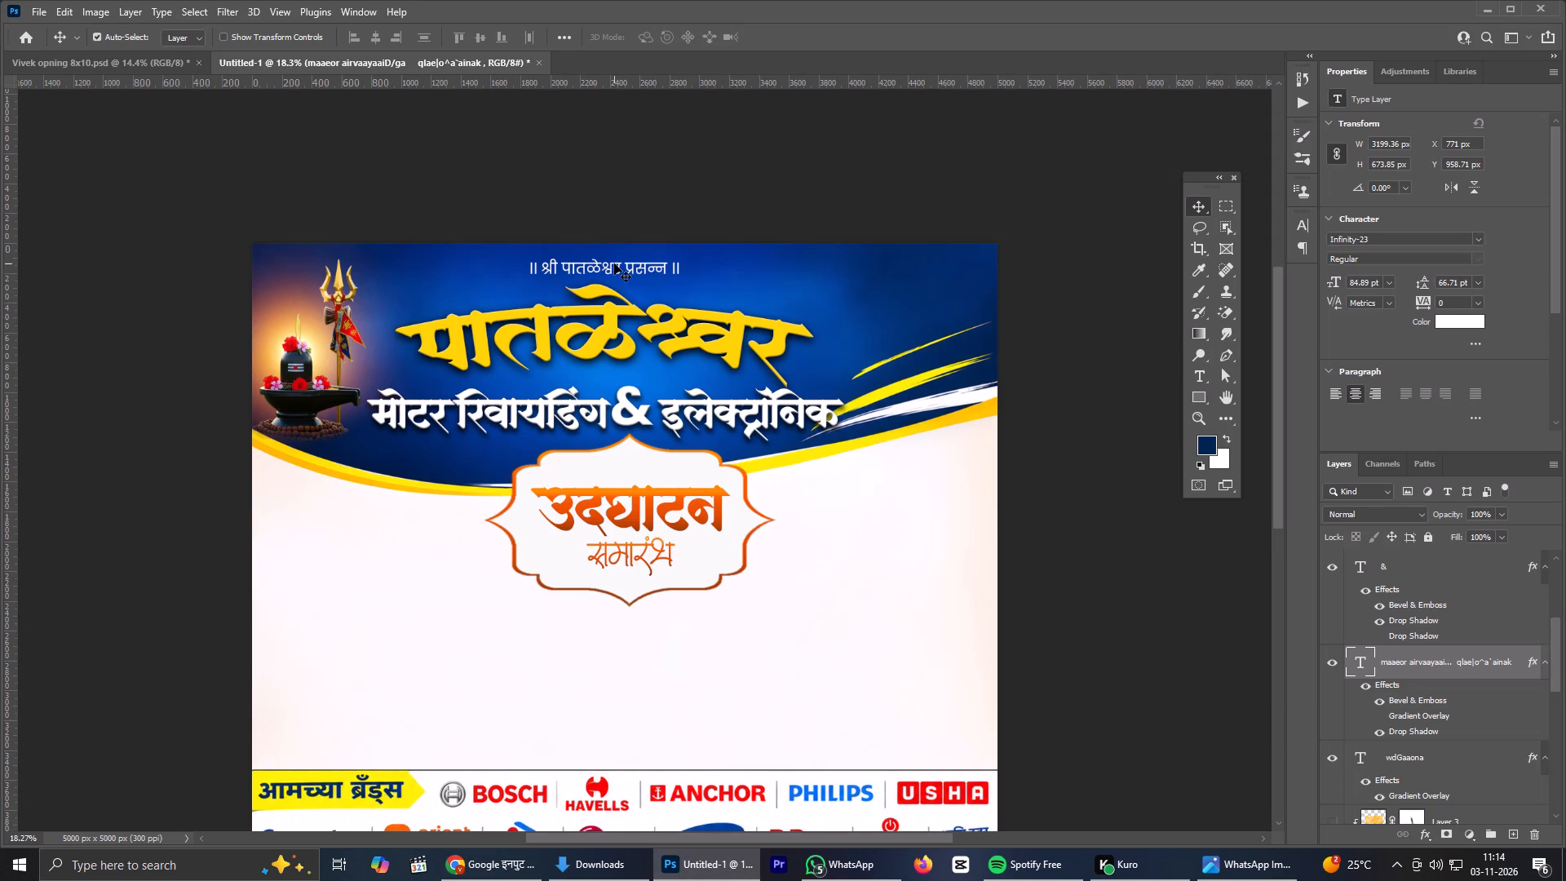
alt+drag(613, 263, 925, 348)
double_click(925, 348)
key(ctrl+v)
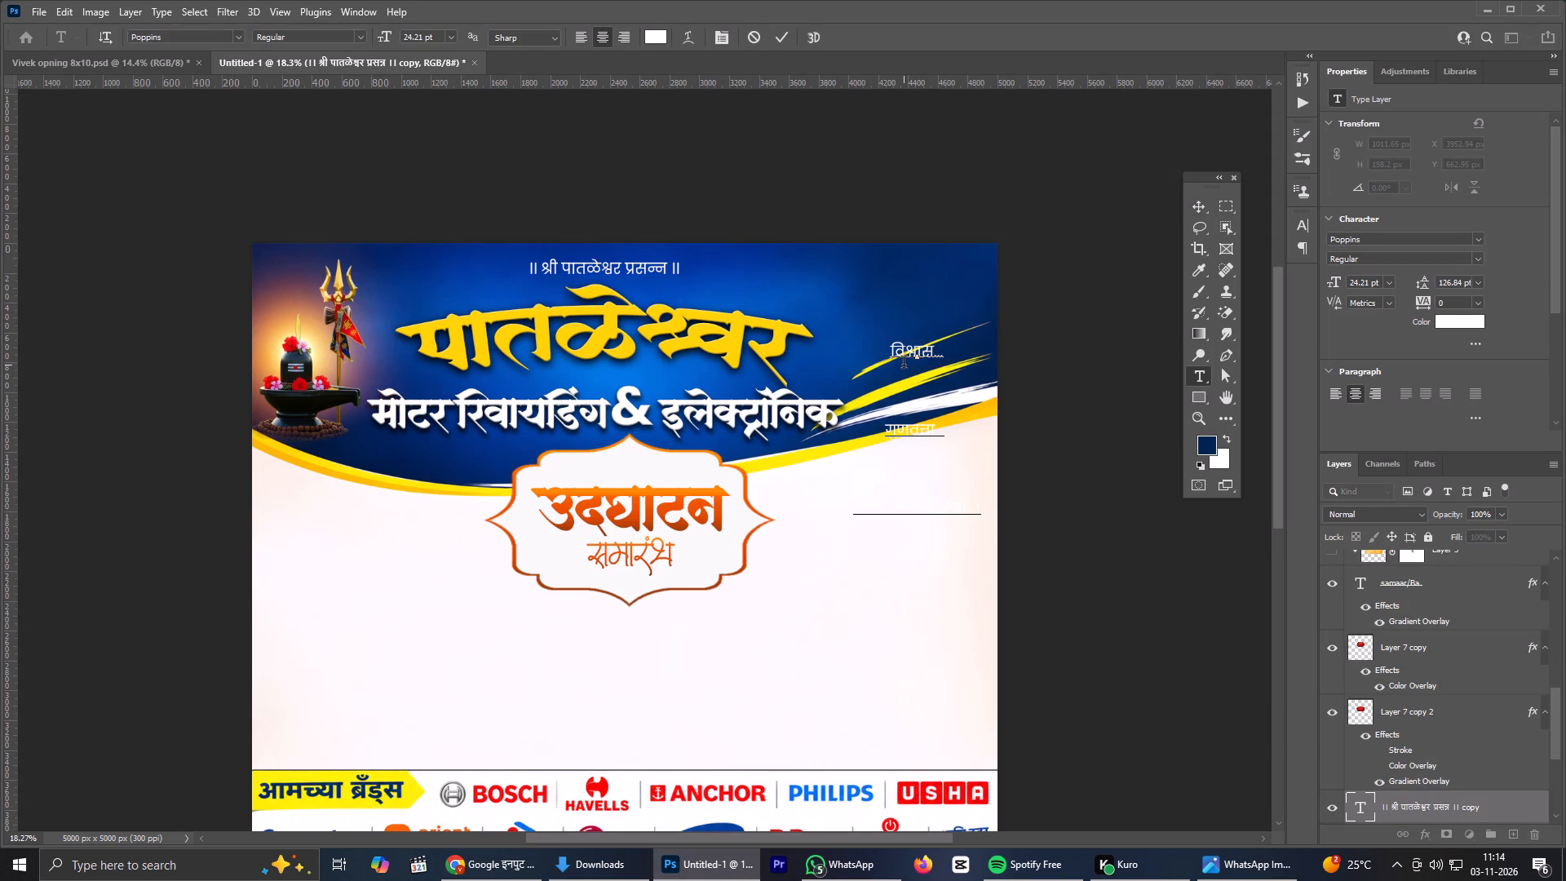
click(778, 43)
Set the tagline's leading to 35 pt and its font style to Poppins Bold.
drag(1416, 281, 1381, 281)
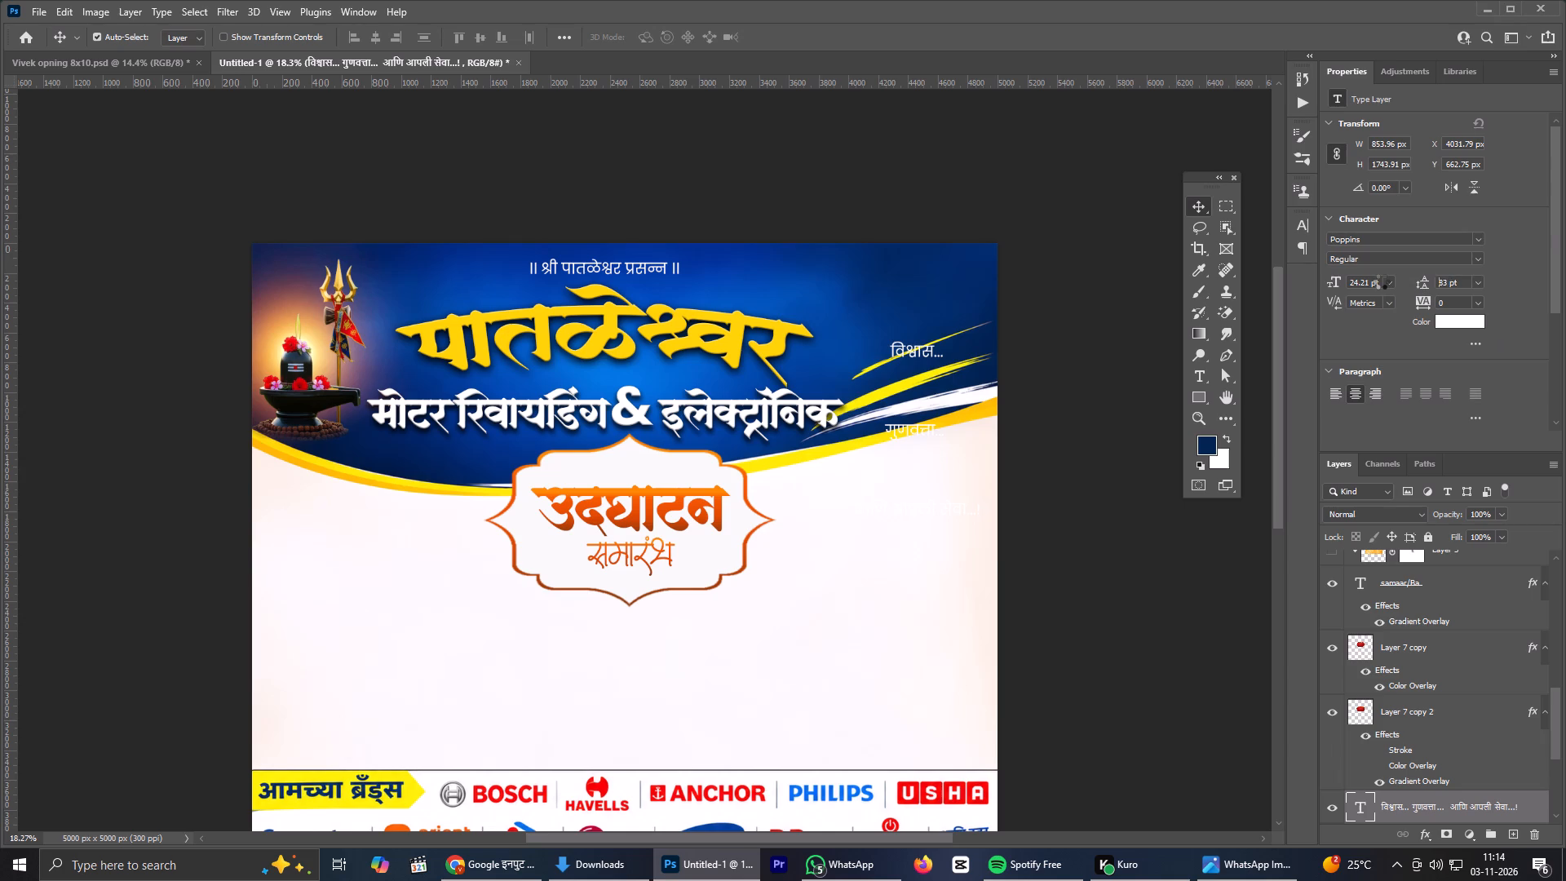
drag(1381, 281, 1345, 273)
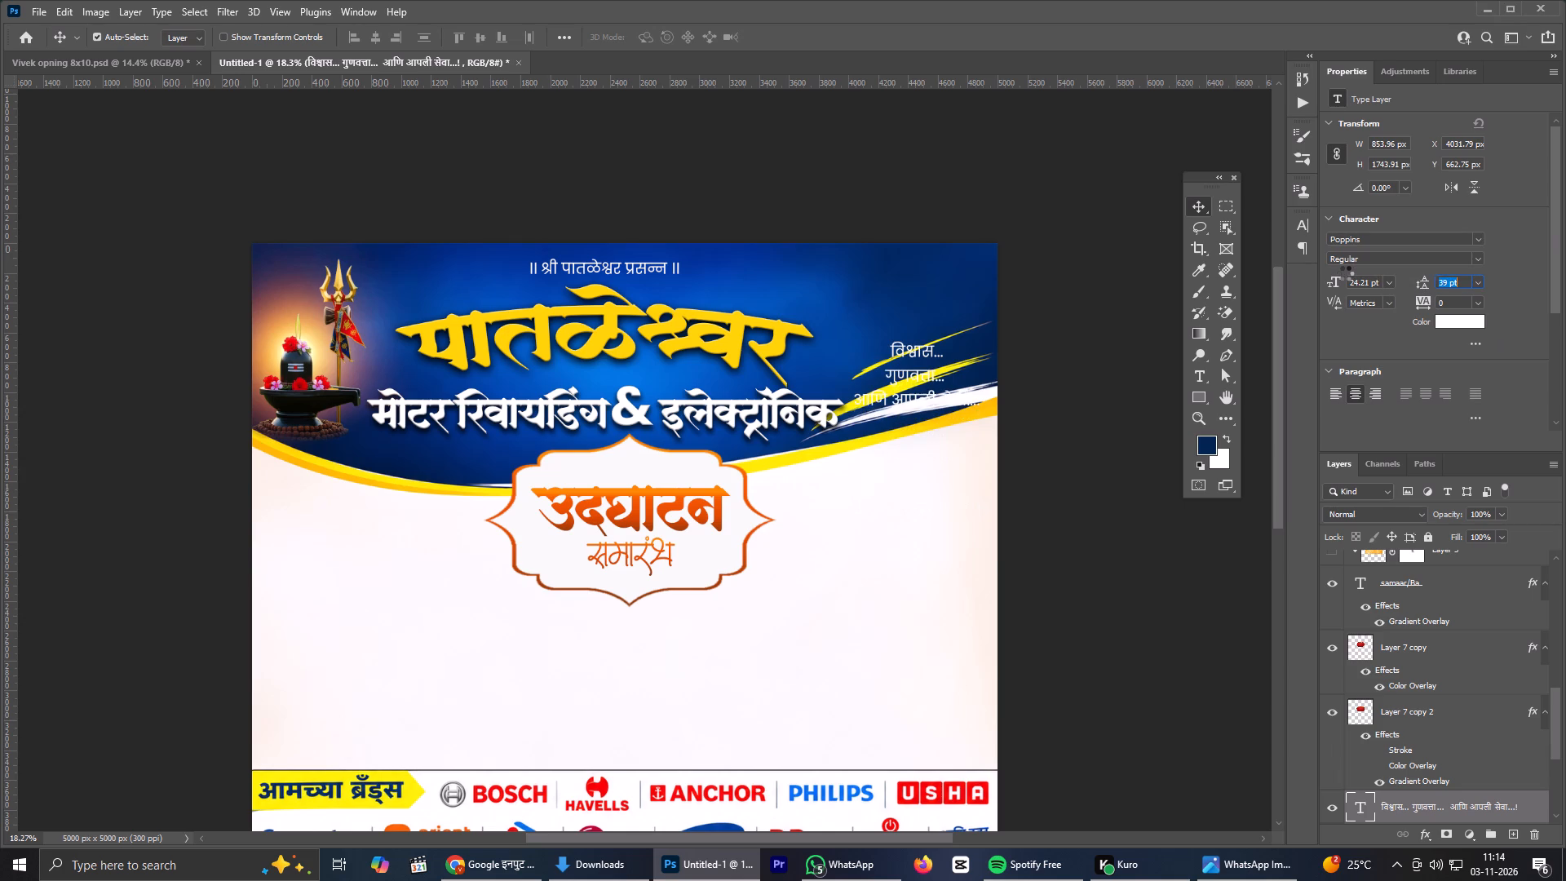
drag(1345, 273, 1342, 272)
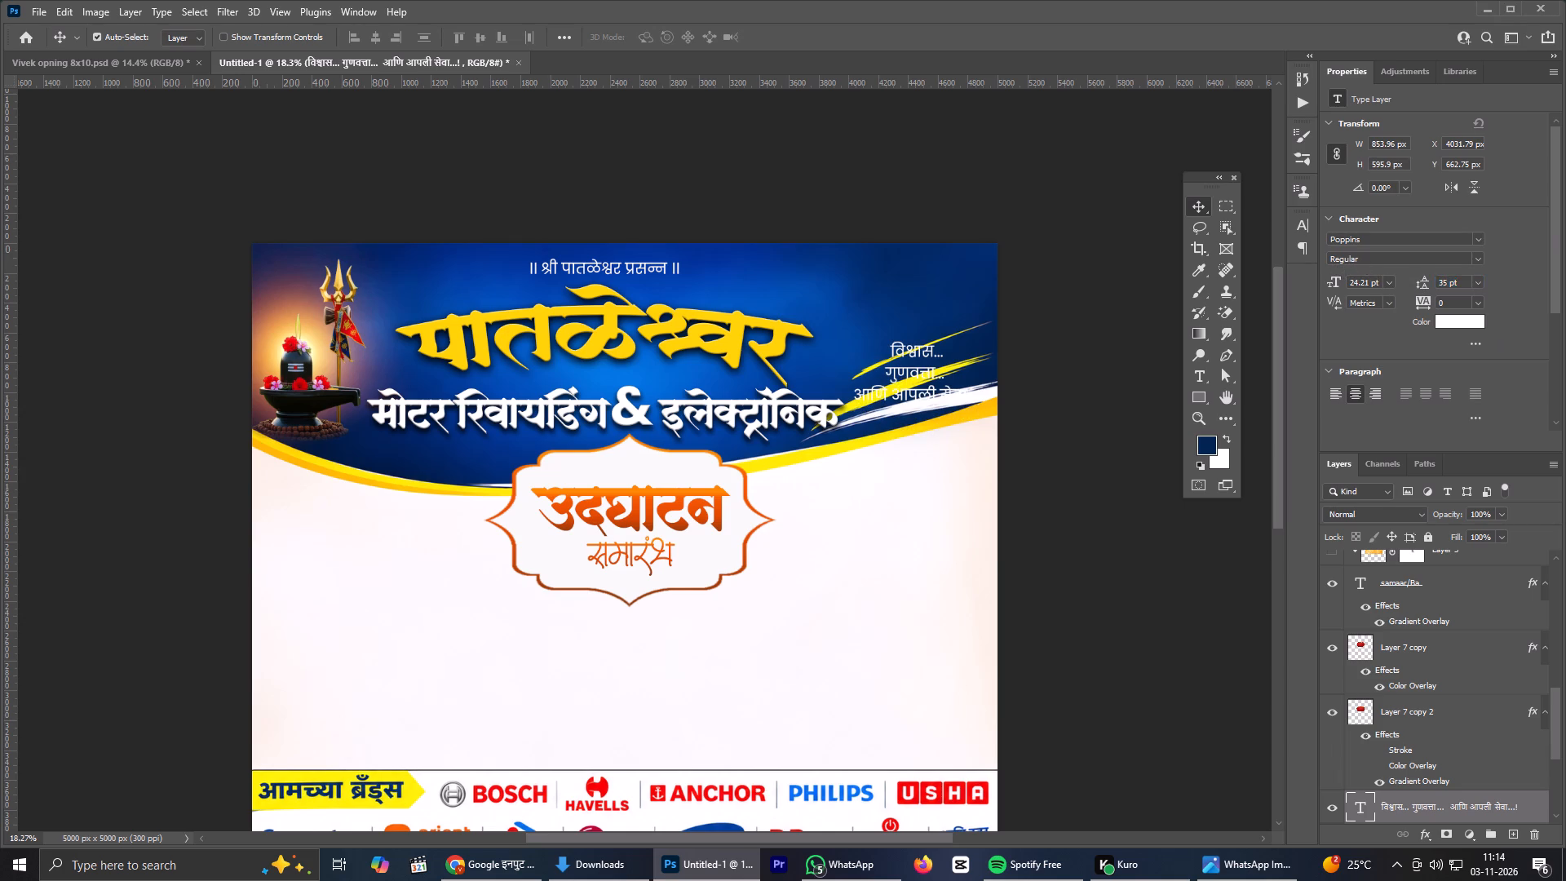
click(1481, 258)
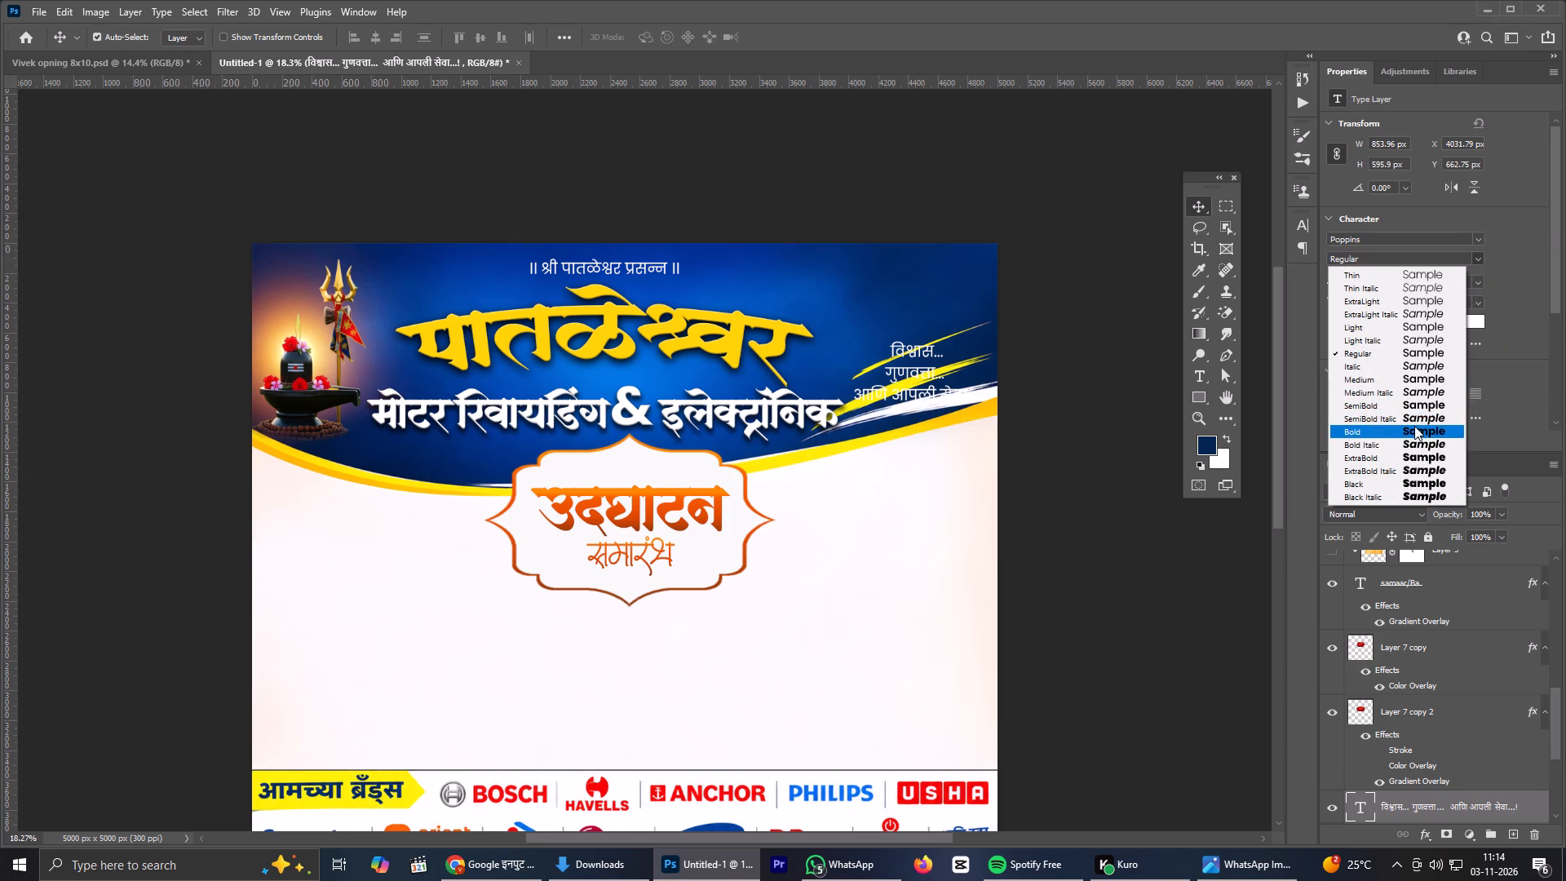
click(1414, 426)
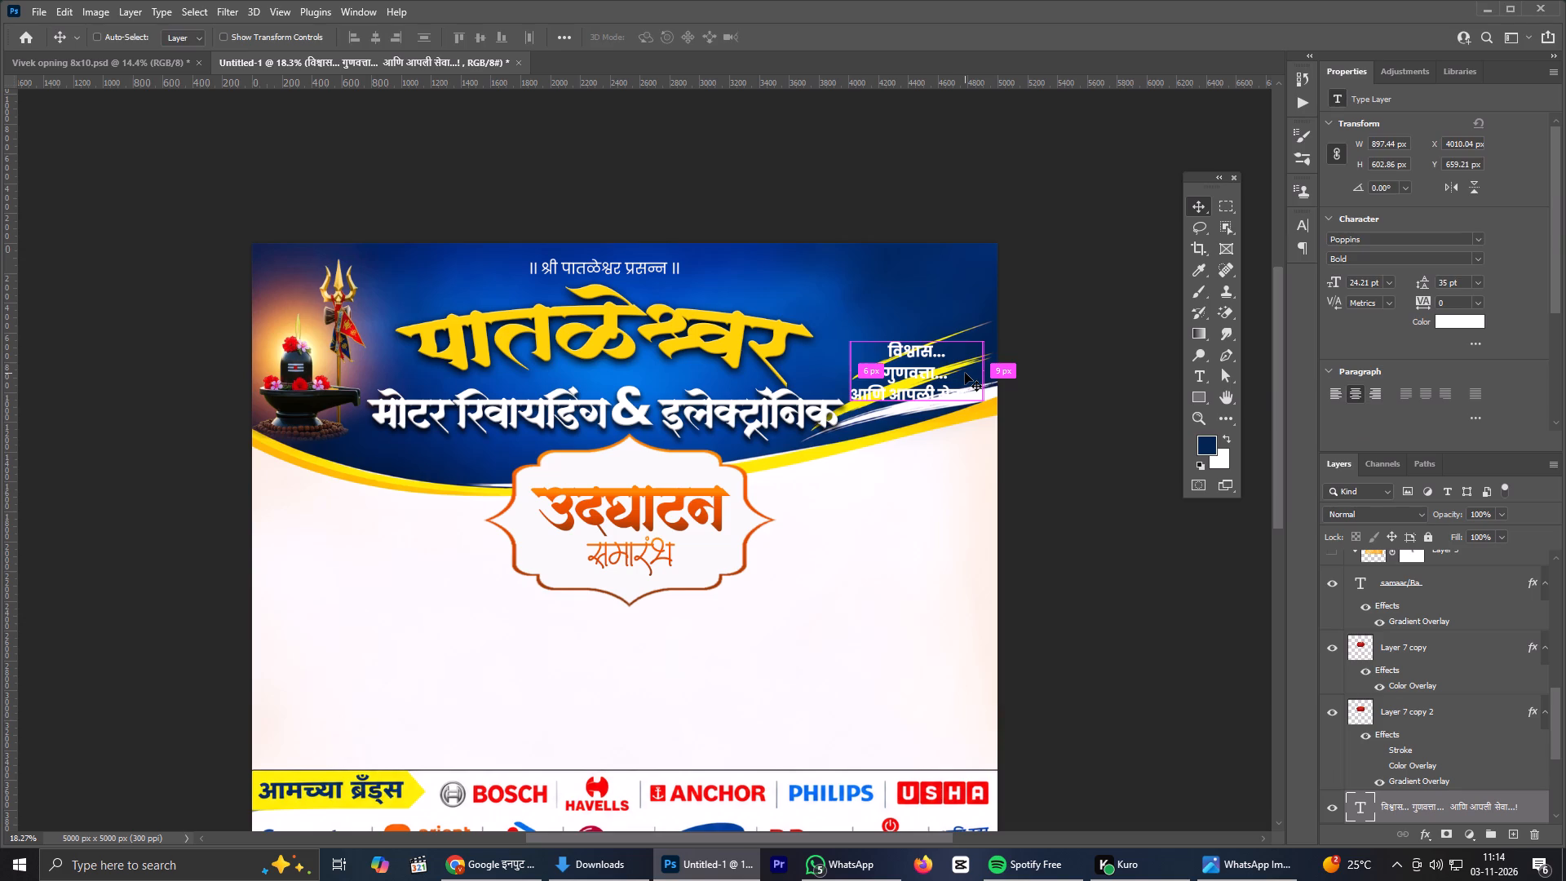
Rotate the tagline to about -18.4°, scale it to about 113% and place it along the header's slanted streaks.
key(ctrl+t)
drag(1020, 331, 1003, 277)
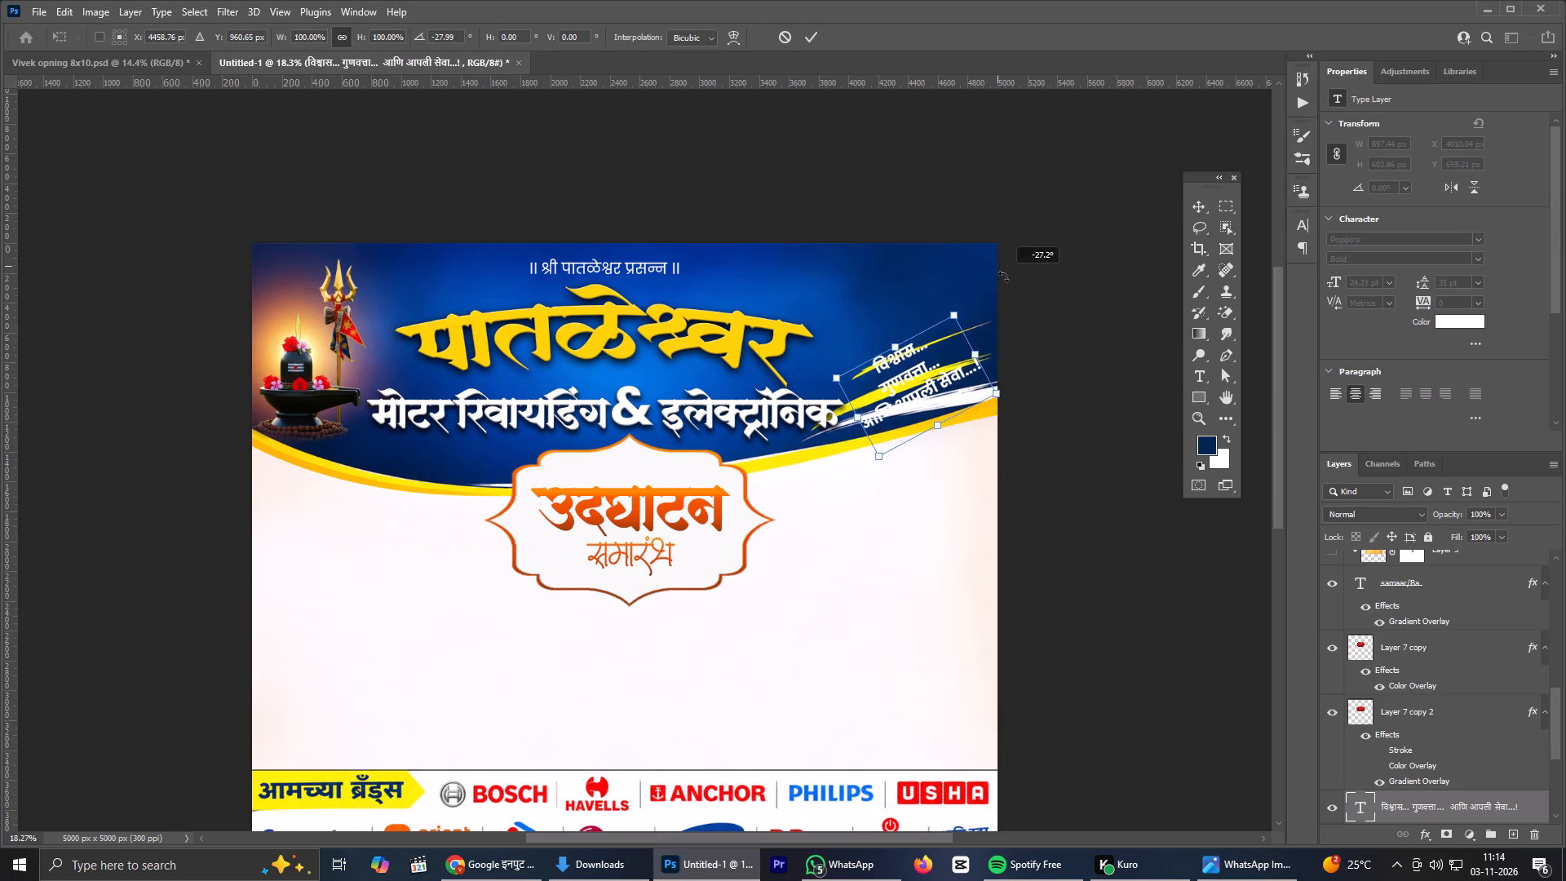
drag(1003, 277, 1010, 288)
drag(969, 321, 984, 306)
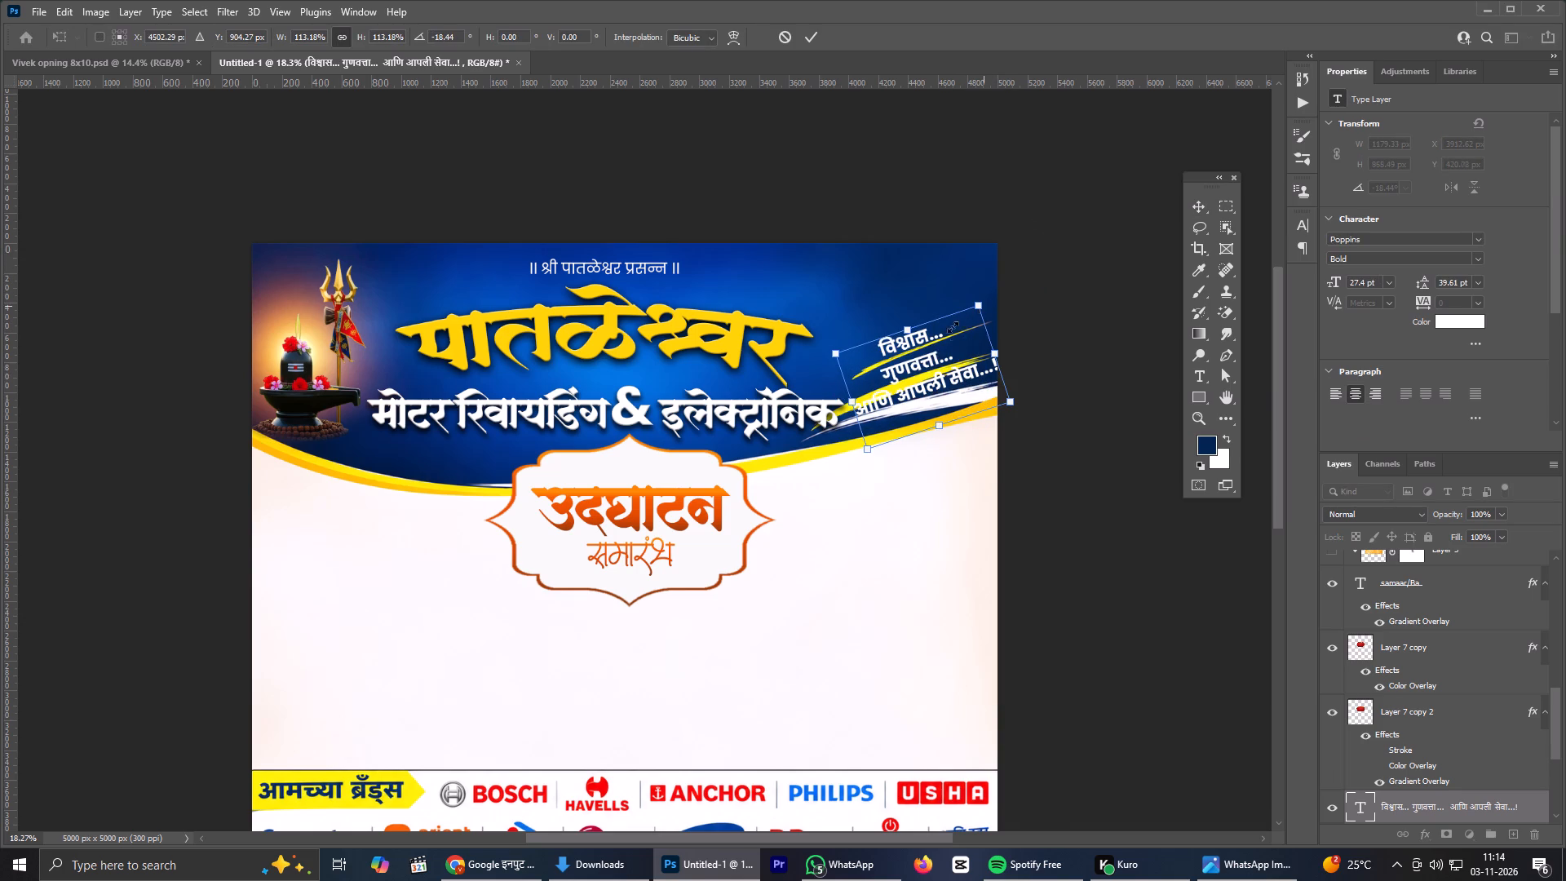
click(936, 357)
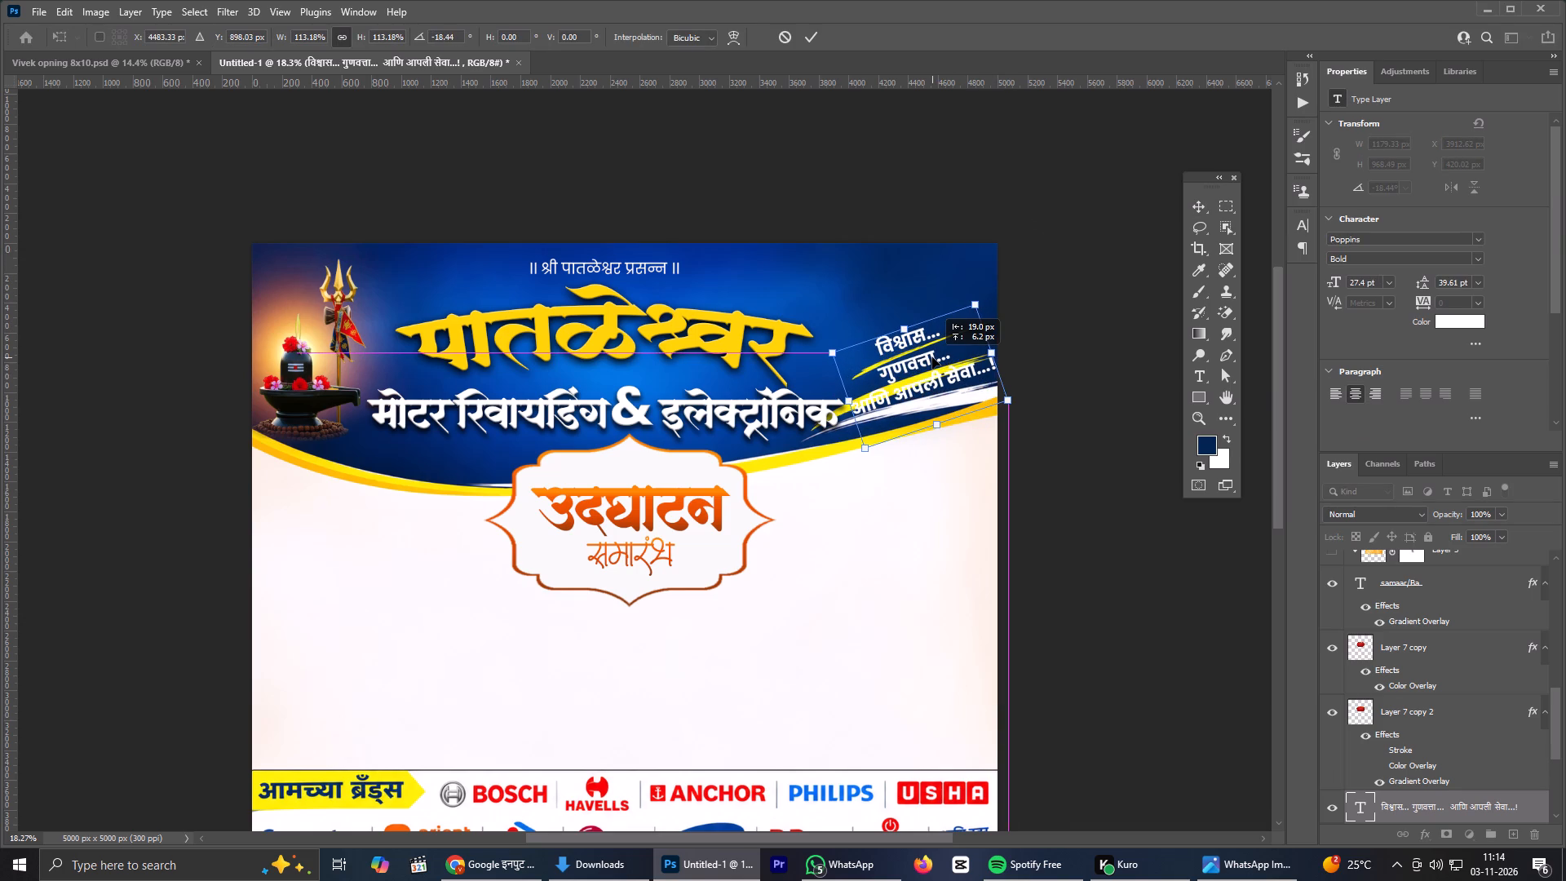
click(808, 34)
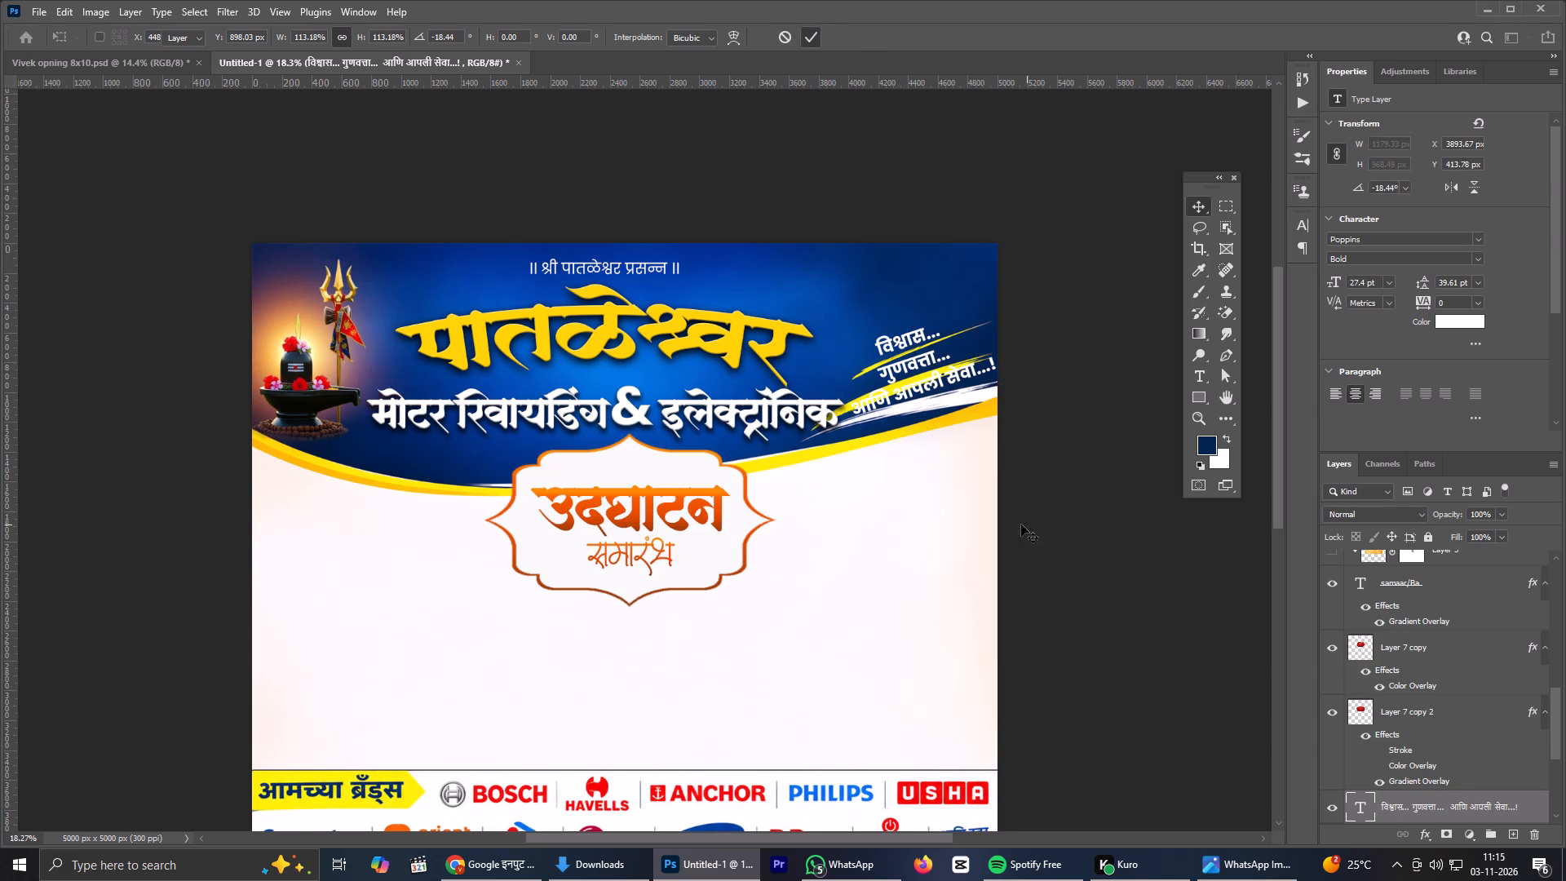
Show the hidden WhatsApp reference image briefly to check its tagline styling, and hide it again.
scroll(1354, 603, up, 9)
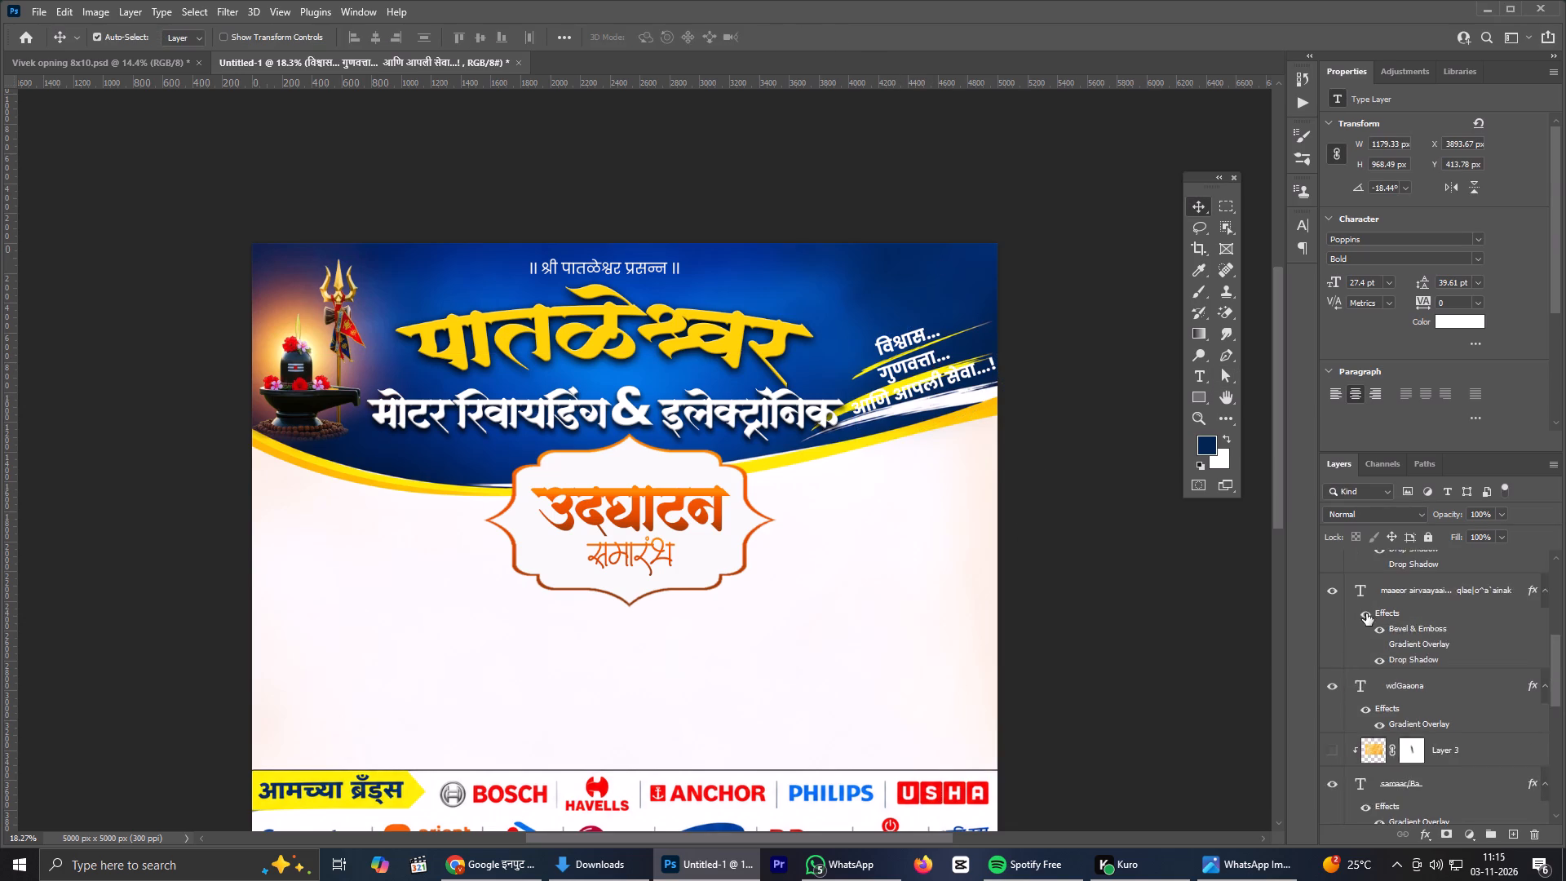
scroll(1366, 613, up, 10)
click(1334, 596)
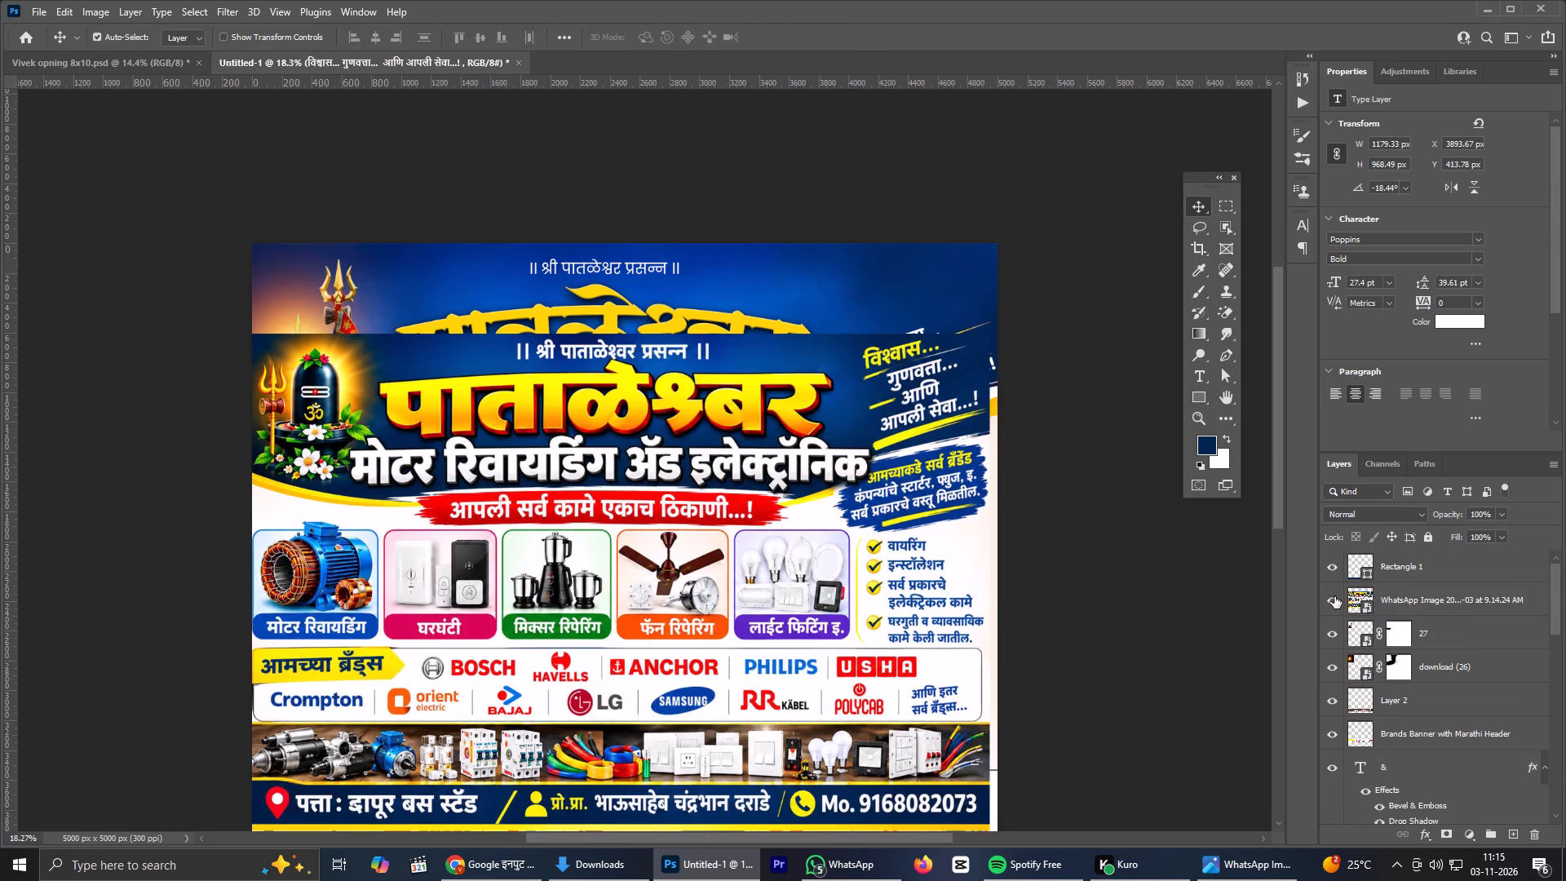
click(1334, 596)
Duplicate the Blue Wave and Wooden Platform Background layer and rasterize the copy for brush painting.
scroll(899, 367, up, 2)
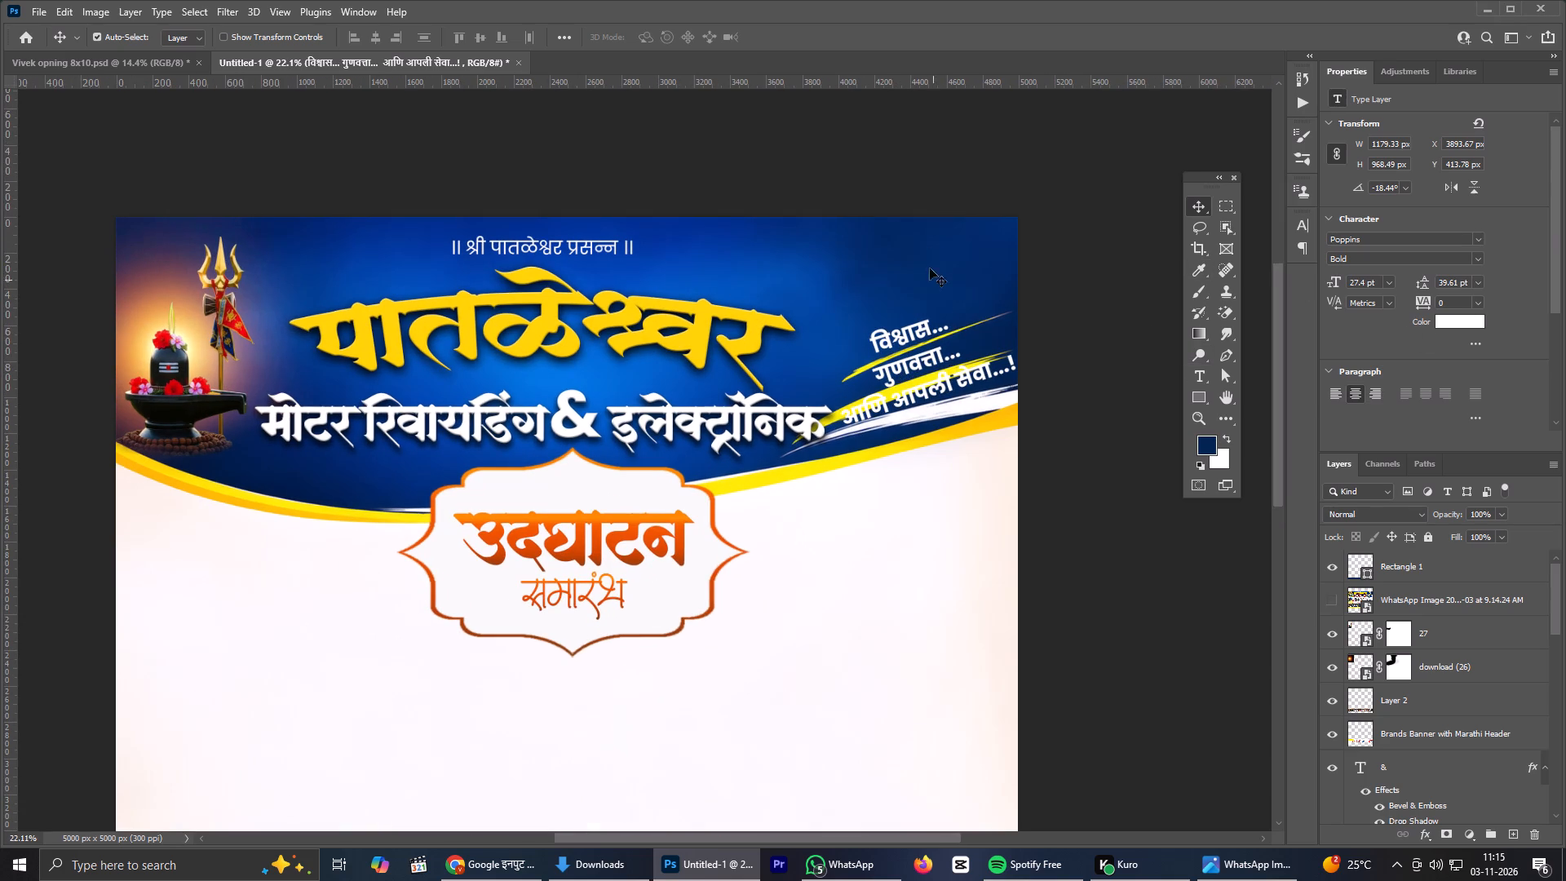
click(936, 235)
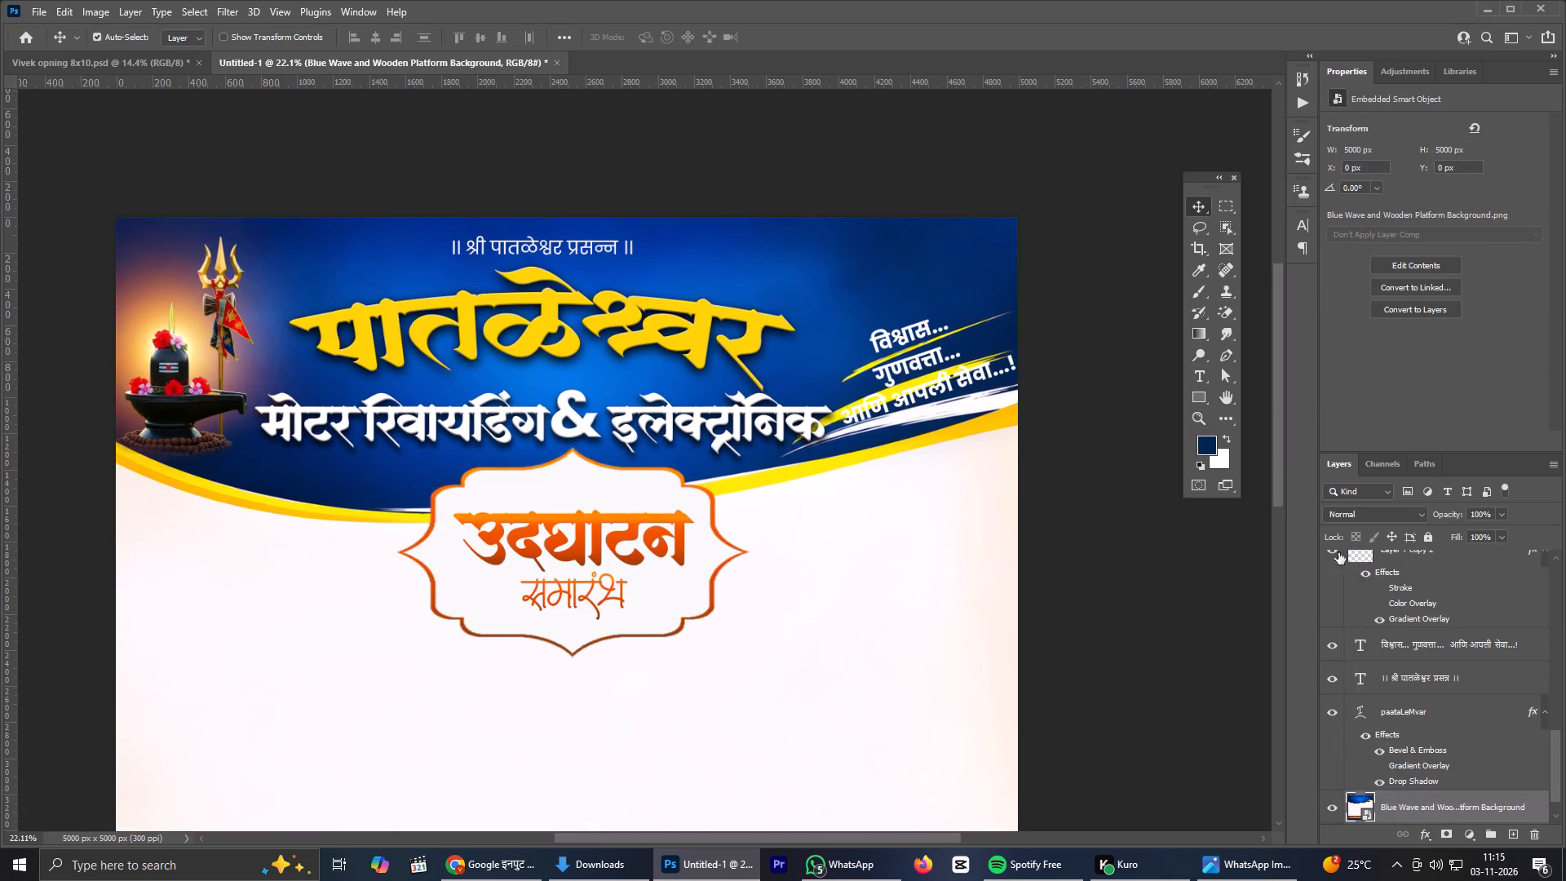
key(b)
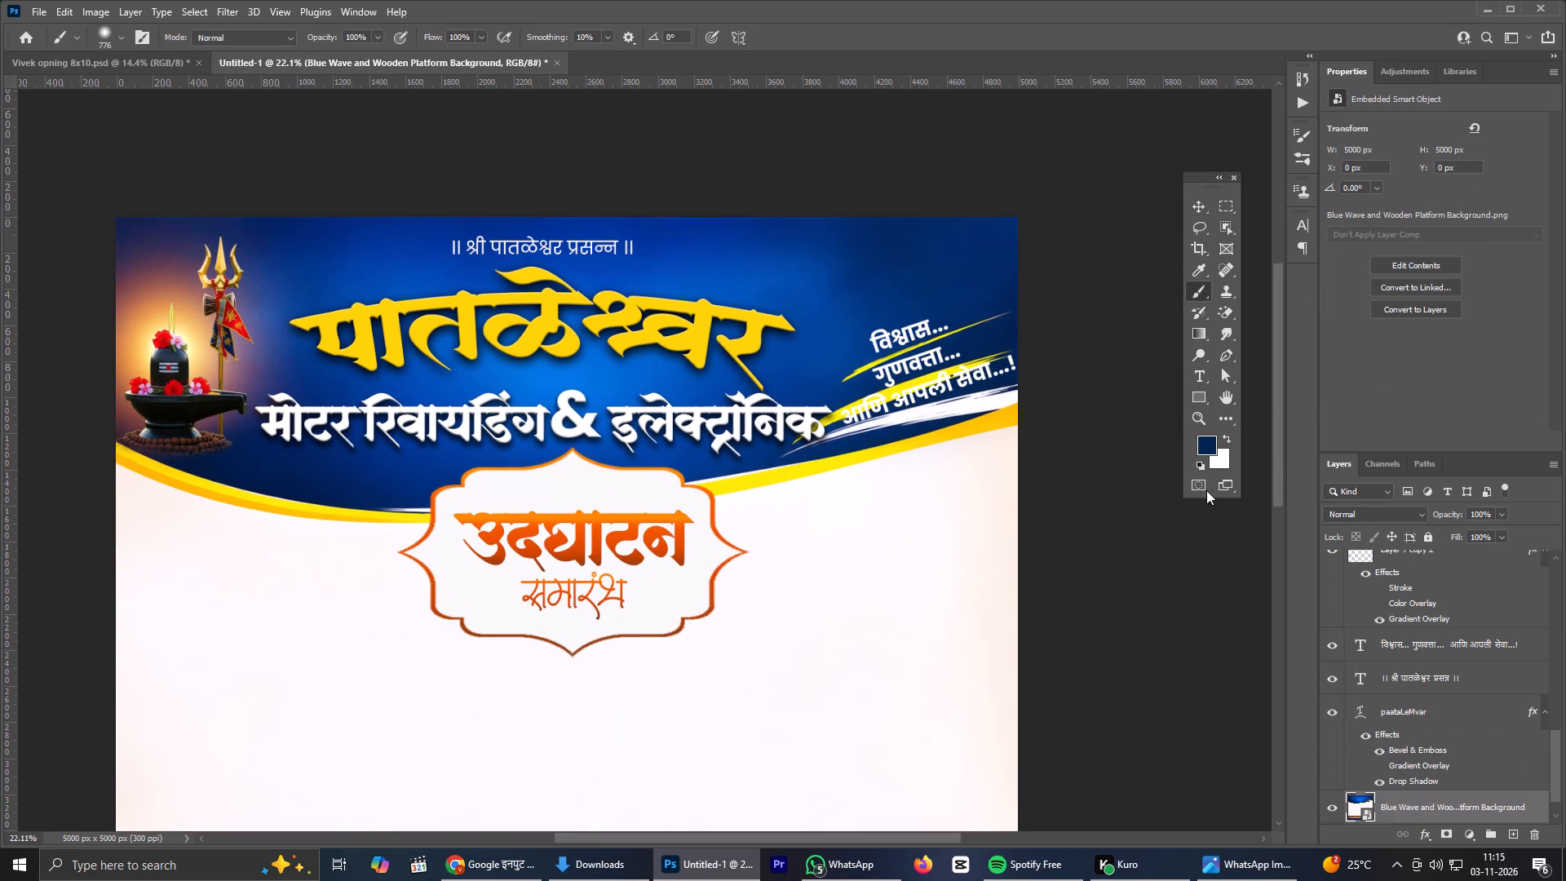
drag(1502, 808, 1516, 834)
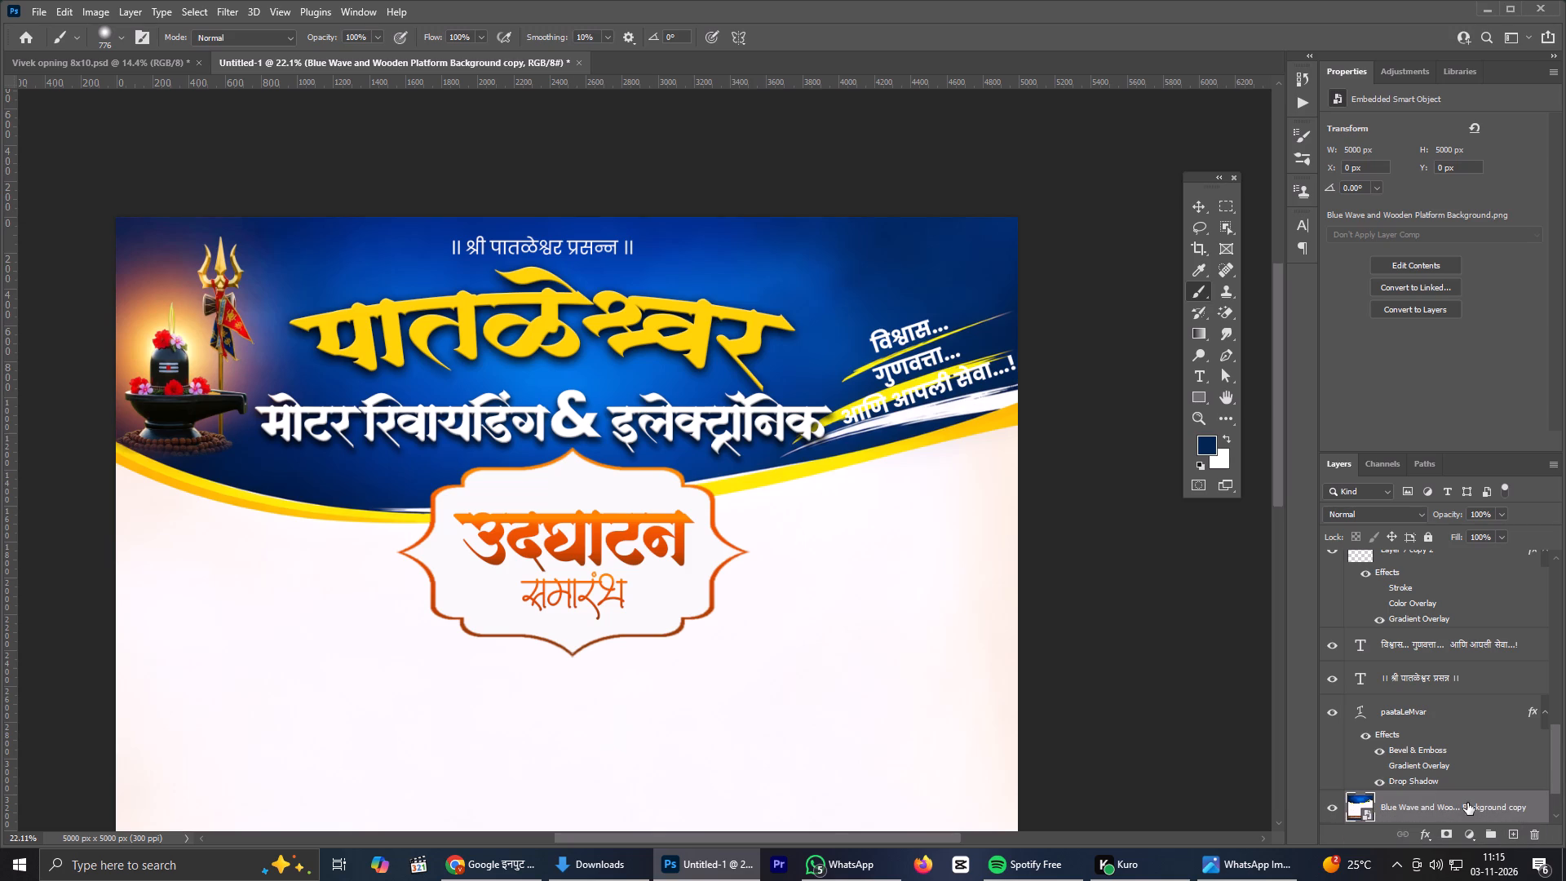
click(955, 315)
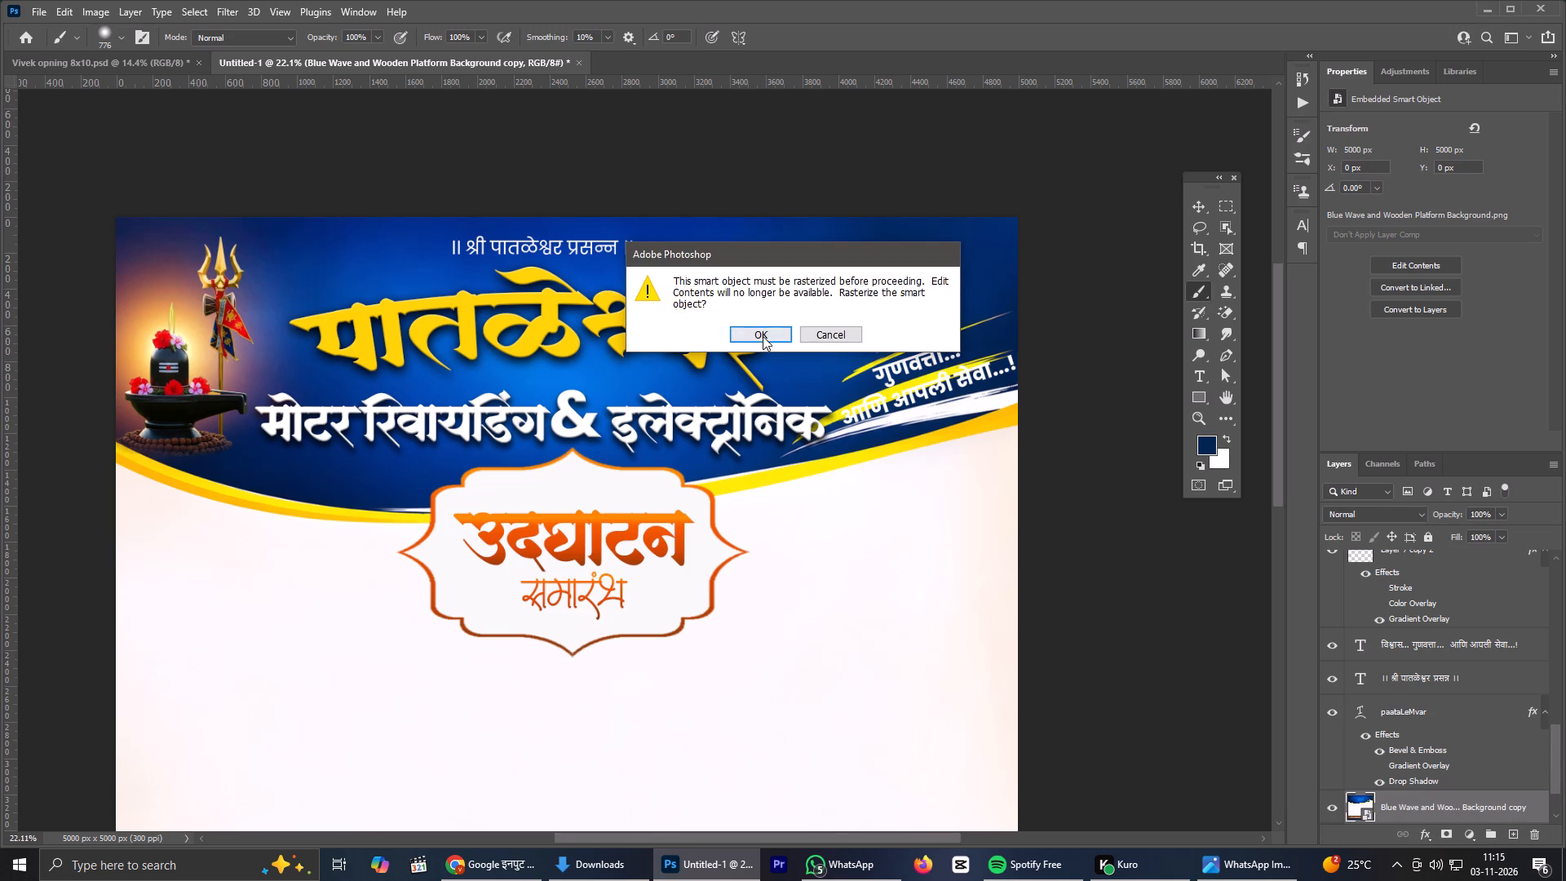
click(763, 336)
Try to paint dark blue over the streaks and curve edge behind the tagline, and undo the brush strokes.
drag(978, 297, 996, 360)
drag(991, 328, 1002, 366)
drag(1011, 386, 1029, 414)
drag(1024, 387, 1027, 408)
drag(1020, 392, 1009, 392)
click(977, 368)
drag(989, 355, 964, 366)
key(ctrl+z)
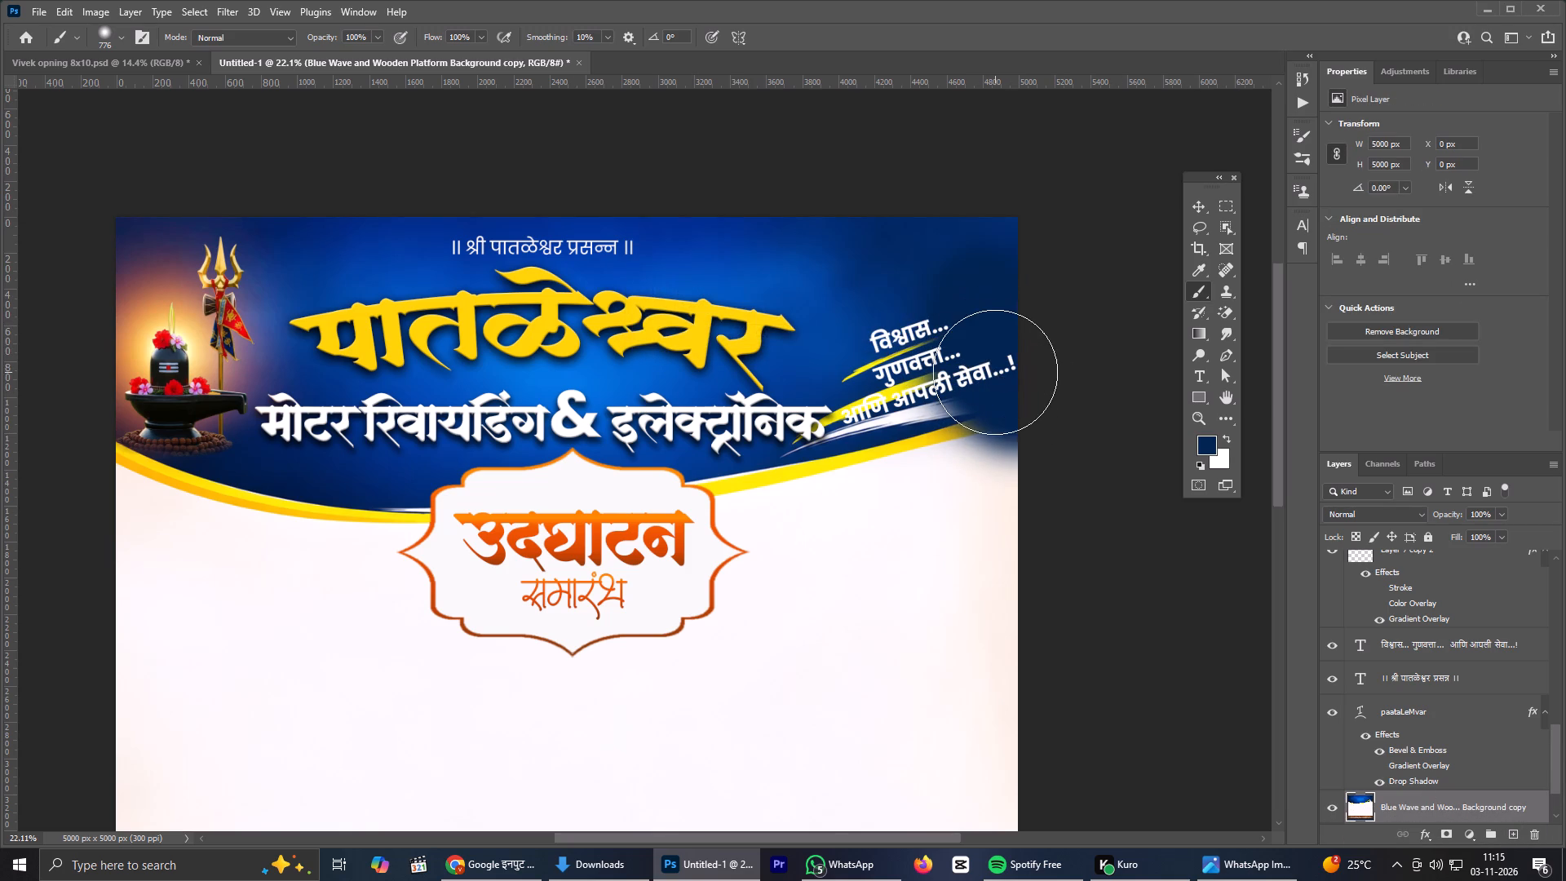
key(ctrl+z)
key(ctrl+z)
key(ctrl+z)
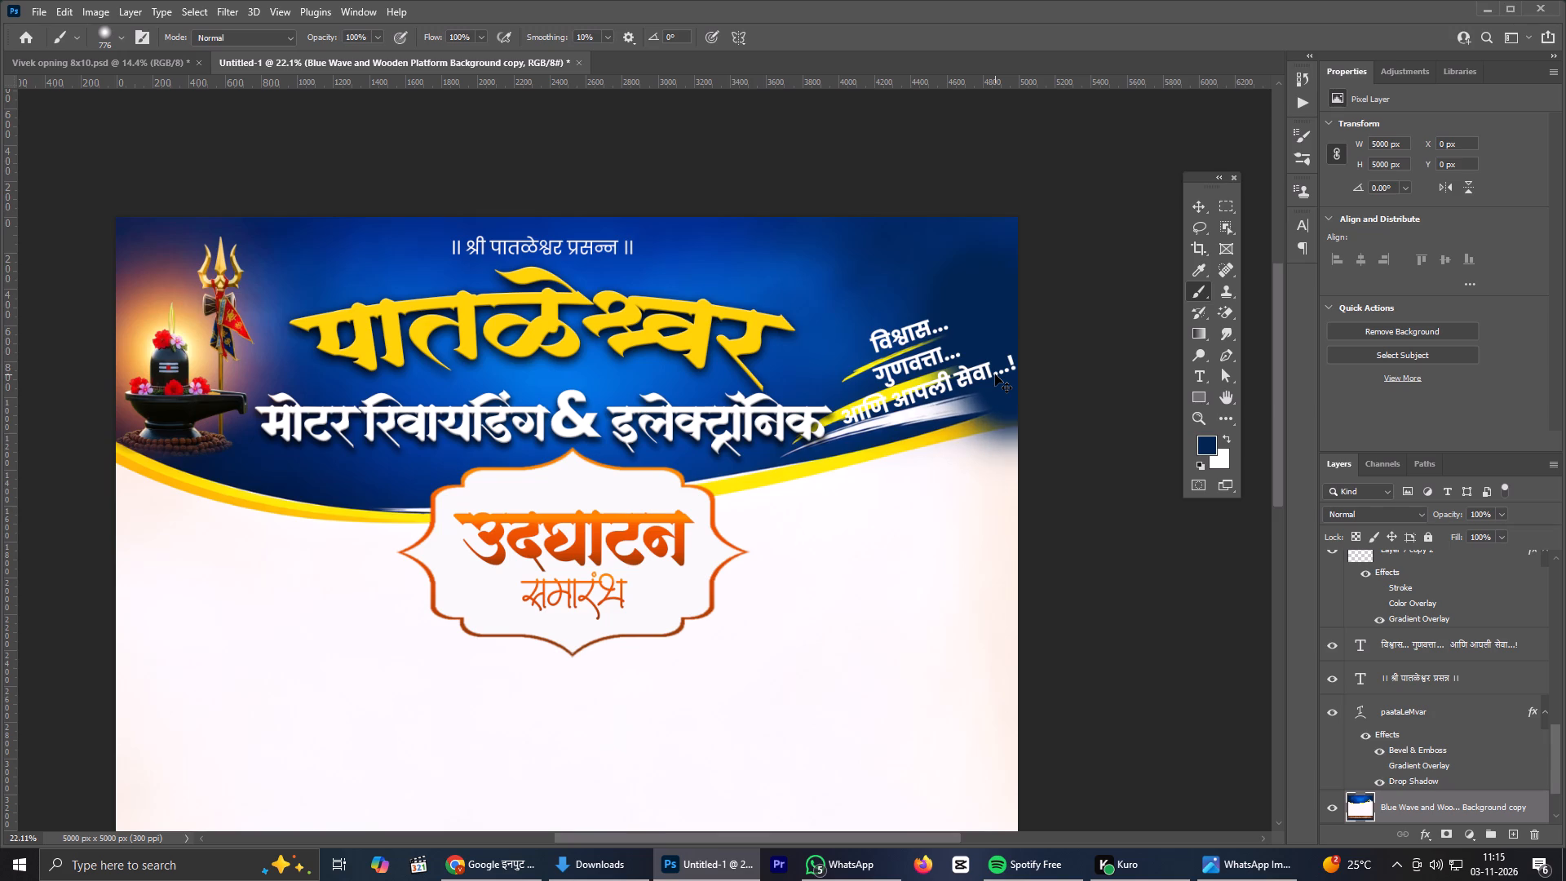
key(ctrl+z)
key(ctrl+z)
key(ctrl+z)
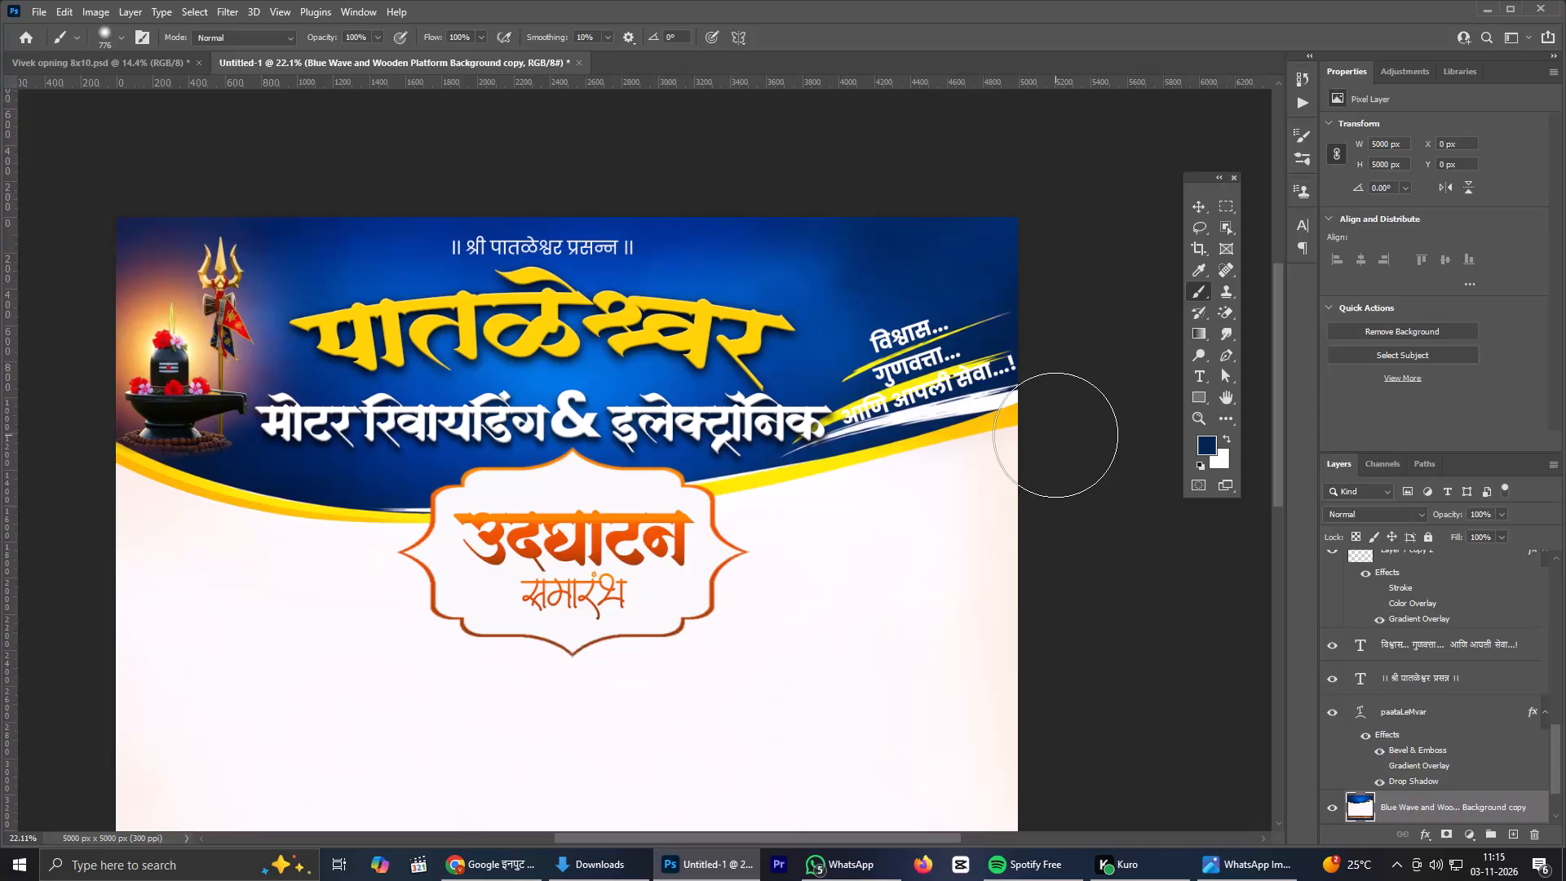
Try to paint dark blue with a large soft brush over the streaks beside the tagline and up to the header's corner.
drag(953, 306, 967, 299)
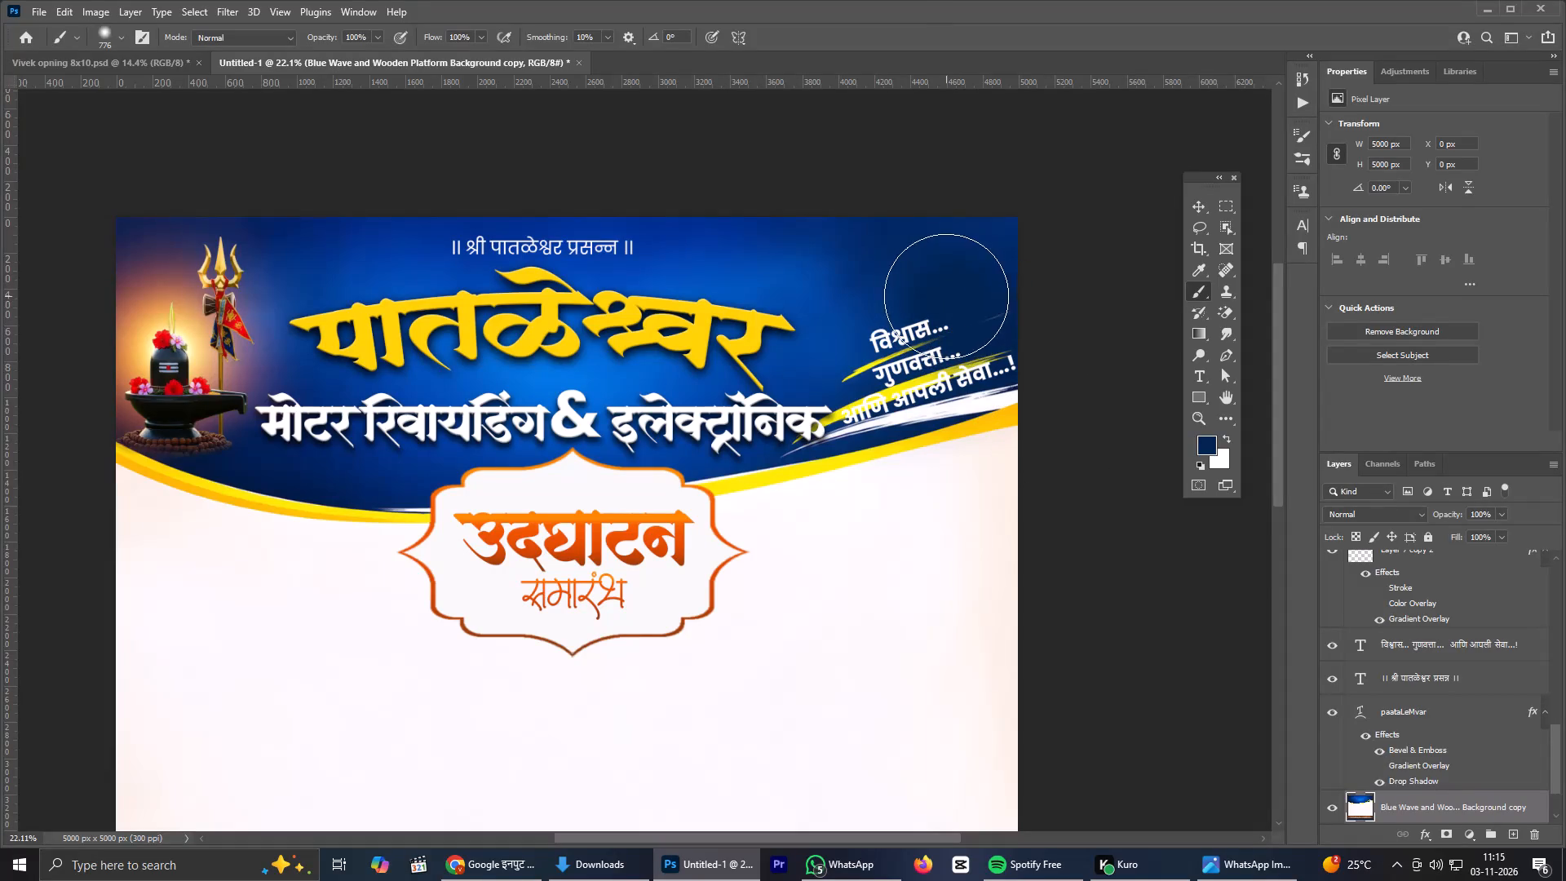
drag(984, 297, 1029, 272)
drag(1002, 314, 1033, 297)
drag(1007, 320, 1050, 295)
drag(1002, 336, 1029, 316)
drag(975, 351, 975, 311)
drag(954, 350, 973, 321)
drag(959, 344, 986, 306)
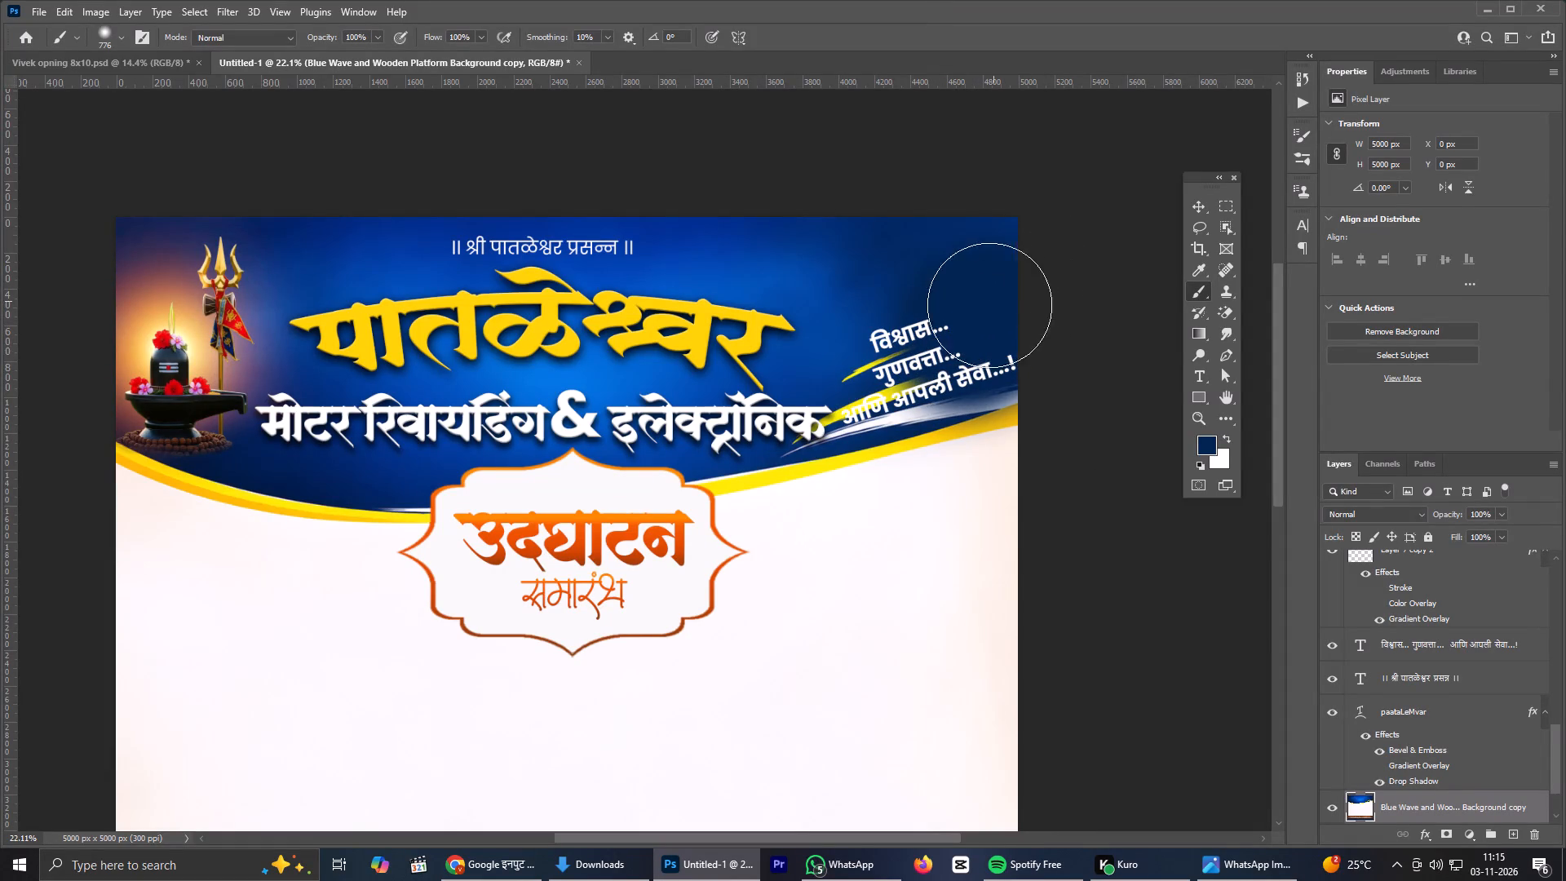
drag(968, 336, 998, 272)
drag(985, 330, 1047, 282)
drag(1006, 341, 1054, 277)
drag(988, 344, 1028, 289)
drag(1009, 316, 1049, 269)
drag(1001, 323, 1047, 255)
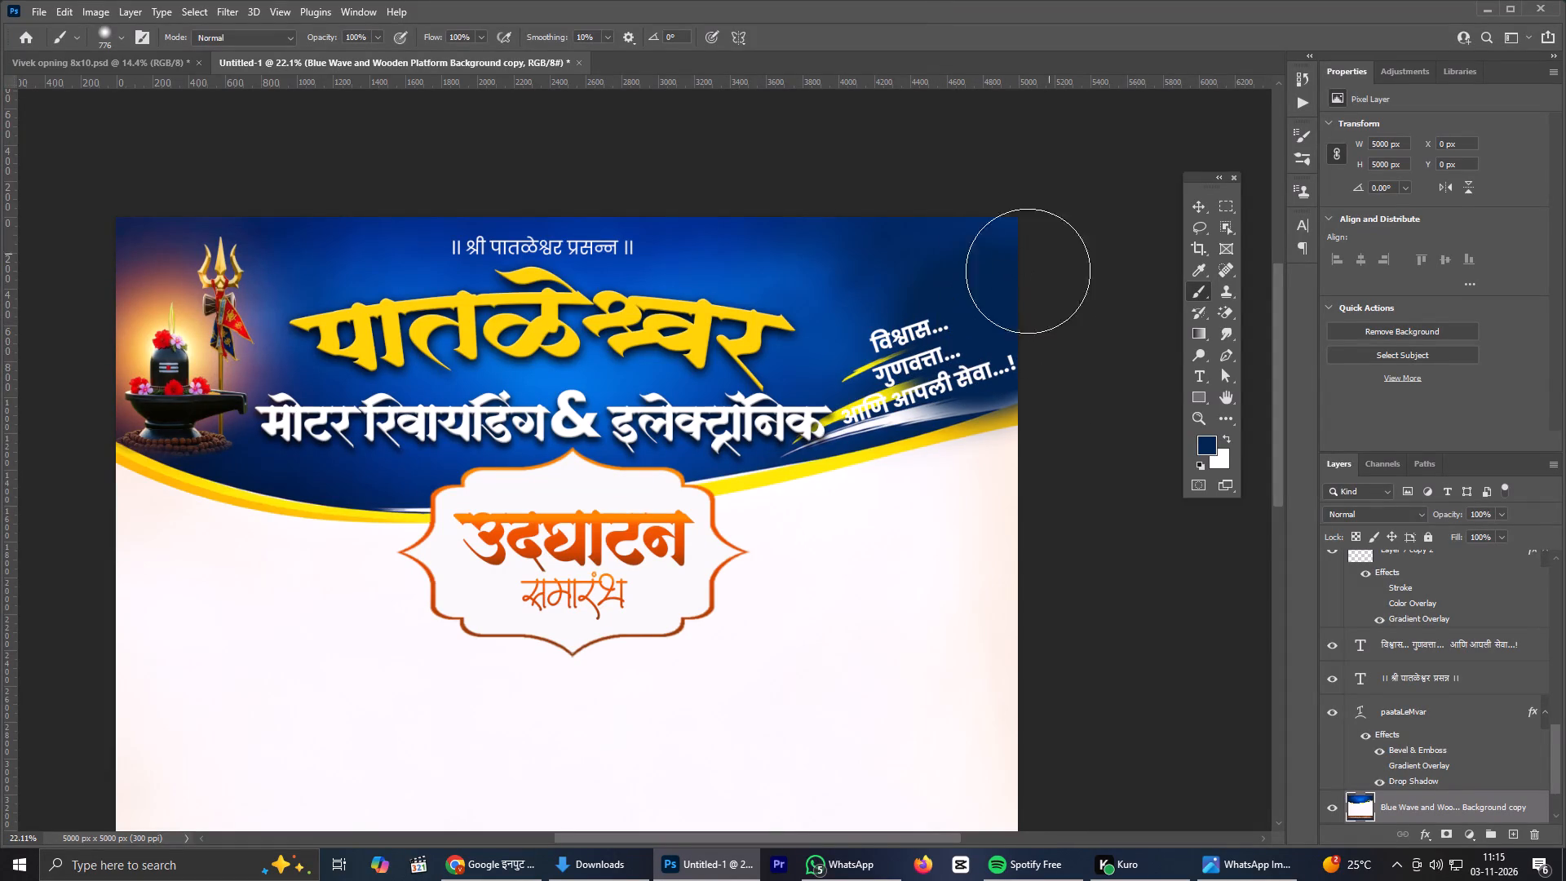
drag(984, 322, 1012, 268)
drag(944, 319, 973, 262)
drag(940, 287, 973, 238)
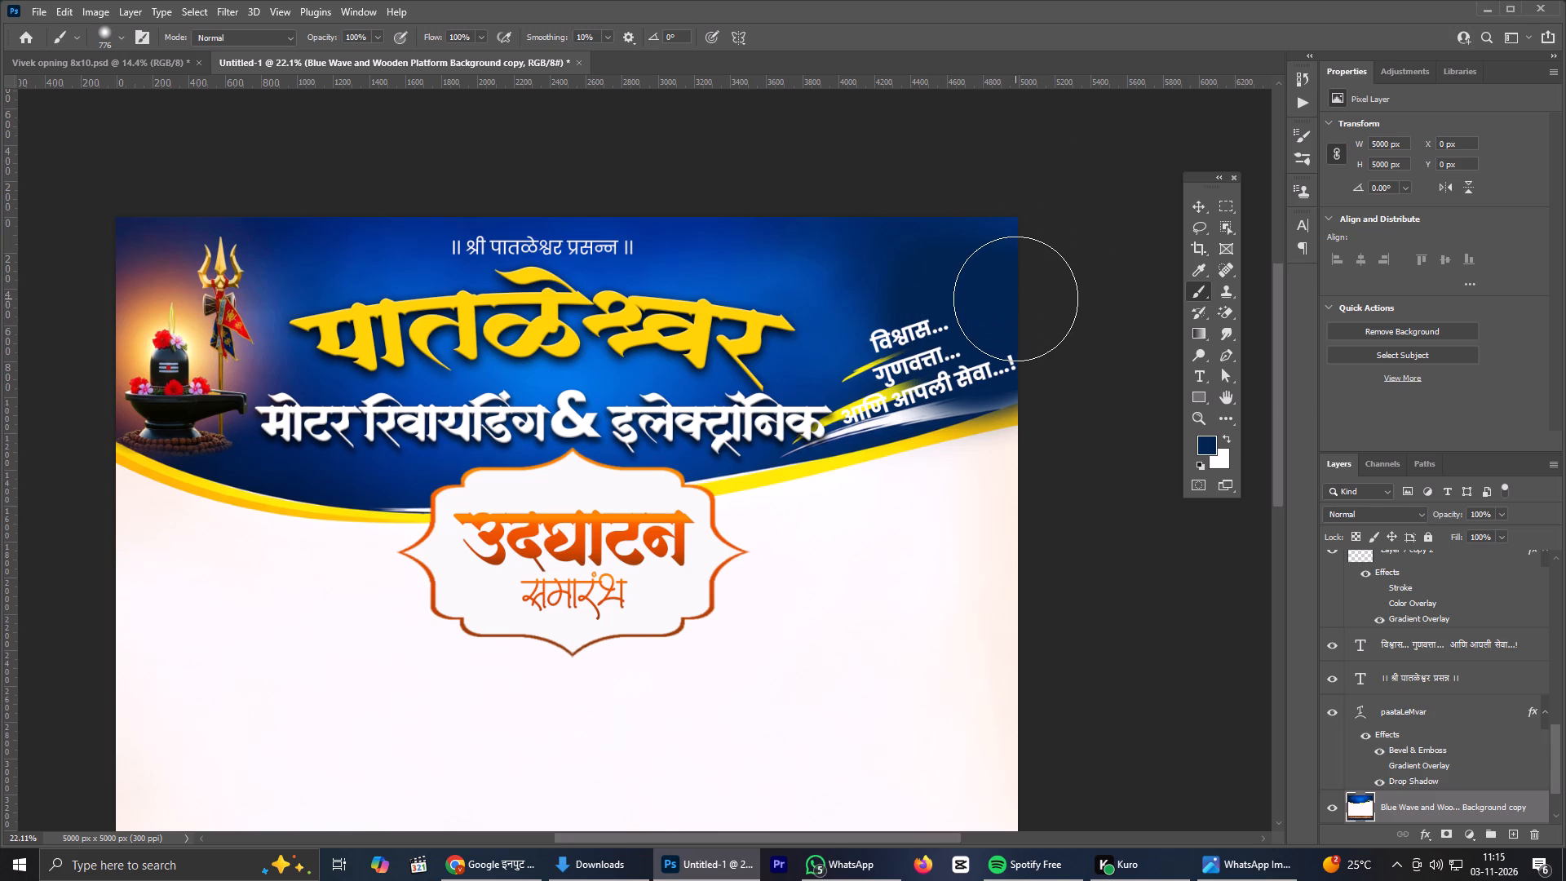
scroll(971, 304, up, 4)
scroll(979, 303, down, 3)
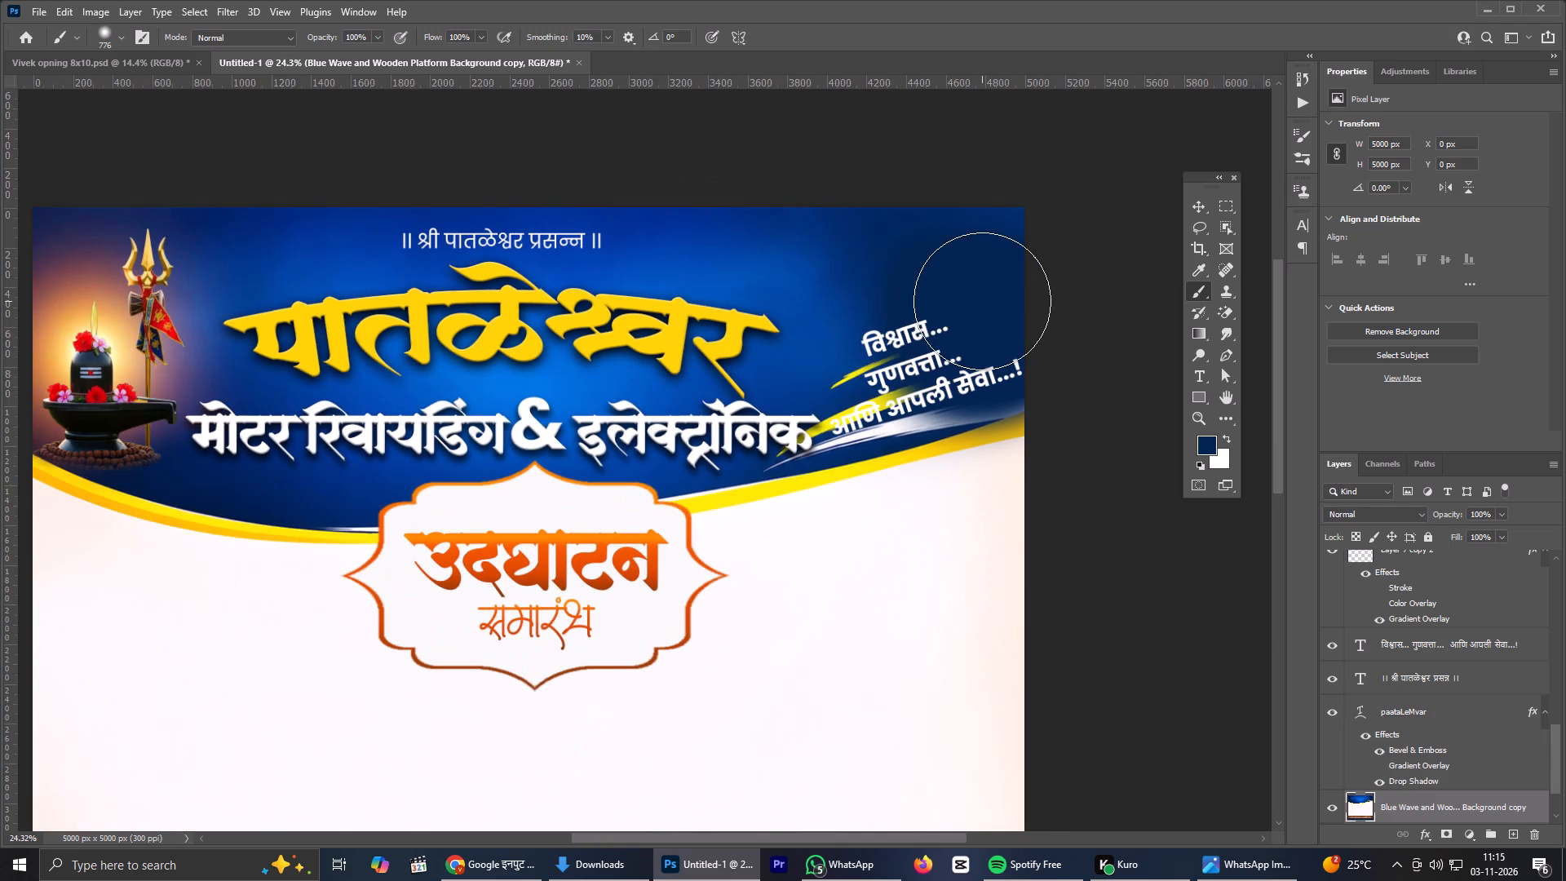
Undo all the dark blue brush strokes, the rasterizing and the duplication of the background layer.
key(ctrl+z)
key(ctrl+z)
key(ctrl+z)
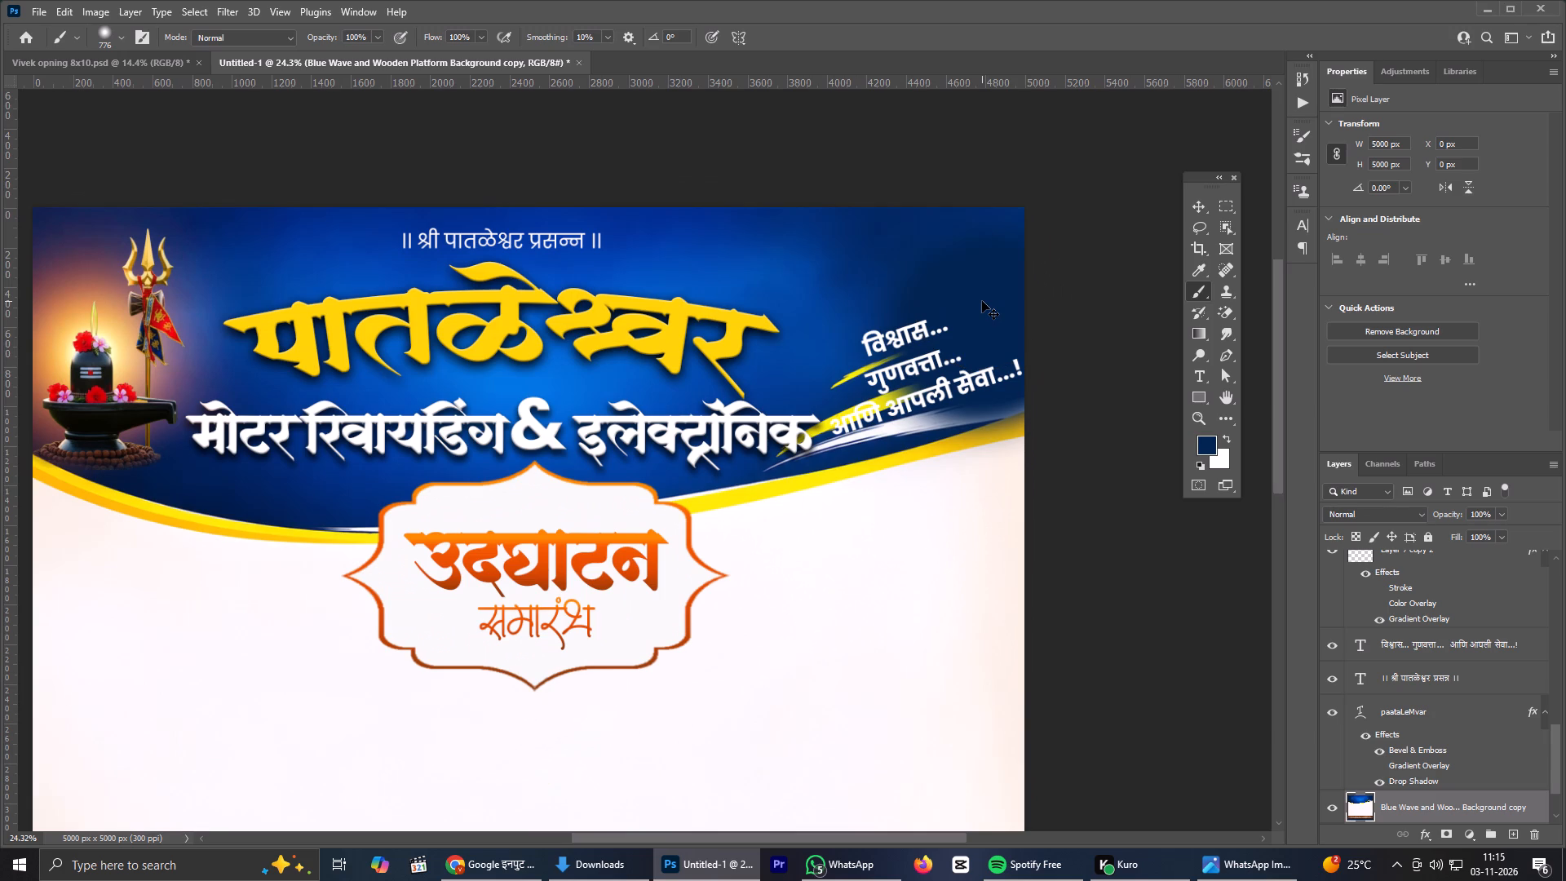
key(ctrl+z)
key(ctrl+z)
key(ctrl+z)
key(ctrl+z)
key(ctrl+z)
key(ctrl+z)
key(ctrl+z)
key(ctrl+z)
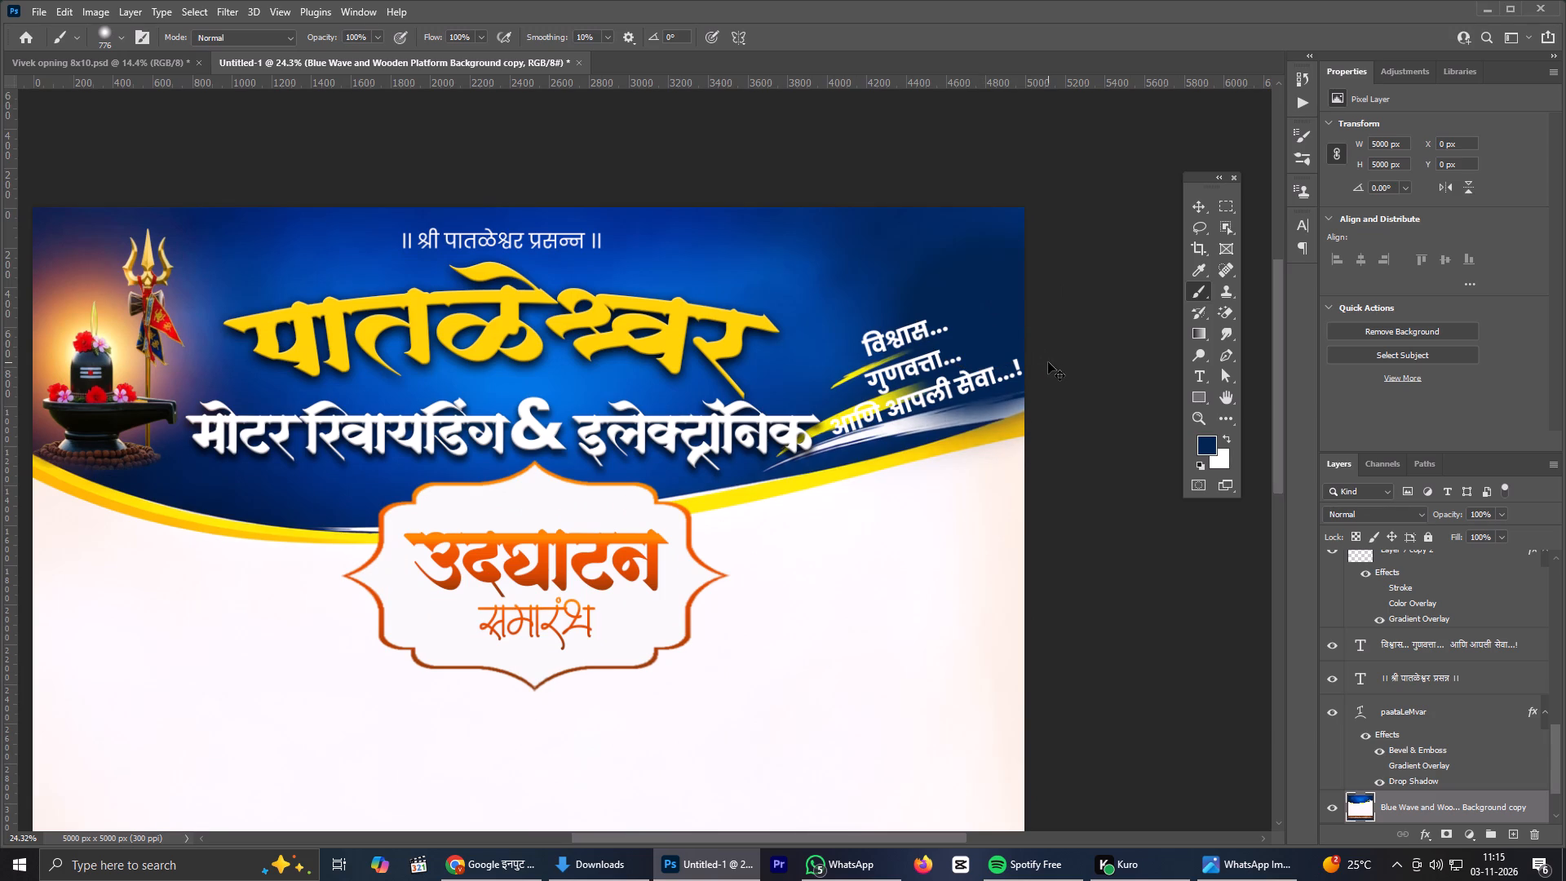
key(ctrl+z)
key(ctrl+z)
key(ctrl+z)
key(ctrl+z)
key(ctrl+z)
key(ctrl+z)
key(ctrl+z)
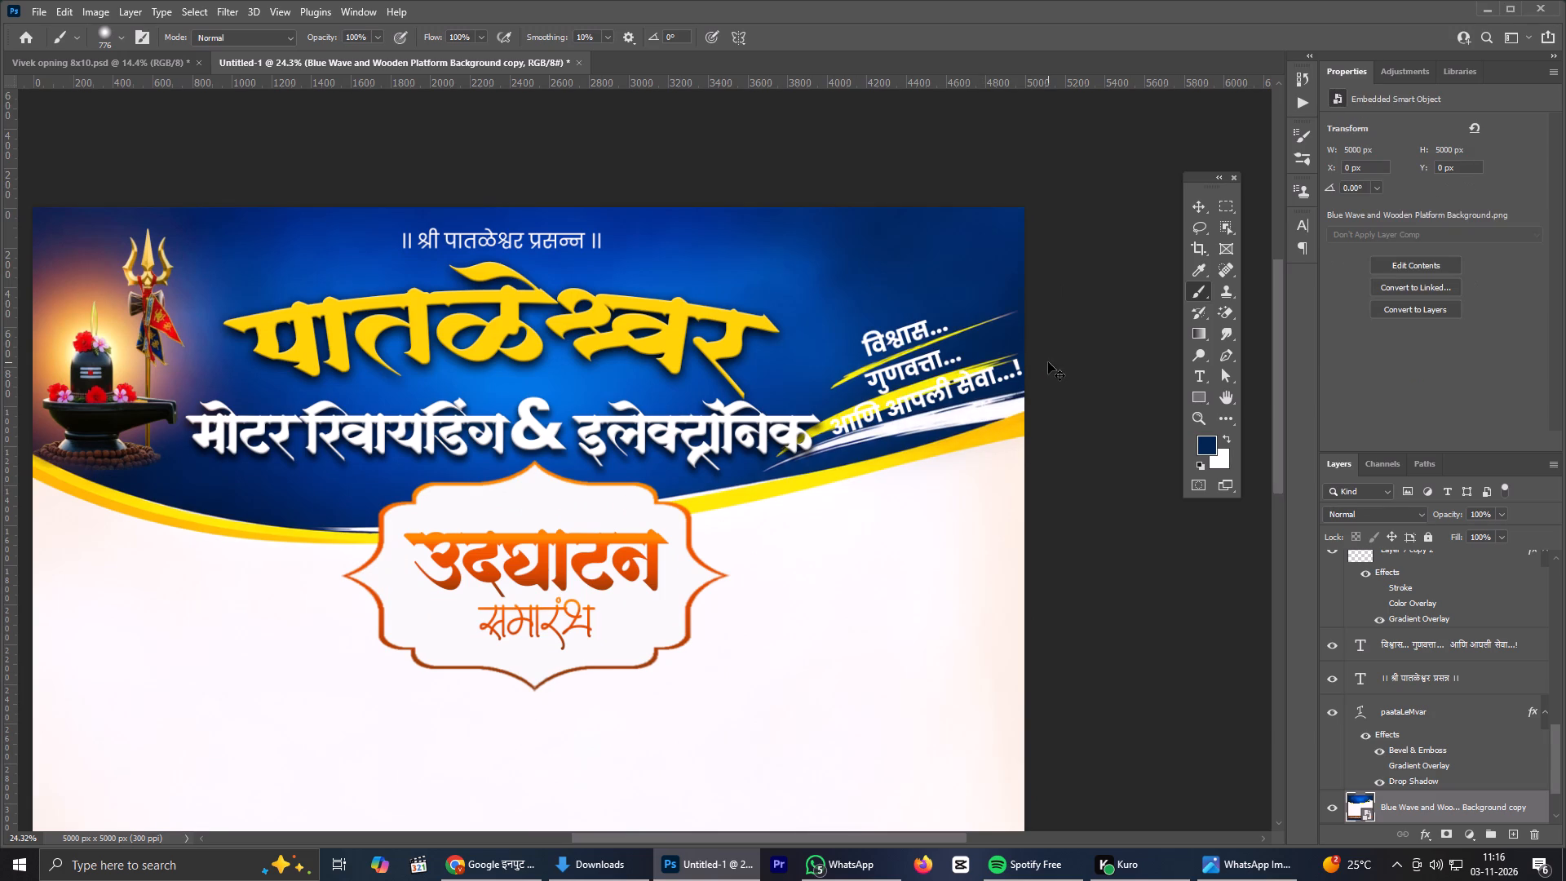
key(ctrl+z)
Duplicate the Blue Wave and Wooden Platform Background layer and rasterize the copy.
click(1439, 799)
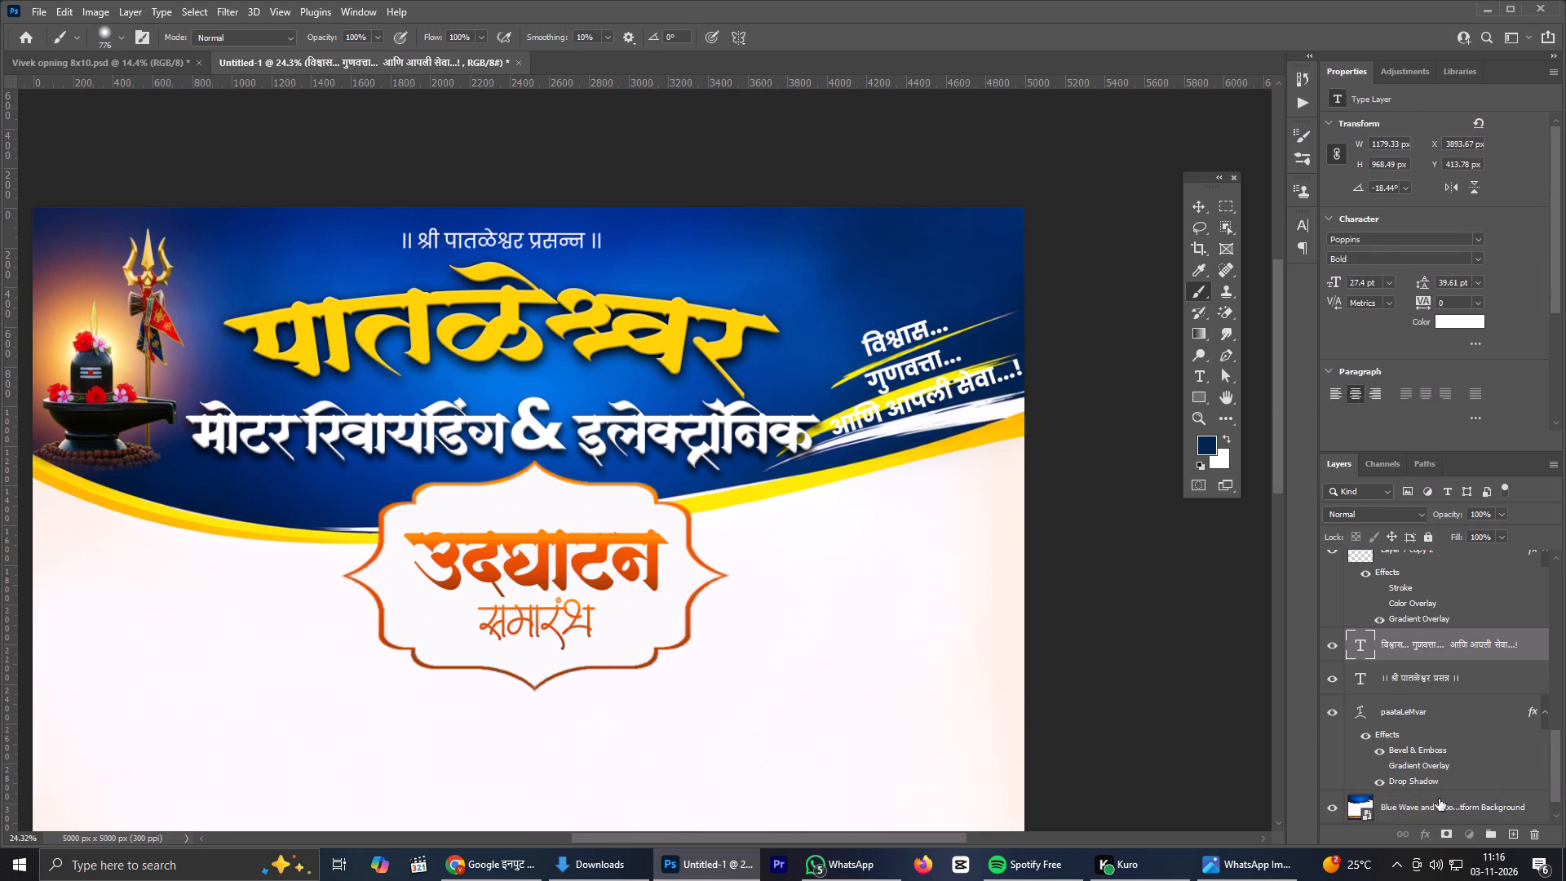
drag(1513, 809, 1512, 837)
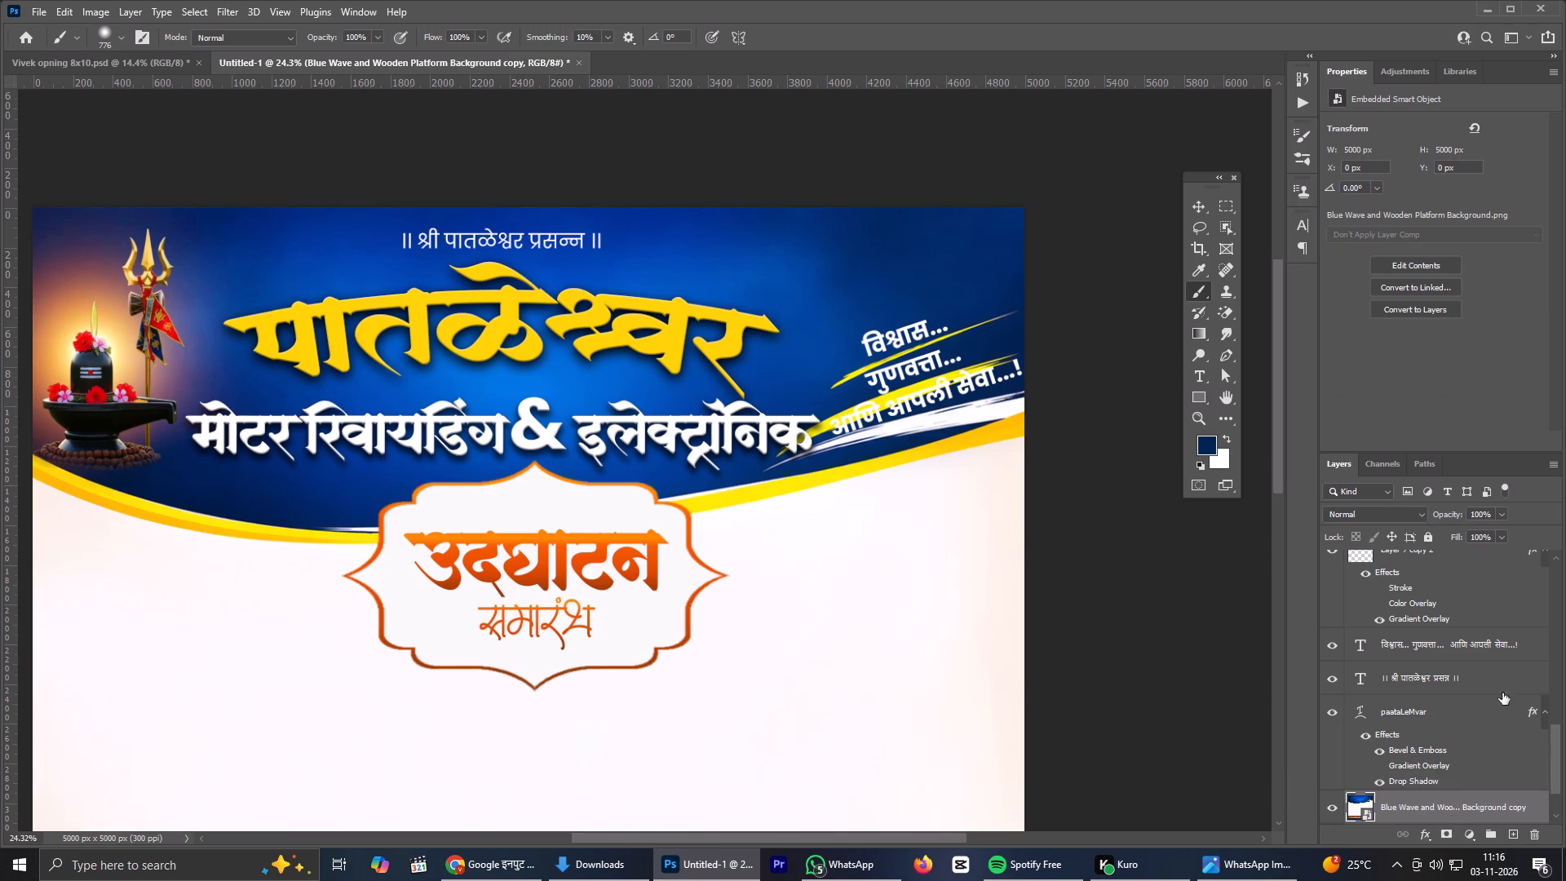
scroll(1475, 744, down, 2)
click(880, 356)
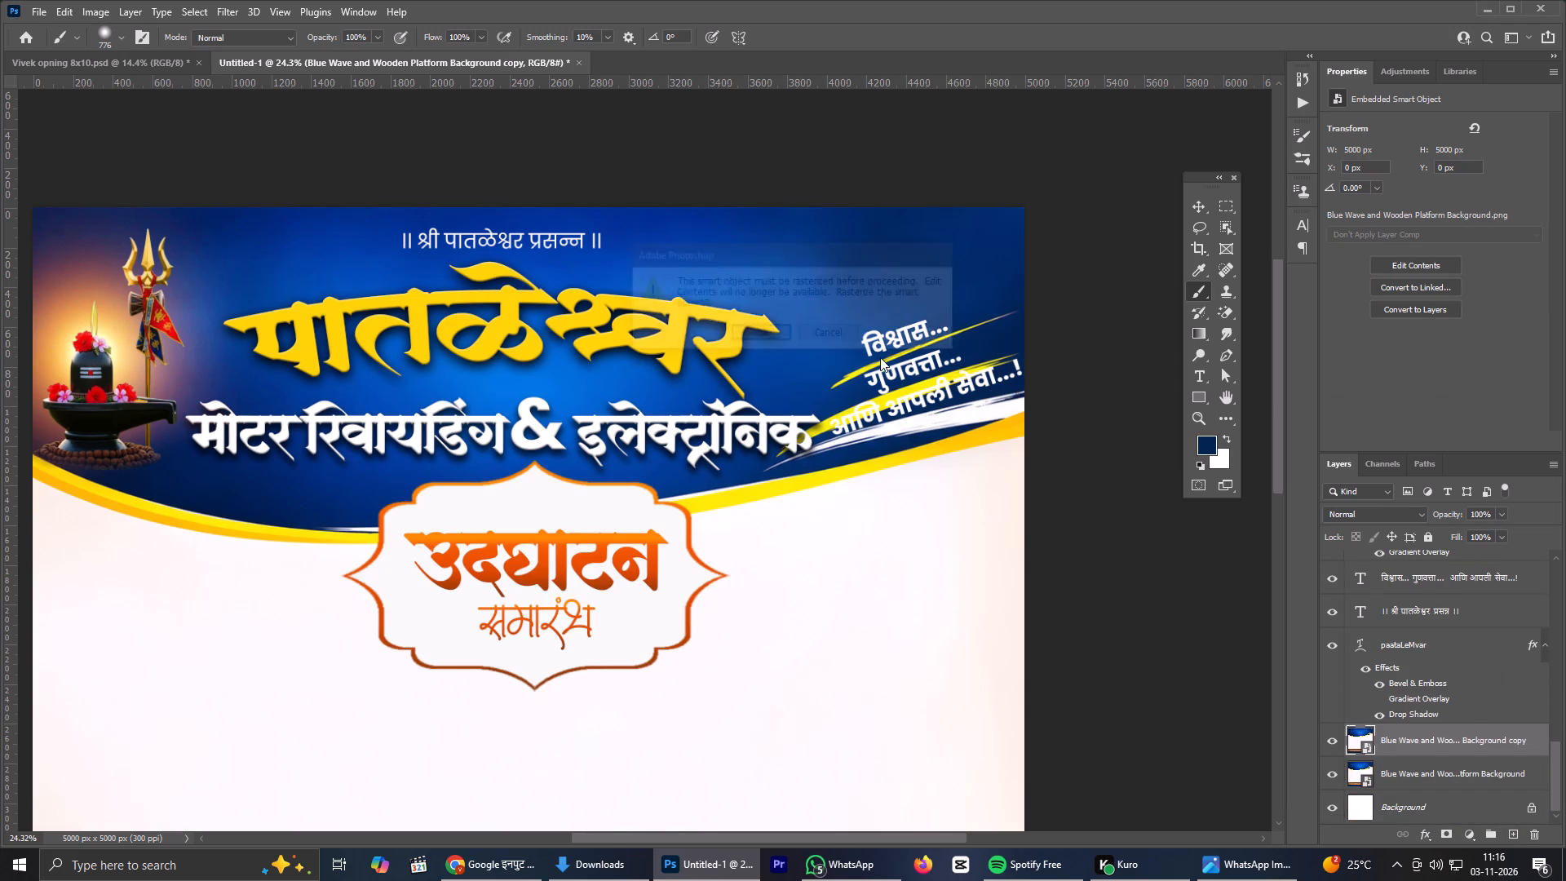
click(766, 328)
Draw a closed Pen path of about 1215 × 1303 px around the tagline area, following the yellow curve, and convert it to a dark blue shape.
click(1223, 353)
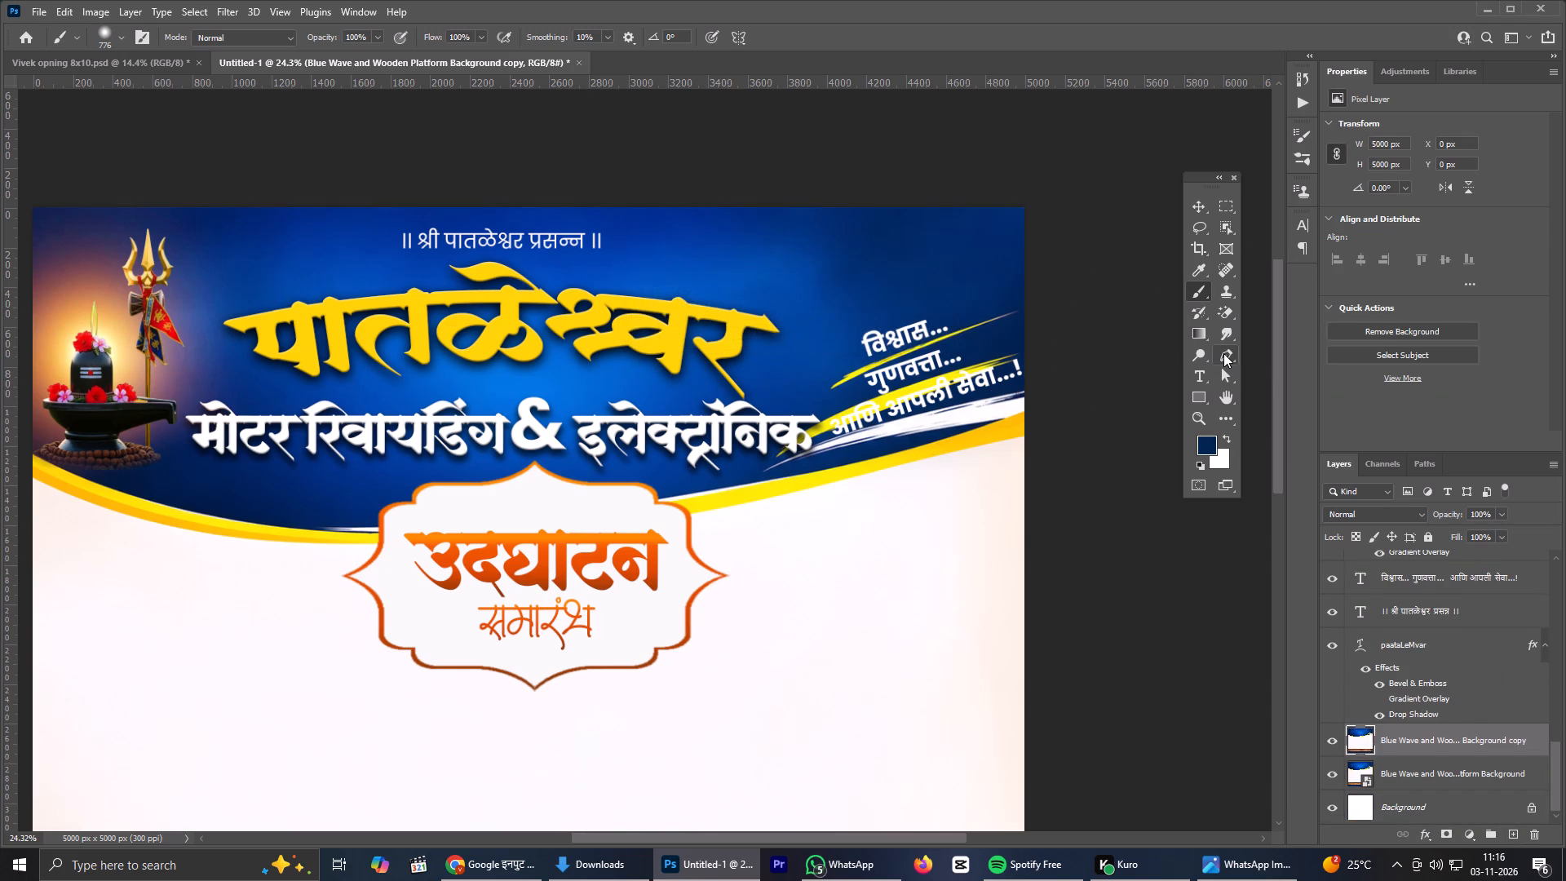
click(818, 470)
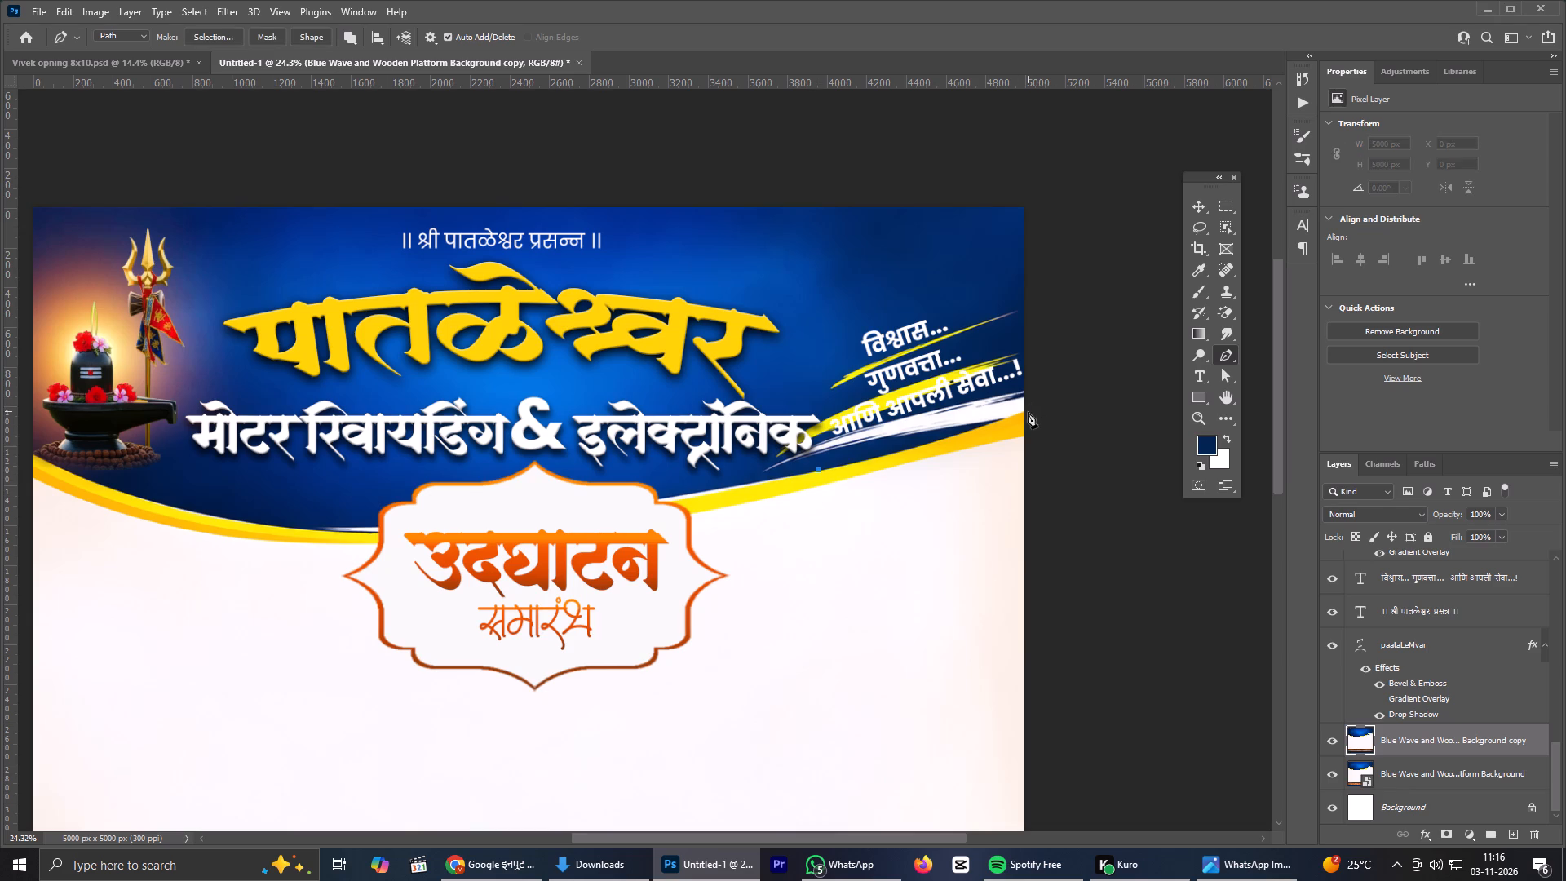
drag(1024, 412, 1029, 412)
drag(1029, 412, 1071, 390)
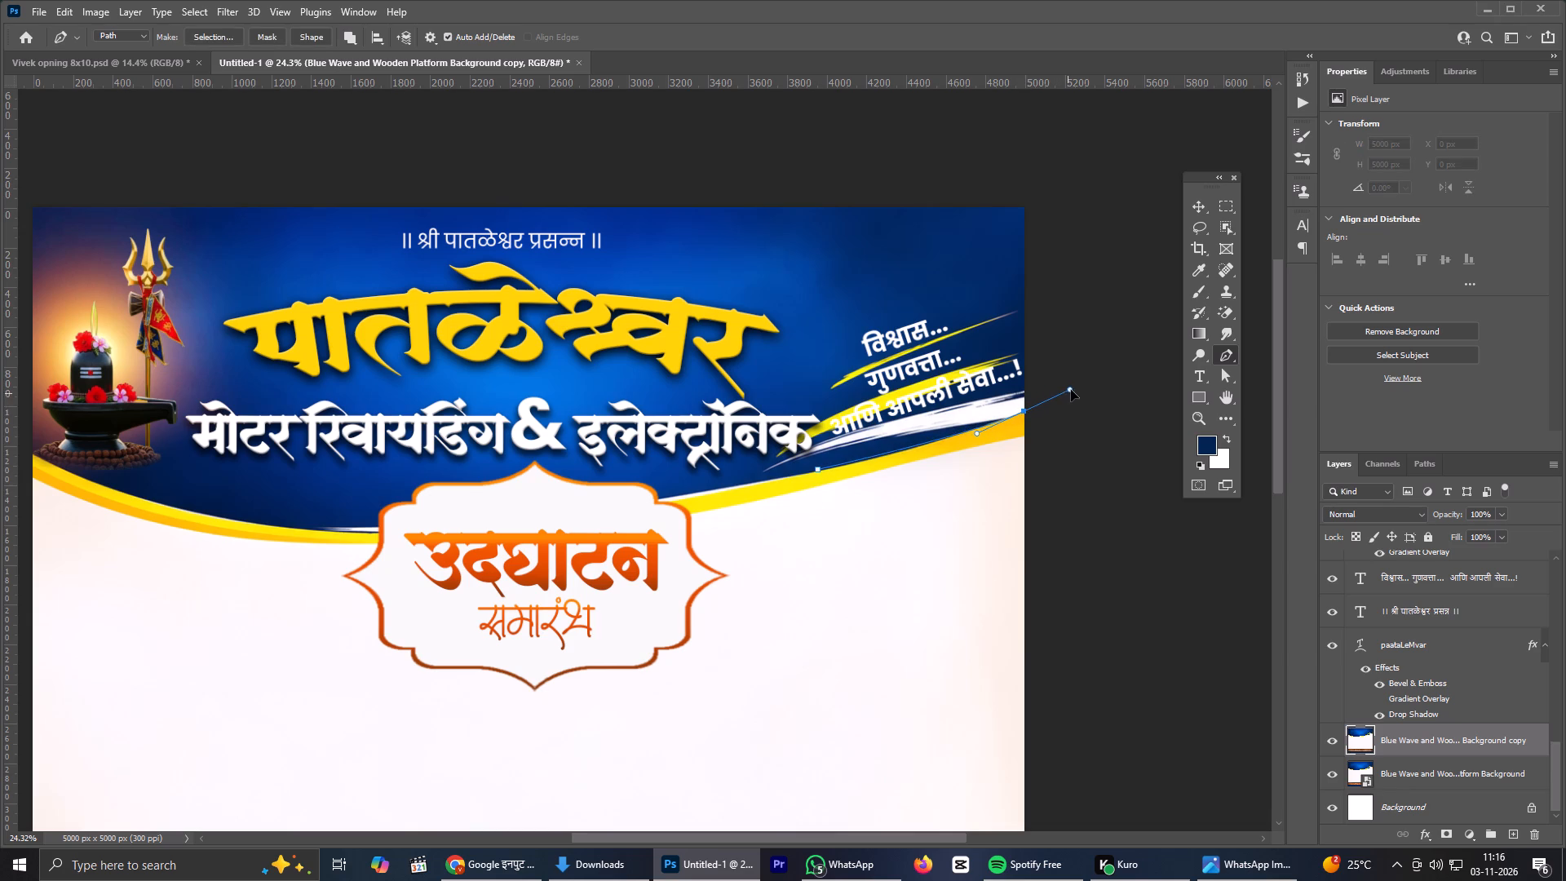
drag(1071, 390, 1104, 378)
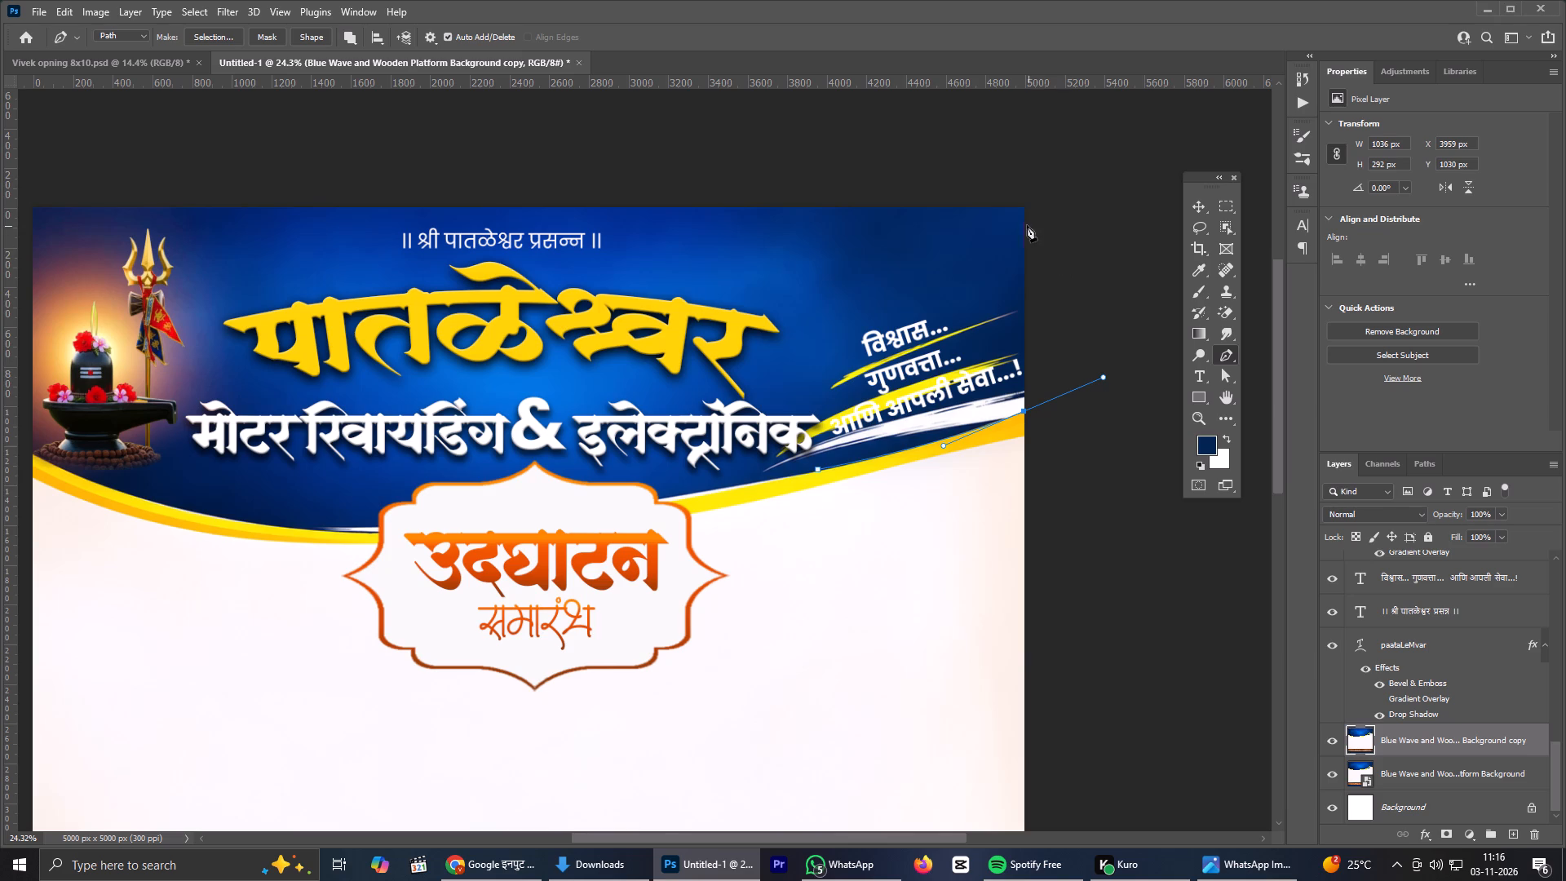
click(1024, 211)
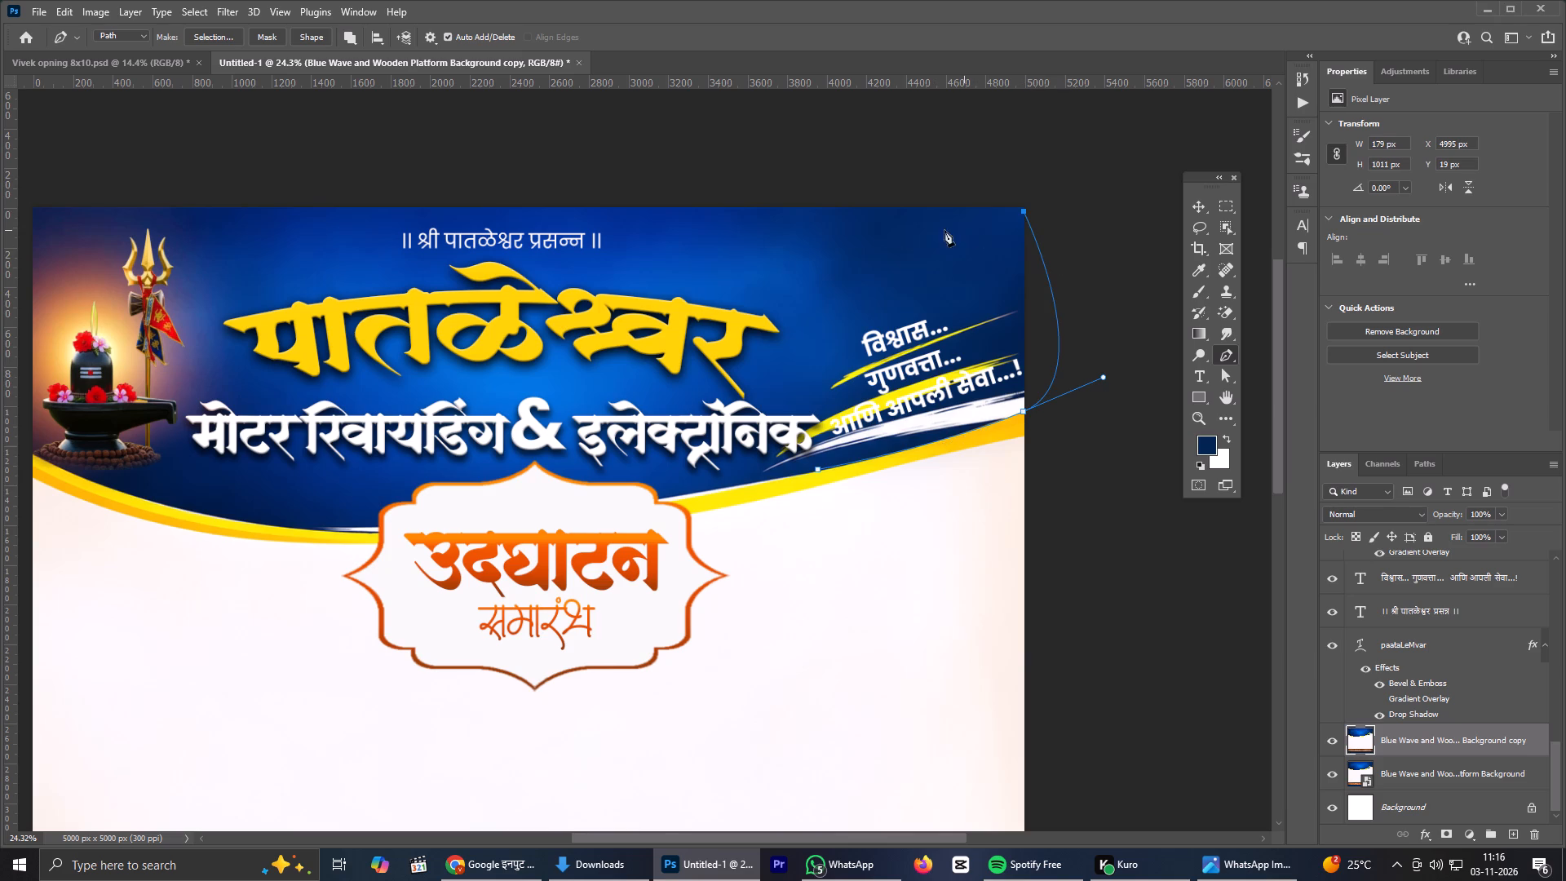
click(863, 213)
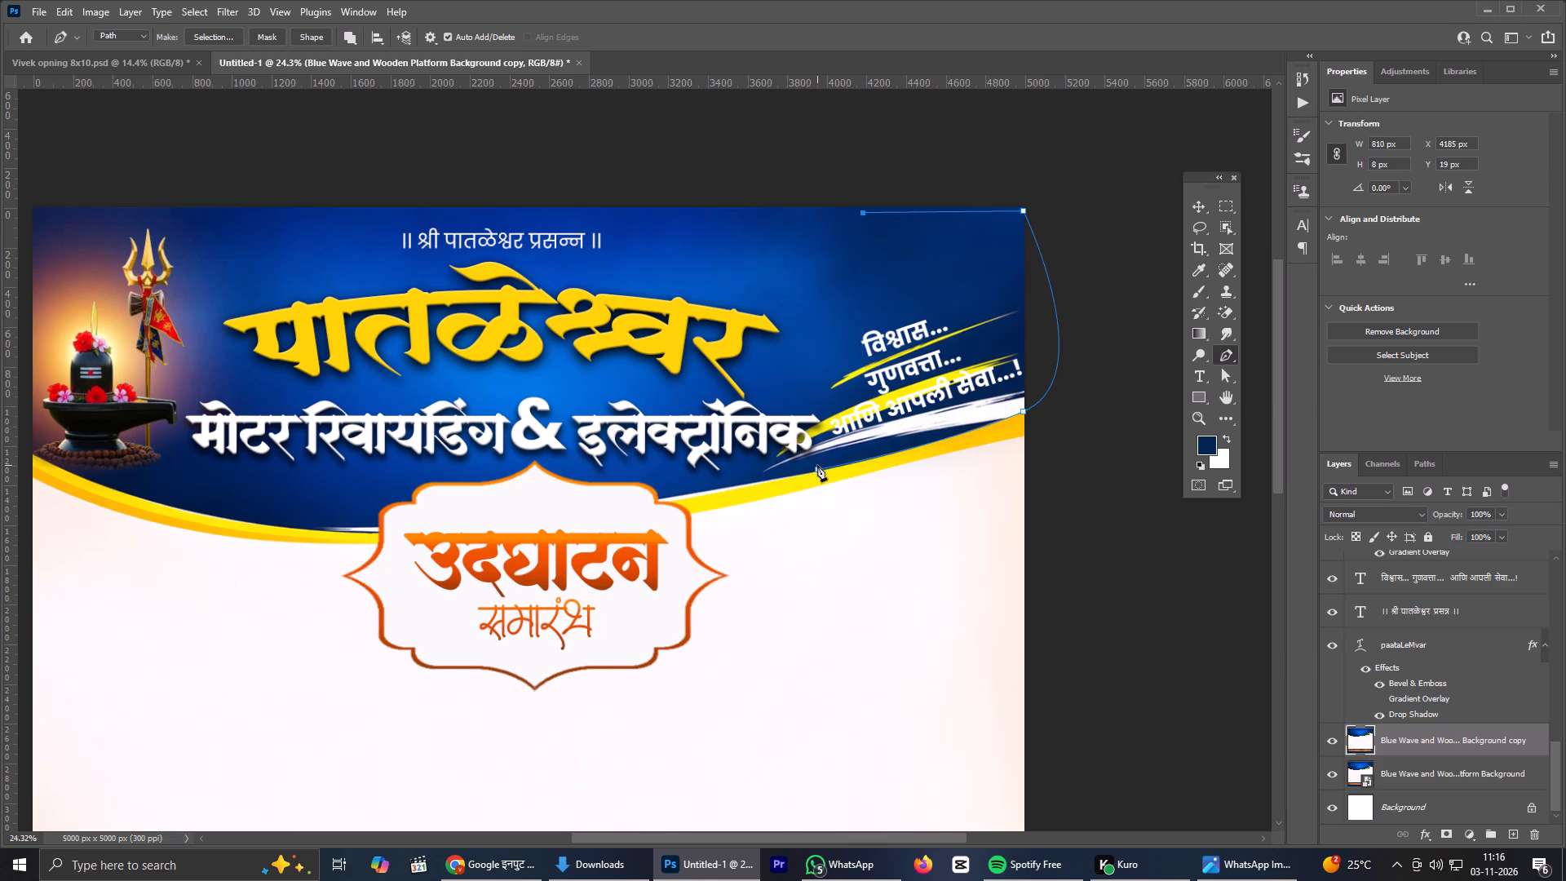
click(817, 467)
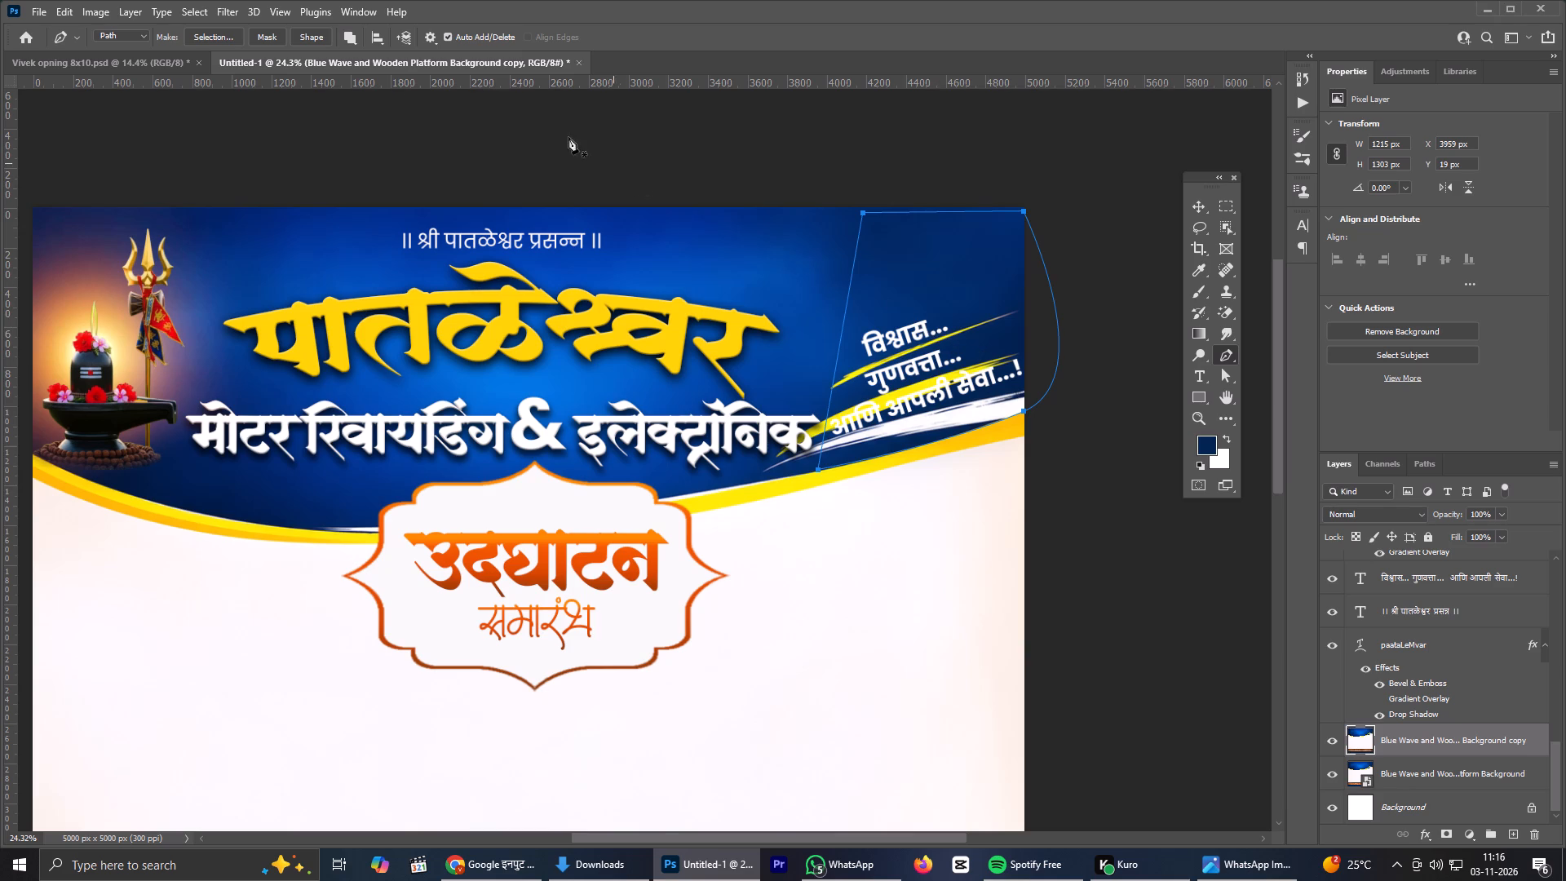
click(306, 32)
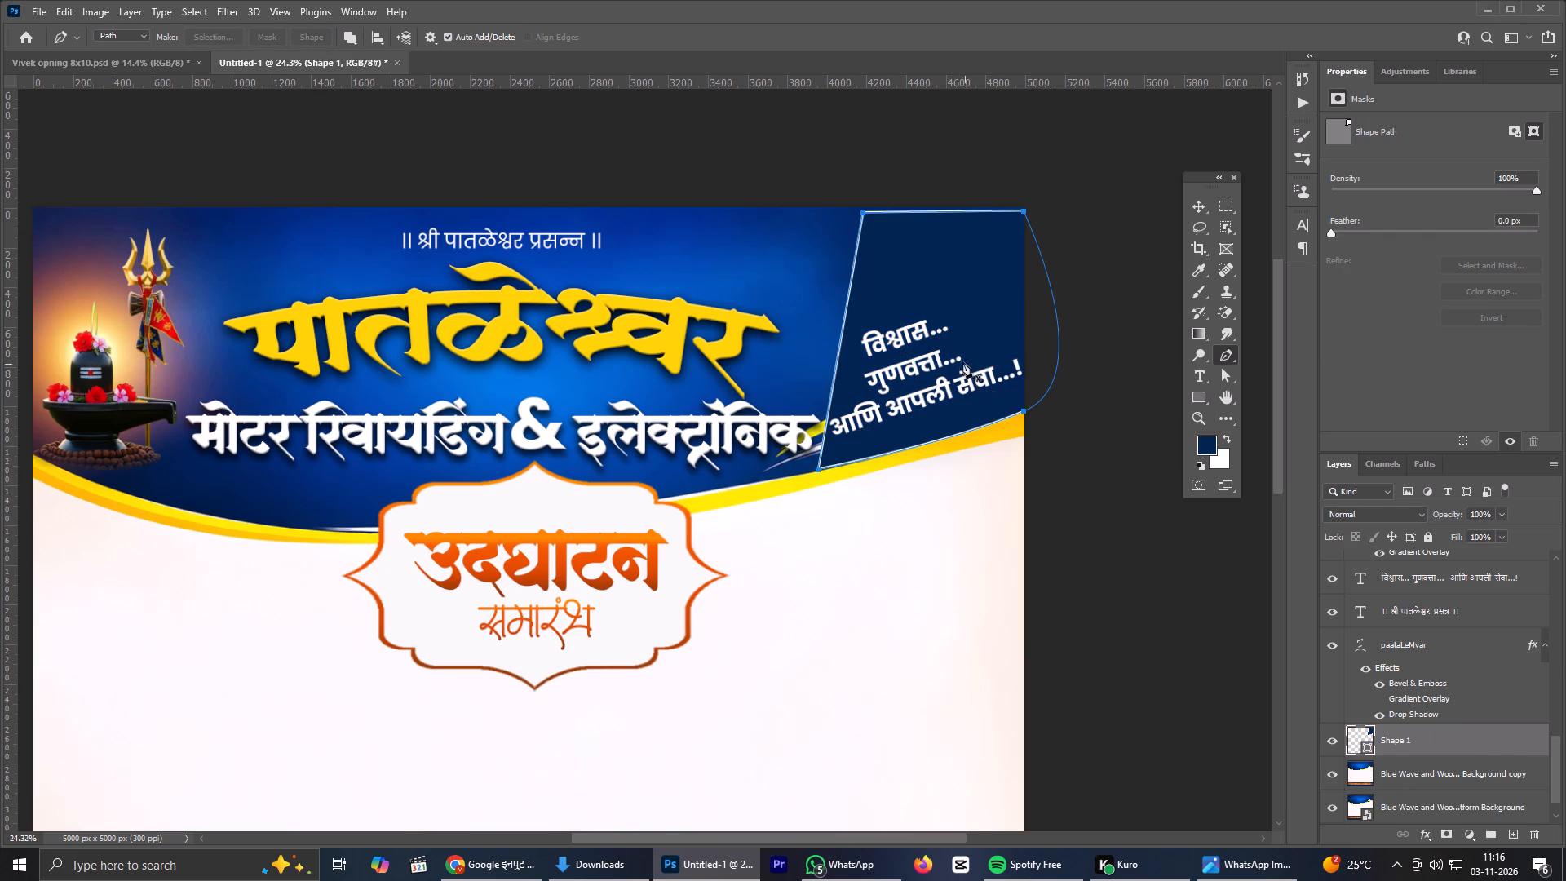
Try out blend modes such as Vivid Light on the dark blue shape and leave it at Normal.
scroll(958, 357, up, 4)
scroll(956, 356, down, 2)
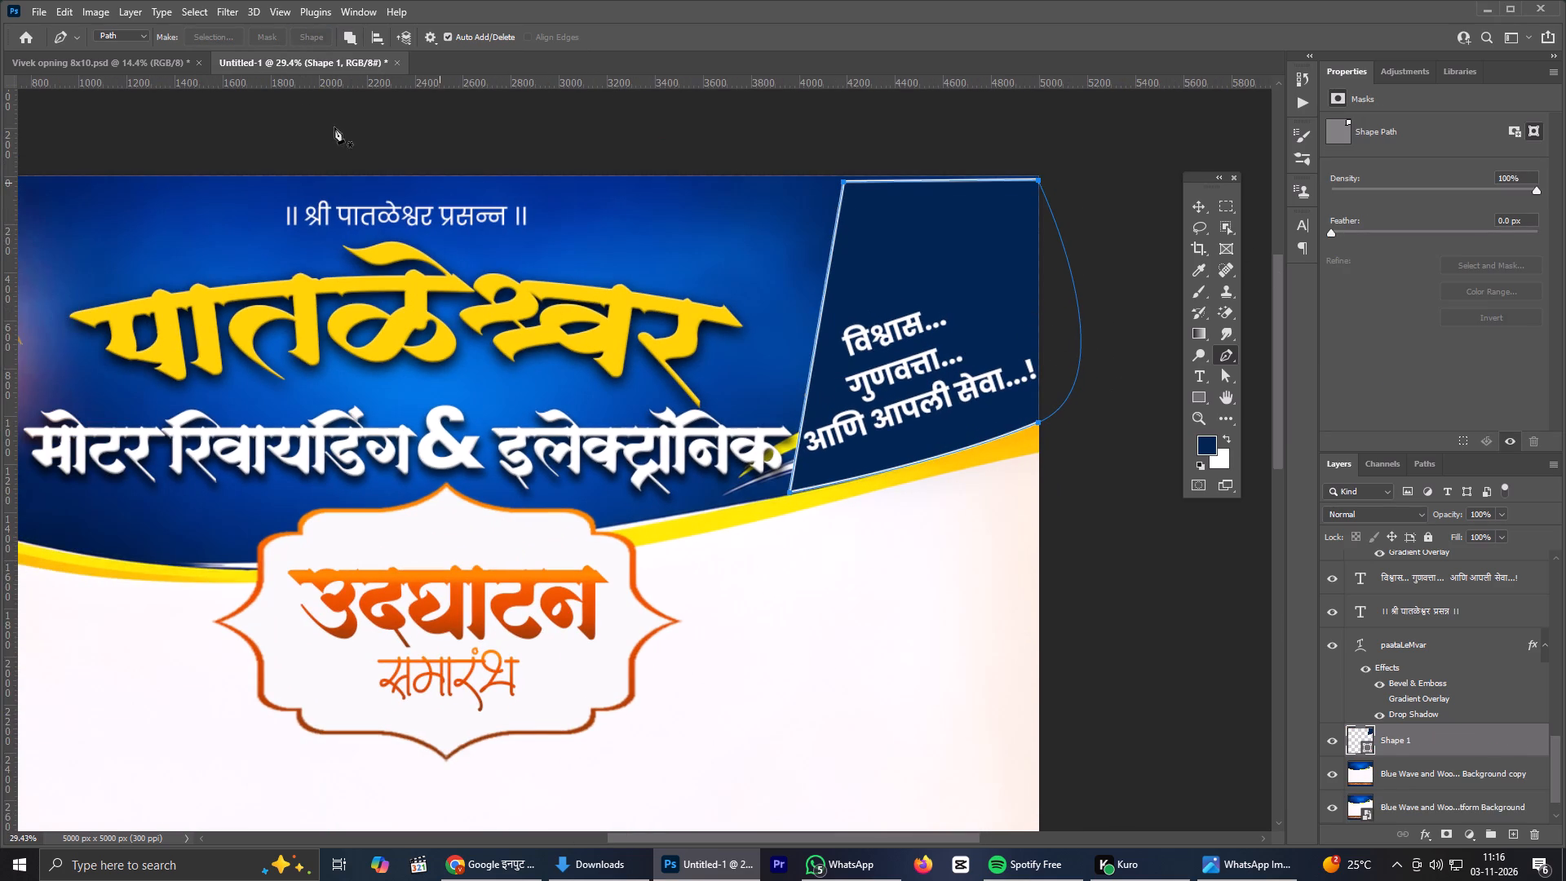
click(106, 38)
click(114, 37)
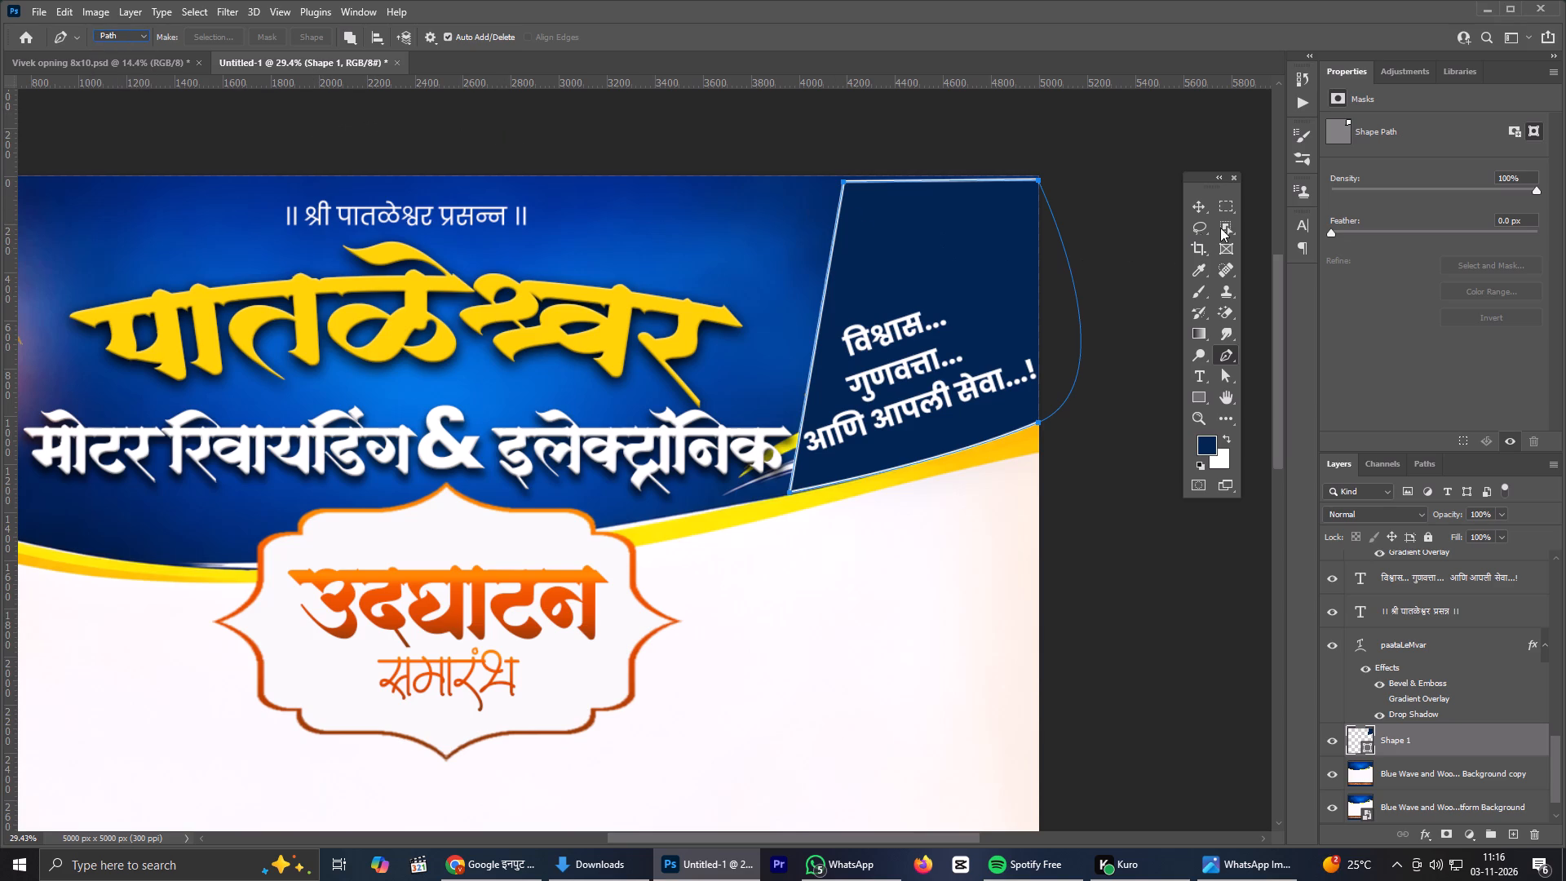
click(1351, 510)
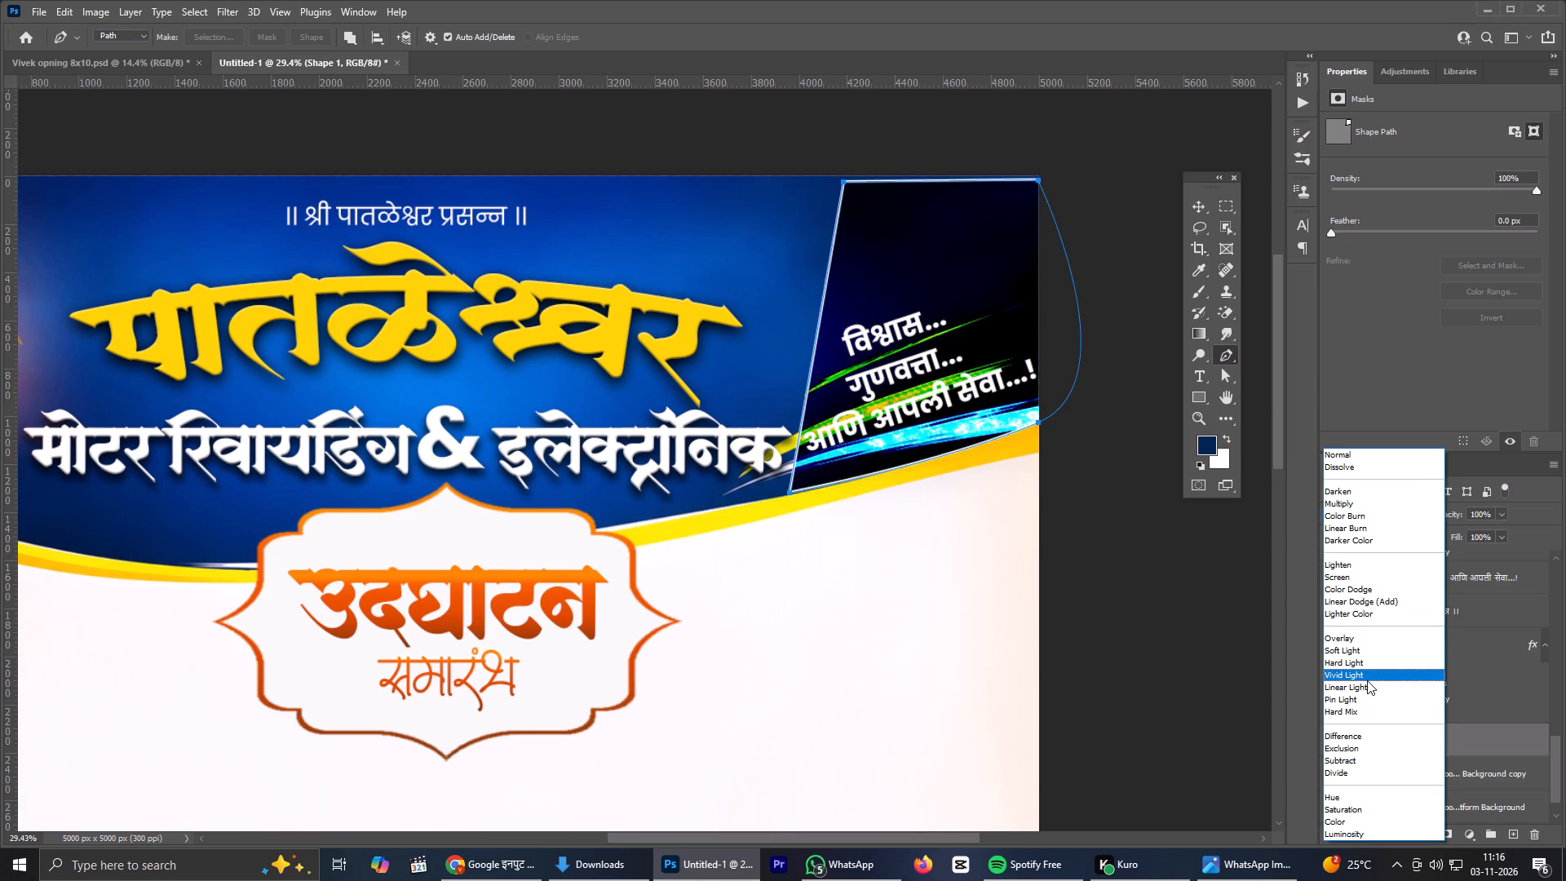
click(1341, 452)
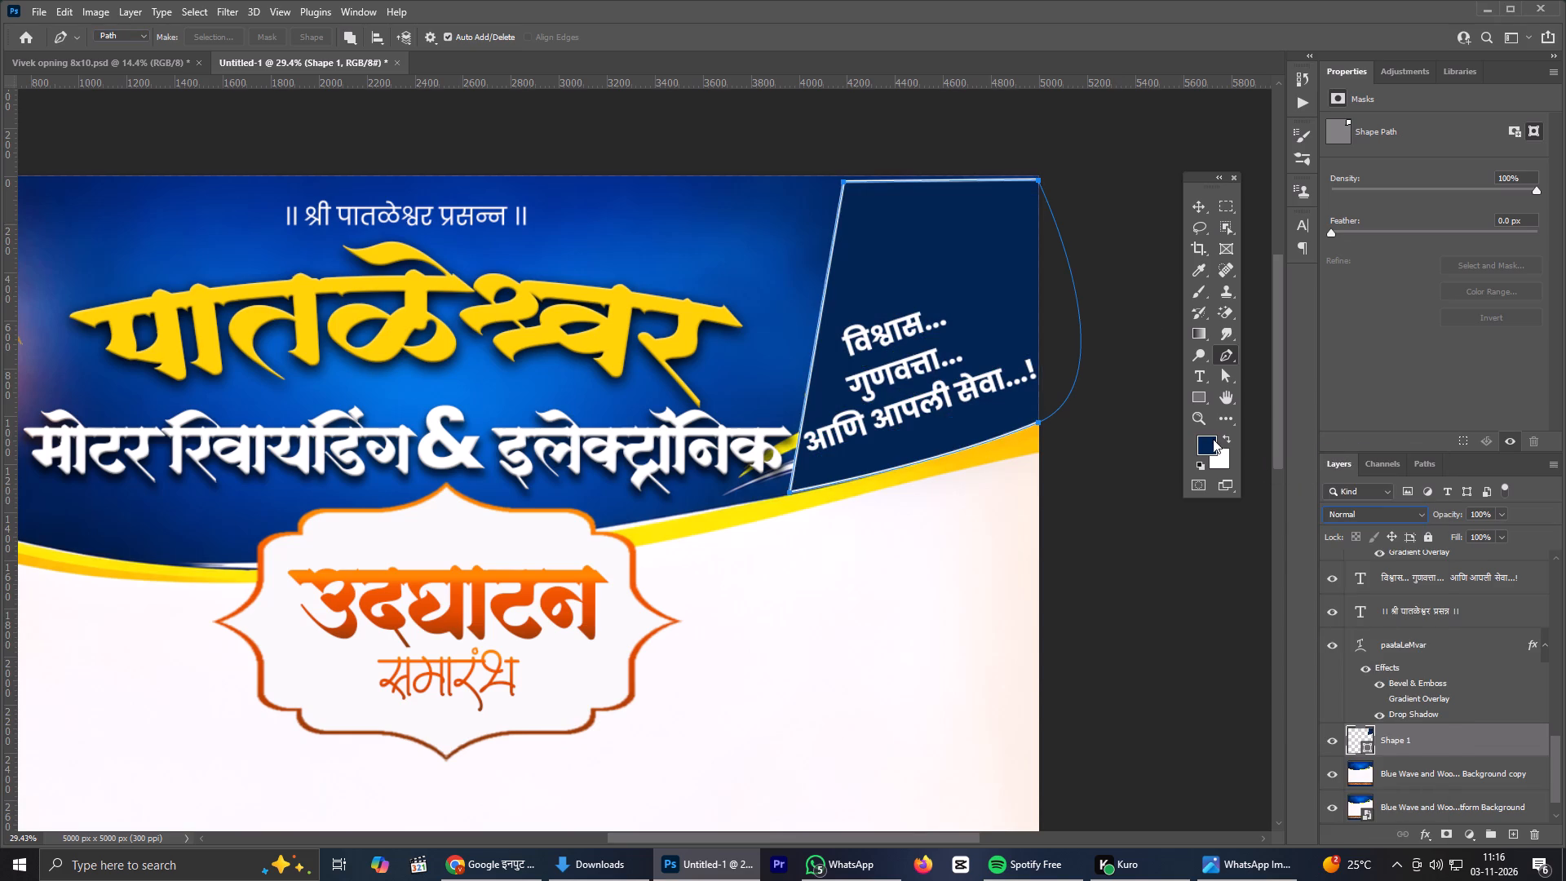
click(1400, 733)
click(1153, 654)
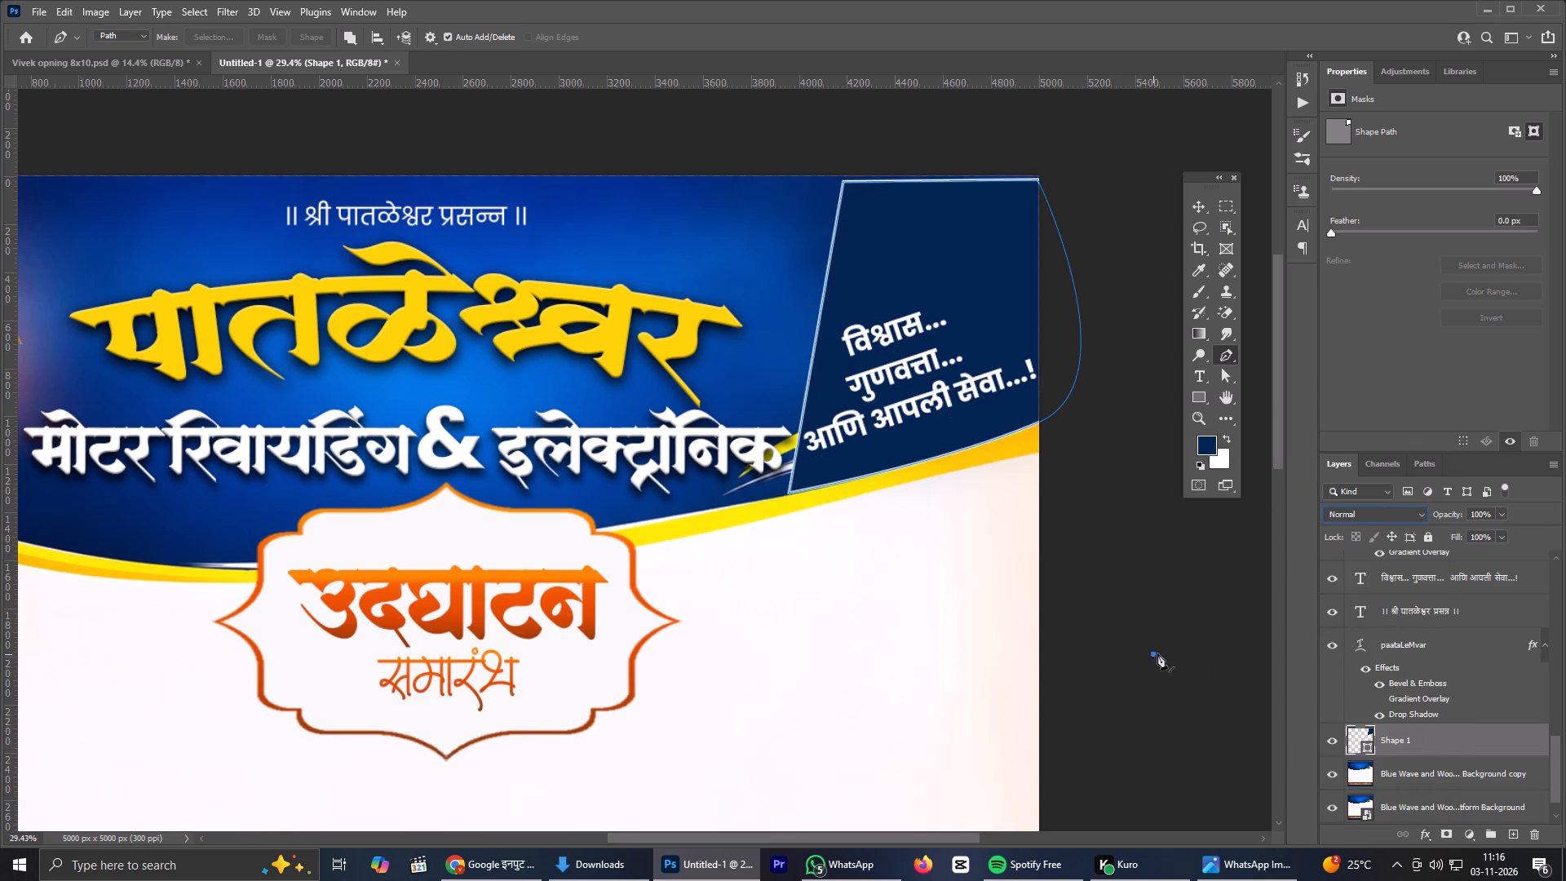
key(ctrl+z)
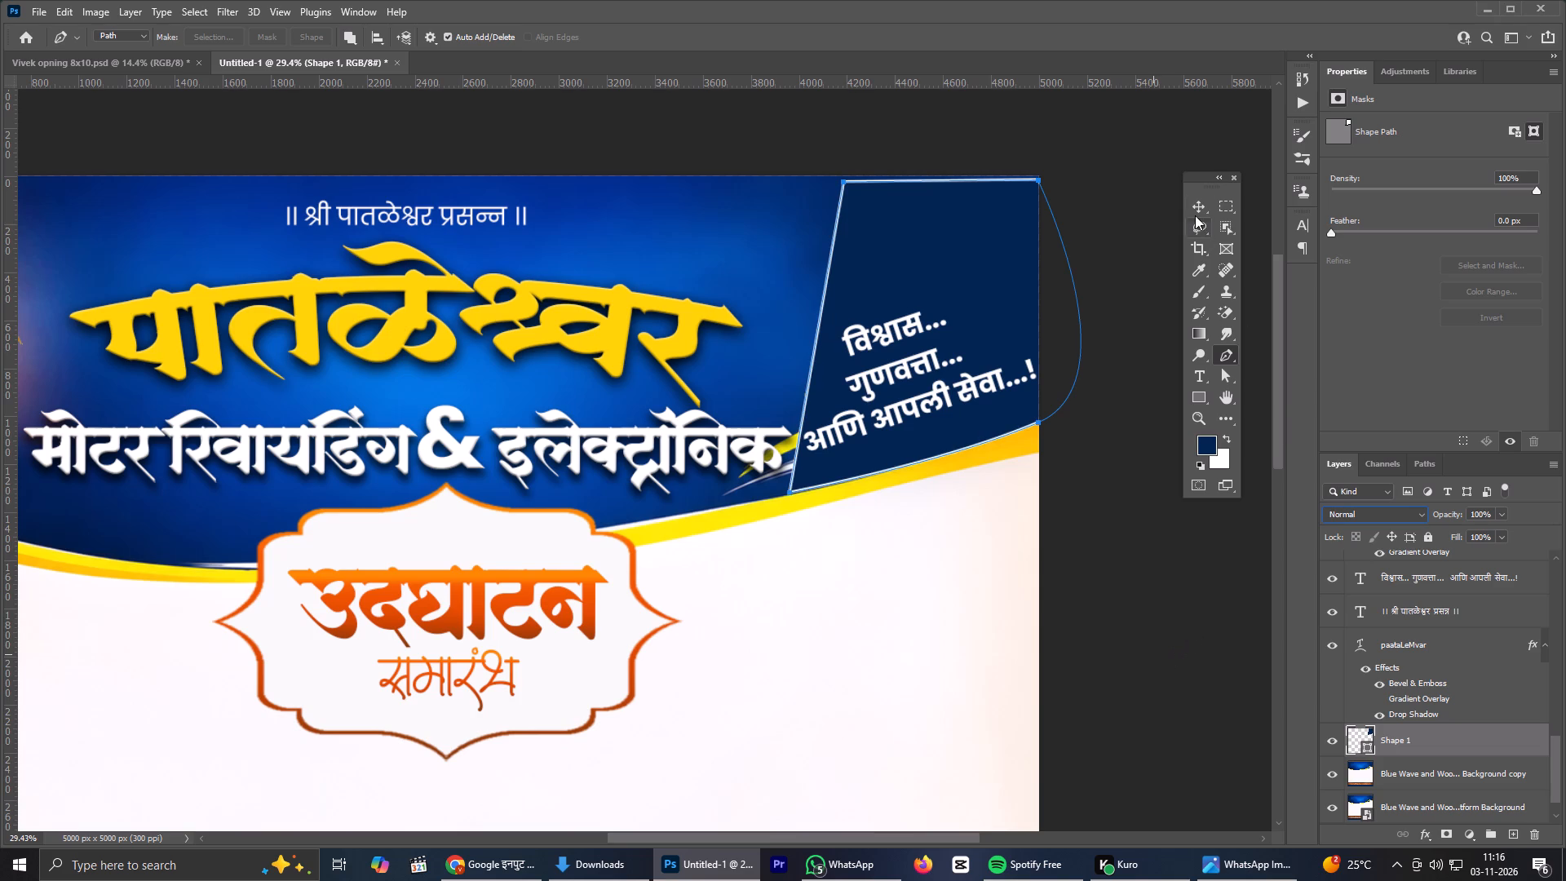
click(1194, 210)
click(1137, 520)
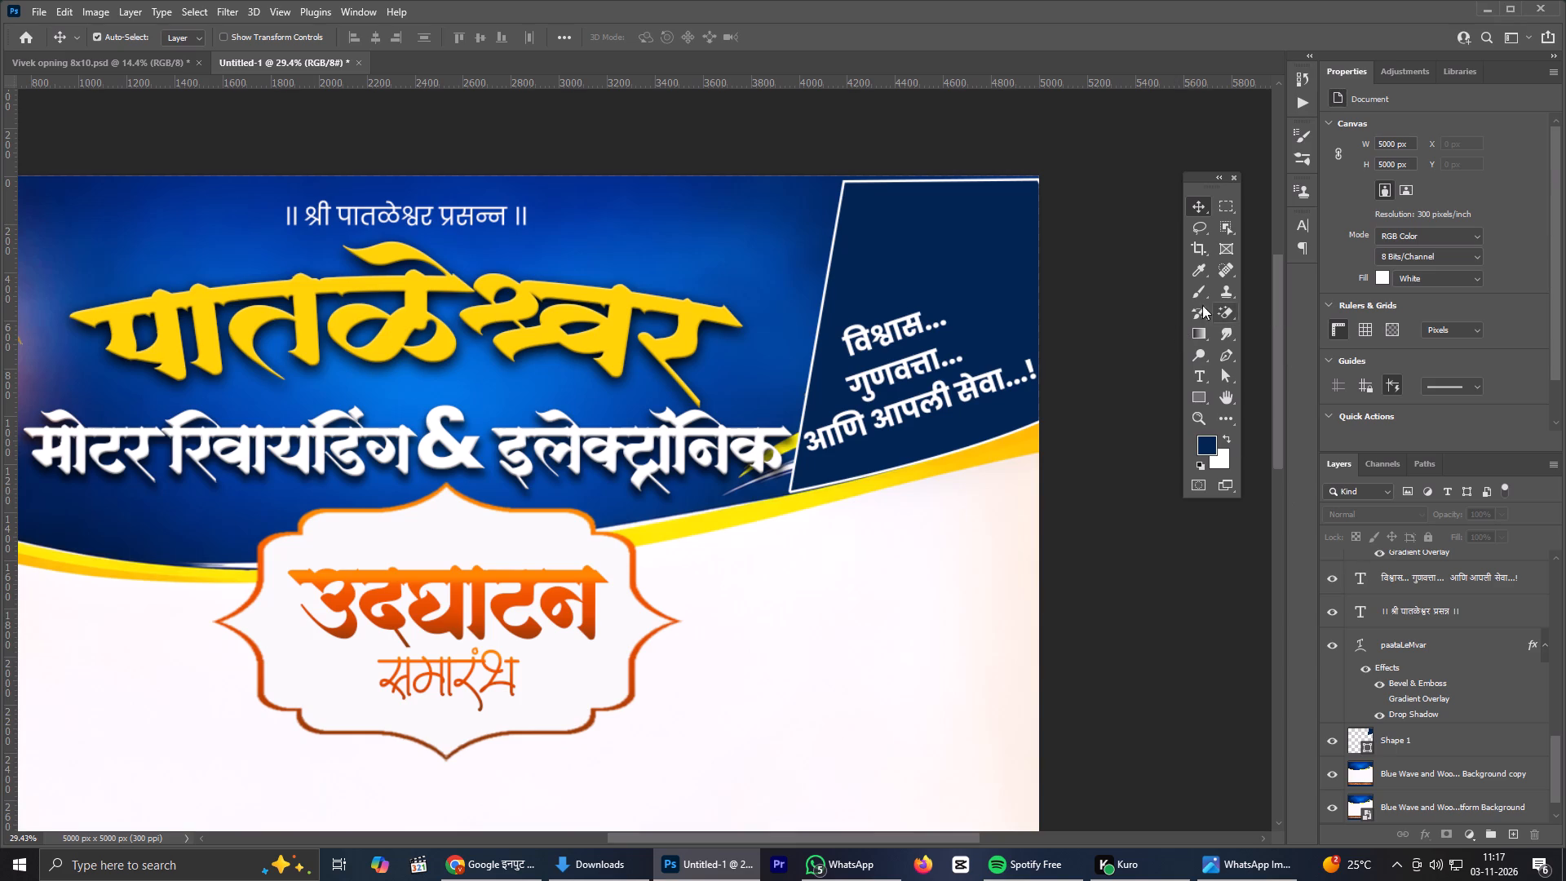
Rasterize the dark blue Shape 1 layer for use with the Eraser.
drag(1232, 322, 1279, 317)
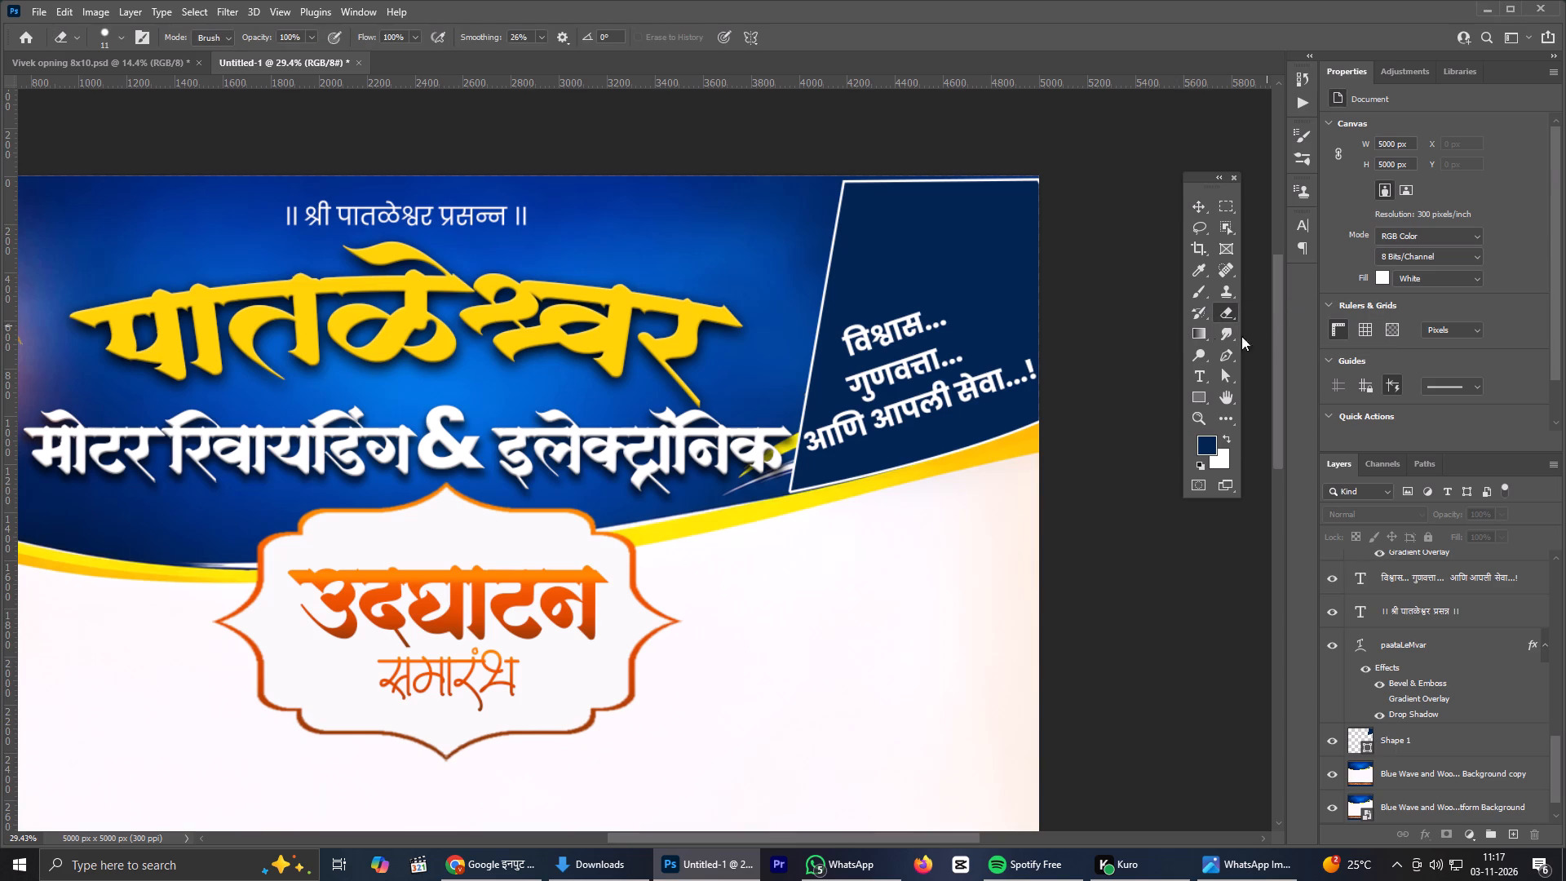
click(907, 281)
click(737, 324)
click(856, 213)
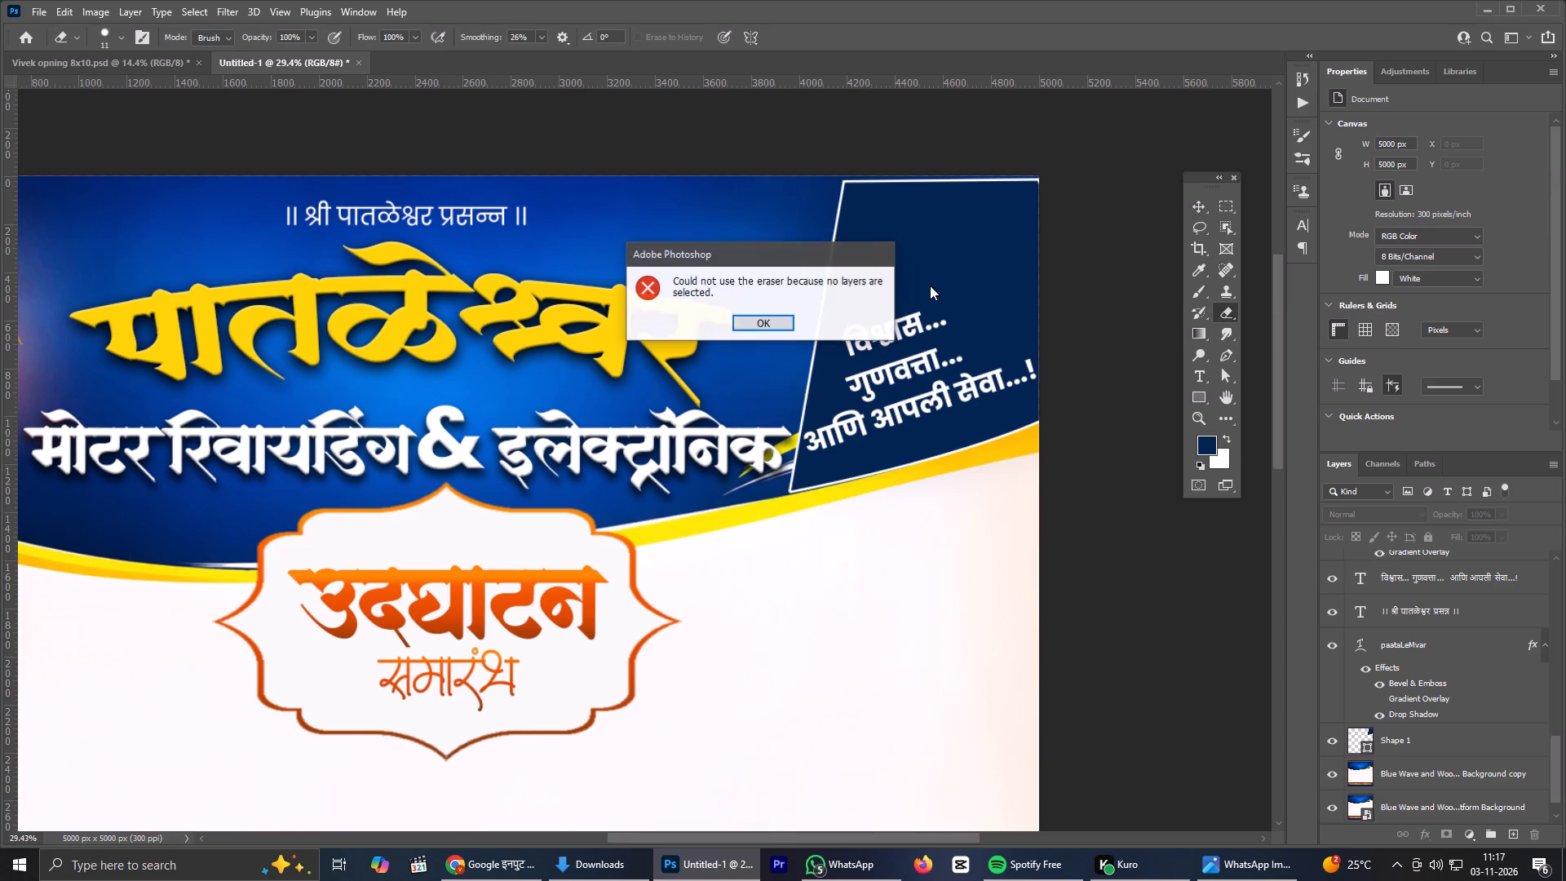
click(1436, 740)
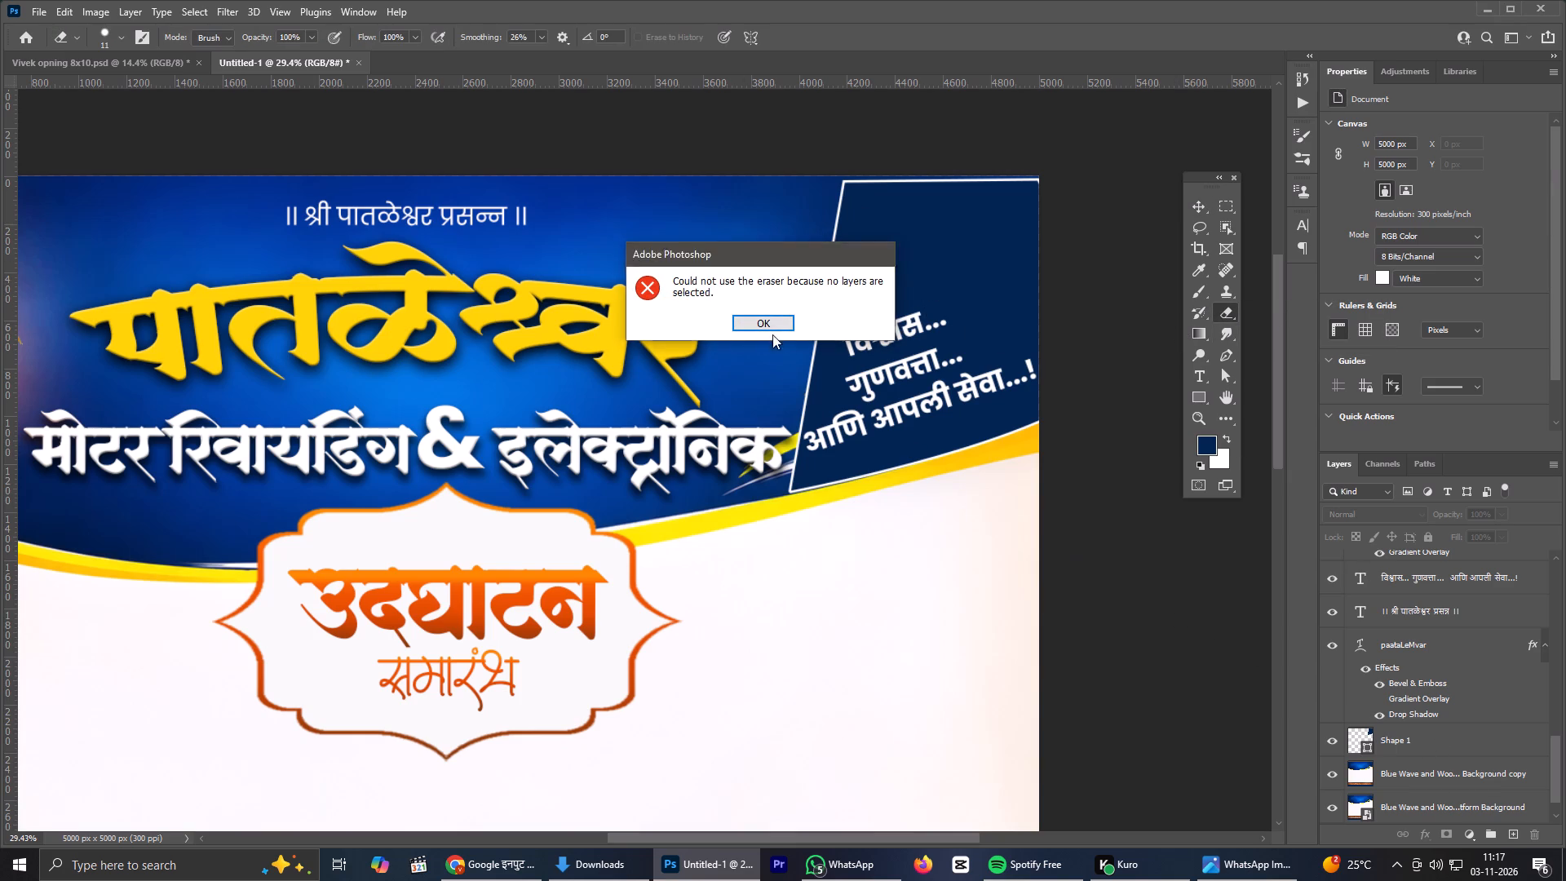
click(760, 318)
click(1419, 744)
click(857, 184)
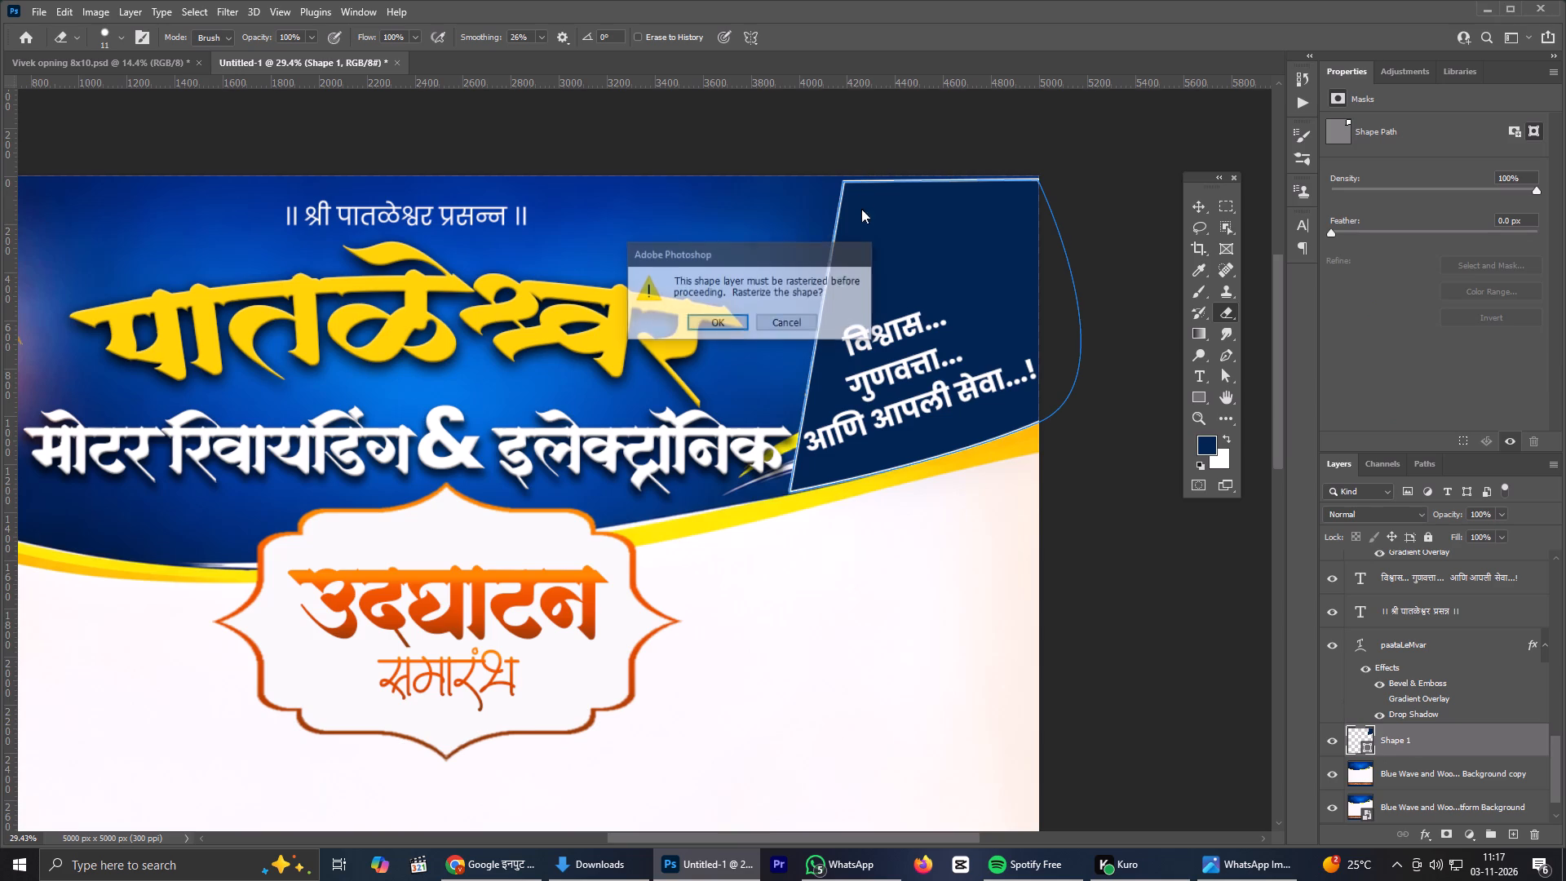
click(710, 319)
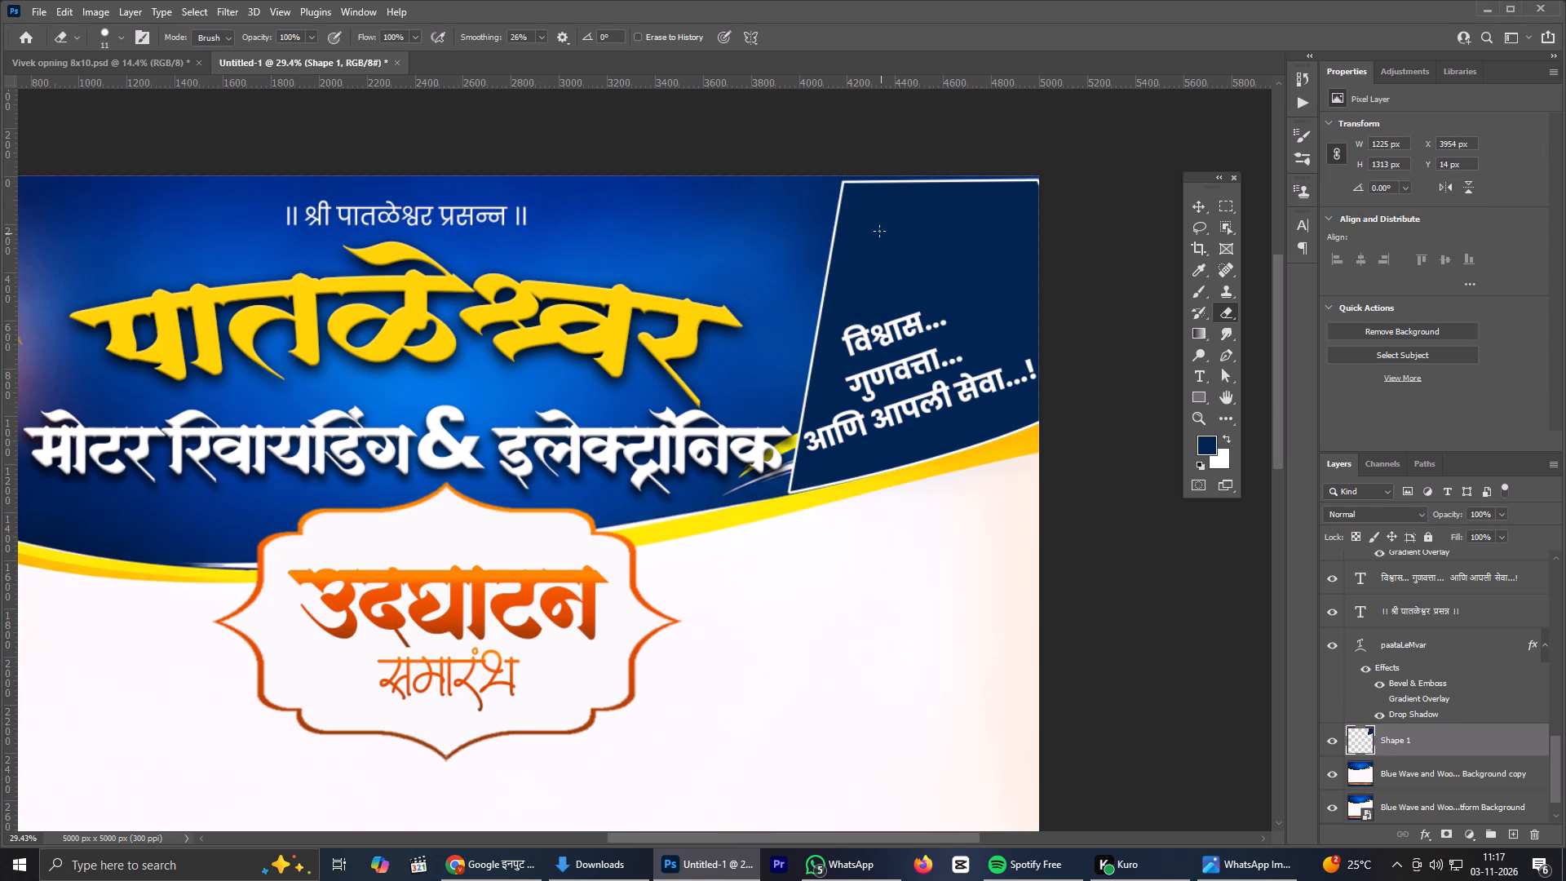
Erase the white outline along the upper left edge of the dark blue shape with an Eraser of about 262 px.
alt+right_drag(845, 188, 888, 210)
drag(843, 170, 805, 212)
drag(819, 197, 807, 251)
drag(816, 236, 801, 275)
drag(794, 277, 785, 323)
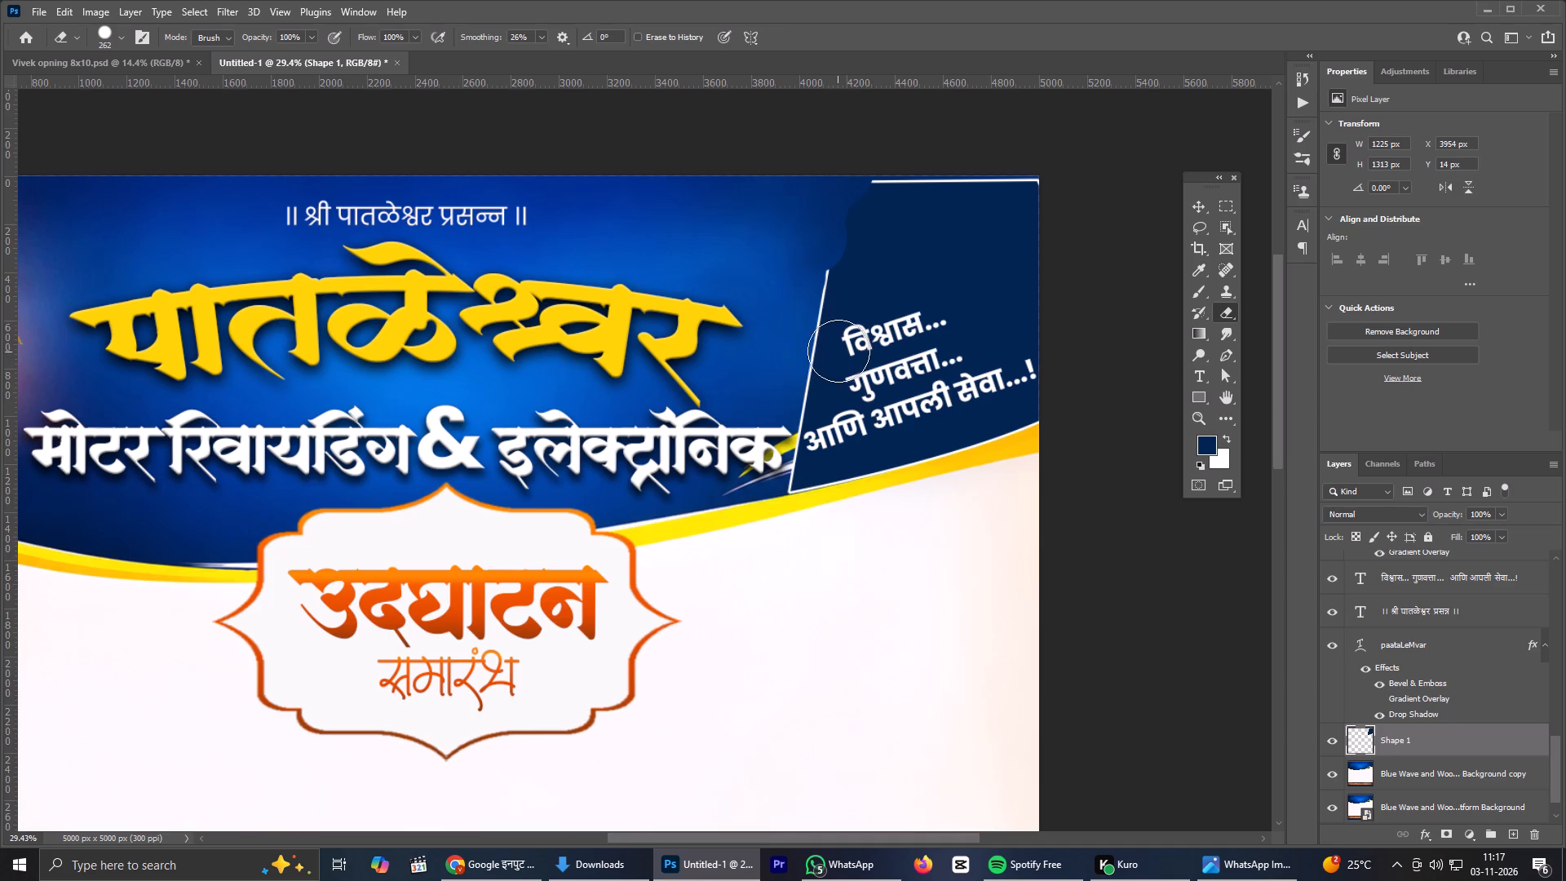
drag(812, 245, 793, 316)
drag(793, 316, 731, 544)
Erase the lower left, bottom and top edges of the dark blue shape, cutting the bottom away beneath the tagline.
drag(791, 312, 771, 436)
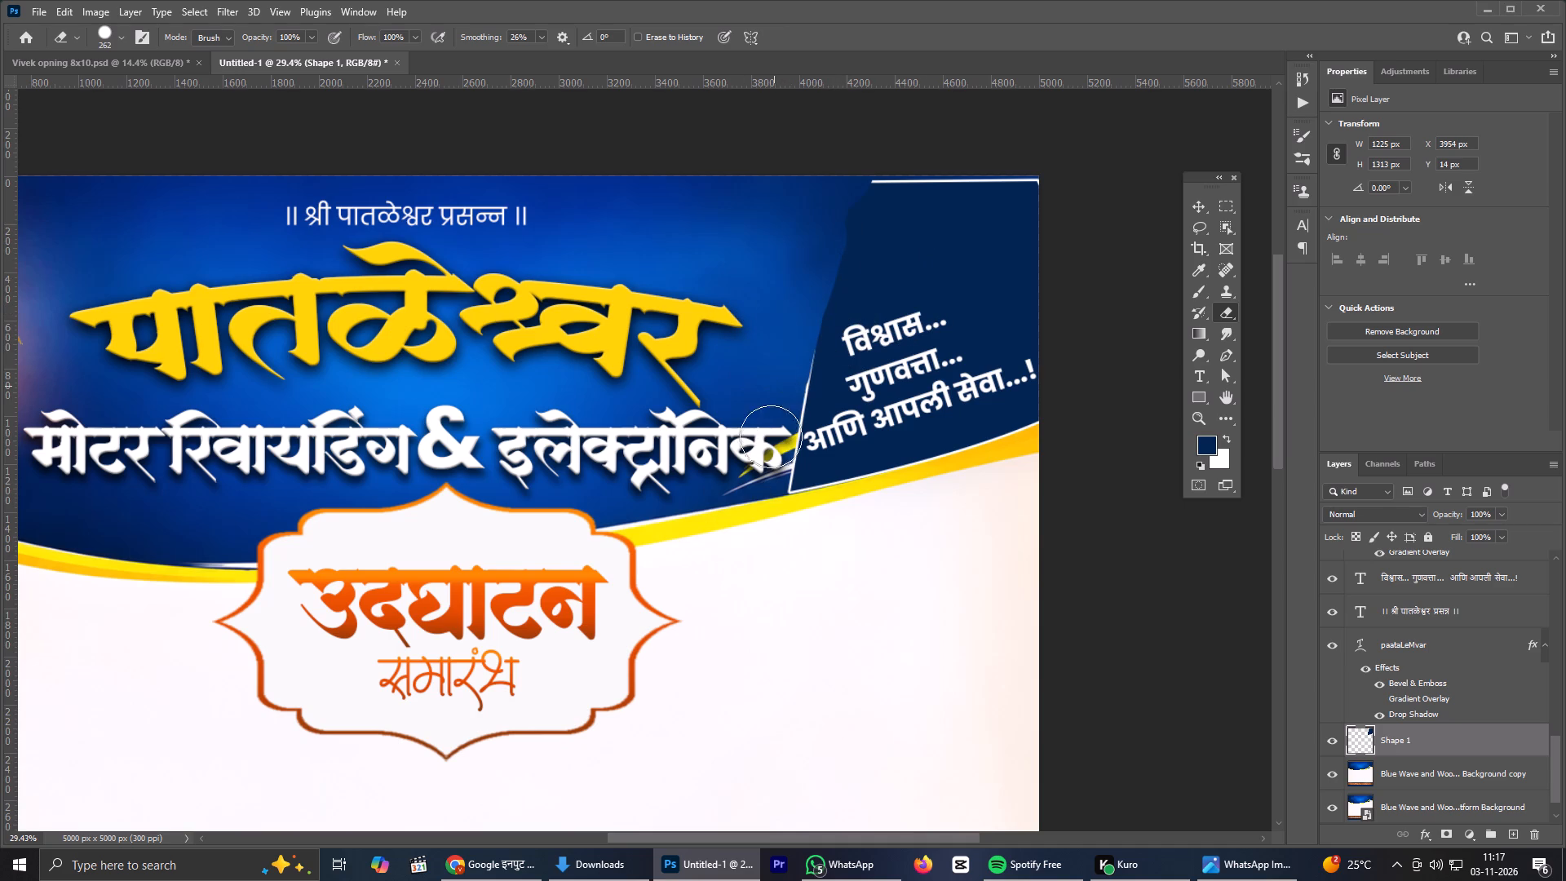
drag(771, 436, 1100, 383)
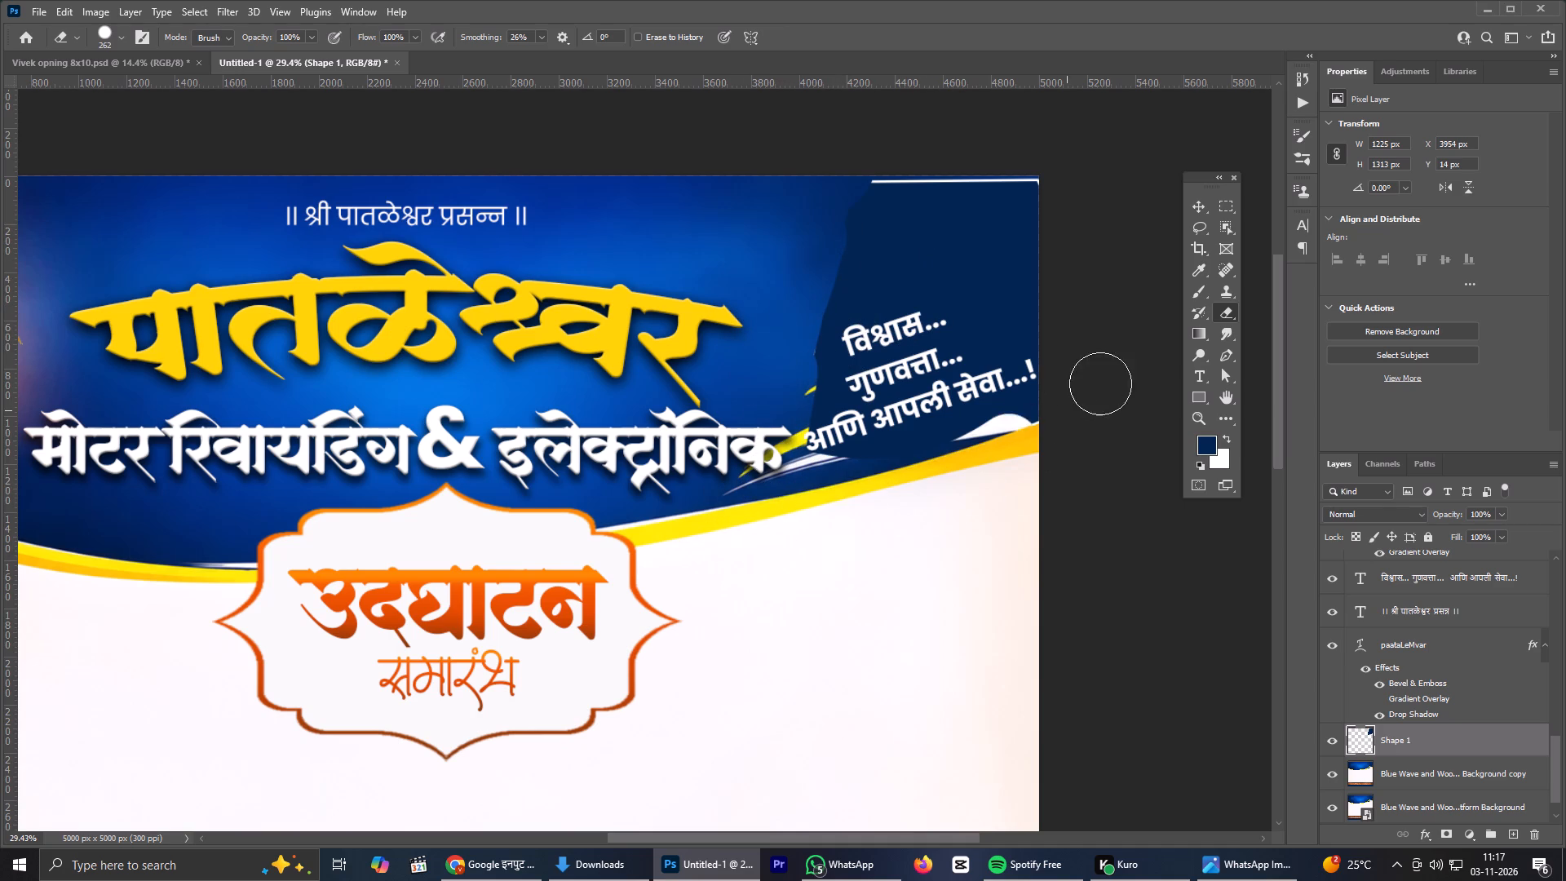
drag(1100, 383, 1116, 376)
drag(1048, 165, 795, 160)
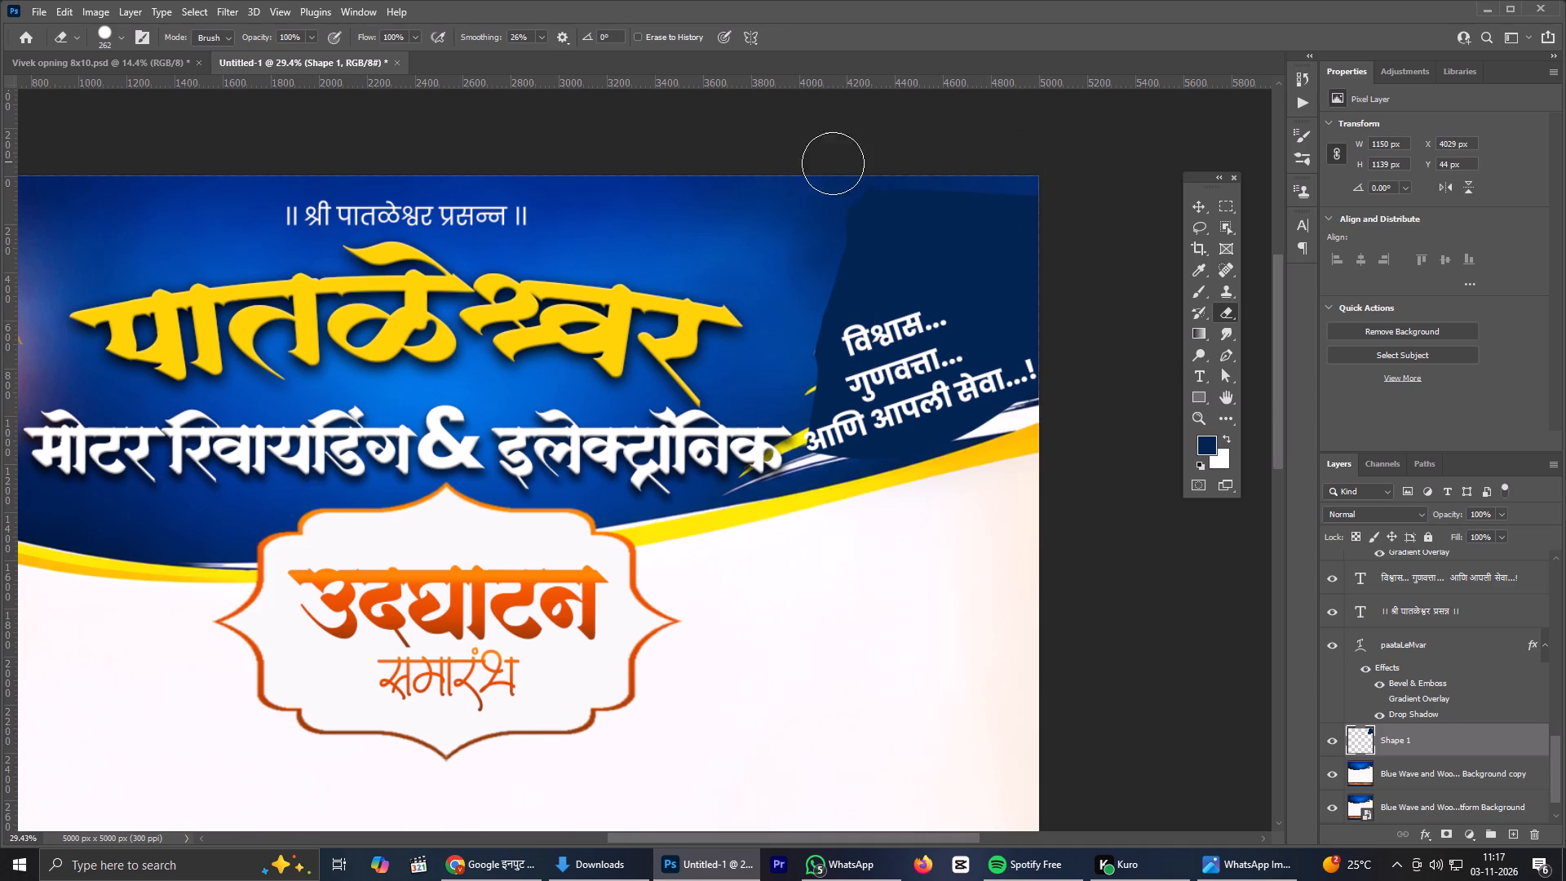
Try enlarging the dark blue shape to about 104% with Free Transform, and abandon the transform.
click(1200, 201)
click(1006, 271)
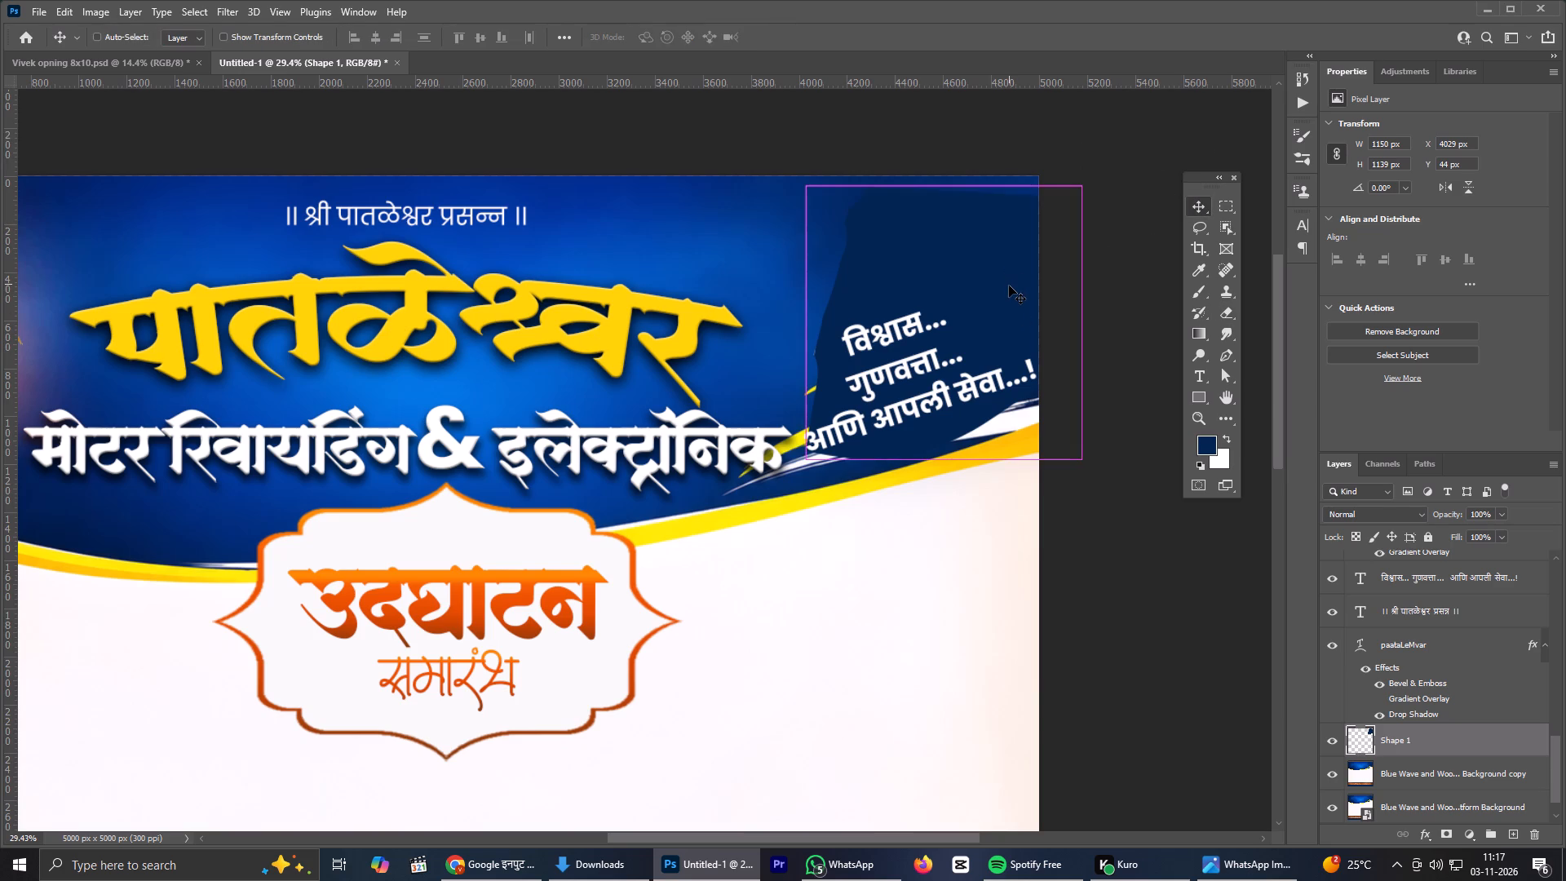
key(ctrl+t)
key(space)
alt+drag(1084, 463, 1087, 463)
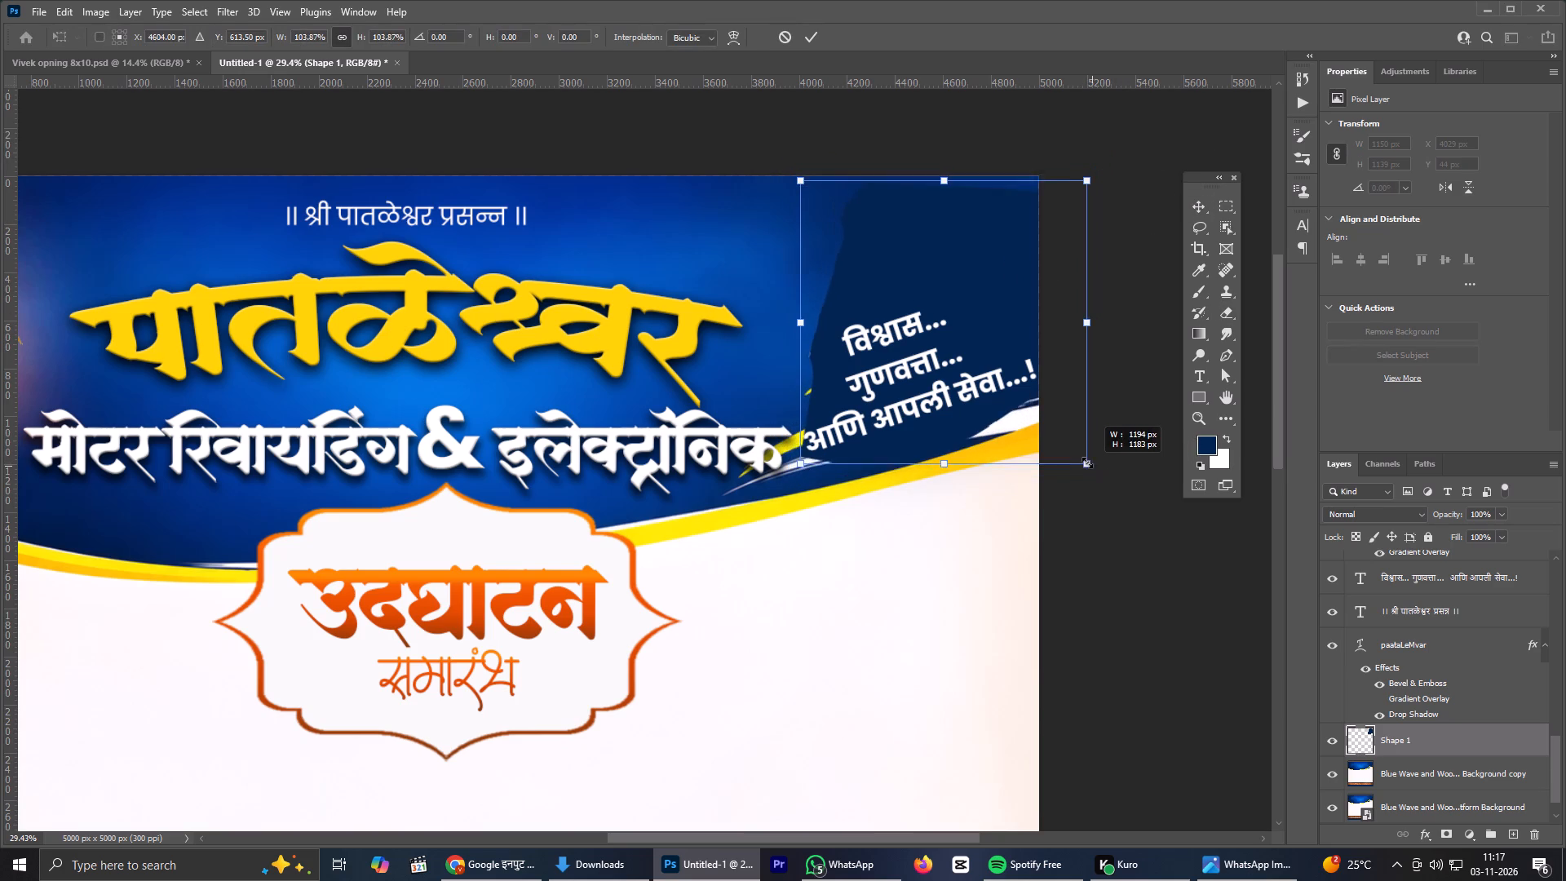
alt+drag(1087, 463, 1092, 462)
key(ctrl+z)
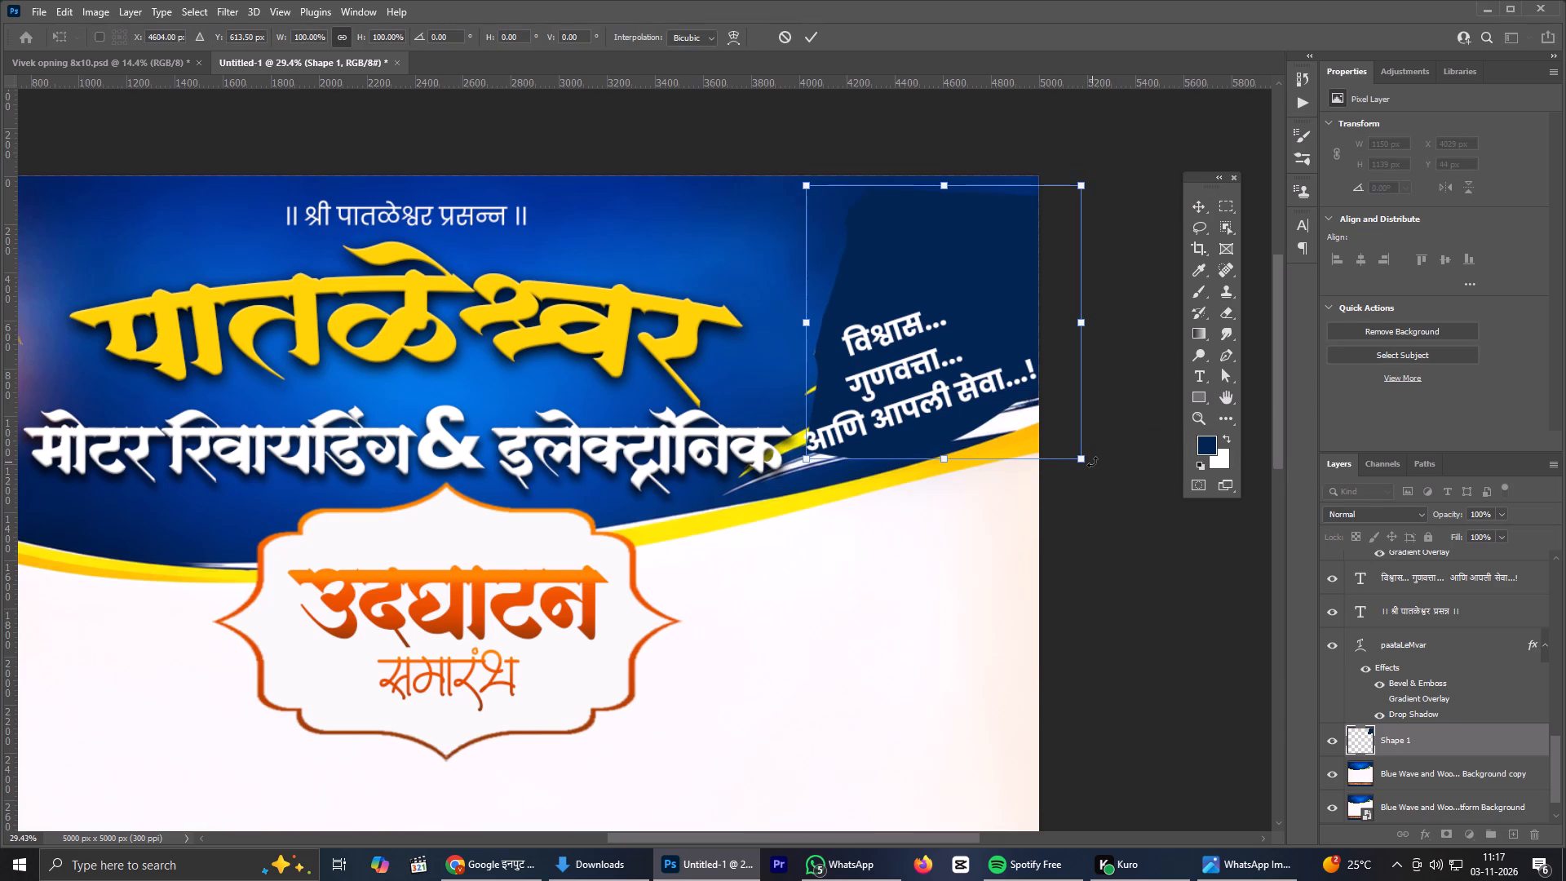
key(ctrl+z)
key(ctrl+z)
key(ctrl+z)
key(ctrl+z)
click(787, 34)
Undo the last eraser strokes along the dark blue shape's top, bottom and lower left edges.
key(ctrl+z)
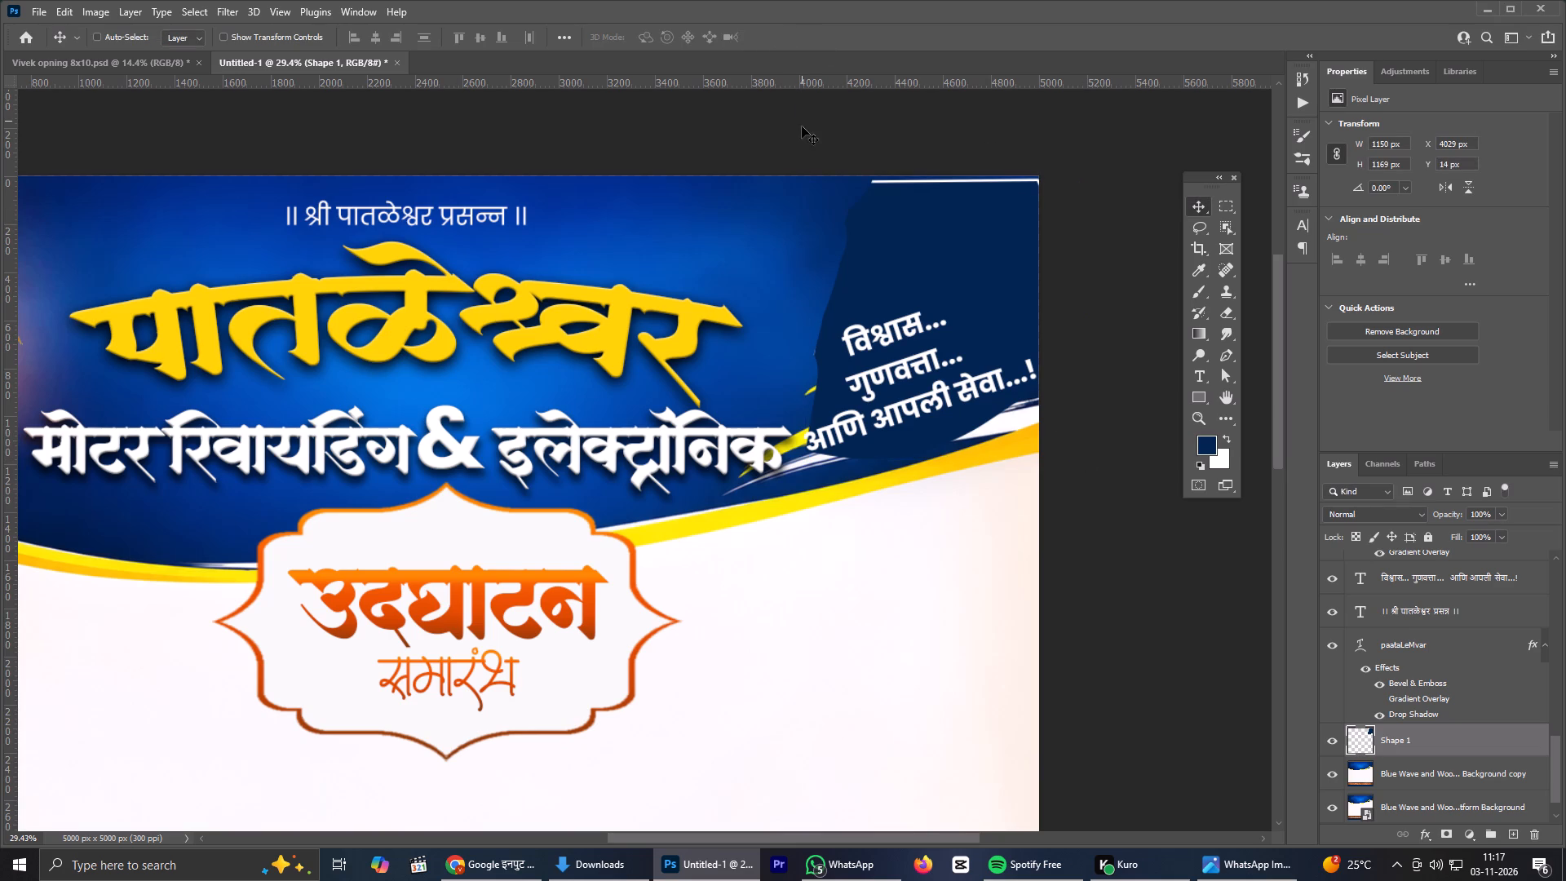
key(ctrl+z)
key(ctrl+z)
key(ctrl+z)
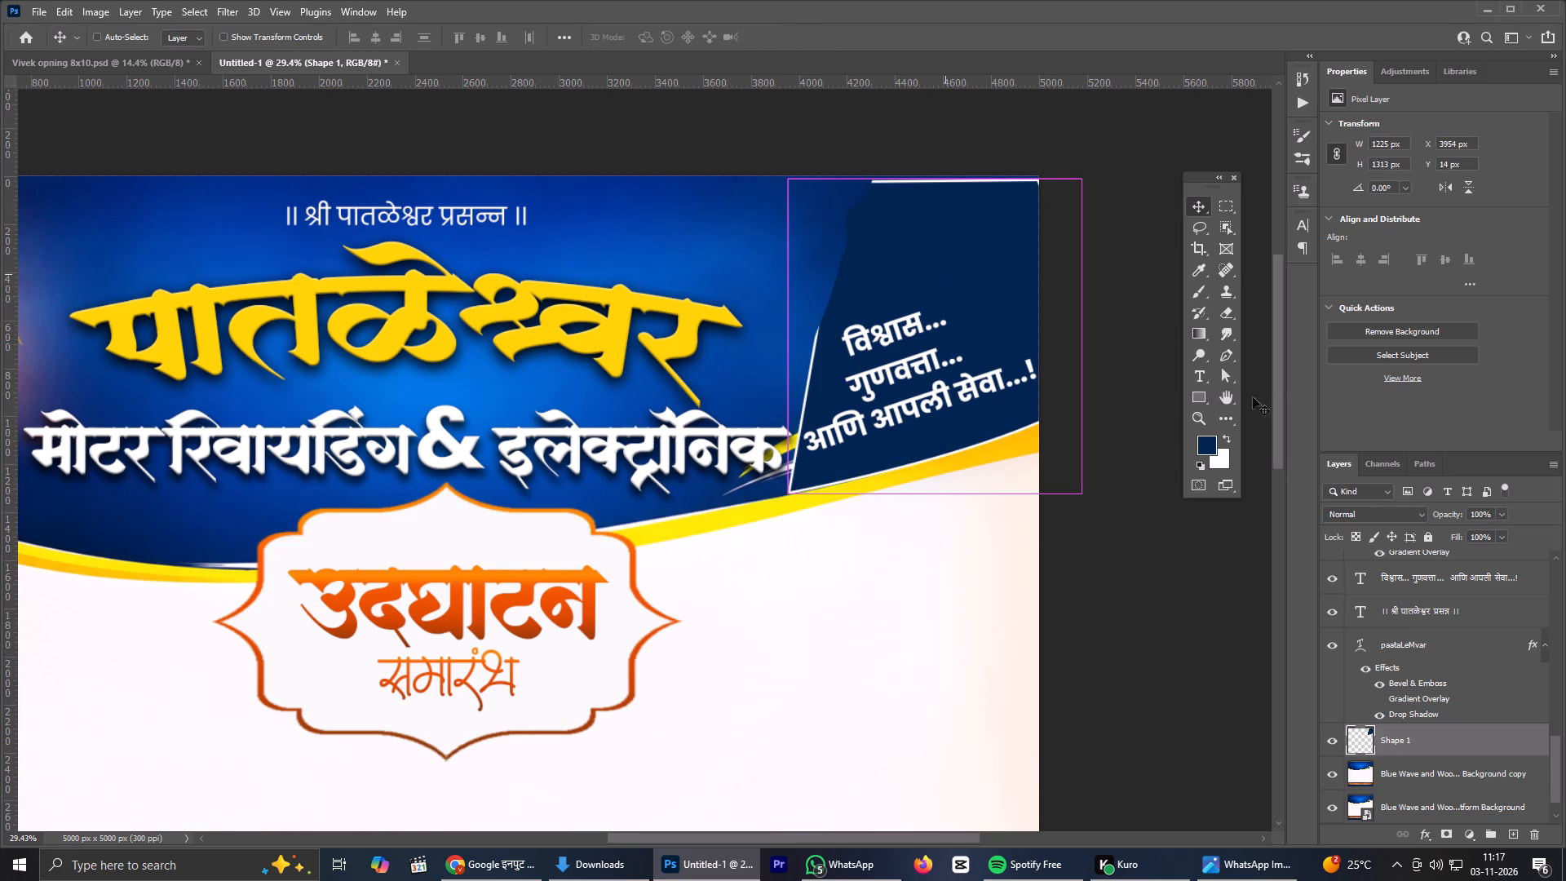
Erase the remaining white outline along the dark blue shape's lower left, bottom and top edges, following the yellow curve.
click(1222, 313)
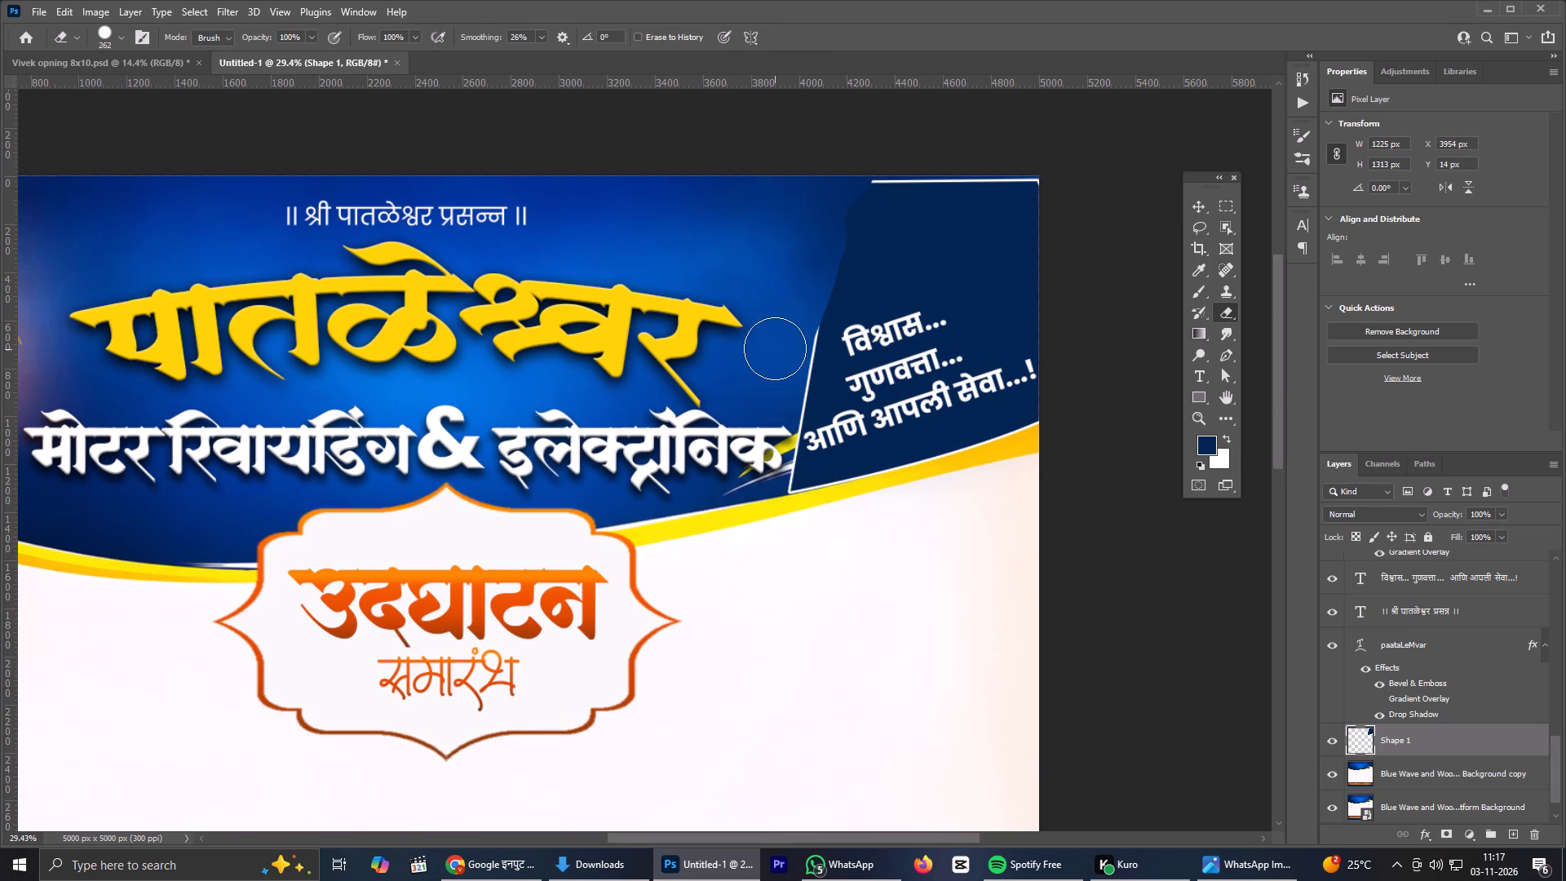
drag(794, 315, 786, 343)
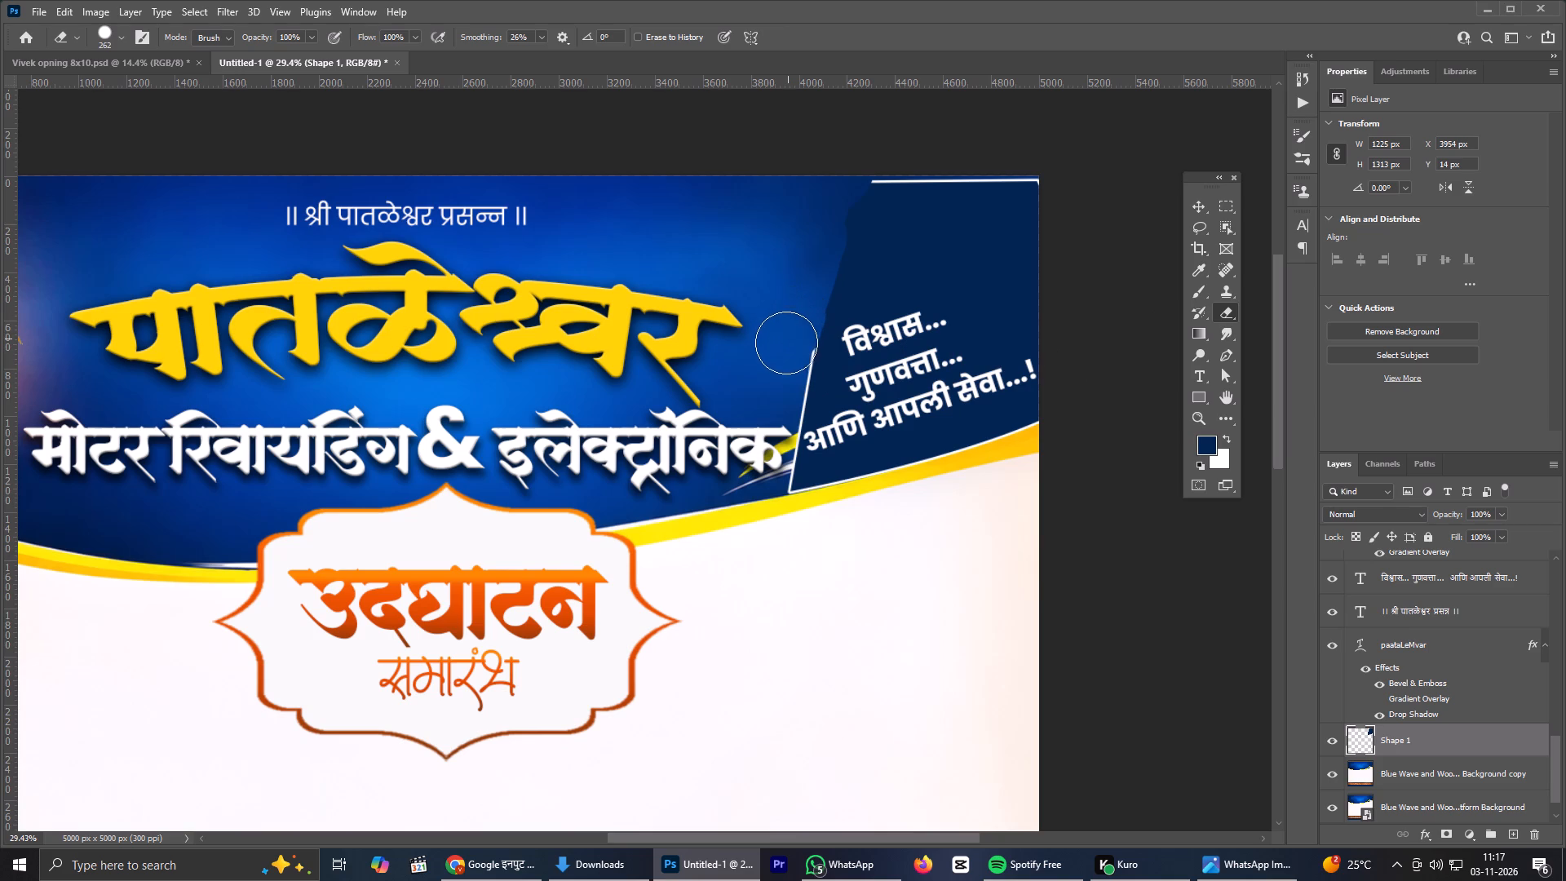
drag(786, 343, 759, 519)
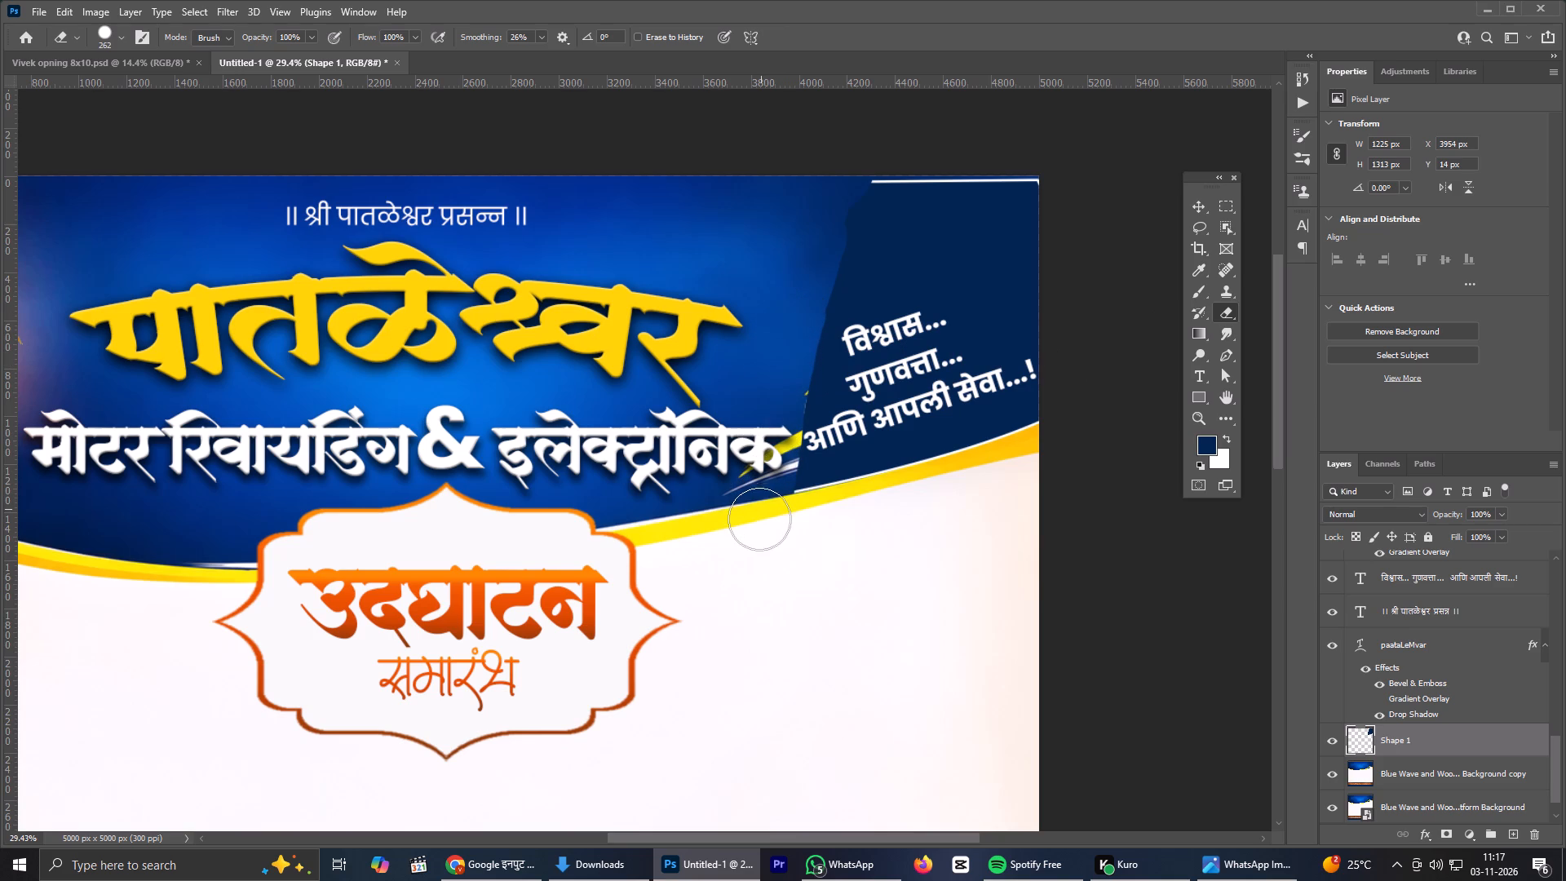
drag(759, 519, 759, 522)
drag(775, 519, 1010, 481)
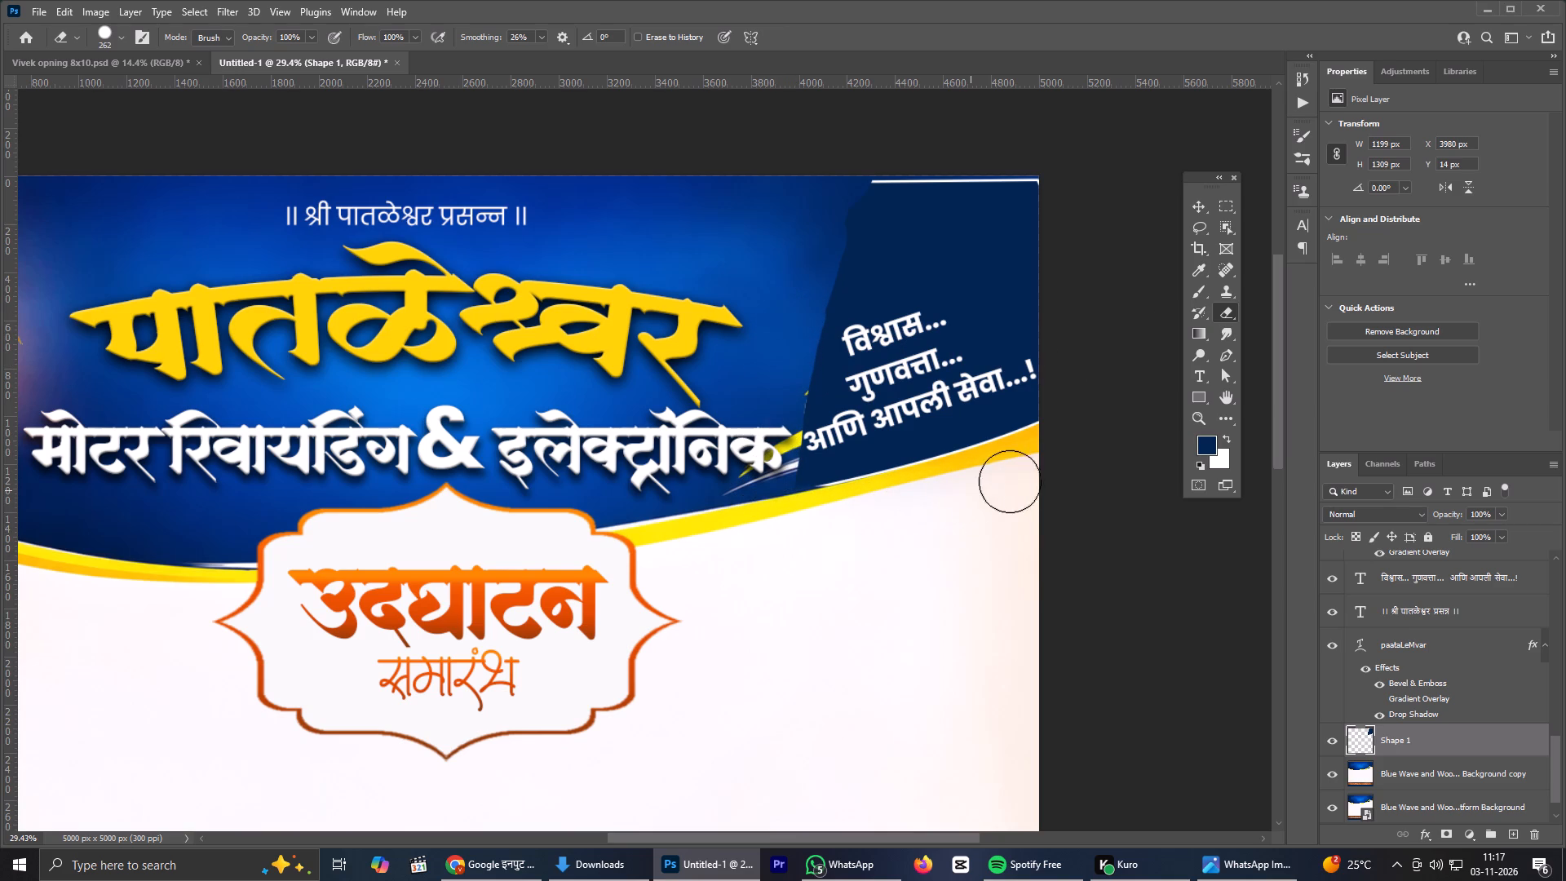
drag(1010, 481, 1073, 448)
drag(1077, 436, 957, 481)
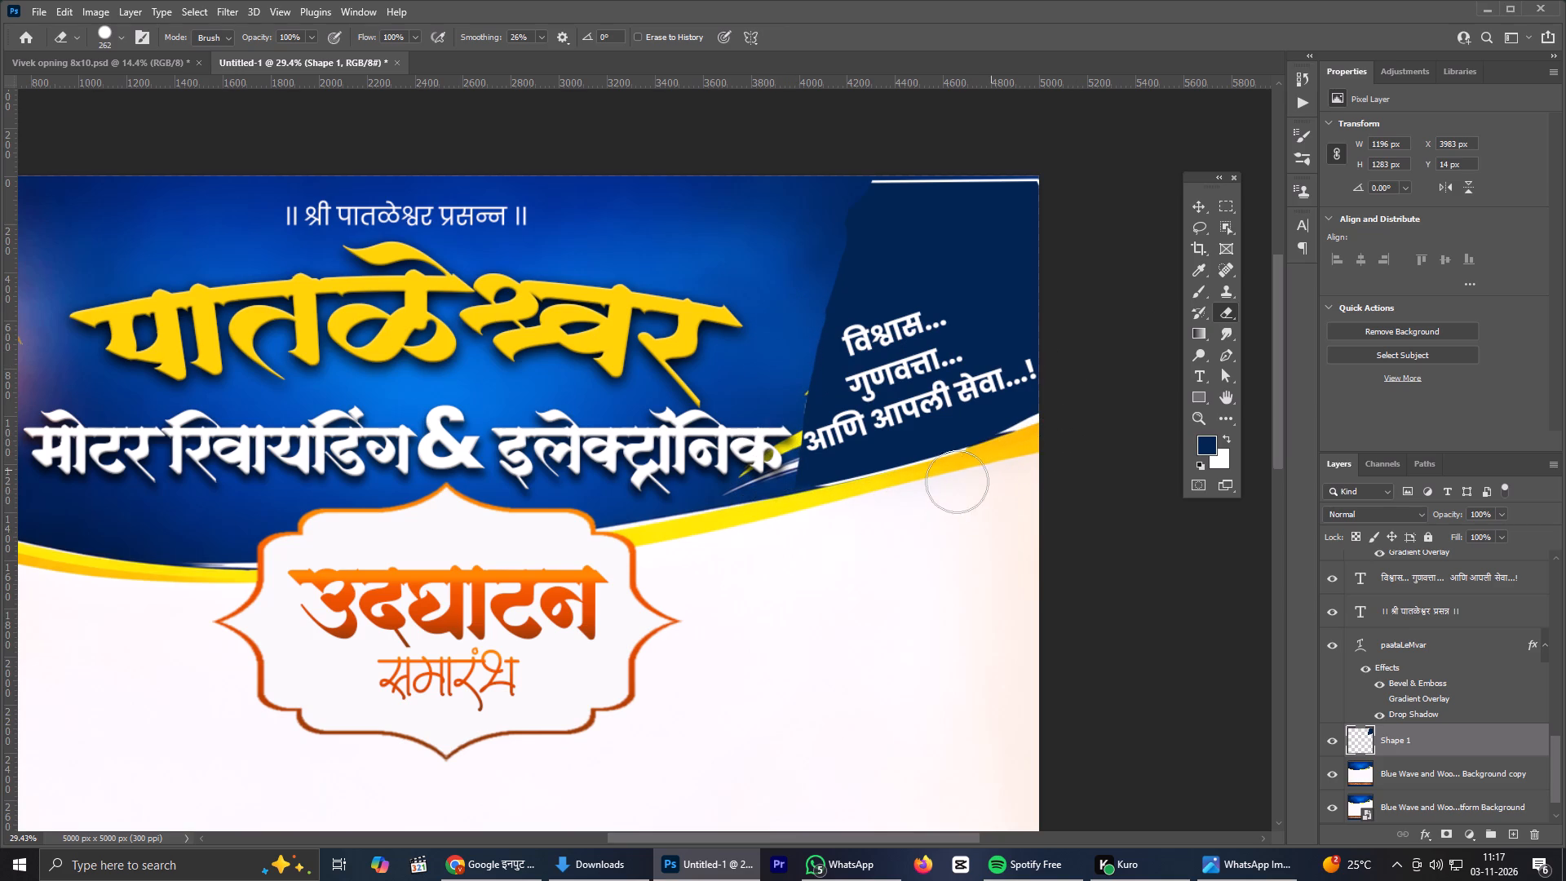
drag(957, 481, 705, 488)
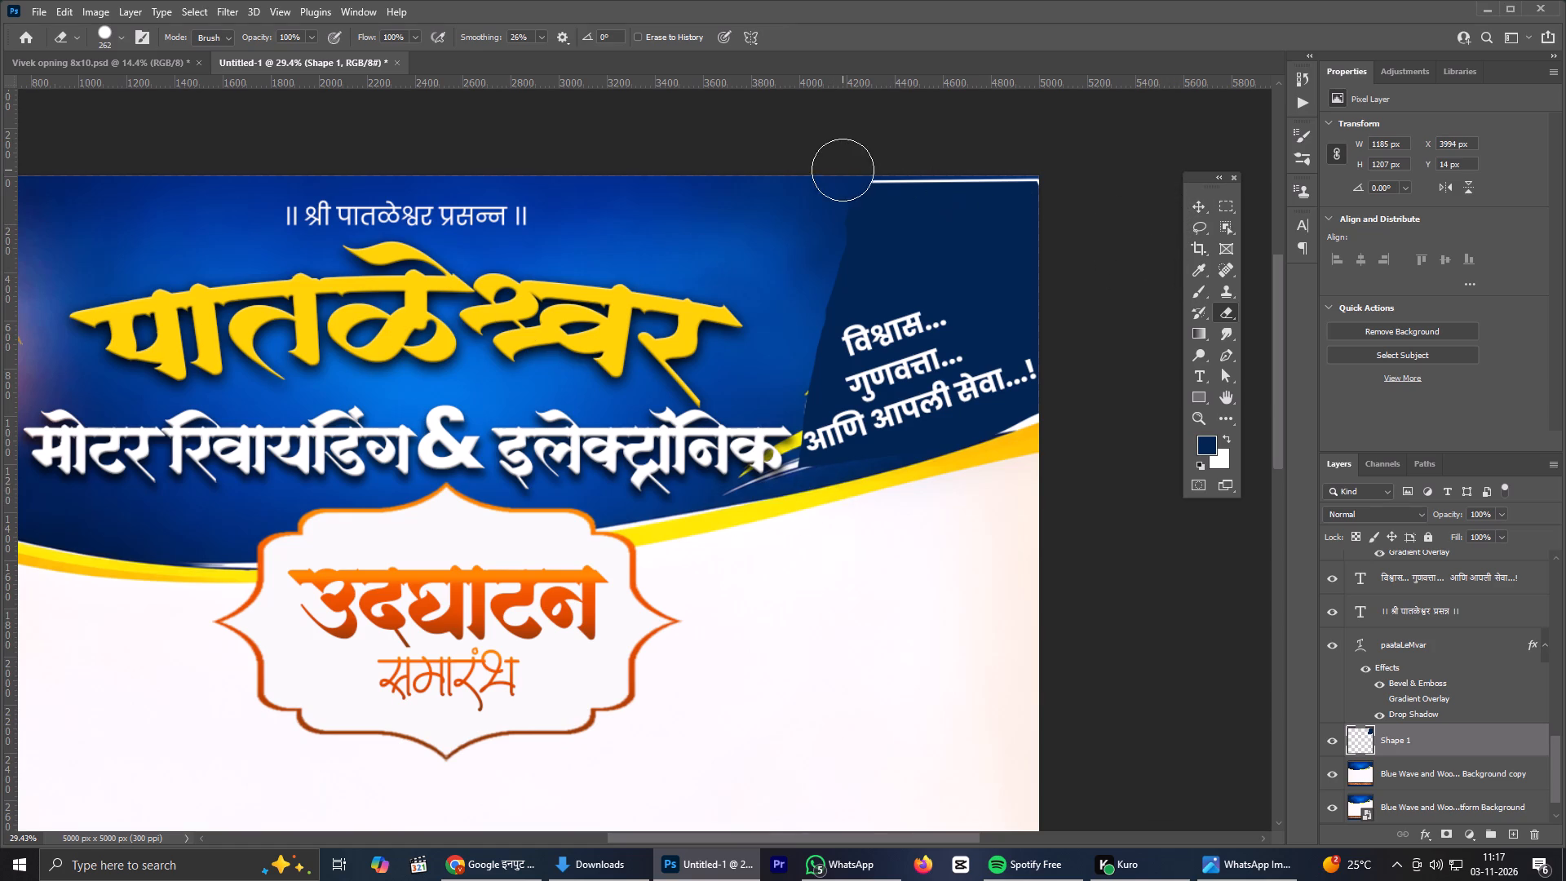
drag(843, 170, 1212, 162)
Scale the dark blue shape up to about 109%, roughly 1294 × 1234 px, to cover the header's top right corner.
click(1201, 204)
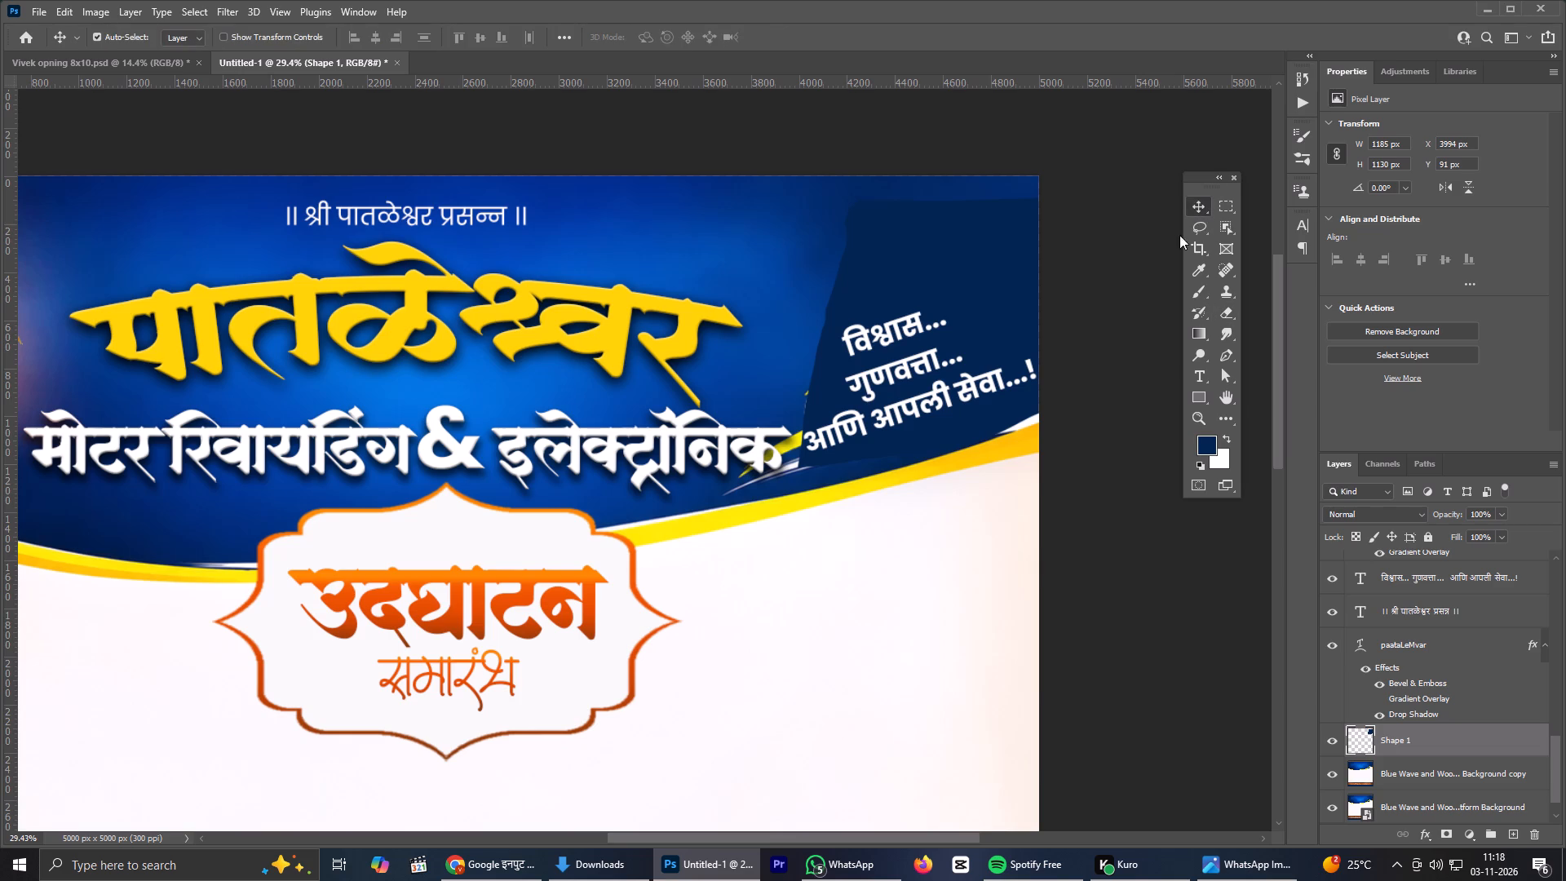
key(ctrl+t)
drag(1082, 194, 1103, 166)
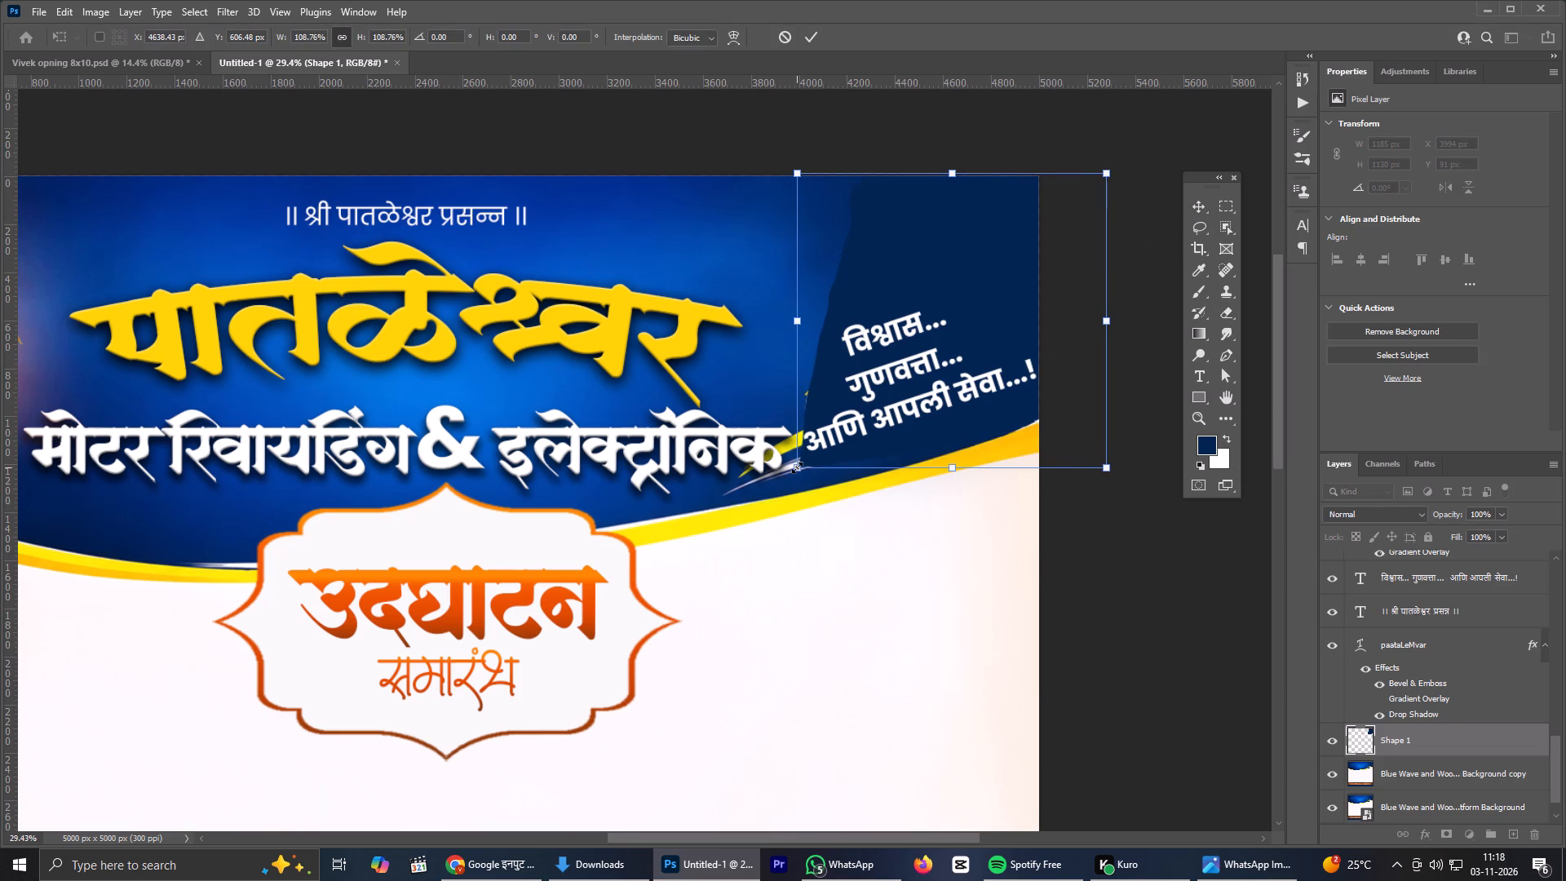
click(797, 467)
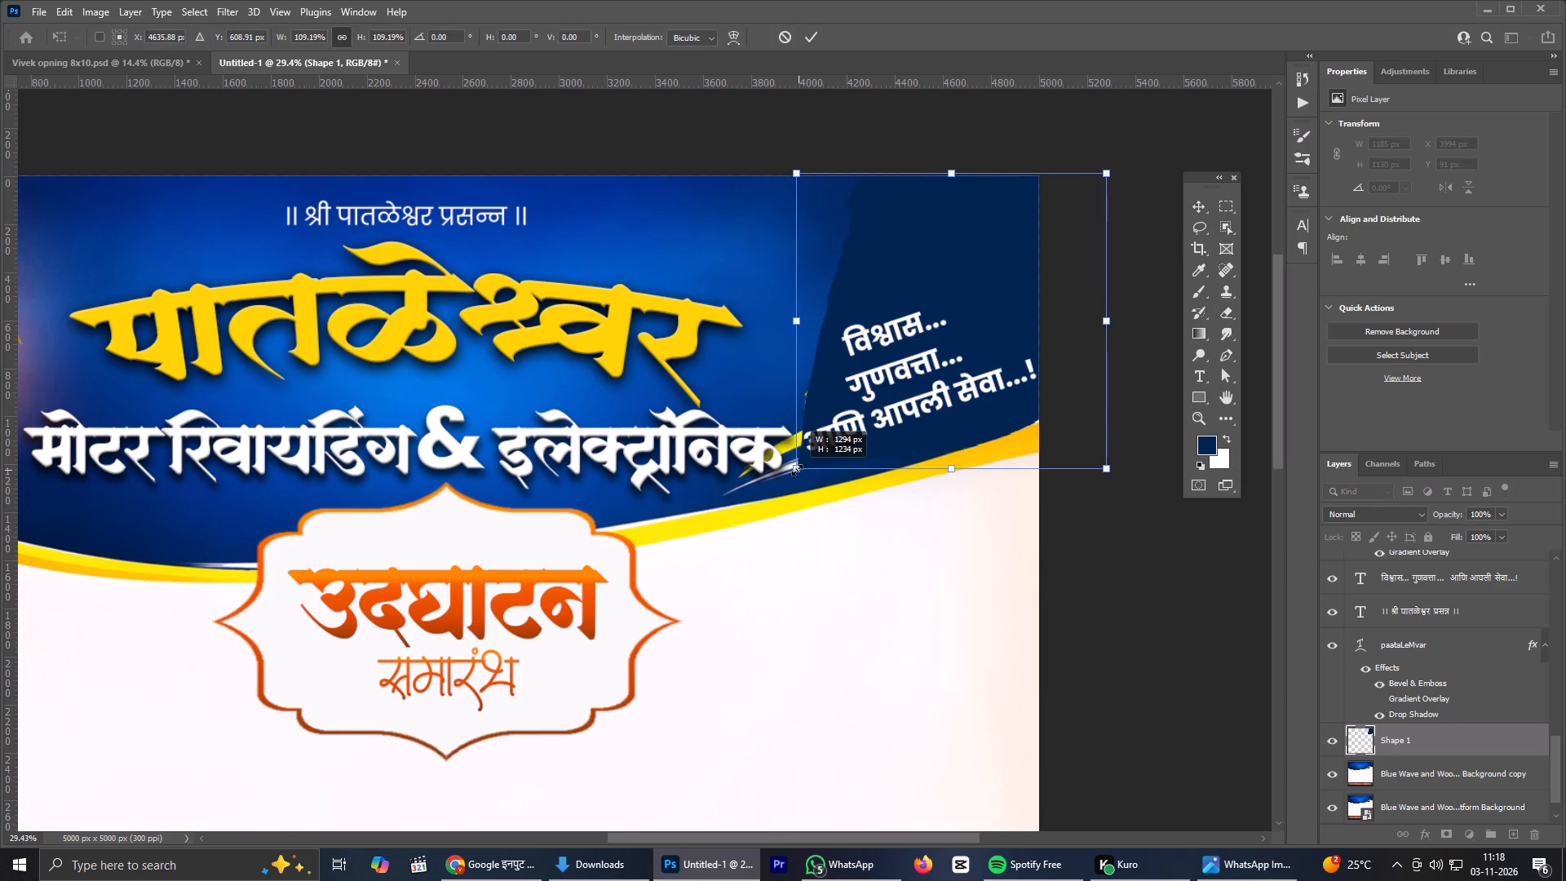
click(812, 28)
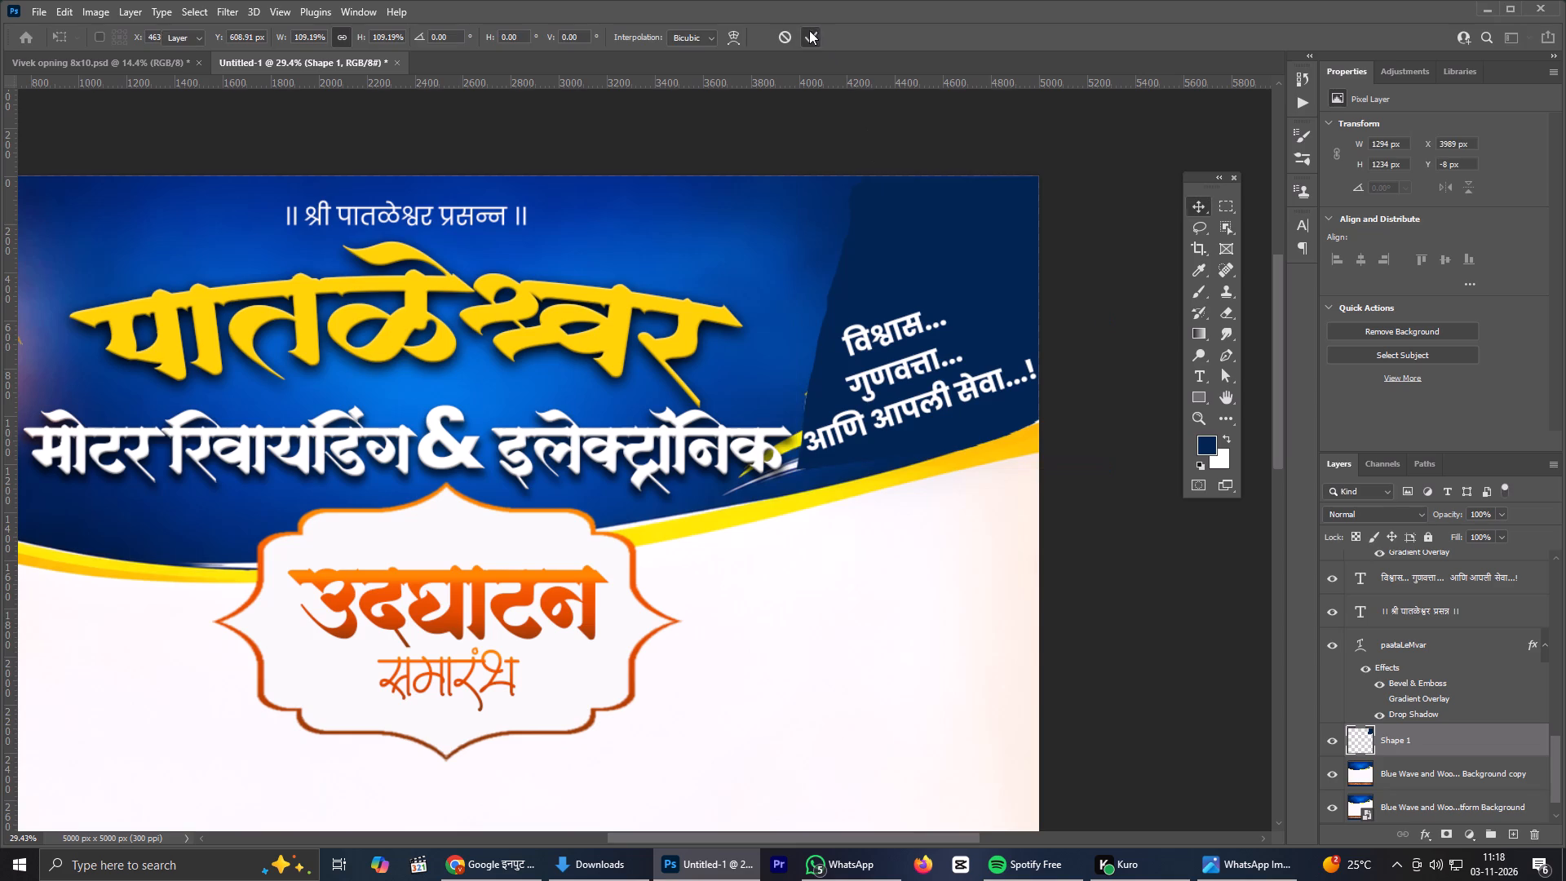
Apply a Gaussian Blur with a radius of about 4 px to the dark blue Shape 1 layer.
click(218, 0)
click(228, 9)
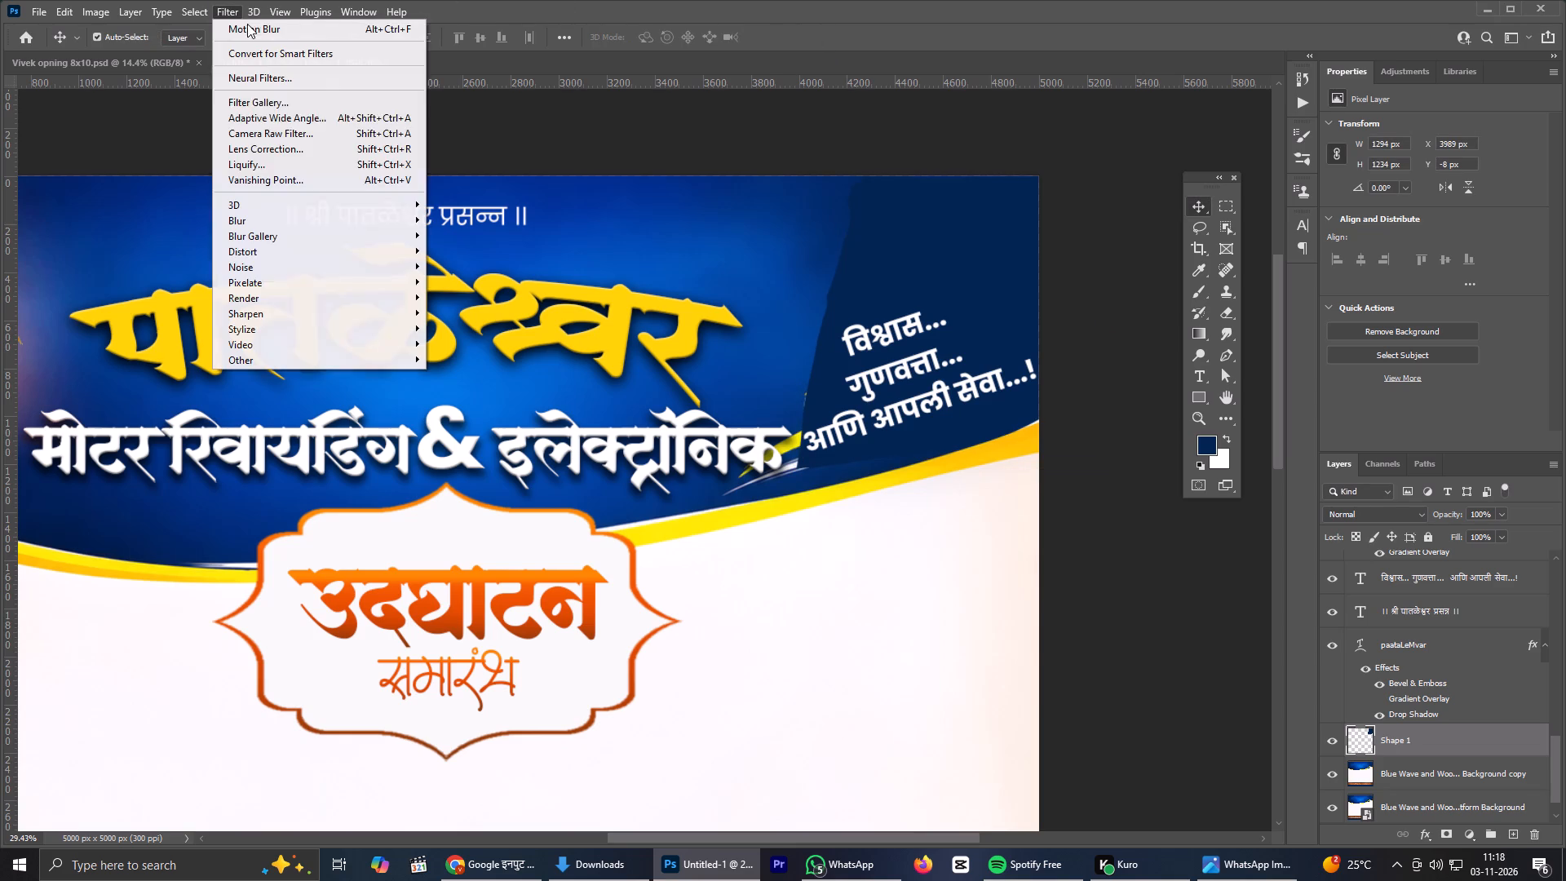
click(272, 219)
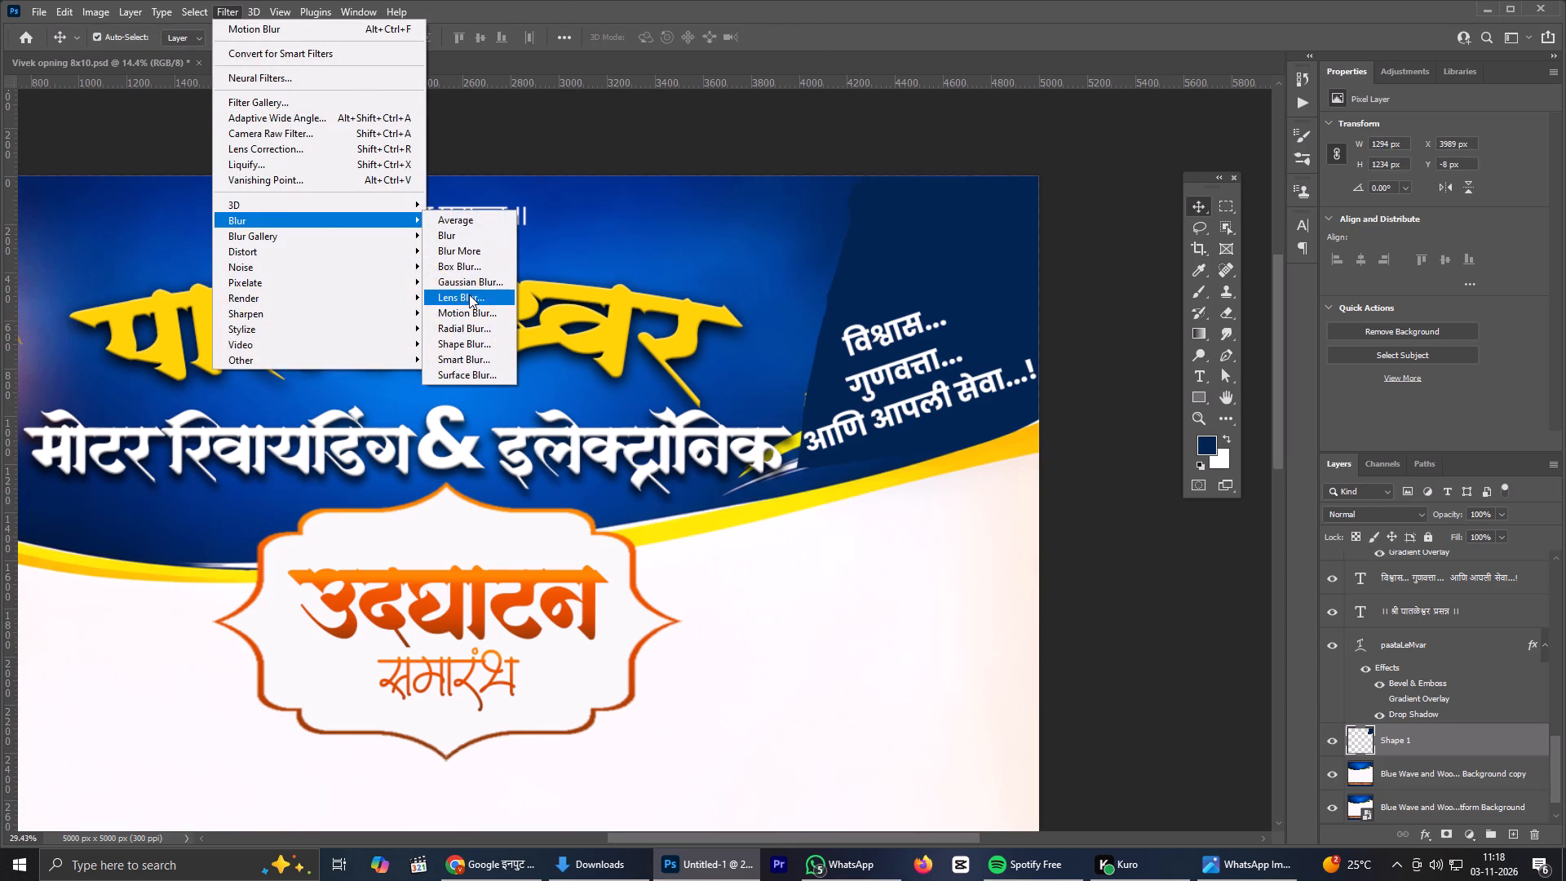
click(469, 285)
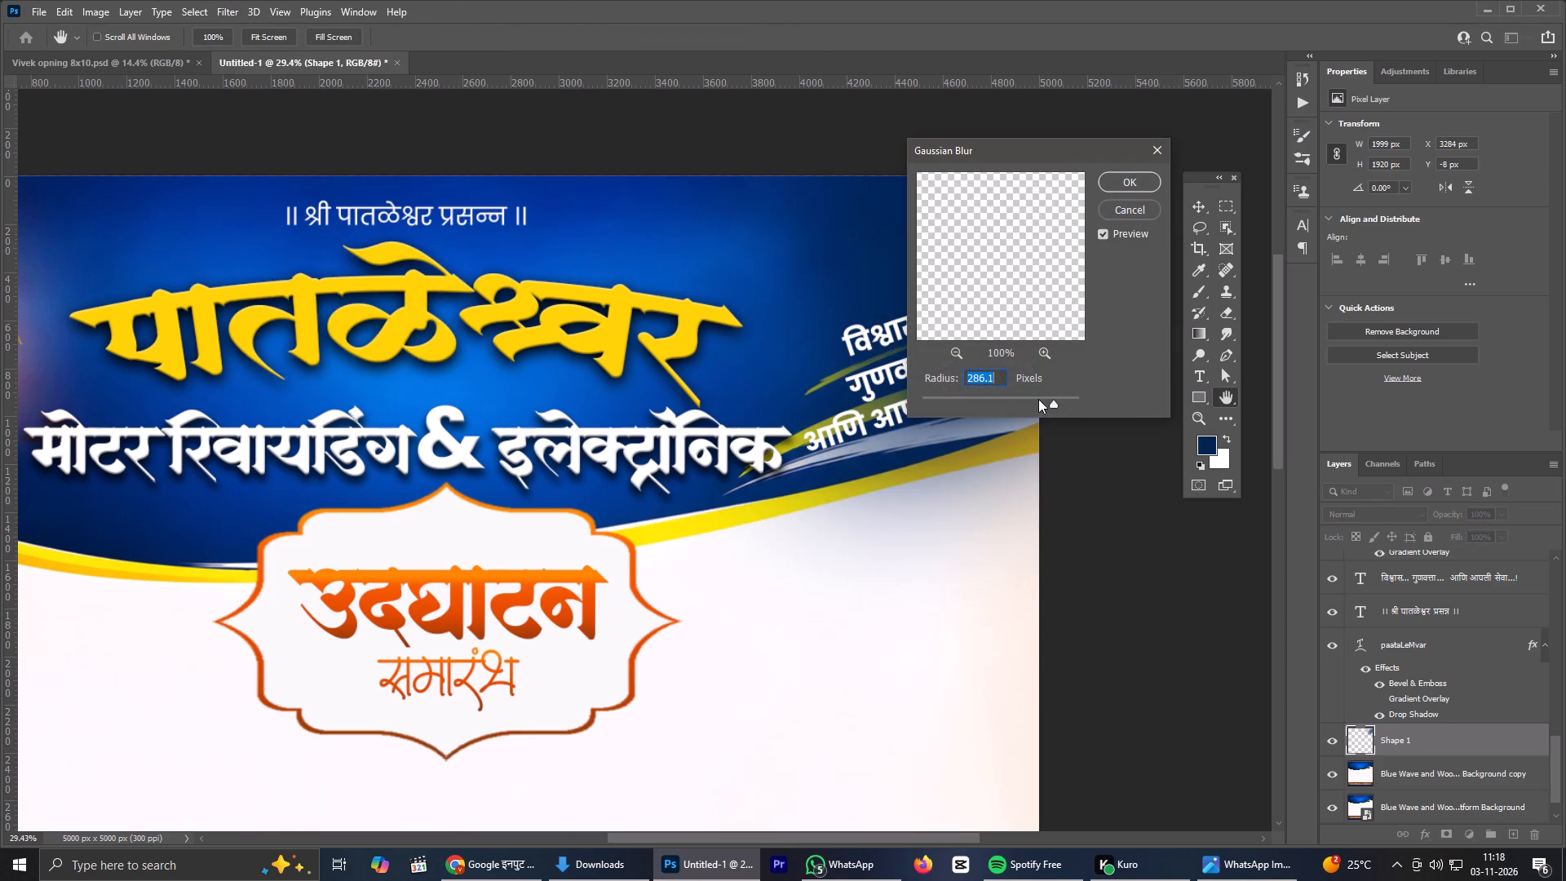
drag(1046, 401, 952, 389)
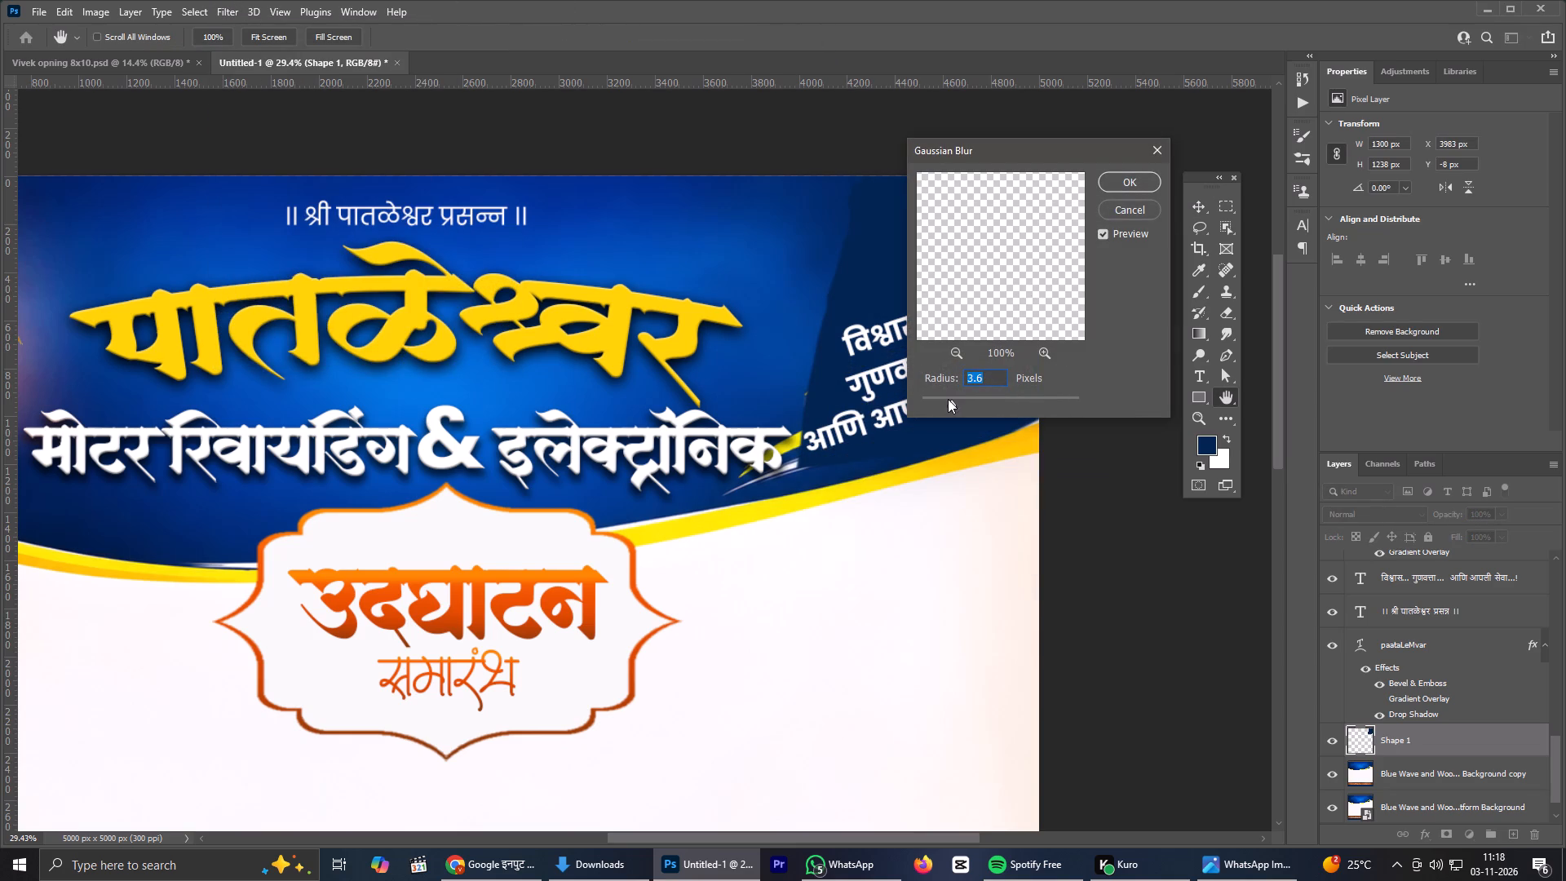
click(947, 399)
click(953, 401)
click(1115, 183)
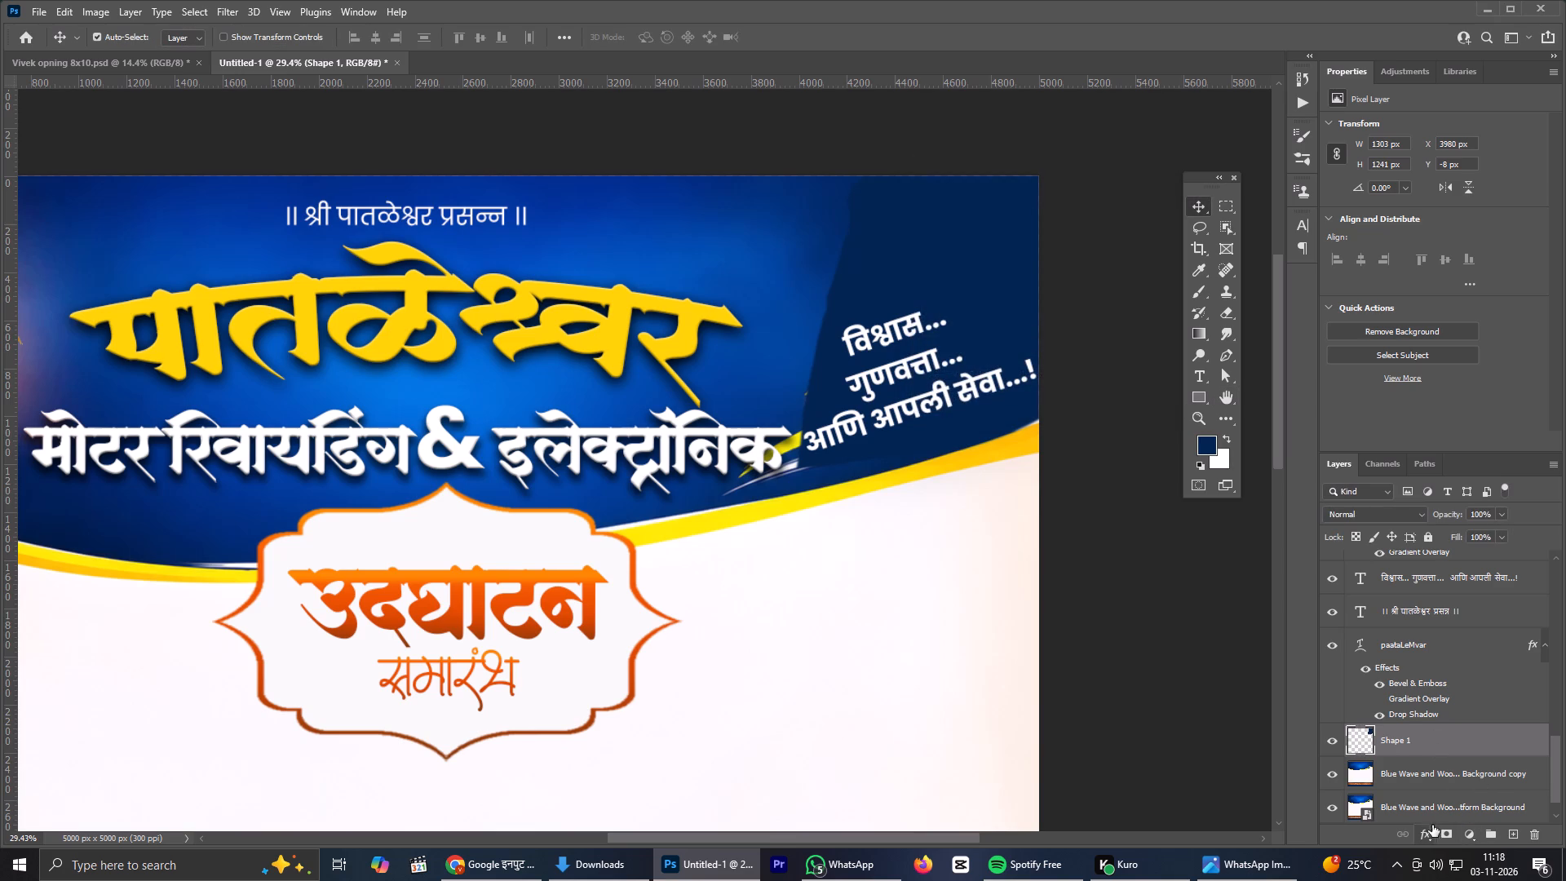
Add a layer mask to Shape 1 and paint its left edge black with a soft 776 px brush to blend it into the header.
click(1440, 826)
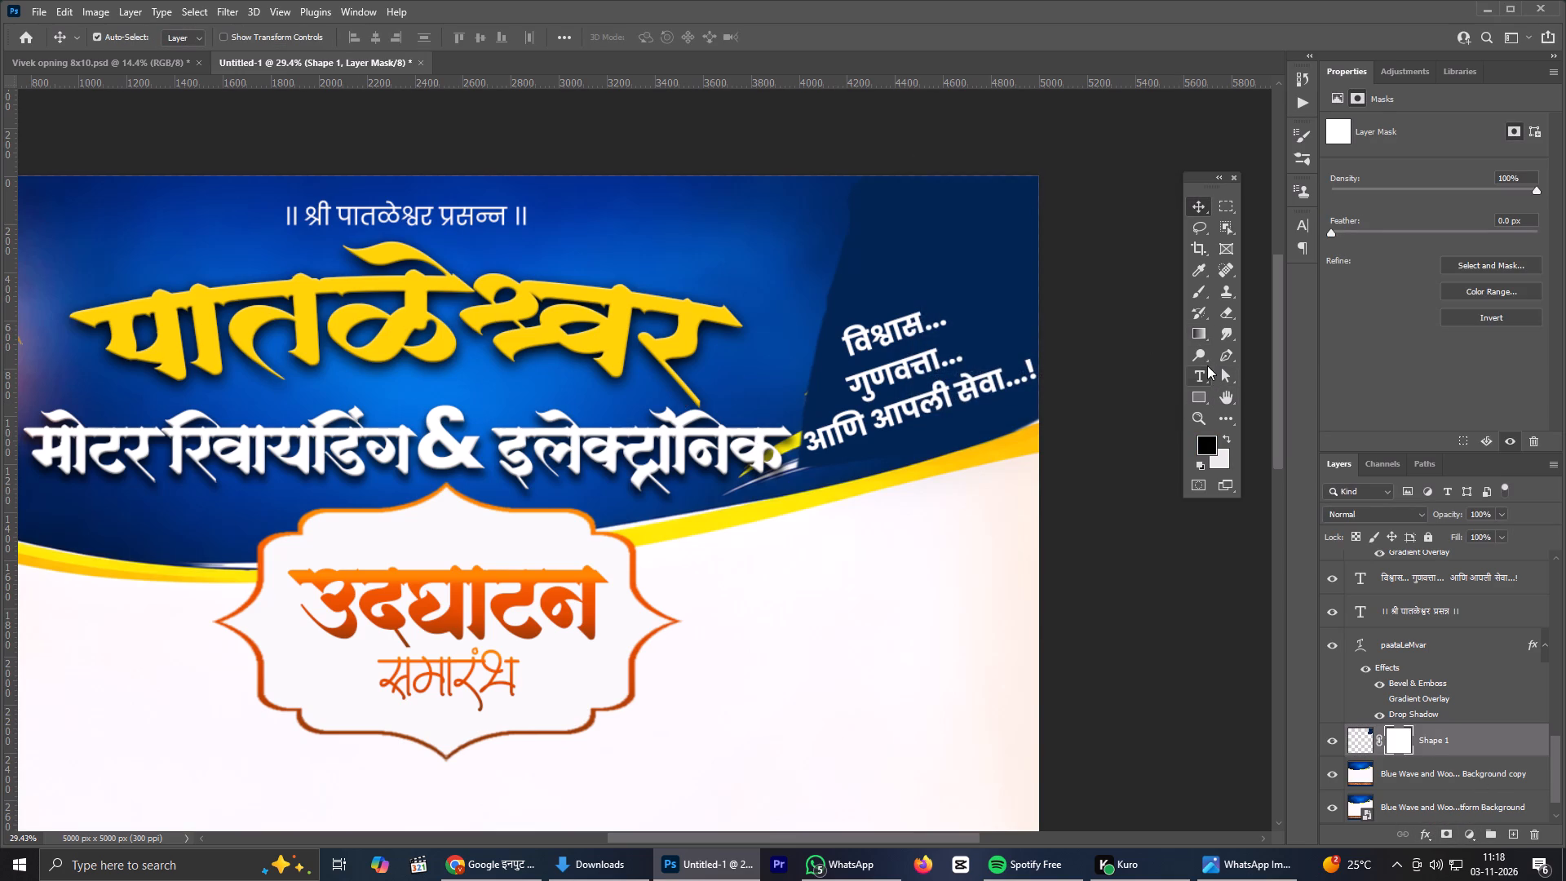
click(1199, 294)
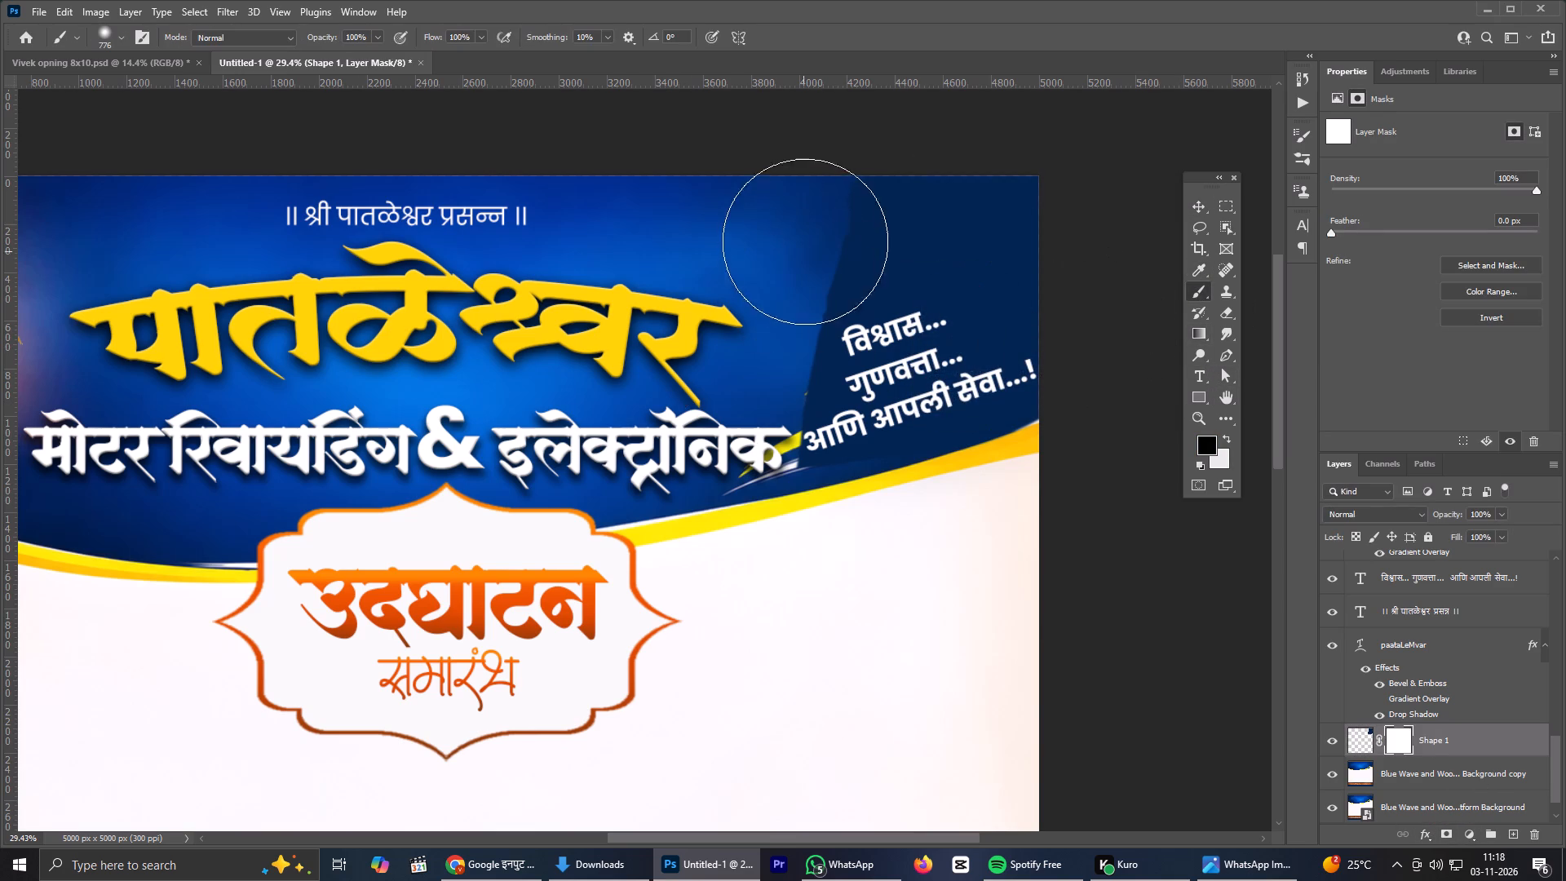
drag(805, 241, 754, 300)
drag(769, 277, 743, 368)
drag(747, 366, 753, 410)
drag(755, 404, 754, 417)
click(753, 417)
drag(777, 428, 783, 443)
click(716, 357)
drag(715, 361, 701, 370)
drag(713, 370, 764, 418)
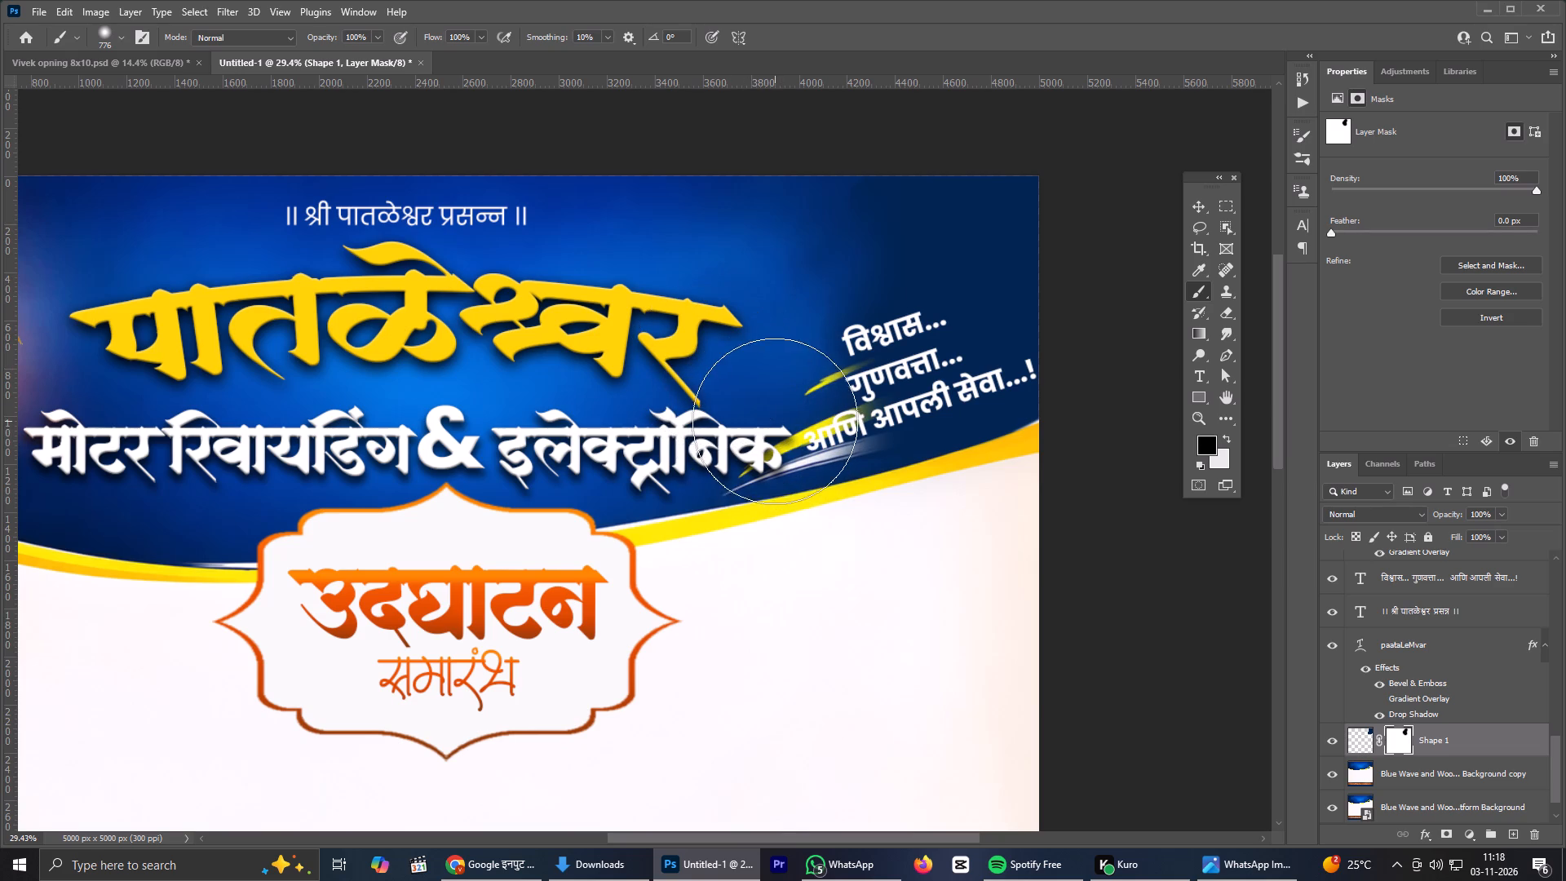
drag(775, 424, 767, 439)
click(731, 258)
drag(759, 251, 737, 259)
drag(719, 254, 710, 268)
drag(864, 555, 959, 537)
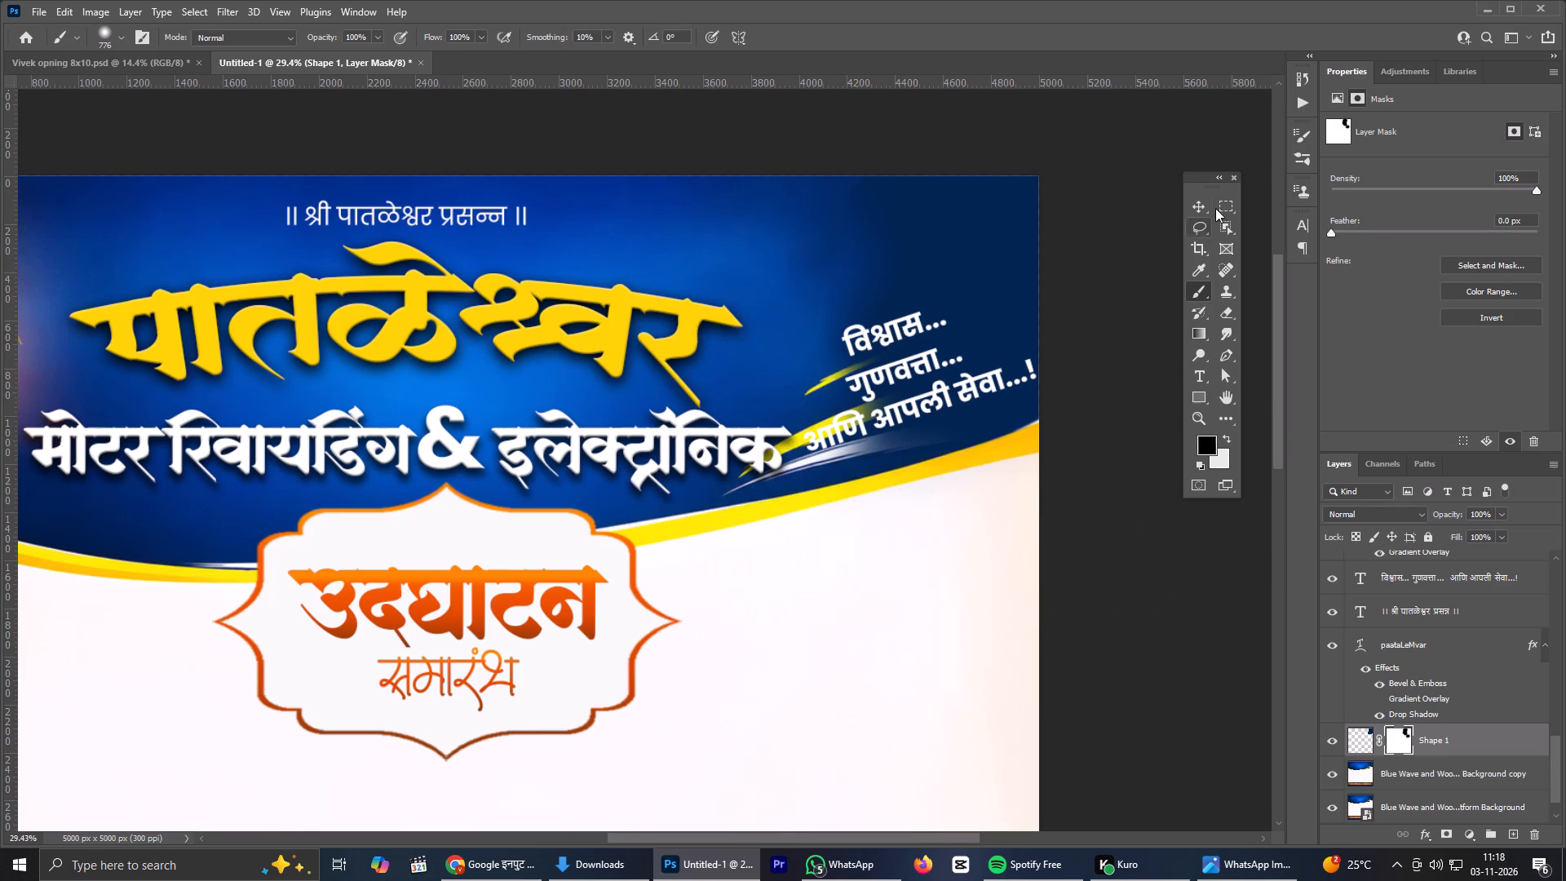
Scale the three-line tagline in the blue header down to about 98%.
click(1200, 210)
scroll(868, 346, up, 2)
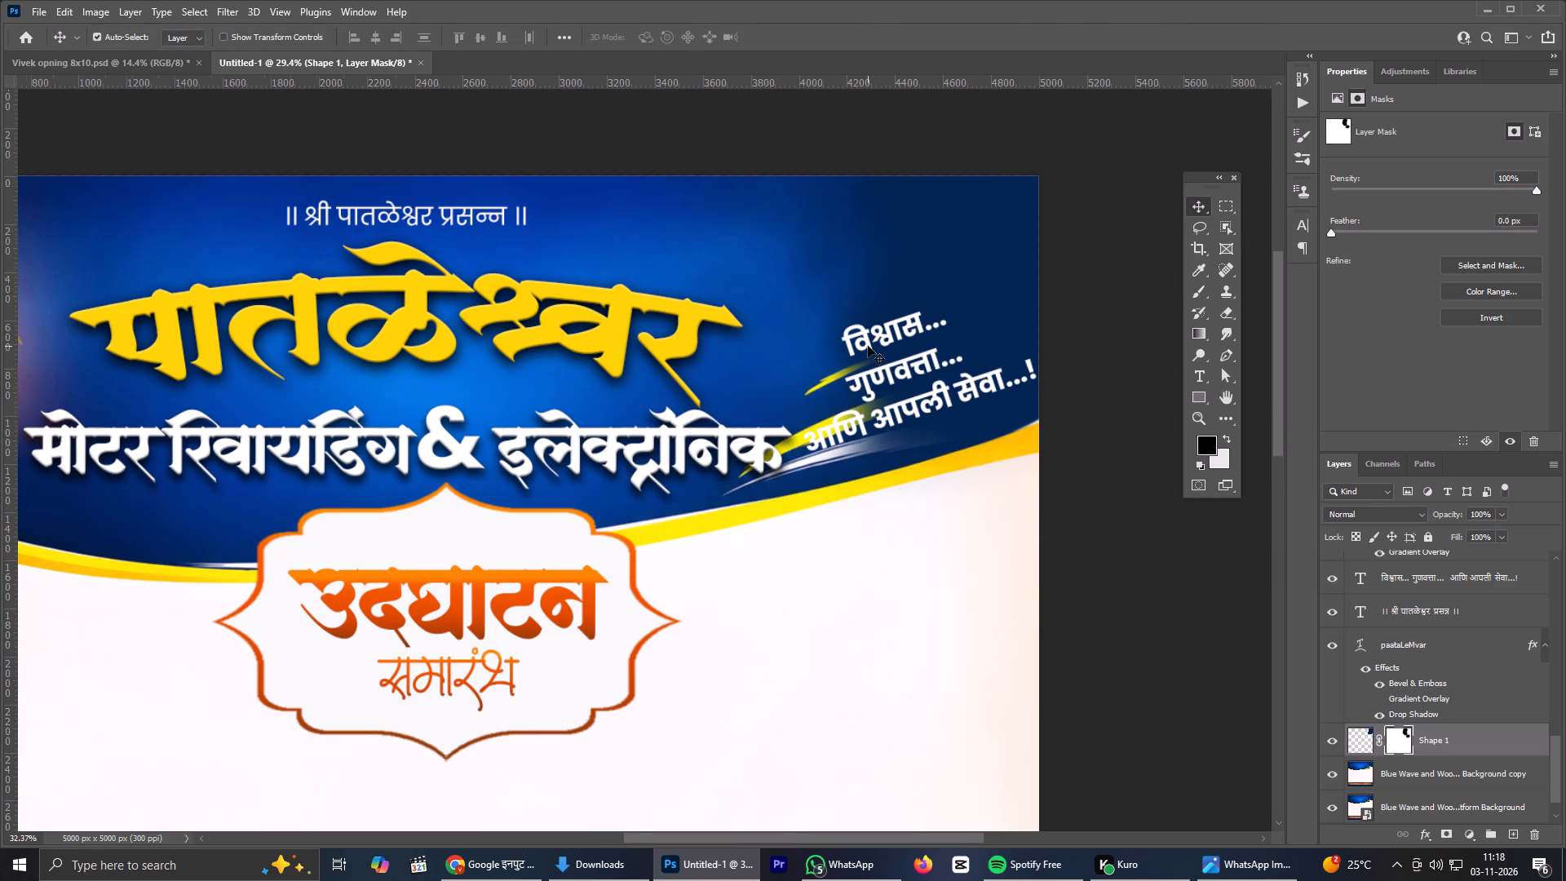
click(880, 327)
scroll(878, 328, down, 4)
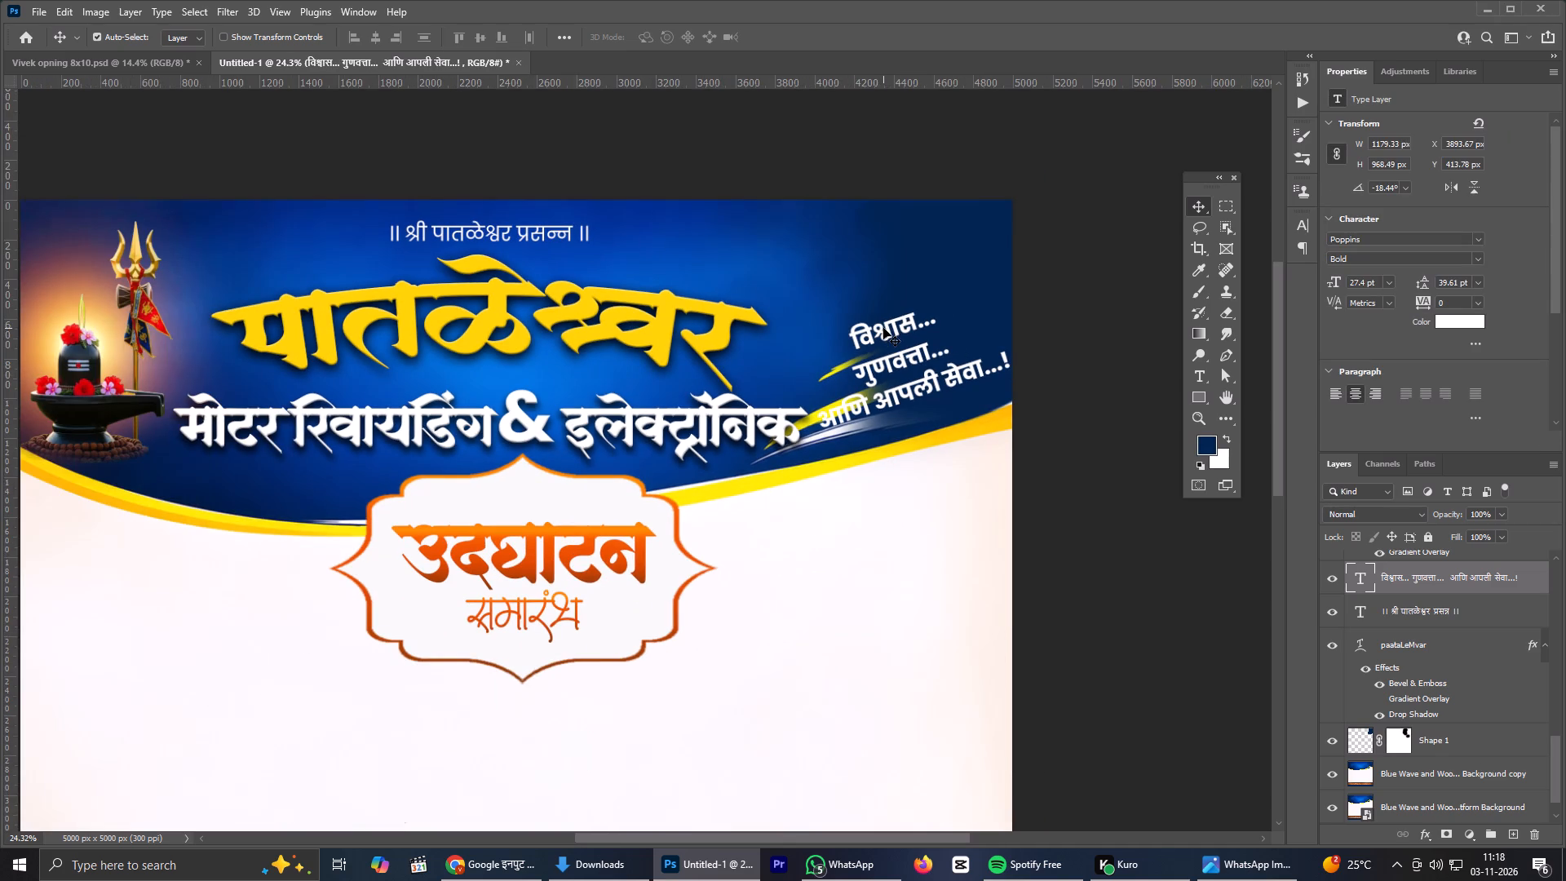
key(ctrl+t)
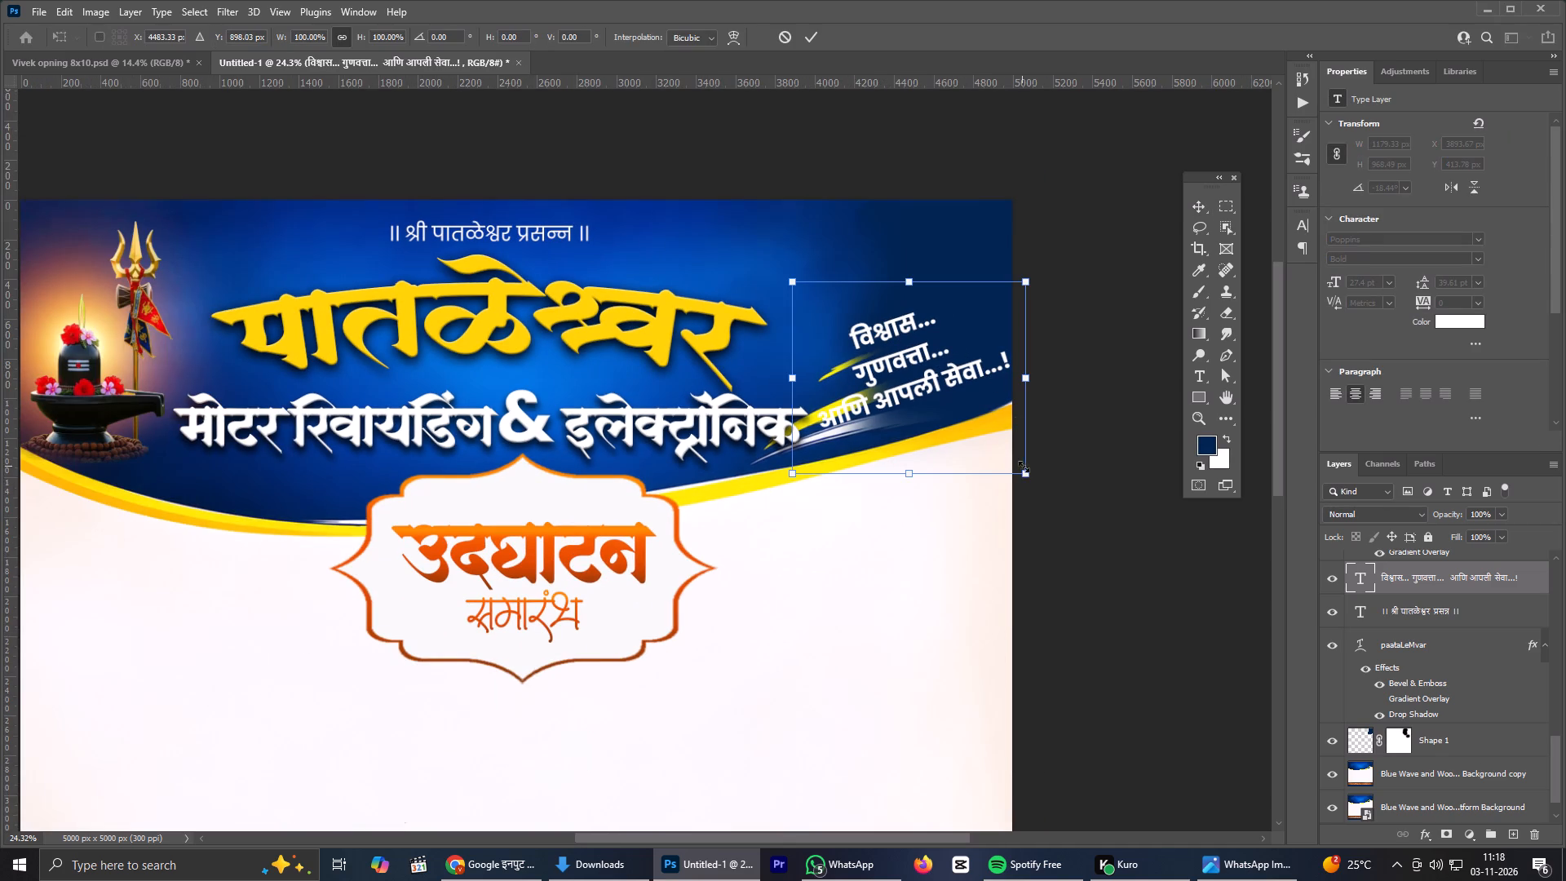
click(1026, 479)
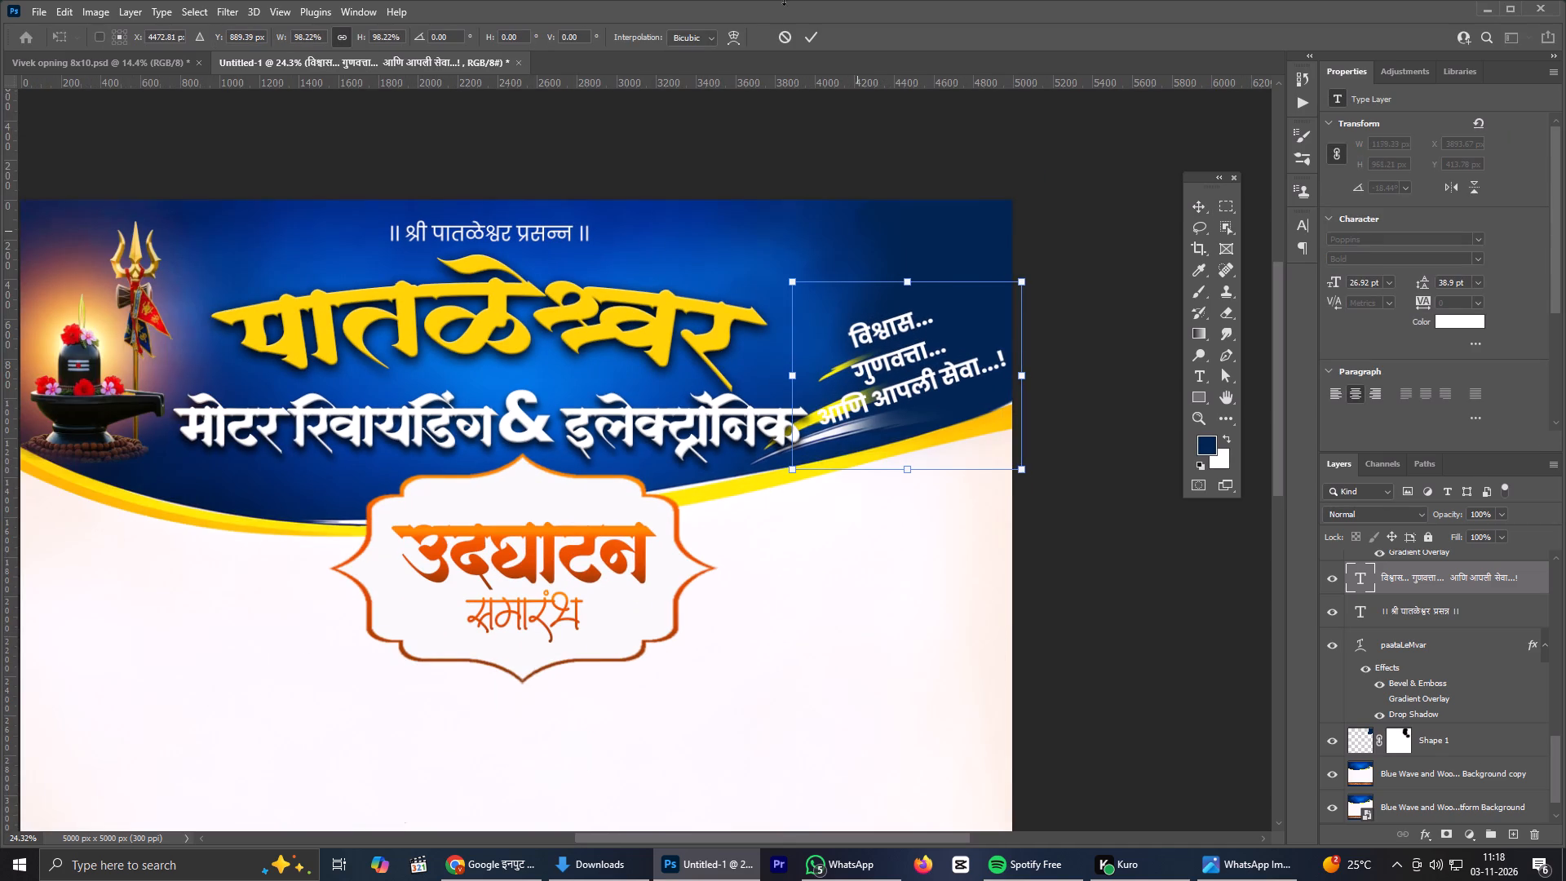
click(817, 38)
Copy the first line, विश्वास..., from the tagline and remove it along with its empty line.
double_click(875, 341)
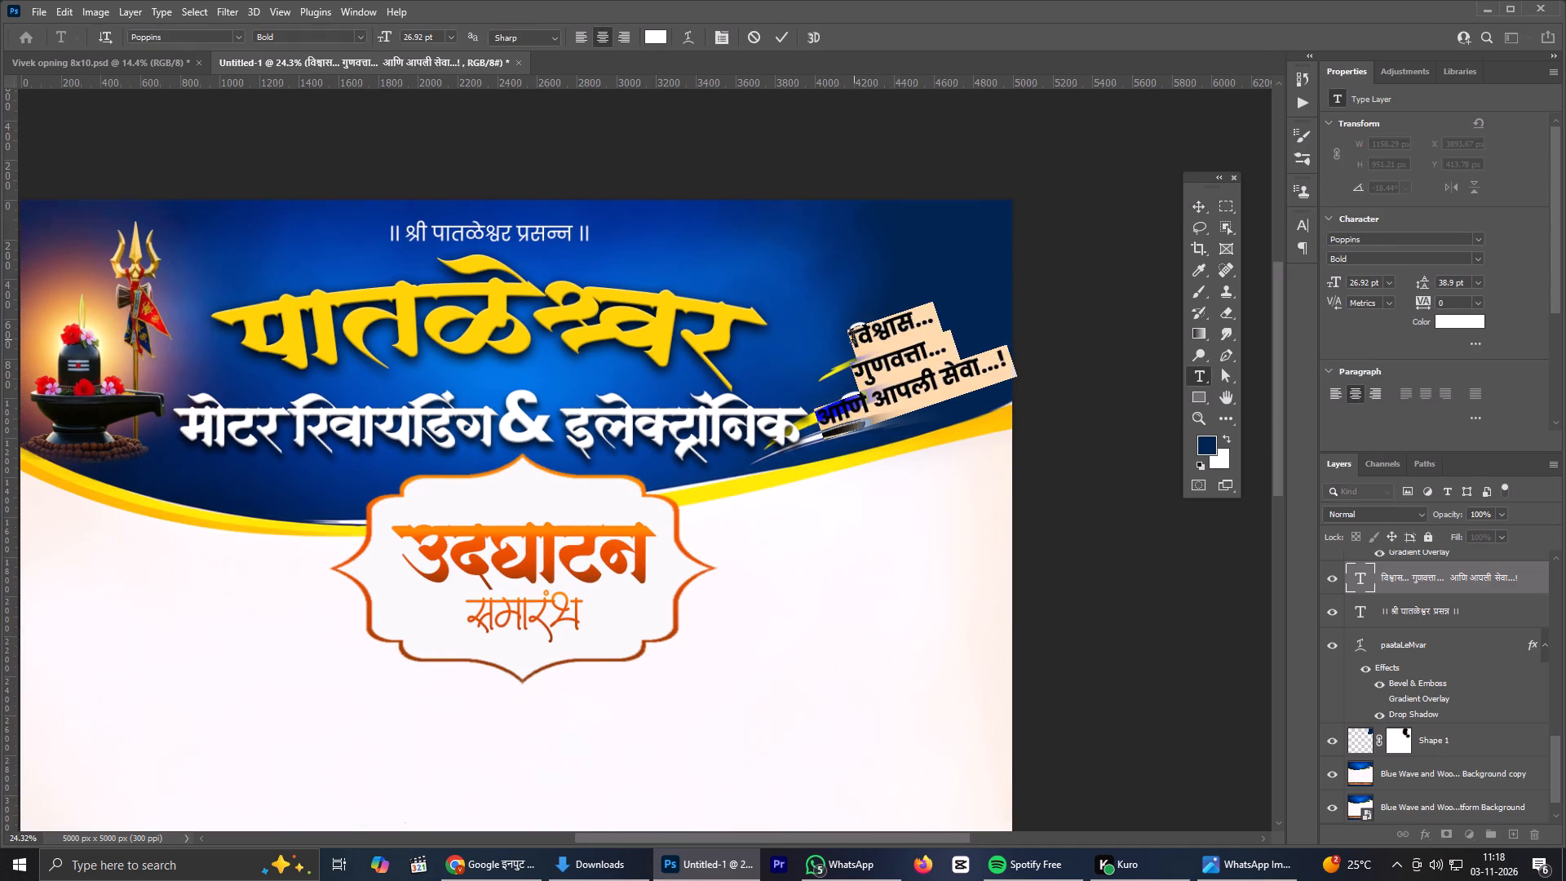
drag(852, 339, 949, 323)
key(ctrl+c)
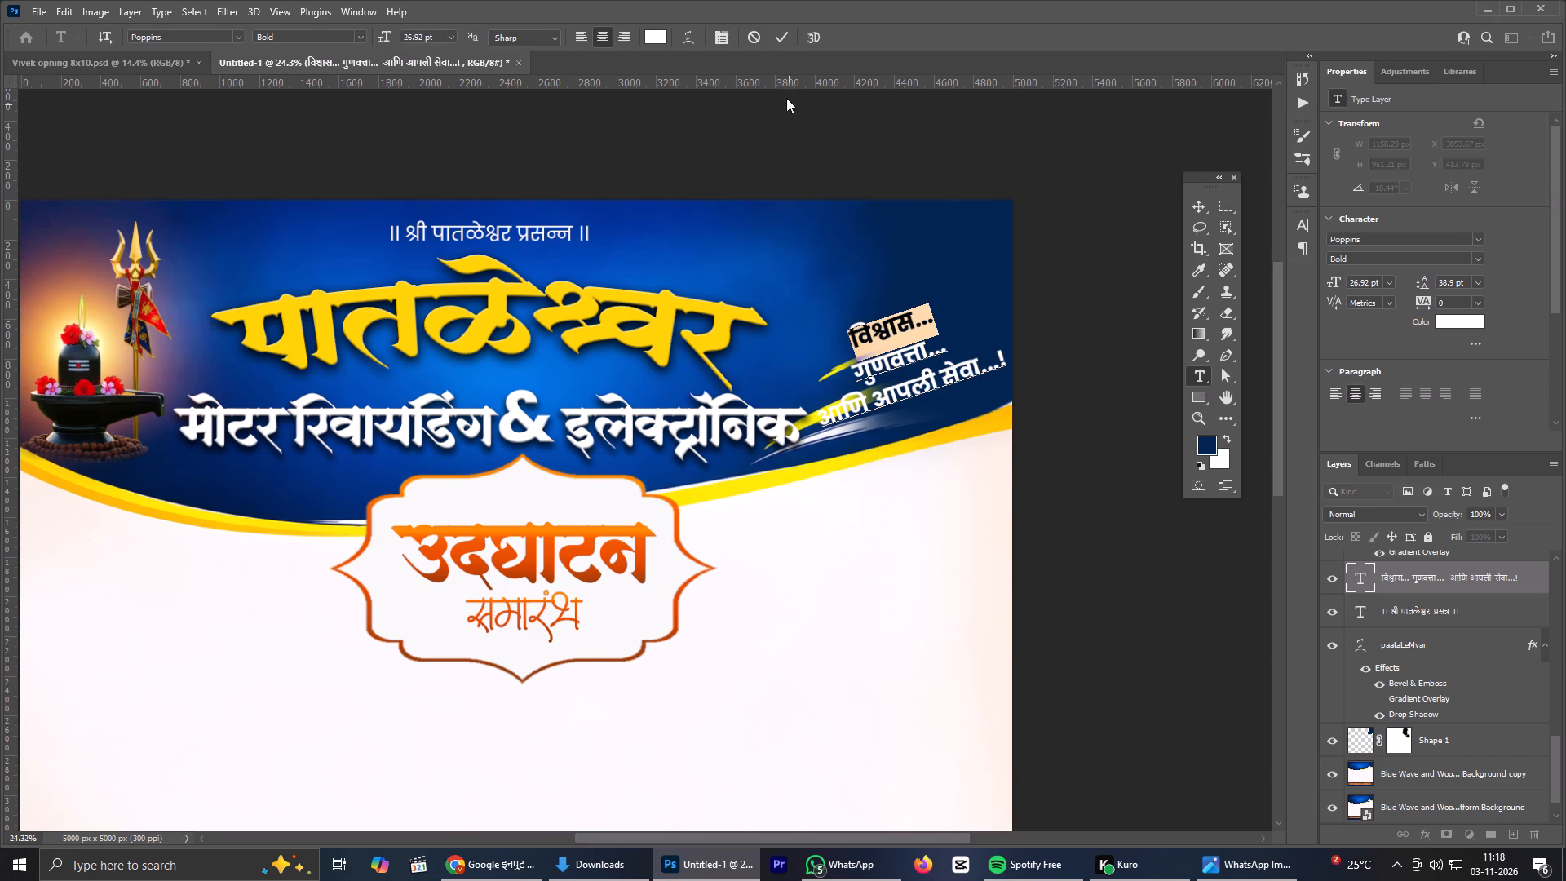
key(BackSpace)
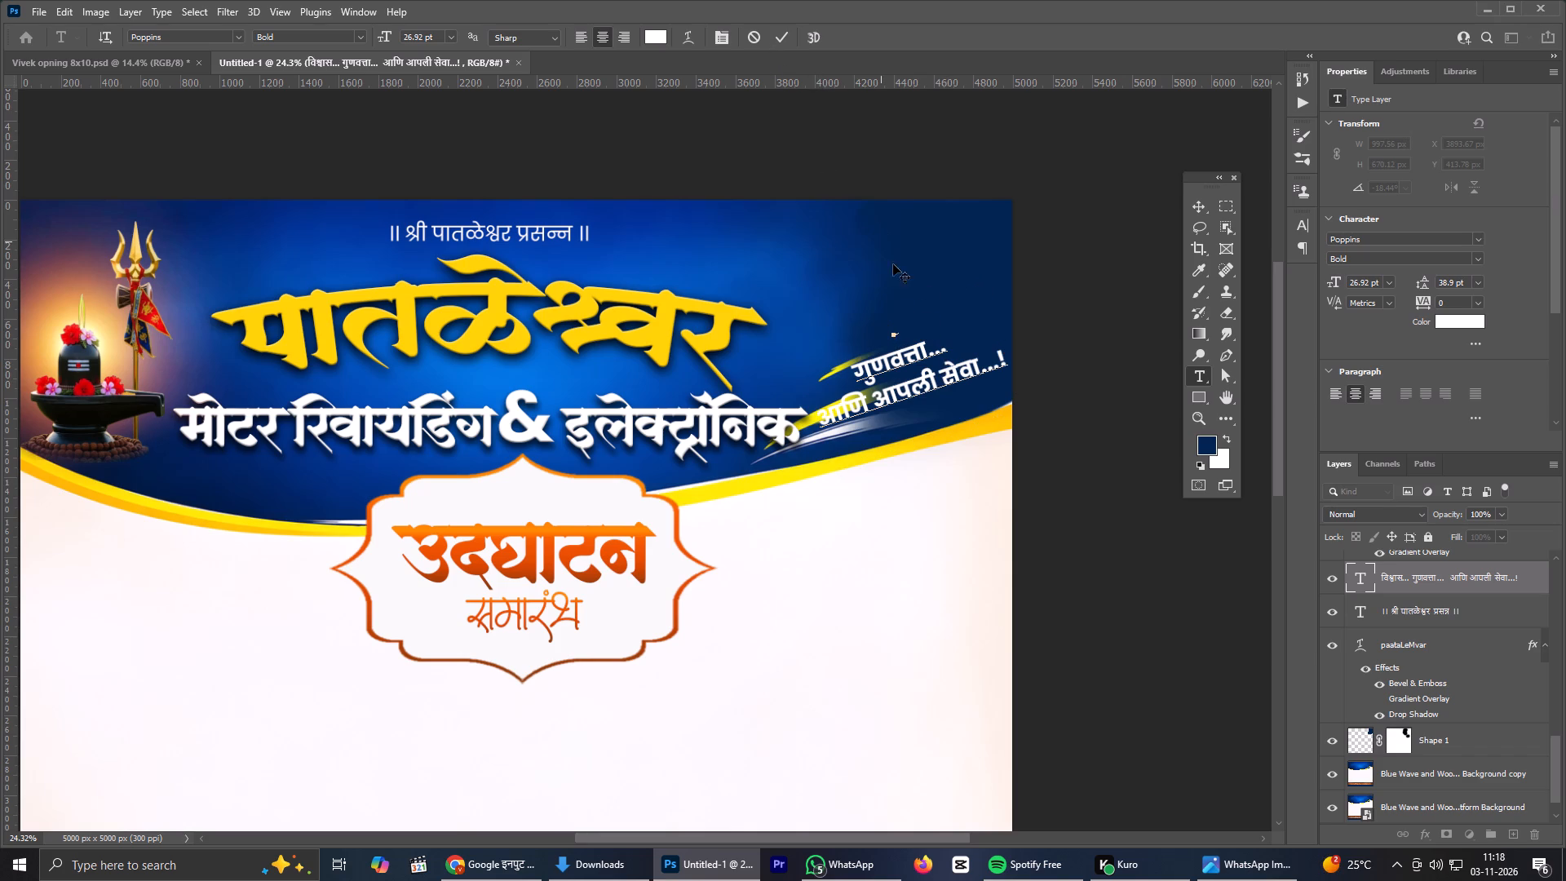
click(853, 372)
key(BackSpace)
click(773, 28)
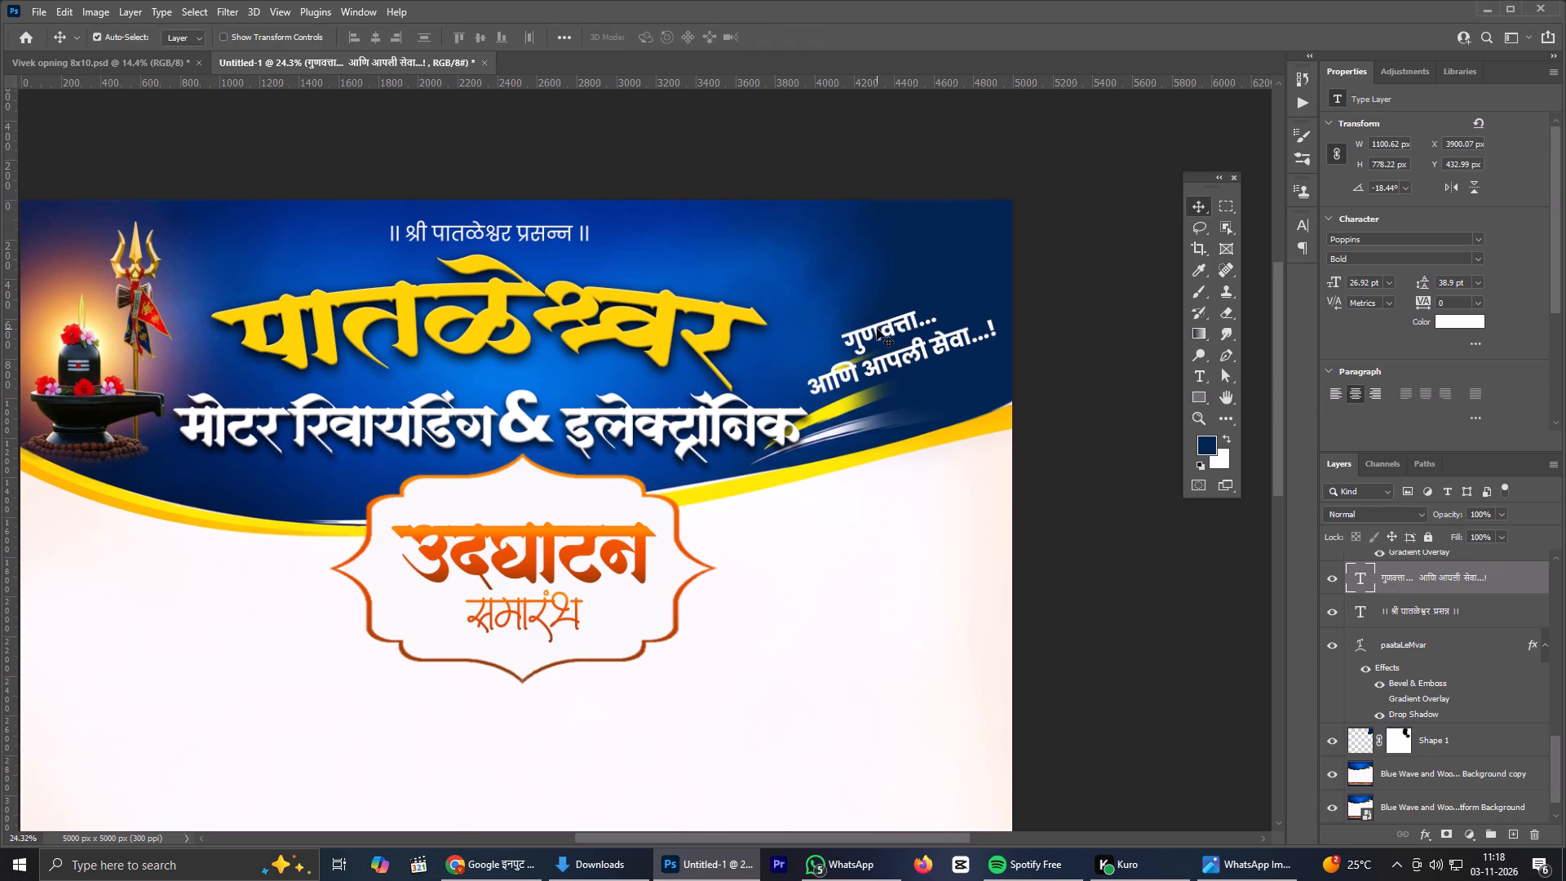
Duplicate the remaining tagline just above itself and replace the copy's text with विश्वास...
alt+drag(877, 329, 863, 281)
double_click(863, 279)
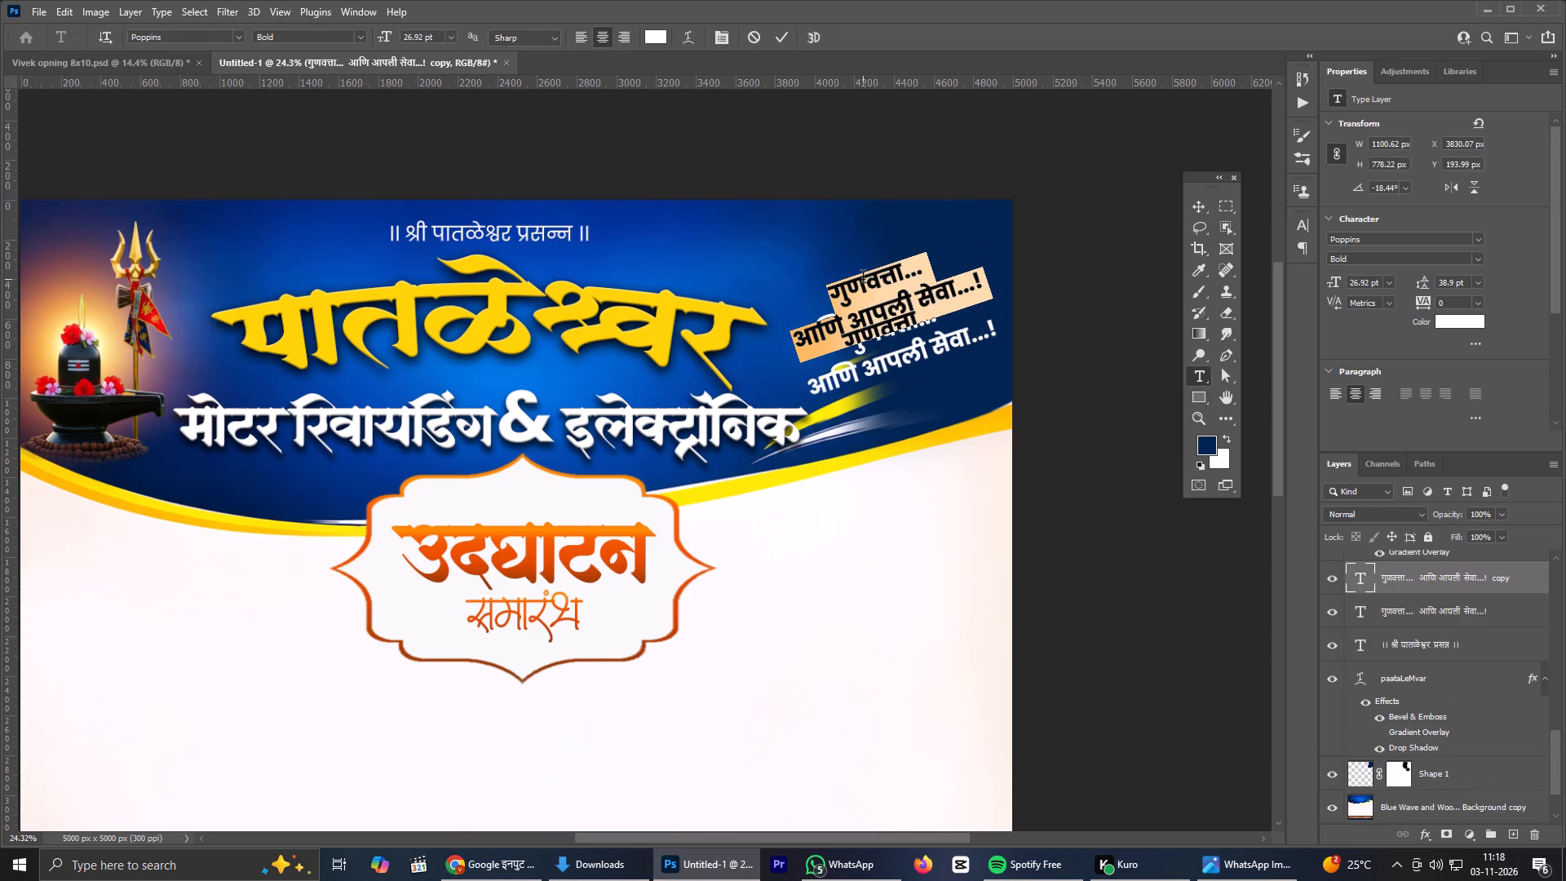
key(ctrl+v)
click(787, 42)
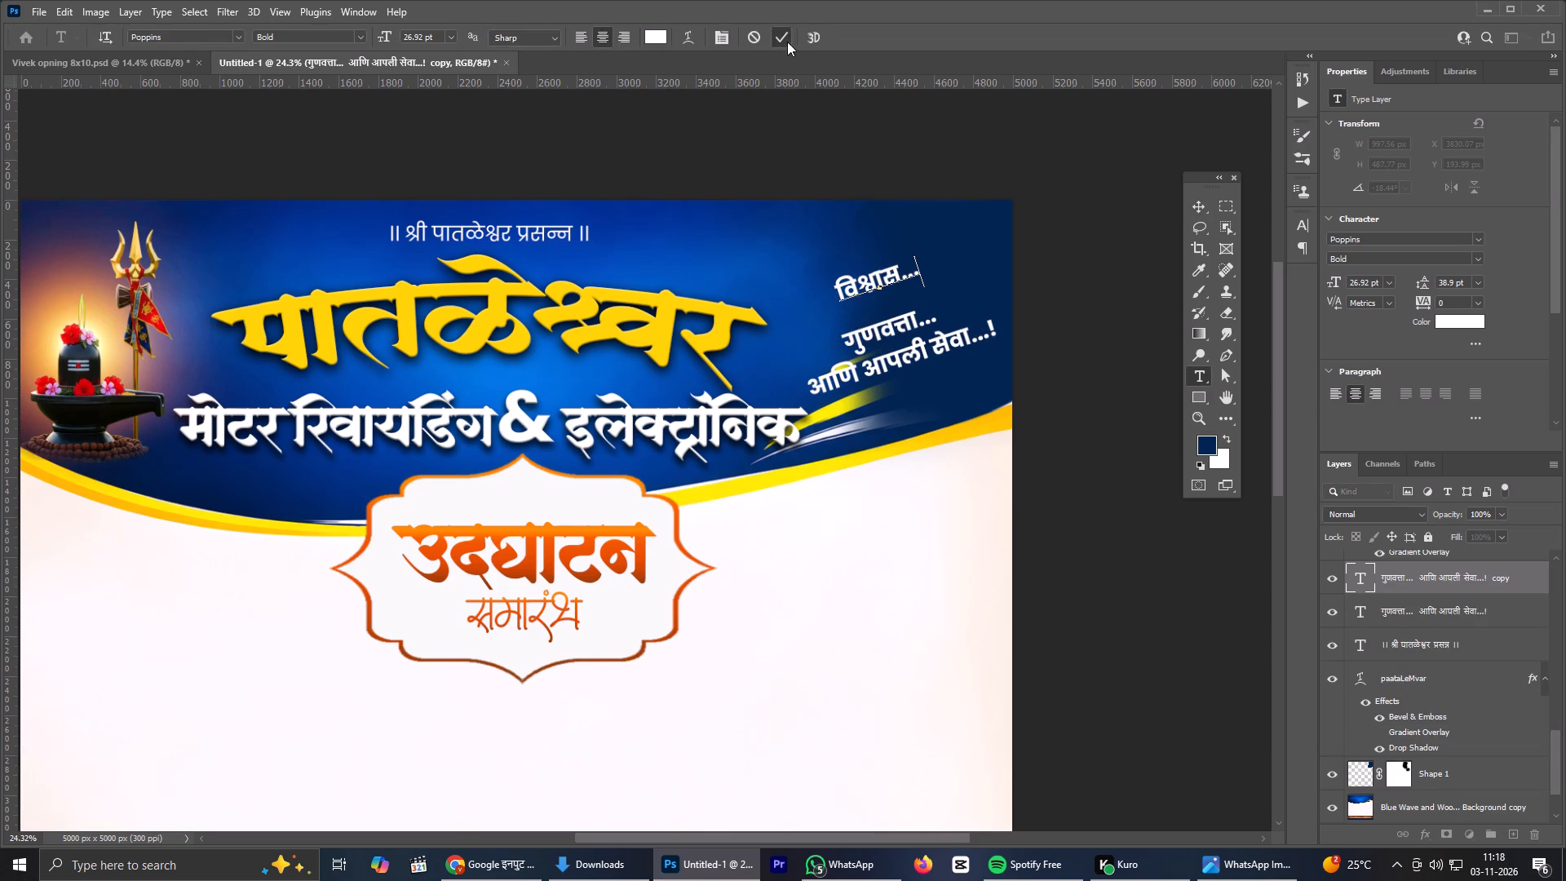
Copy the line आणि आपली सेवा...! from the tagline and delete it, leaving only गुणवत्ता... in that text layer.
double_click(879, 338)
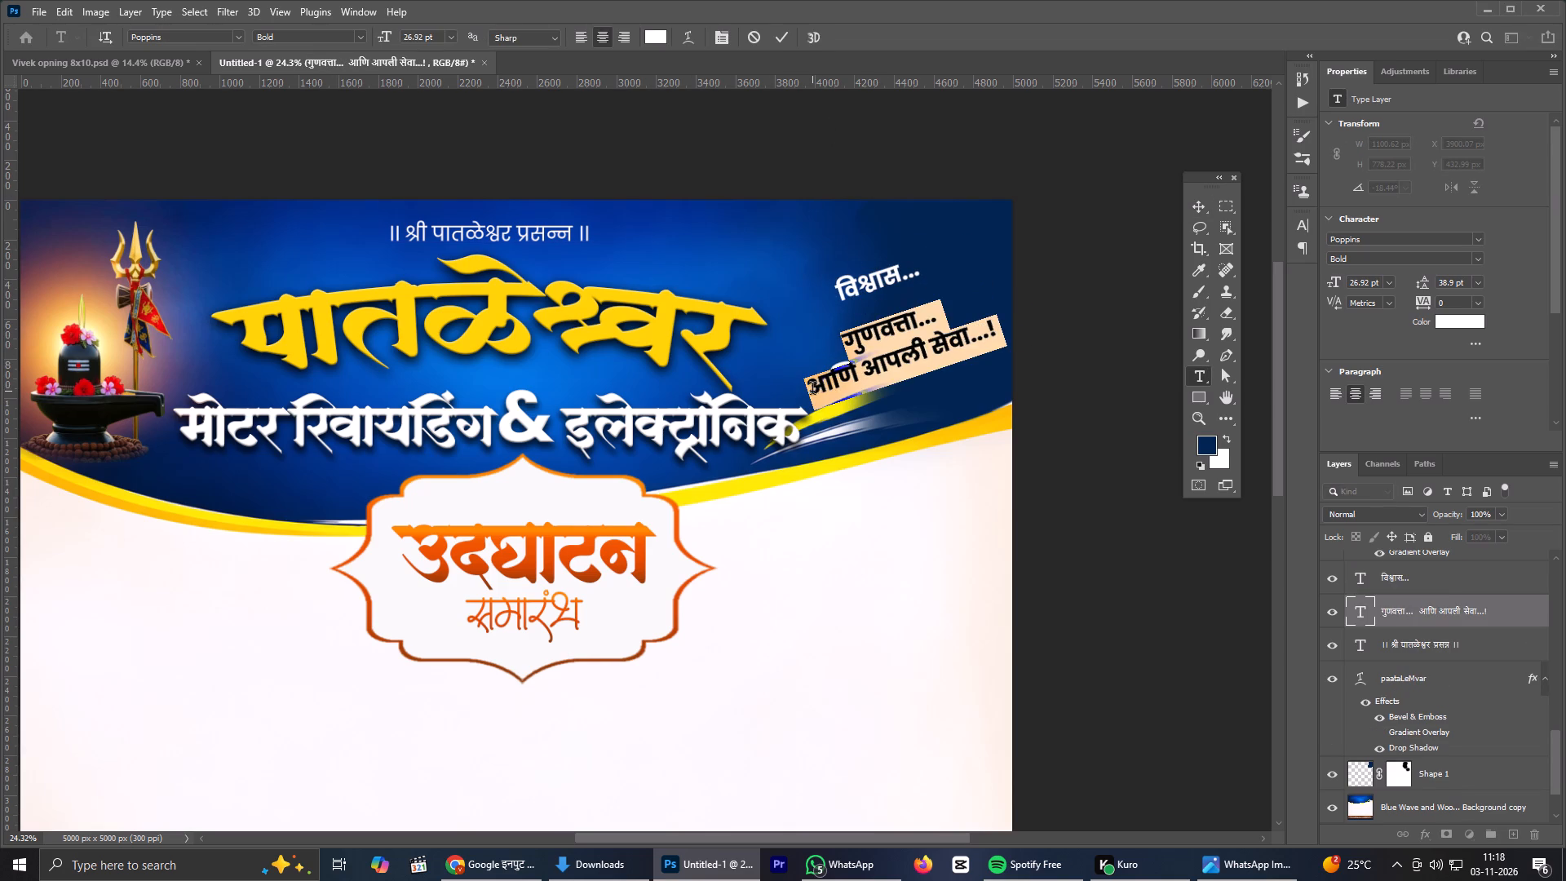
drag(812, 391, 980, 330)
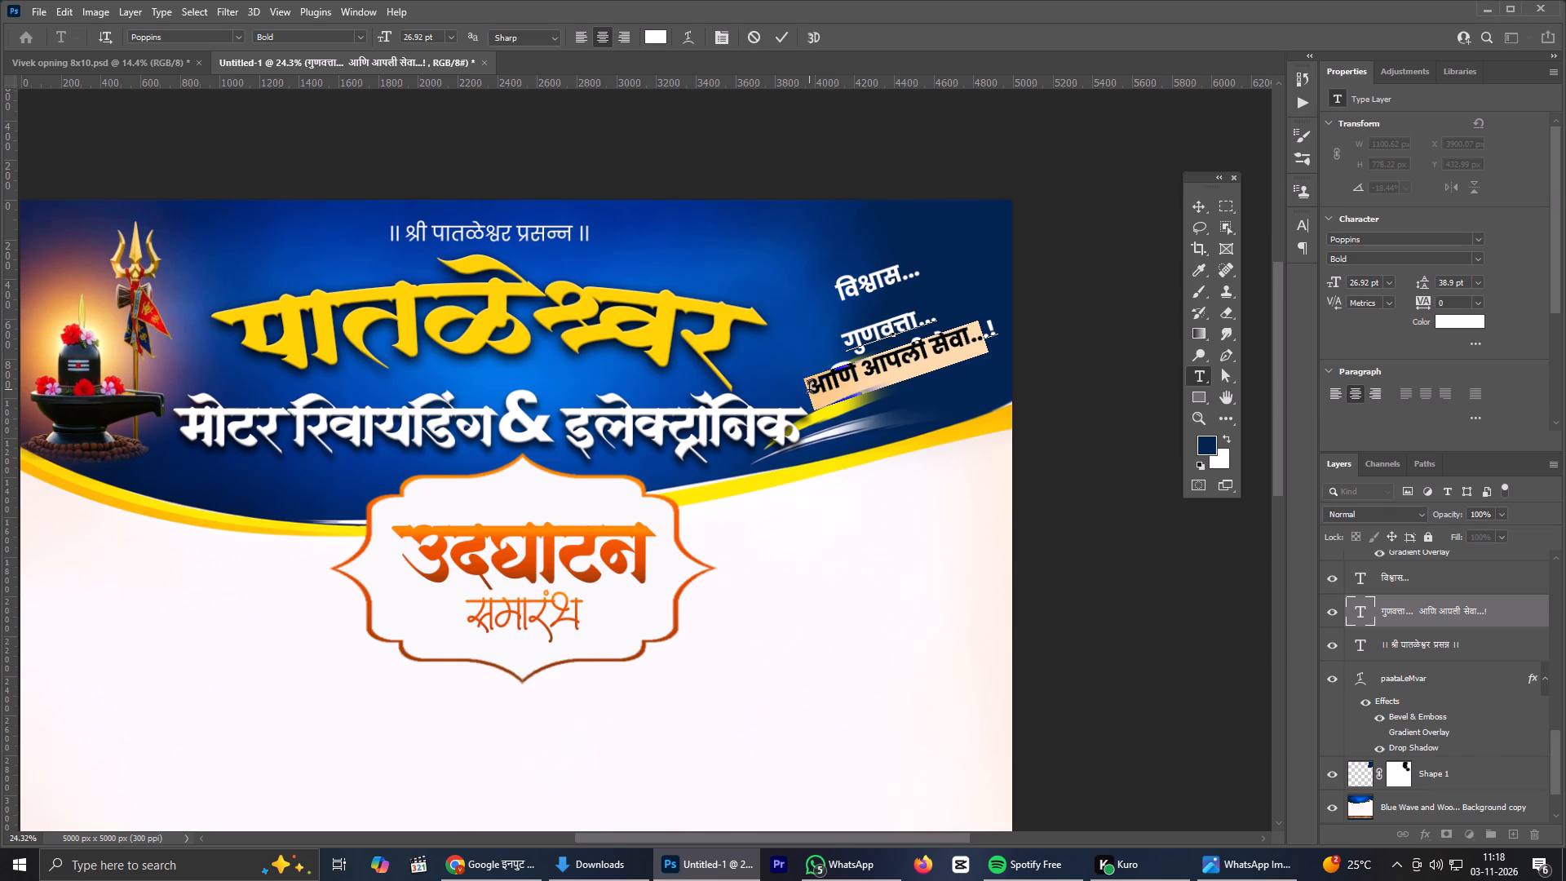
drag(809, 389, 1020, 331)
key(ctrl+c)
key(BackSpace)
key(BackSpace)
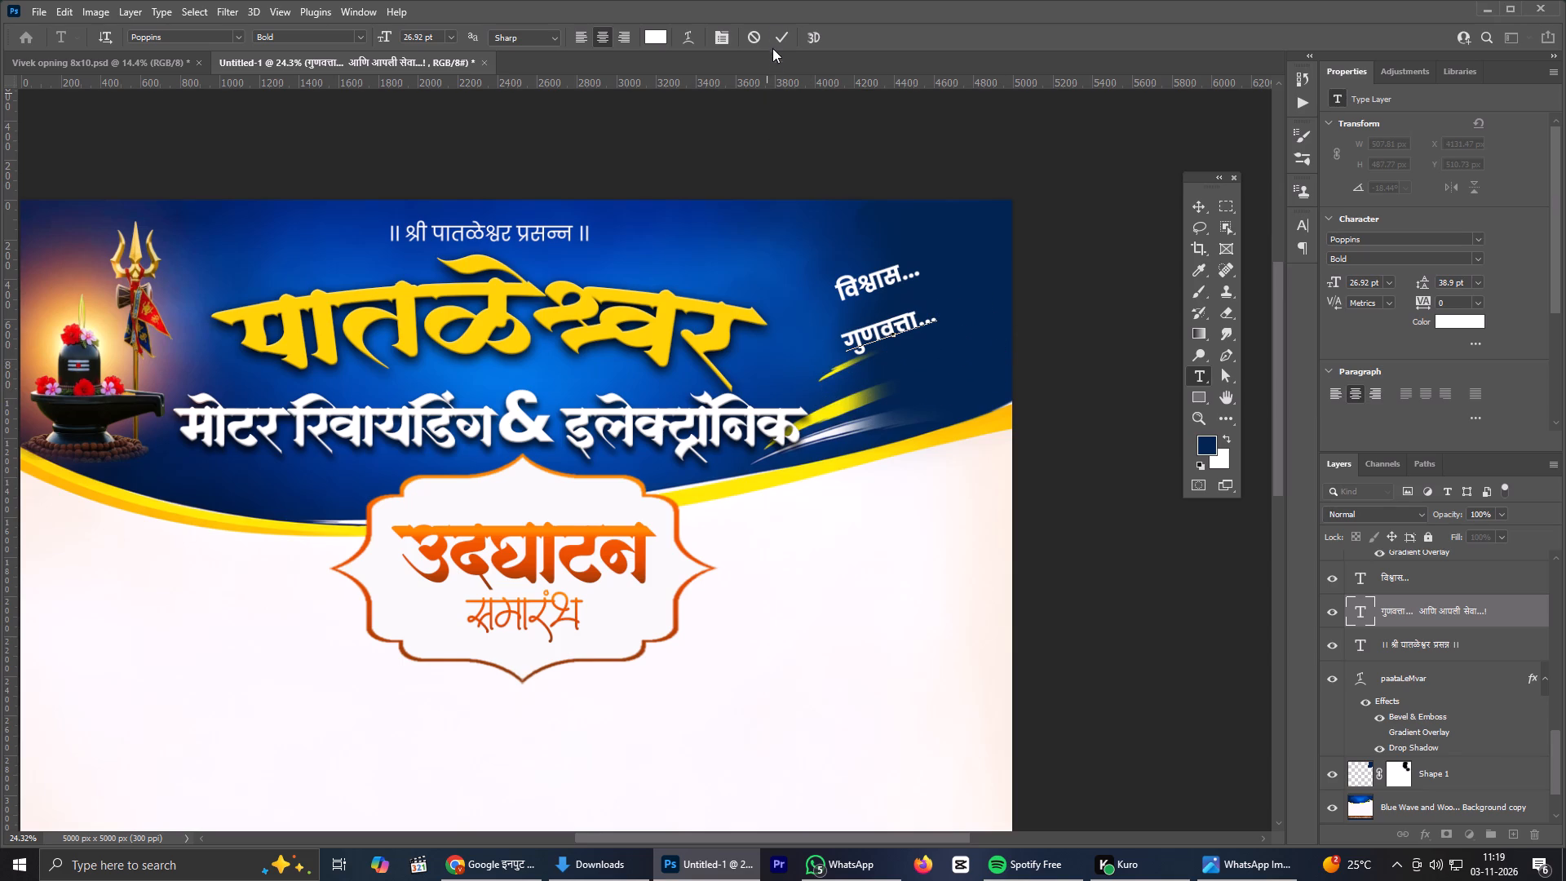
click(772, 25)
click(785, 37)
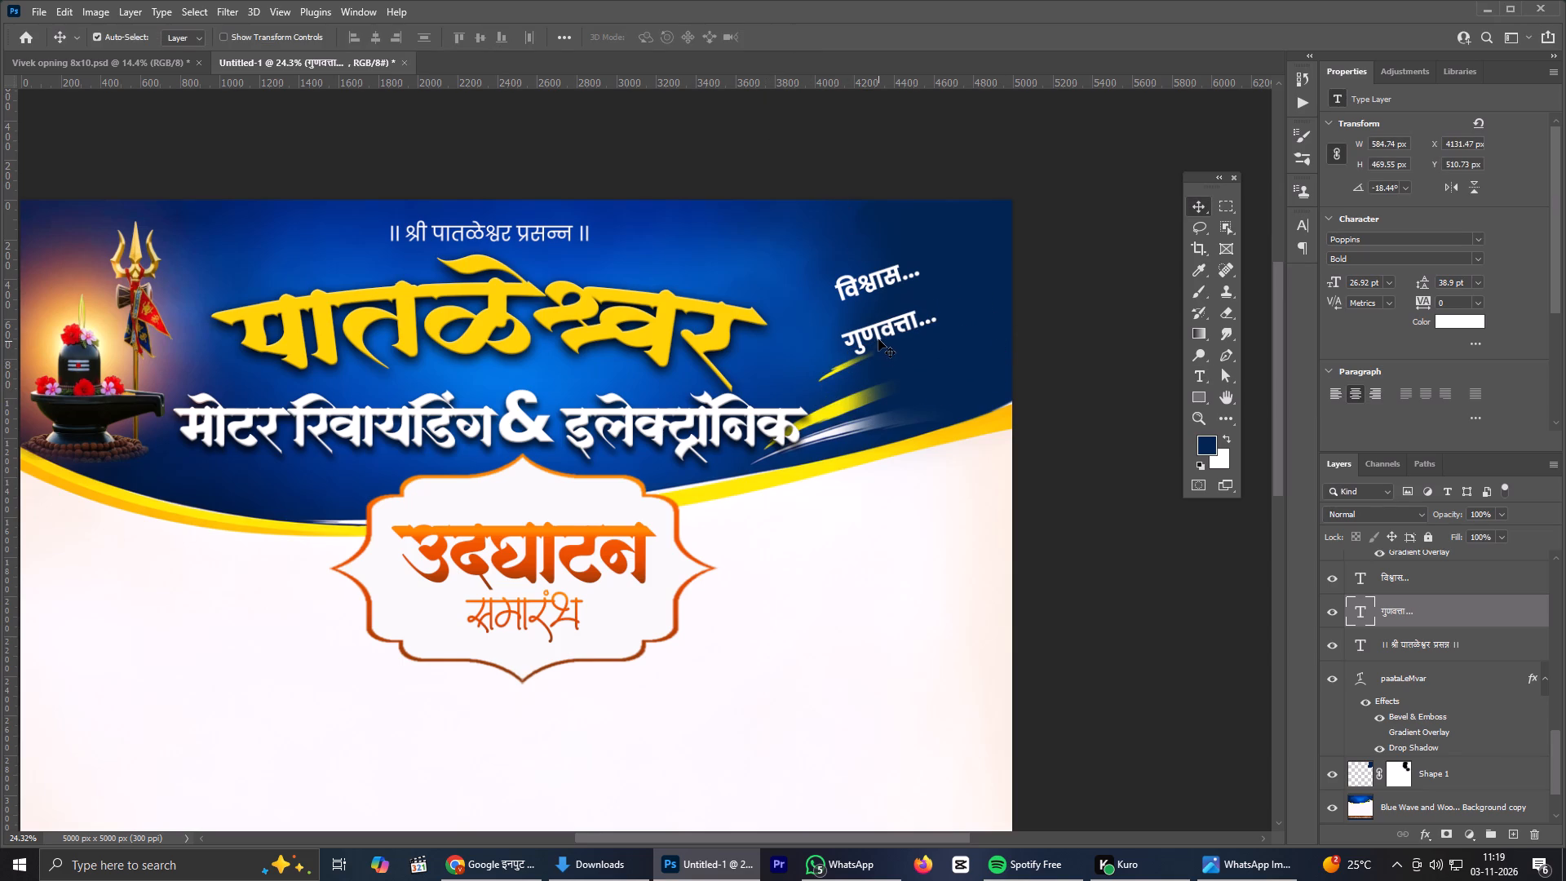
Duplicate the गुणवत्ता... text below itself and replace the copy's text with आणि आपली सेवा...!
alt+drag(878, 335, 905, 374)
double_click(905, 374)
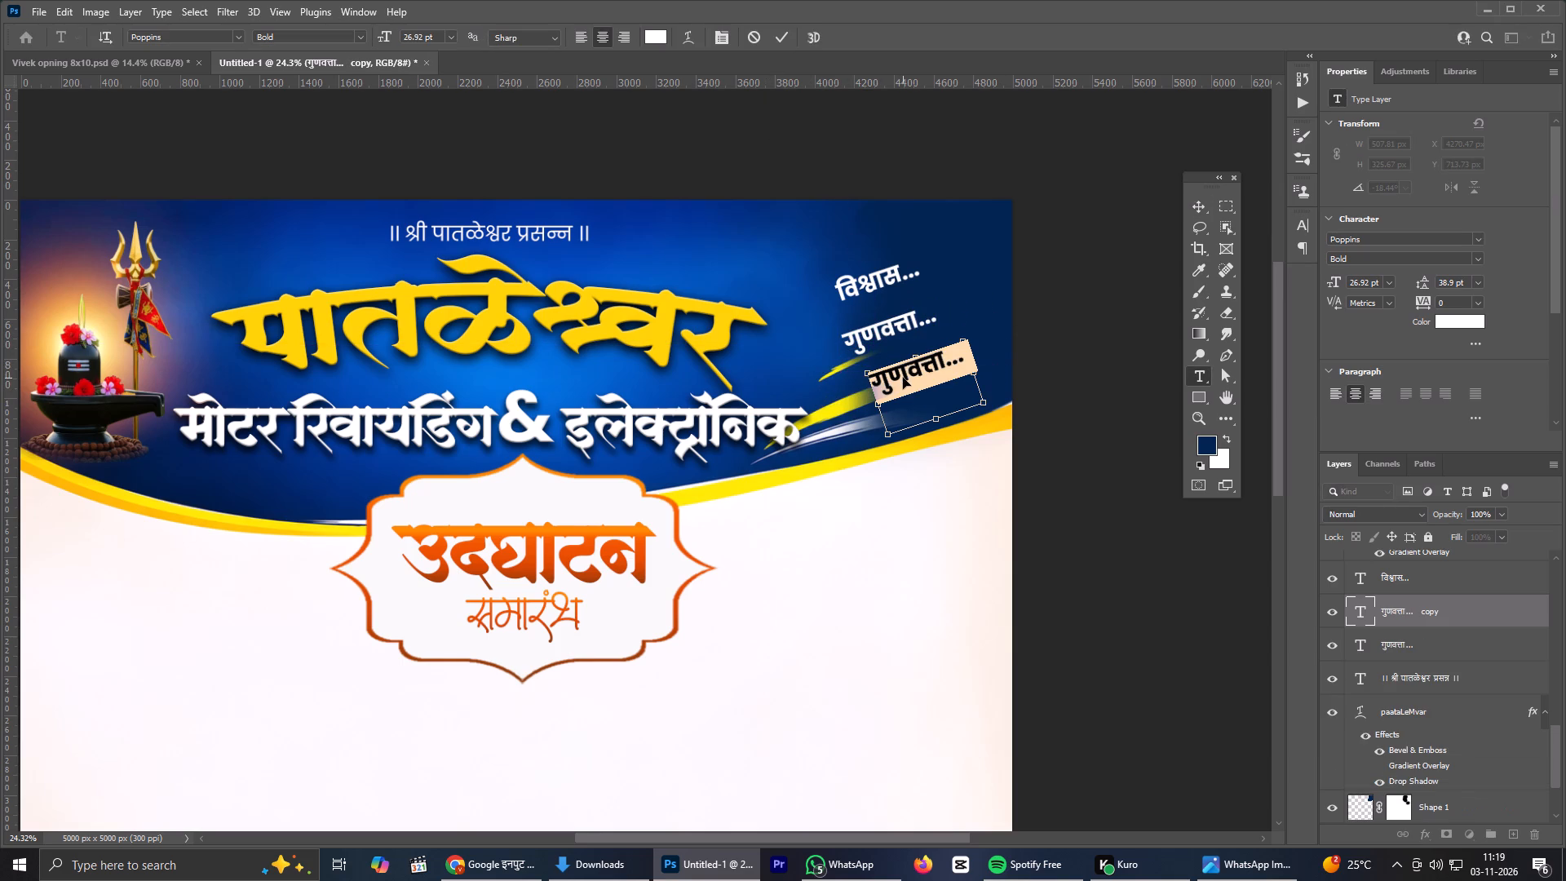
key(ctrl+v)
click(779, 36)
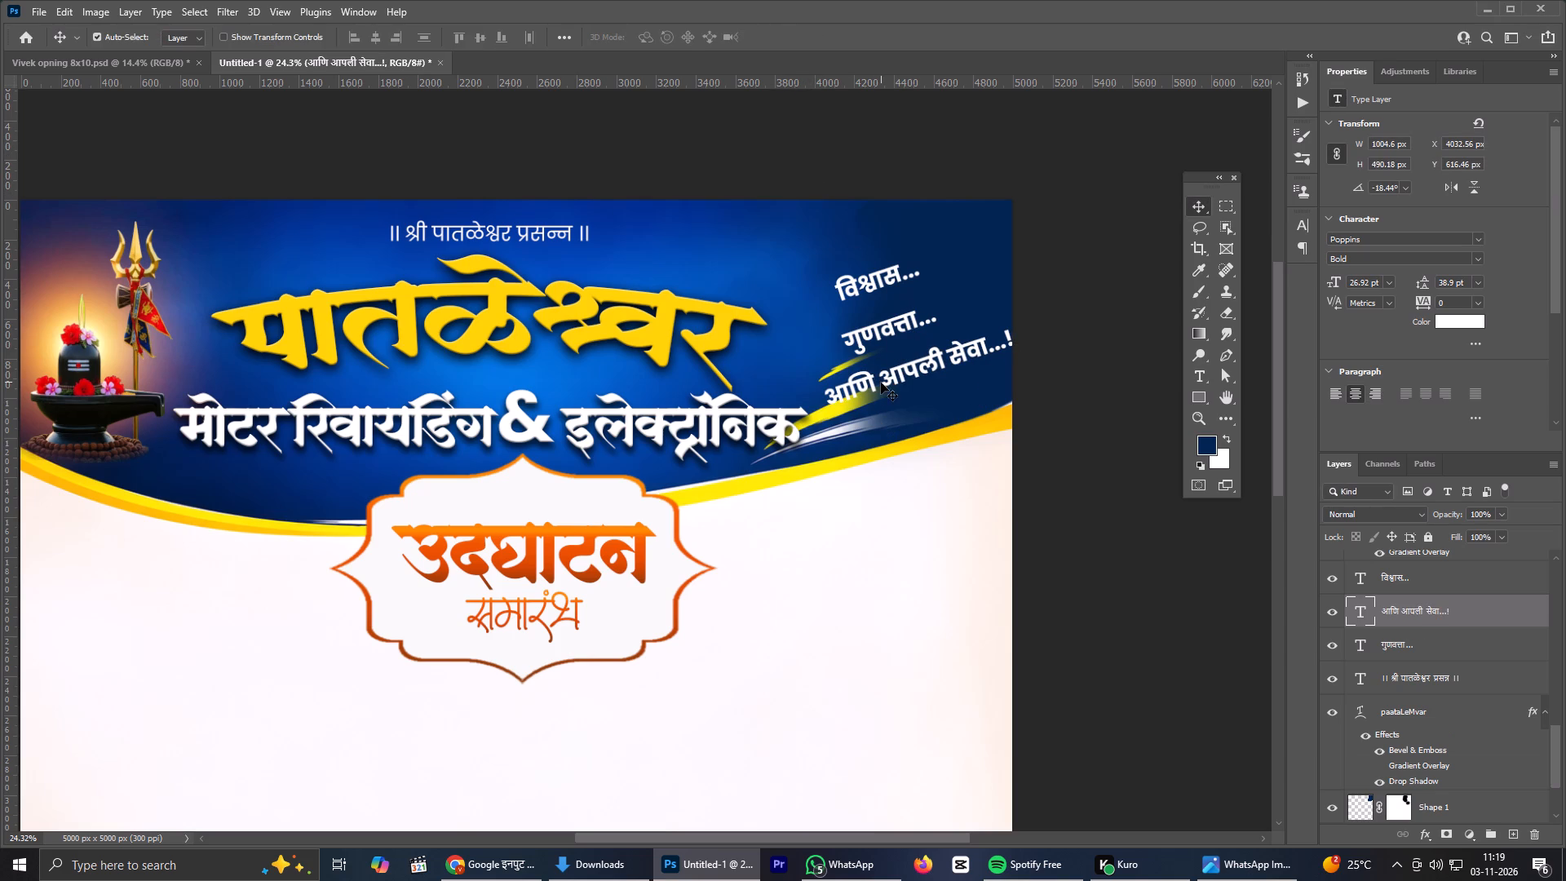
Scale the आणि आपली सेवा...! line down to about 82% and place it just above the yellow curve, inside the header's edge.
drag(891, 374, 887, 396)
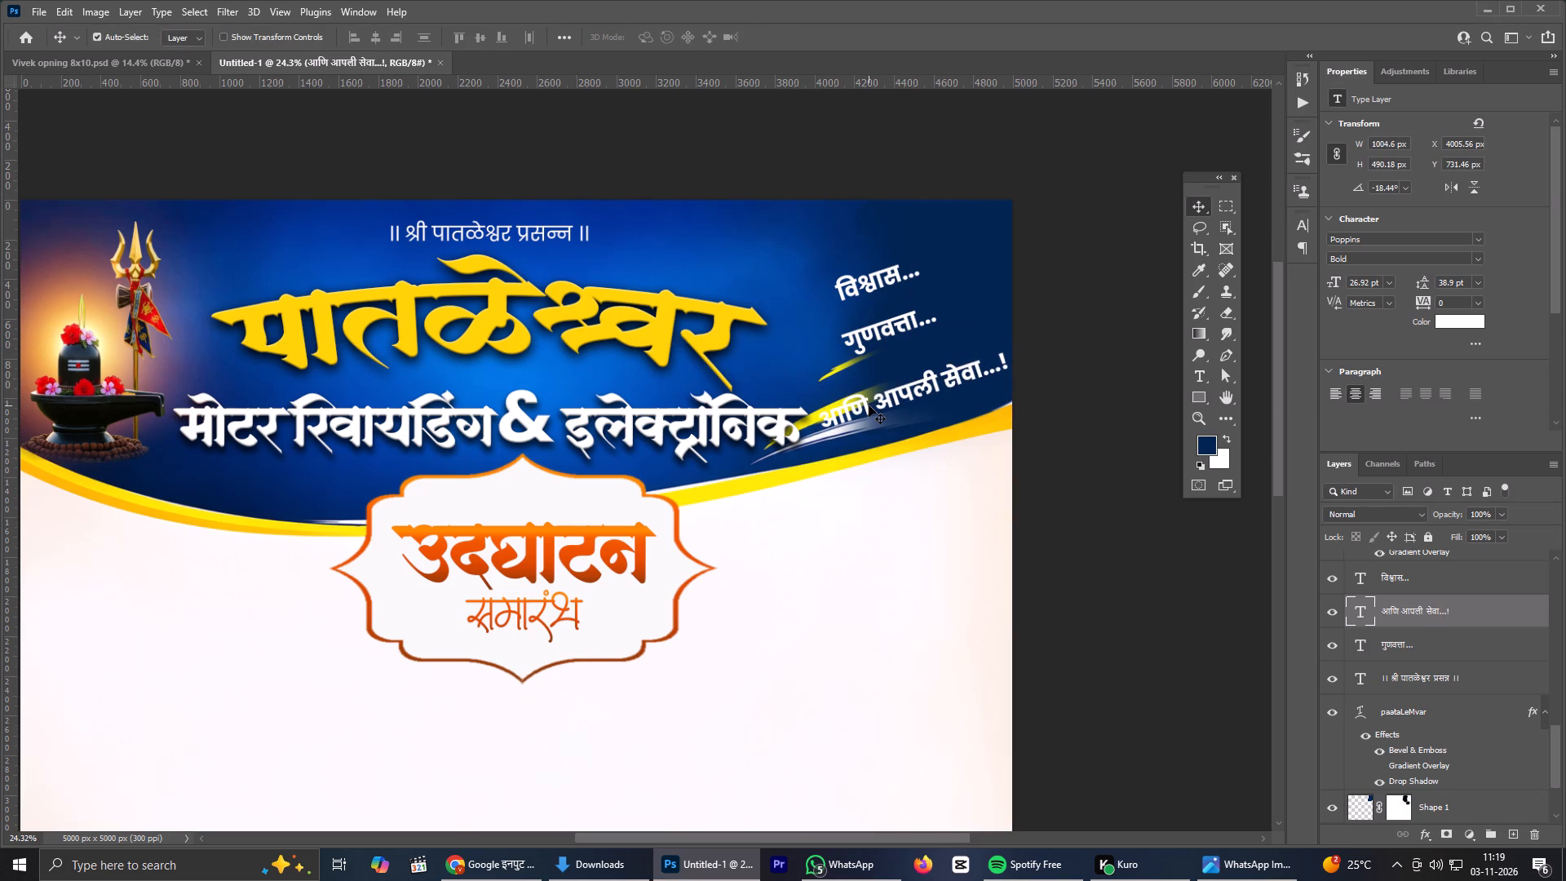
click(873, 405)
key(ctrl+t)
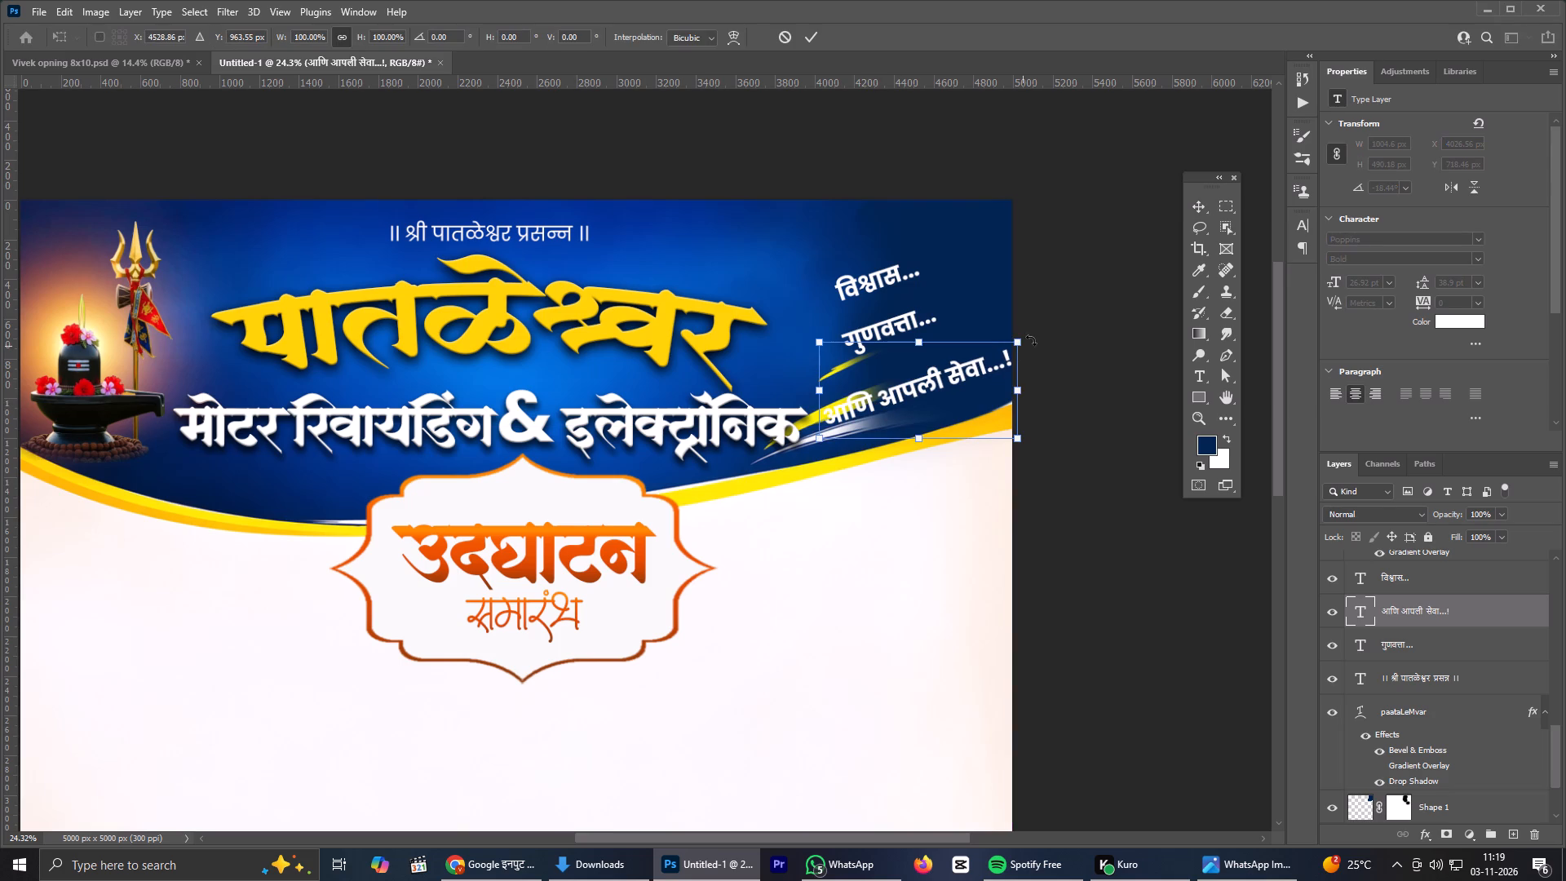
drag(1017, 339, 984, 364)
drag(924, 399, 936, 396)
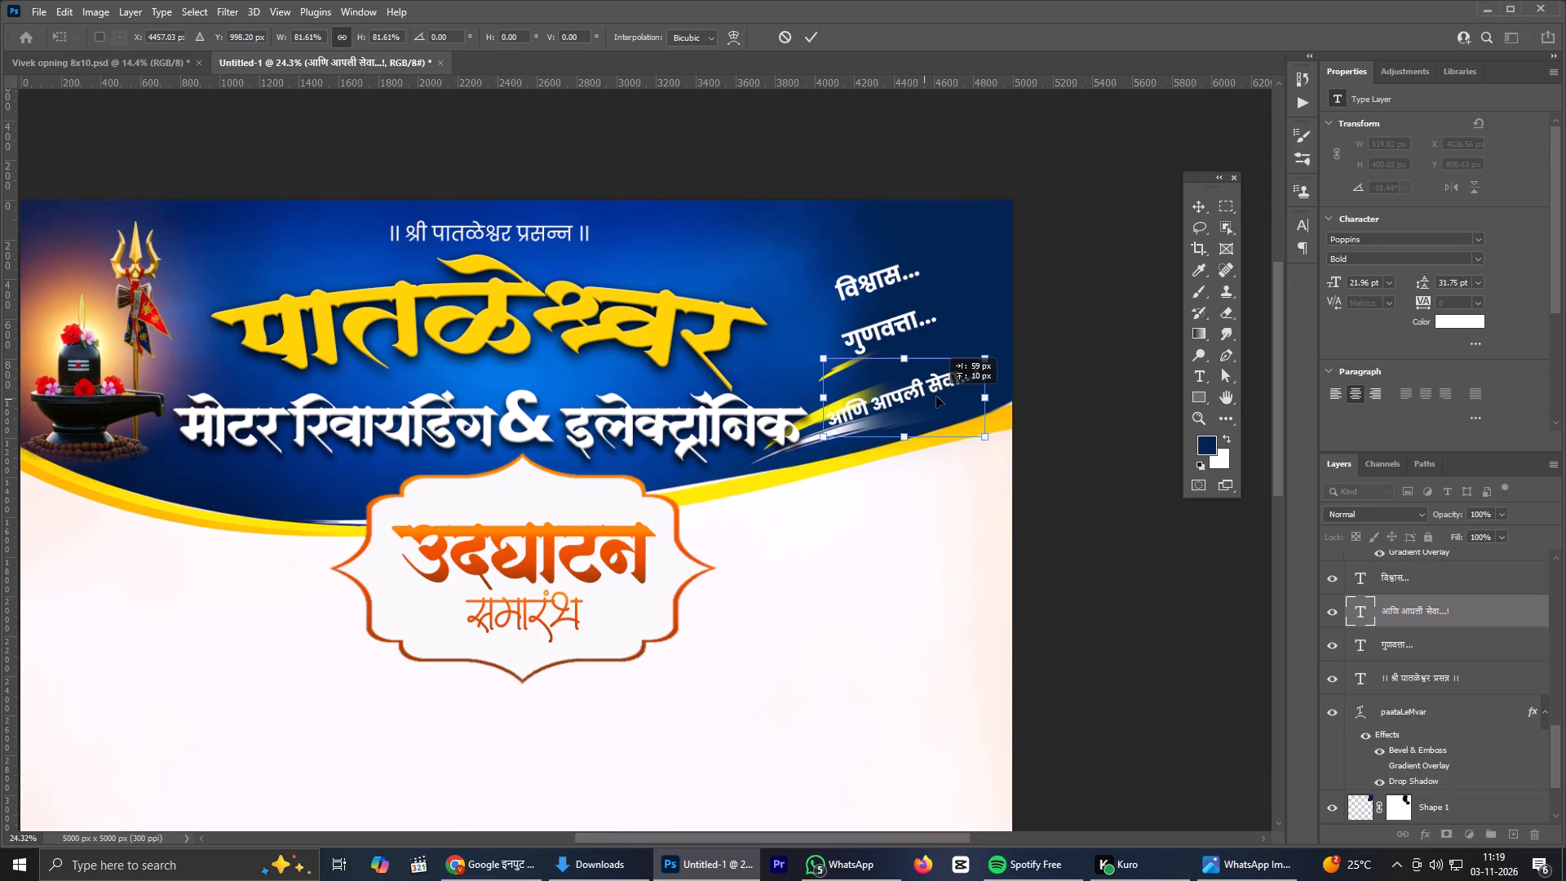
drag(936, 396, 937, 394)
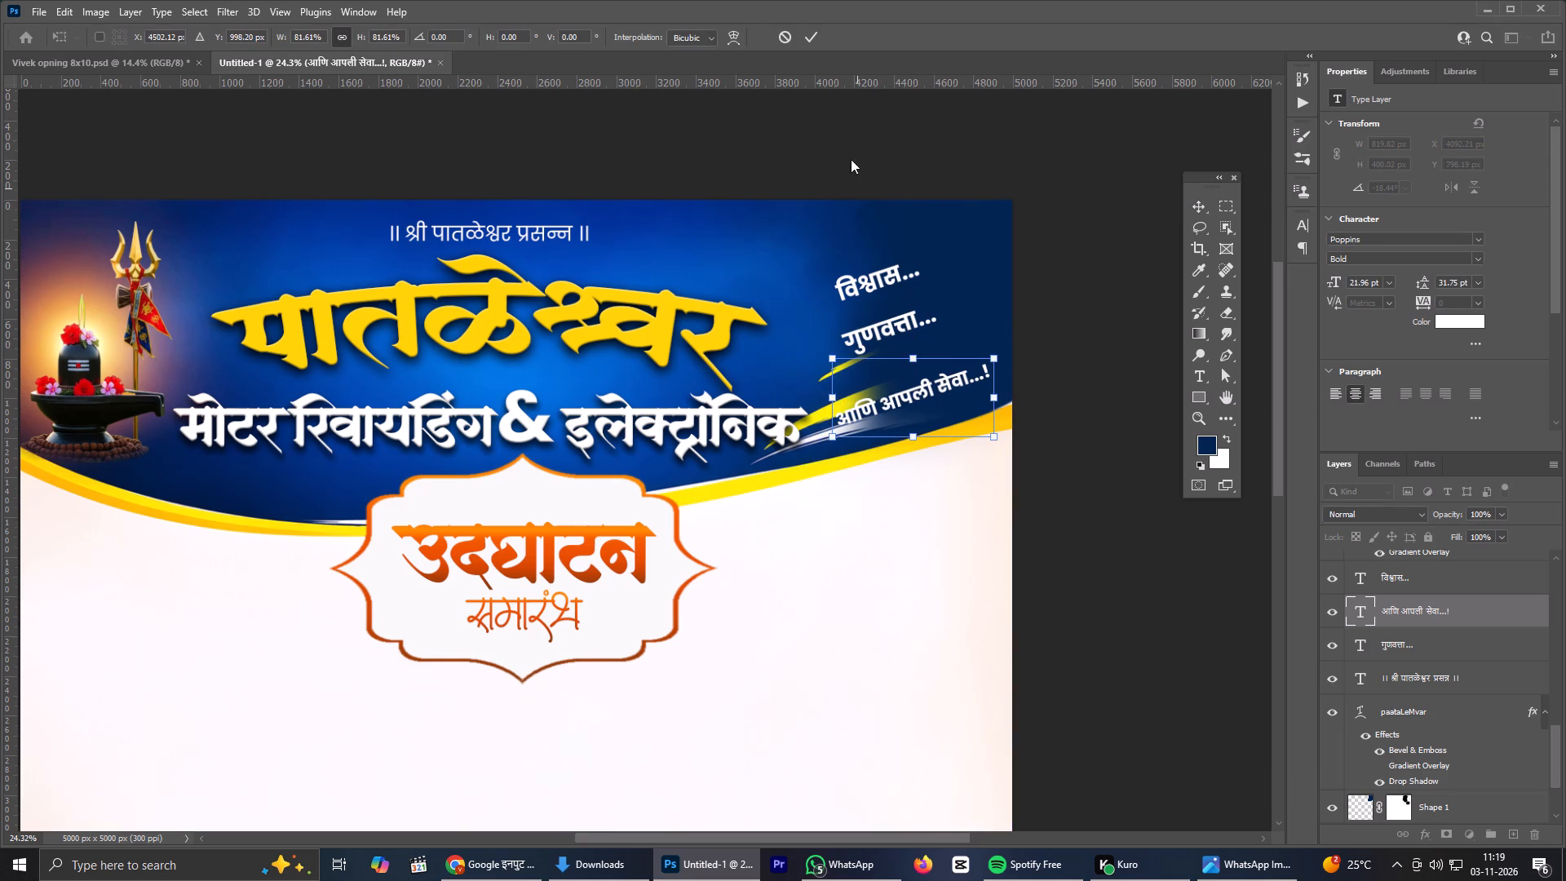
click(811, 33)
Move the गुणवत्ता... and विश्वास... lines down to stack closely above आणि आपली सेवा...!, adjusting their spacing.
drag(884, 330, 890, 364)
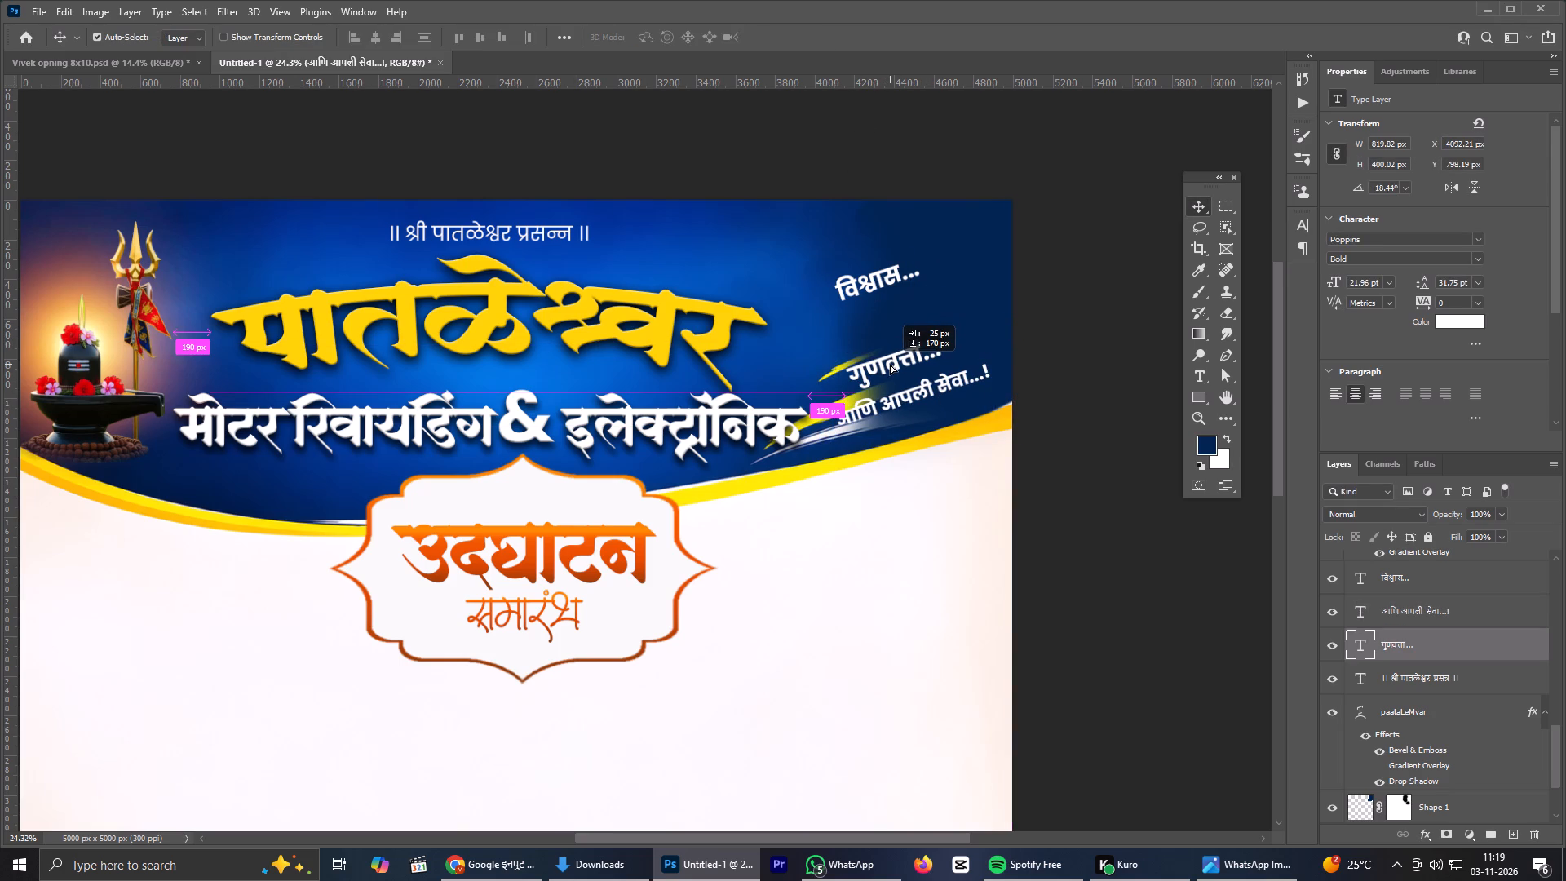
drag(890, 364, 891, 364)
drag(867, 277, 874, 300)
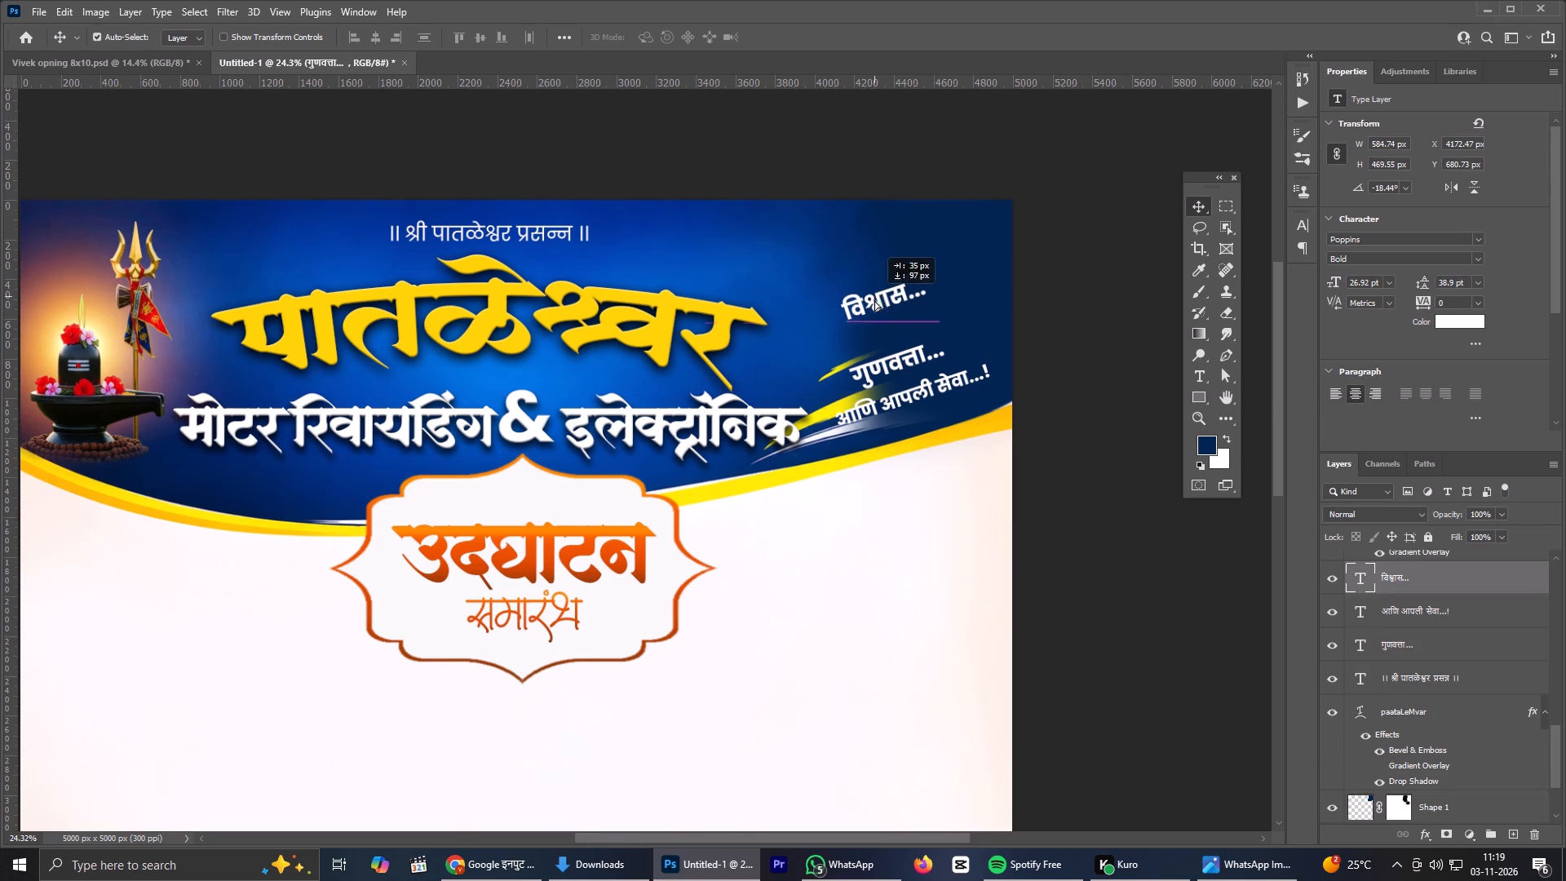
drag(874, 300, 865, 331)
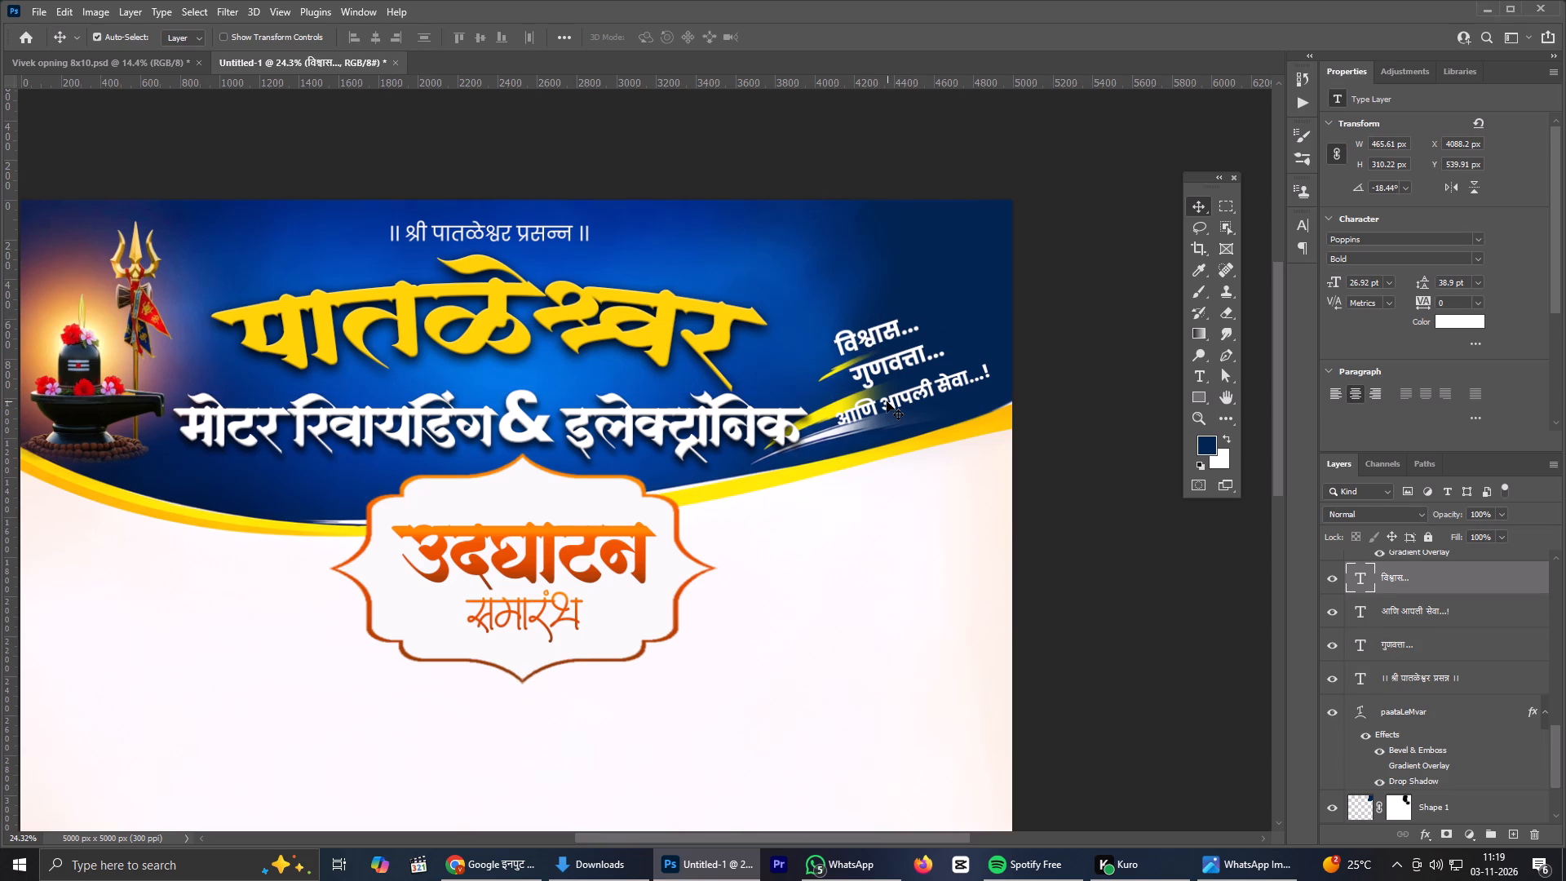
click(887, 401)
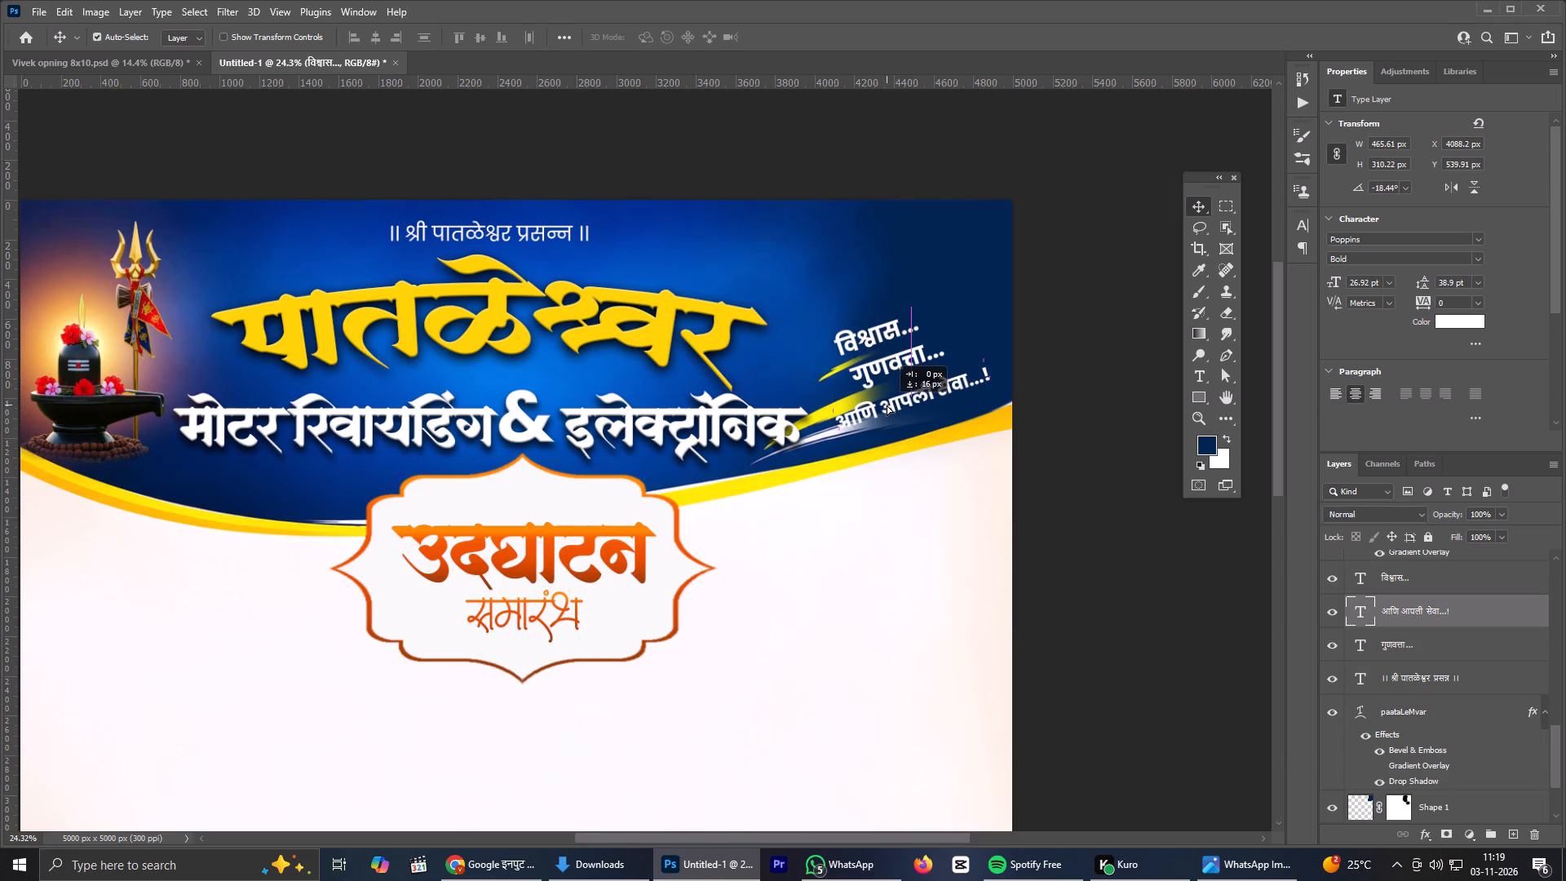
drag(892, 359, 882, 363)
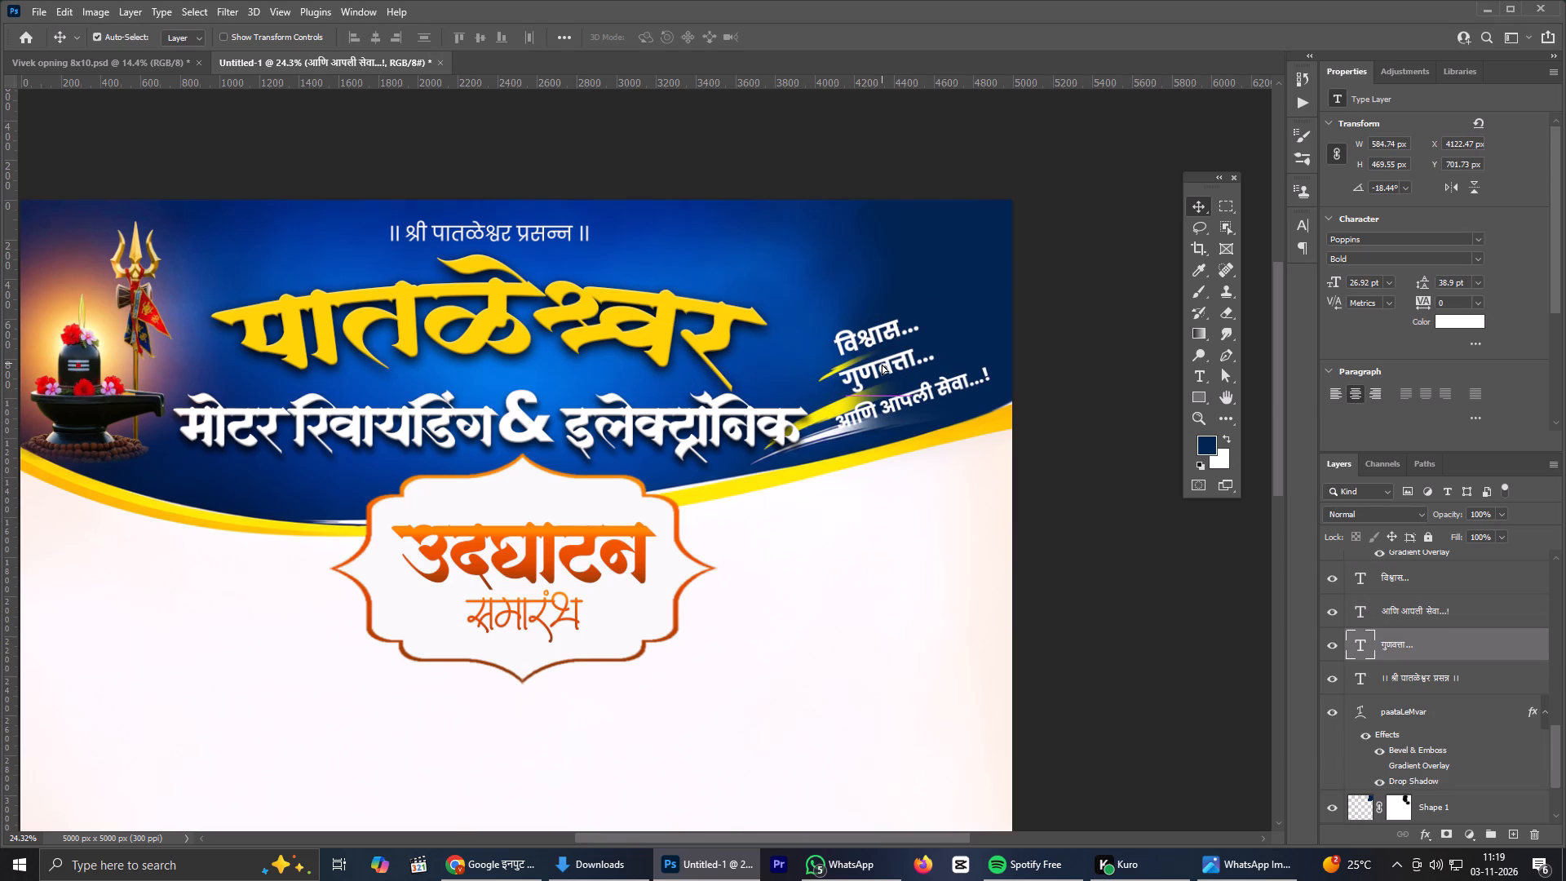
Resize the गुणवत्ता... line to about 107%, roughly 28.9 pt, and center it between the other two tagline lines.
key(ctrl+t)
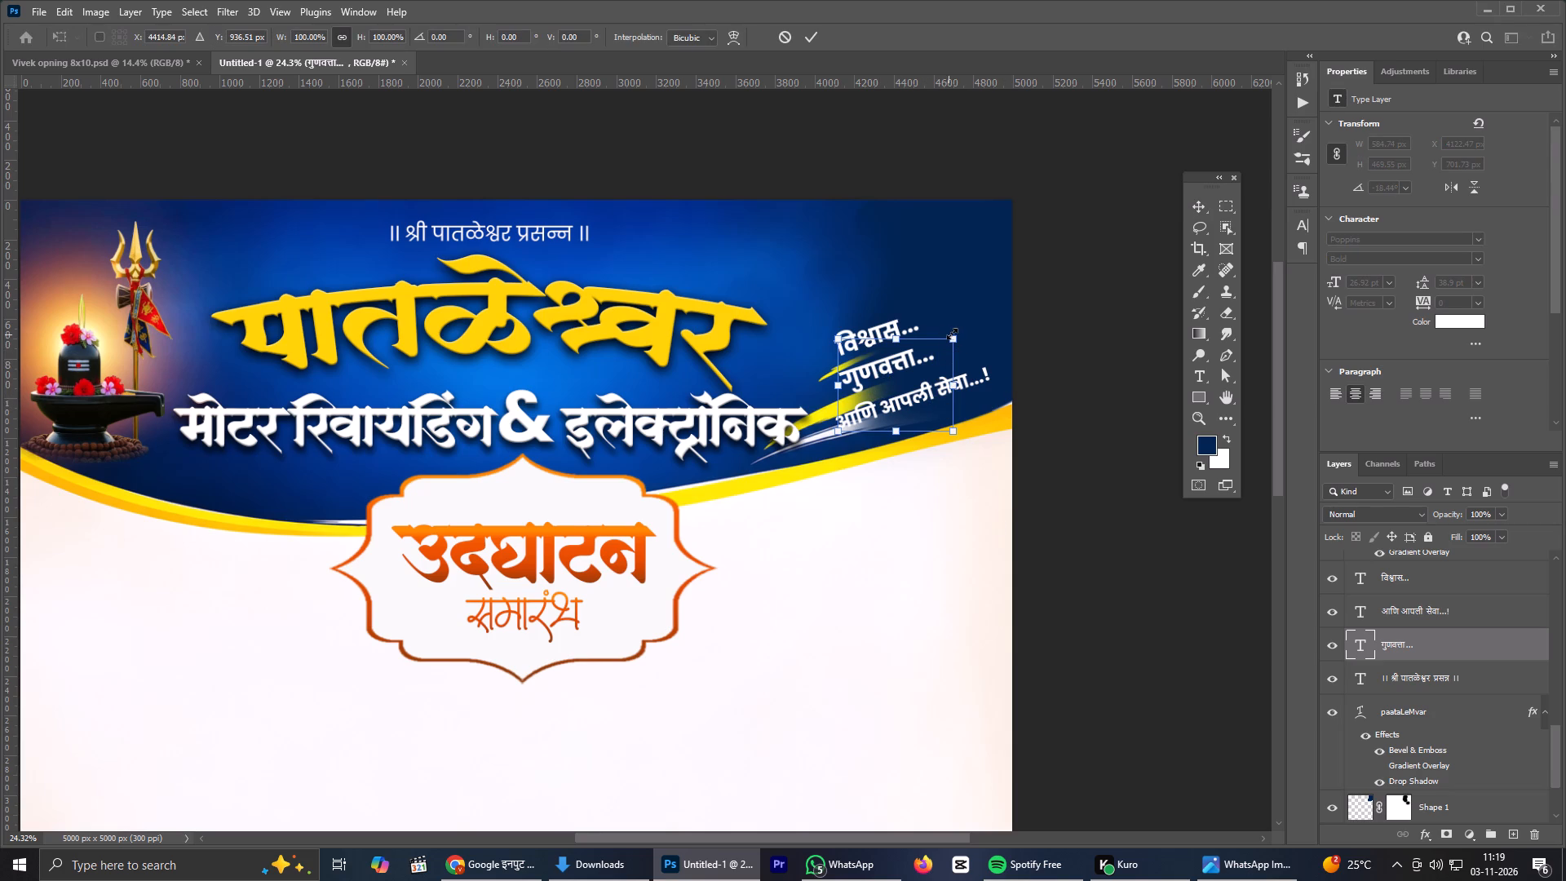
drag(954, 334, 944, 339)
drag(874, 372, 880, 372)
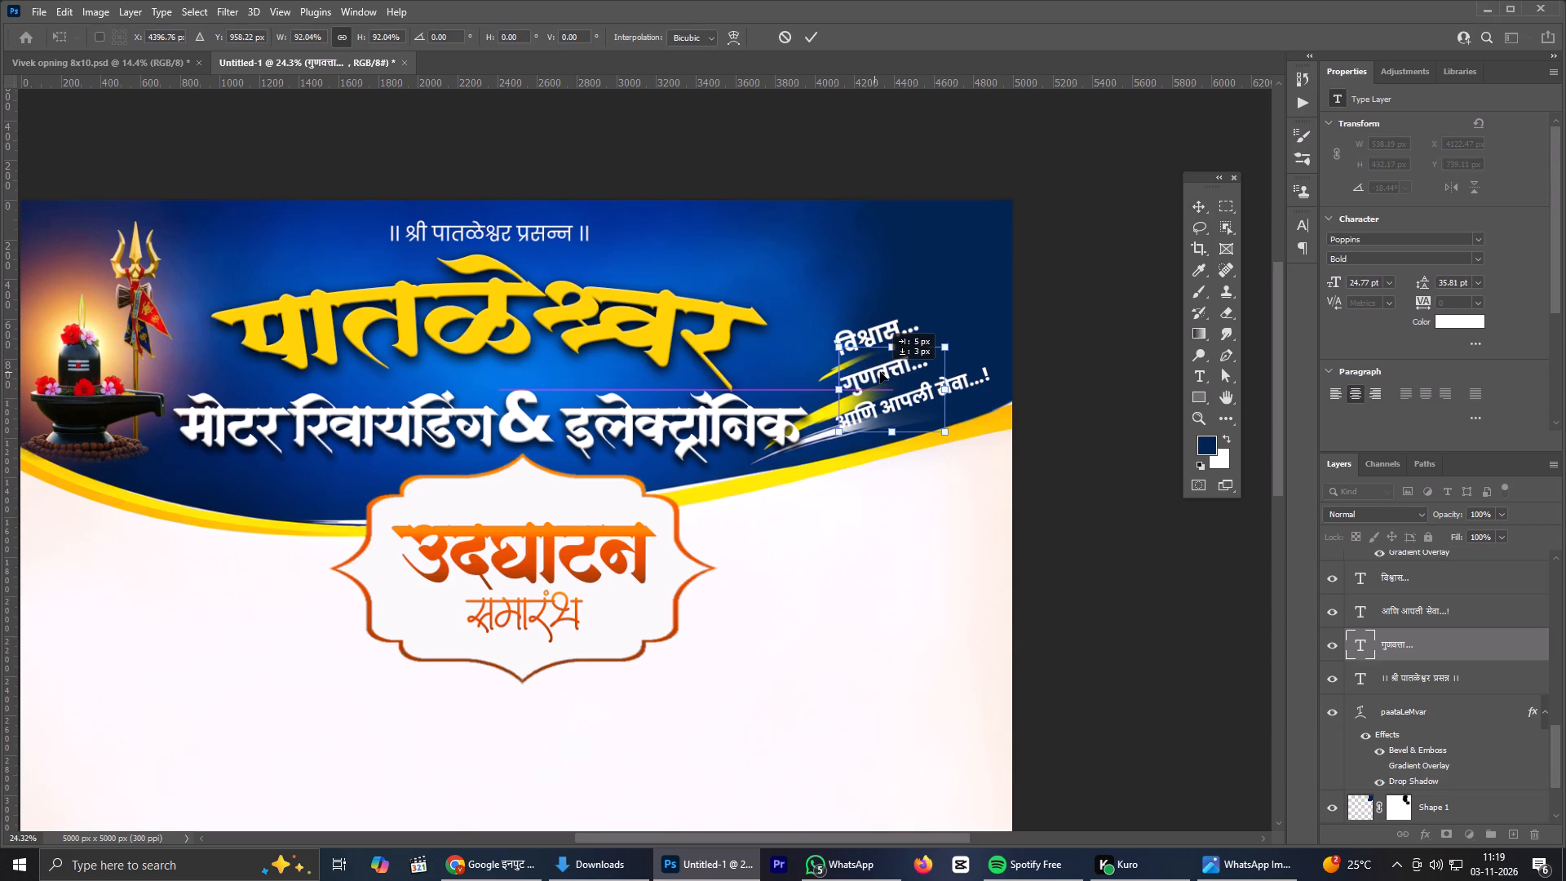
drag(880, 372, 885, 369)
alt+drag(959, 429, 967, 429)
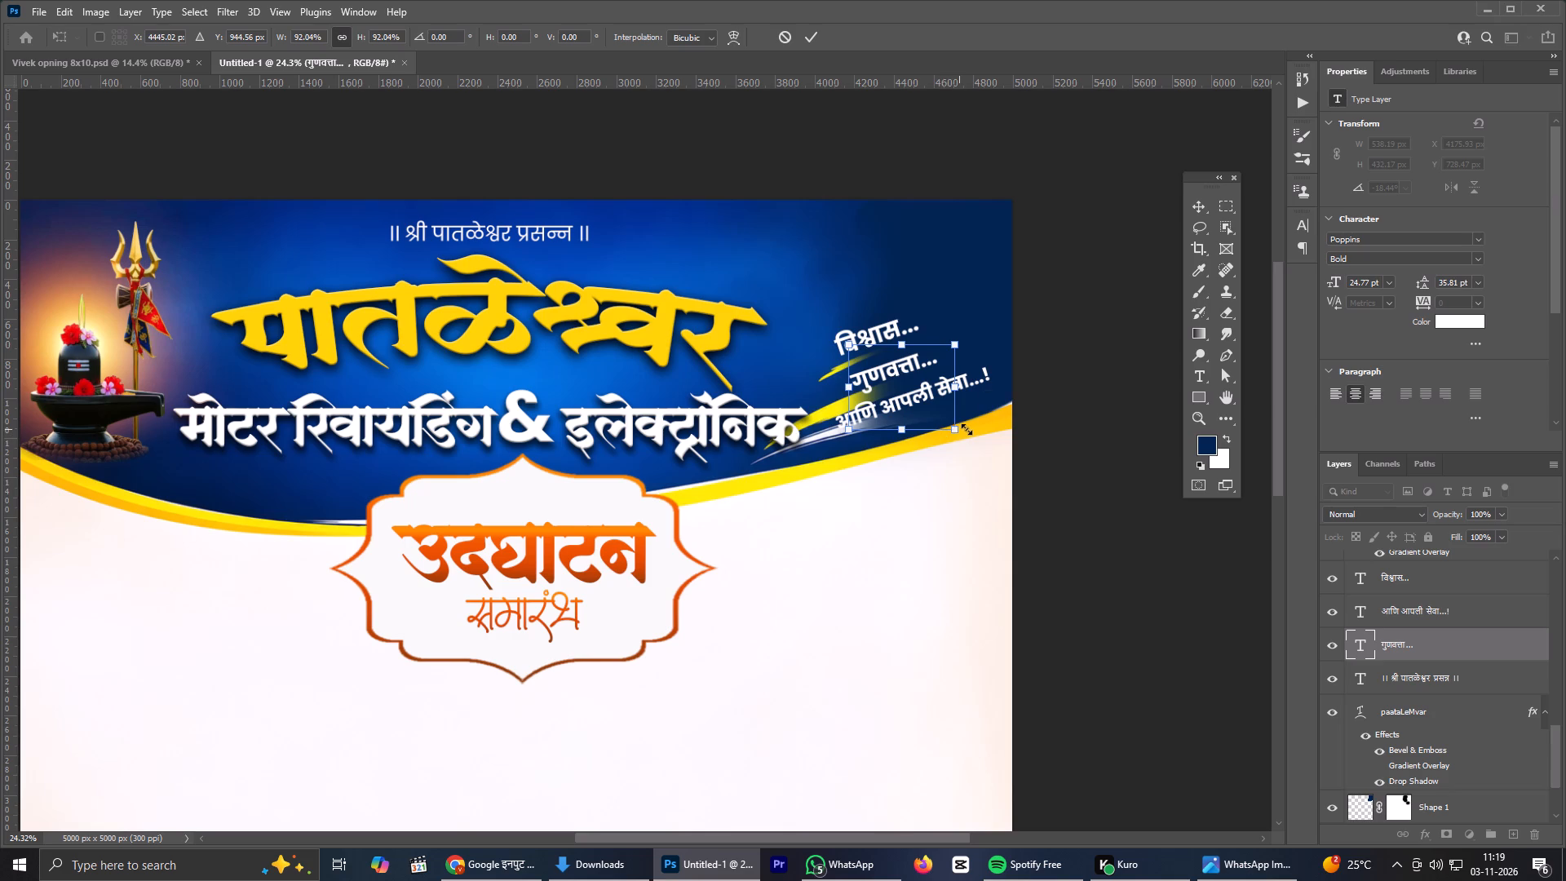
alt+drag(967, 429, 975, 427)
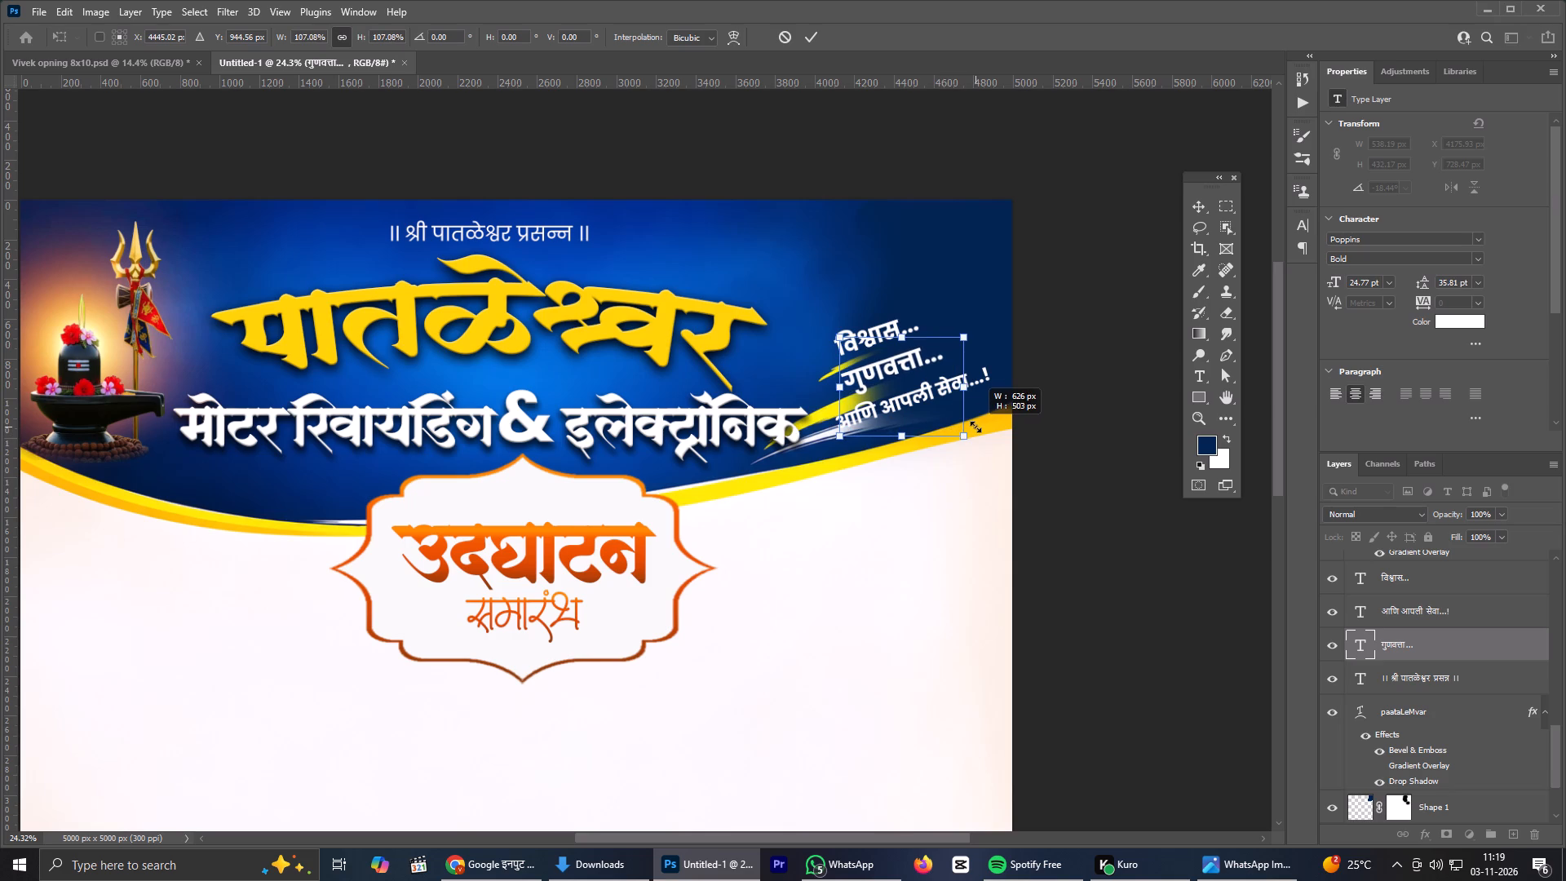
alt+drag(975, 427, 977, 425)
click(807, 34)
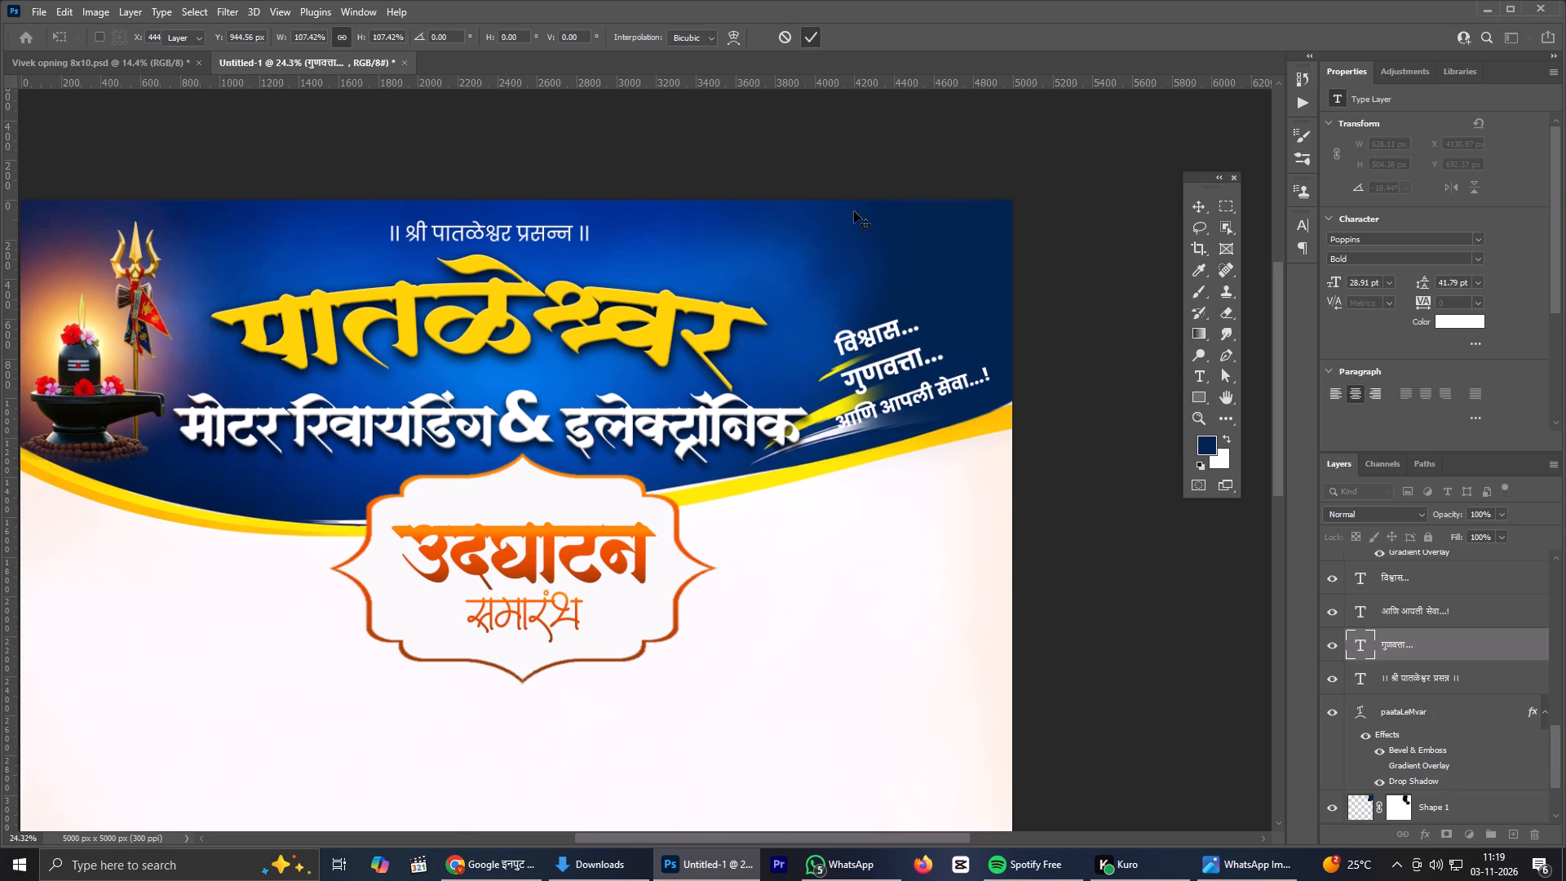
Nudge the आणि आपली सेवा...! line slightly upward to tighten the tagline spacing, and check the whole header.
scroll(868, 328, up, 4)
scroll(870, 333, down, 1)
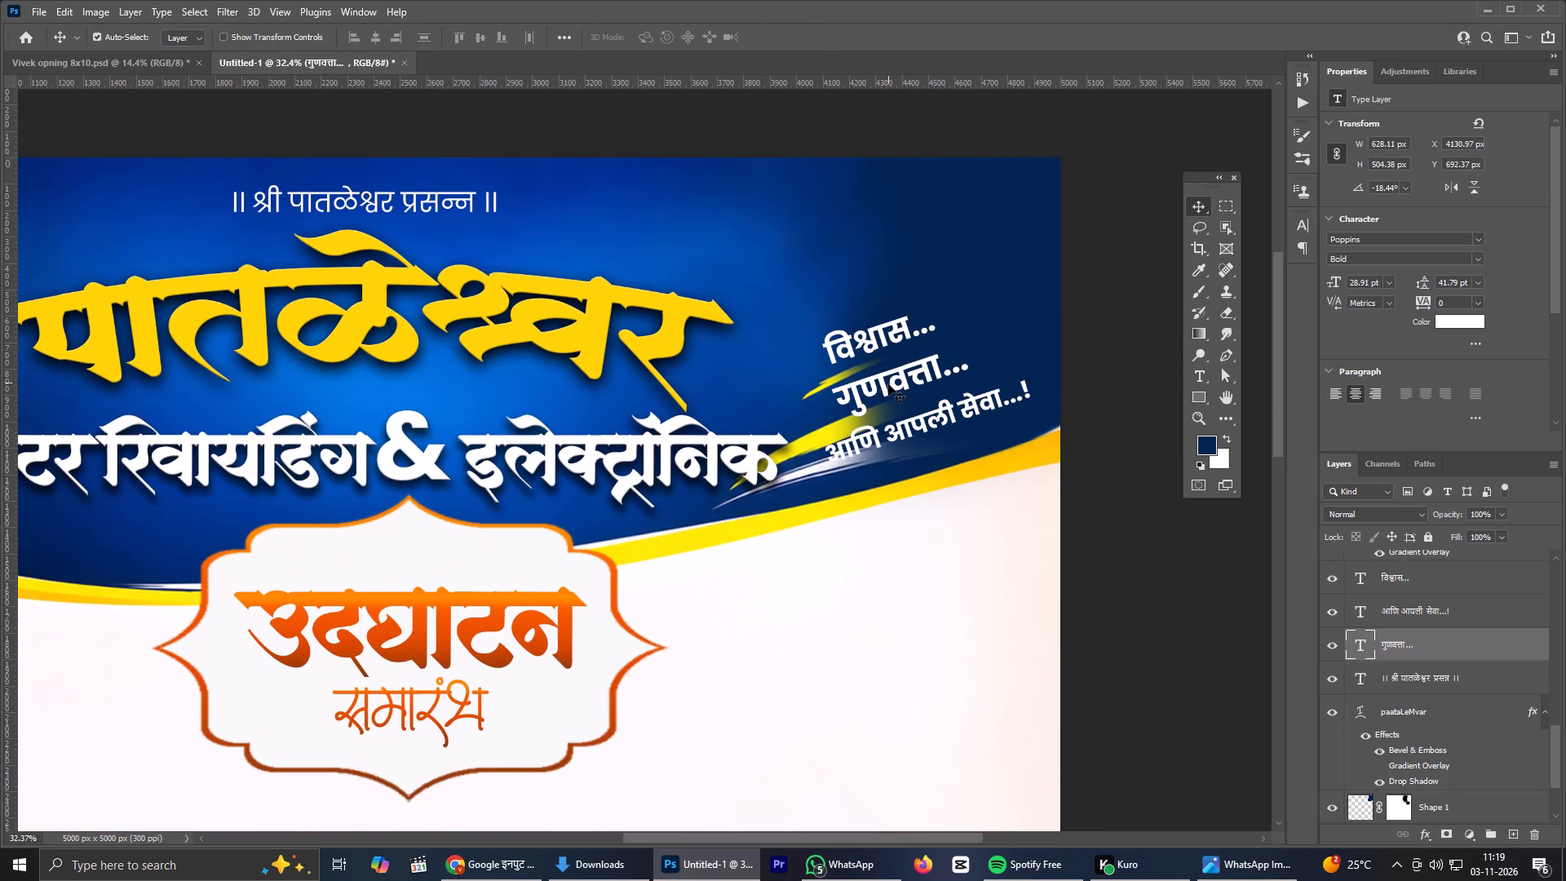
click(888, 384)
key(Up)
key(Up)
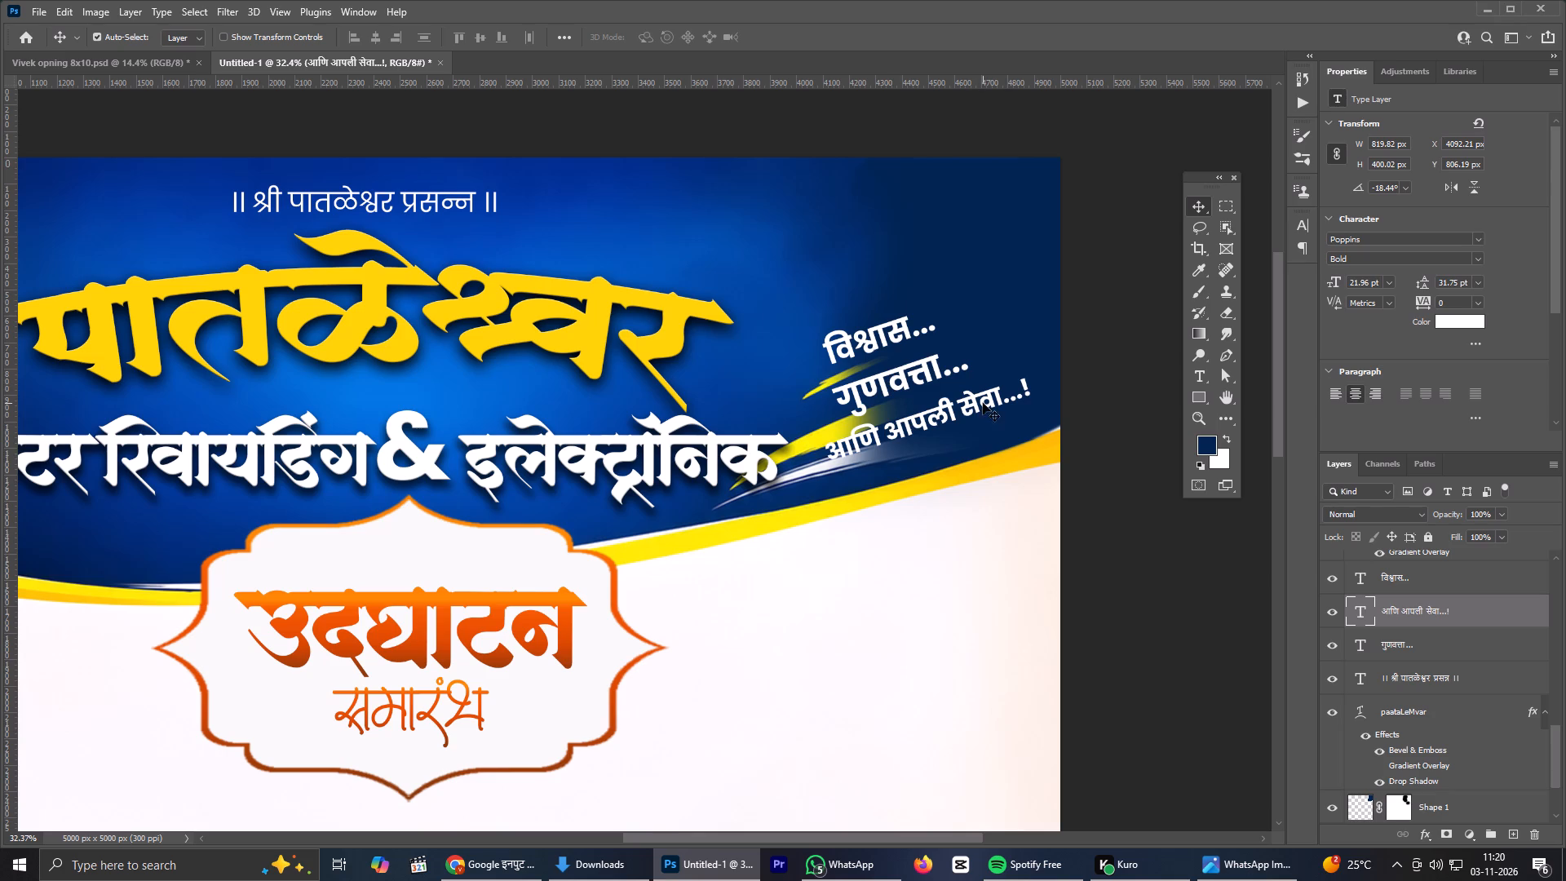
scroll(841, 392, up, 2)
scroll(852, 322, down, 7)
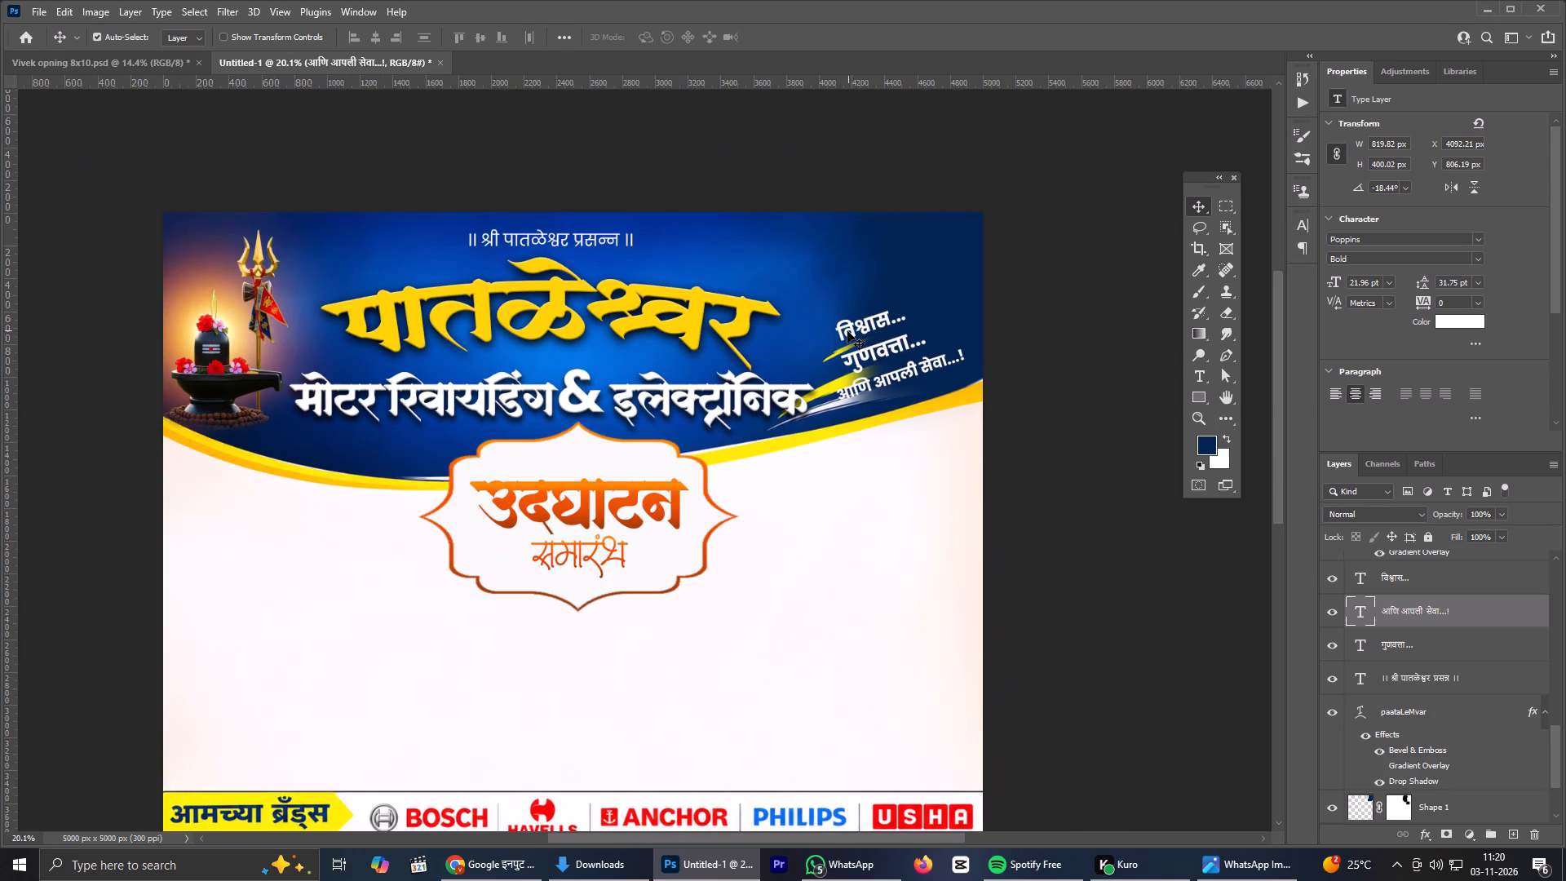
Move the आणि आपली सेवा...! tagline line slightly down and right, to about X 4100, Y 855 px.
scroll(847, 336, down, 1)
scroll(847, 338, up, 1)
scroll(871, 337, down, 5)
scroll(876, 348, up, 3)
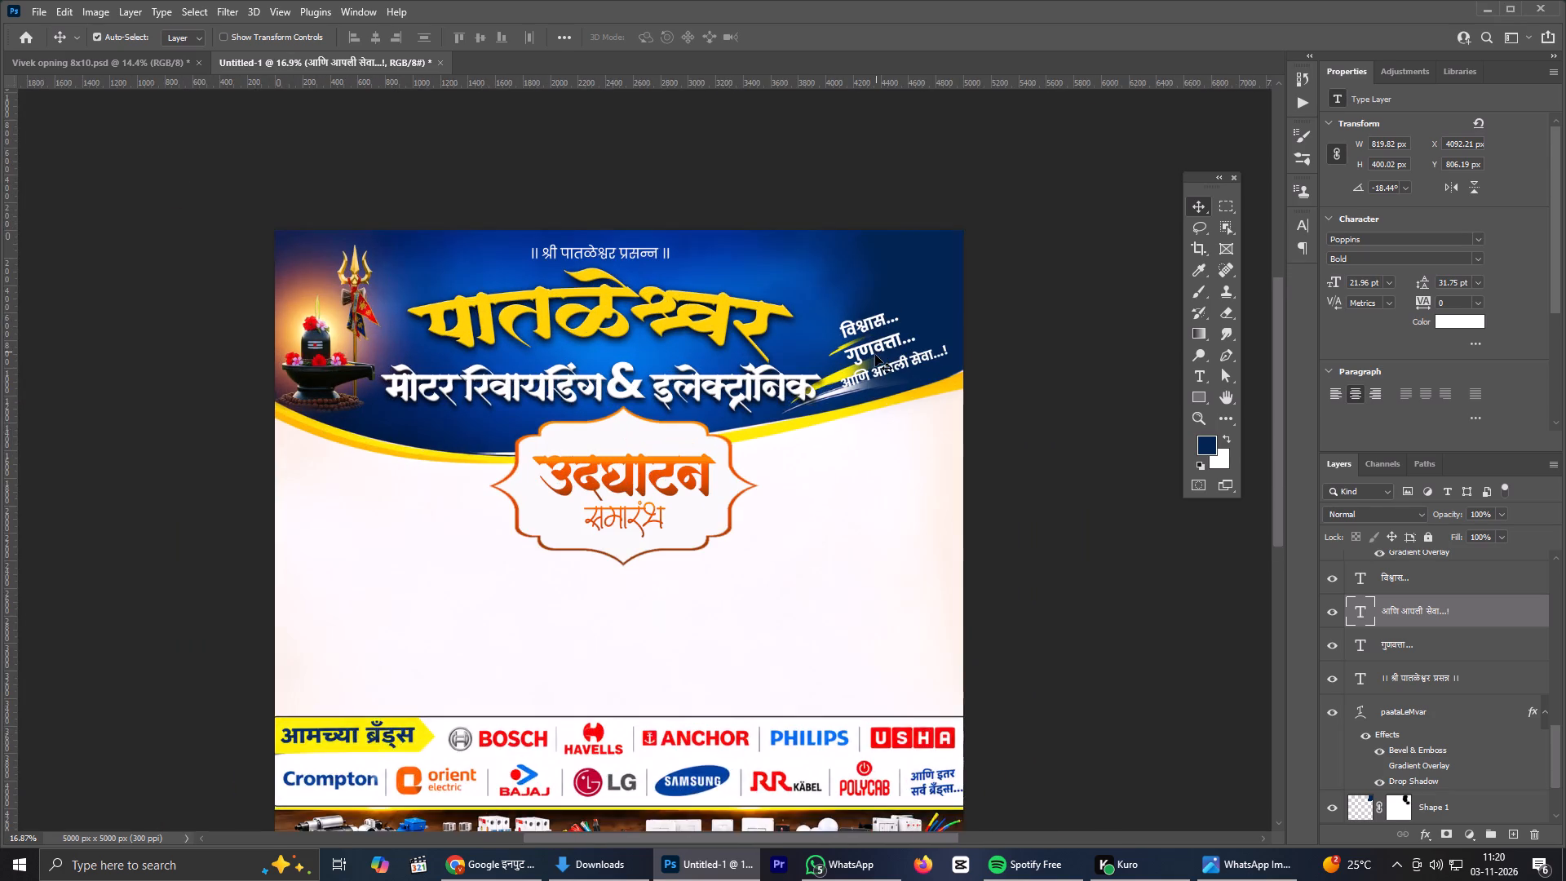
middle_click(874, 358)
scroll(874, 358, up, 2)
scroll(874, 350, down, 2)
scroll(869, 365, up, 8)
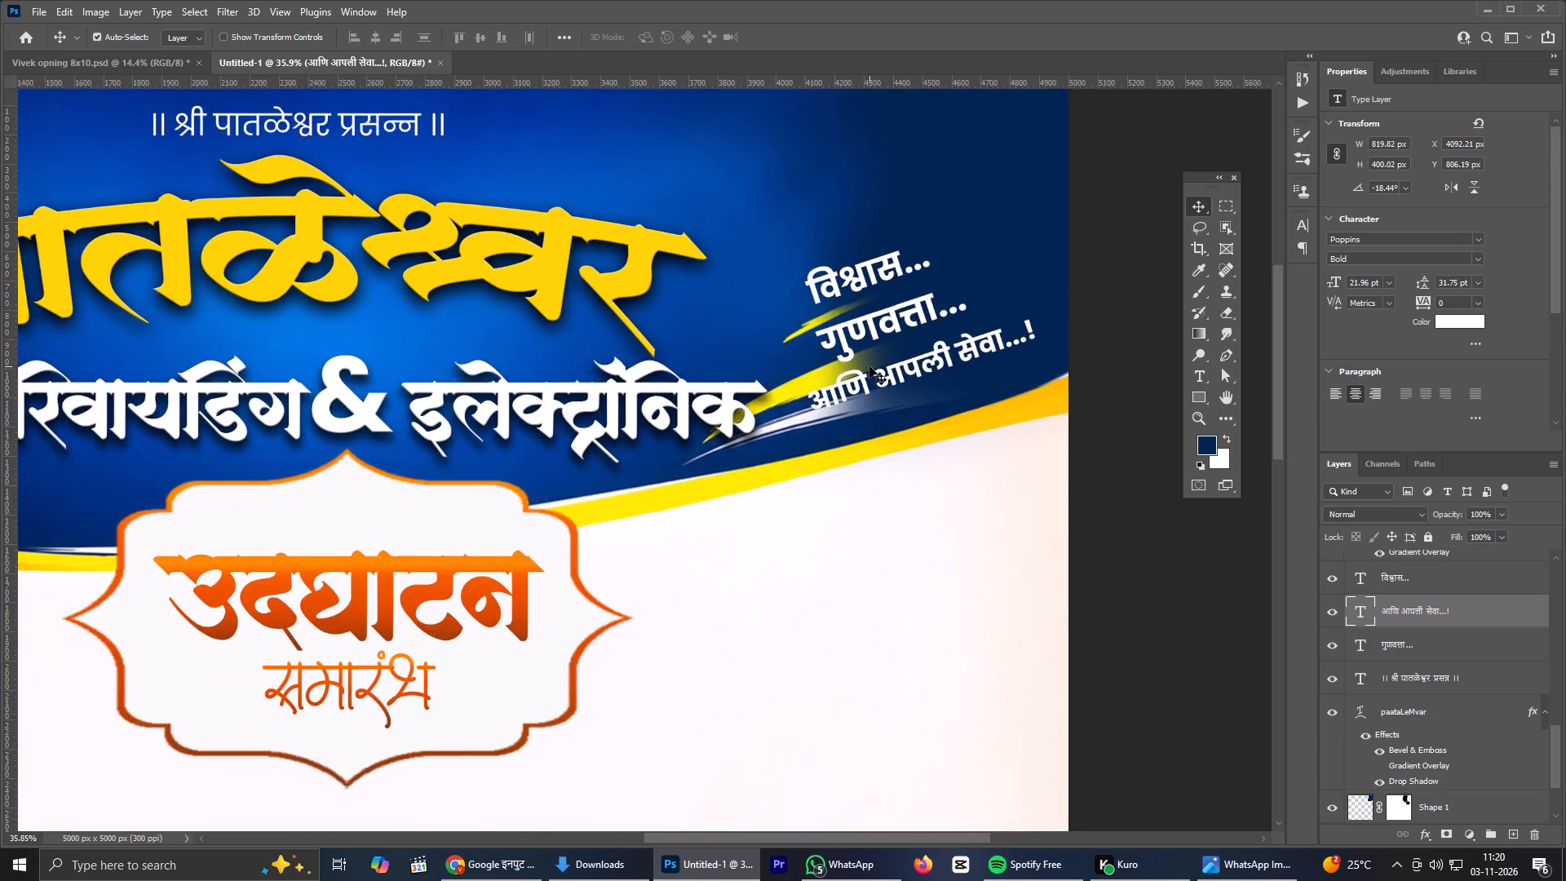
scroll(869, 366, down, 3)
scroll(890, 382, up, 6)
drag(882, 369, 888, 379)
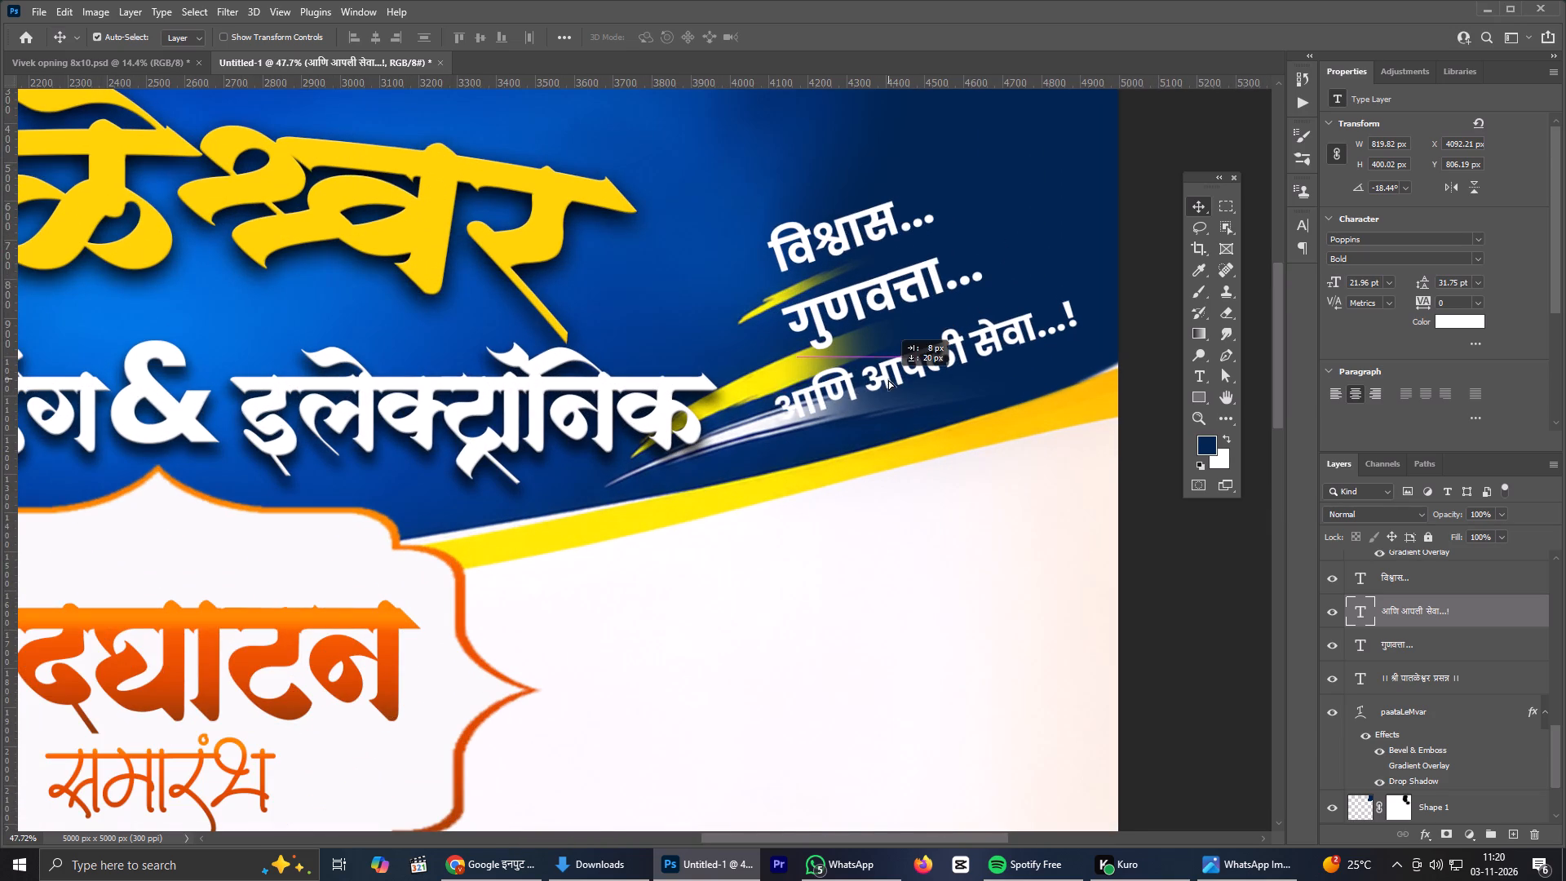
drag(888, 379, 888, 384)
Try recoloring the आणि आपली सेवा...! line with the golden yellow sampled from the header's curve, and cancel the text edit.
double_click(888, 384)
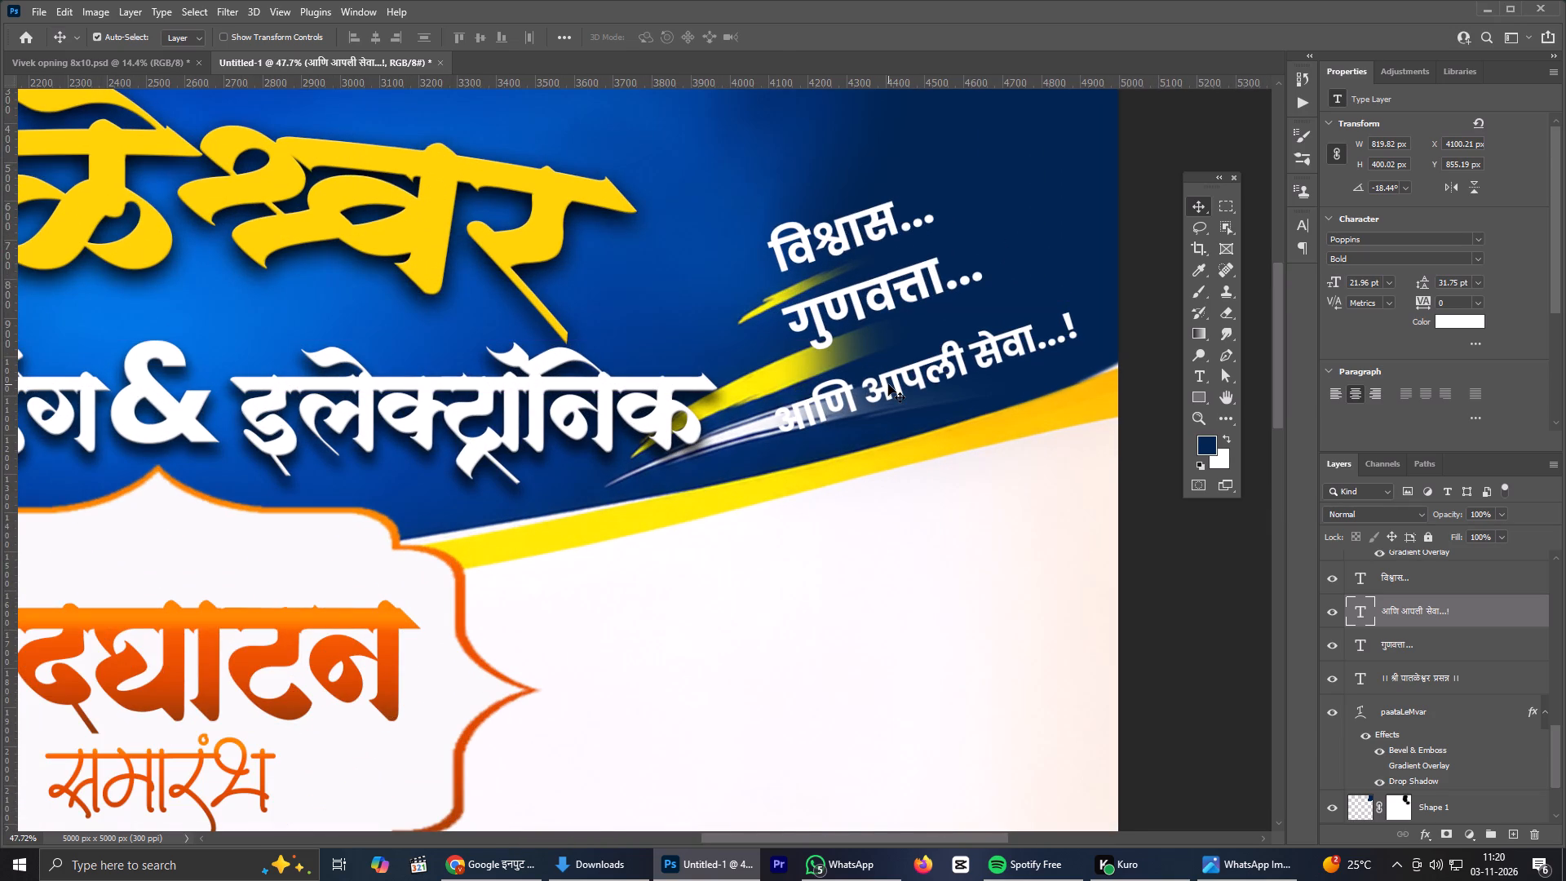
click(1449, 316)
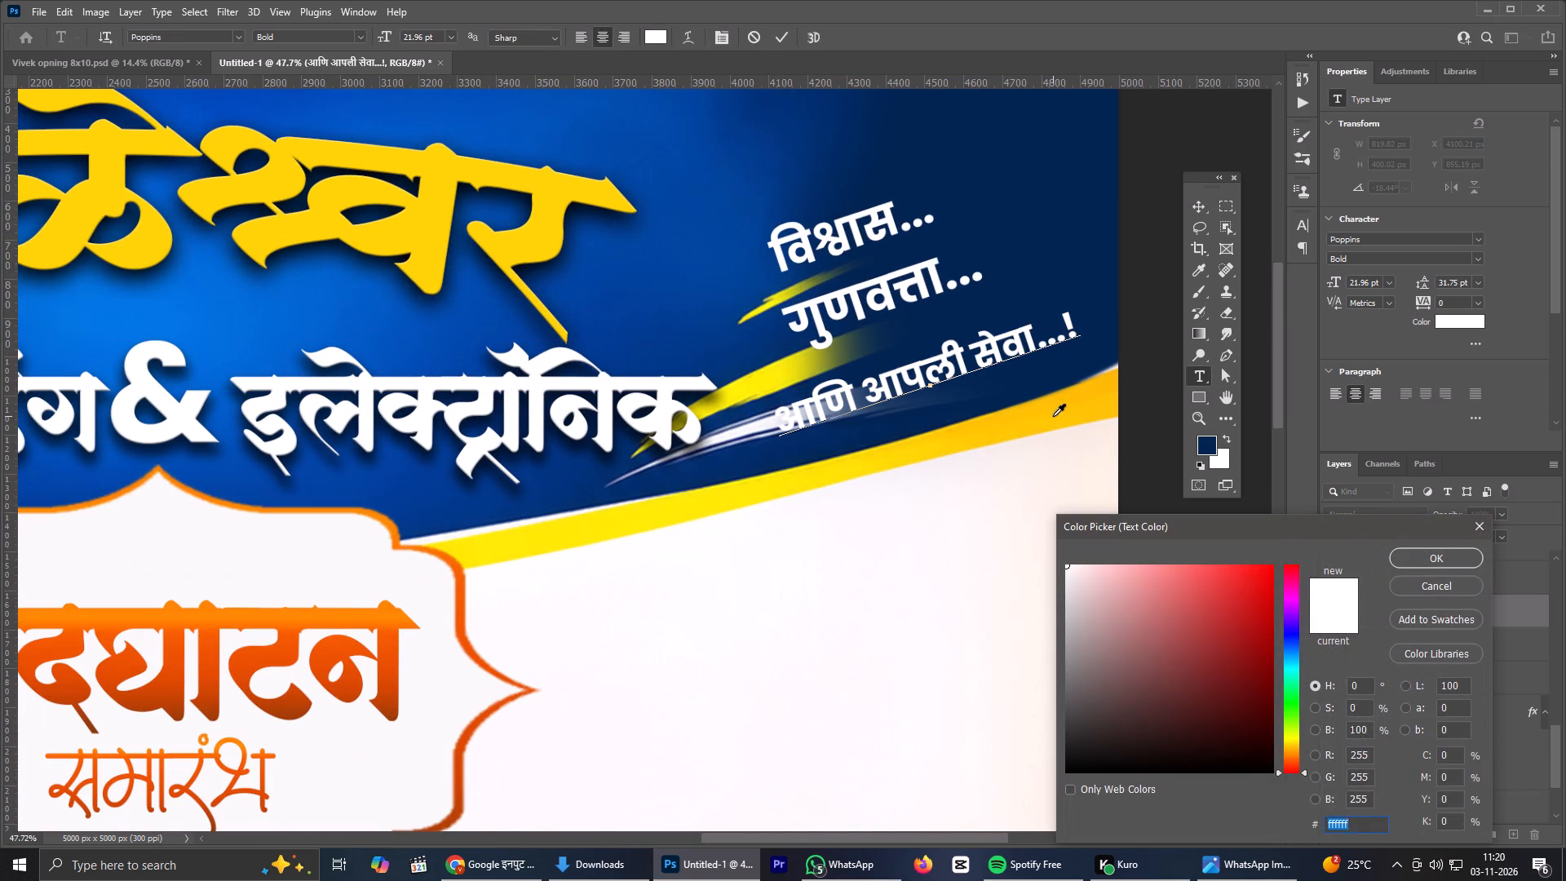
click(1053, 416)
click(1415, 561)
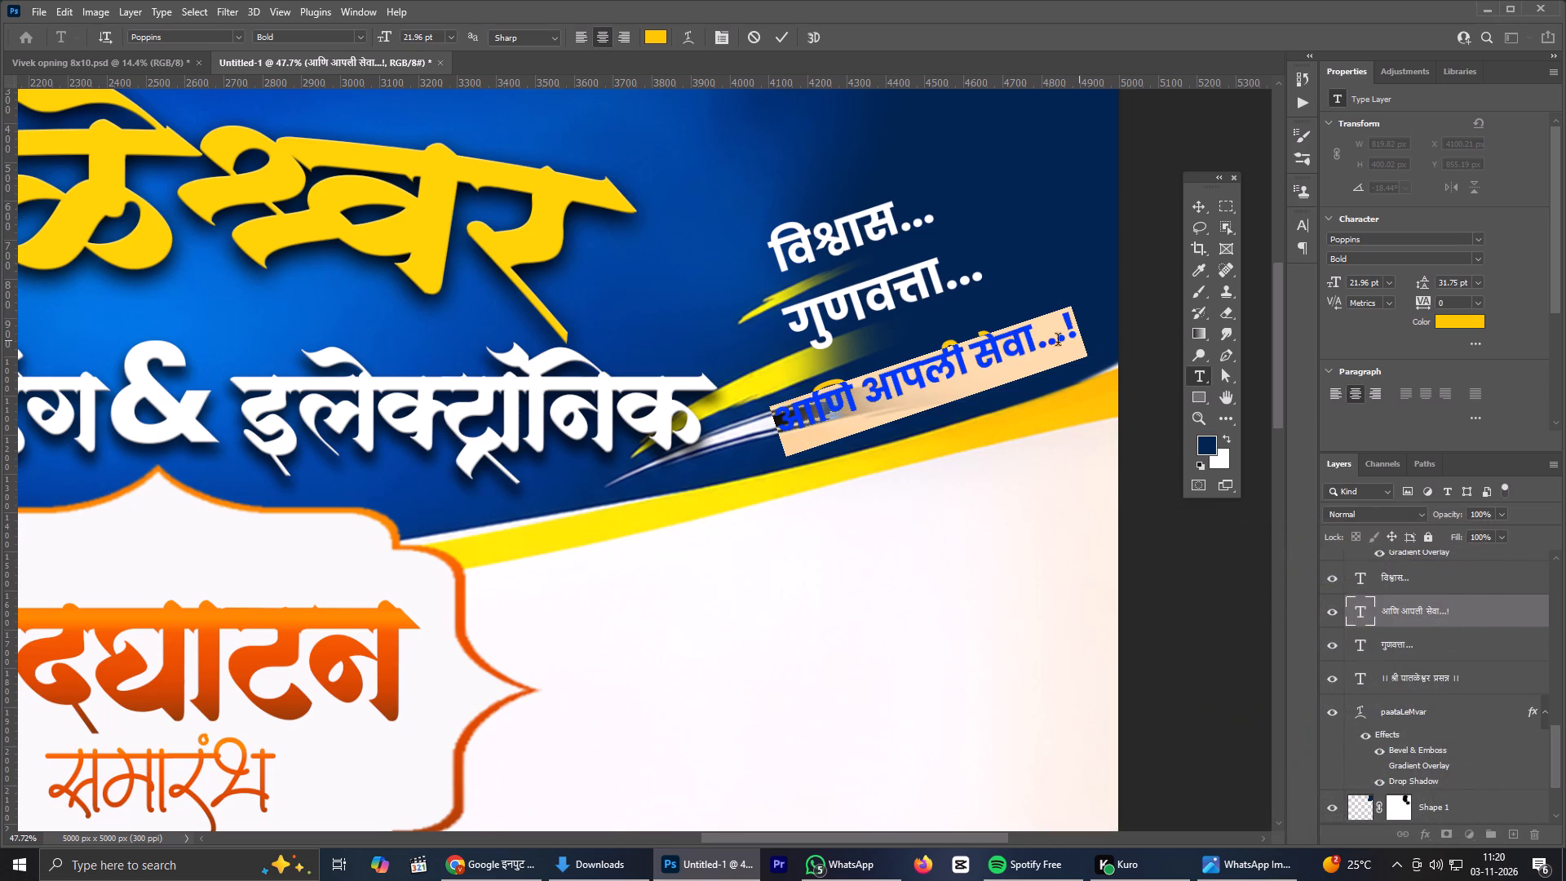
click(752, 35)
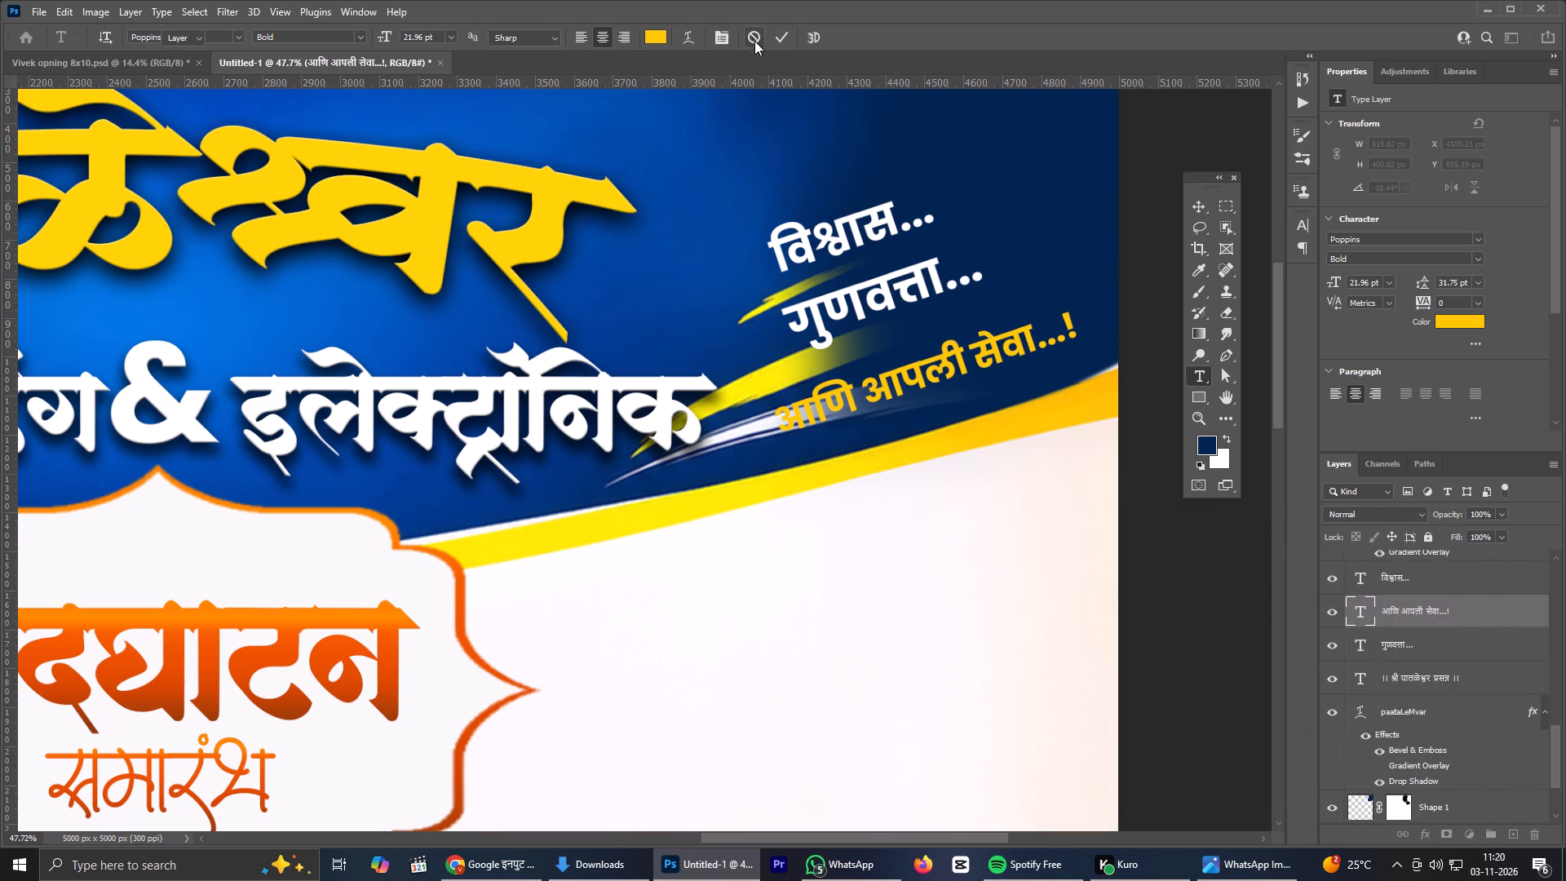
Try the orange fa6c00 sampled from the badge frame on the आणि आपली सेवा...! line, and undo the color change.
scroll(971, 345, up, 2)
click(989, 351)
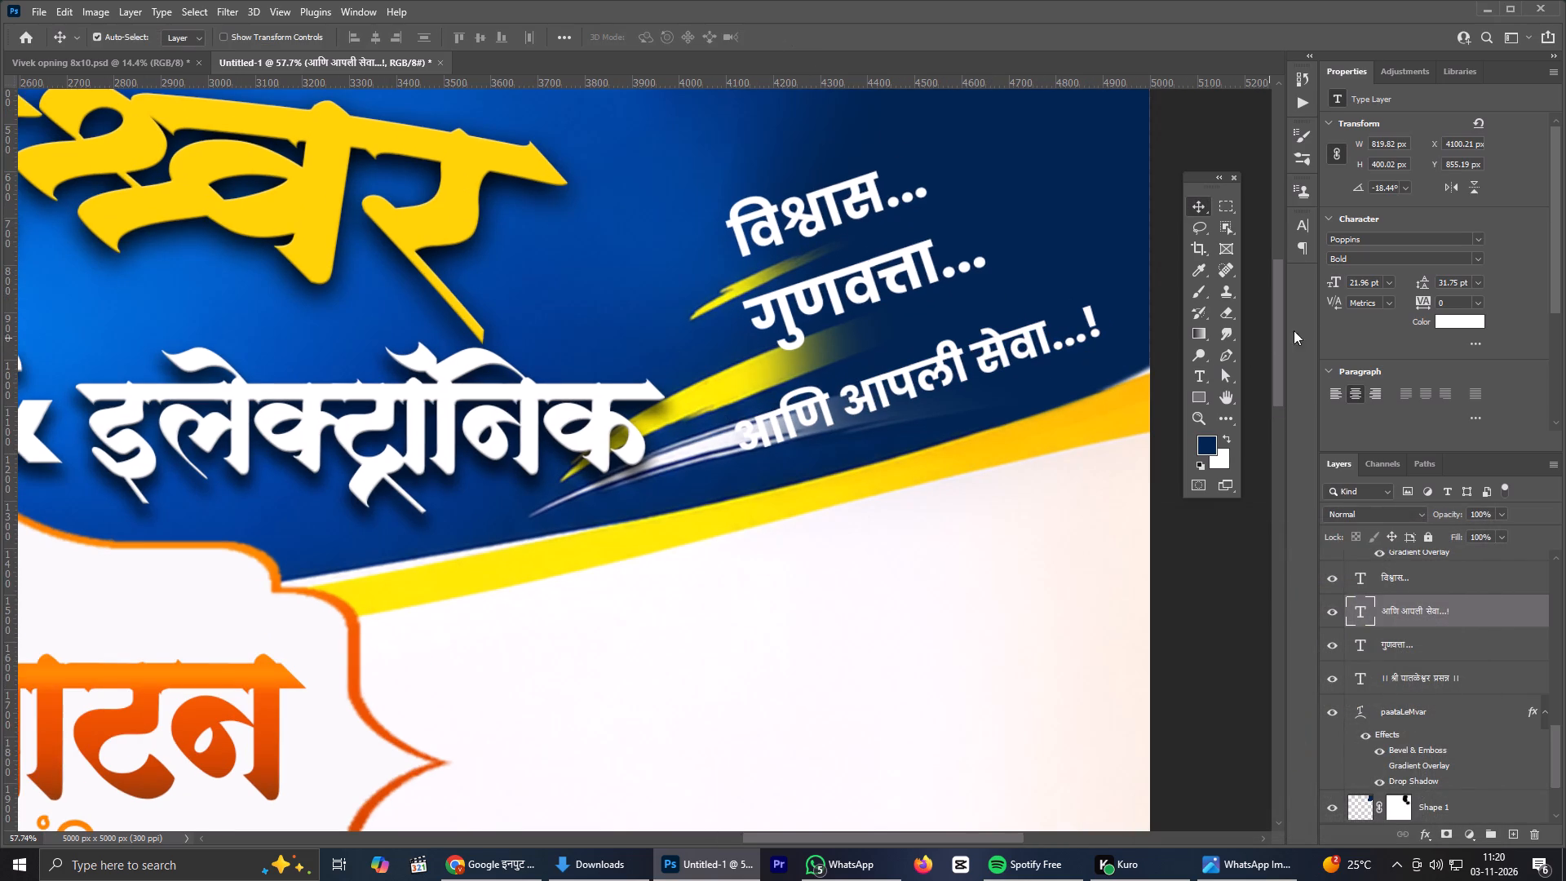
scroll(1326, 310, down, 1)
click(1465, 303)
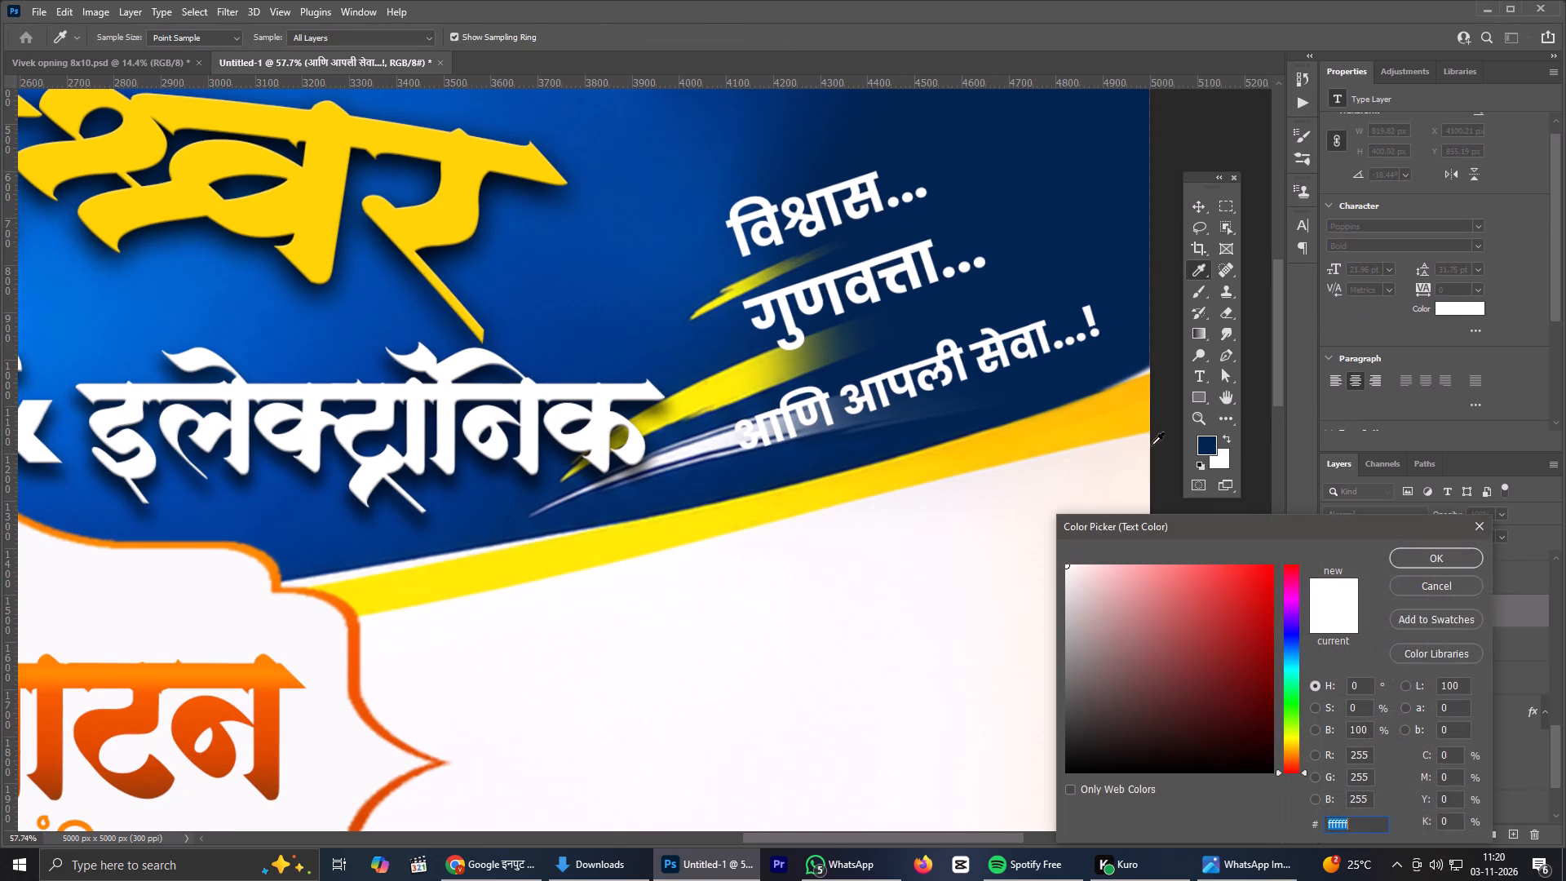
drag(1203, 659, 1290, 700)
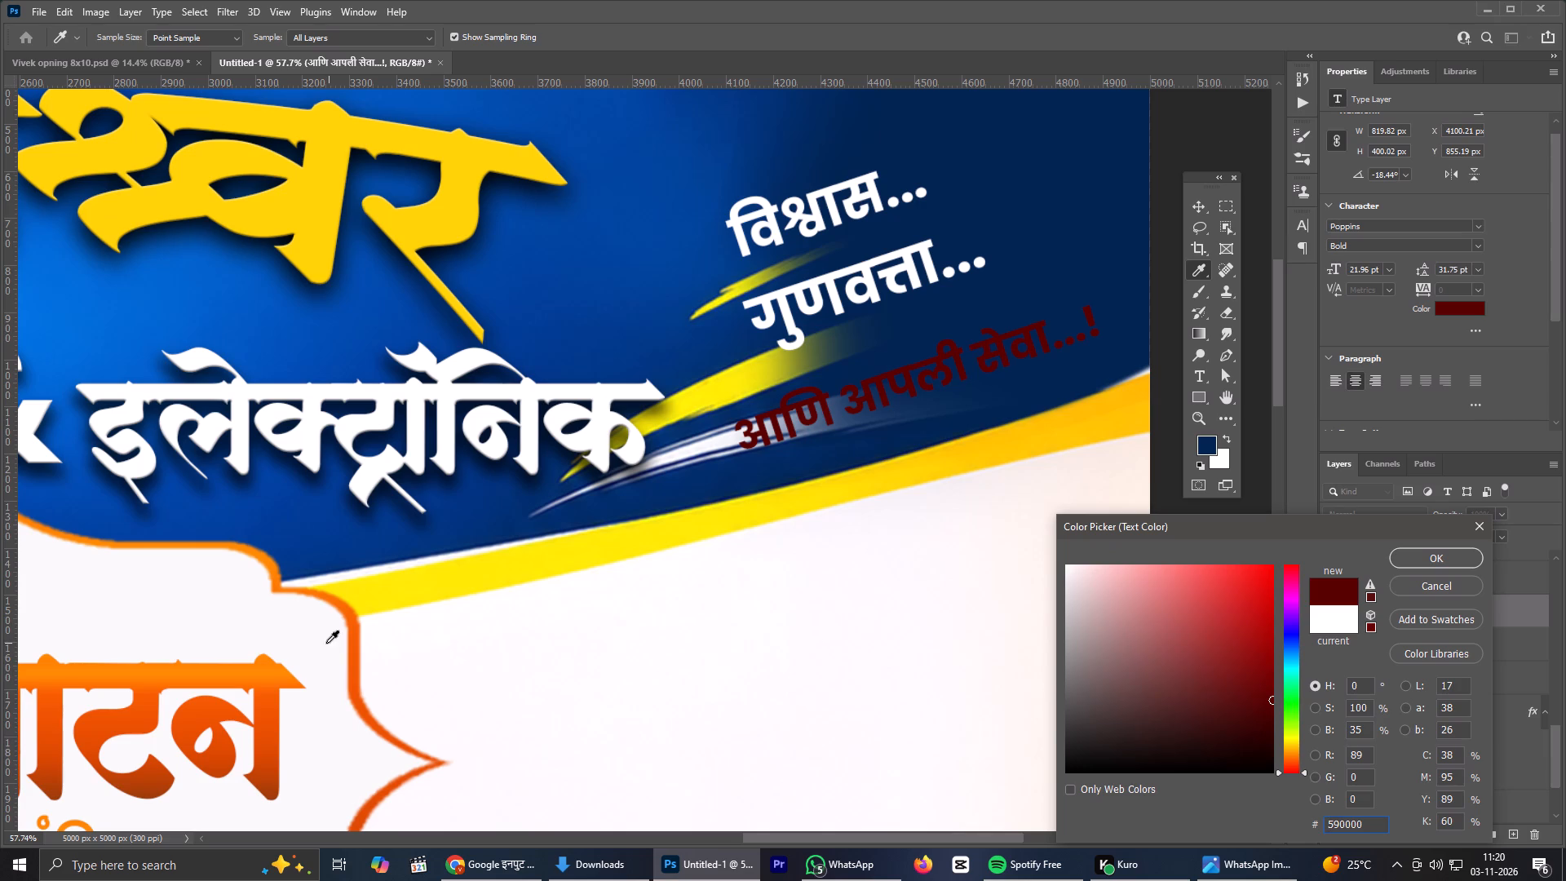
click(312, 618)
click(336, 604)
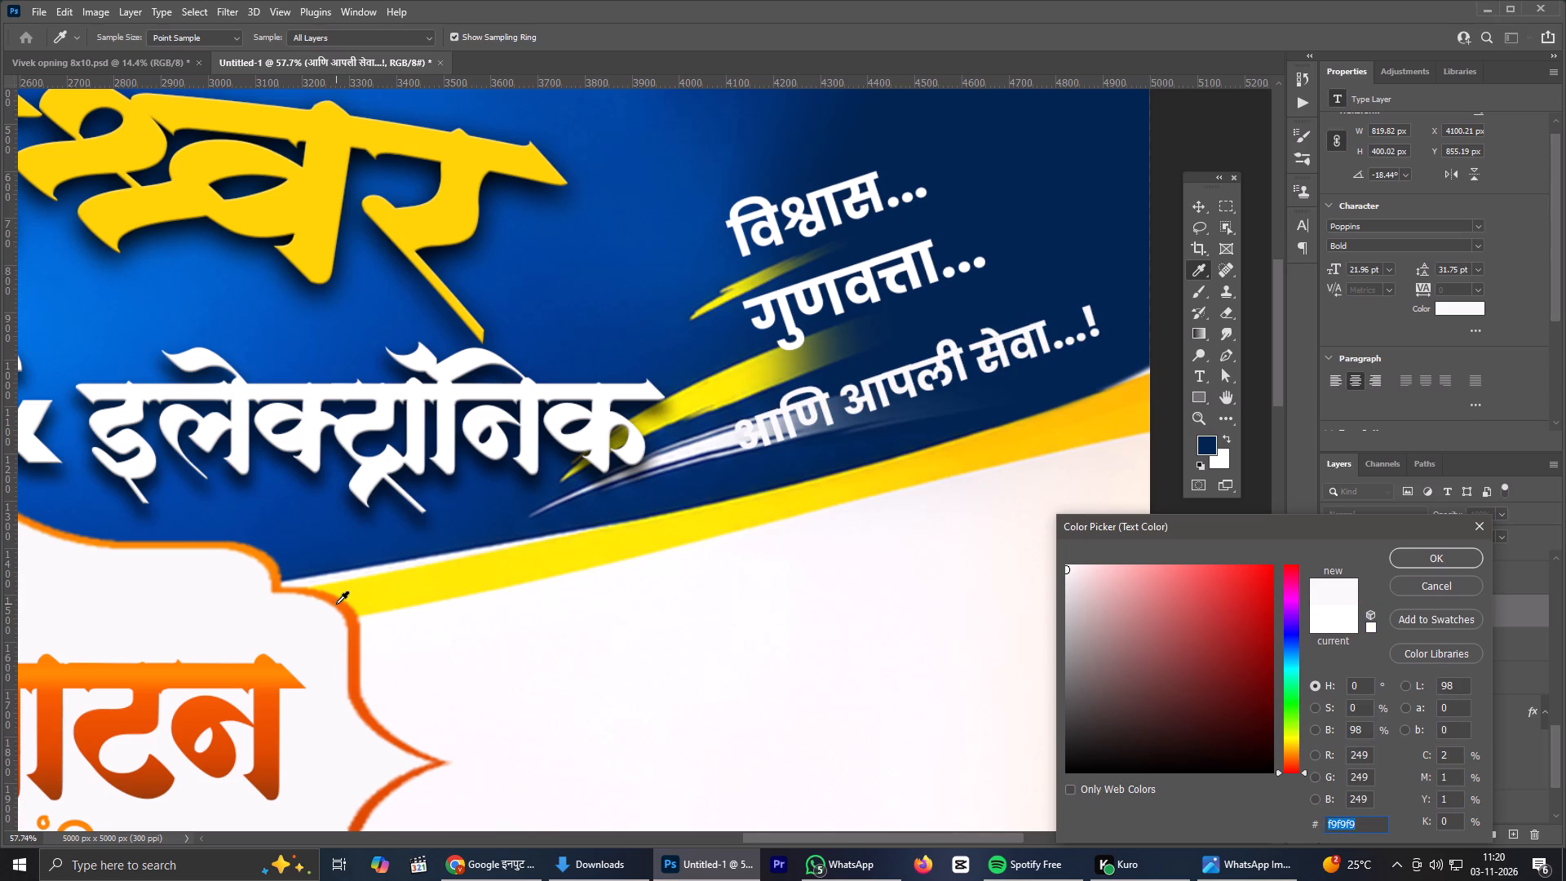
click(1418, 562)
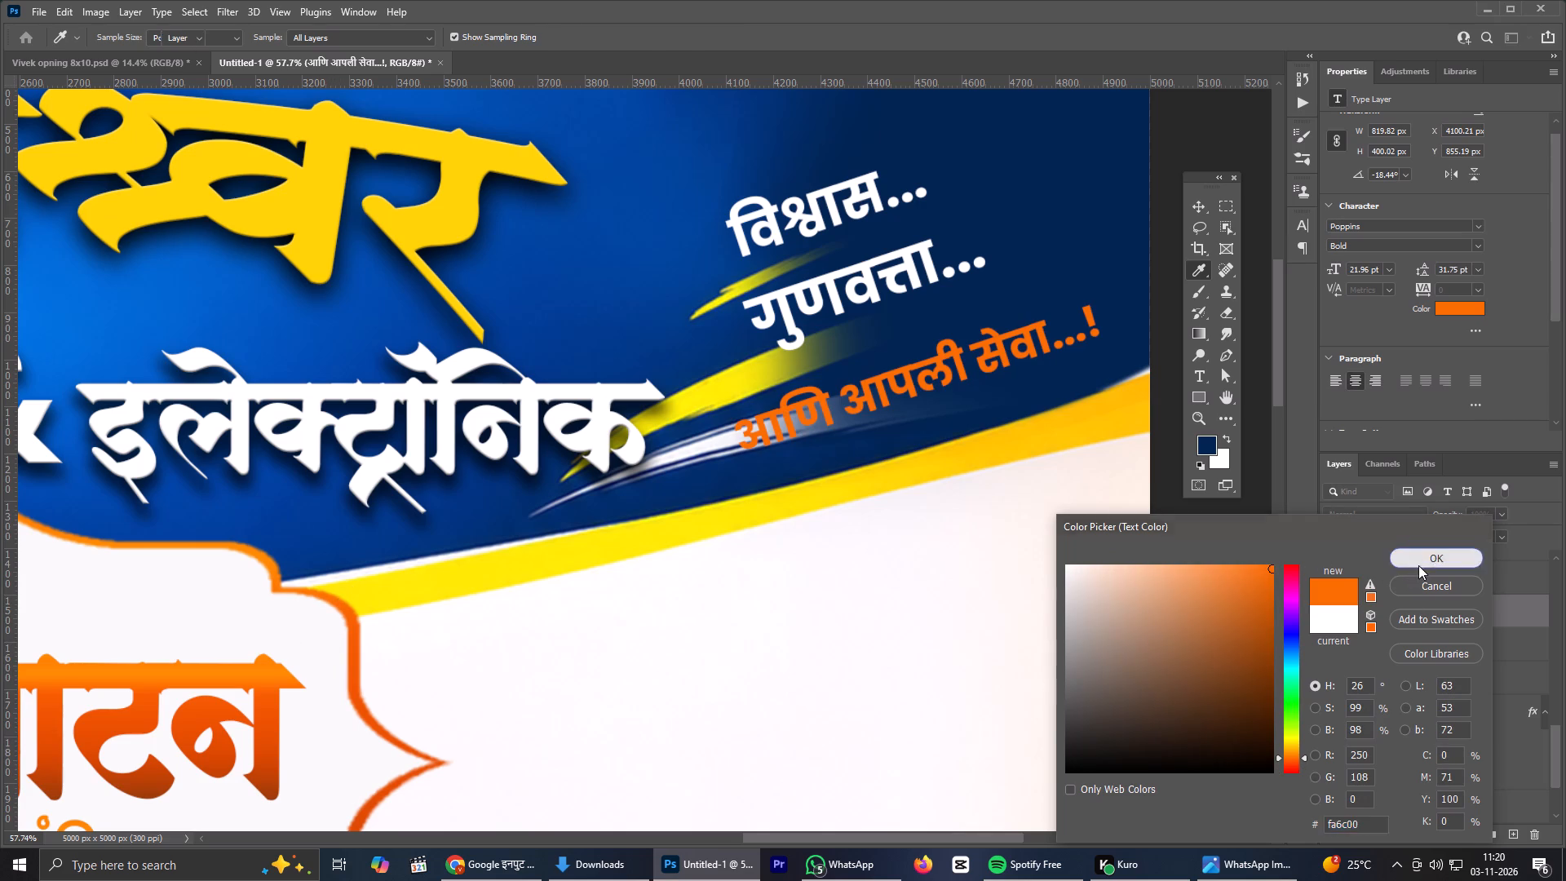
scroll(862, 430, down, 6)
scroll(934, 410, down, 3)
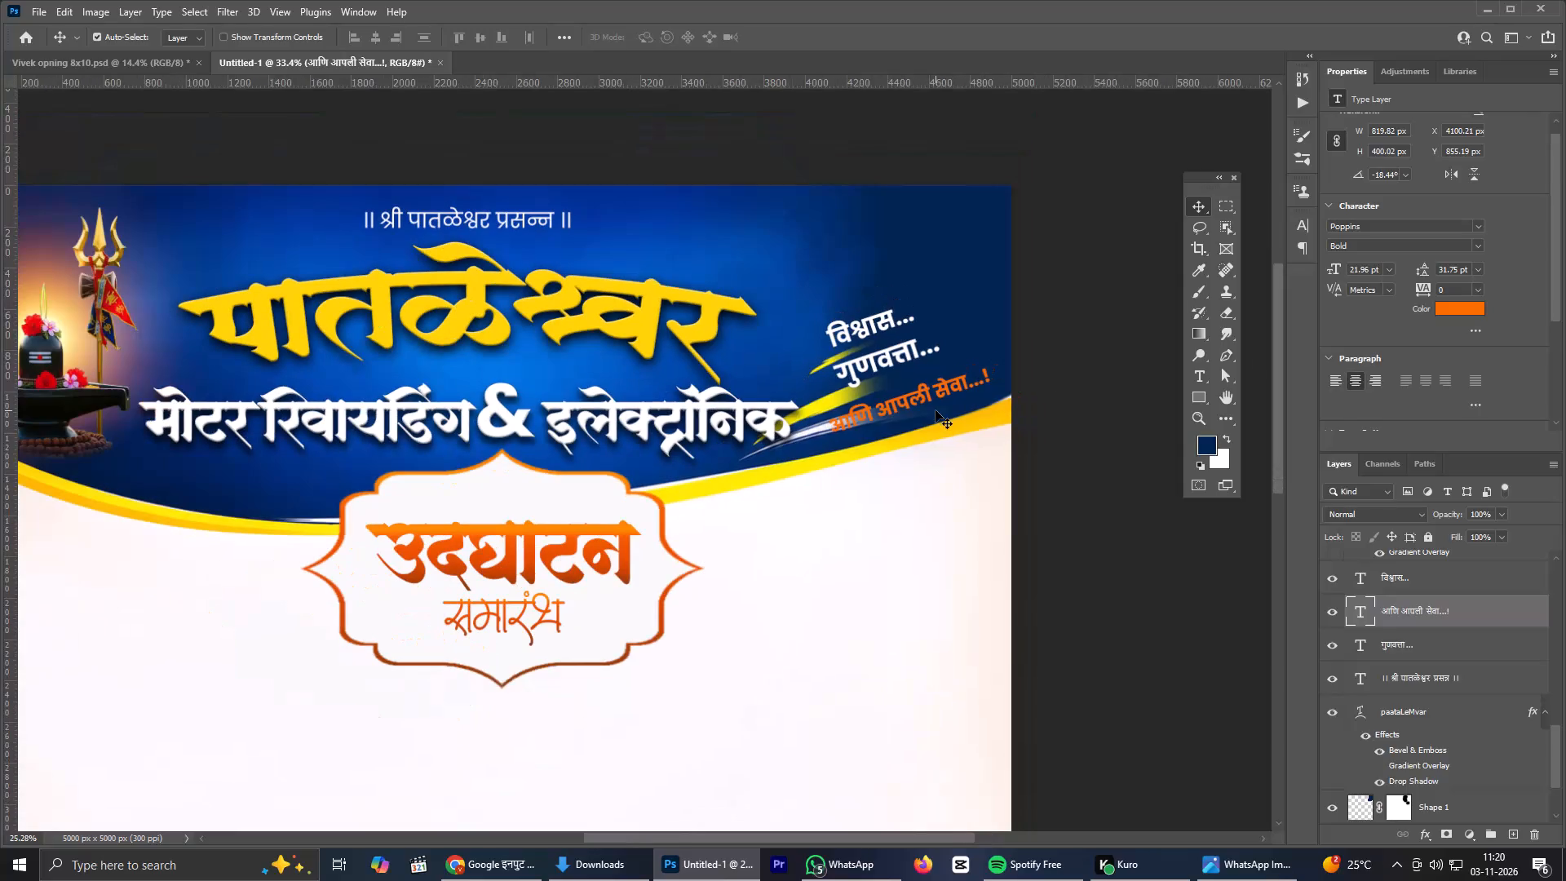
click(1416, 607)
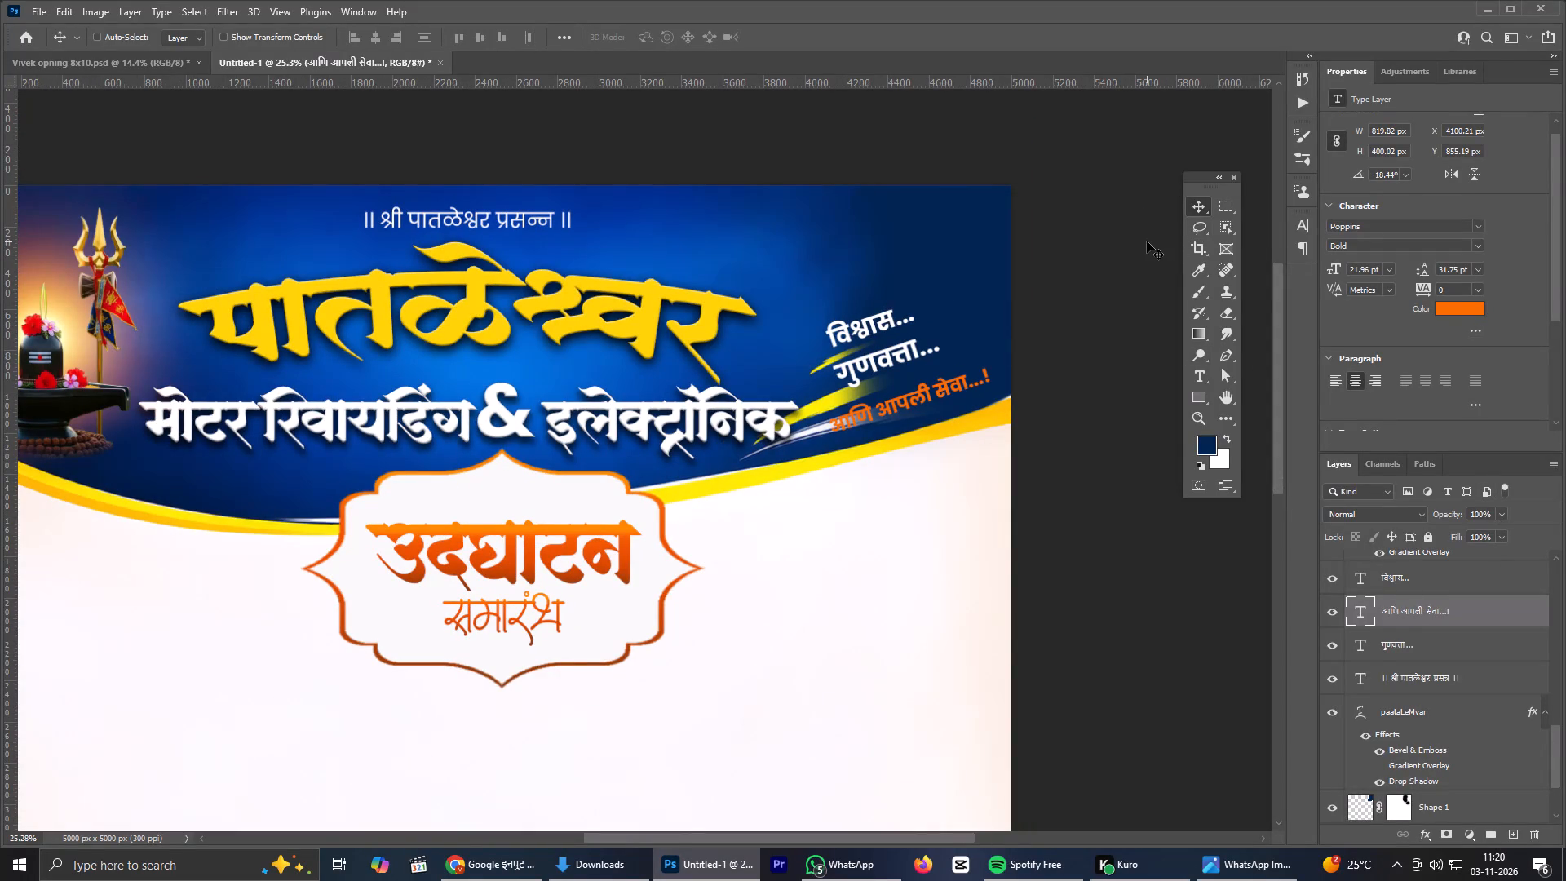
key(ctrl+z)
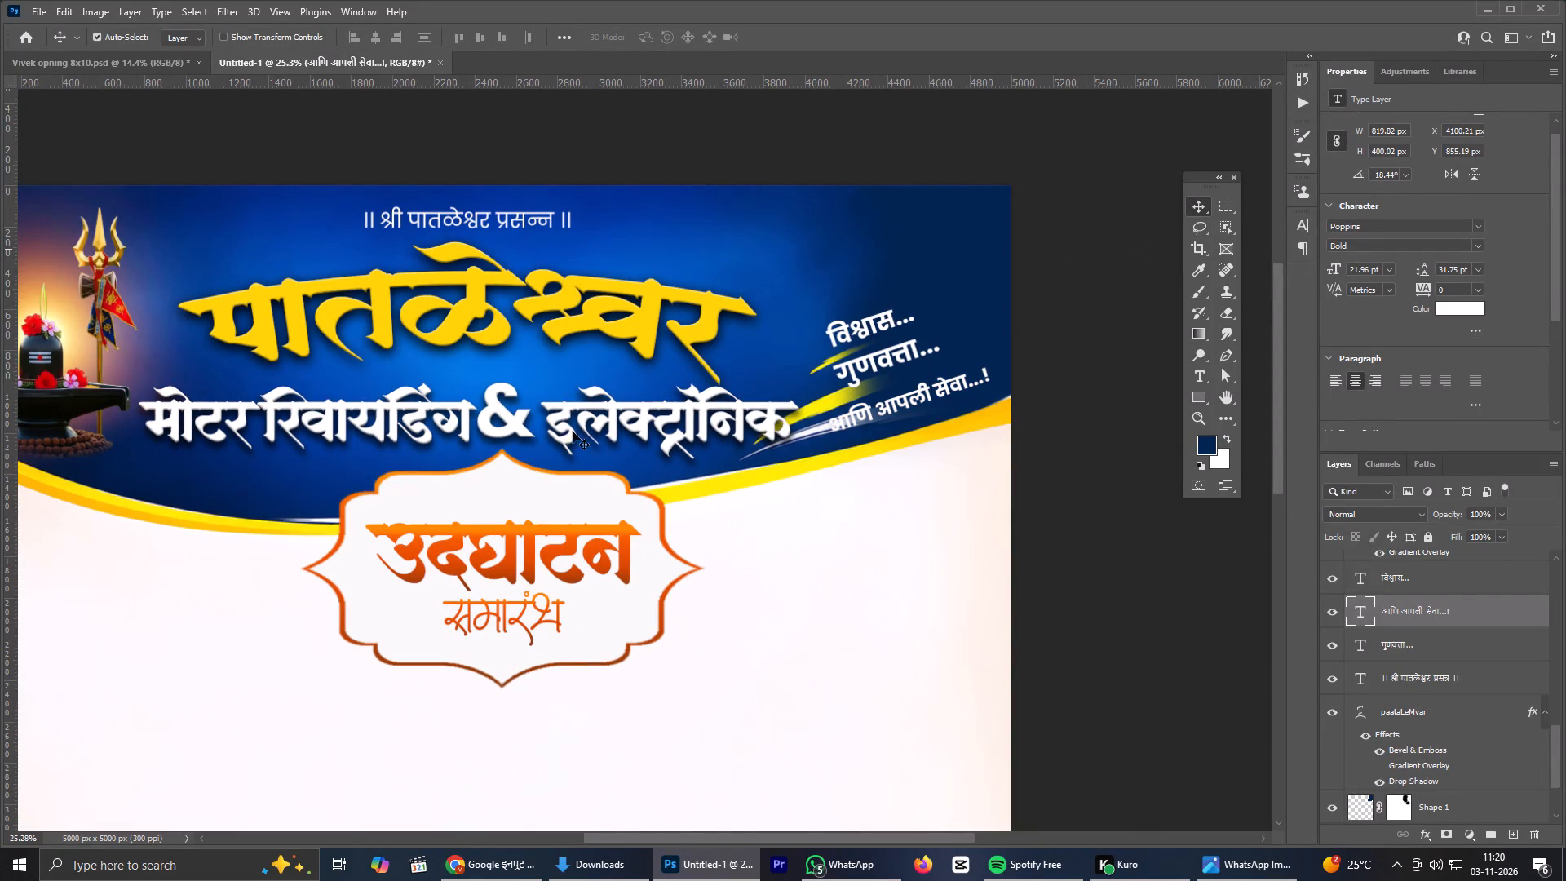
Move the आणि आपली सेवा...! line up and right, clear of the white streaks, to about X 4181, Y 788 px.
click(624, 414)
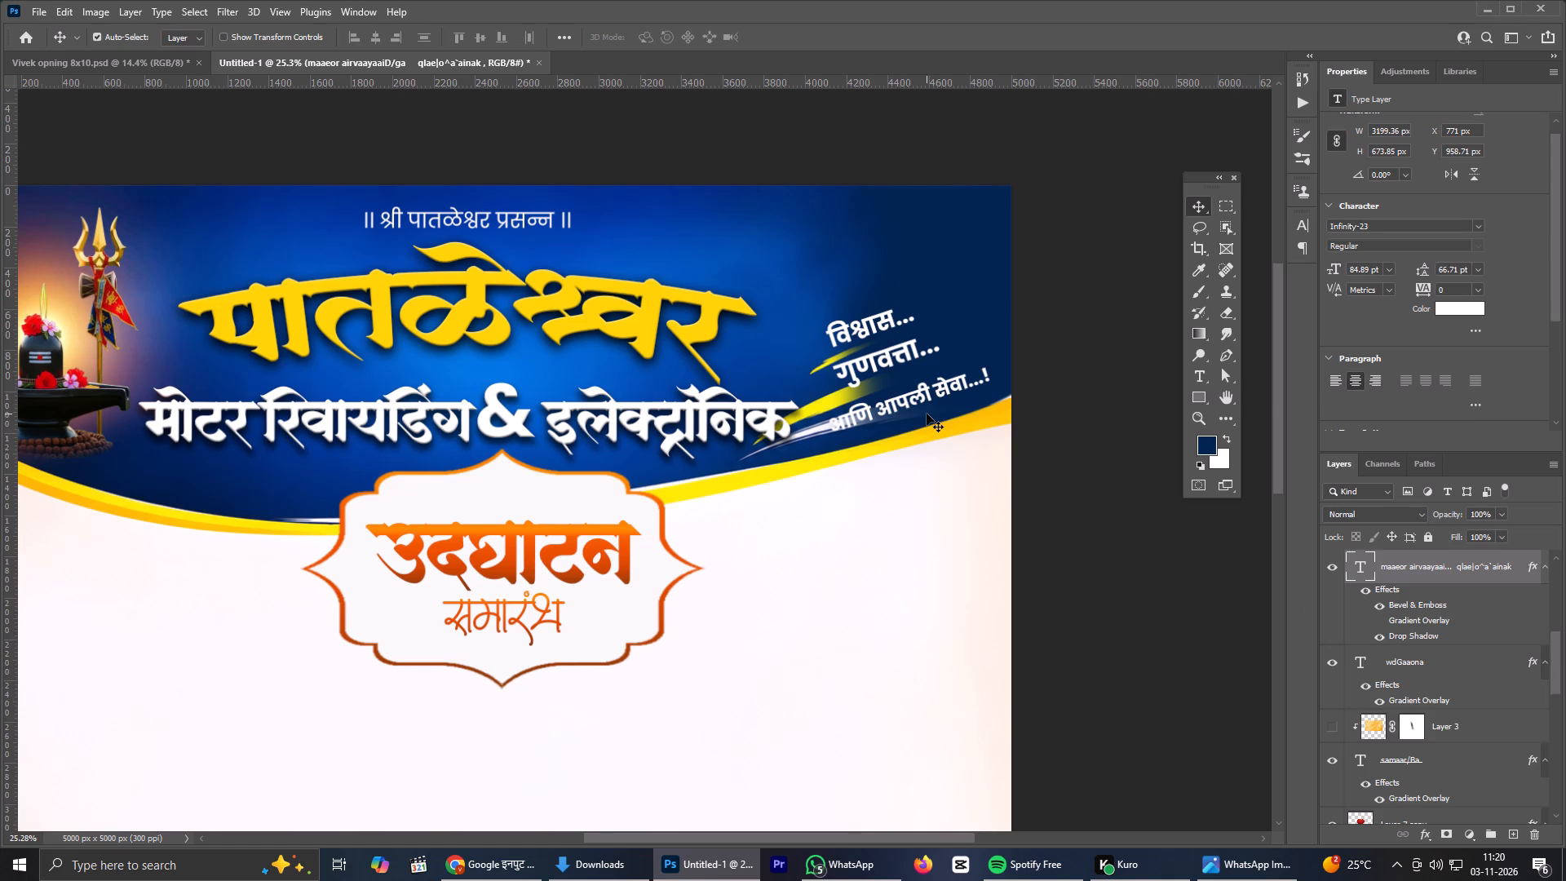
click(917, 401)
scroll(1414, 638, down, 3)
scroll(1415, 638, up, 3)
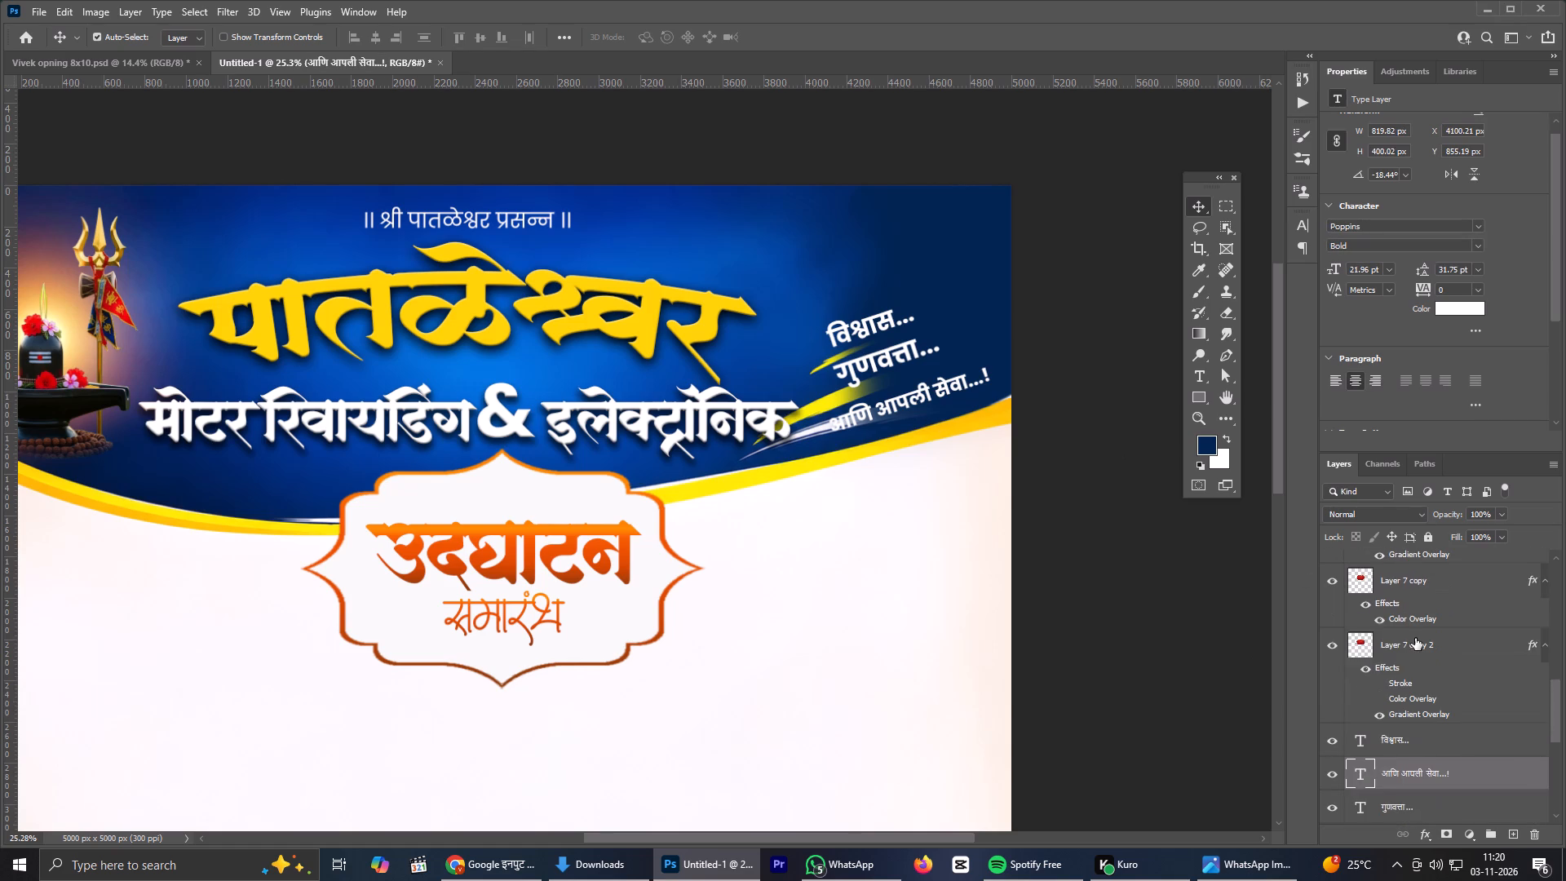
scroll(1415, 638, down, 3)
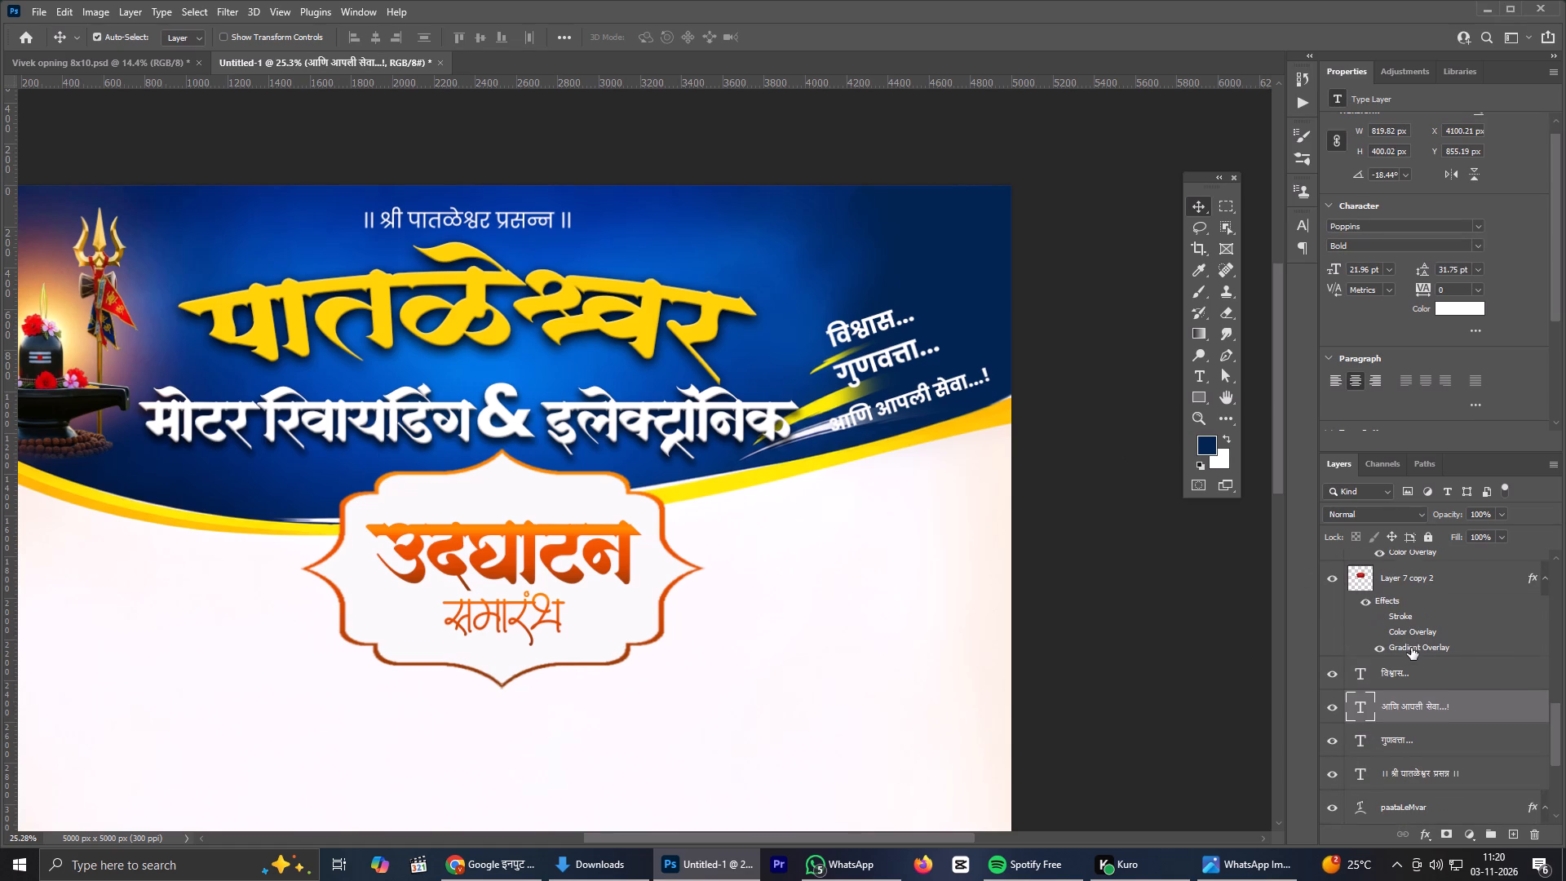
scroll(756, 459, down, 2)
scroll(763, 449, up, 6)
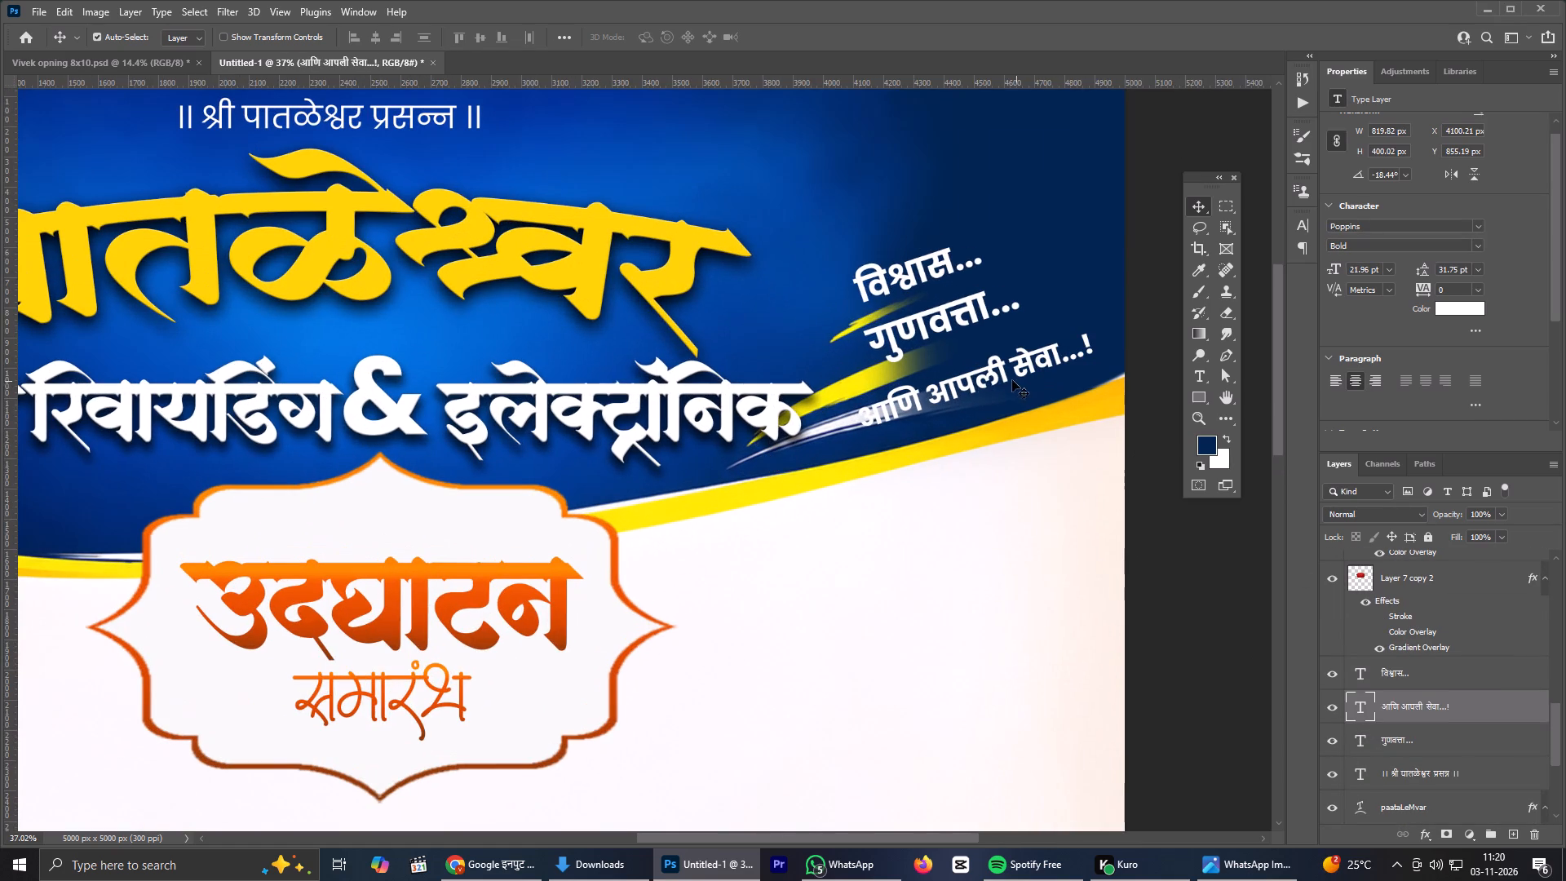
drag(999, 374, 1032, 362)
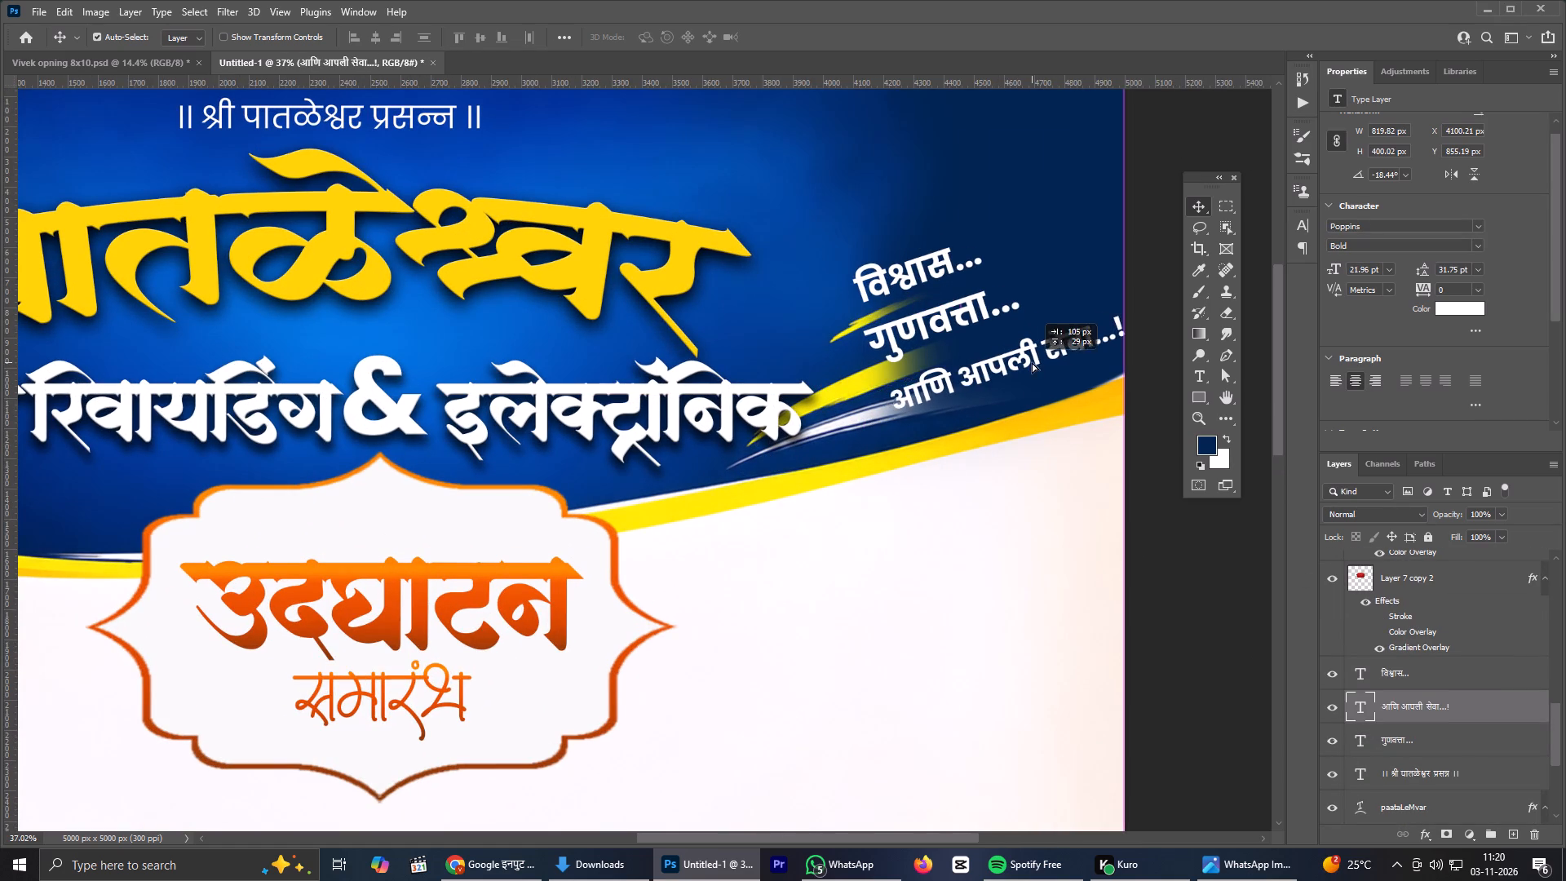
drag(1032, 362, 1023, 355)
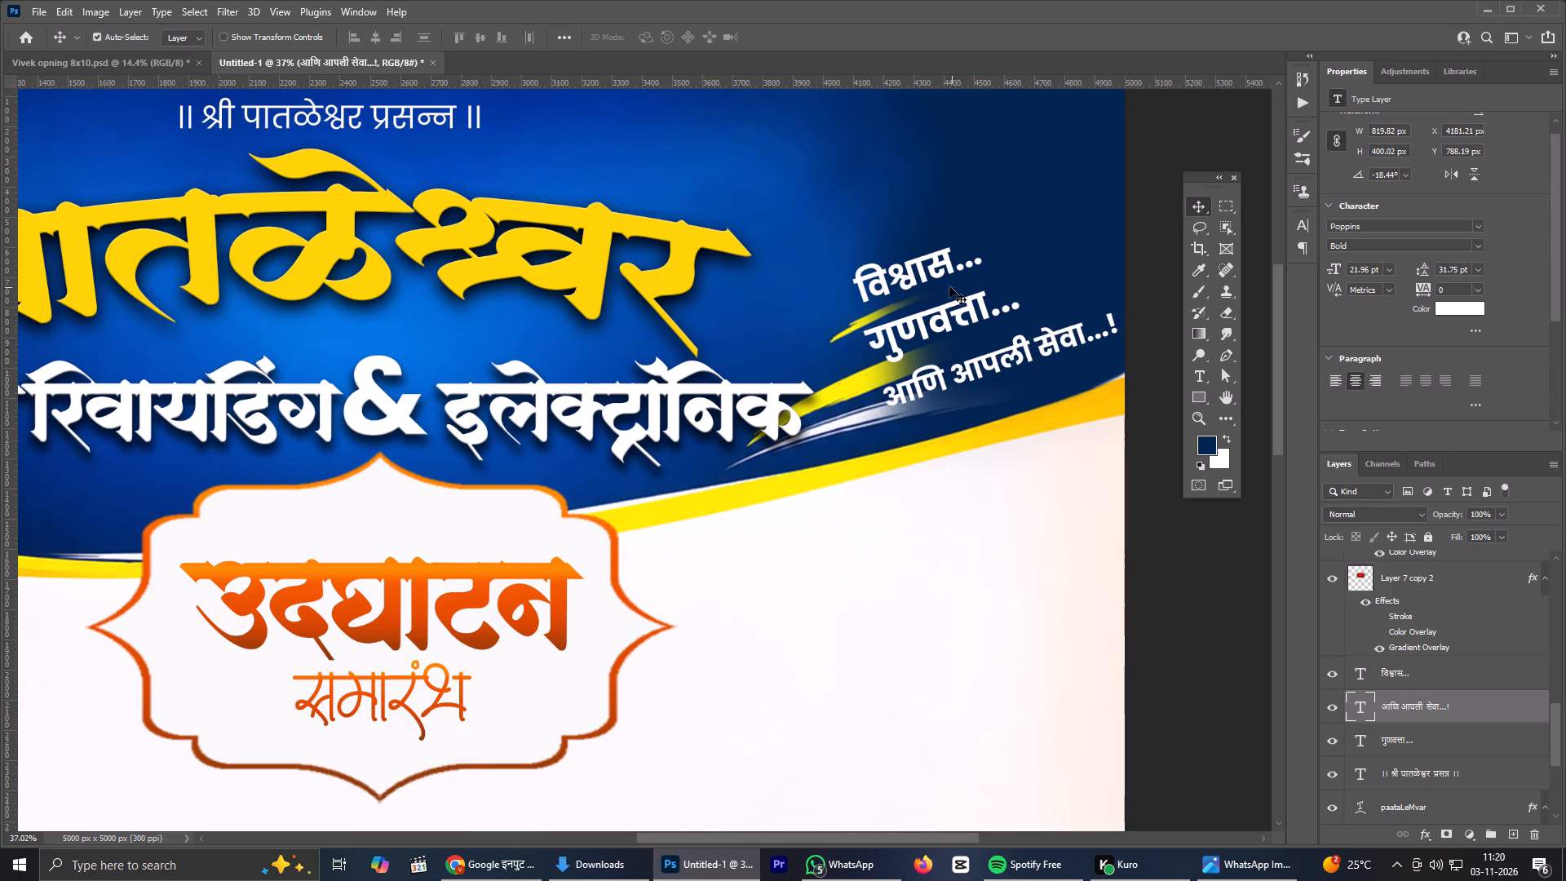
Examine the whole flyer, comparing the header and tagline placement with the empty middle area and the brand strip.
scroll(930, 255, down, 8)
scroll(947, 232, up, 4)
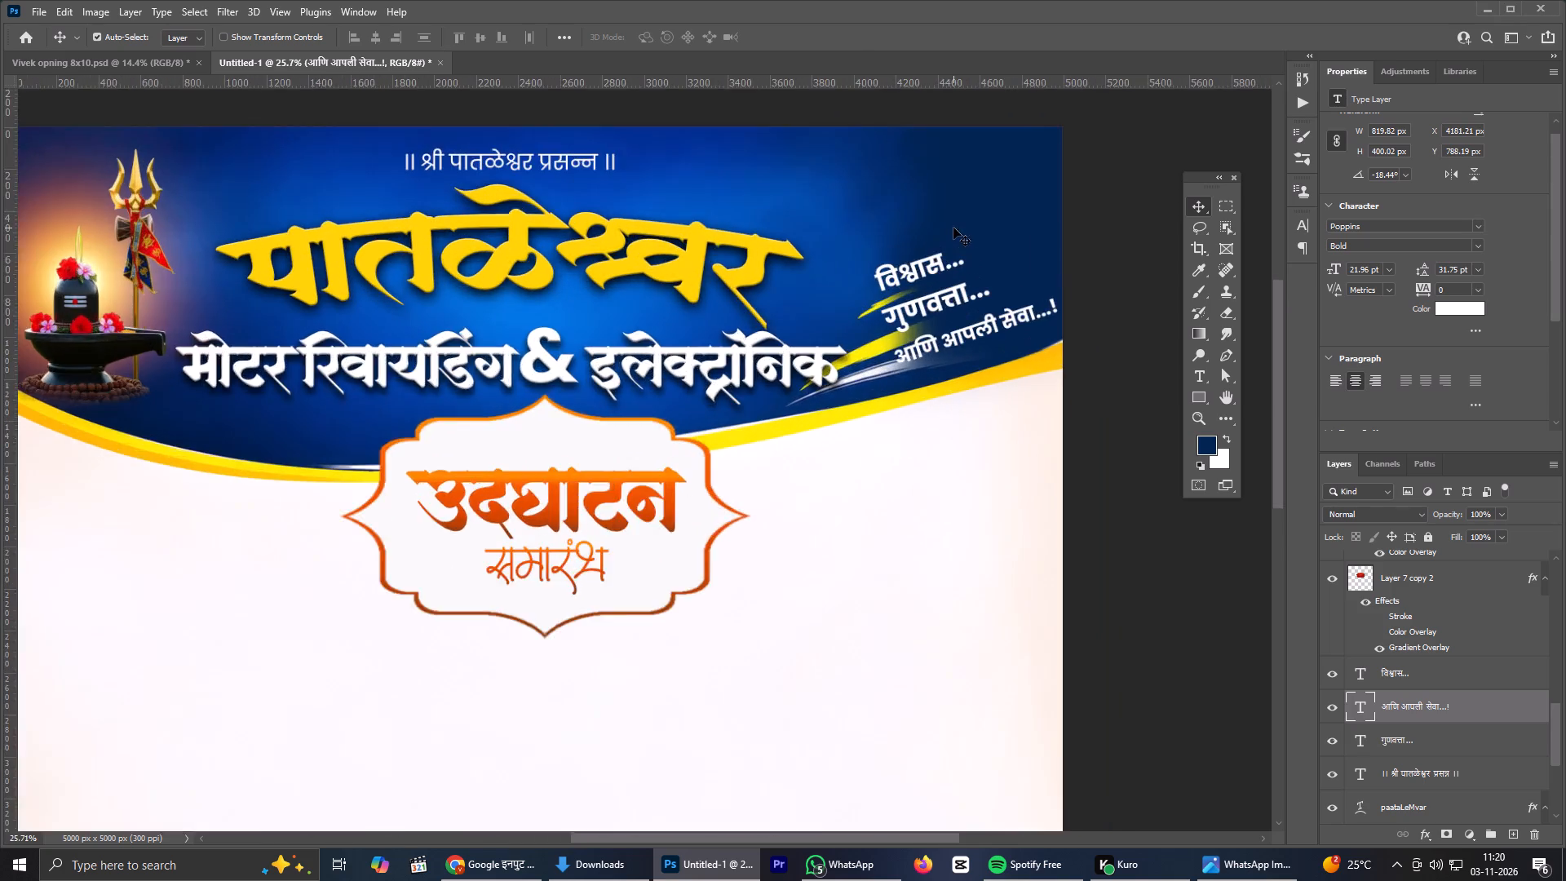
scroll(953, 228, down, 4)
scroll(692, 195, down, 4)
scroll(692, 213, up, 3)
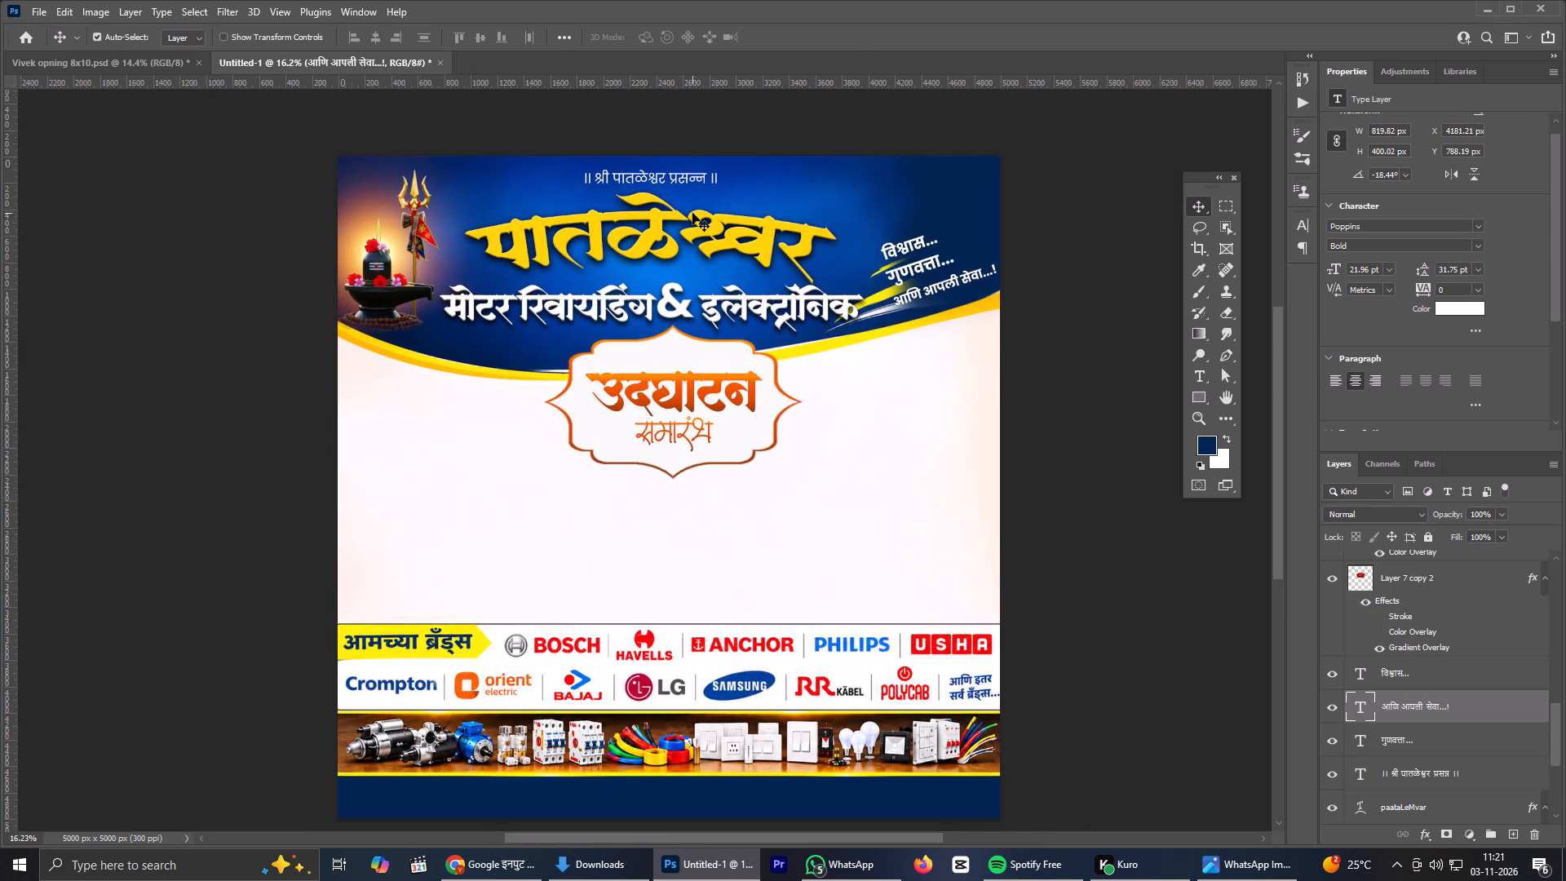
scroll(718, 230, up, 2)
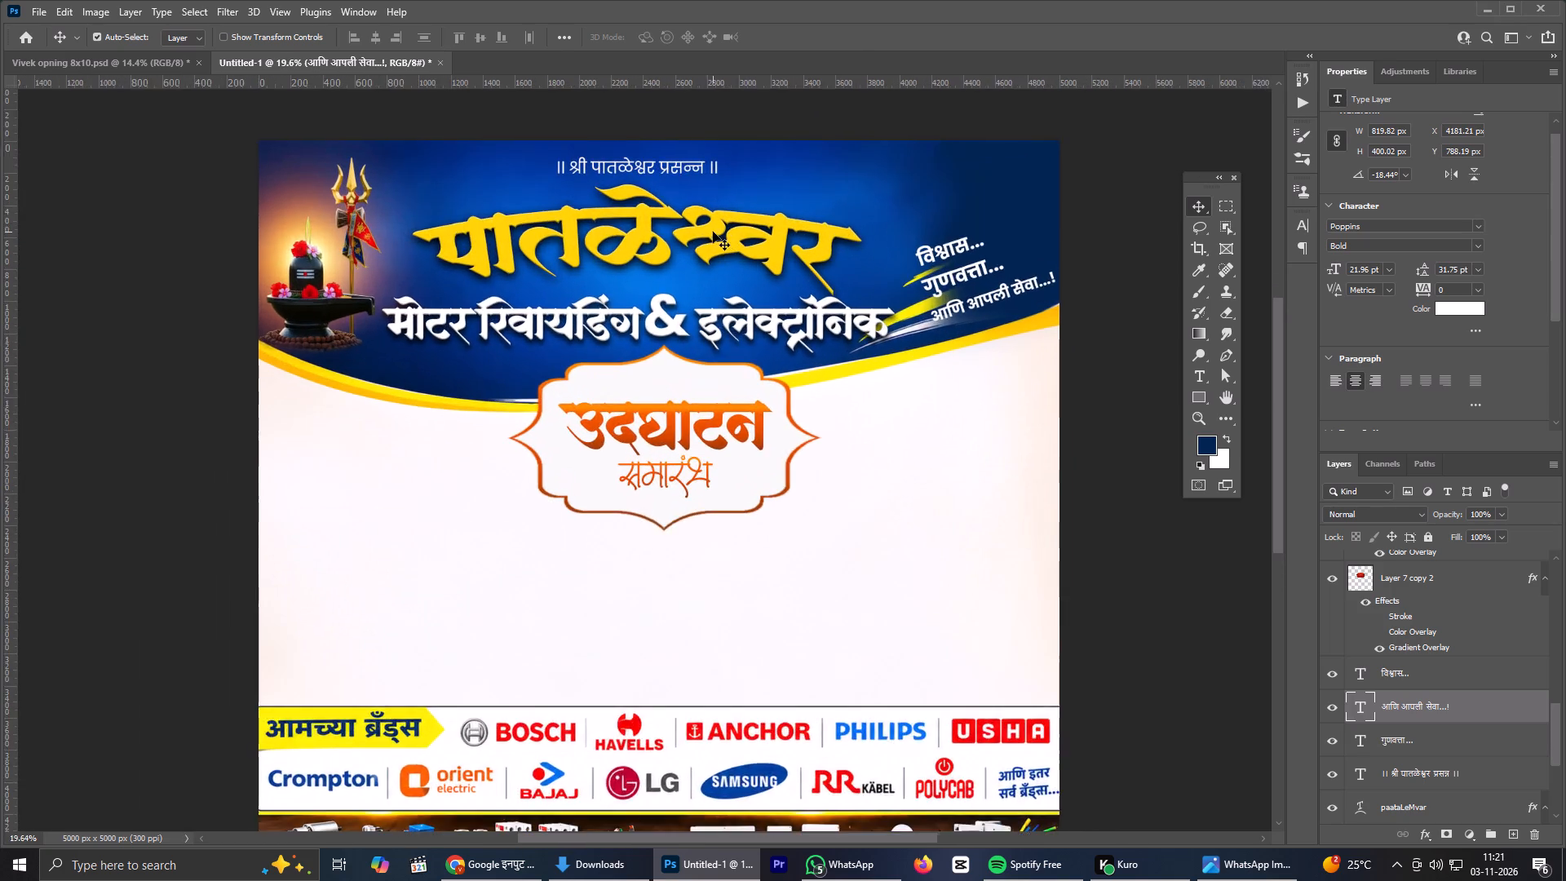
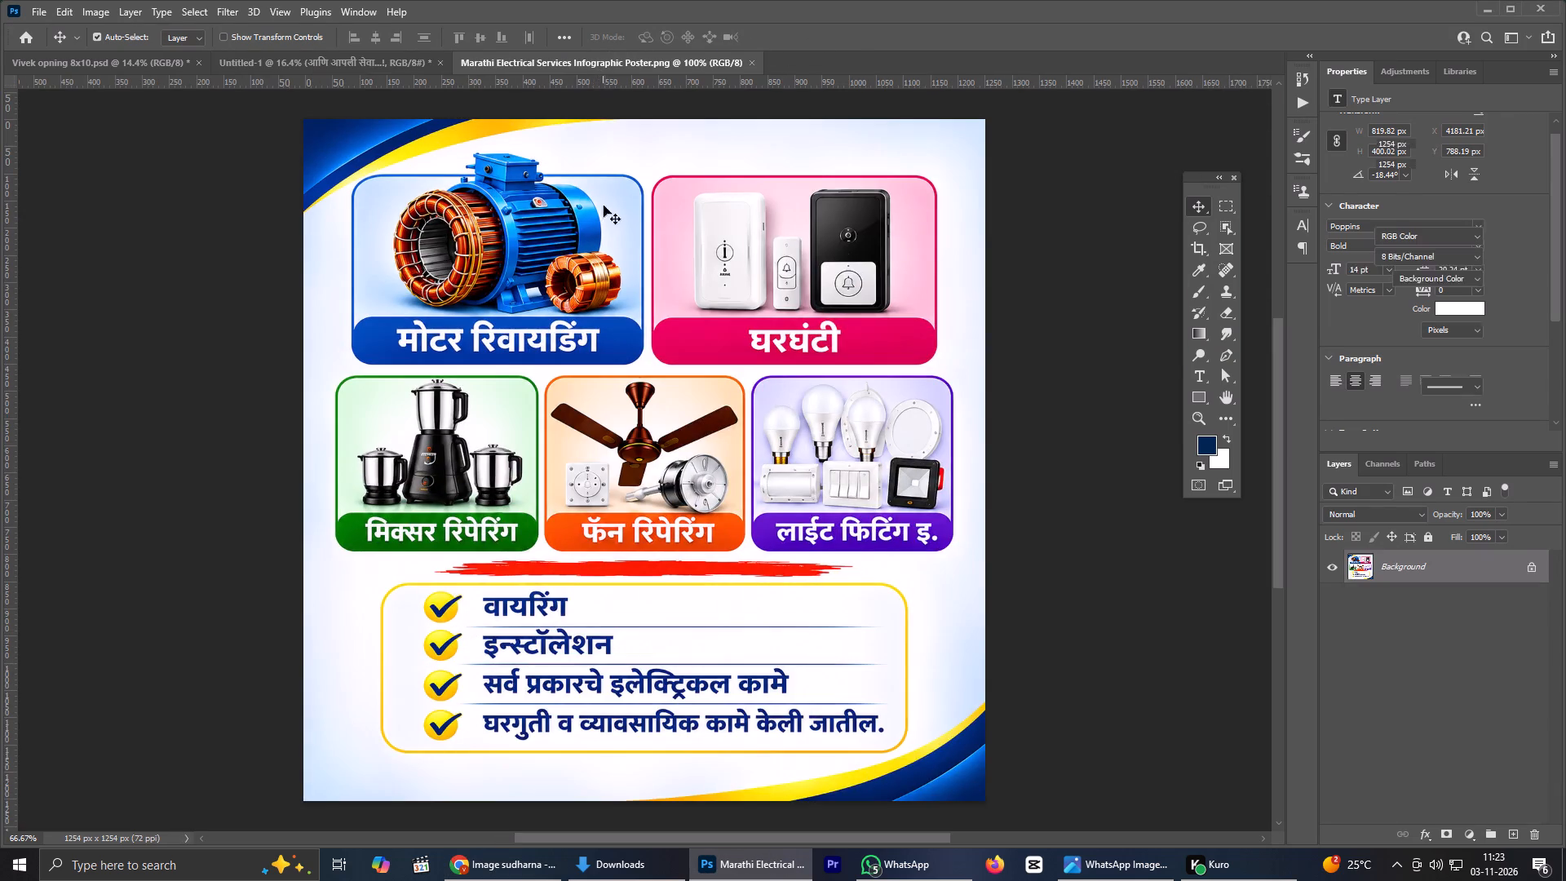
scroll(595, 222, down, 1)
scroll(595, 221, up, 1)
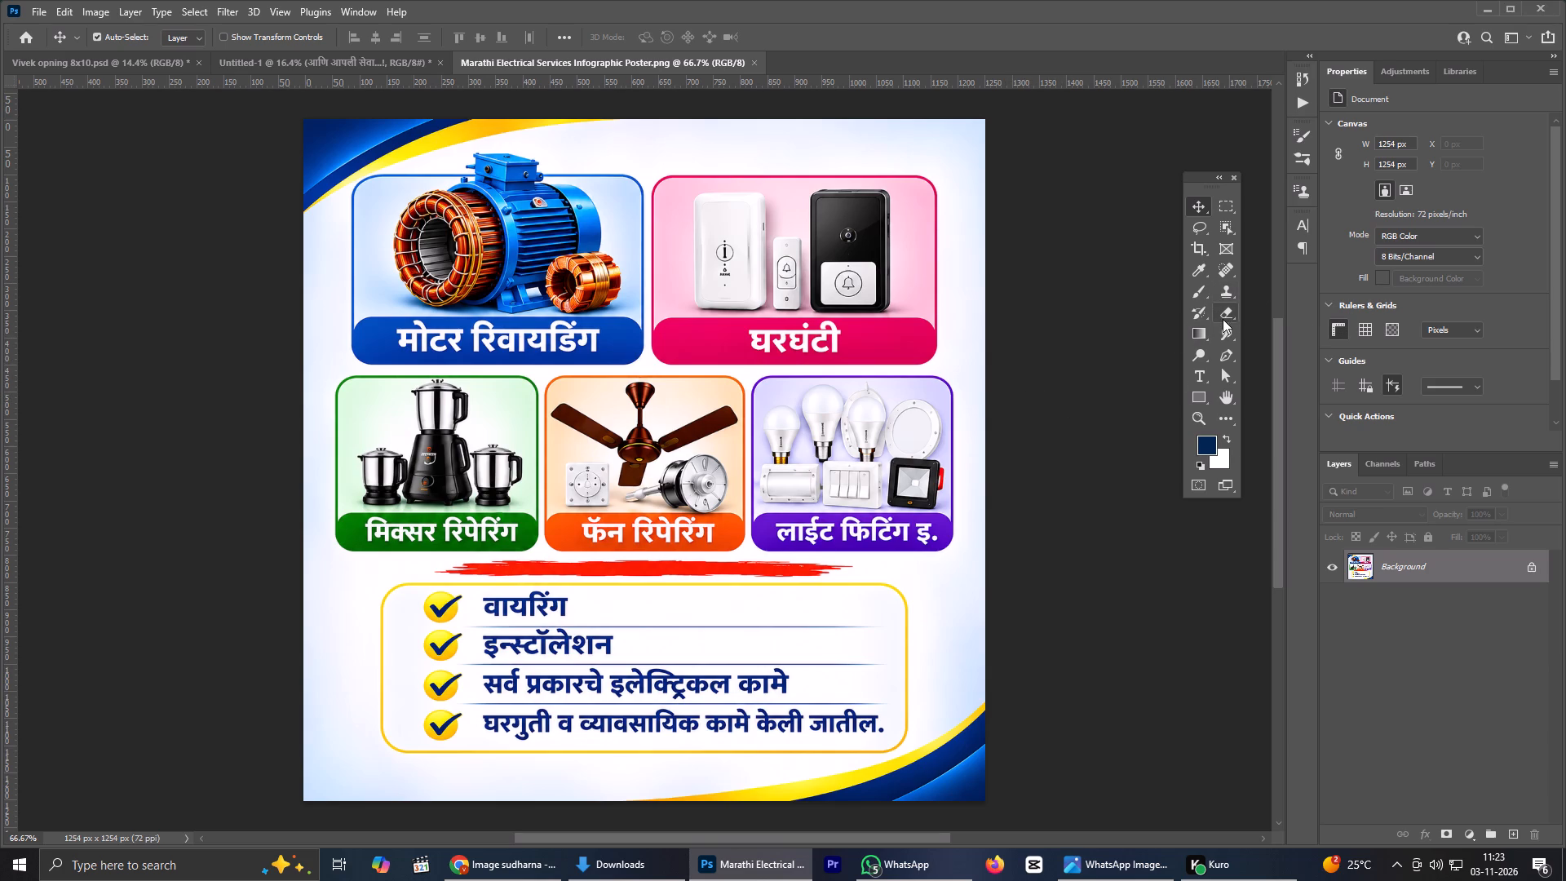
Erase the pale backdrop around the service cards with the Magic Eraser on a duplicate of the Background layer, hiding the original.
drag(1233, 317, 1265, 350)
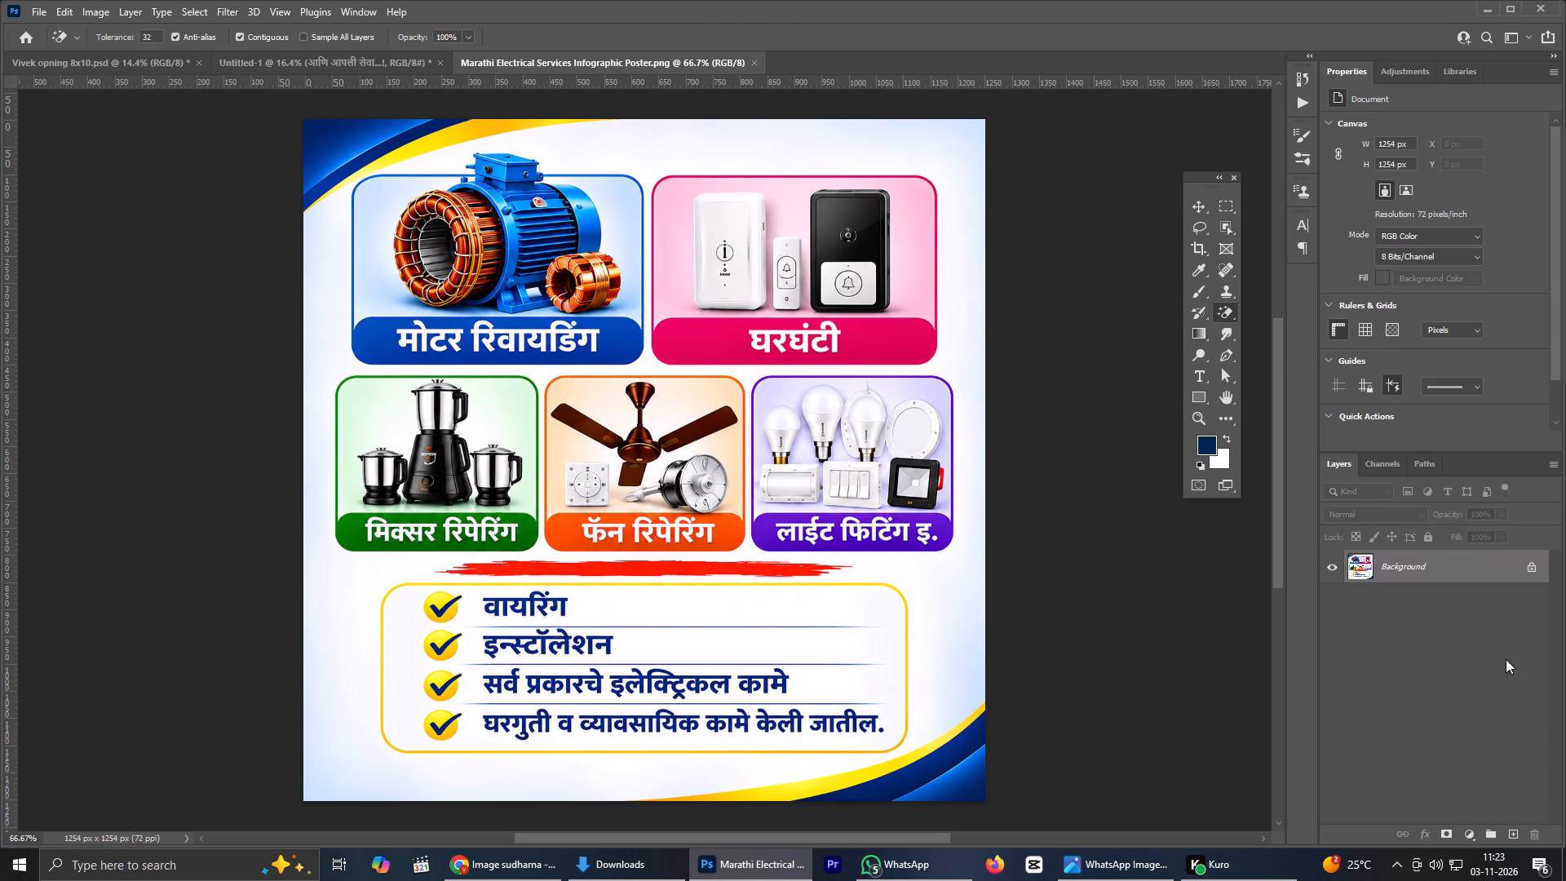
drag(1481, 562, 1515, 847)
click(1515, 847)
drag(1441, 575, 1508, 838)
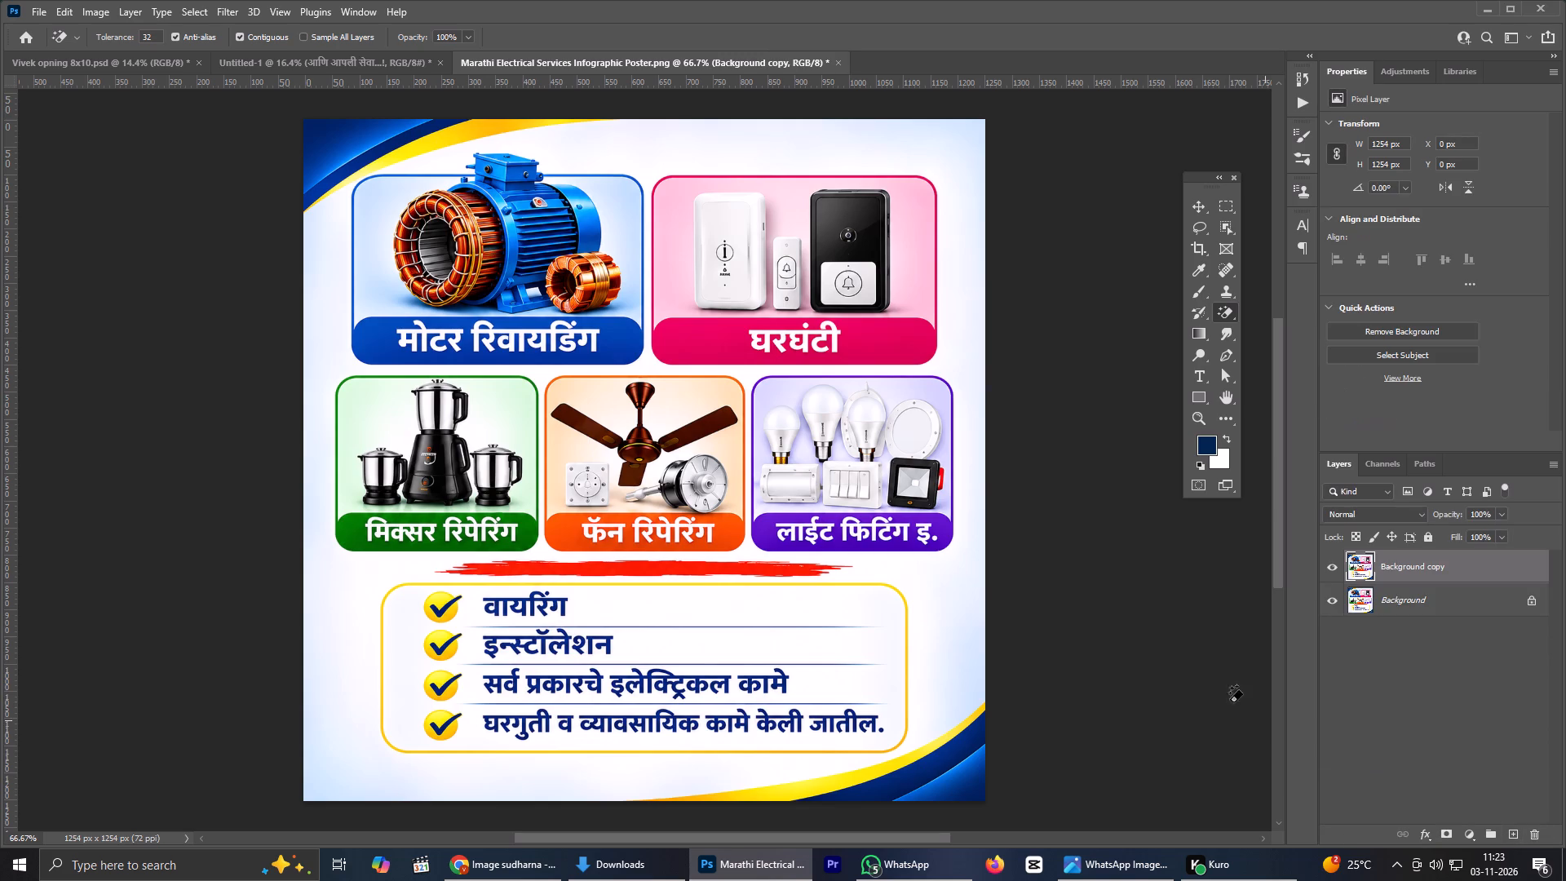
click(960, 281)
click(1337, 604)
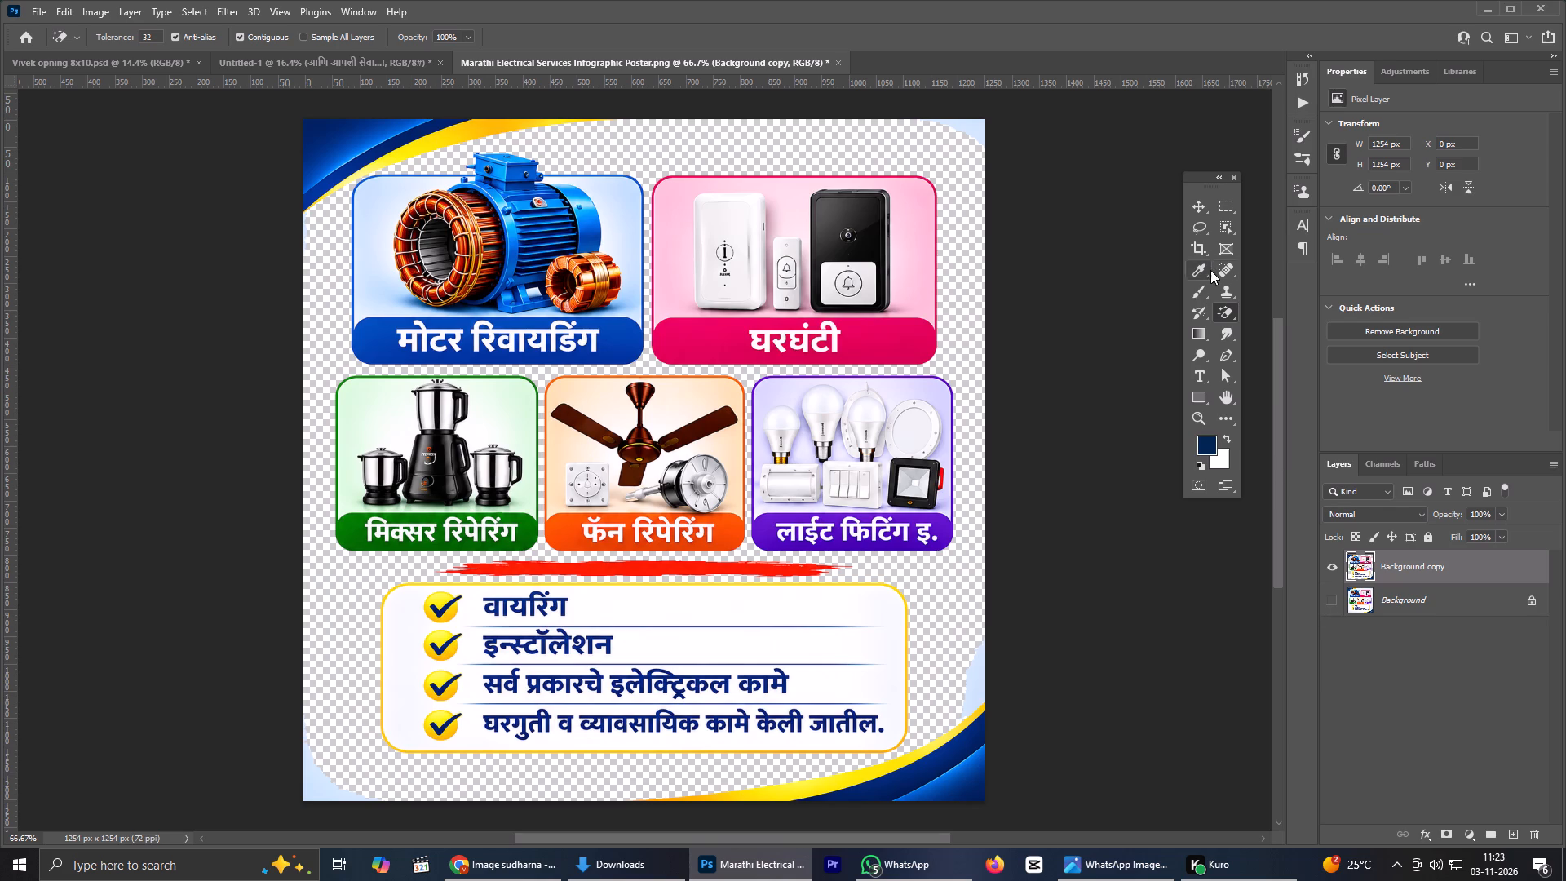
Select the मोटर रिवायडिंग card with Object Selection and copy it onto its own layer.
click(1225, 210)
click(1232, 229)
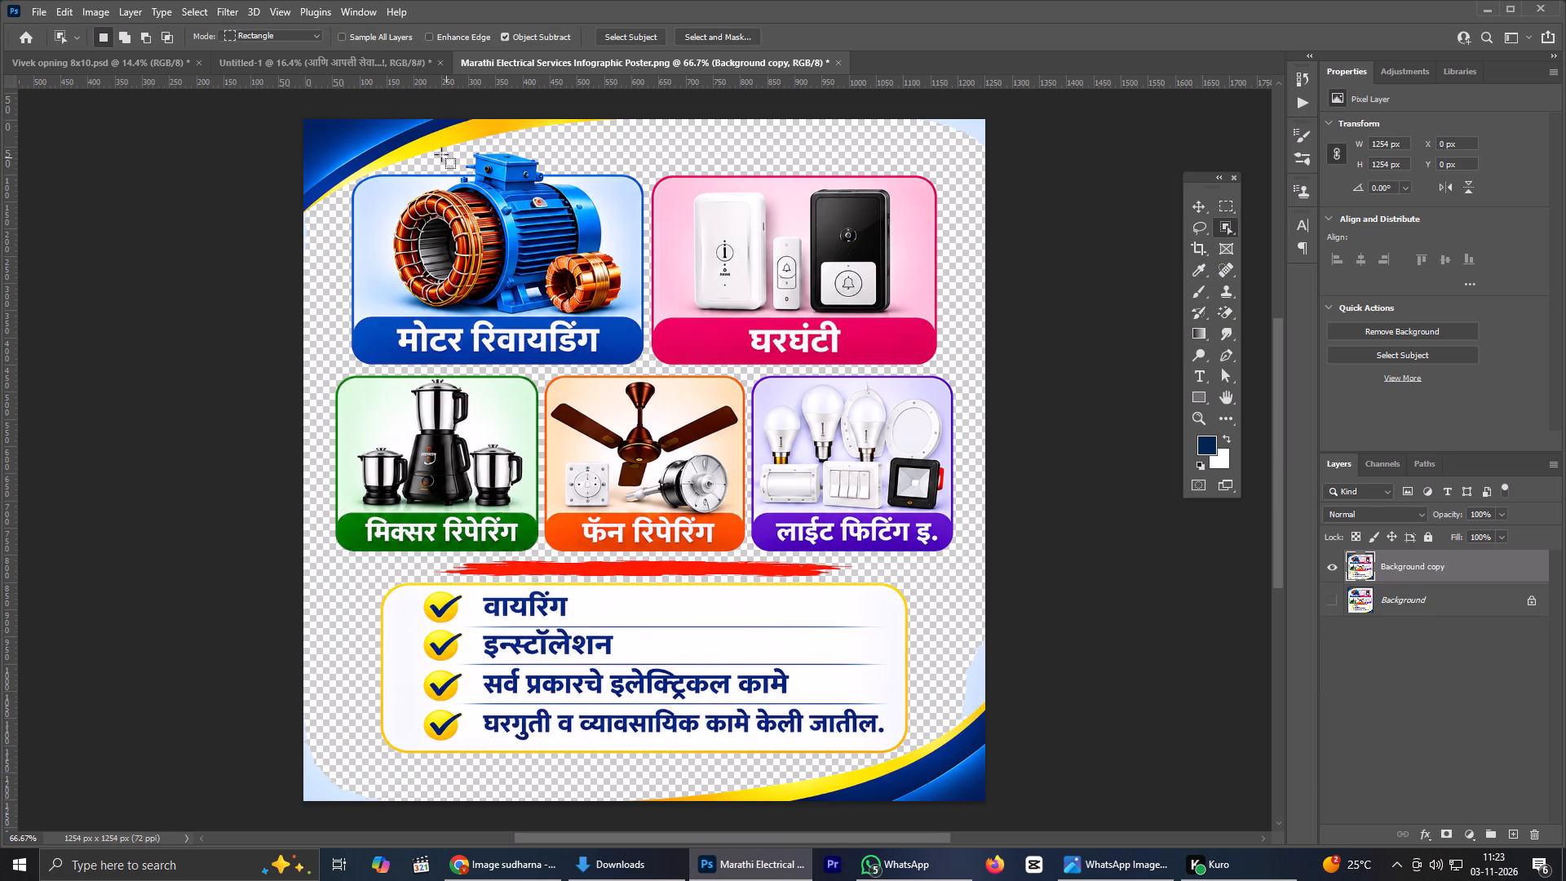
drag(332, 153, 644, 360)
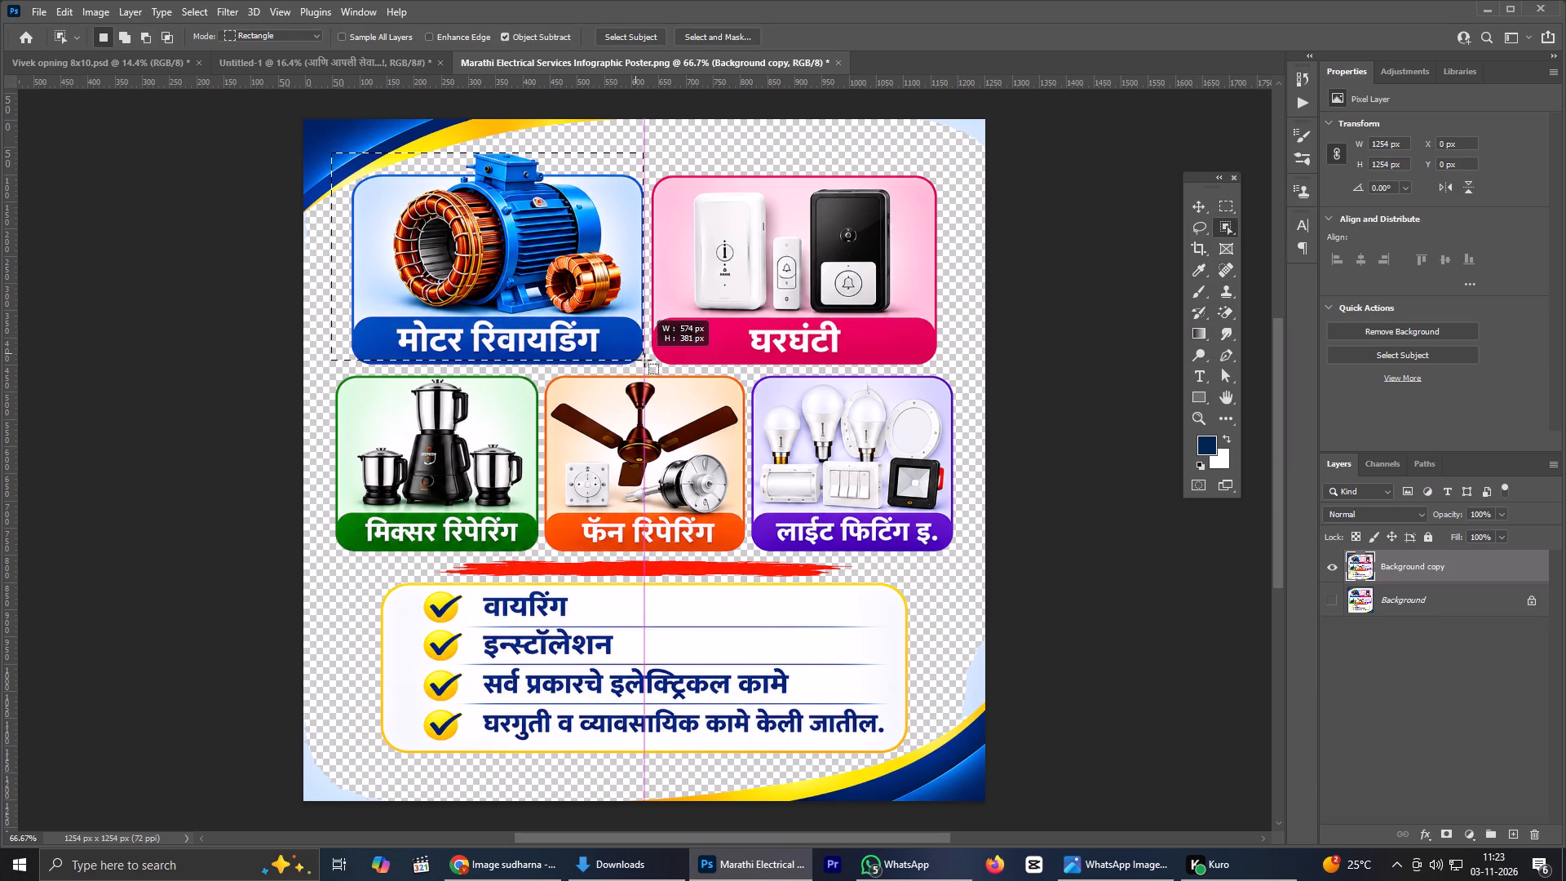
drag(644, 360, 647, 370)
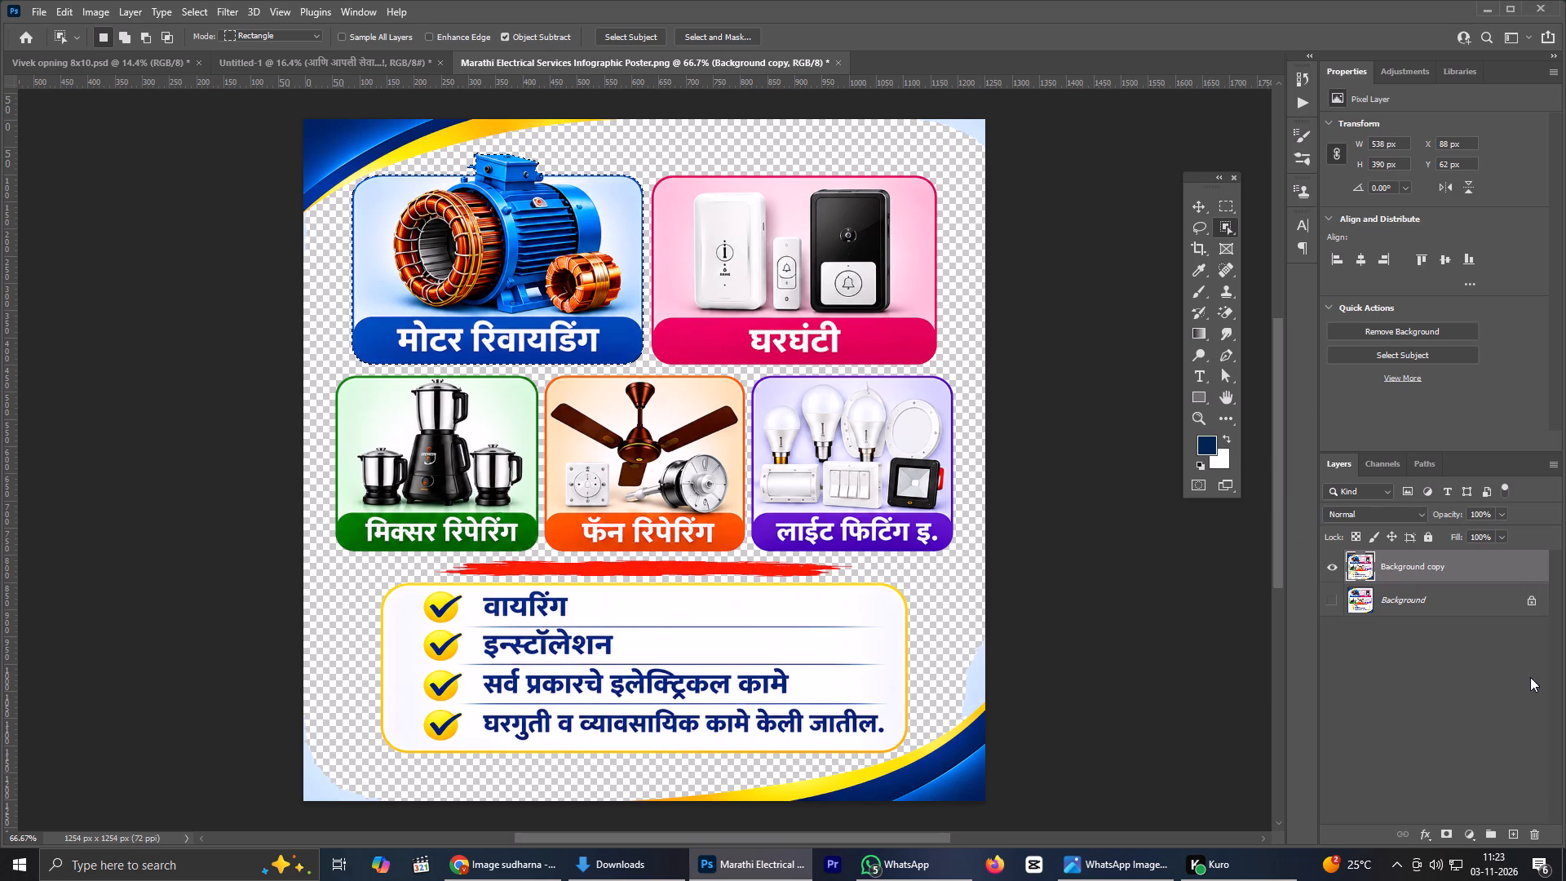
key(ctrl+j)
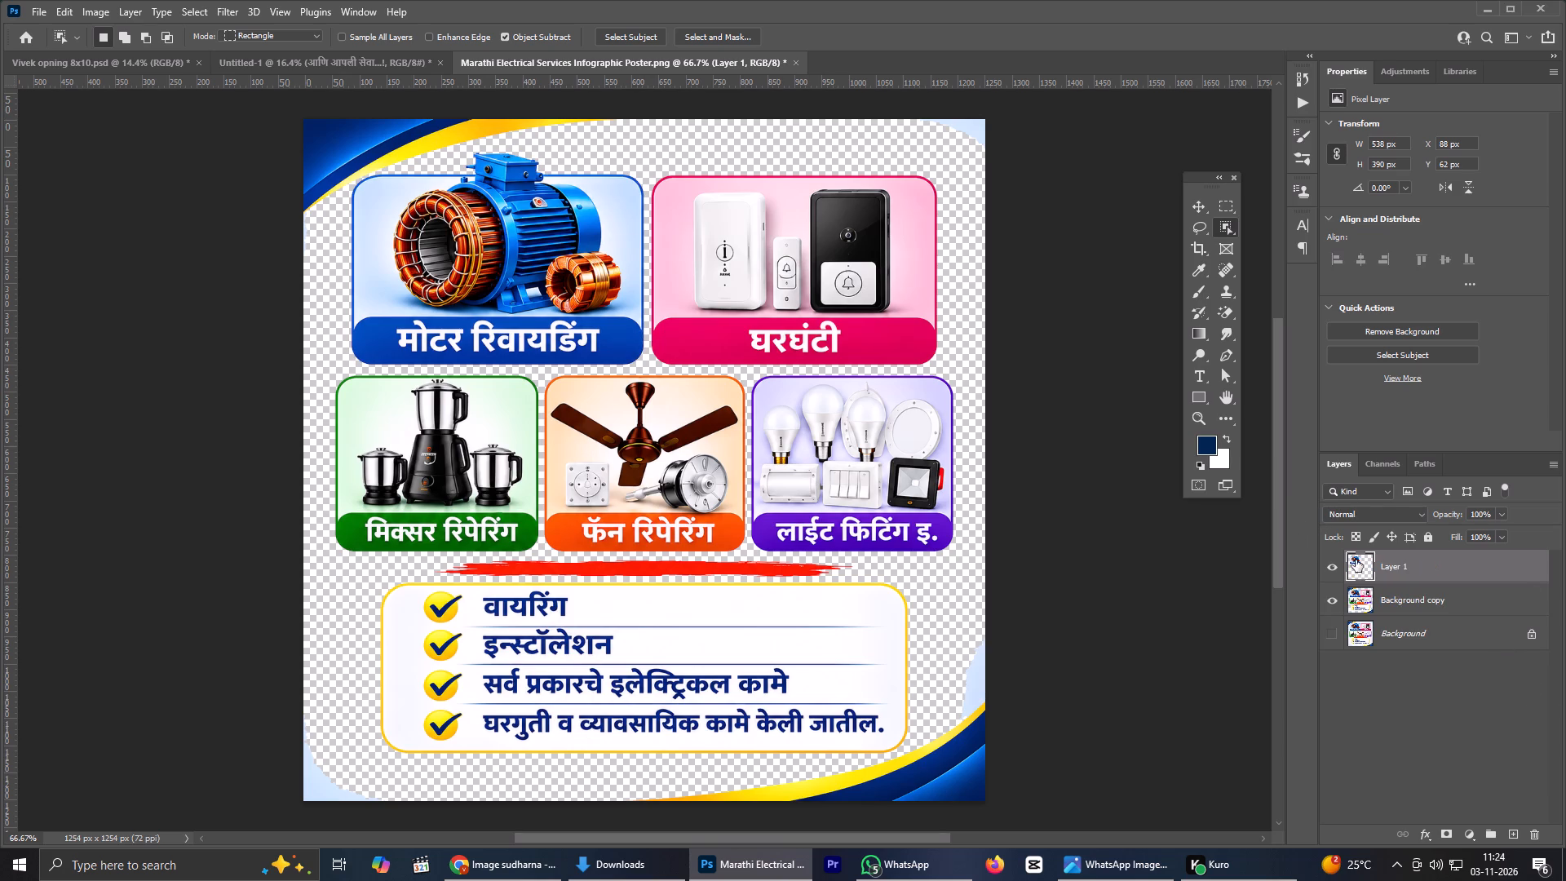
Bring the motor card layer into the Untitled-1 flyer, enlarge it to about 220%, and place it at the left edge above the brands strip.
drag(1428, 573, 431, 361)
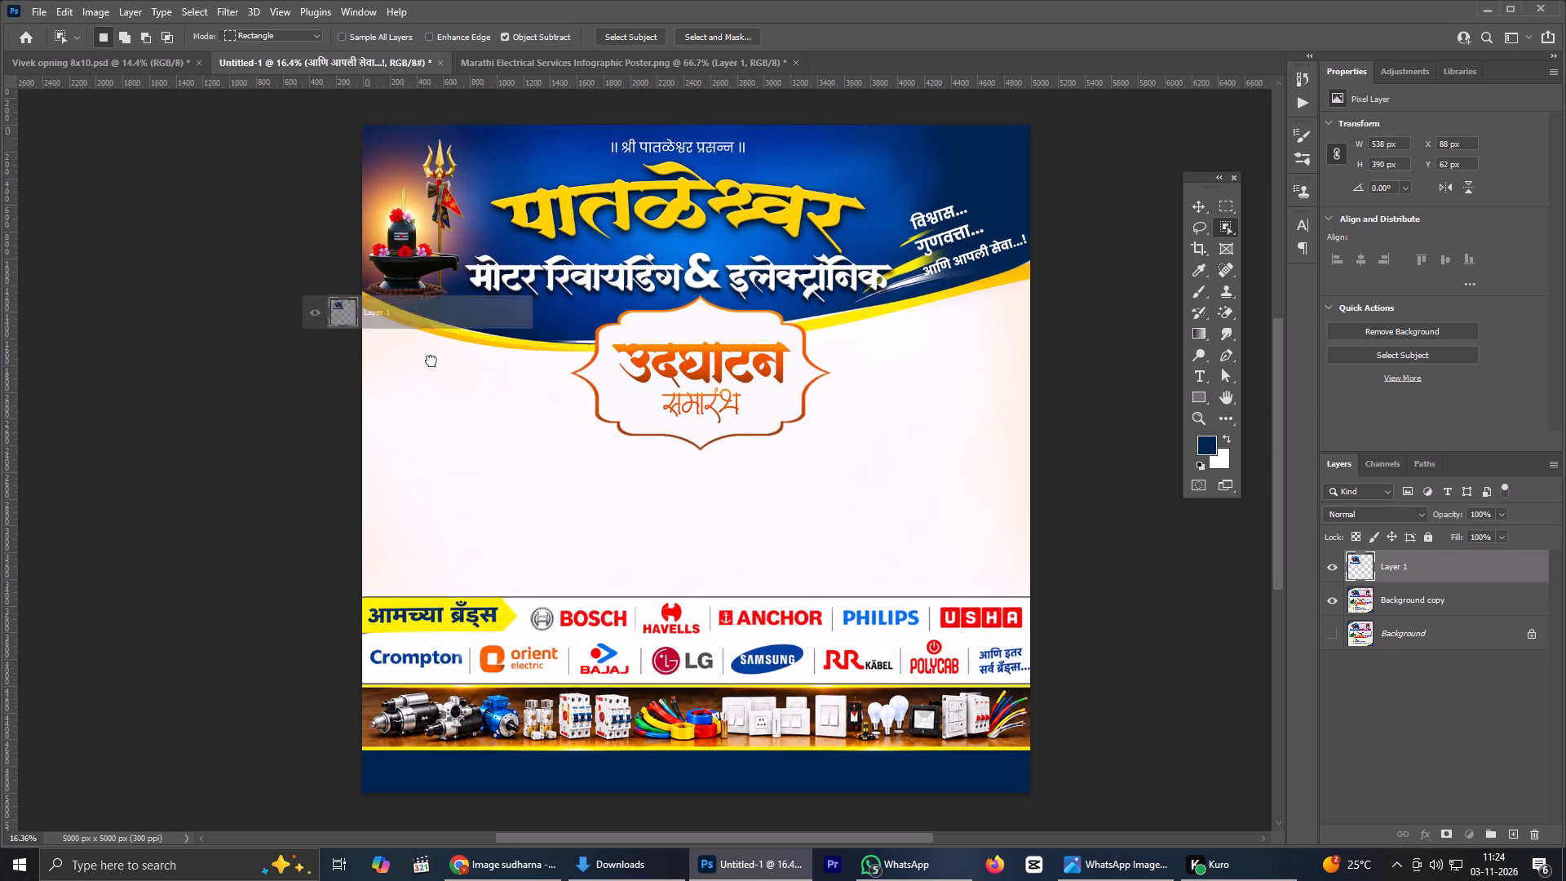
drag(431, 361, 547, 469)
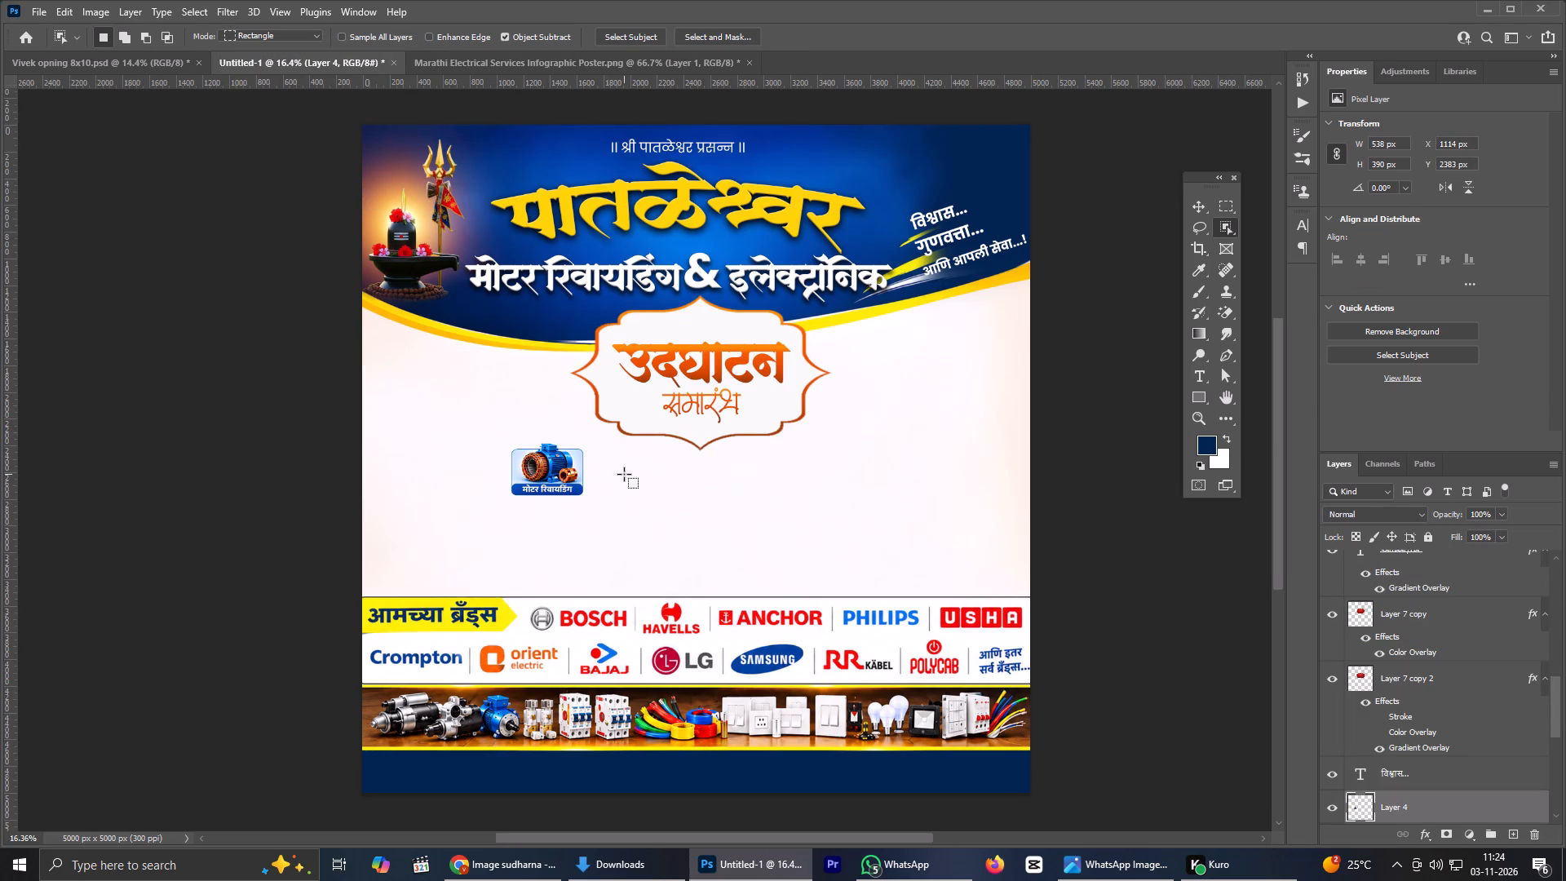
key(v)
key(ctrl+t)
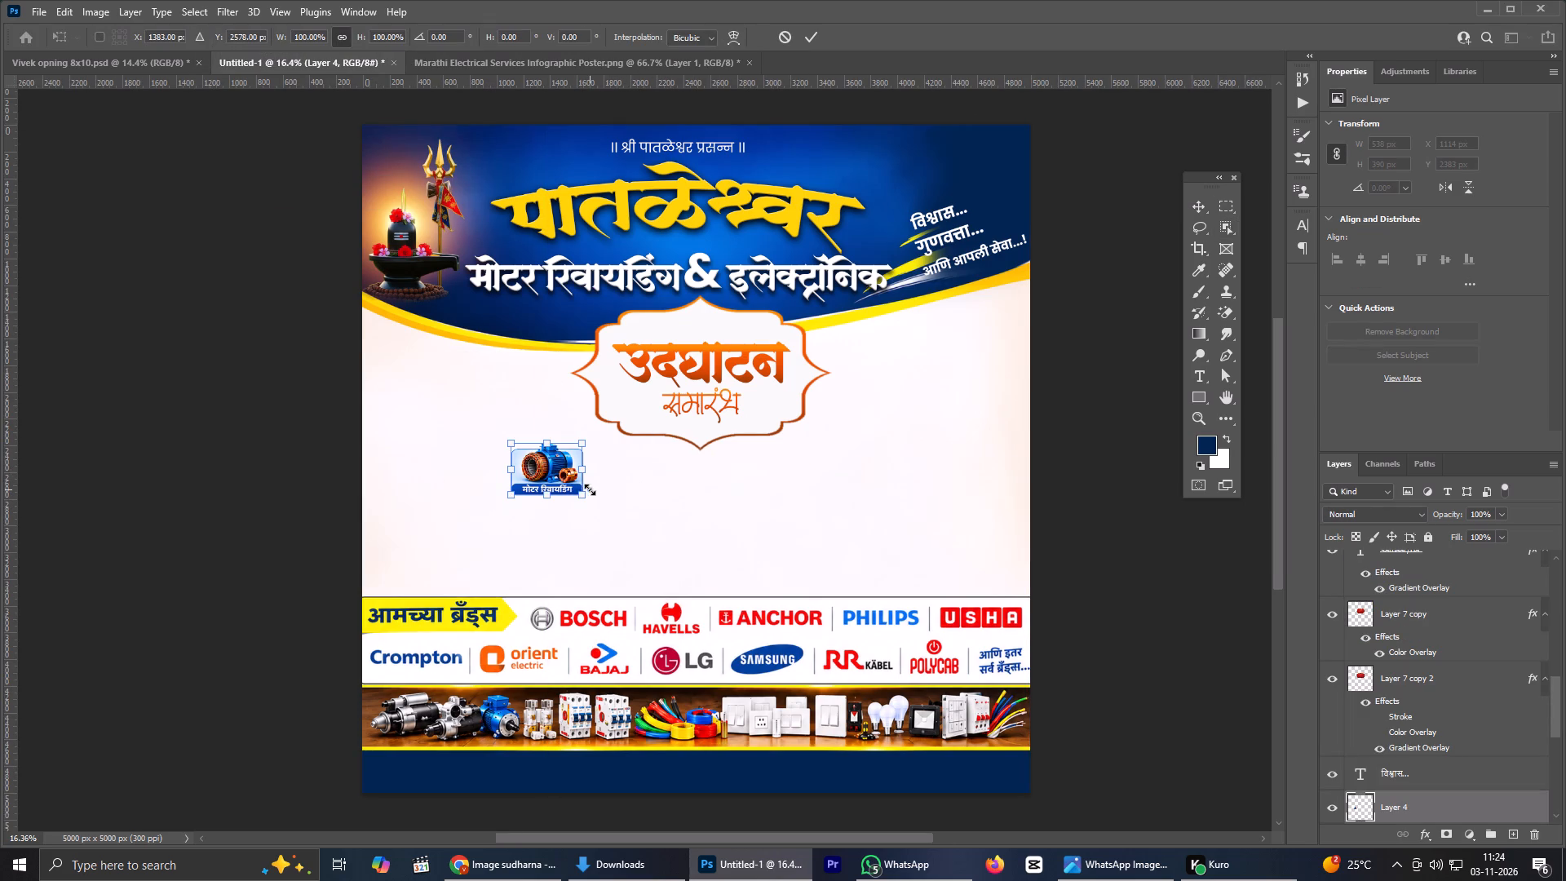
alt+drag(584, 495, 640, 508)
drag(566, 464, 484, 484)
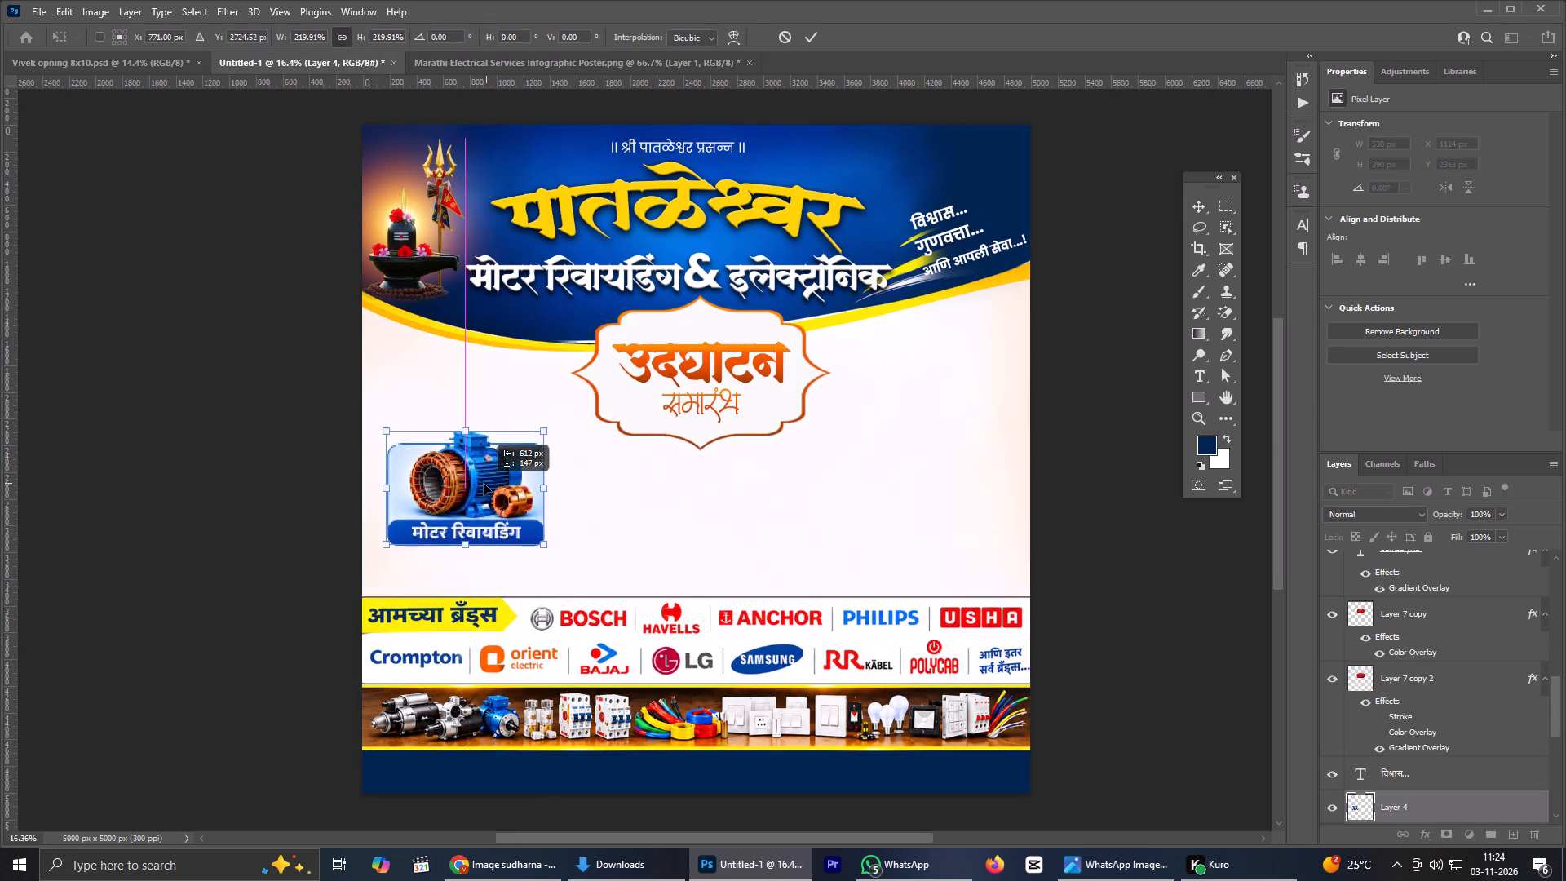
drag(484, 484, 467, 495)
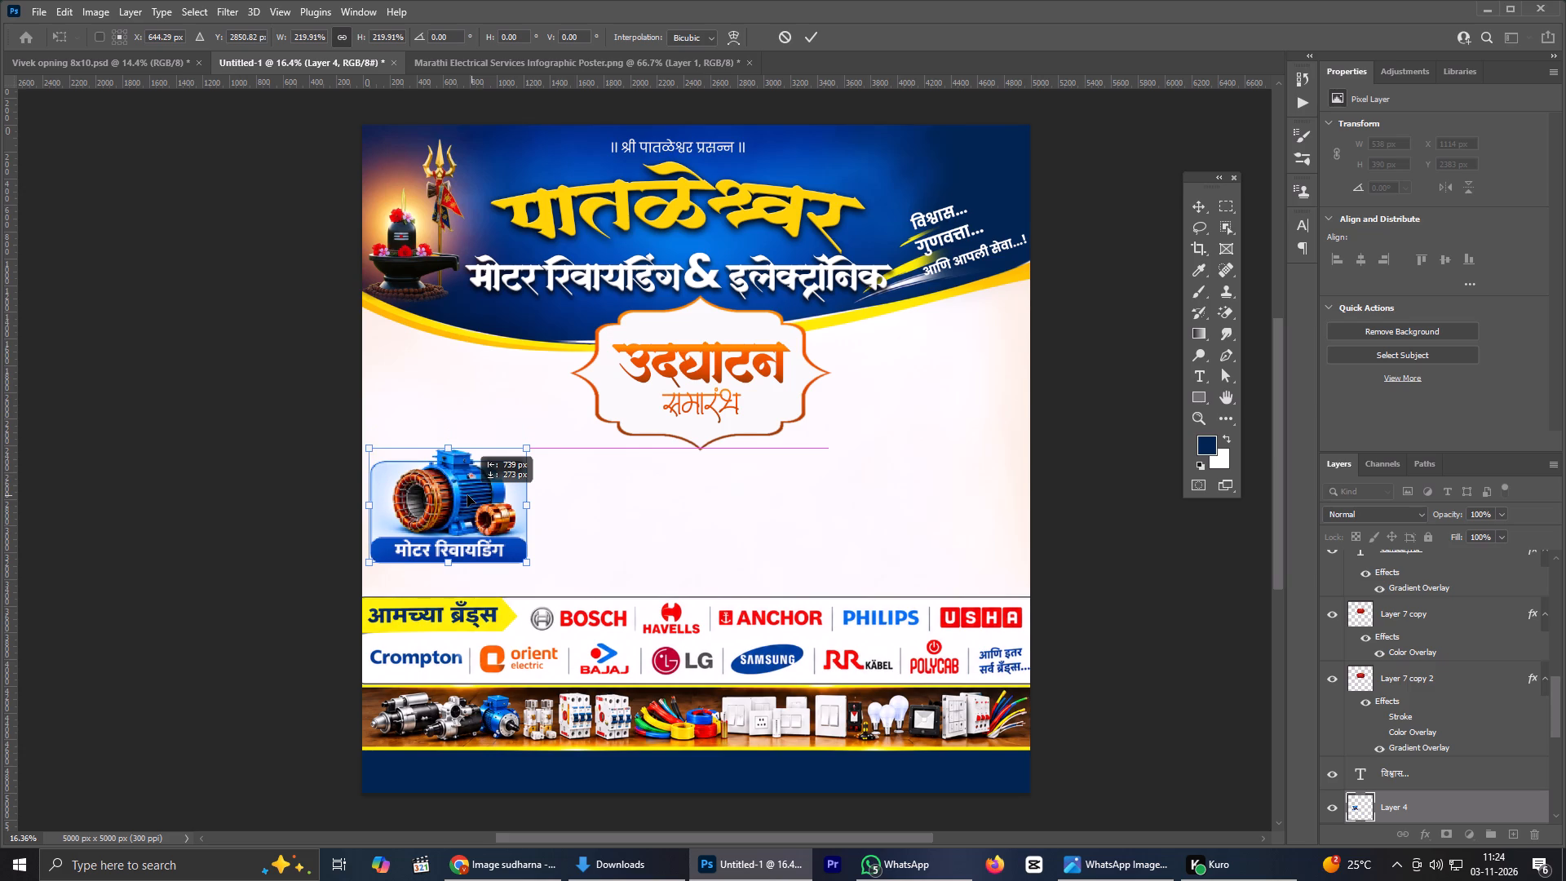
drag(467, 495, 466, 495)
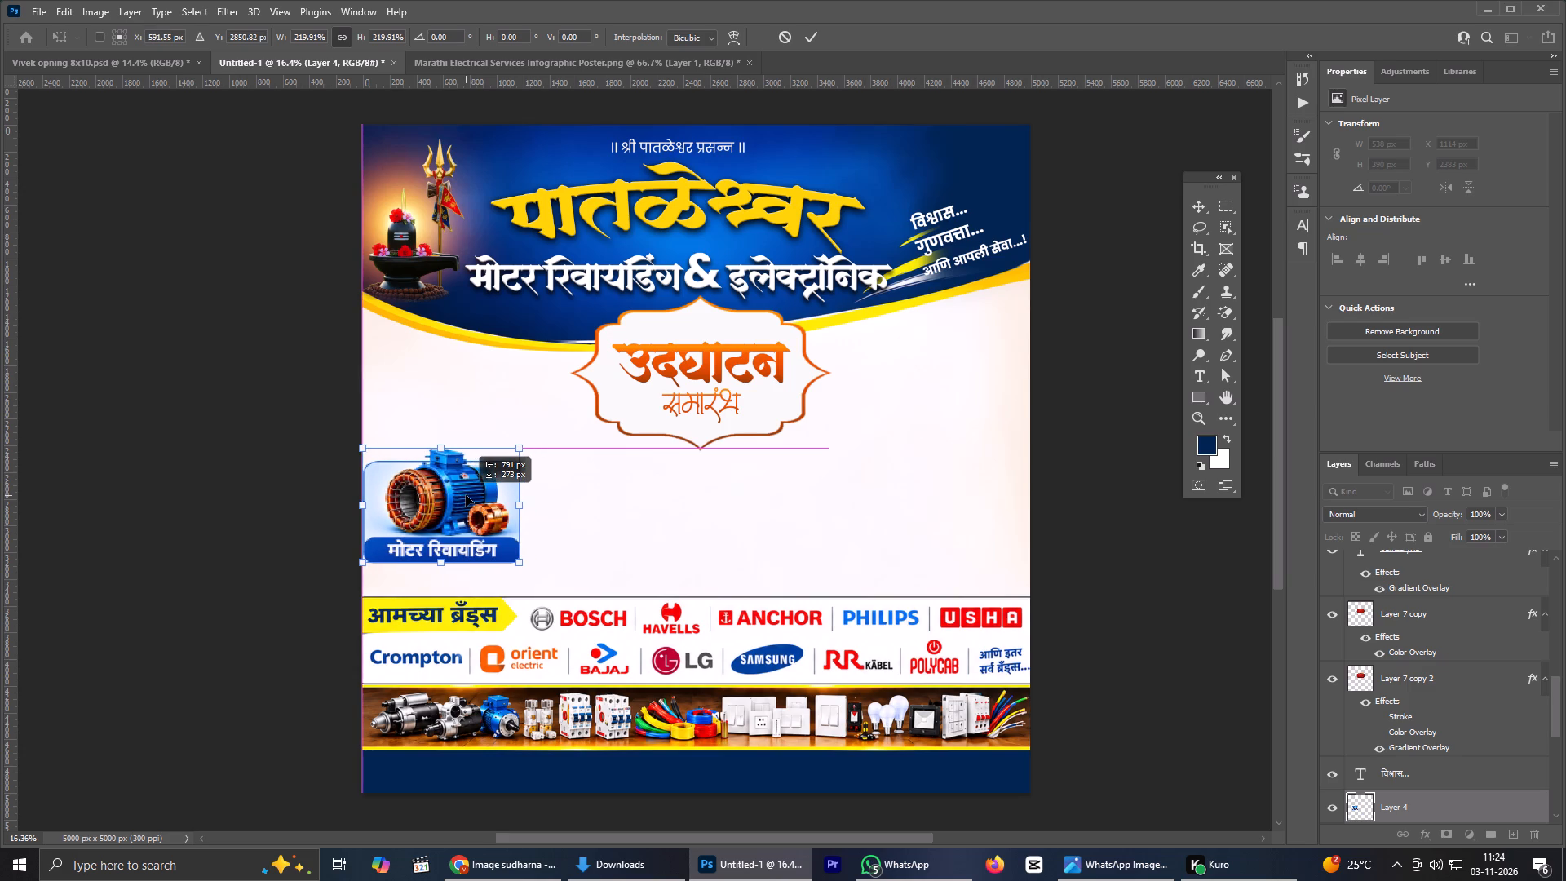
drag(466, 495, 470, 495)
click(812, 32)
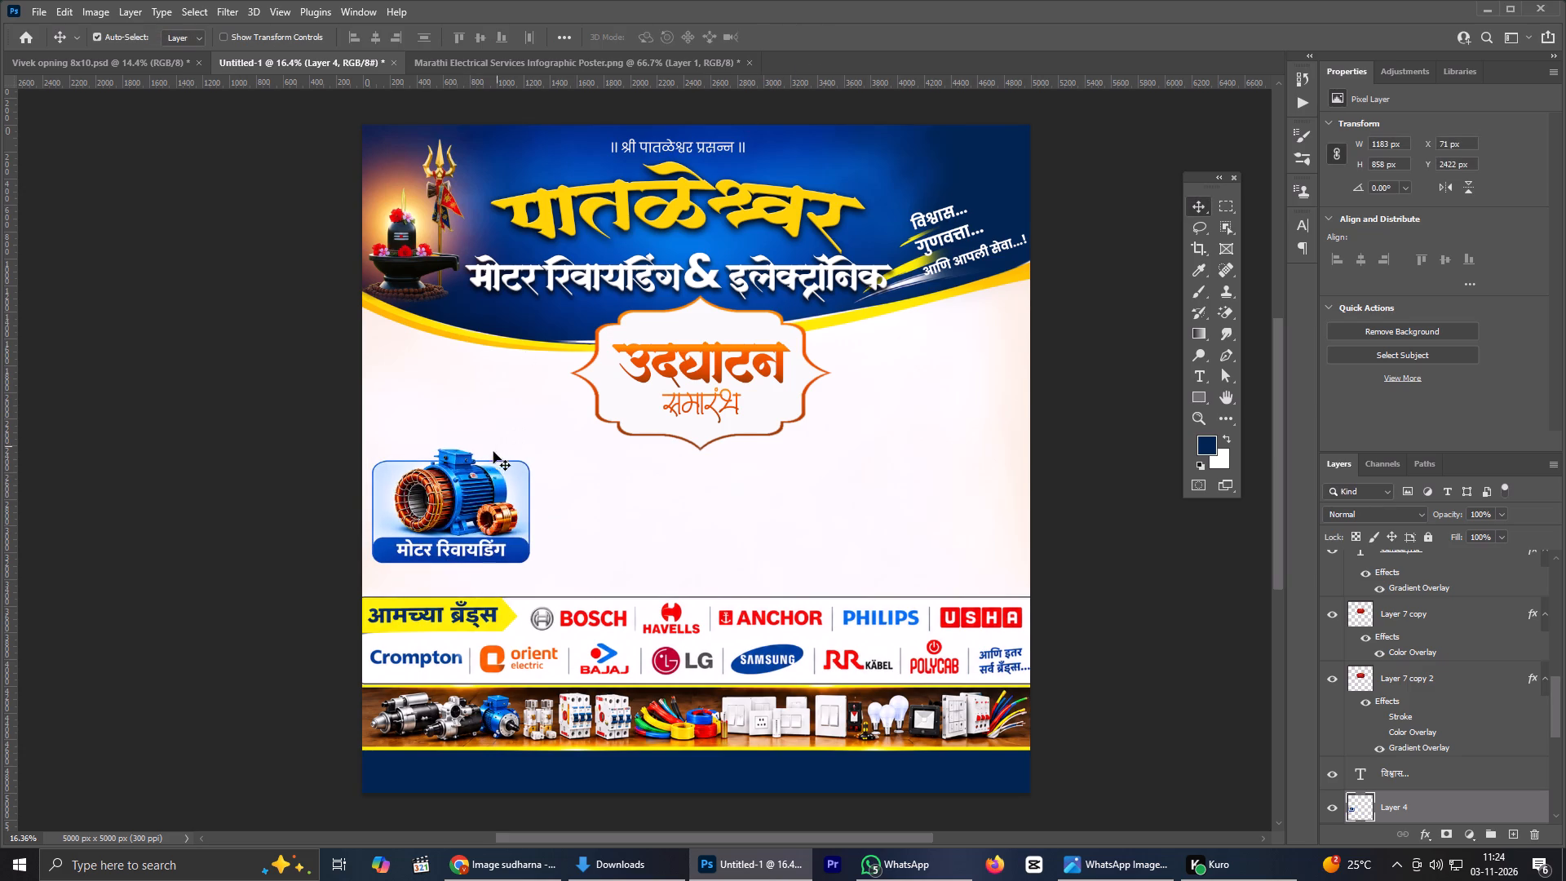
Scale the motor card down to about 84%, compare it with the reference flyer layer, and reposition it near the flyer's left edge, at about X 45, Y 2310 px.
drag(469, 503, 469, 436)
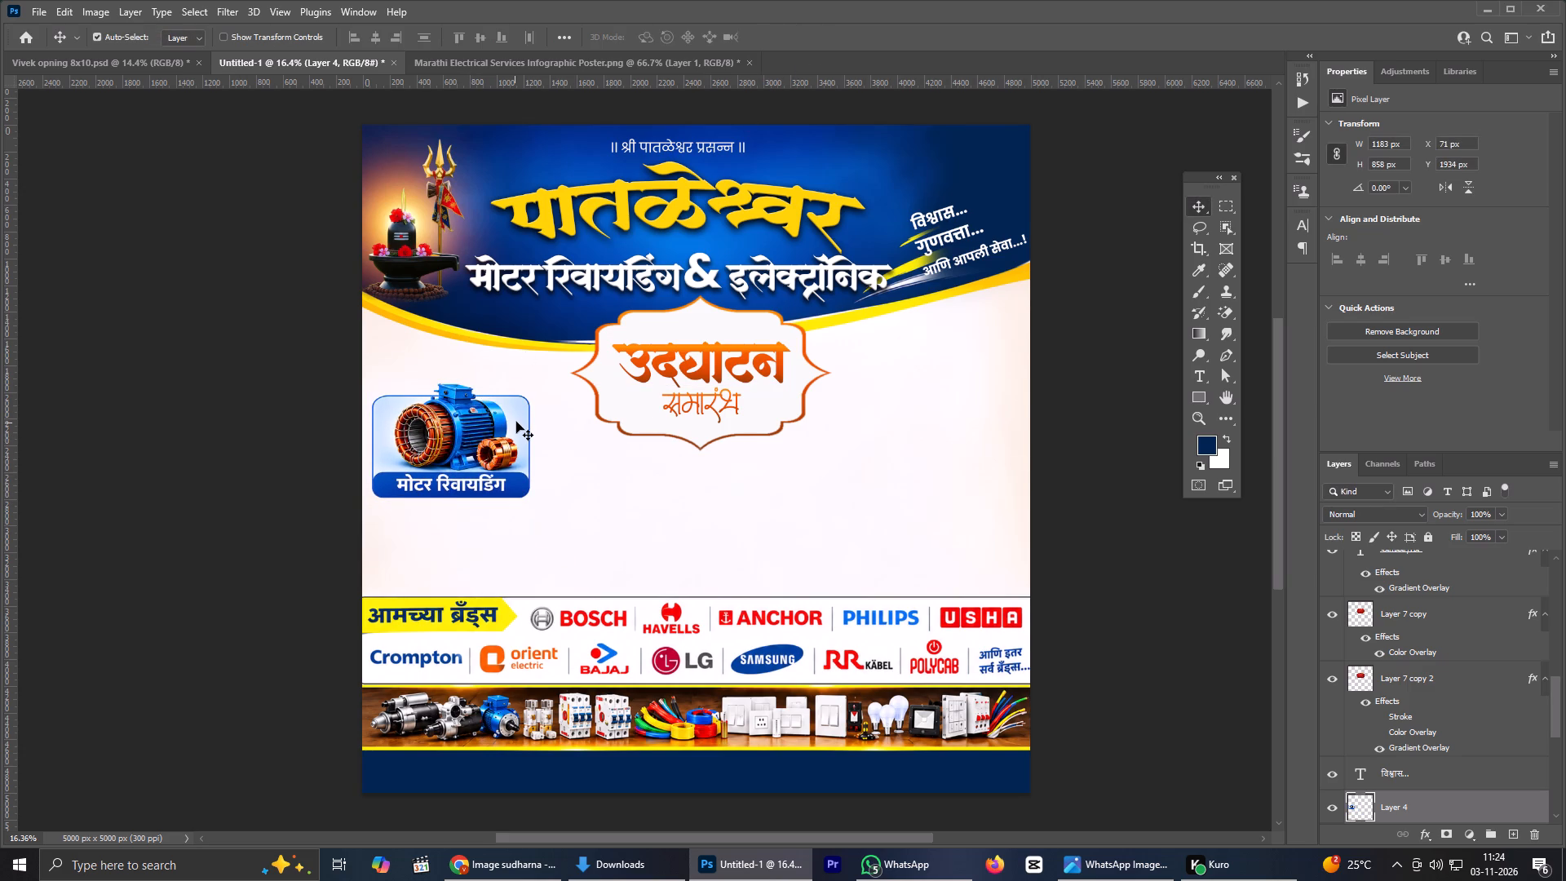
key(ctrl+t)
drag(527, 383, 501, 401)
drag(471, 442, 472, 457)
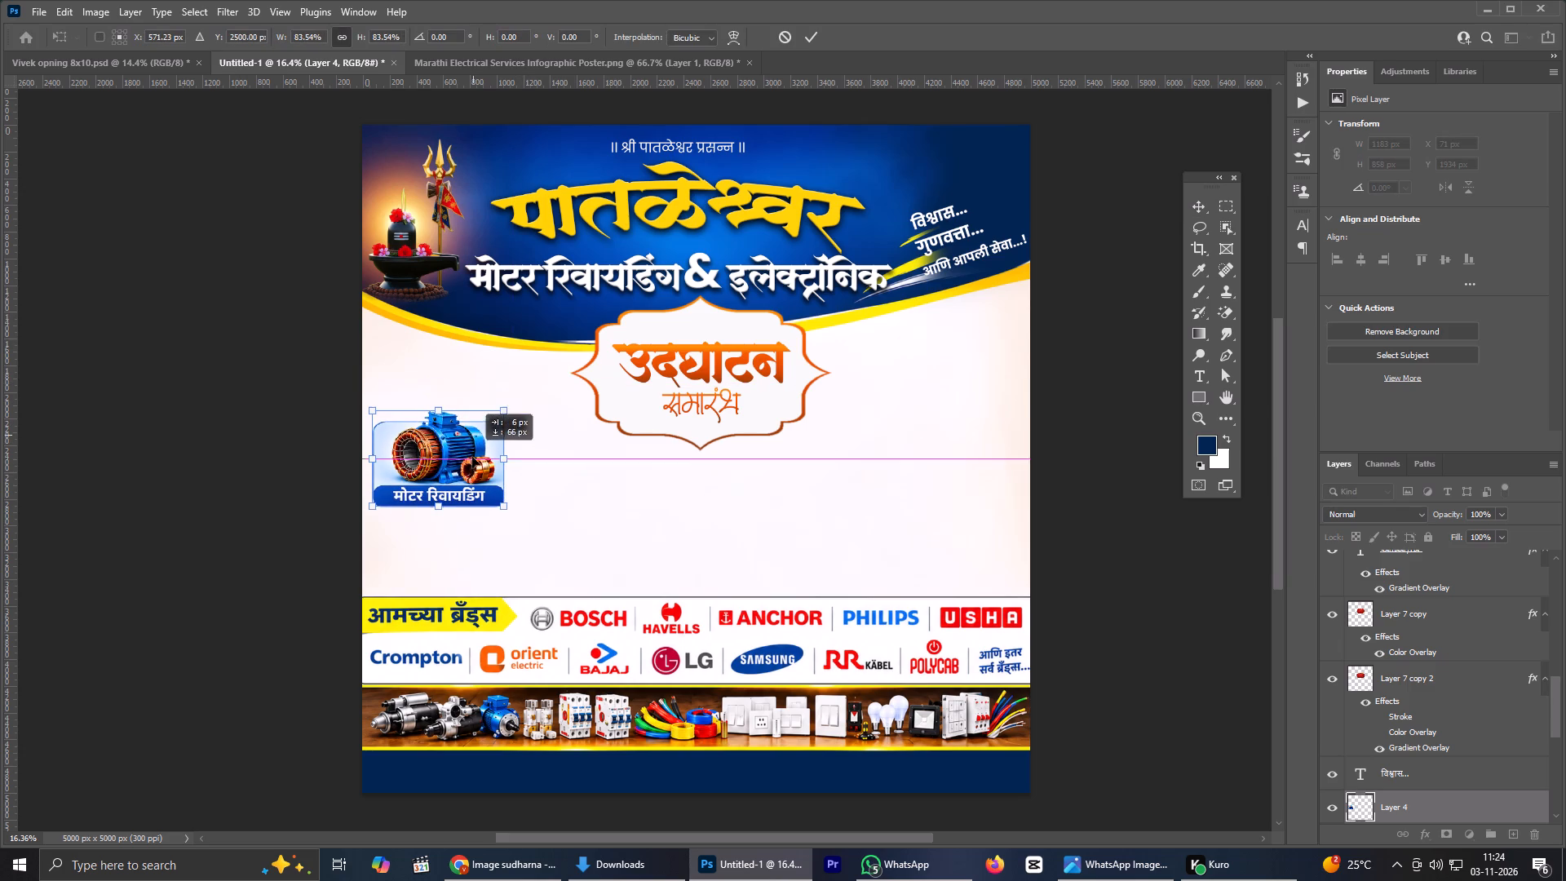
drag(472, 457, 472, 476)
scroll(1427, 613, up, 18)
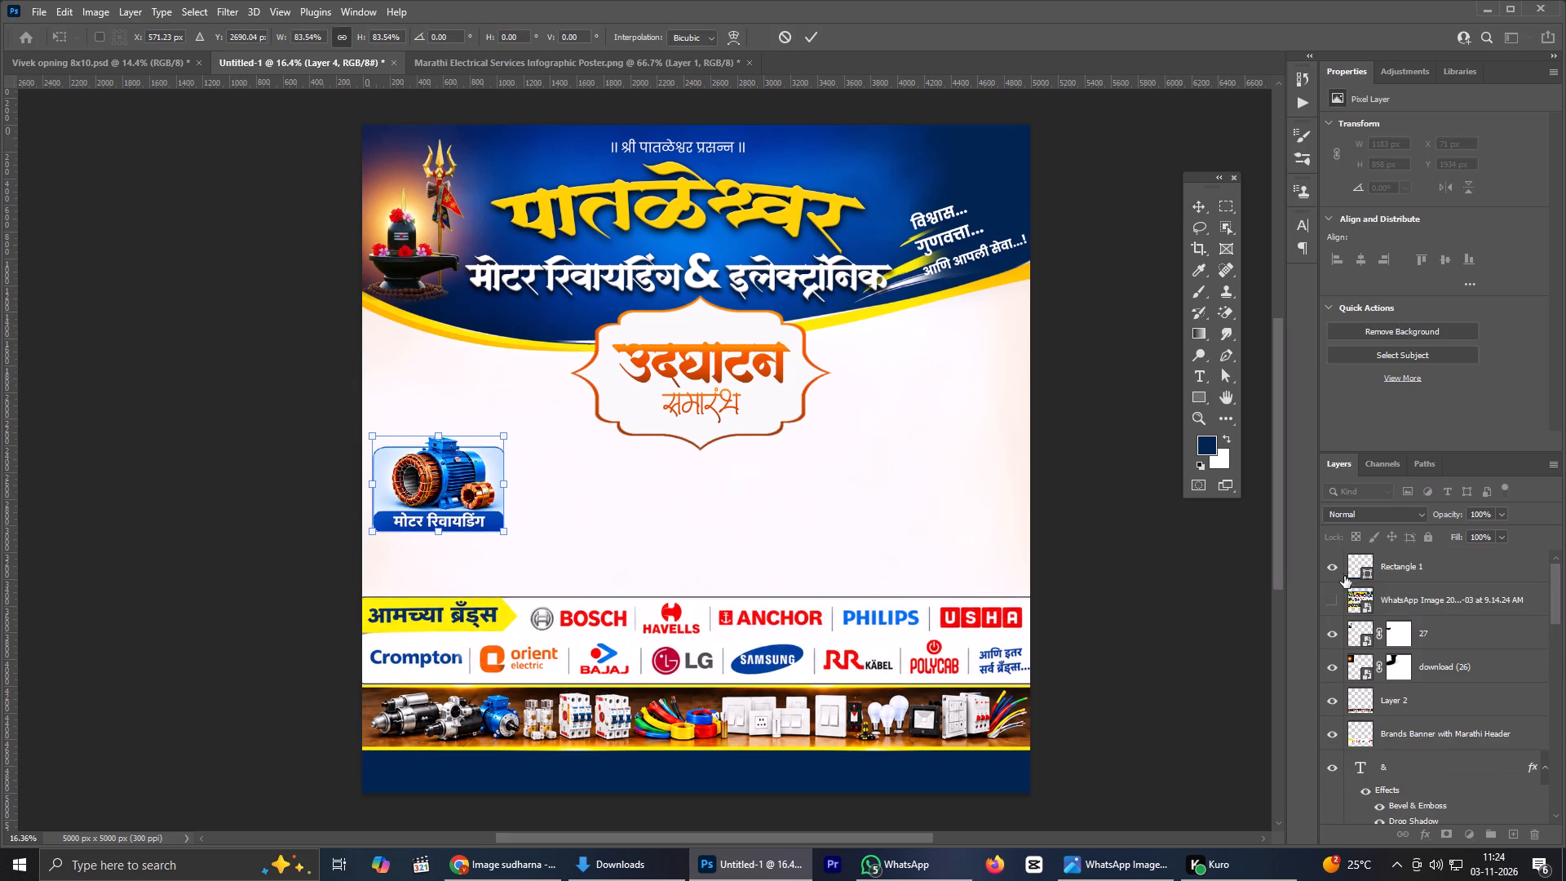
click(1332, 601)
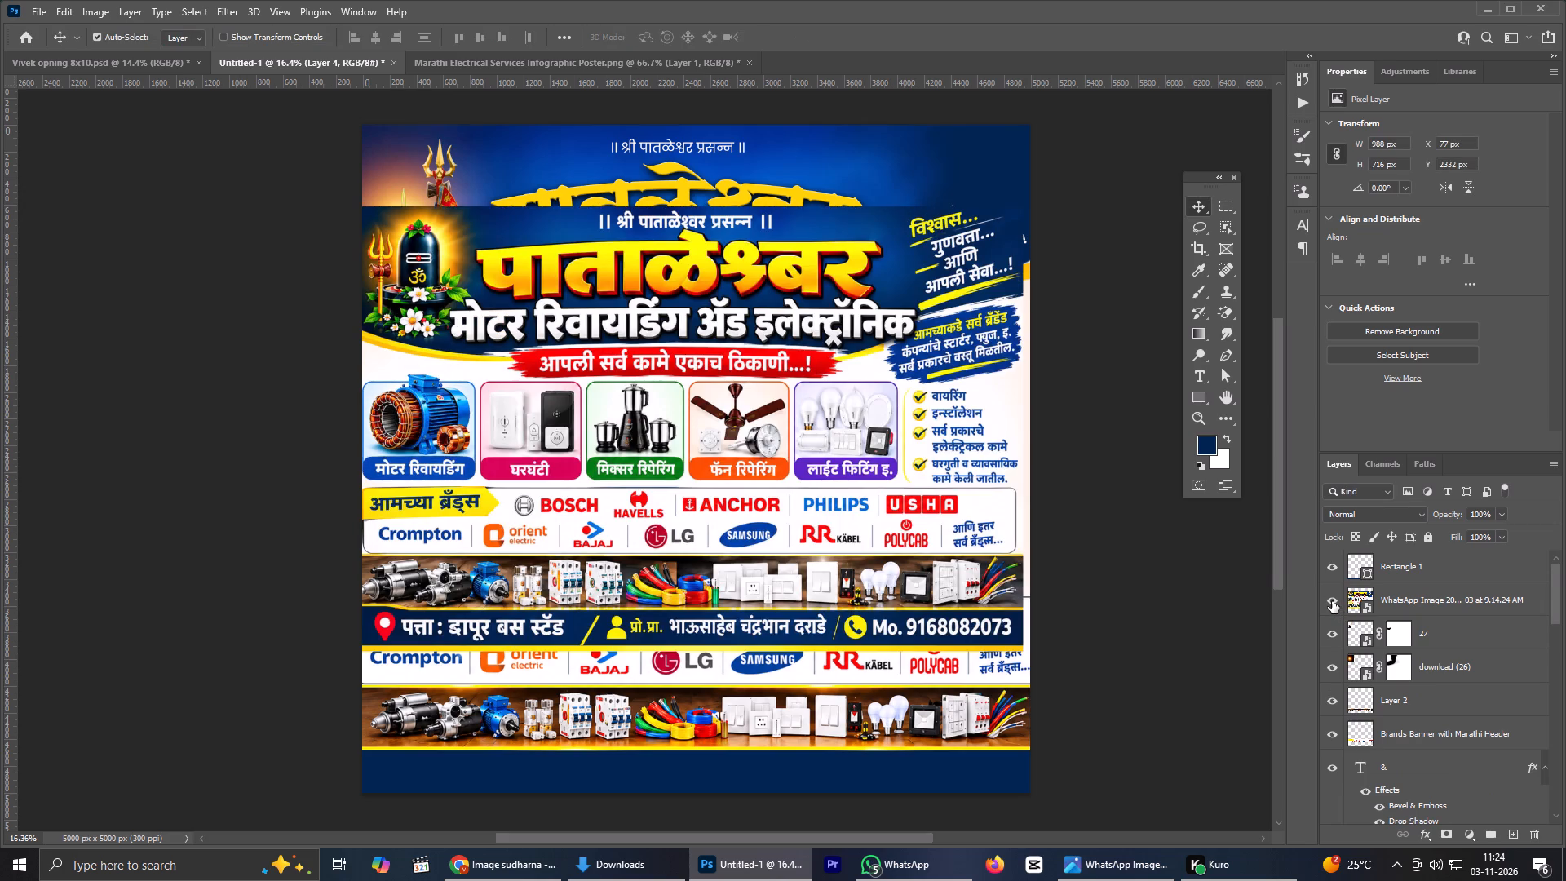
click(1332, 601)
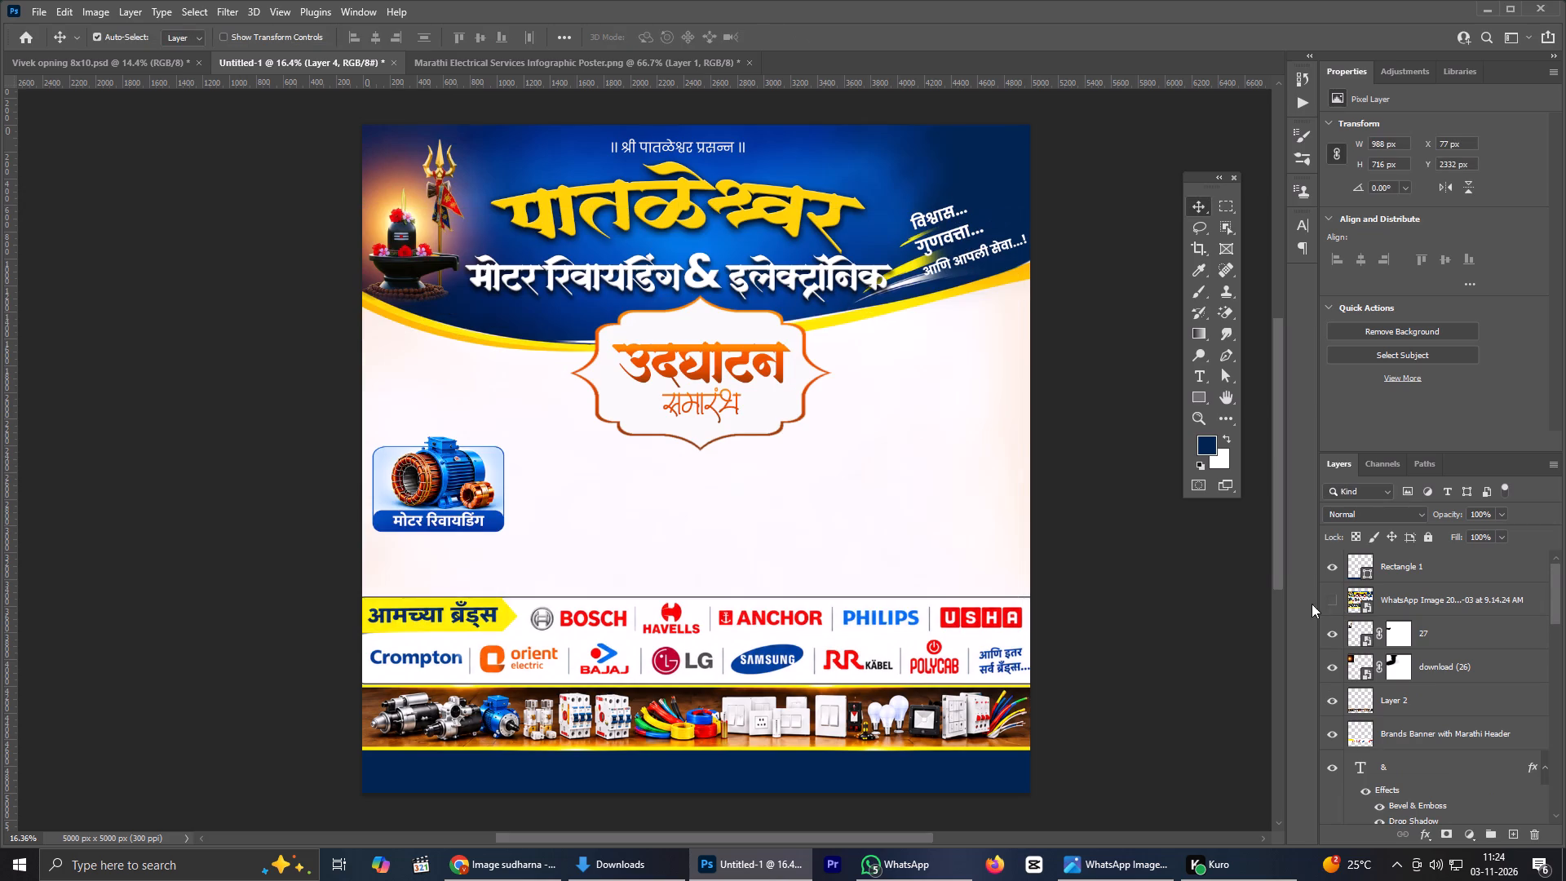
click(461, 479)
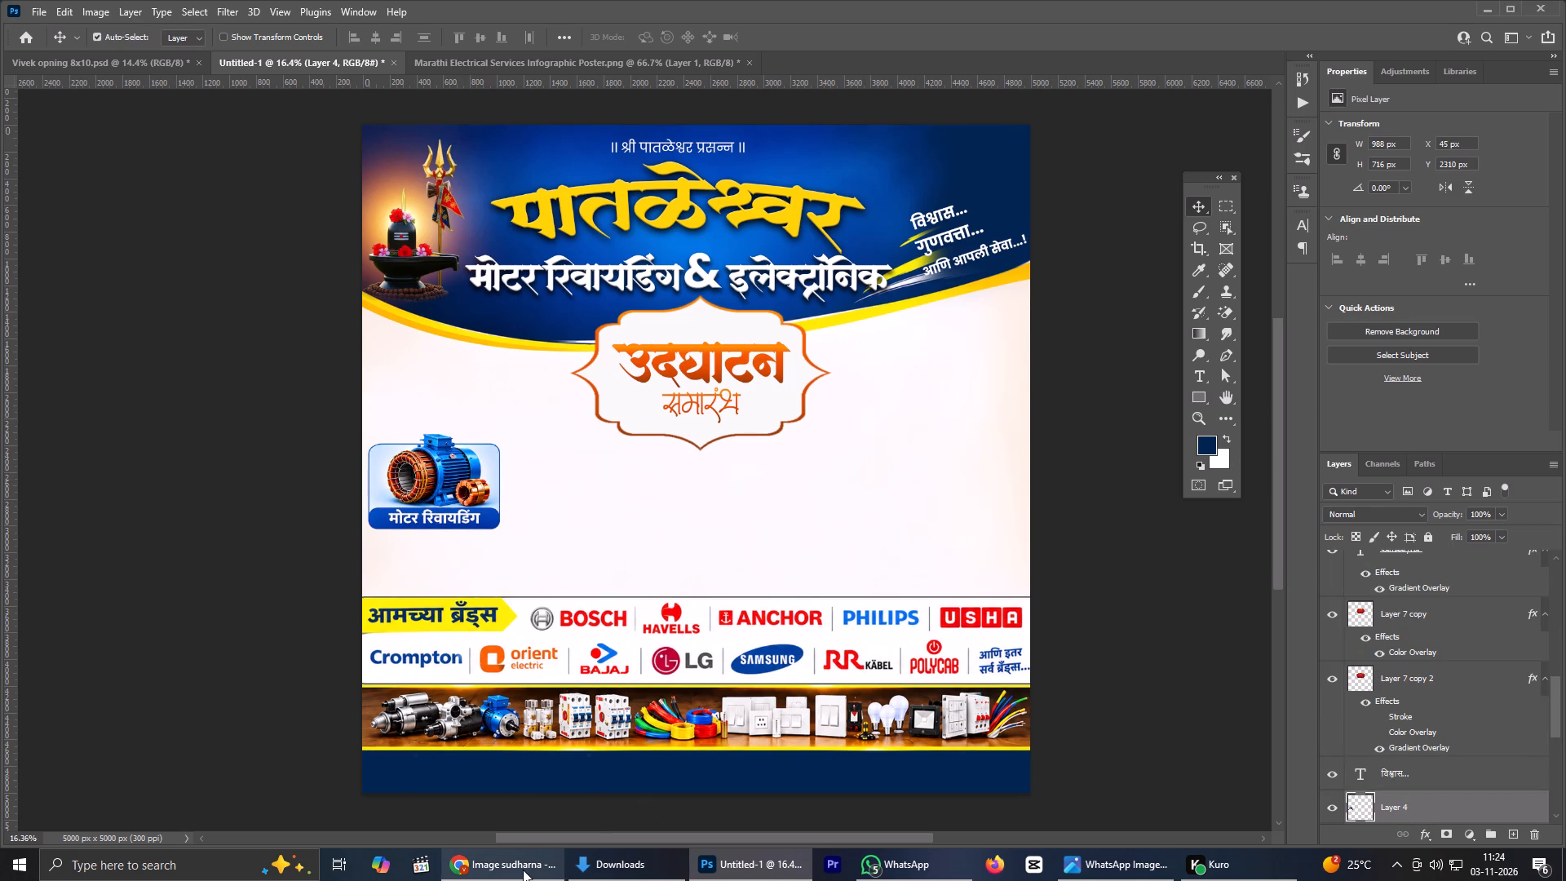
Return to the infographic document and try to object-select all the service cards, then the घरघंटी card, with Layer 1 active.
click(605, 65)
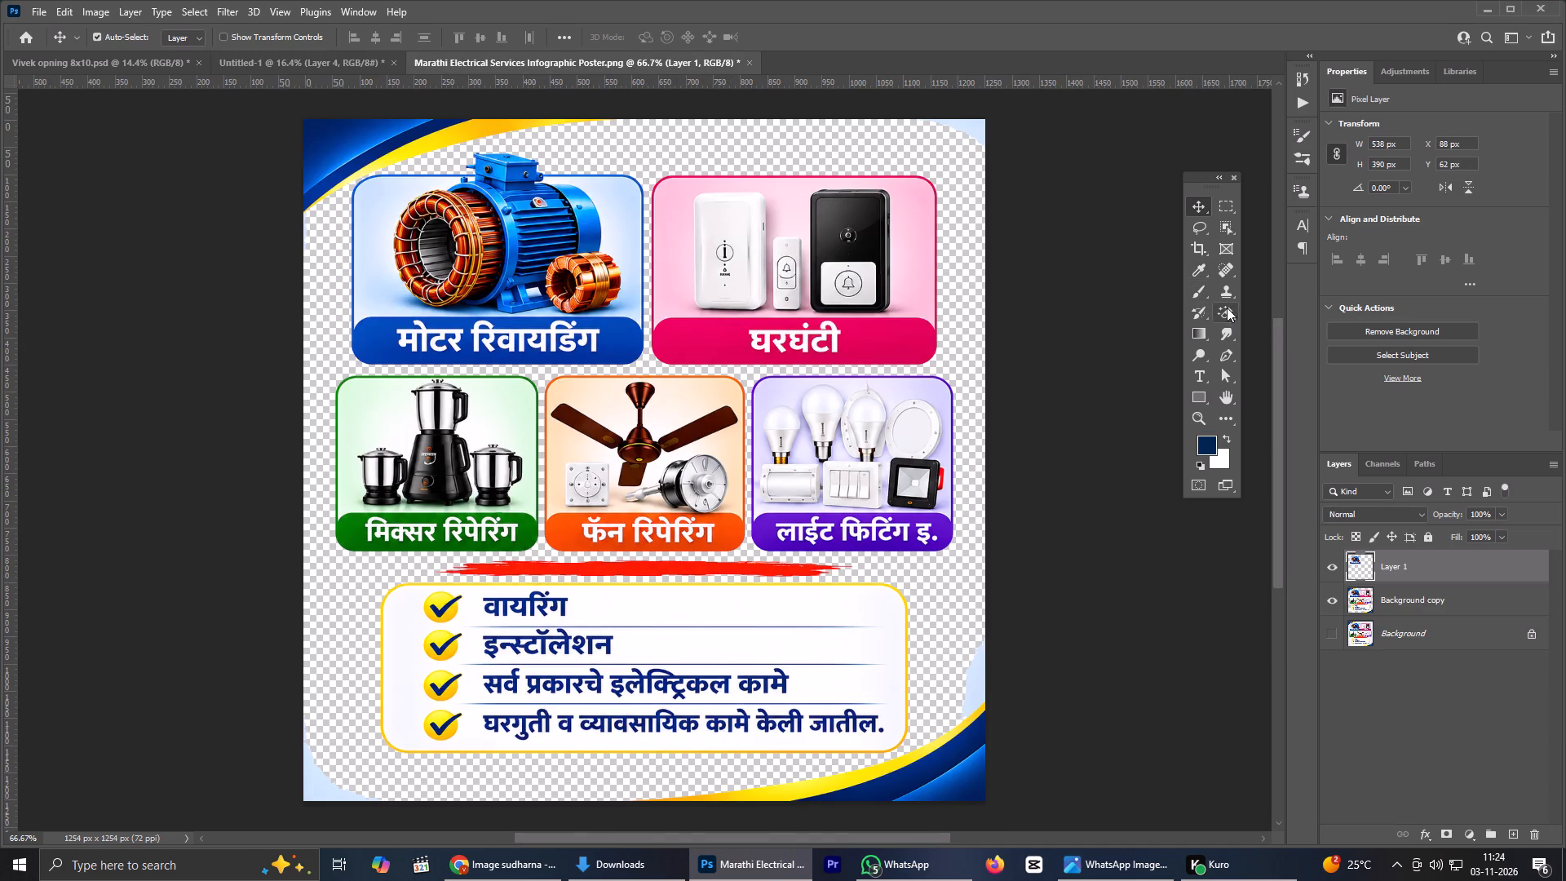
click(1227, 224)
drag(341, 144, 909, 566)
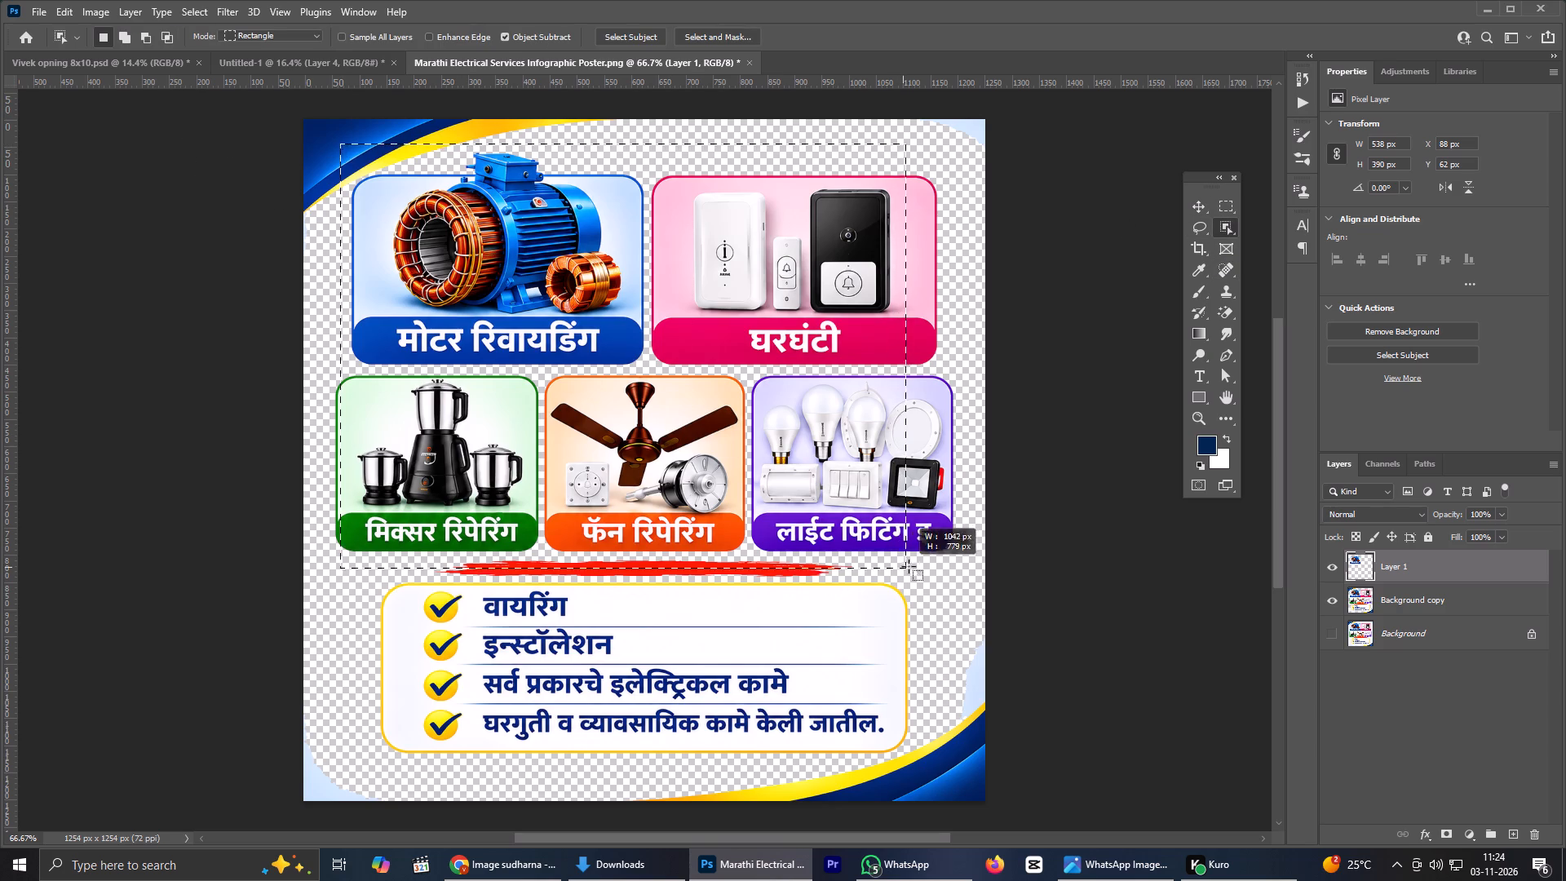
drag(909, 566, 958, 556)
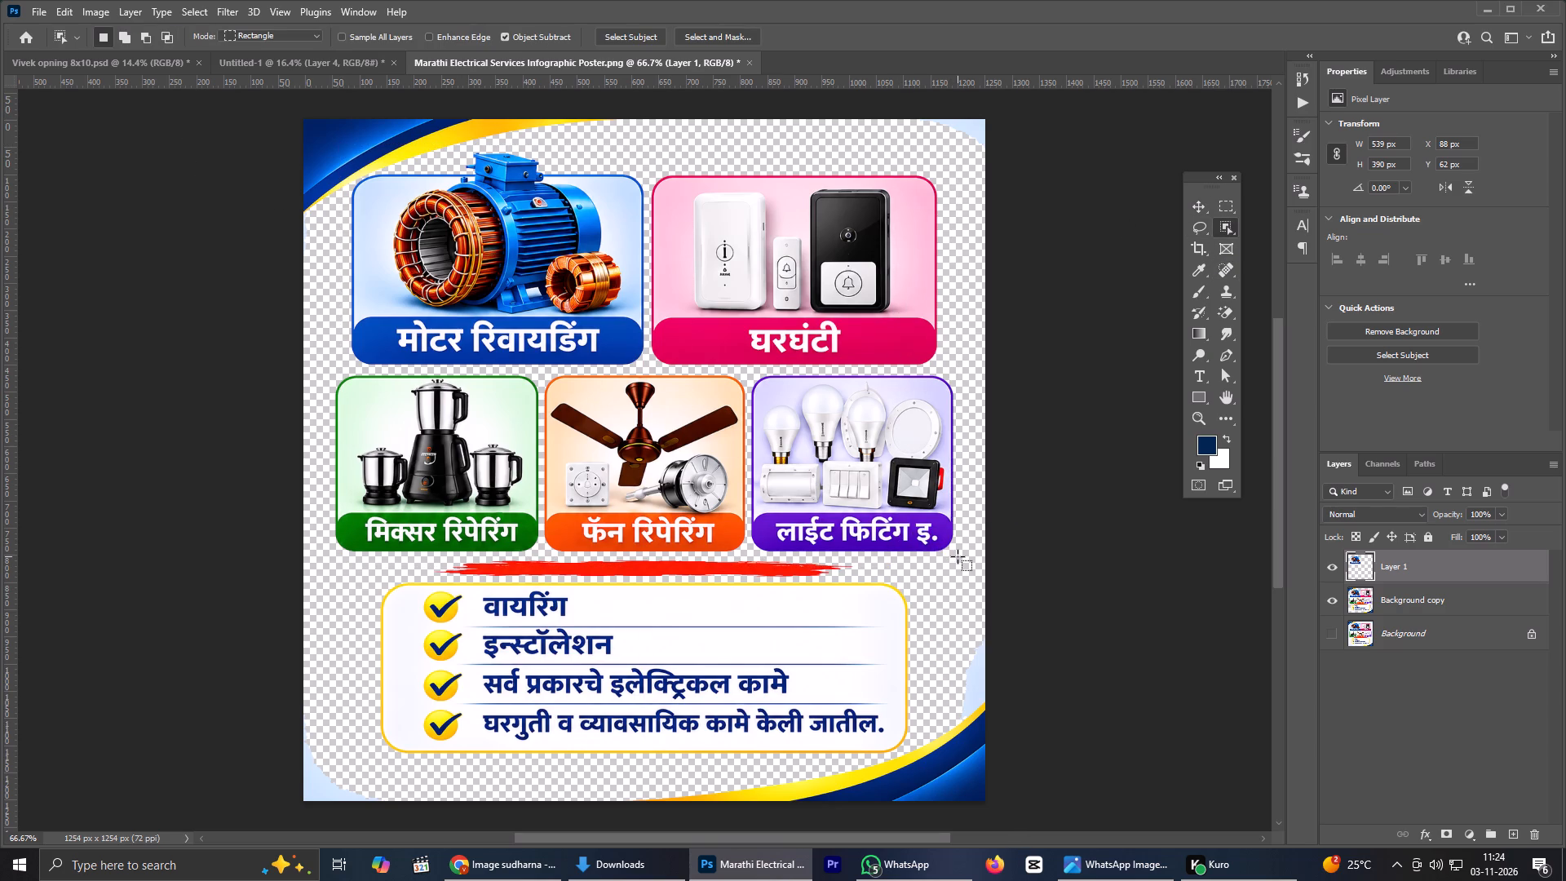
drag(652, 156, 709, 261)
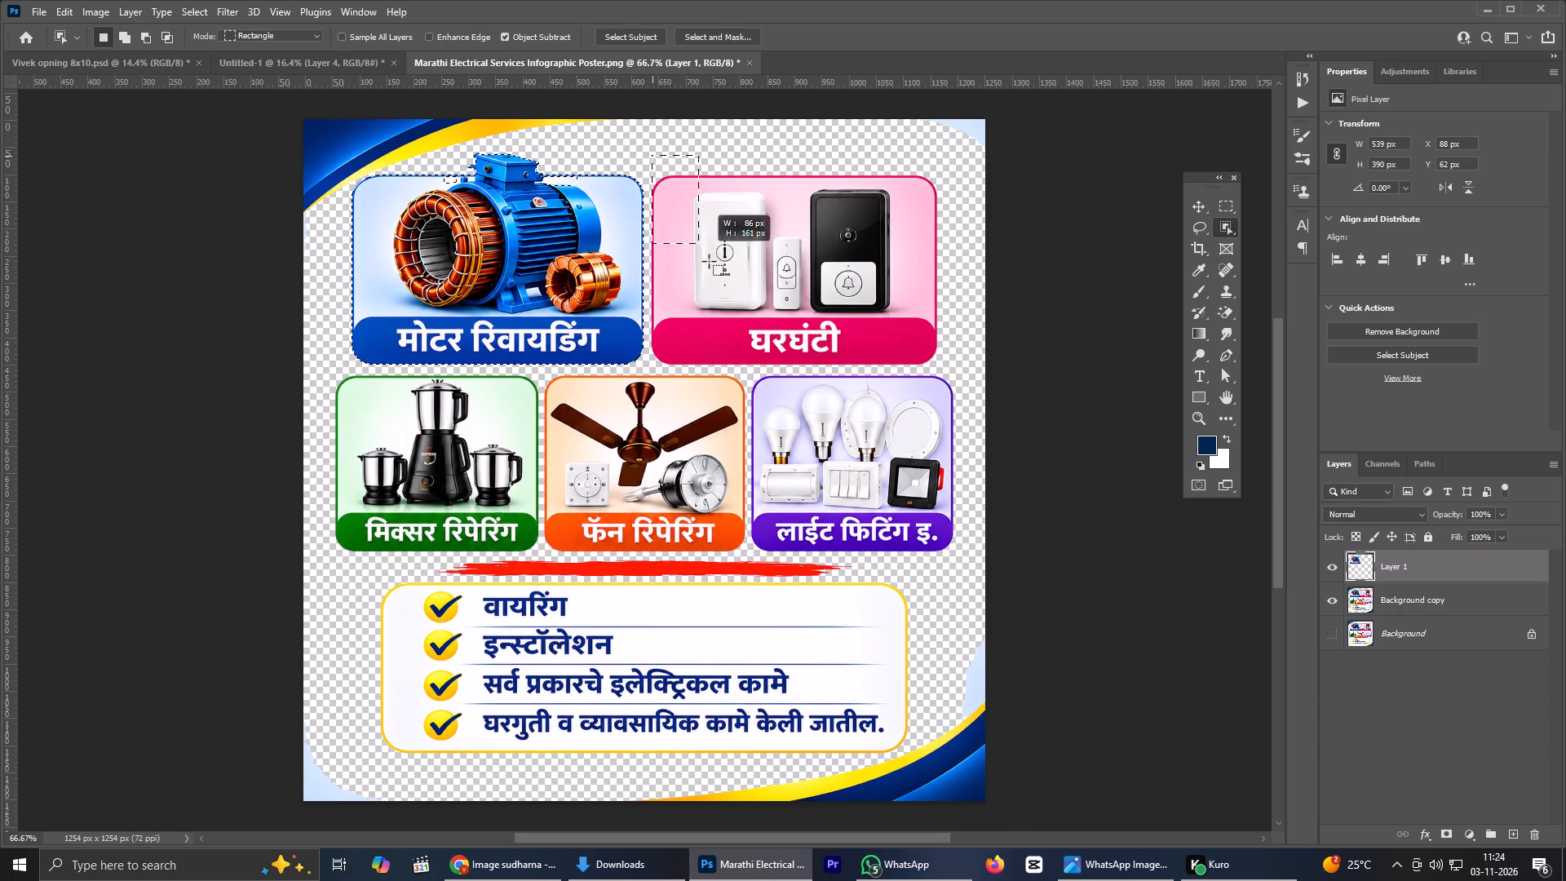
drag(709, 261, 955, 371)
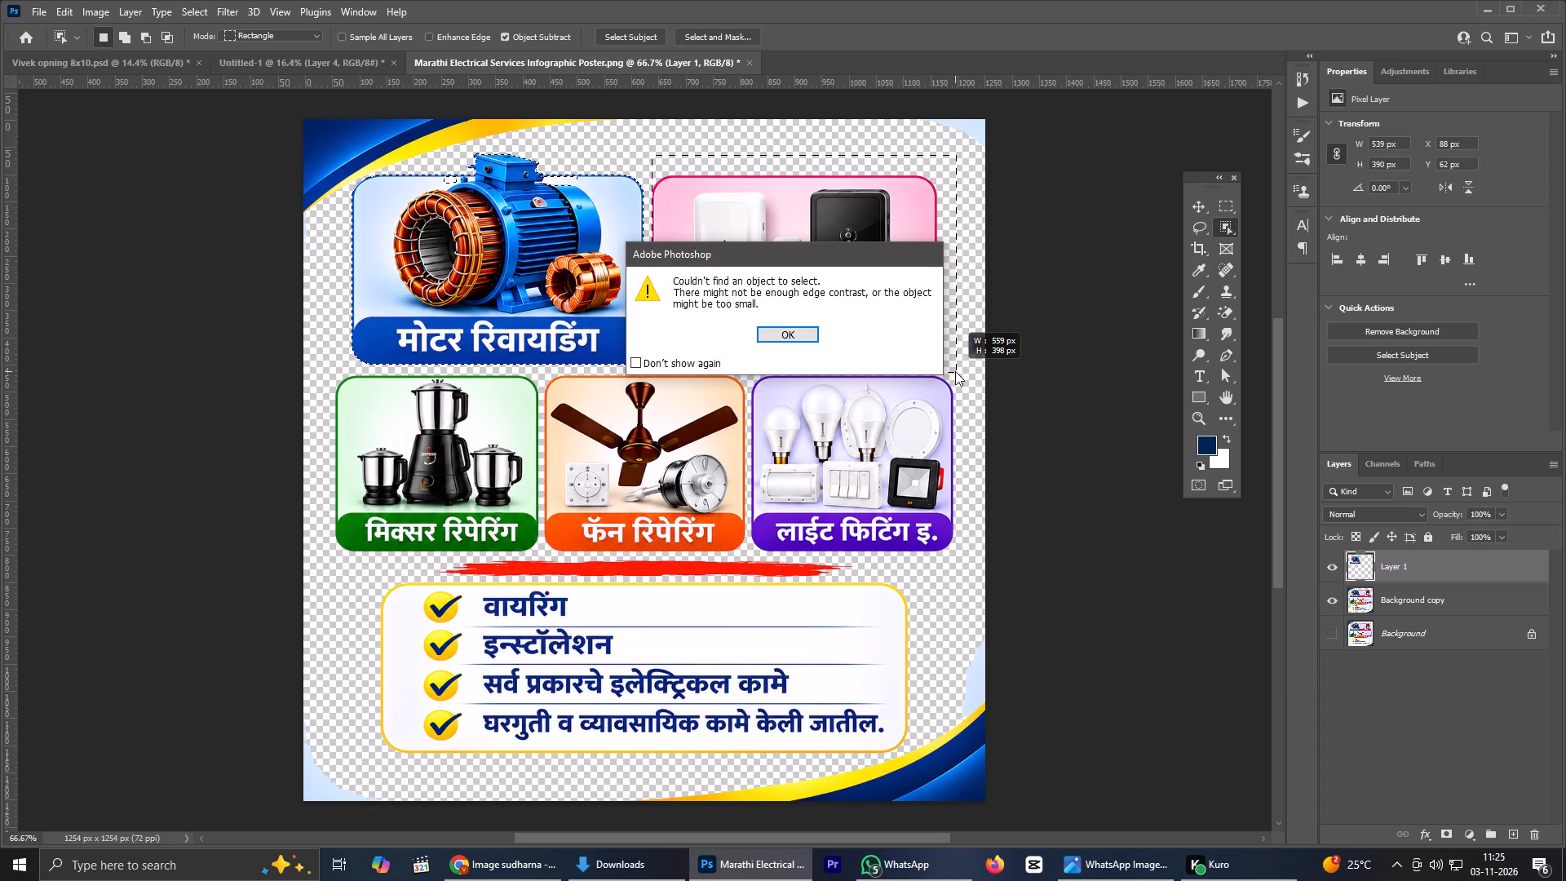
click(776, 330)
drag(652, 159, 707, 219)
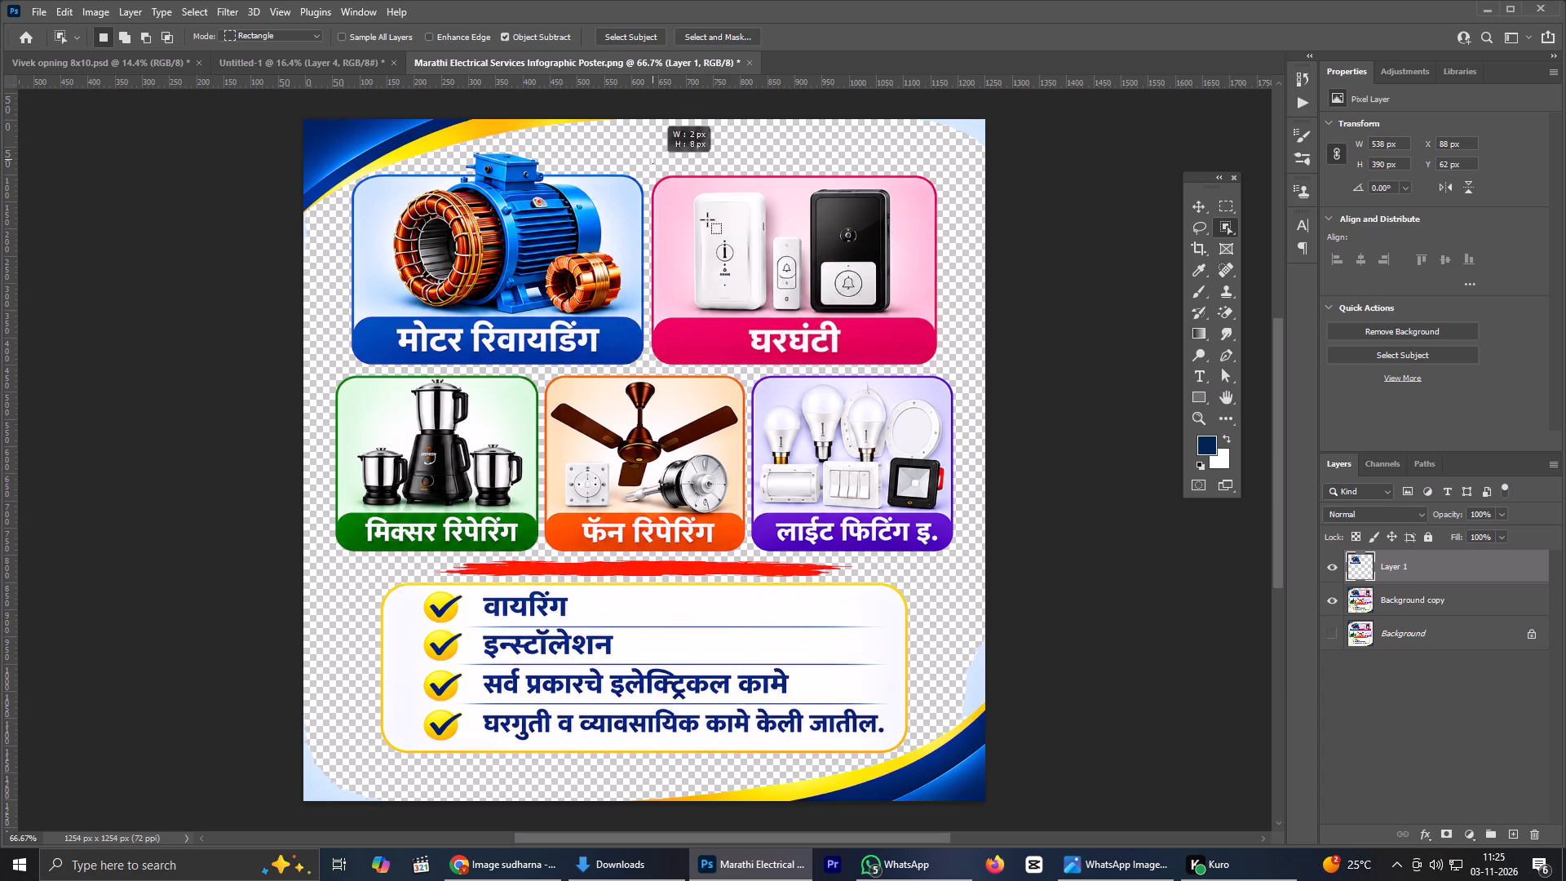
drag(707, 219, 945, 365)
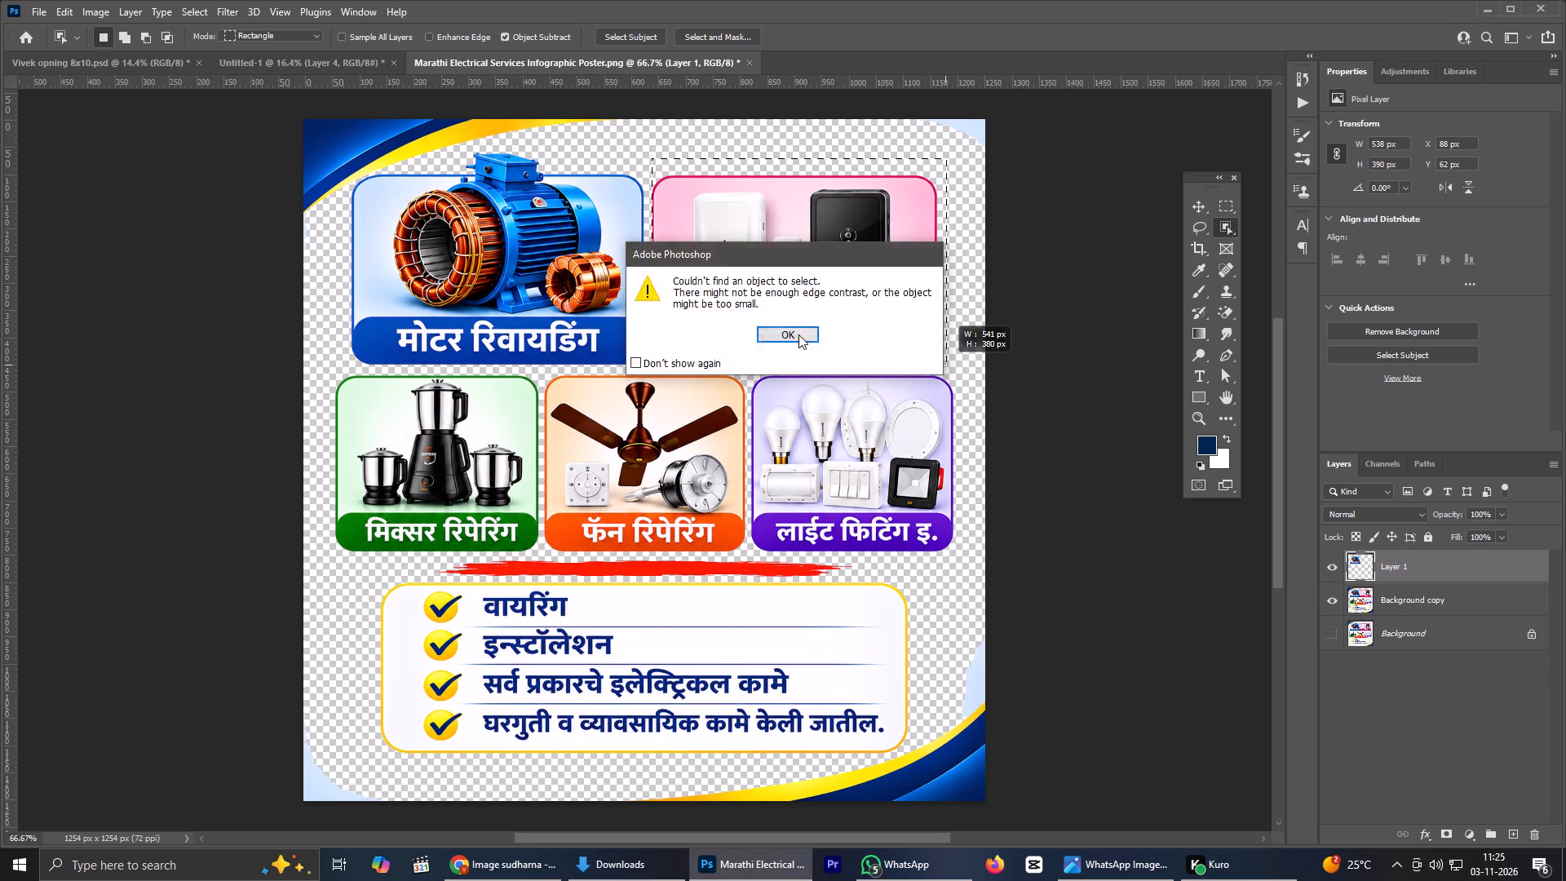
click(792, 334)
Object-select all five service cards on Background copy, subtract the stray red brush-stroke area, and copy the cards onto their own layer.
click(1396, 595)
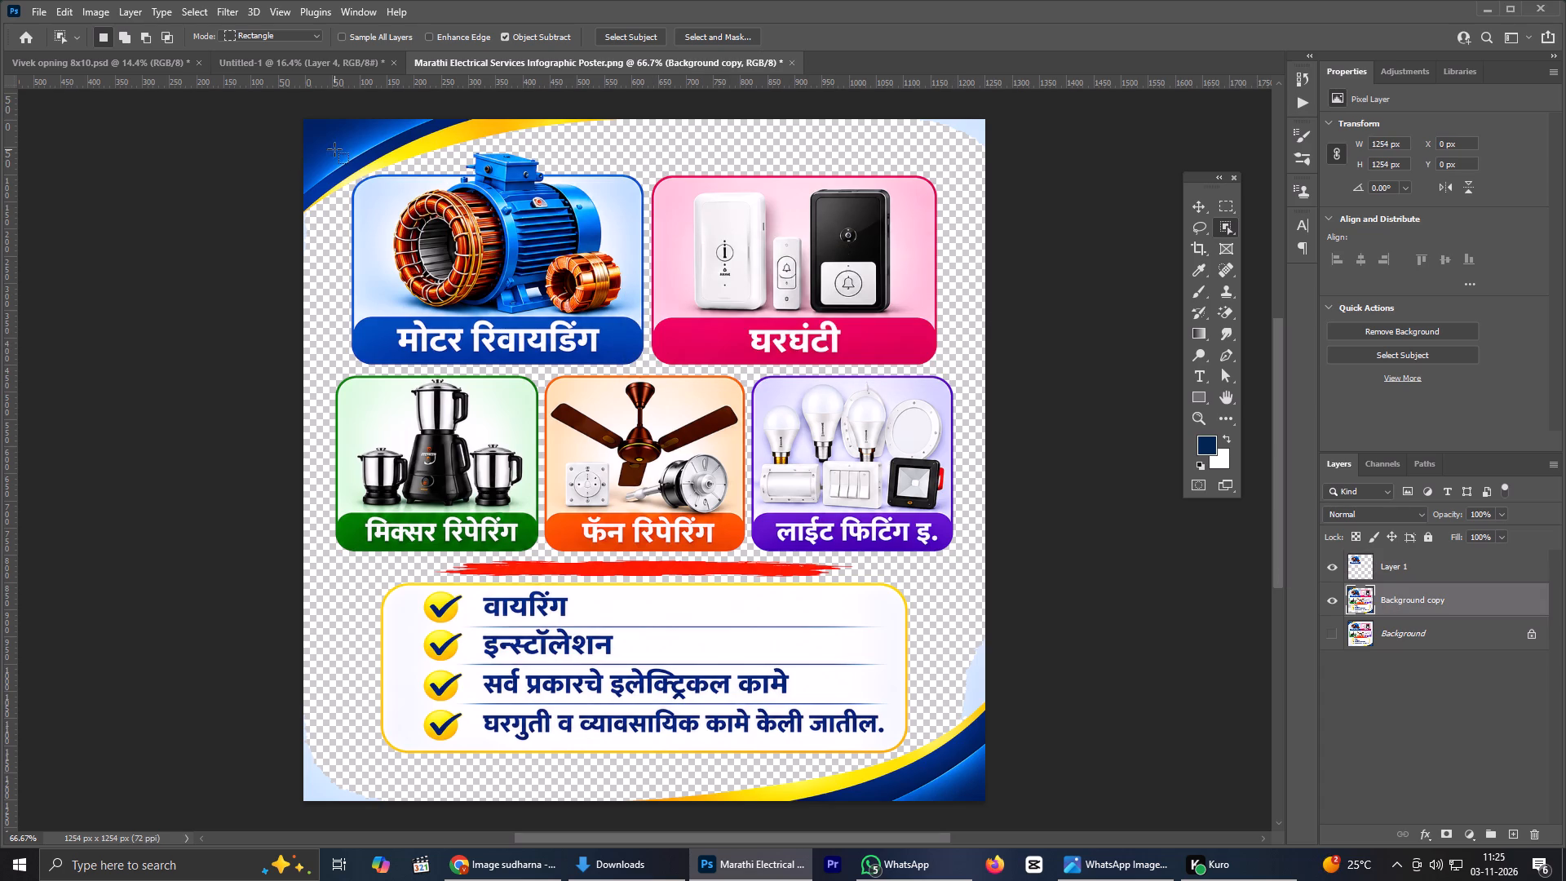
drag(334, 149, 967, 555)
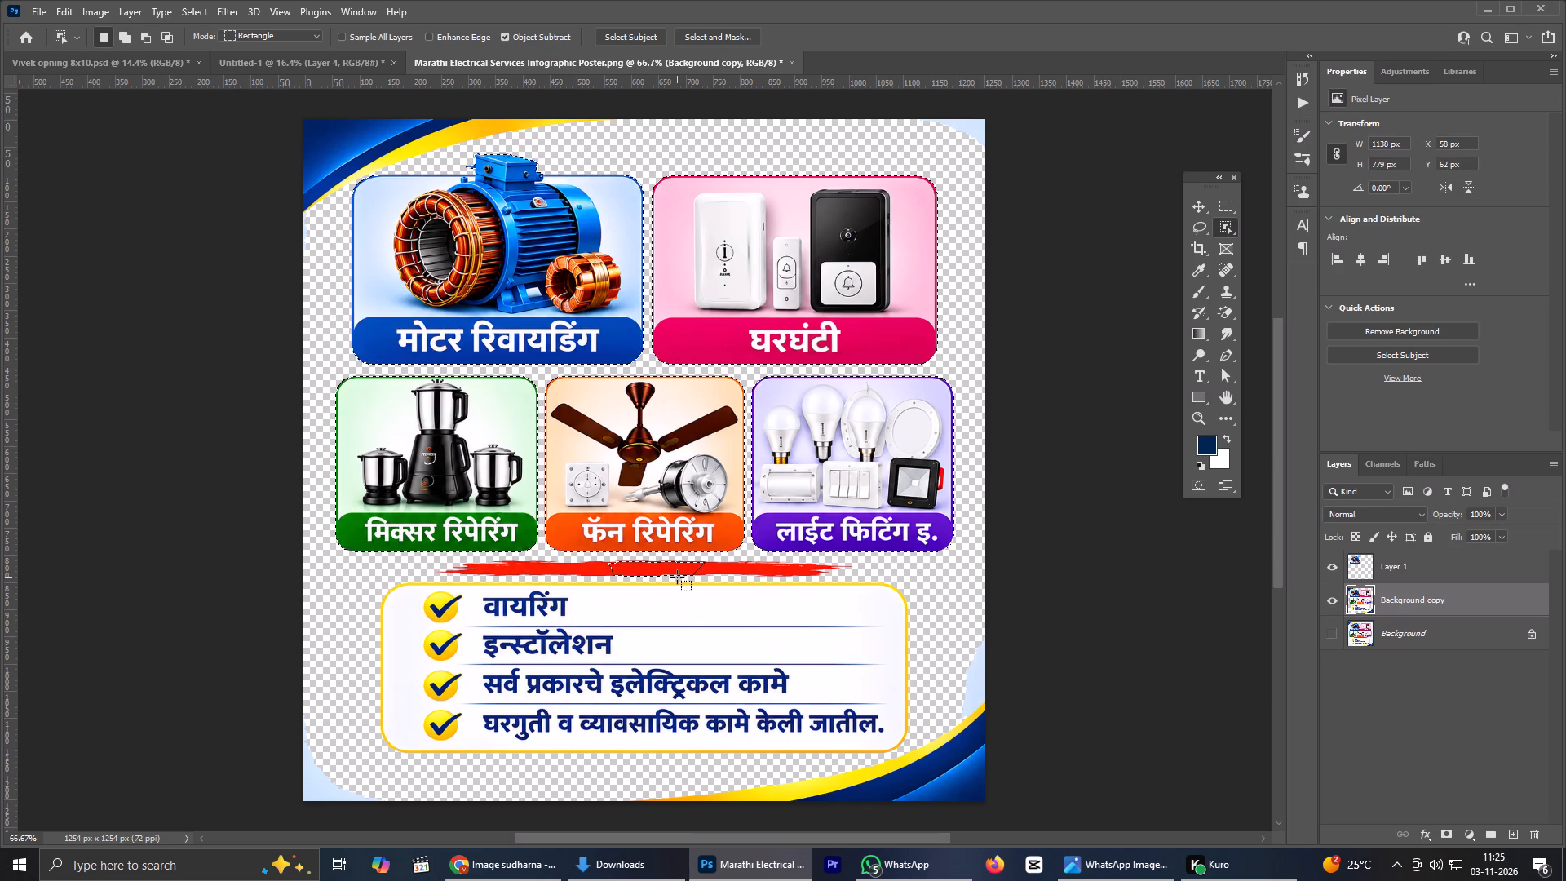
alt+drag(602, 557, 642, 580)
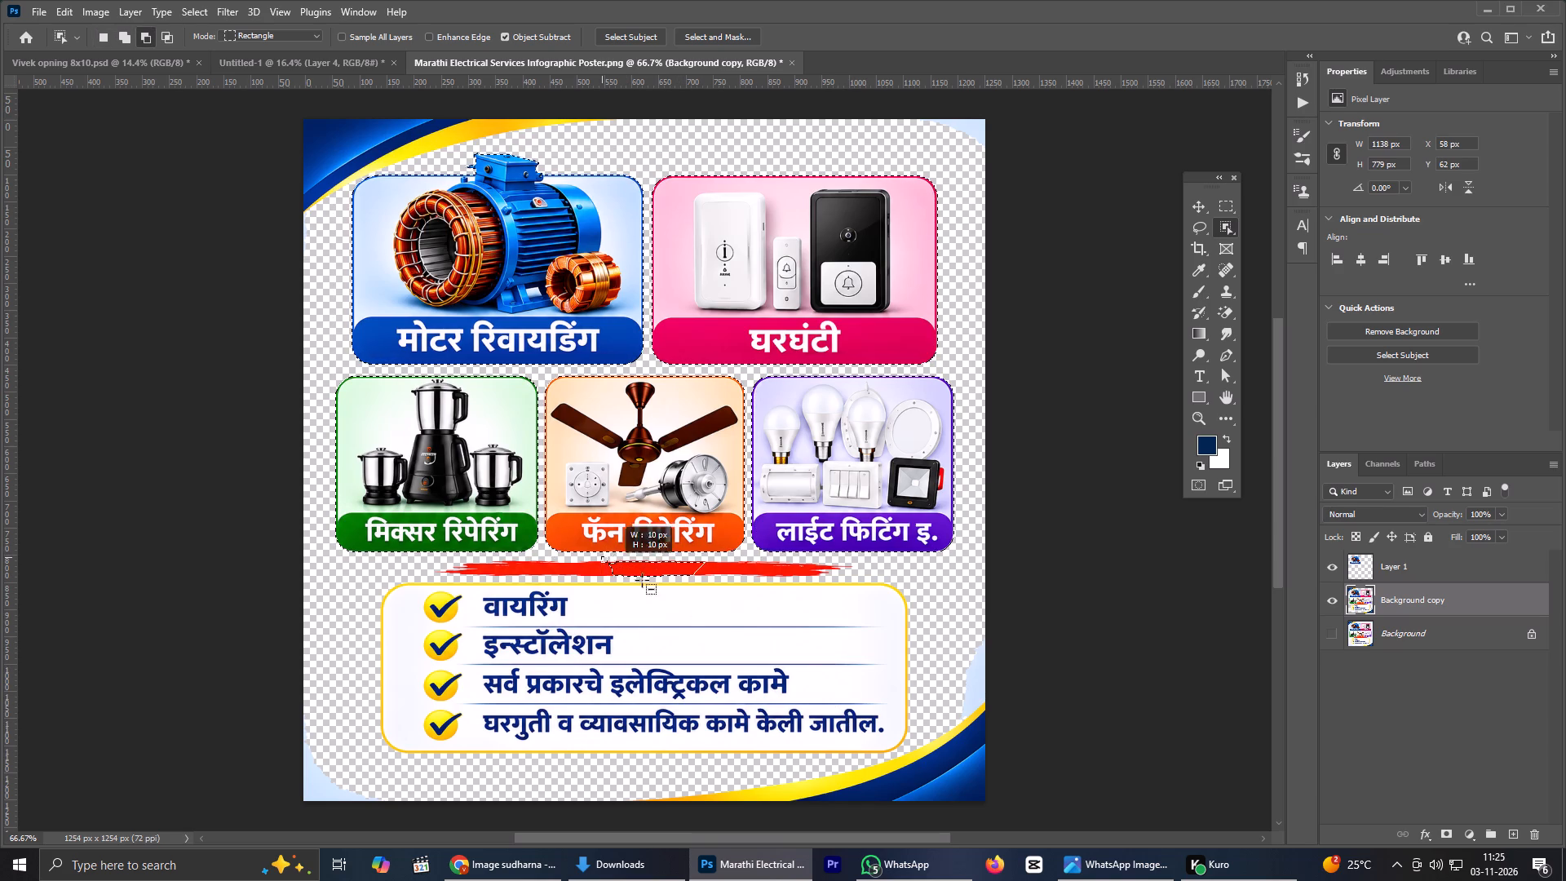
alt+drag(642, 580, 720, 599)
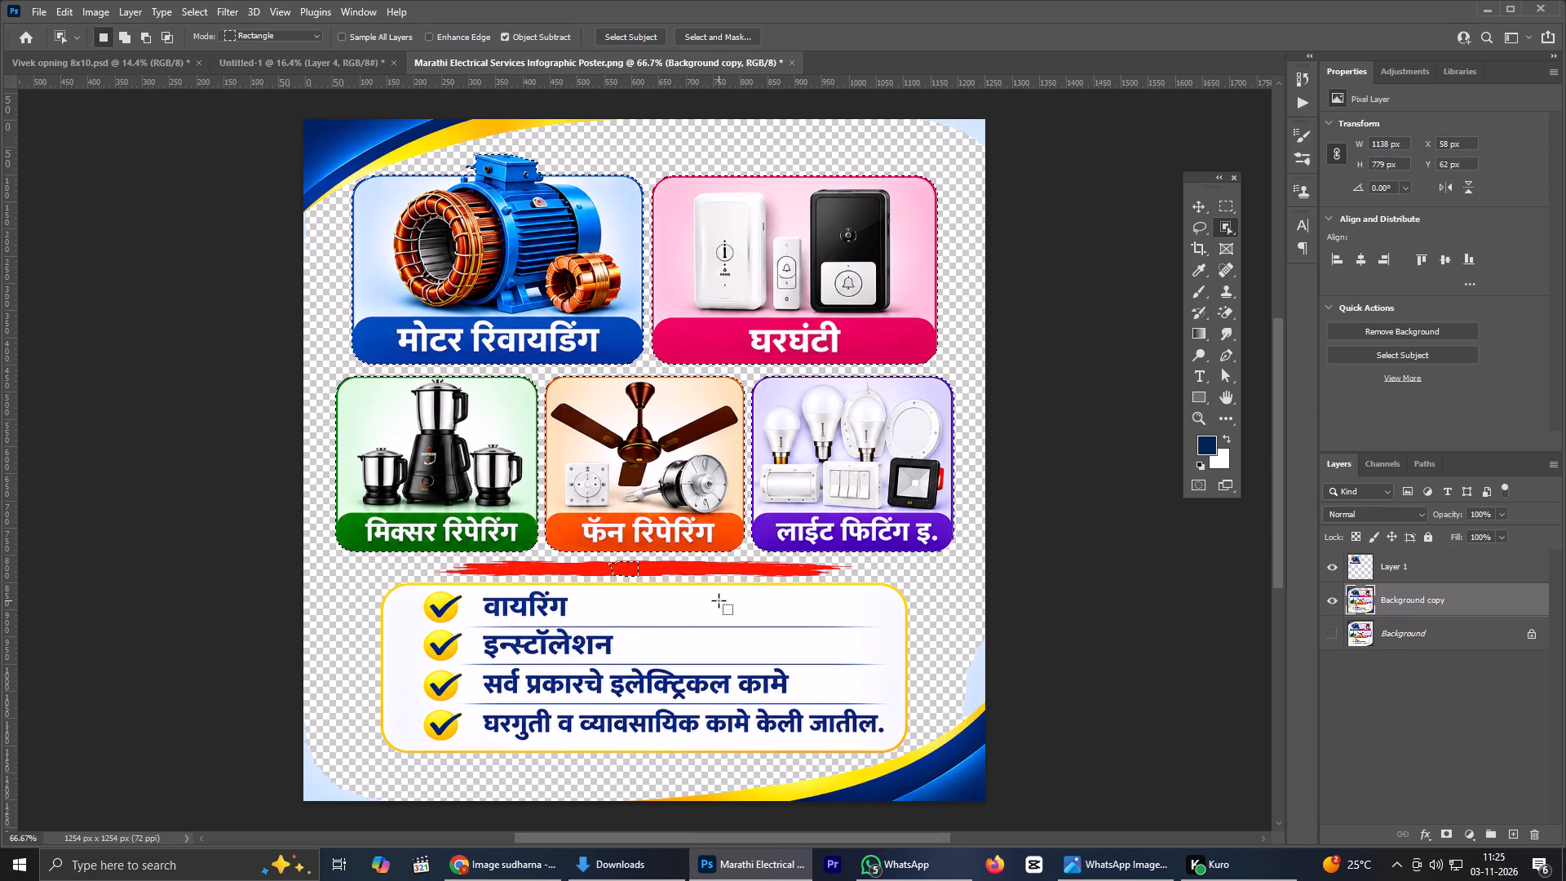
alt+drag(594, 561, 651, 577)
alt+drag(606, 558, 629, 569)
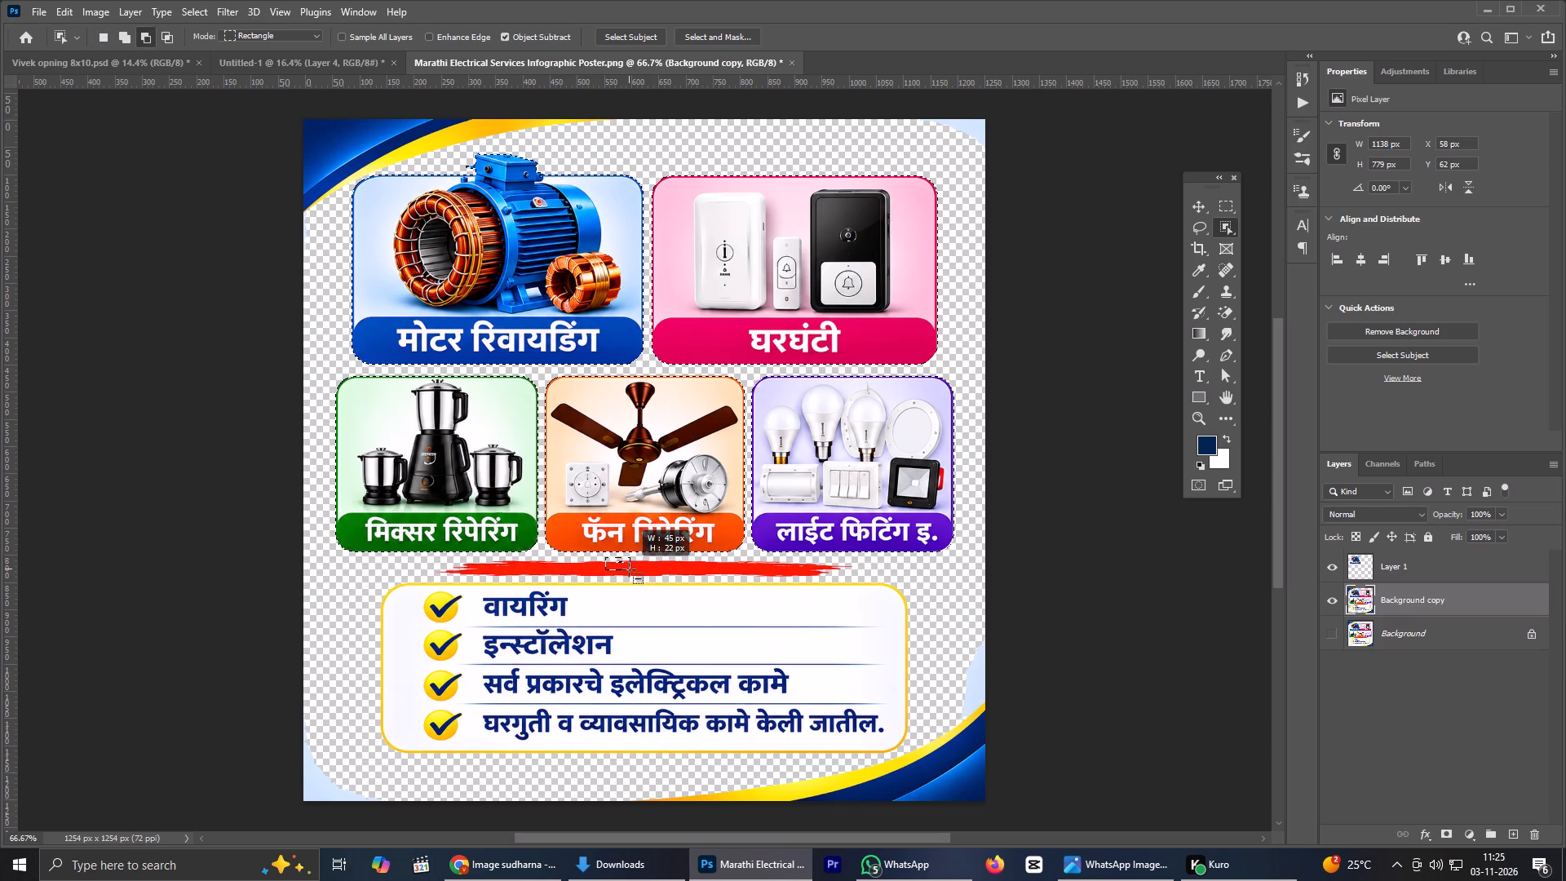
scroll(625, 569, up, 6)
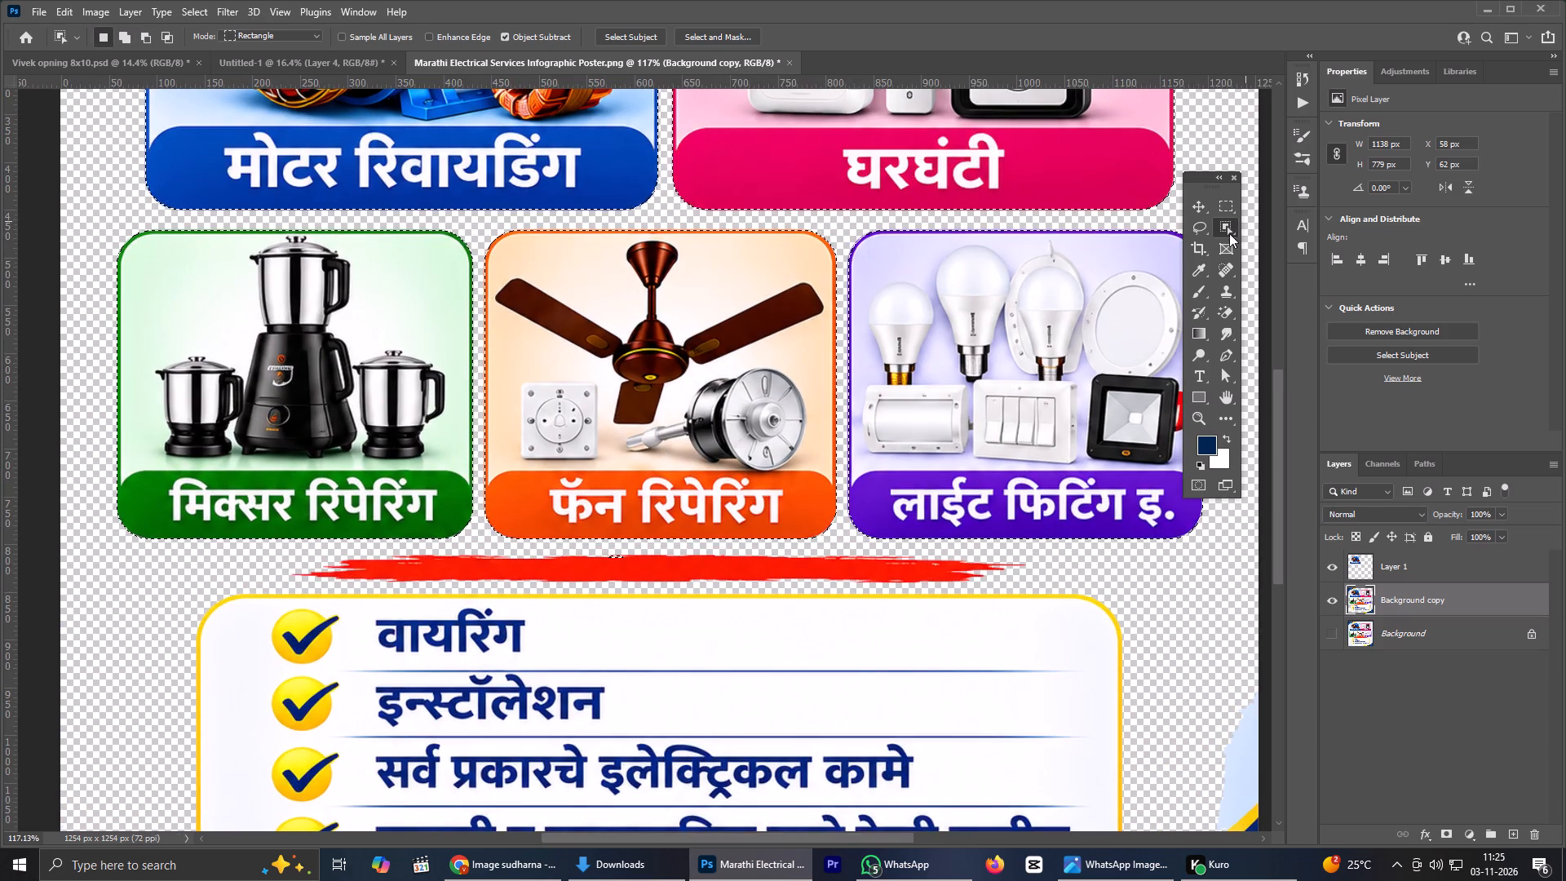
click(1192, 229)
alt+click(593, 558)
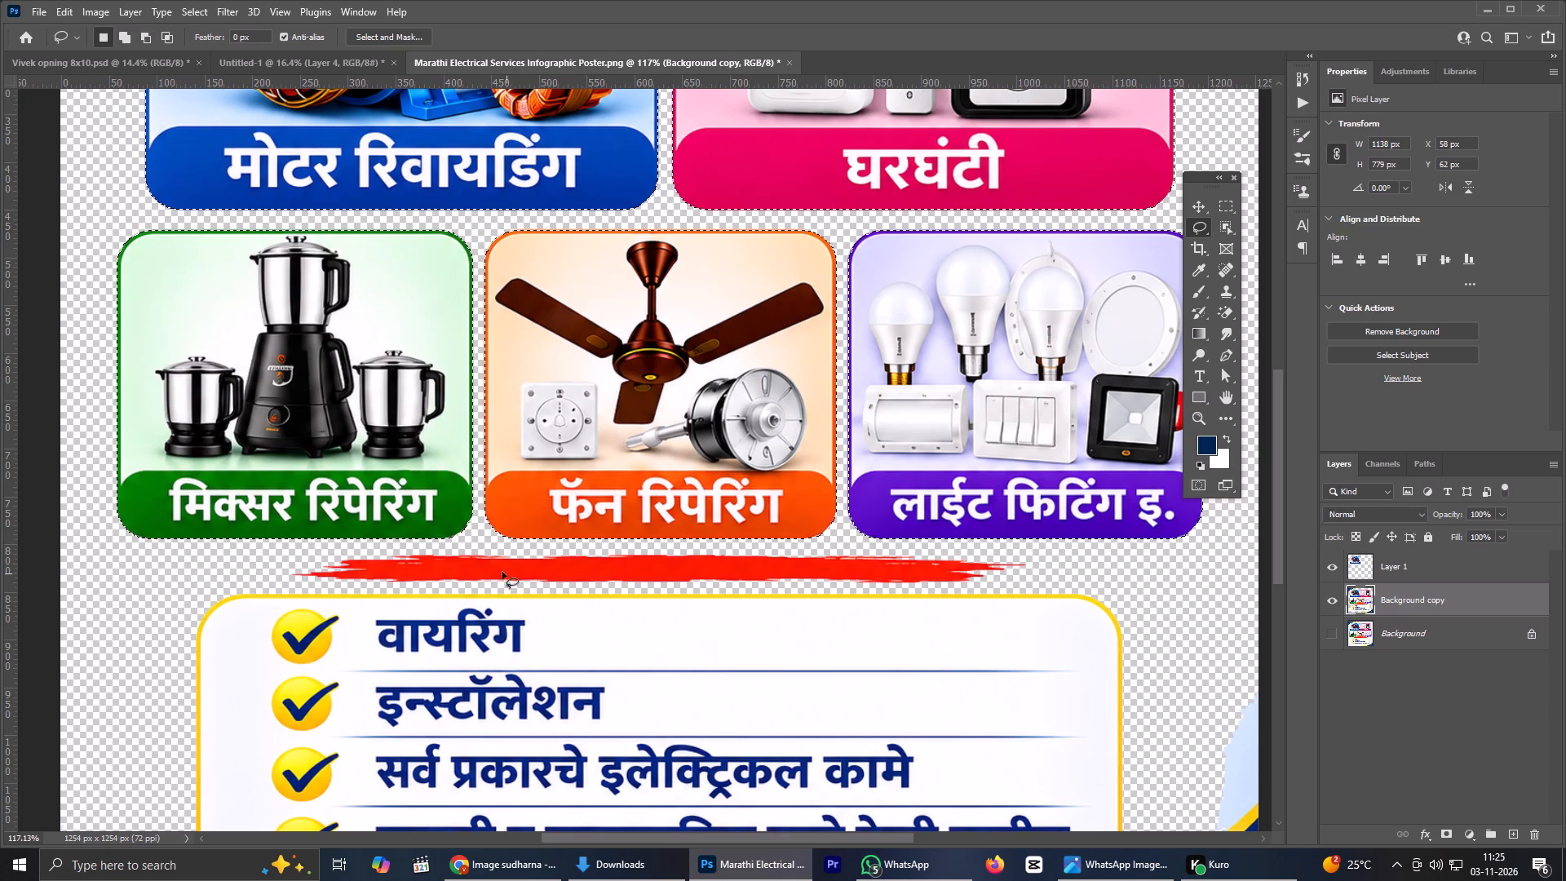
scroll(491, 534, down, 6)
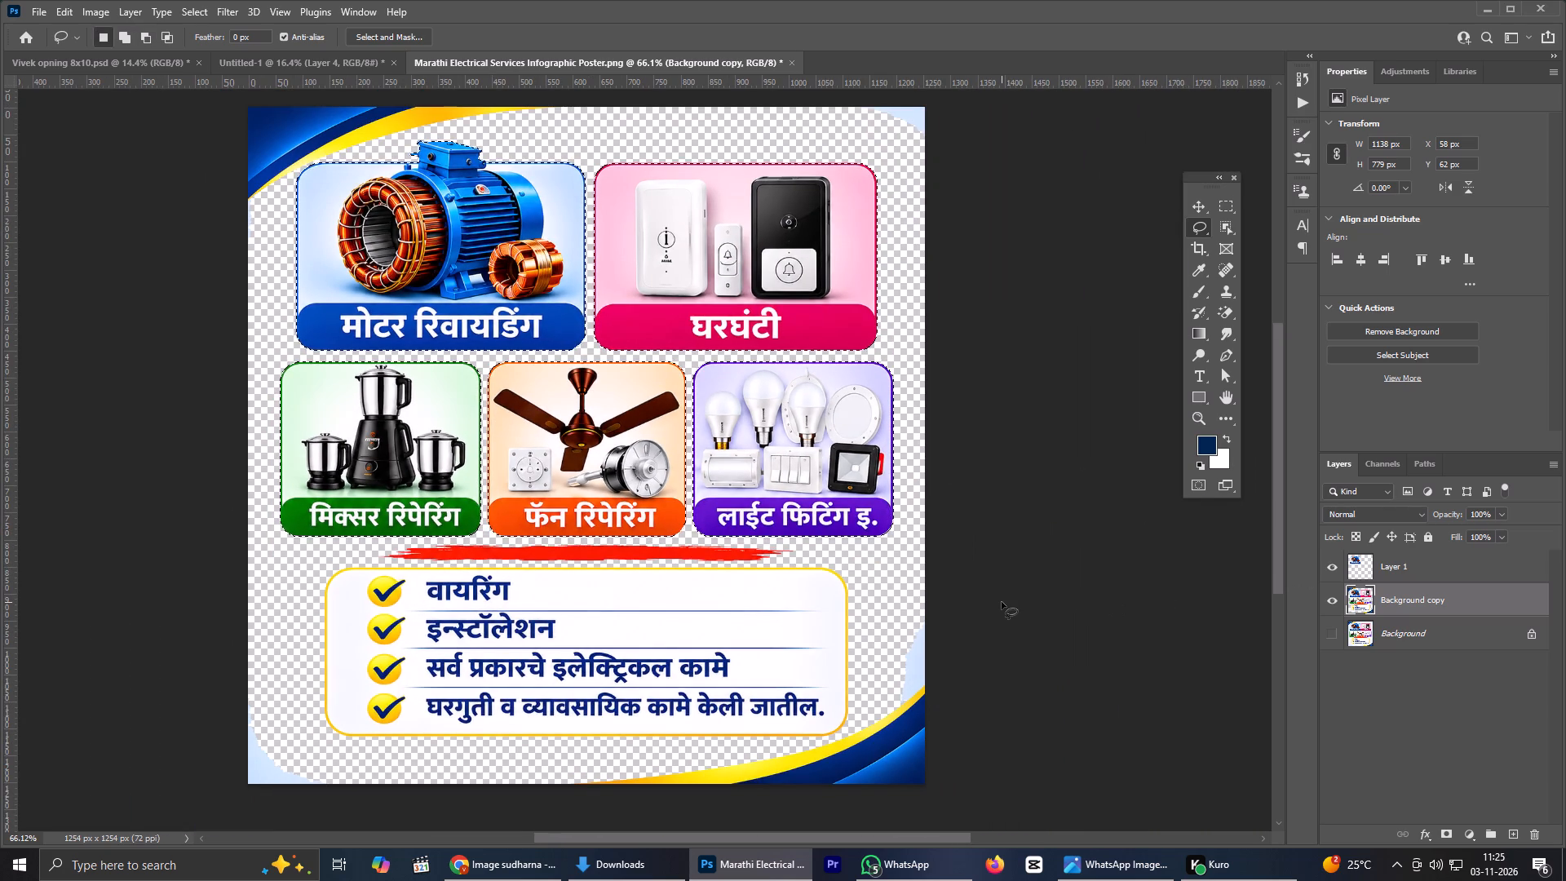
key(ctrl+j)
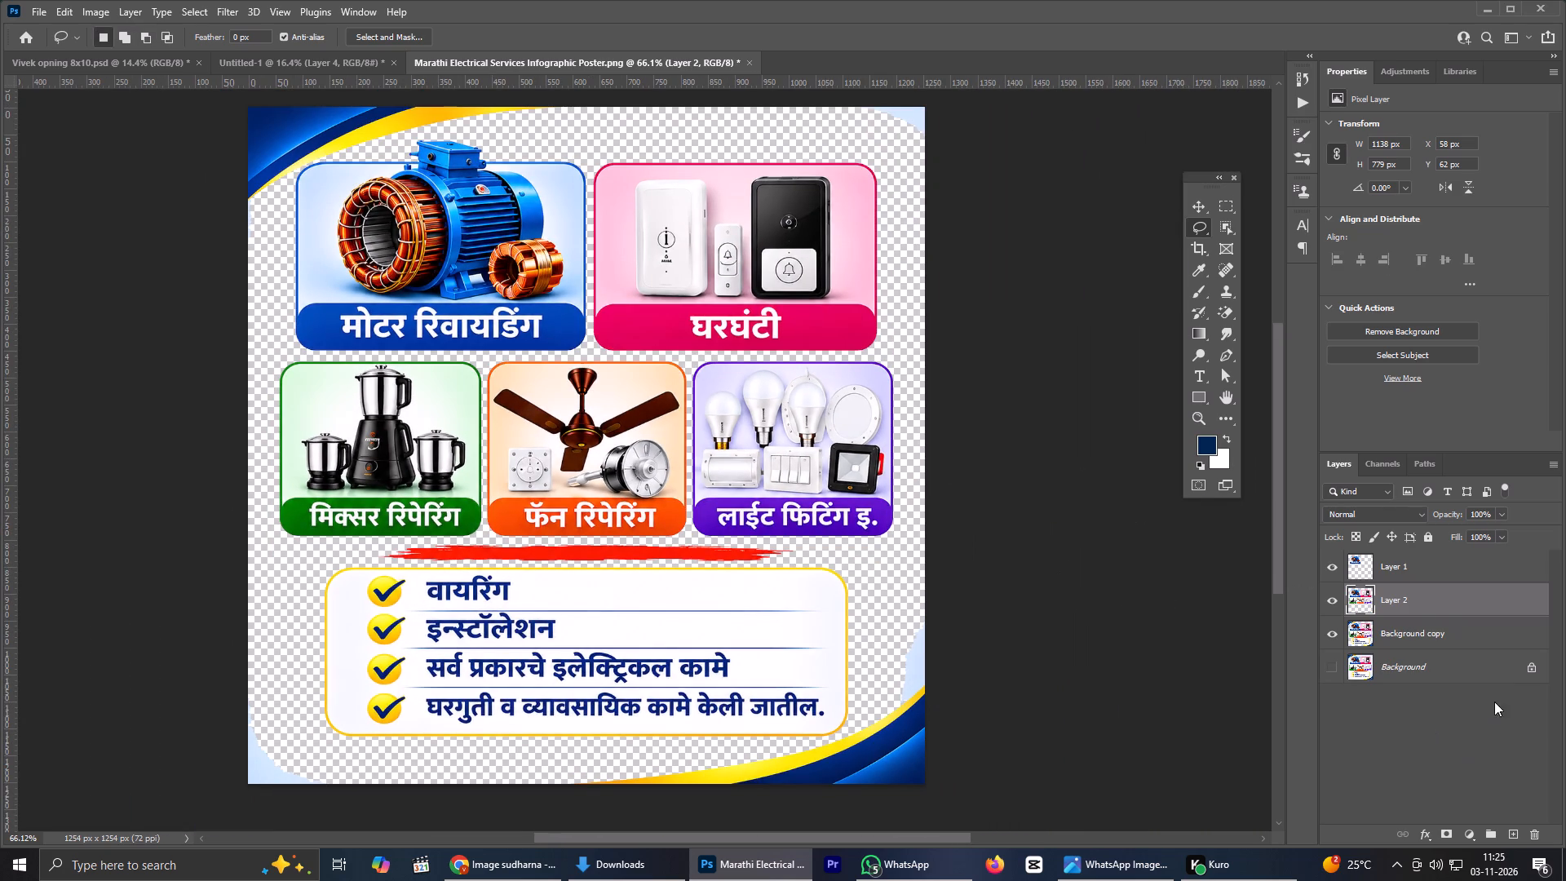
Bring the new five-card layer into the Untitled-1 flyer, placing it beneath the उद्घाटन समारंभ frame.
drag(1429, 598, 266, 60)
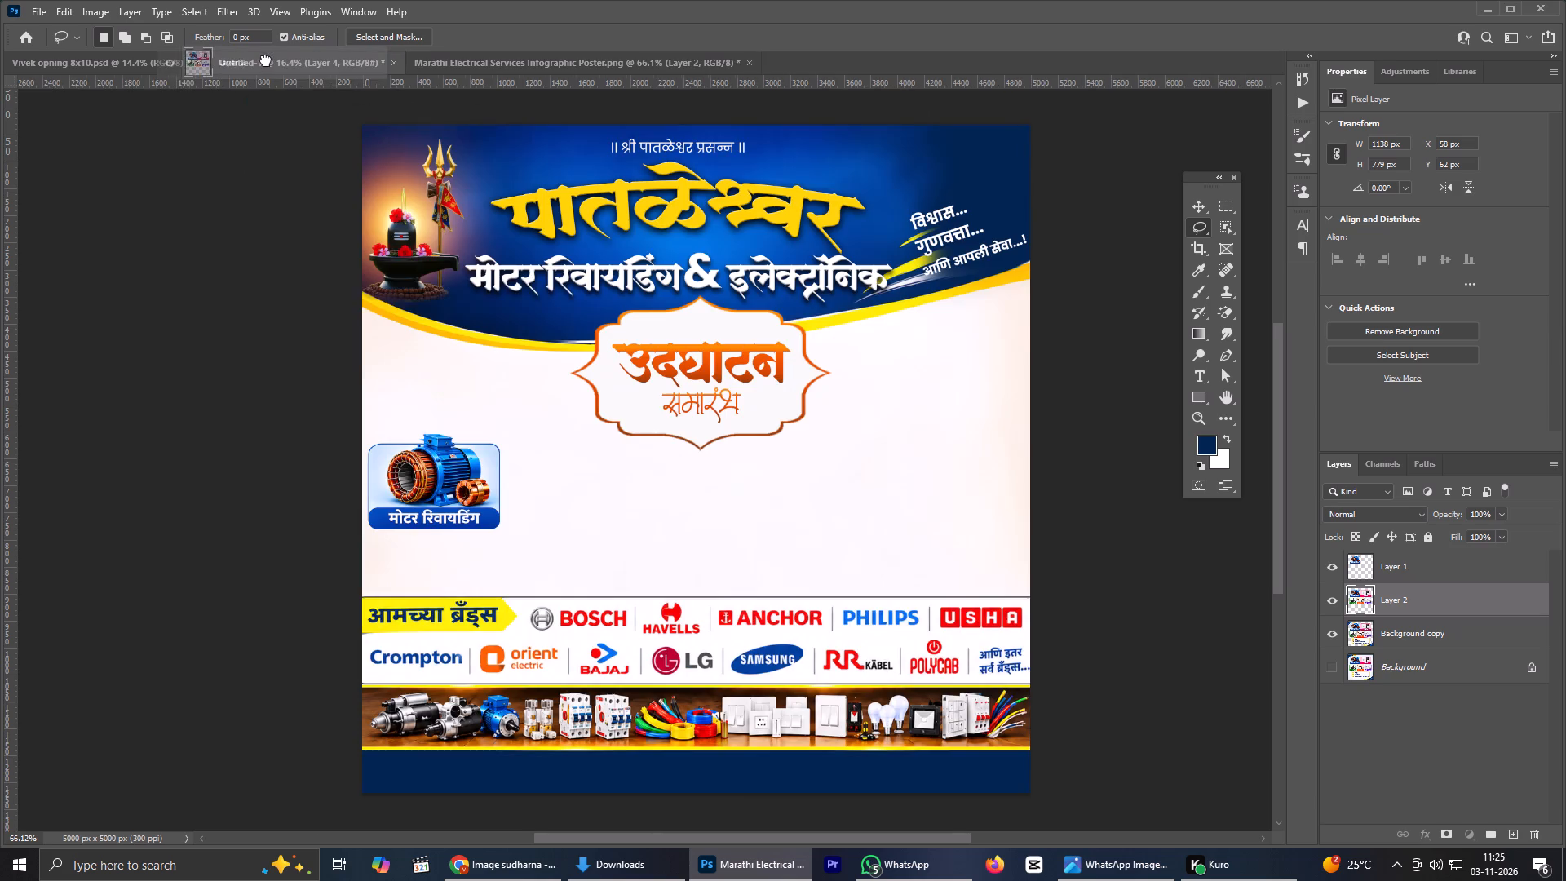
drag(266, 60, 630, 493)
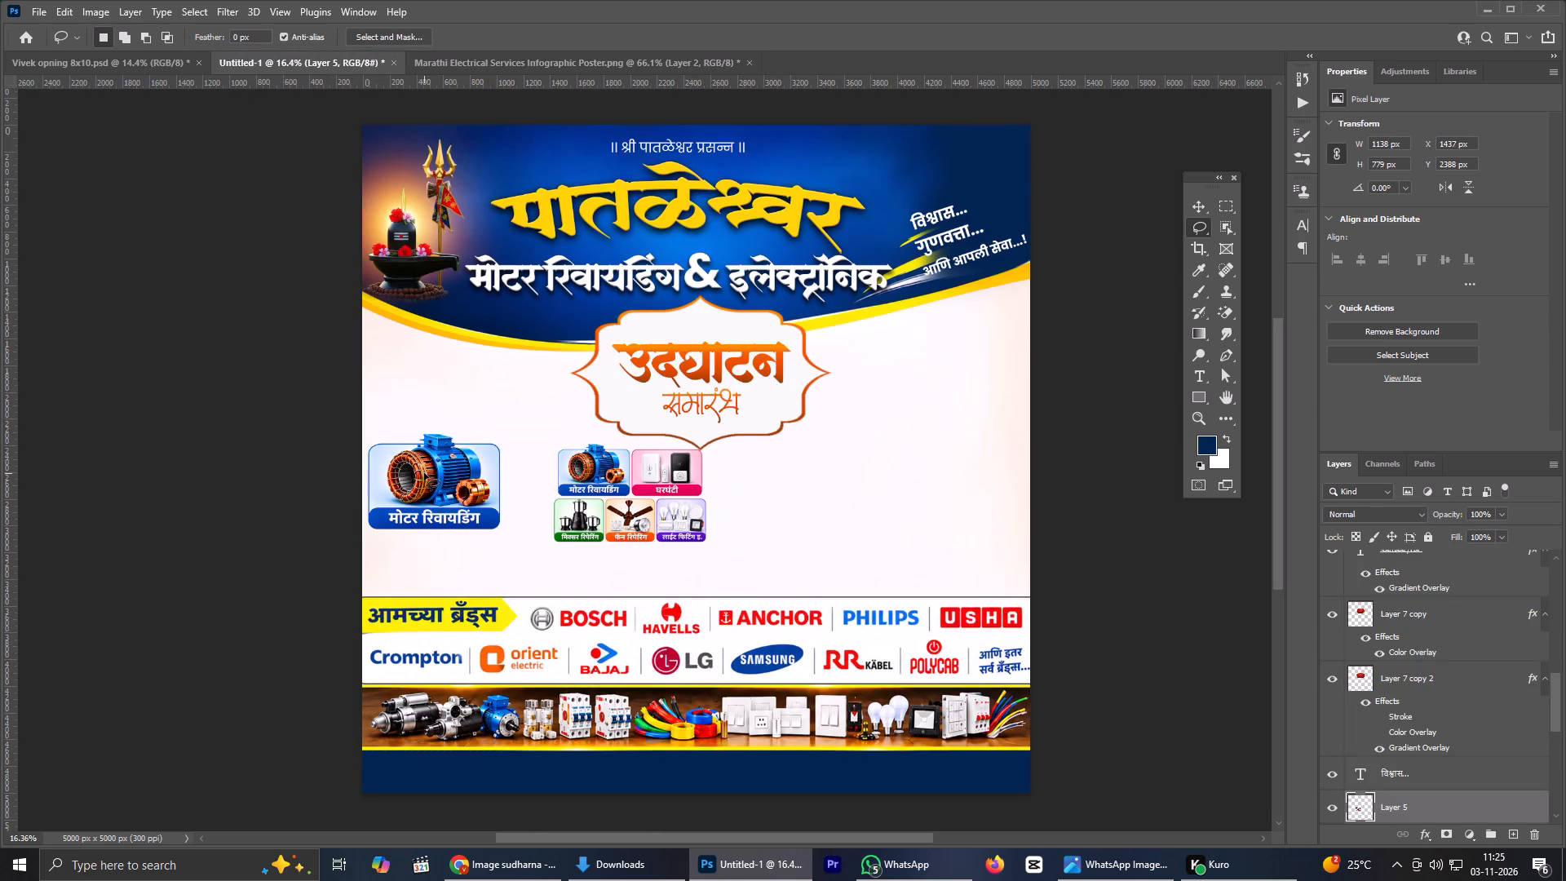
Hide the flyer's separate large मोटर रिवायडिंग card, Layer 4.
key(v)
click(424, 473)
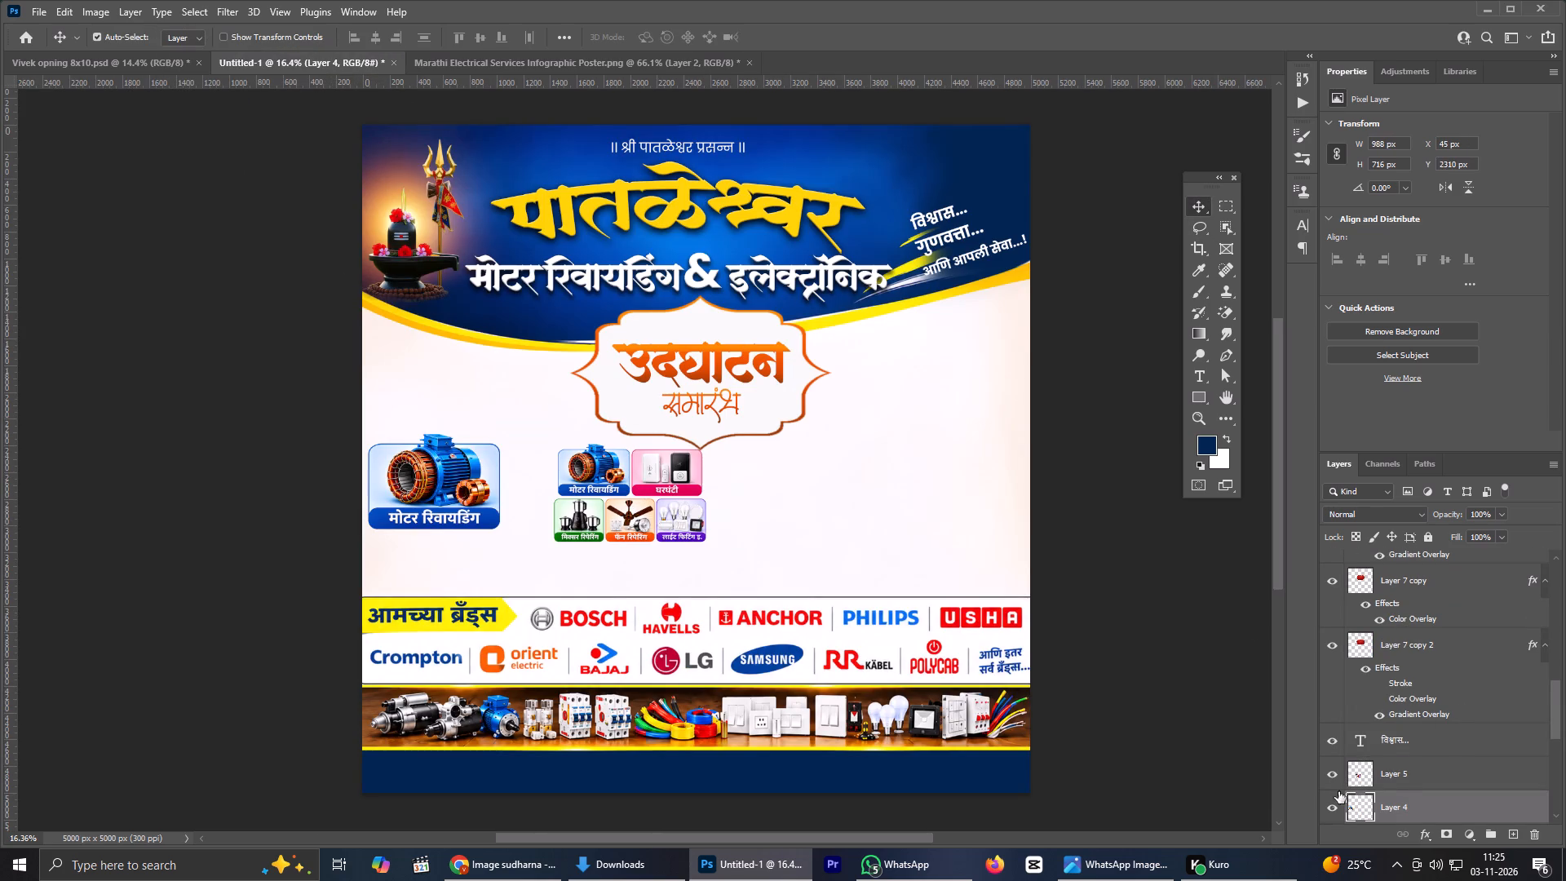
click(1332, 814)
Move the five-card layer to the flyer's left edge above the brands strip and enlarge it to about 161%, at X 24, Y 2169 px.
drag(641, 485, 493, 486)
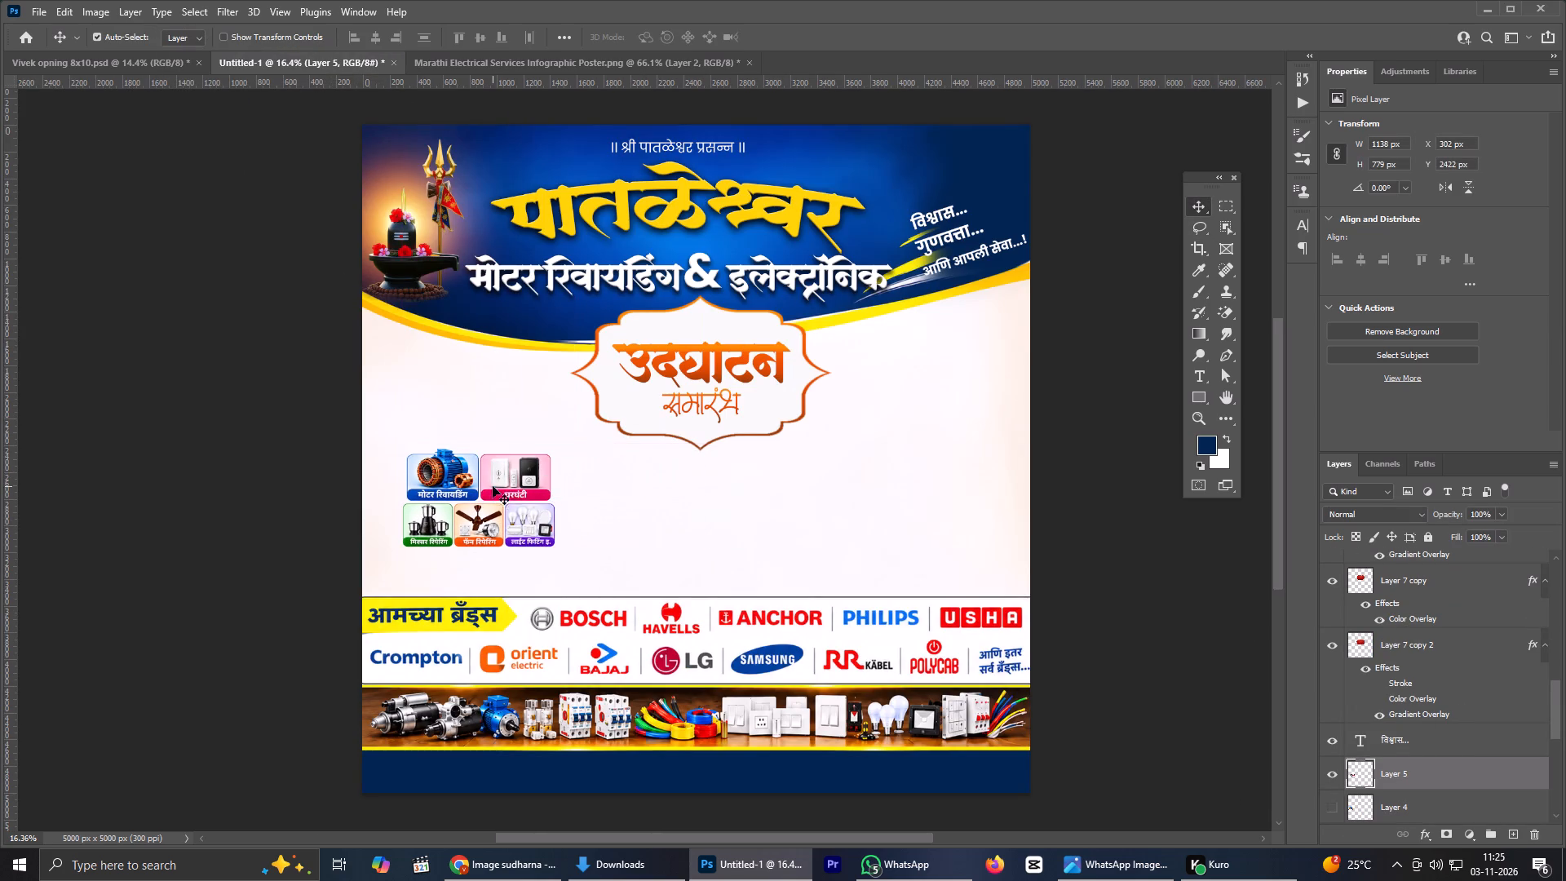
key(ctrl+t)
drag(555, 555, 590, 564)
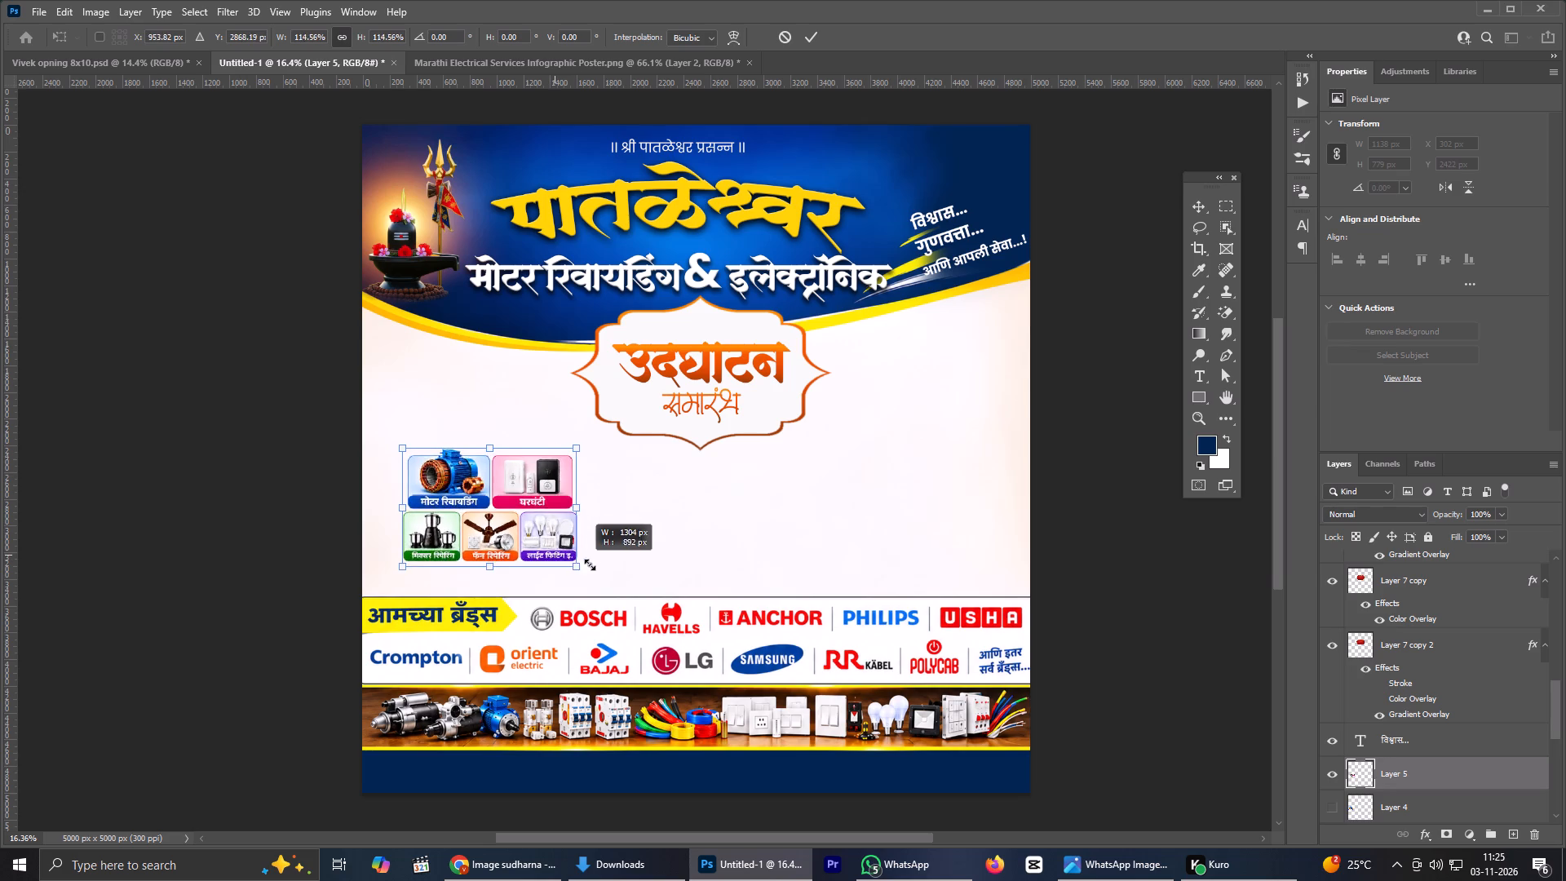
drag(590, 564, 647, 566)
drag(574, 546, 543, 514)
drag(593, 563, 617, 560)
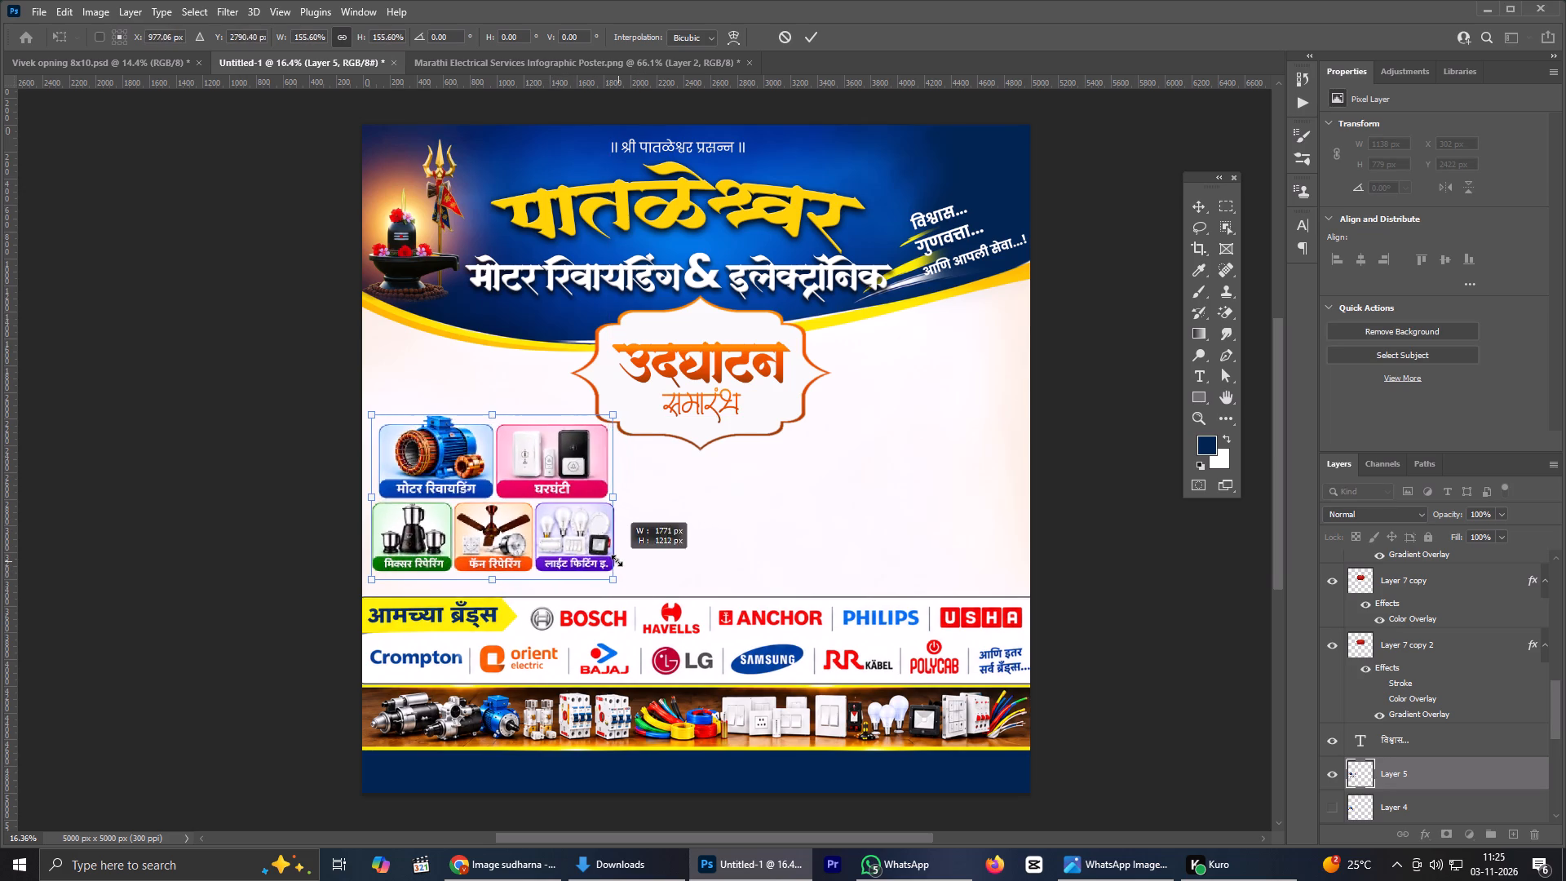
drag(617, 560, 622, 562)
drag(370, 579, 365, 579)
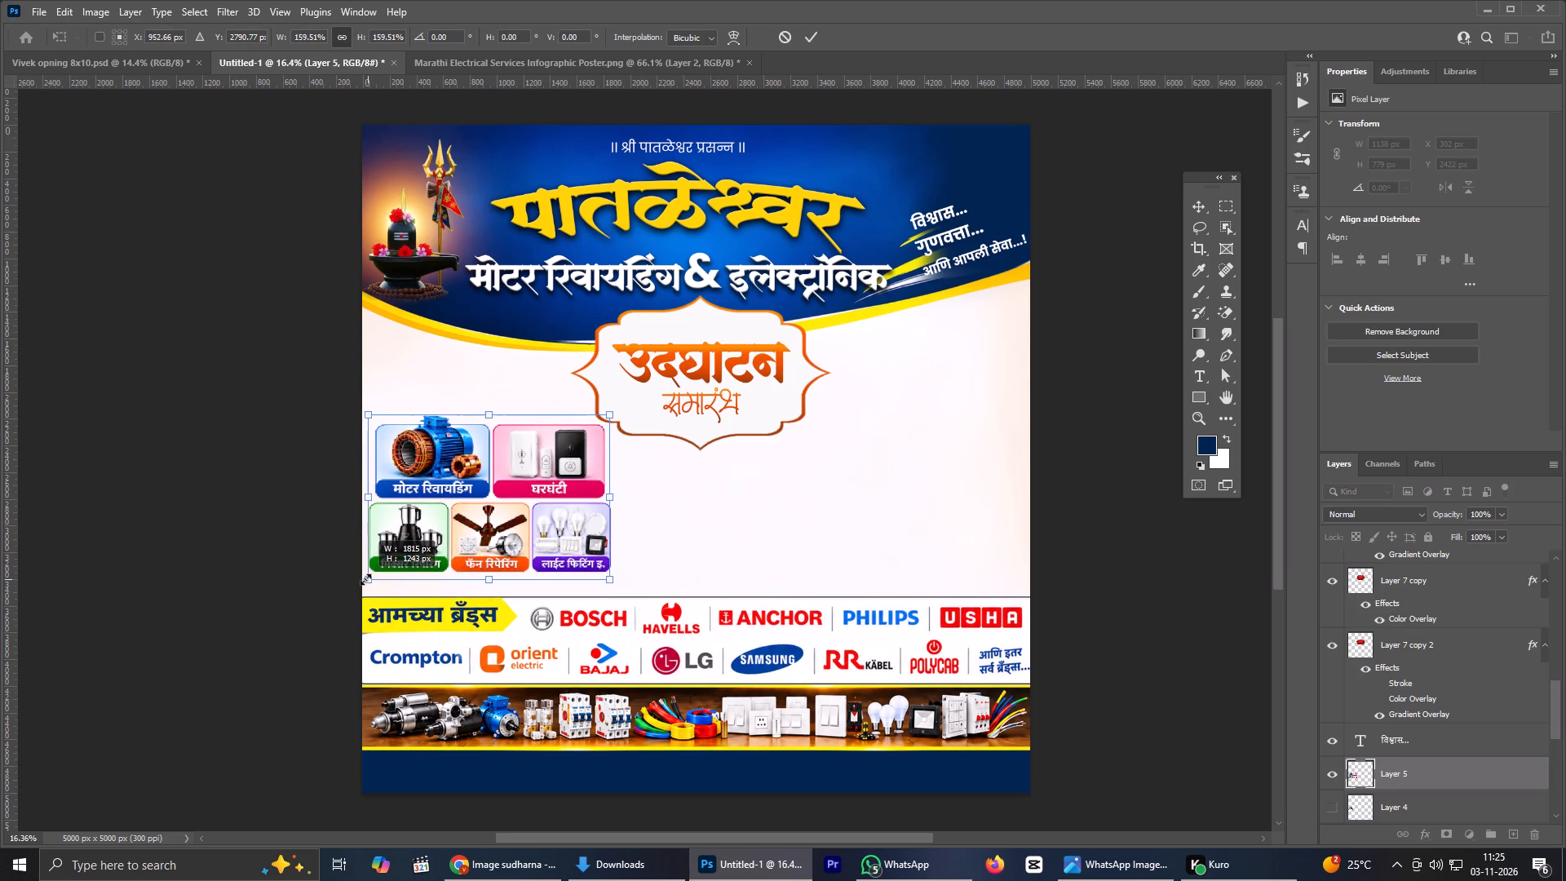
drag(365, 579, 361, 579)
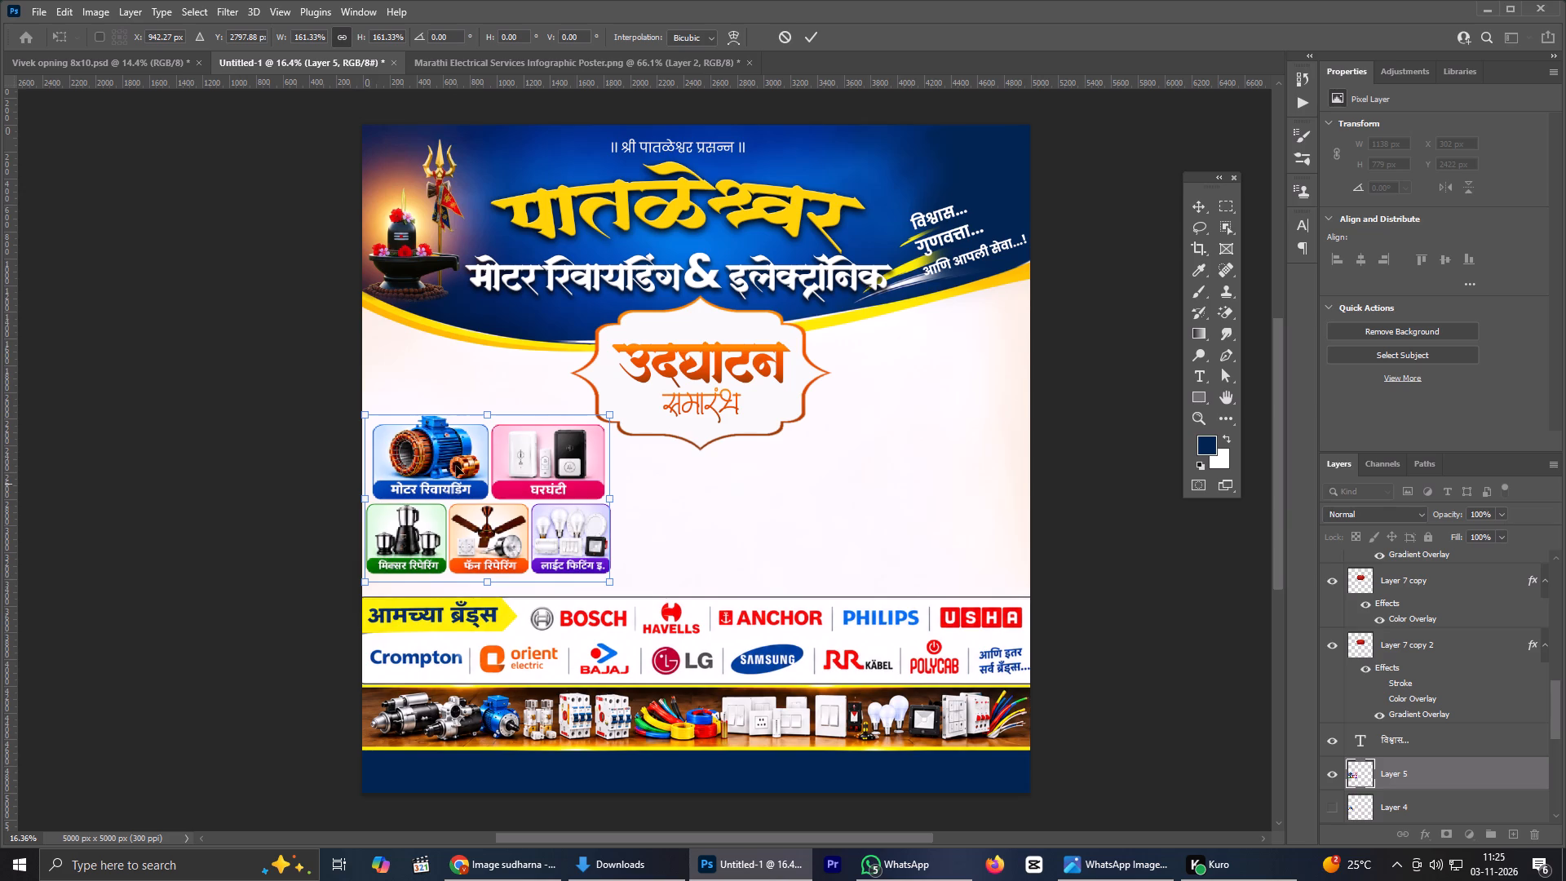
click(797, 28)
click(803, 35)
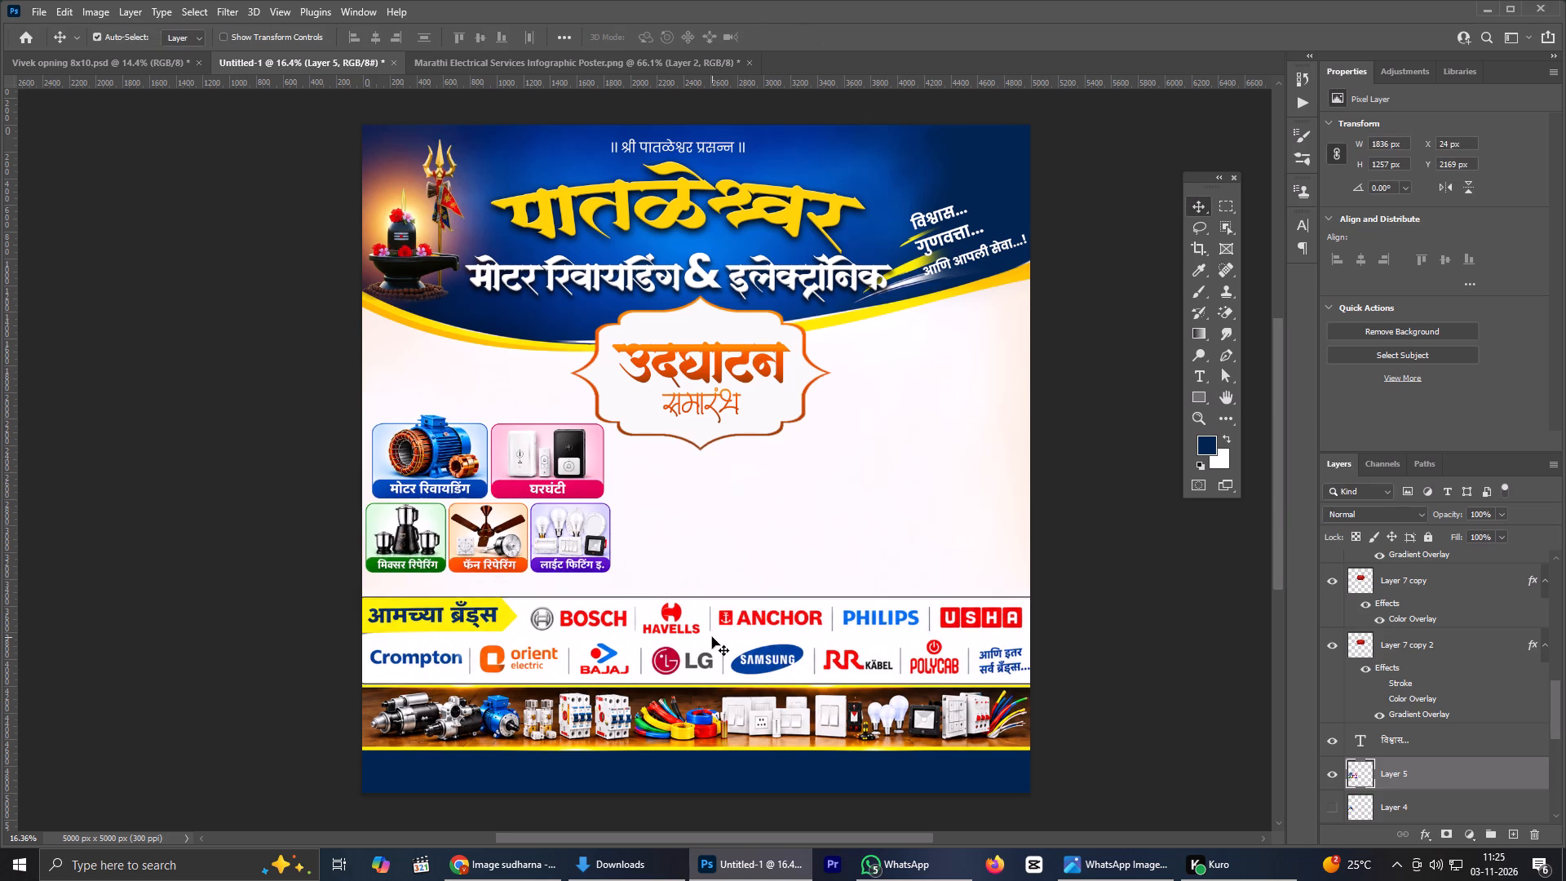
Move the five-card layer to the flyer's right side above the brands strip, at about X 3109, Y 2293 px.
drag(508, 496, 541, 494)
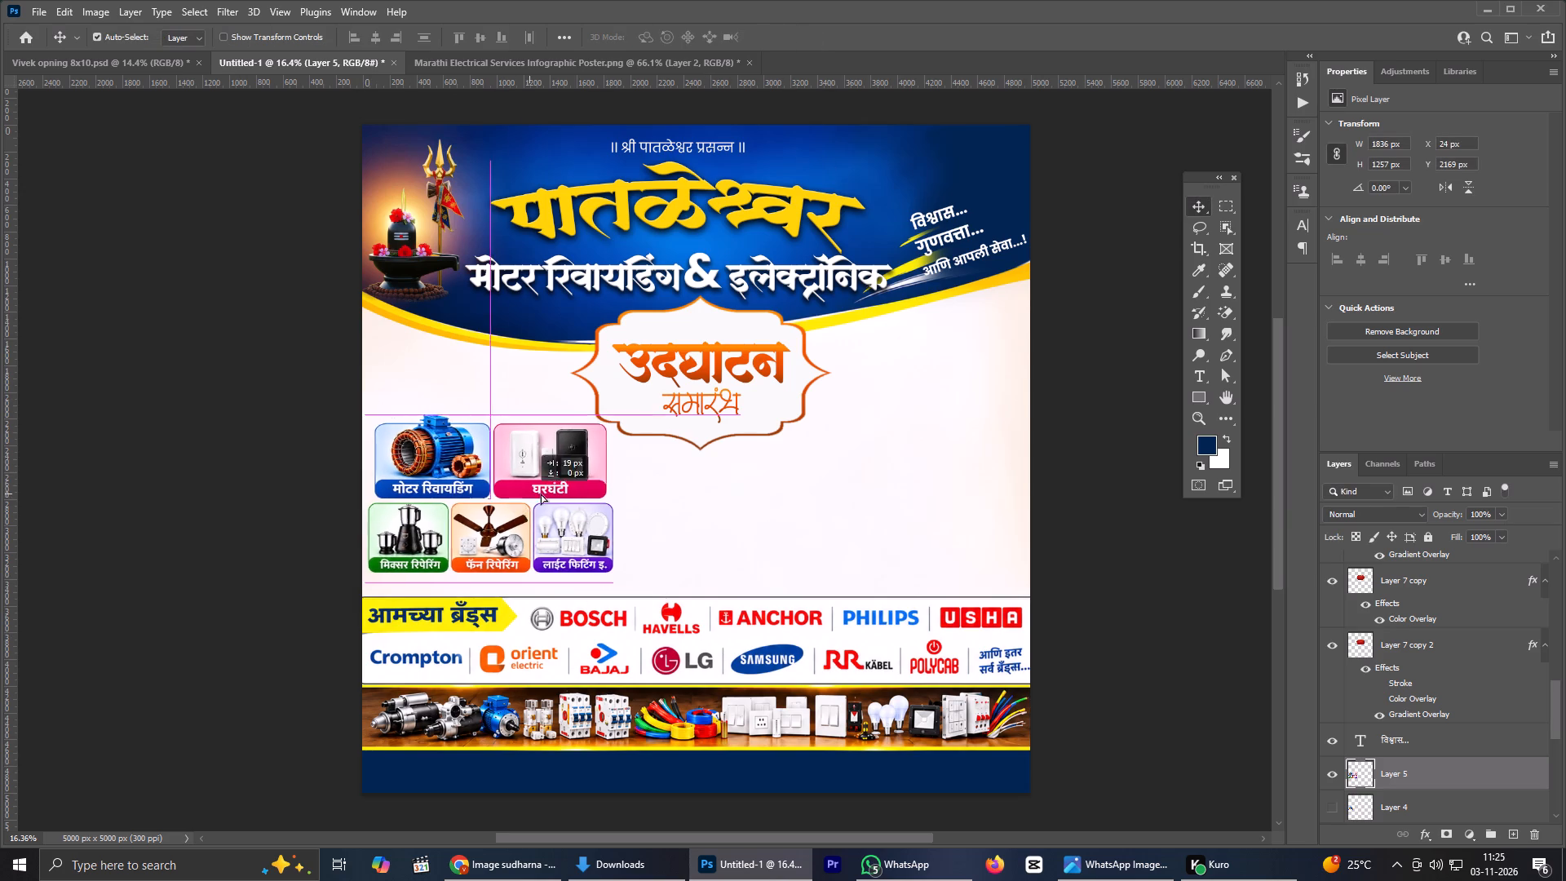
drag(541, 494, 916, 514)
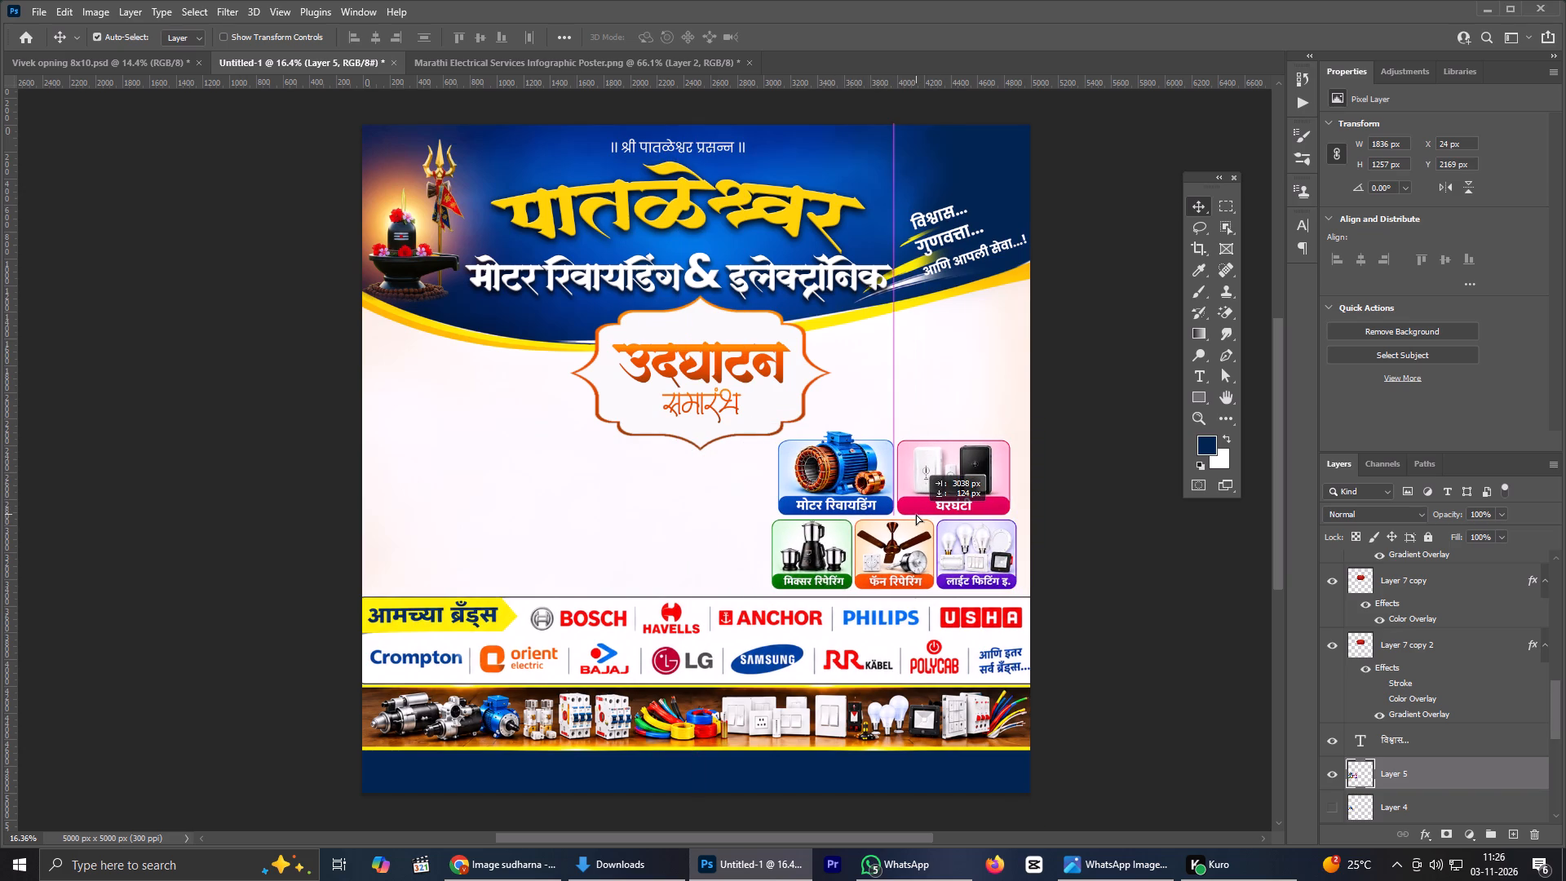
drag(916, 514, 919, 514)
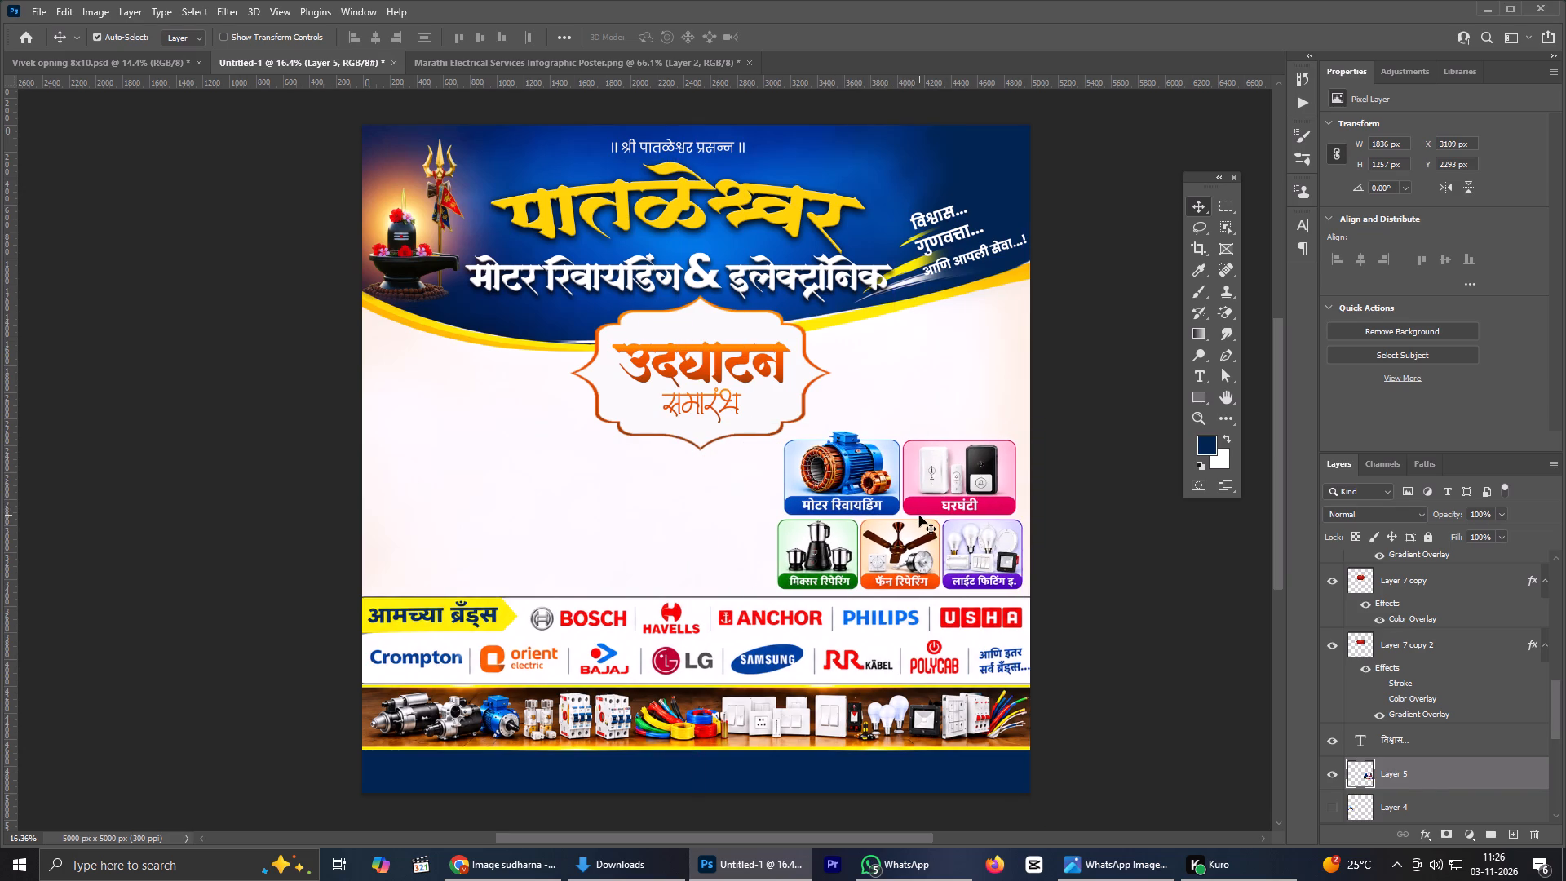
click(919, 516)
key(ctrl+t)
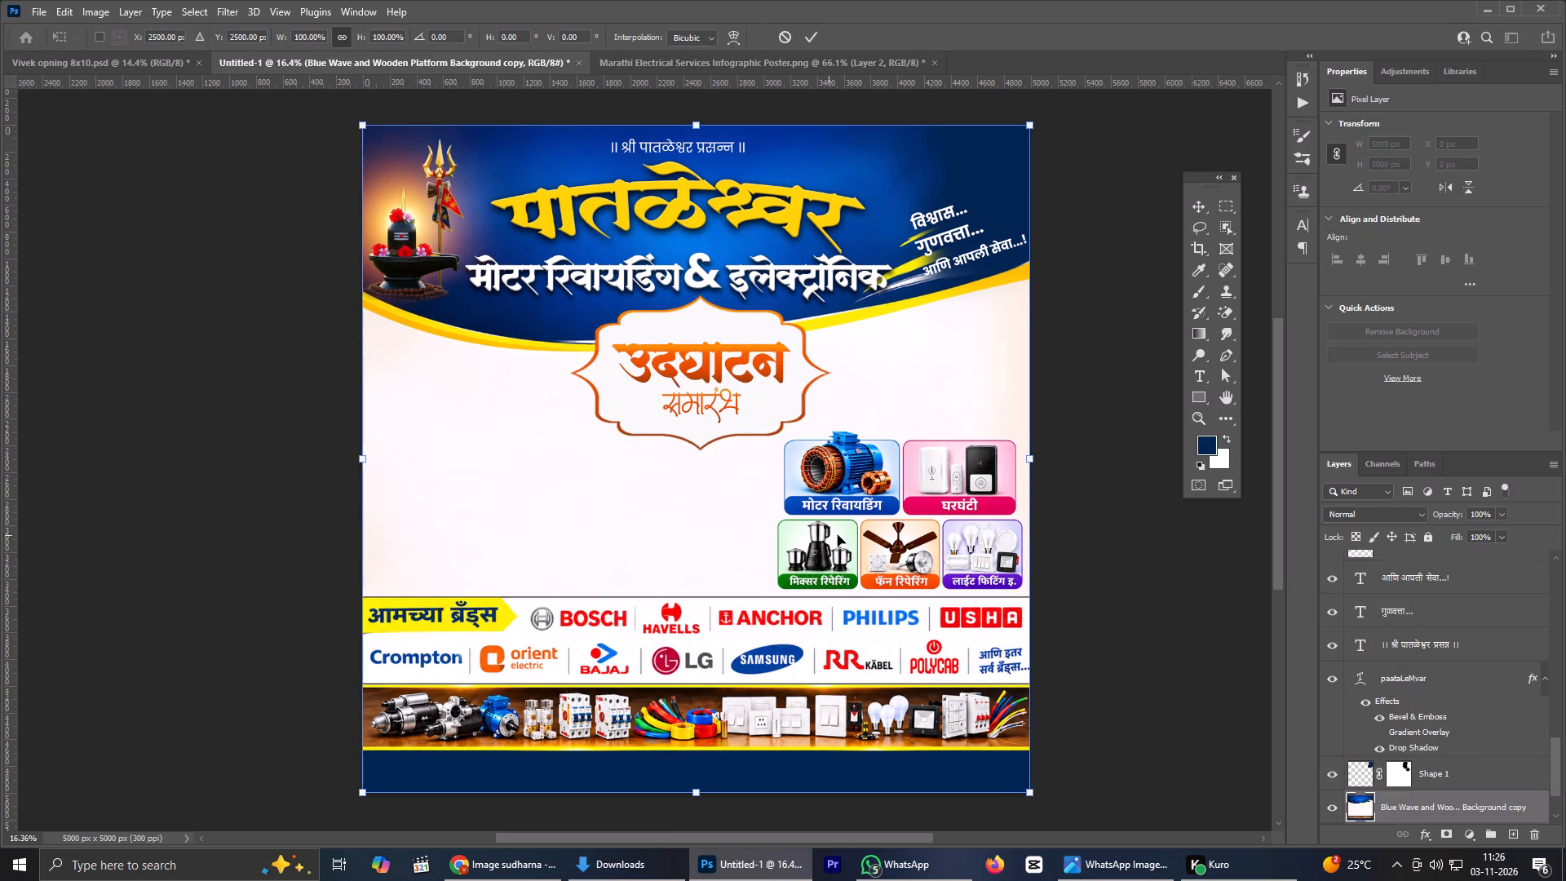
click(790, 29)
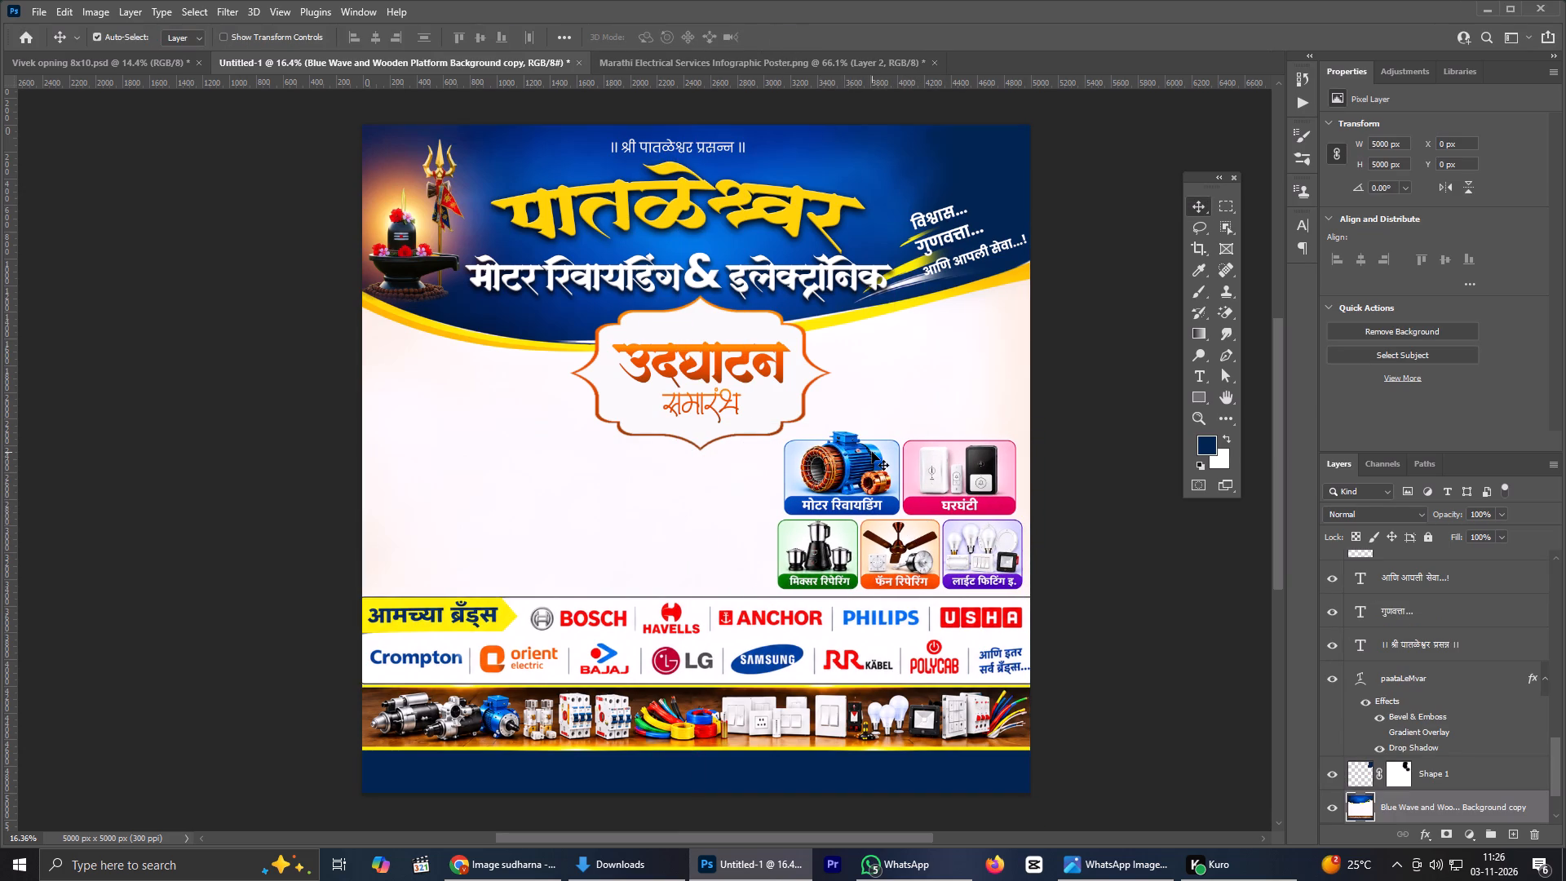
Reselect the five-card layer, nudge it upward, and enlarge it to about 104.6%, ending at about X 3048, Y 2259 px.
click(872, 452)
click(867, 472)
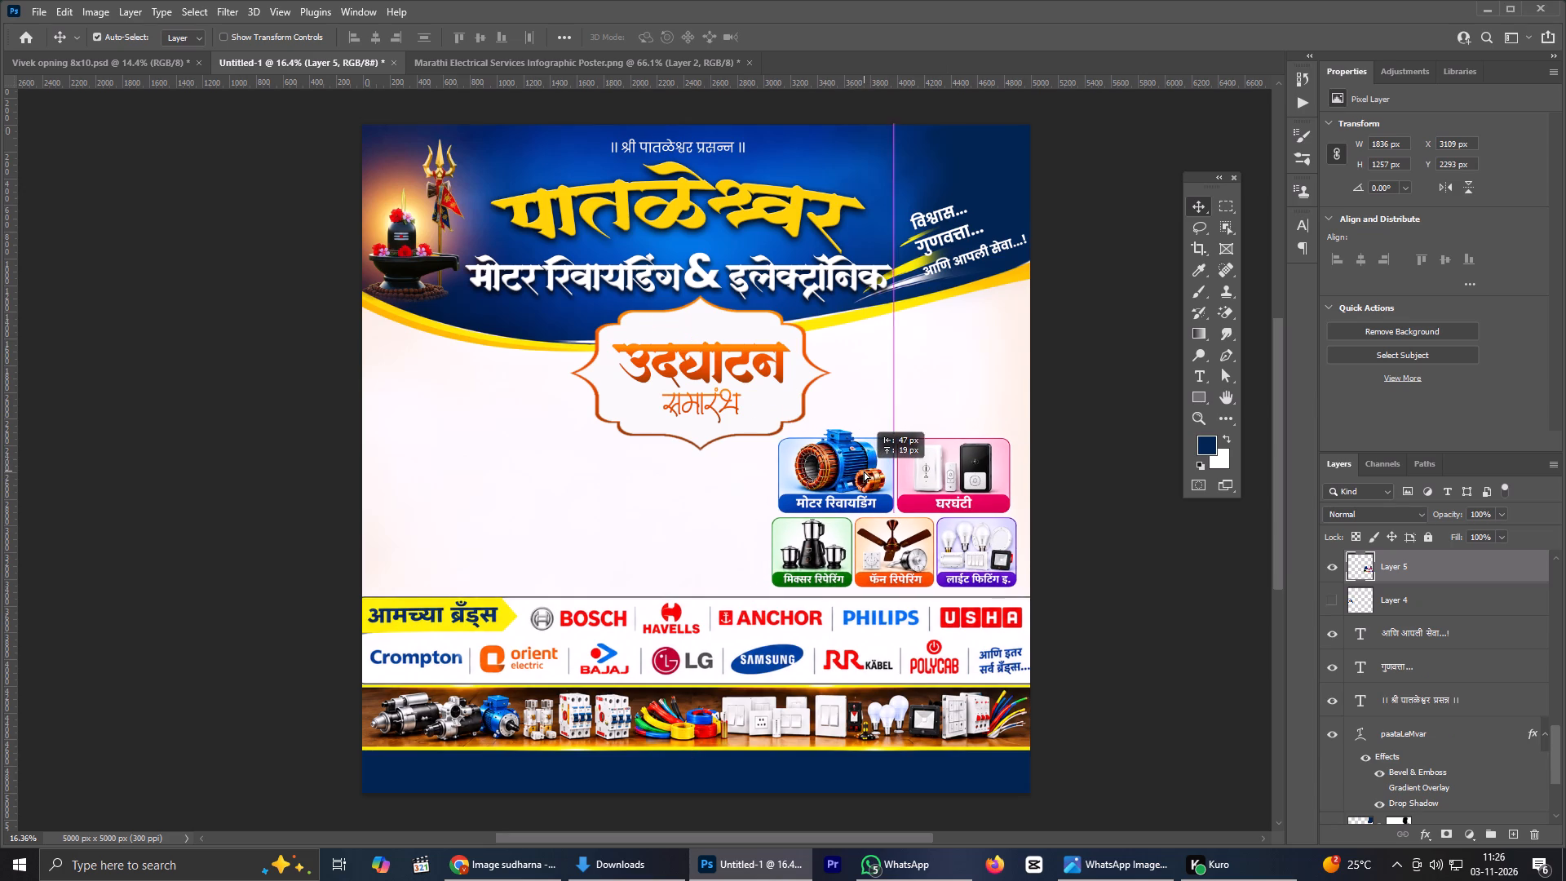
key(ctrl+t)
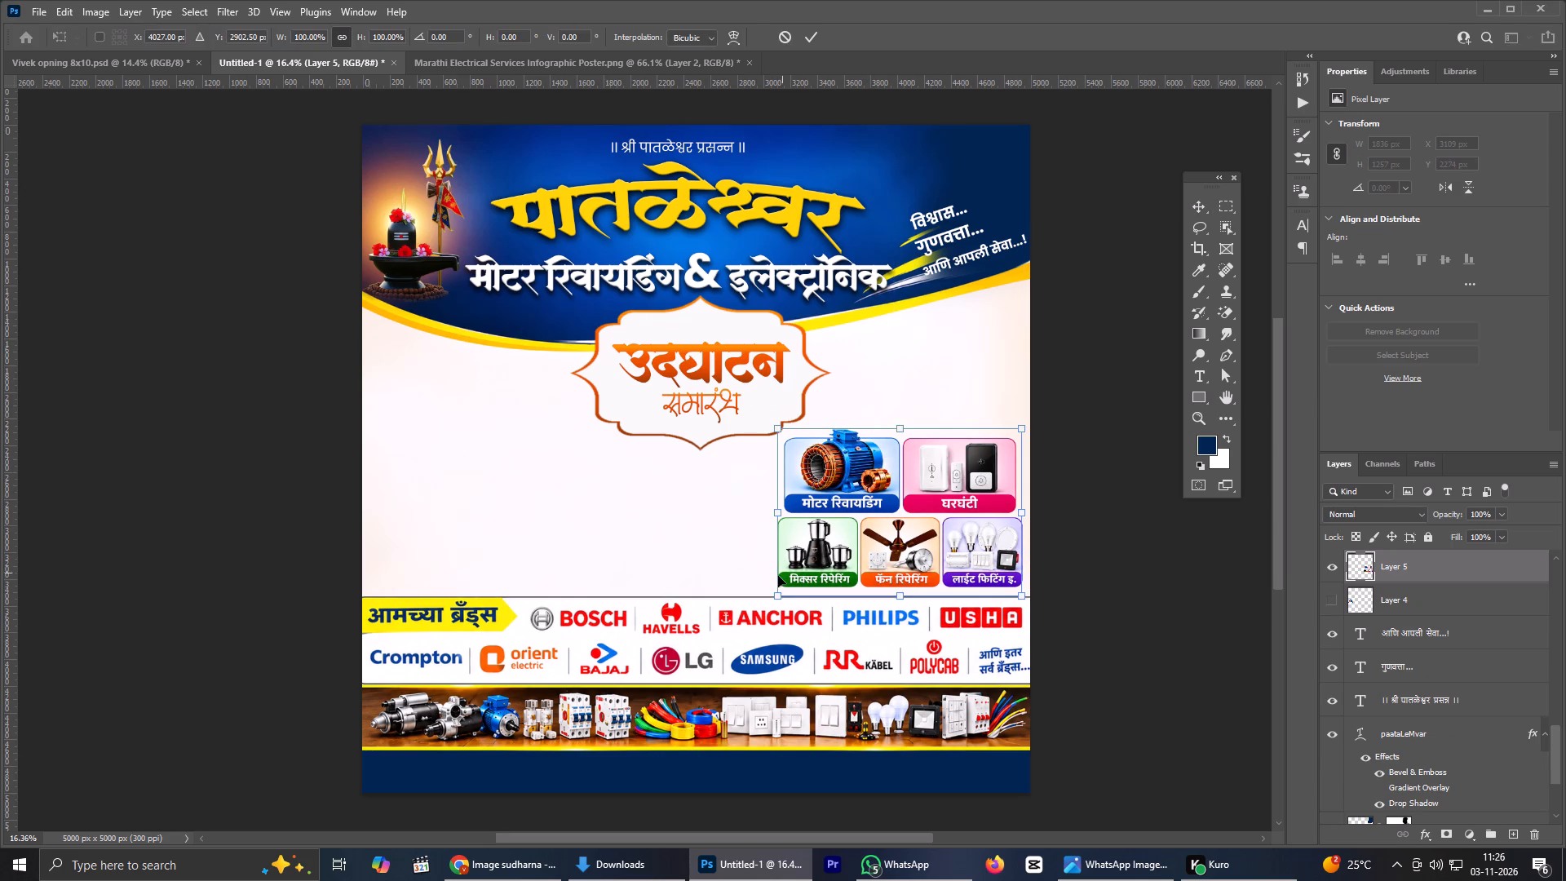
drag(776, 596, 768, 602)
click(1020, 430)
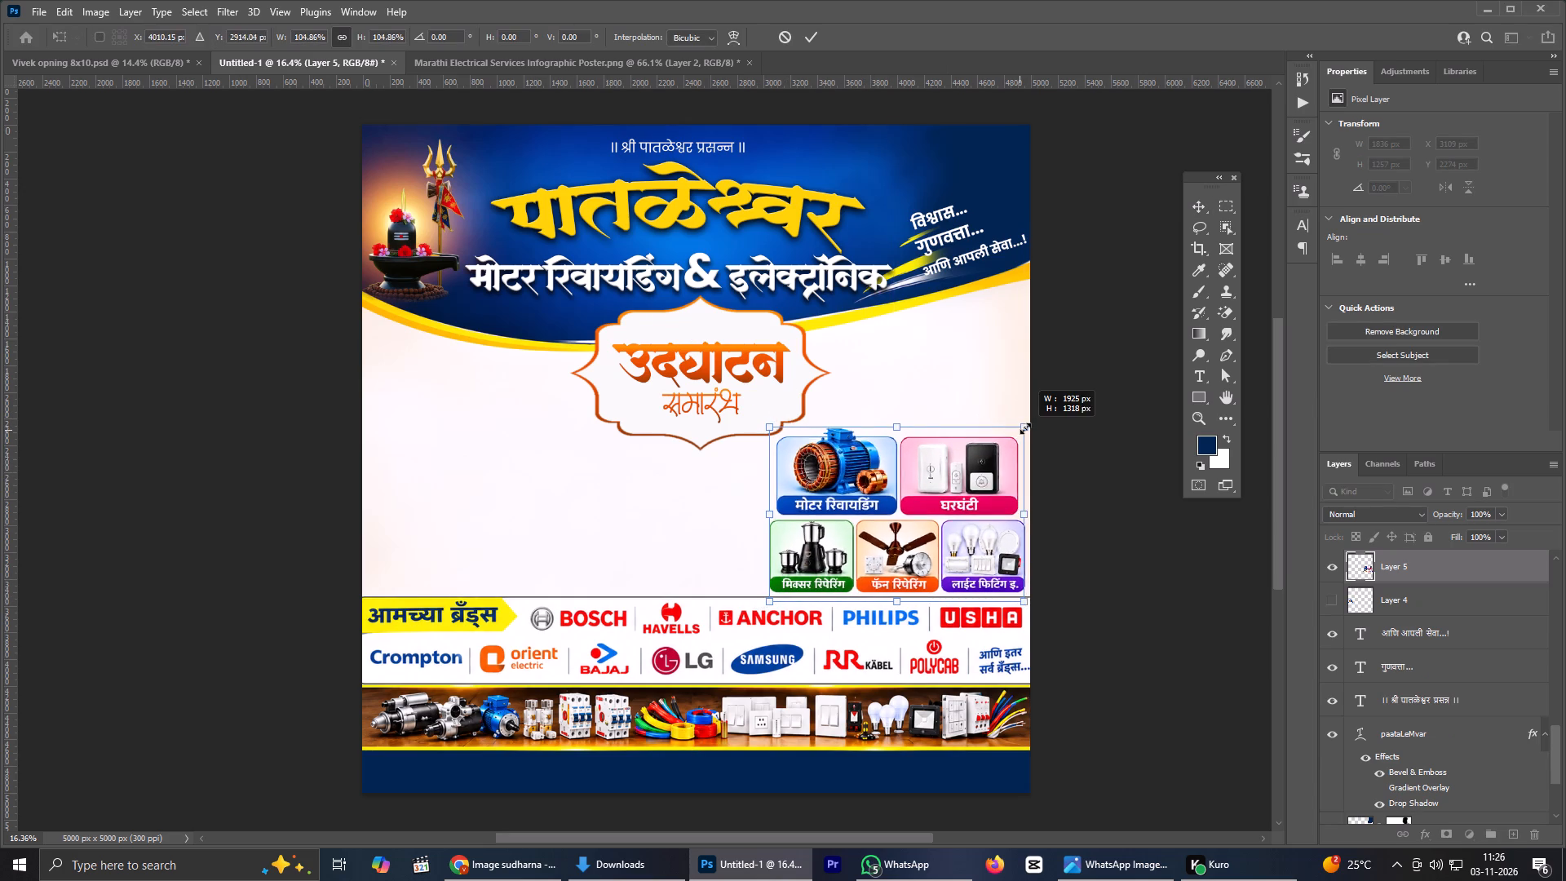
click(807, 31)
Examine the service cards' sharpness, spacing and placement beside the उद्घाटन समारंभ frame and above the brands strip.
scroll(823, 383, up, 5)
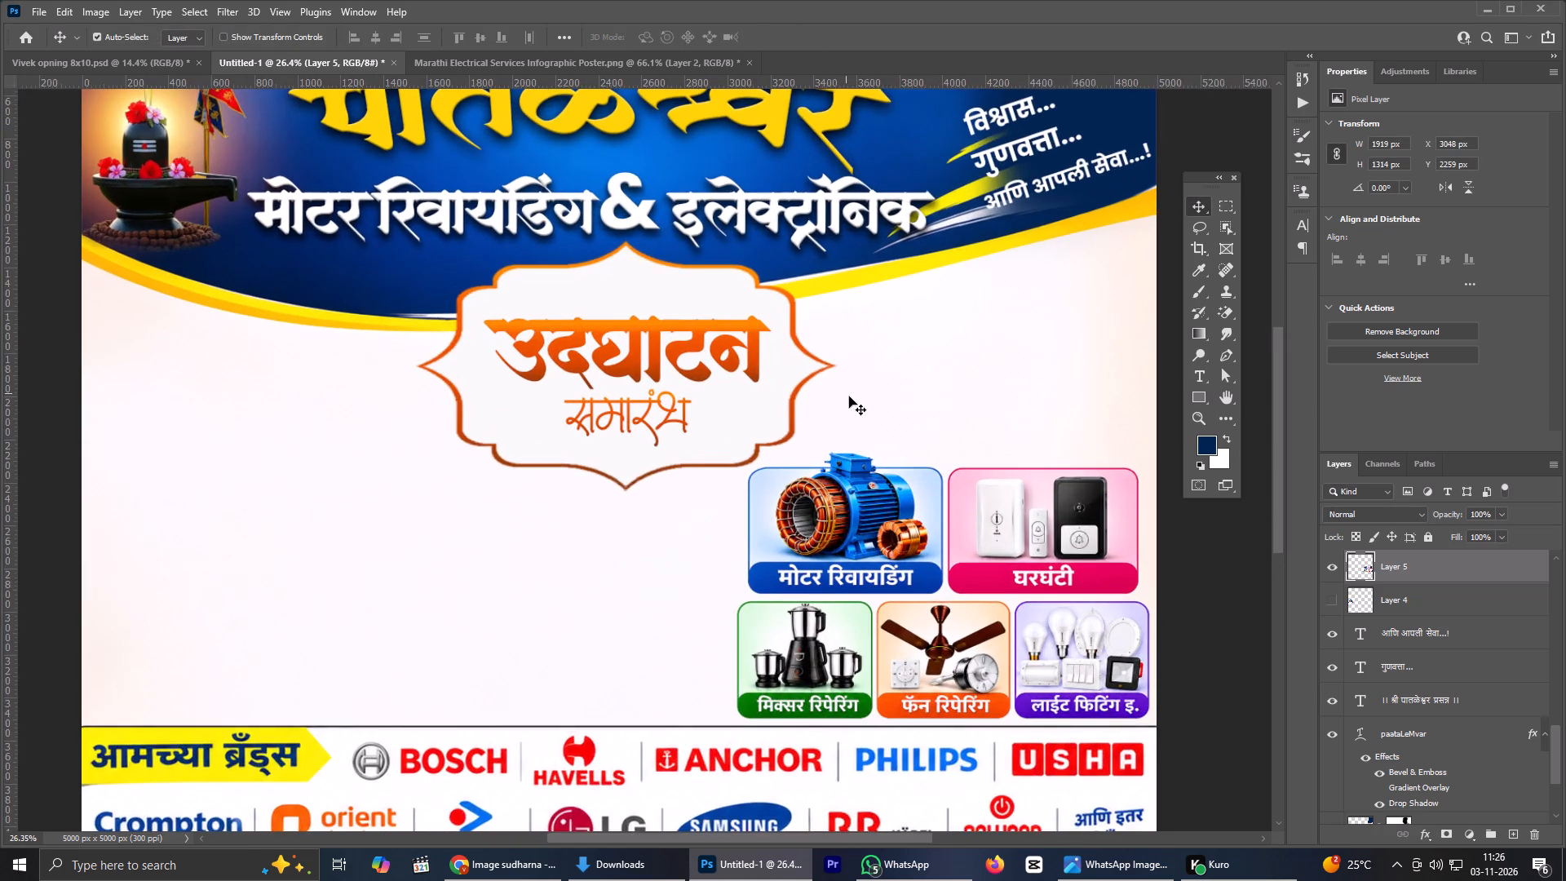
scroll(865, 485, up, 7)
scroll(876, 529, down, 2)
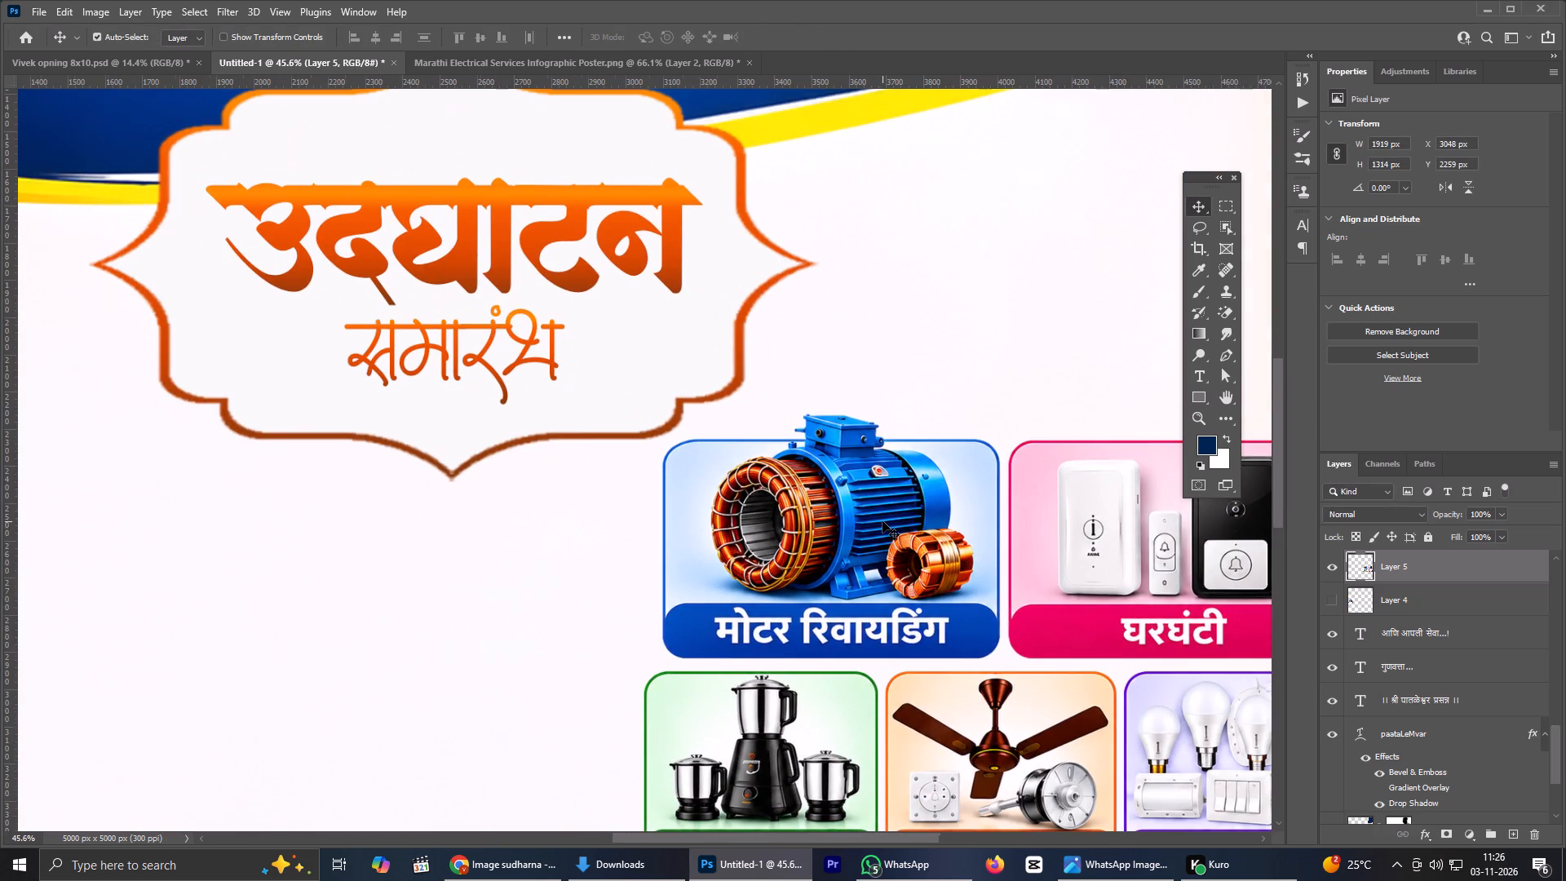
scroll(883, 521, down, 2)
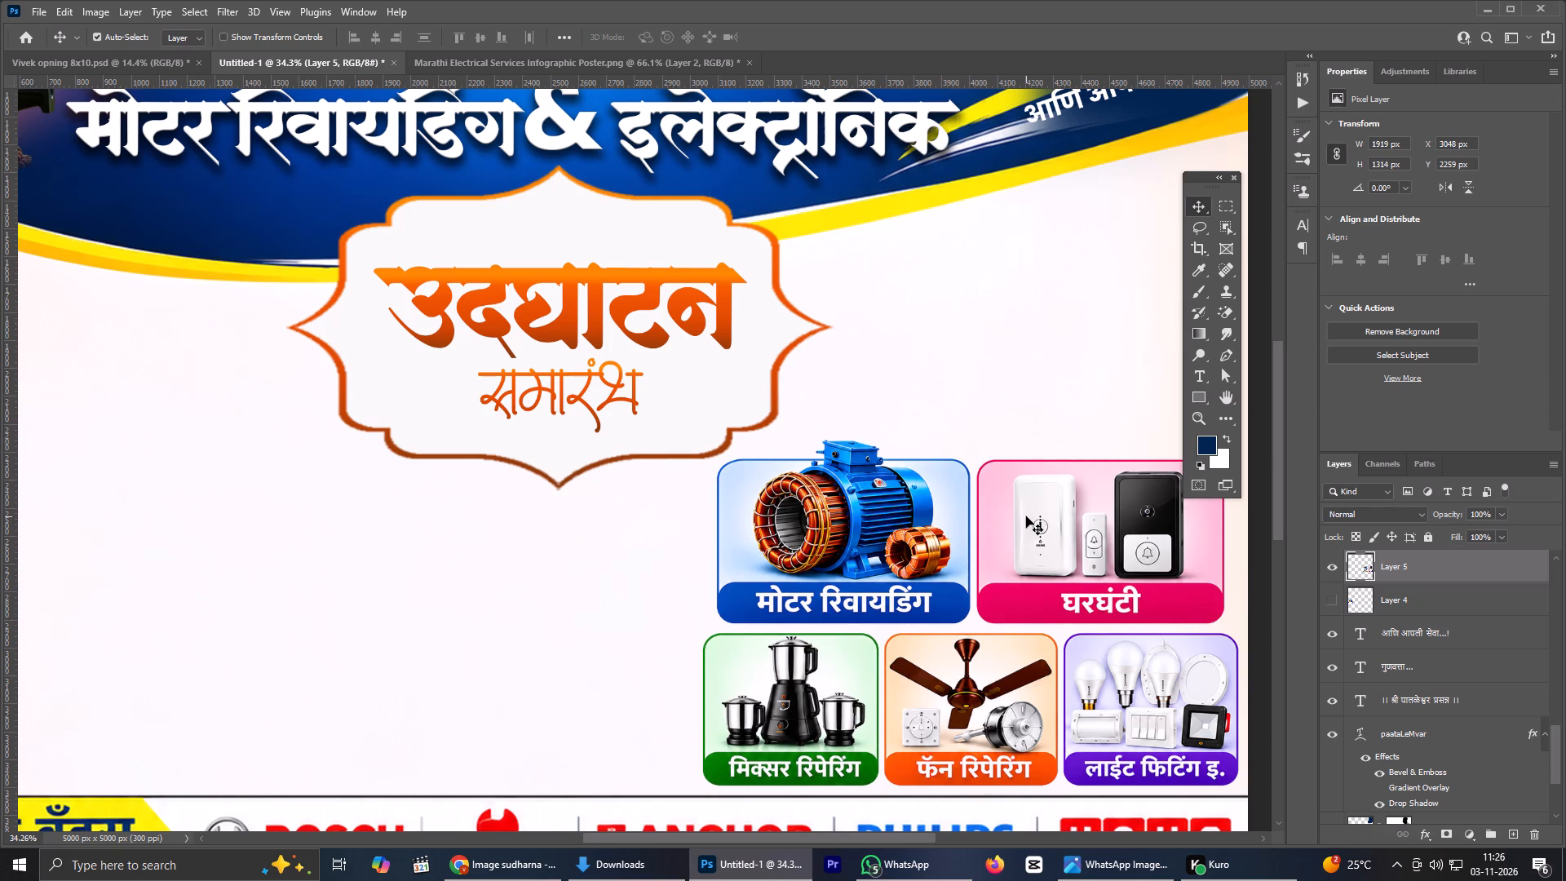
scroll(1026, 516, down, 1)
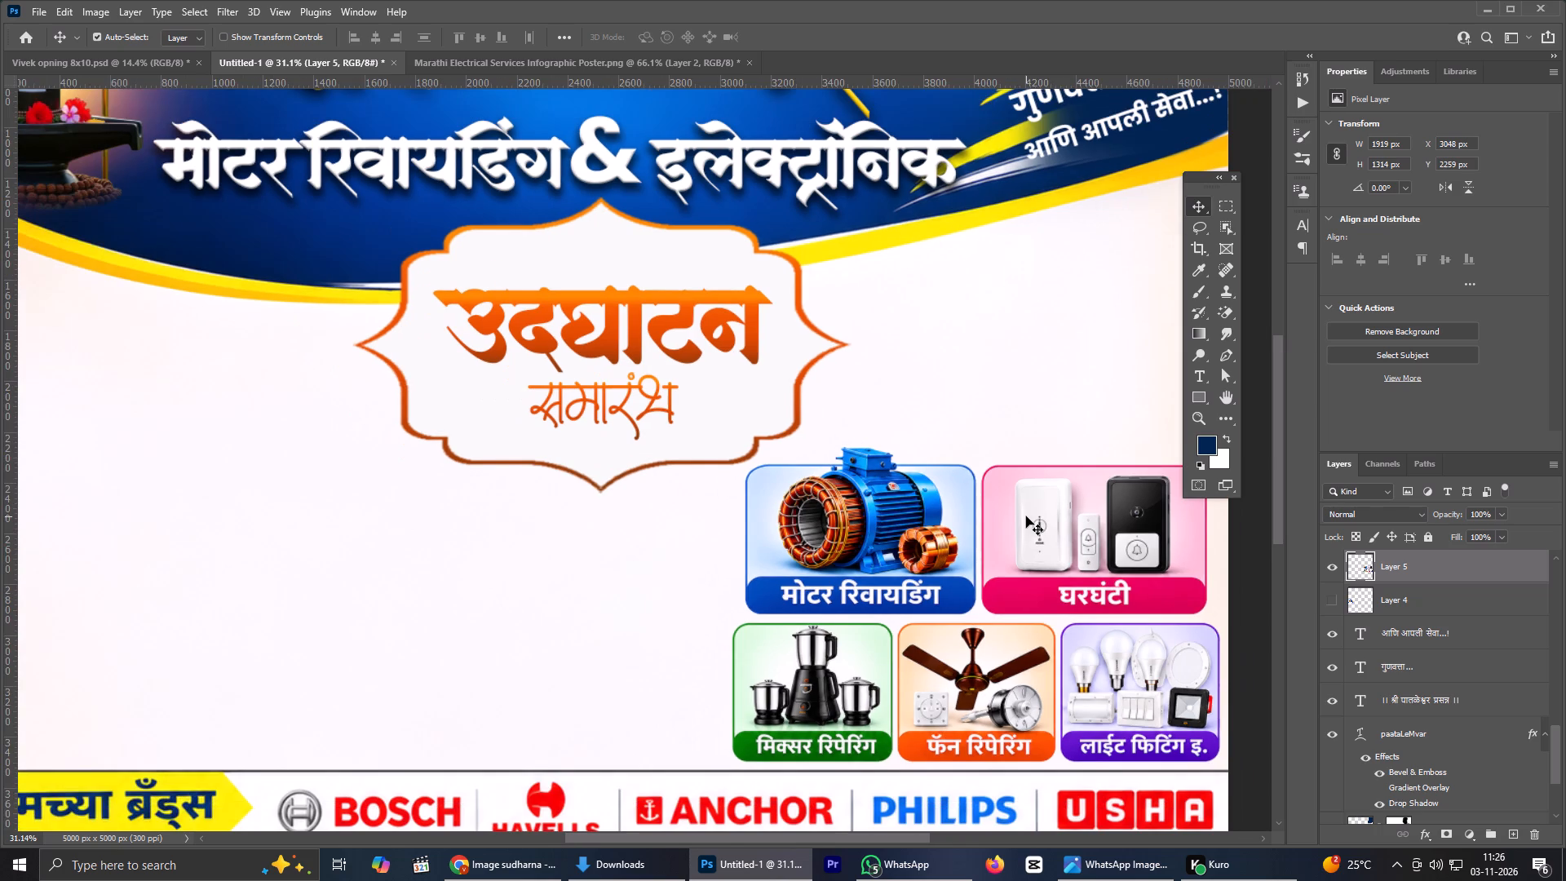
scroll(1026, 516, up, 1)
scroll(1026, 516, down, 2)
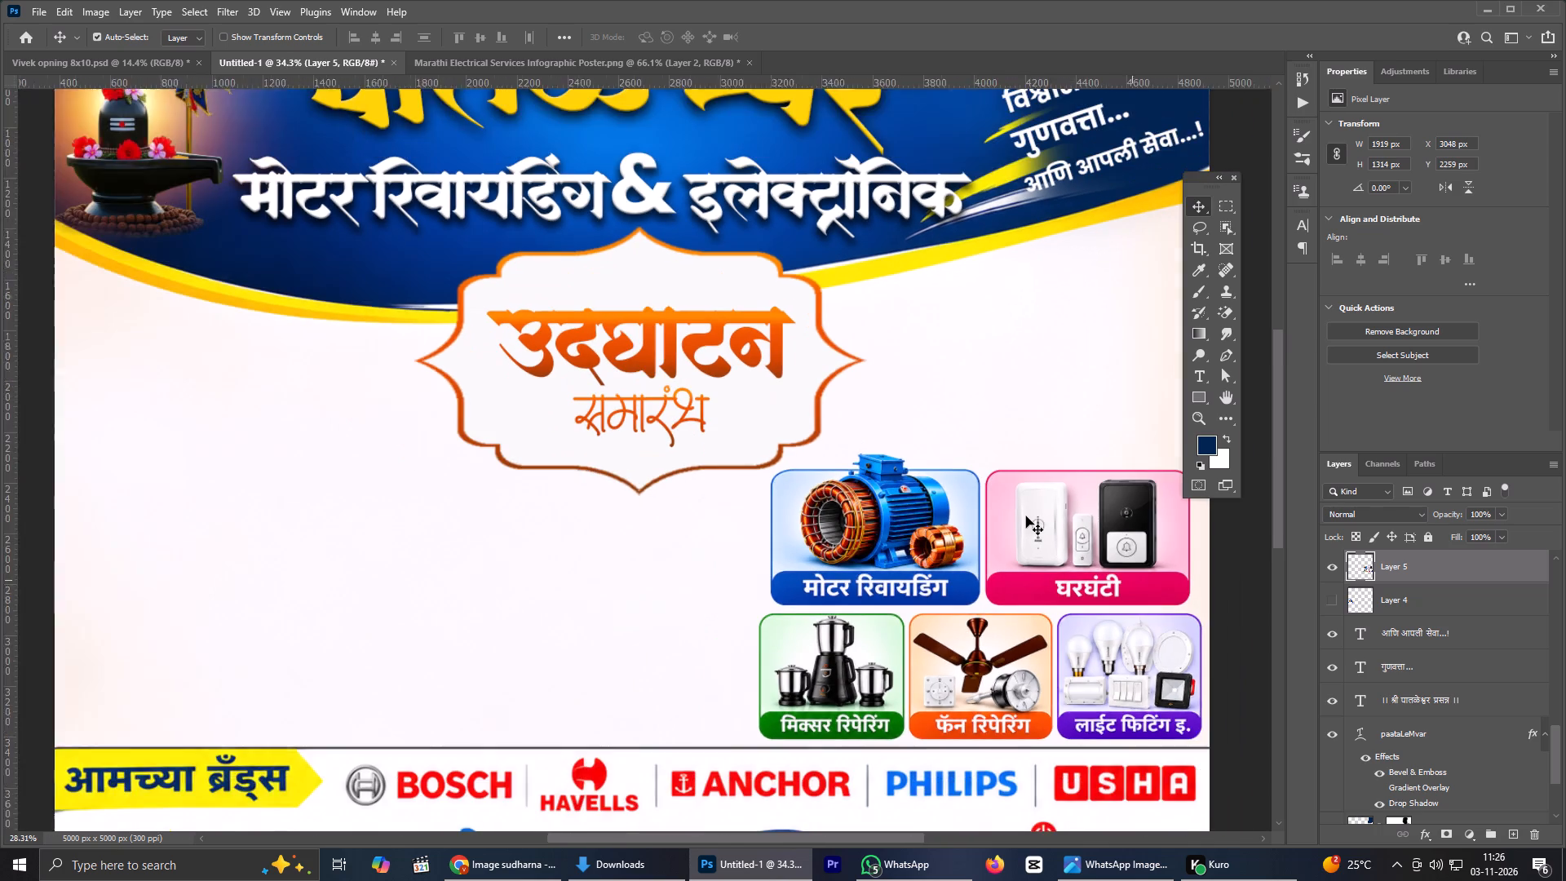
scroll(1026, 516, up, 2)
scroll(1026, 516, down, 1)
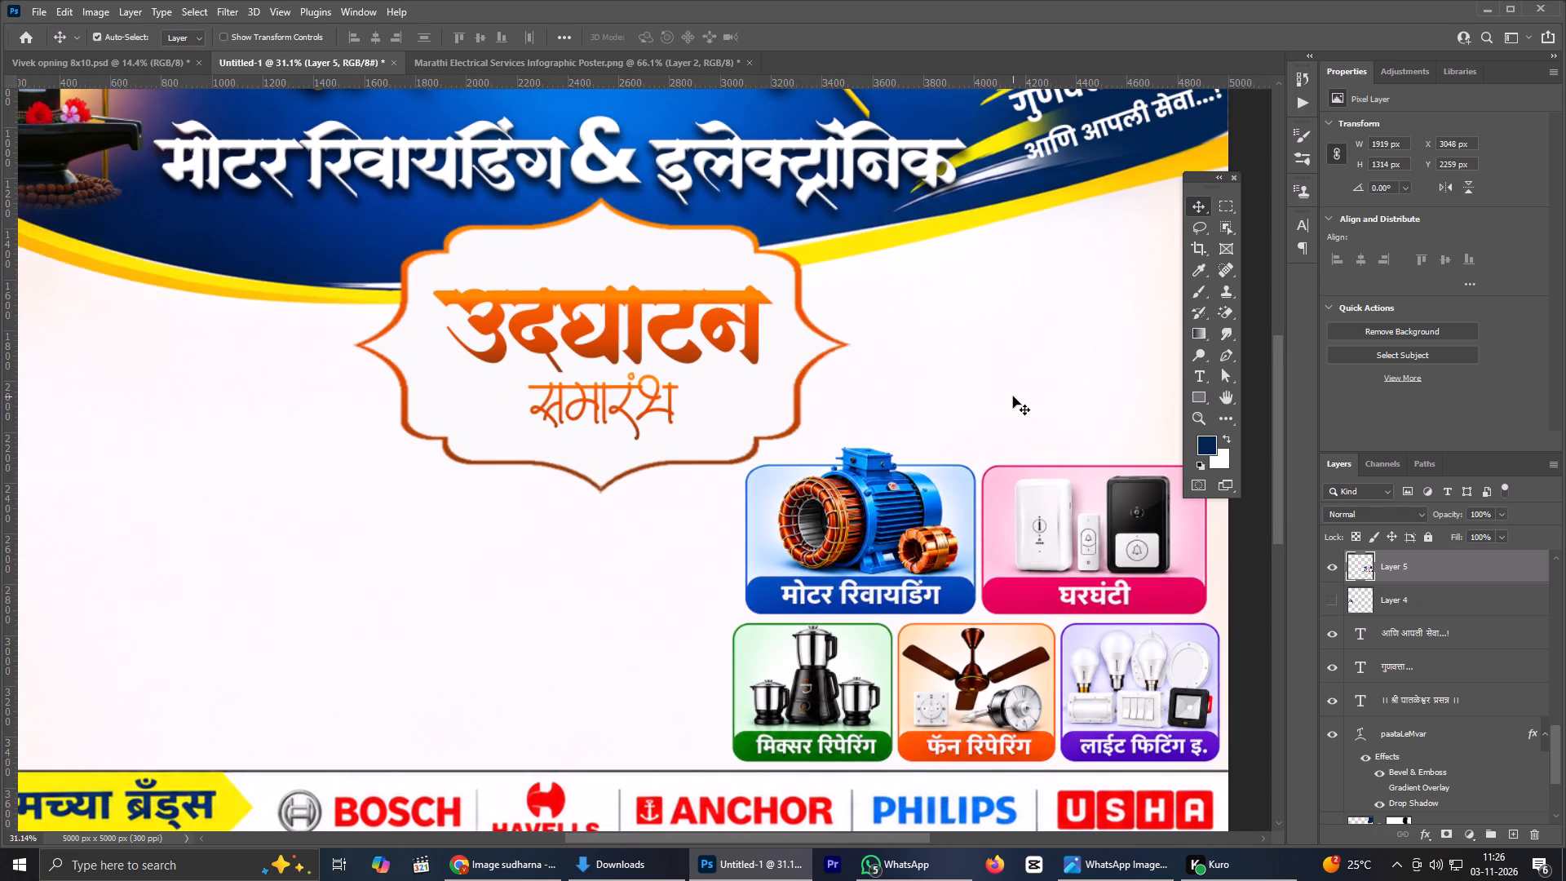
scroll(626, 229, down, 4)
scroll(630, 235, up, 1)
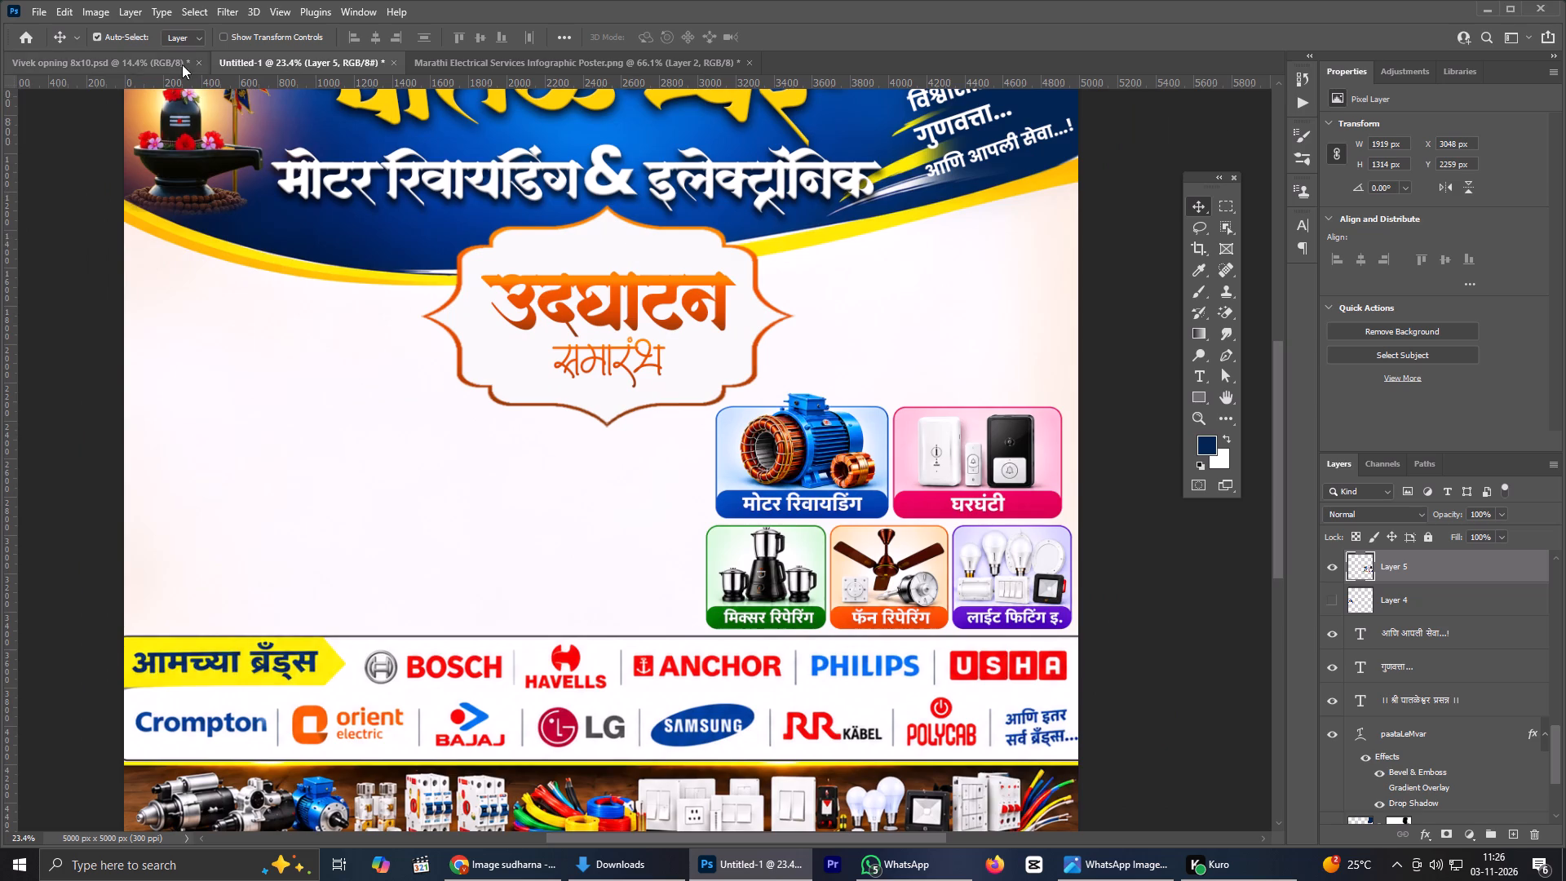
Review the content and layout of the earlier opening invitation, Vivek opning 8x10.psd, and return to the flyer.
click(116, 61)
scroll(828, 430, down, 1)
scroll(829, 430, up, 1)
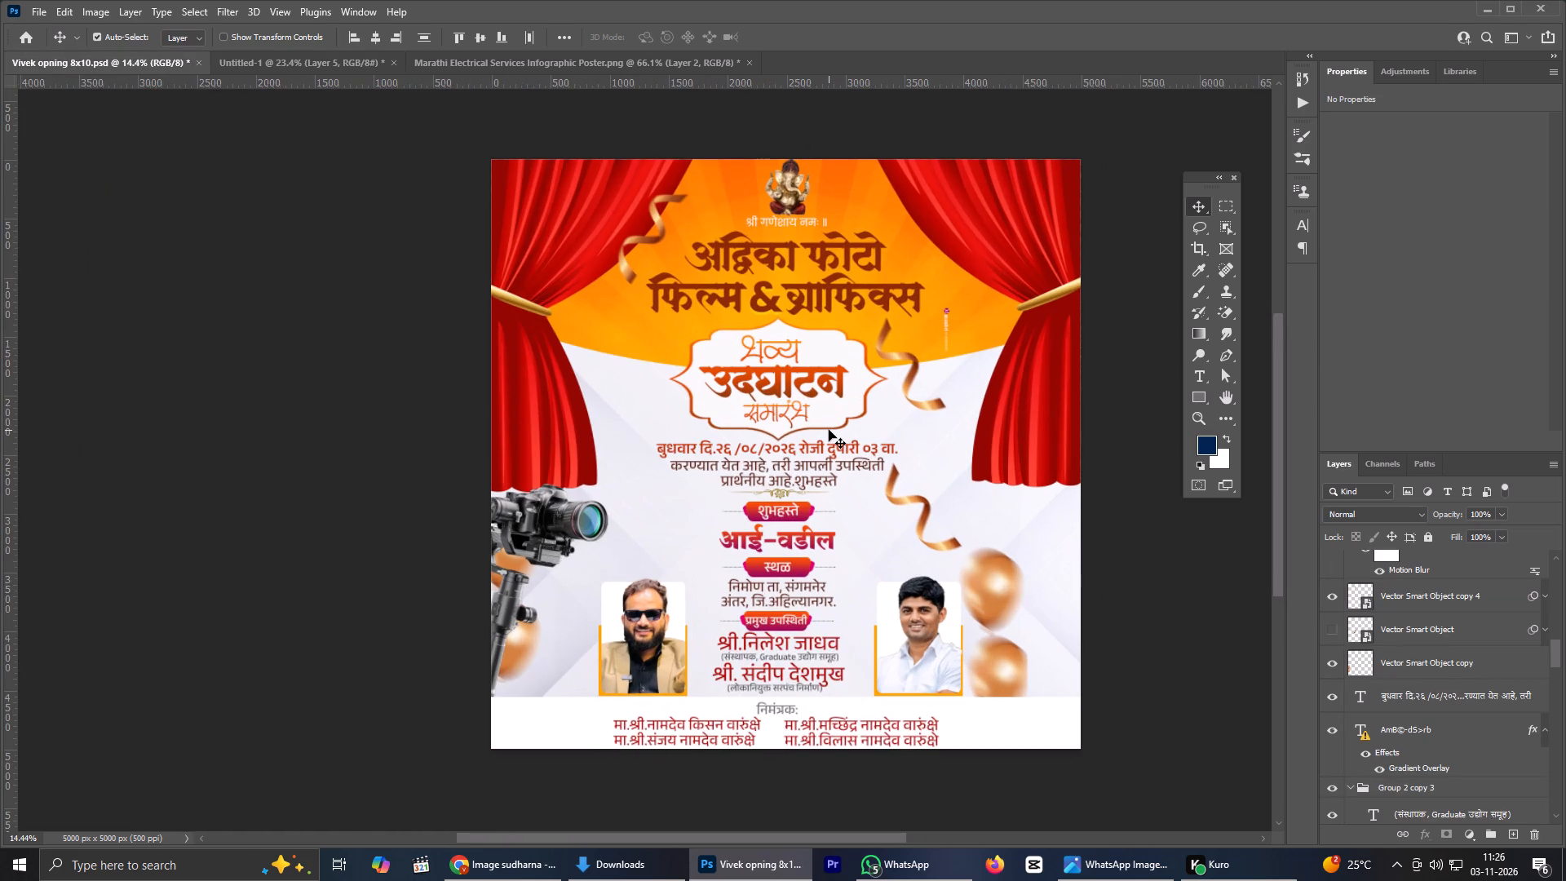
scroll(829, 430, up, 1)
scroll(829, 430, down, 1)
scroll(826, 432, up, 1)
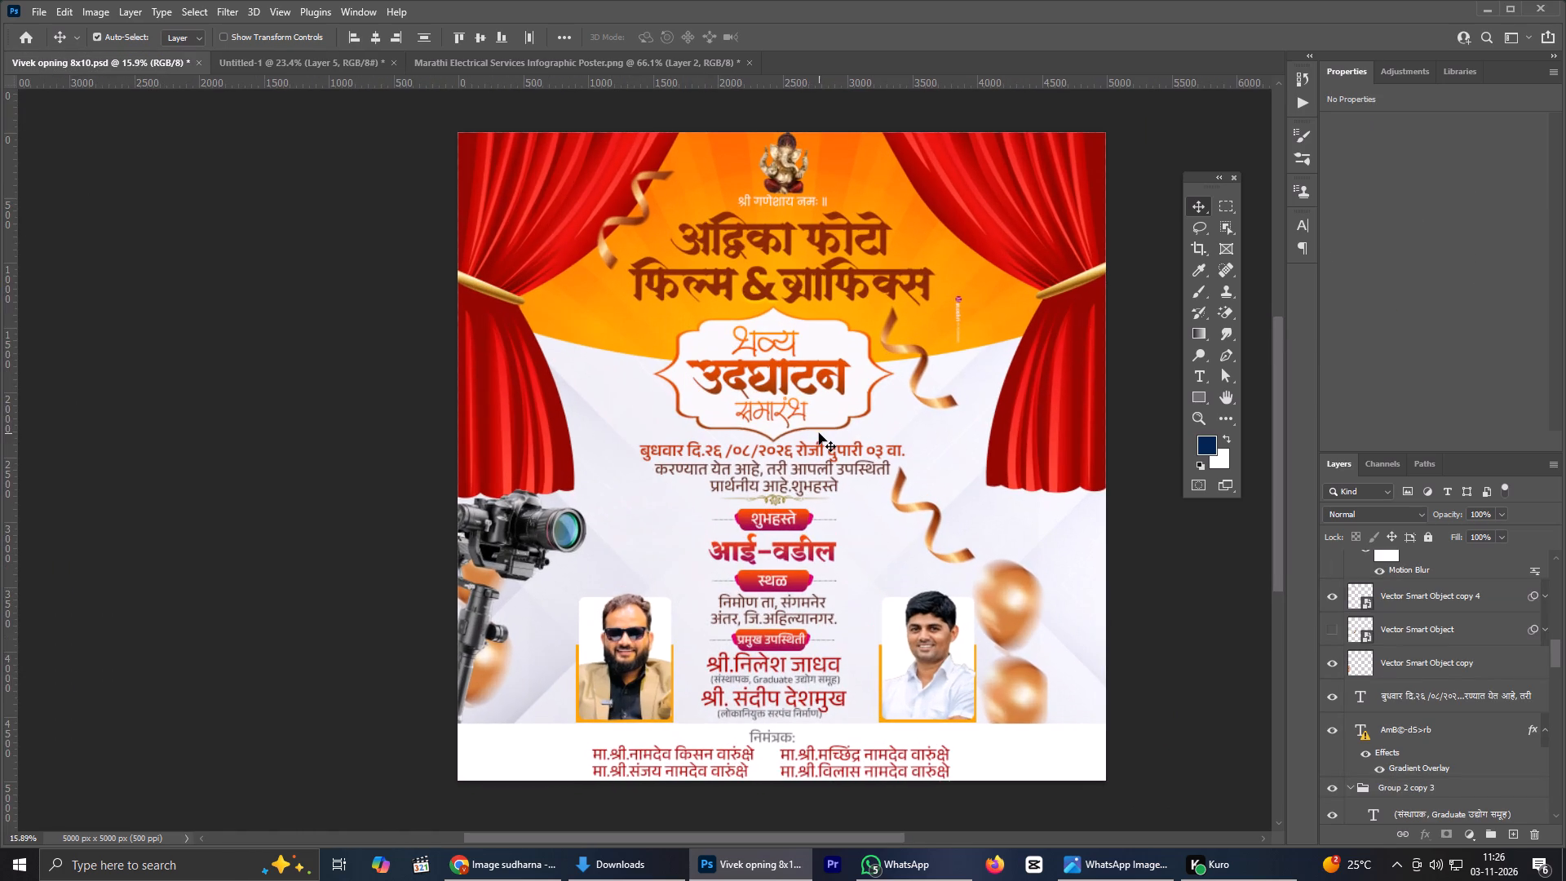
click(356, 64)
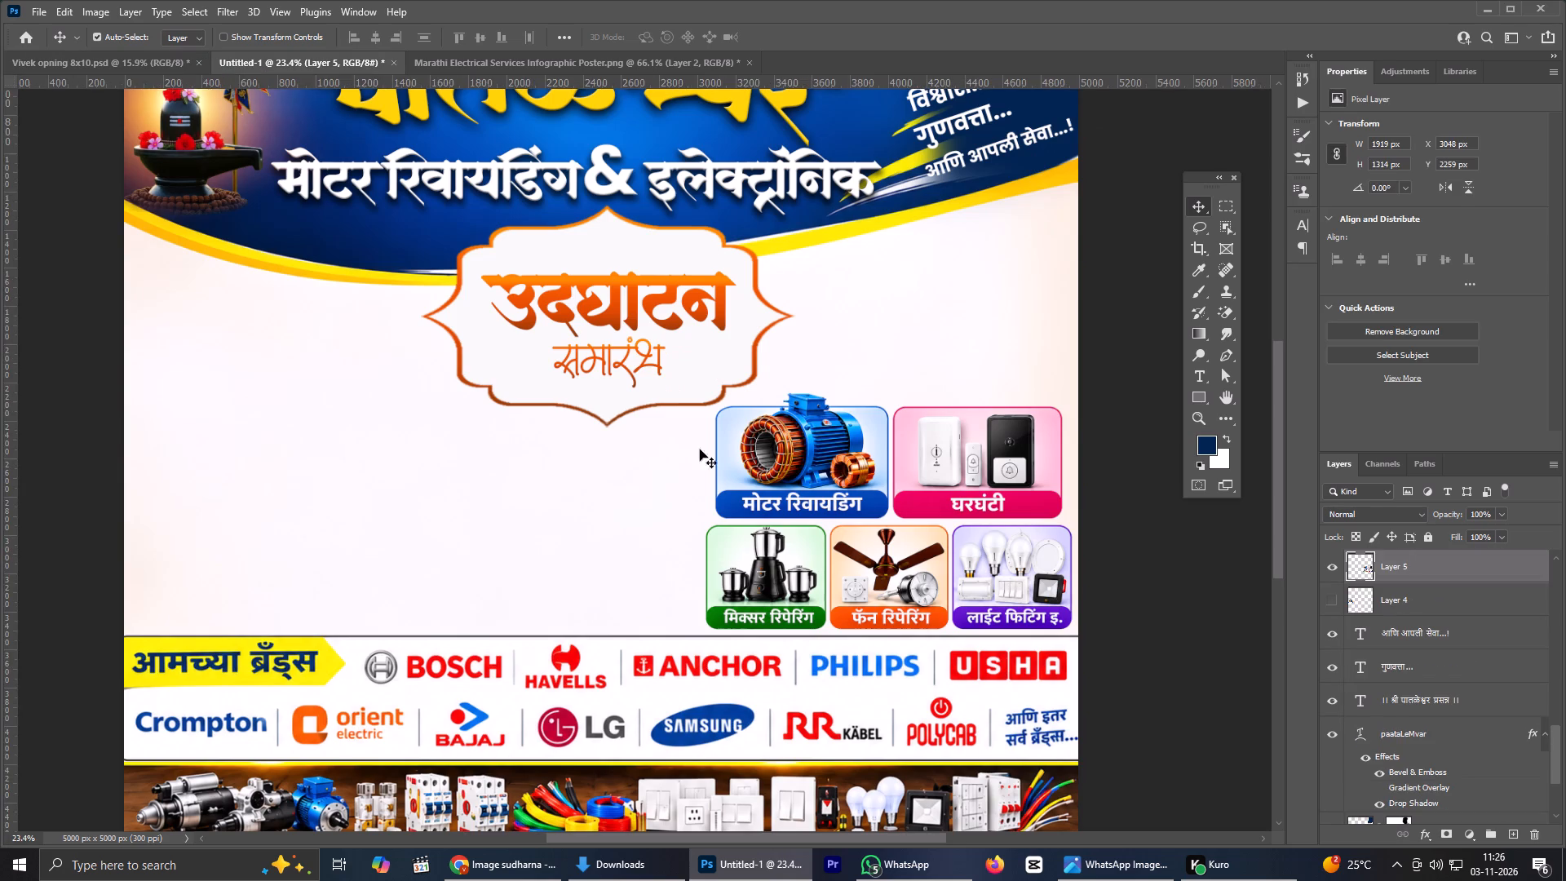
scroll(634, 601, down, 2)
Switch to Chrome and copy the tagline आपली सर्व कामे एकाच ठिकाणी...! from the shop's banner image in Google Search.
click(493, 879)
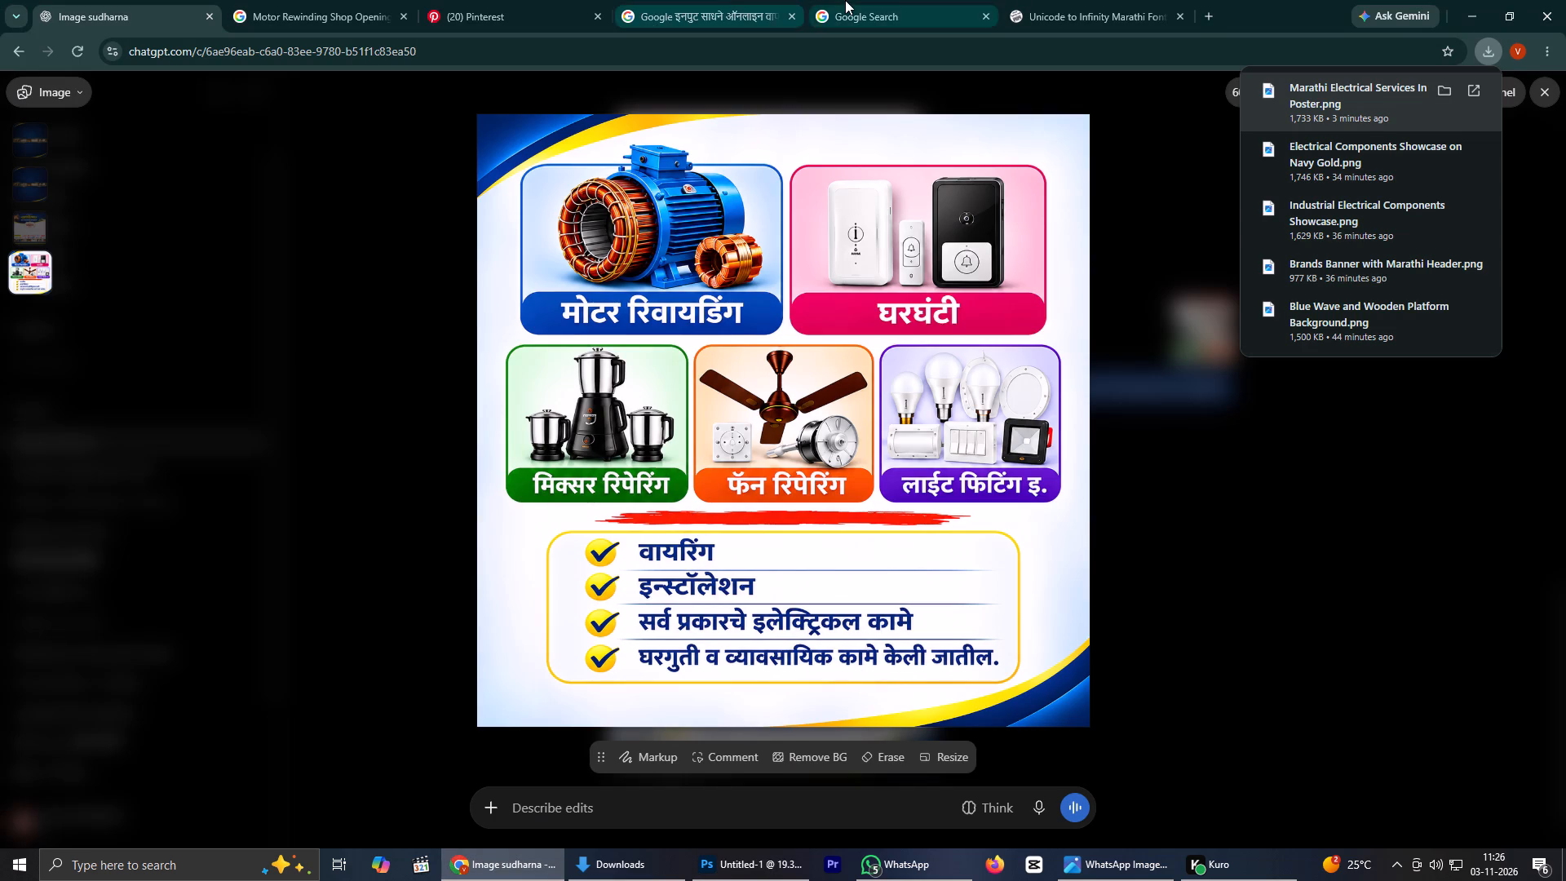
click(845, 0)
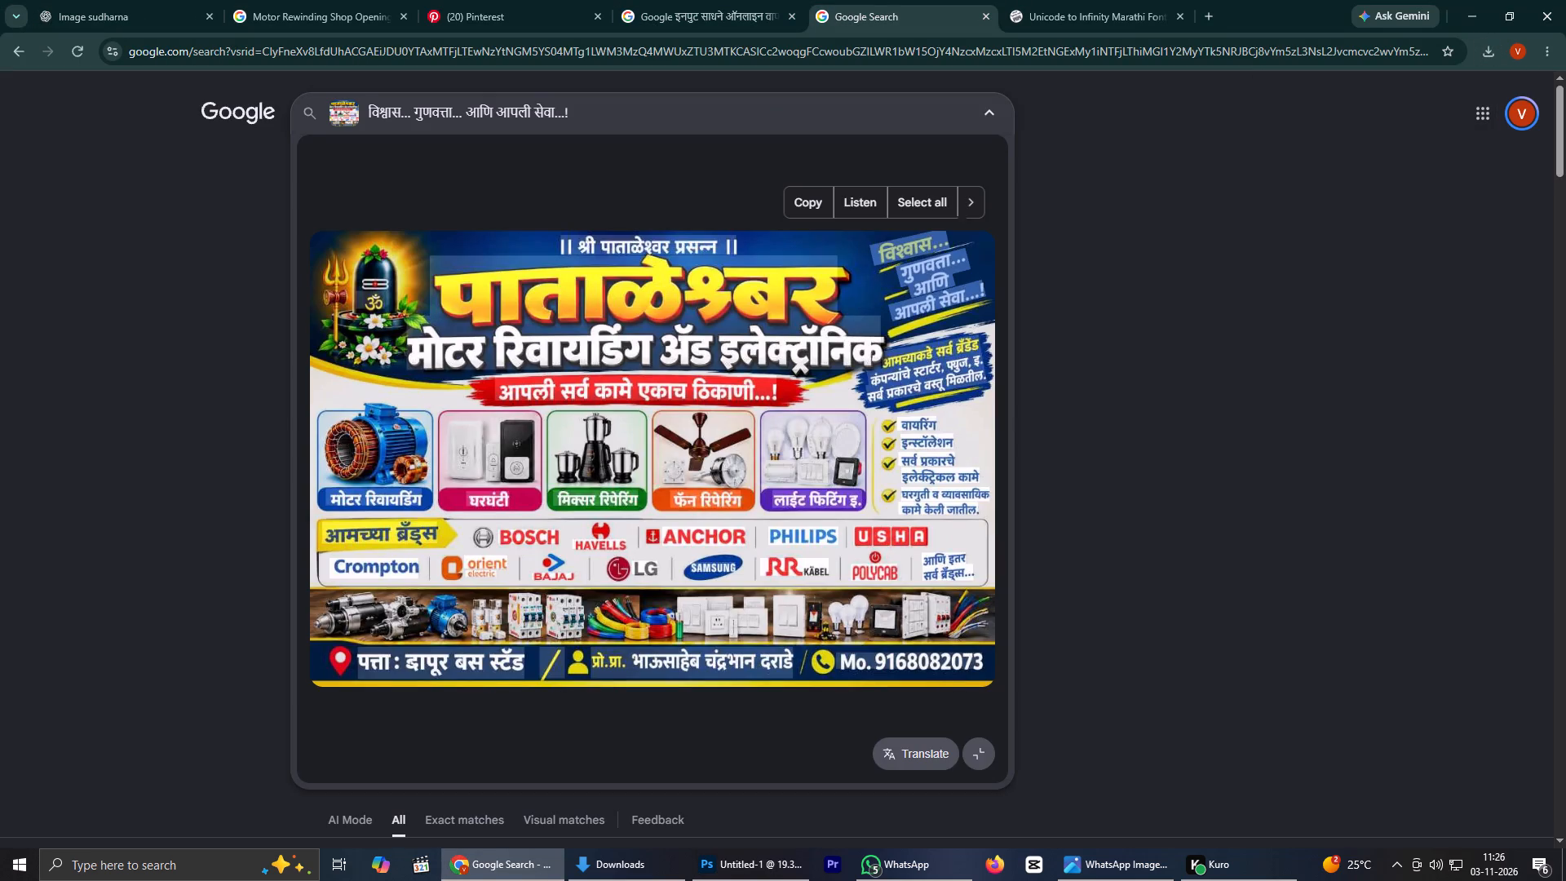
drag(501, 390, 781, 396)
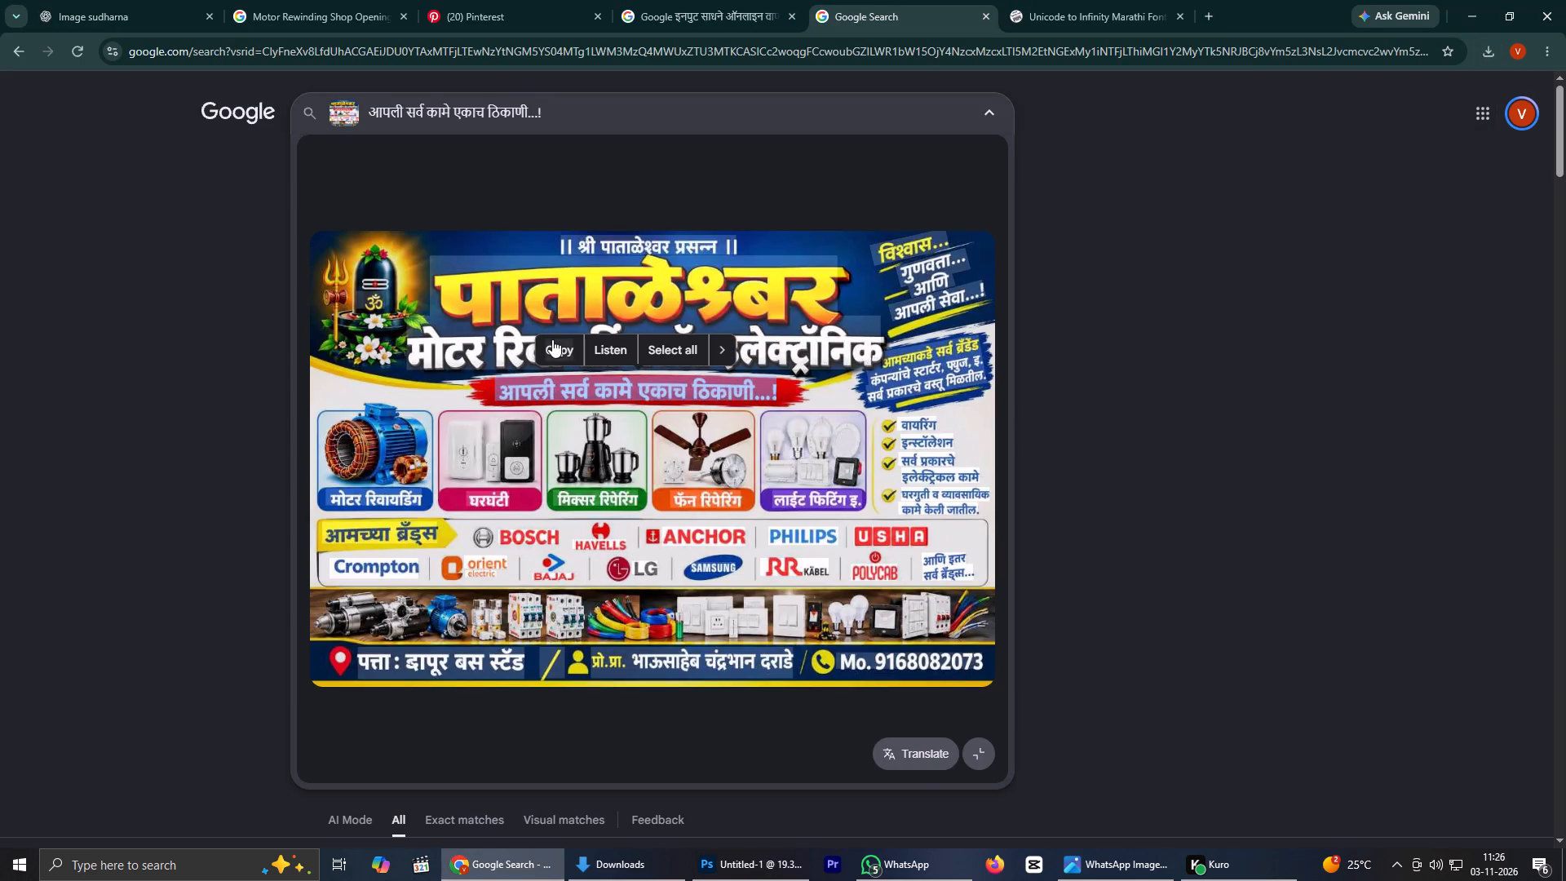
click(552, 339)
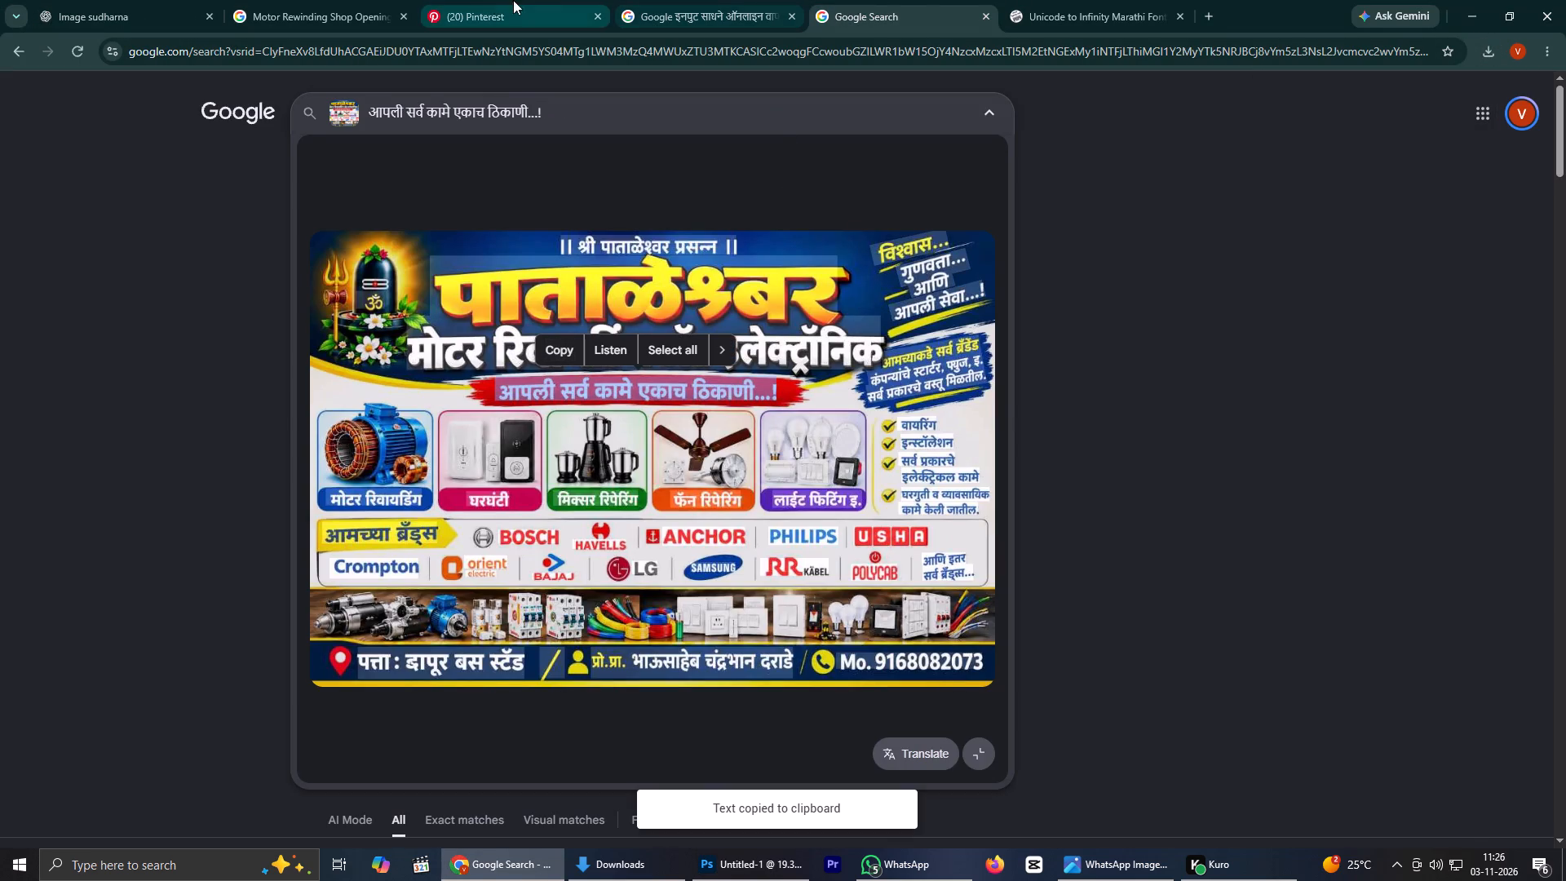
click(309, 0)
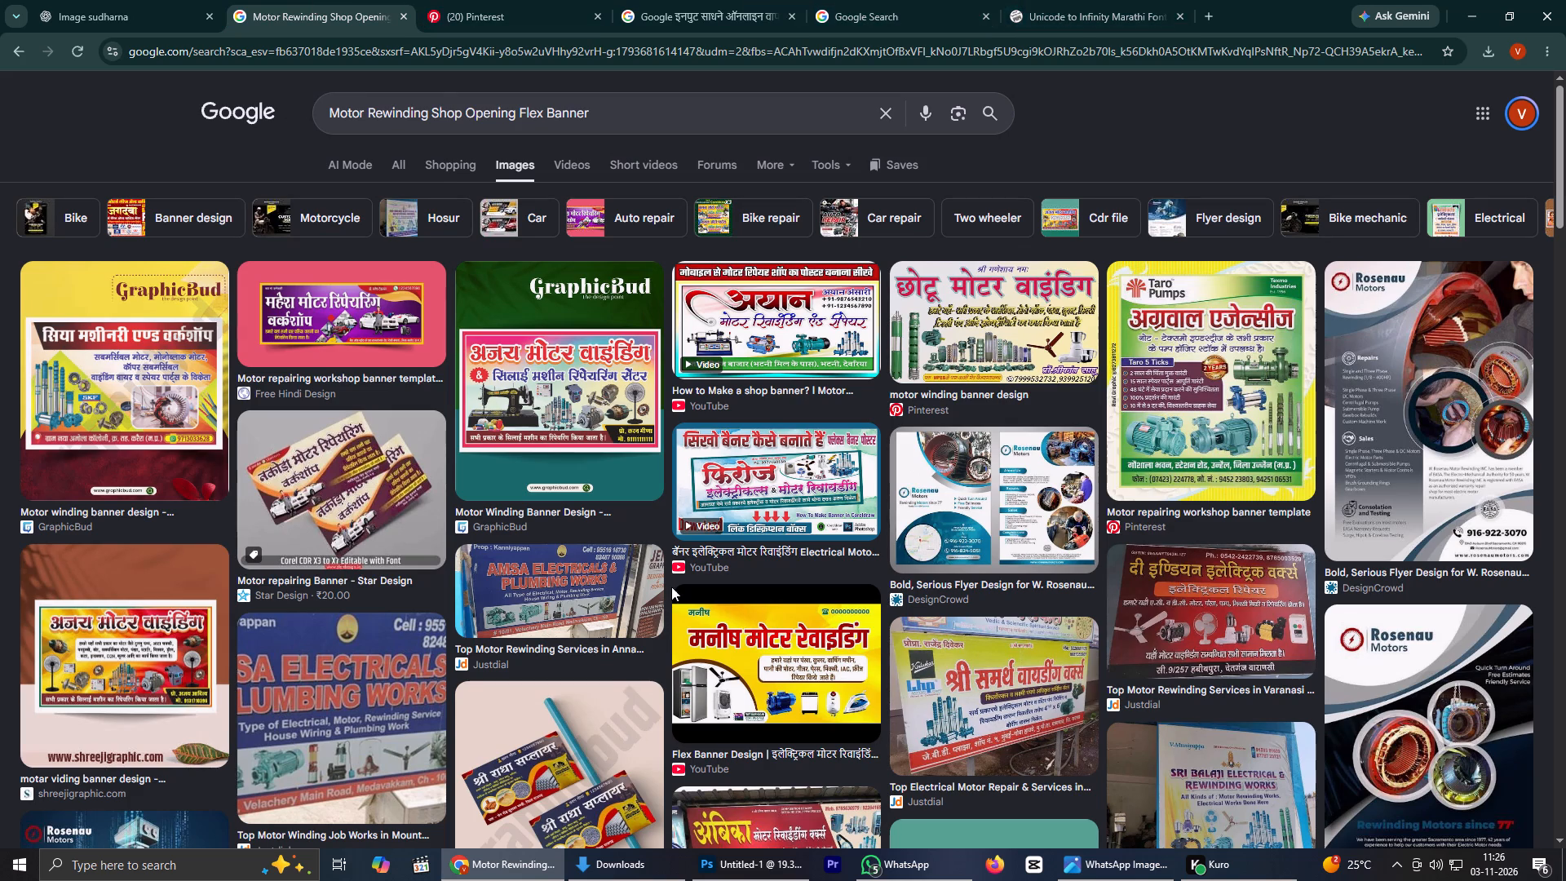
Back in Photoshop, select the red brush stroke in the services infographic's Background copy layer and duplicate it to a new layer.
click(731, 879)
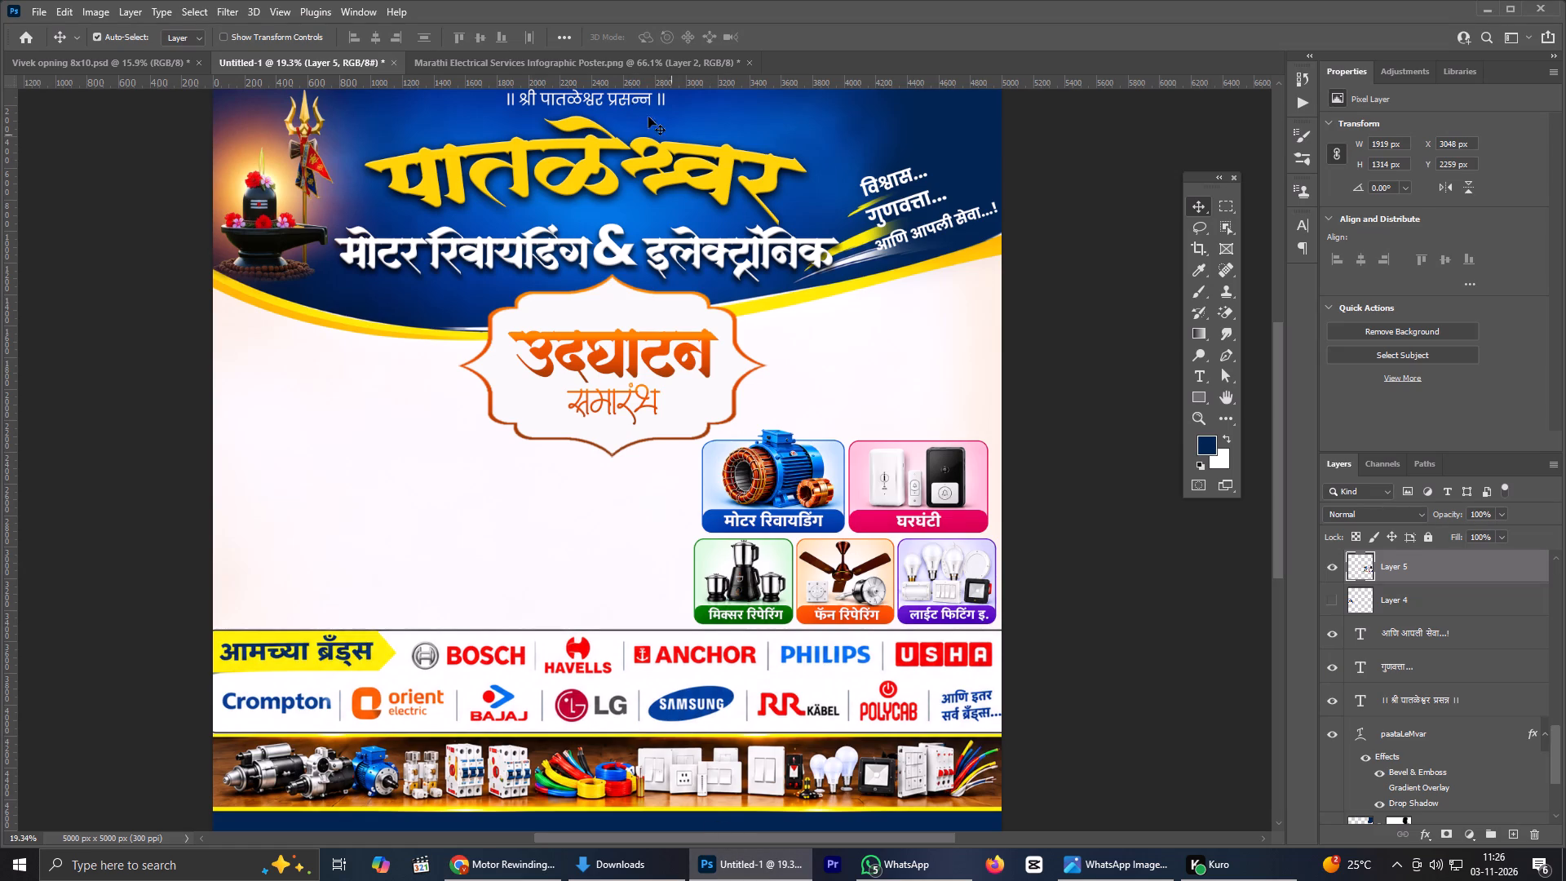
click(622, 60)
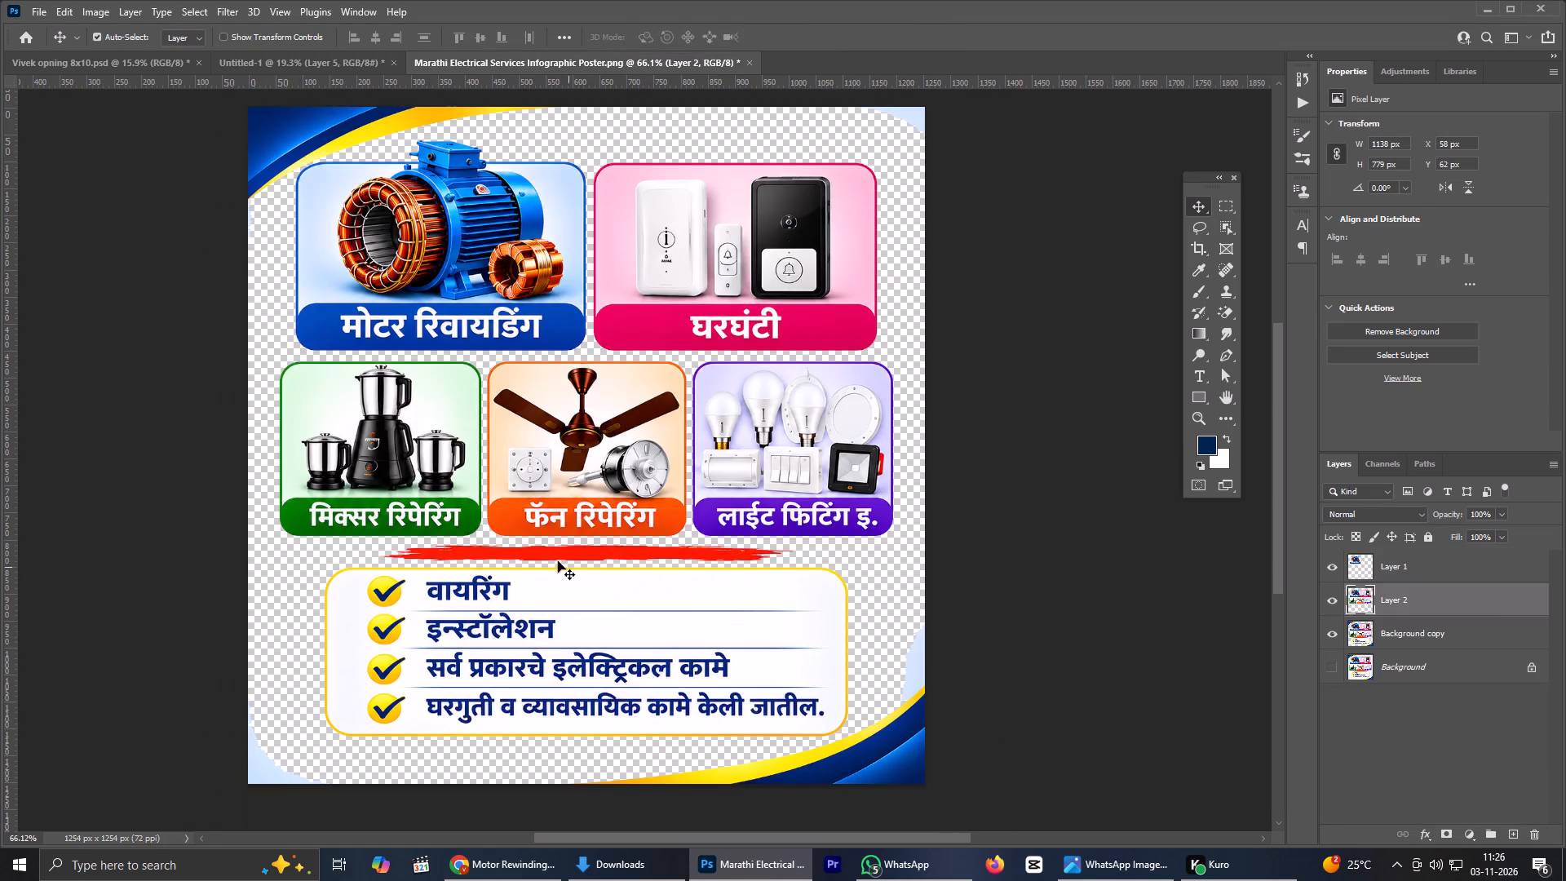
click(1221, 224)
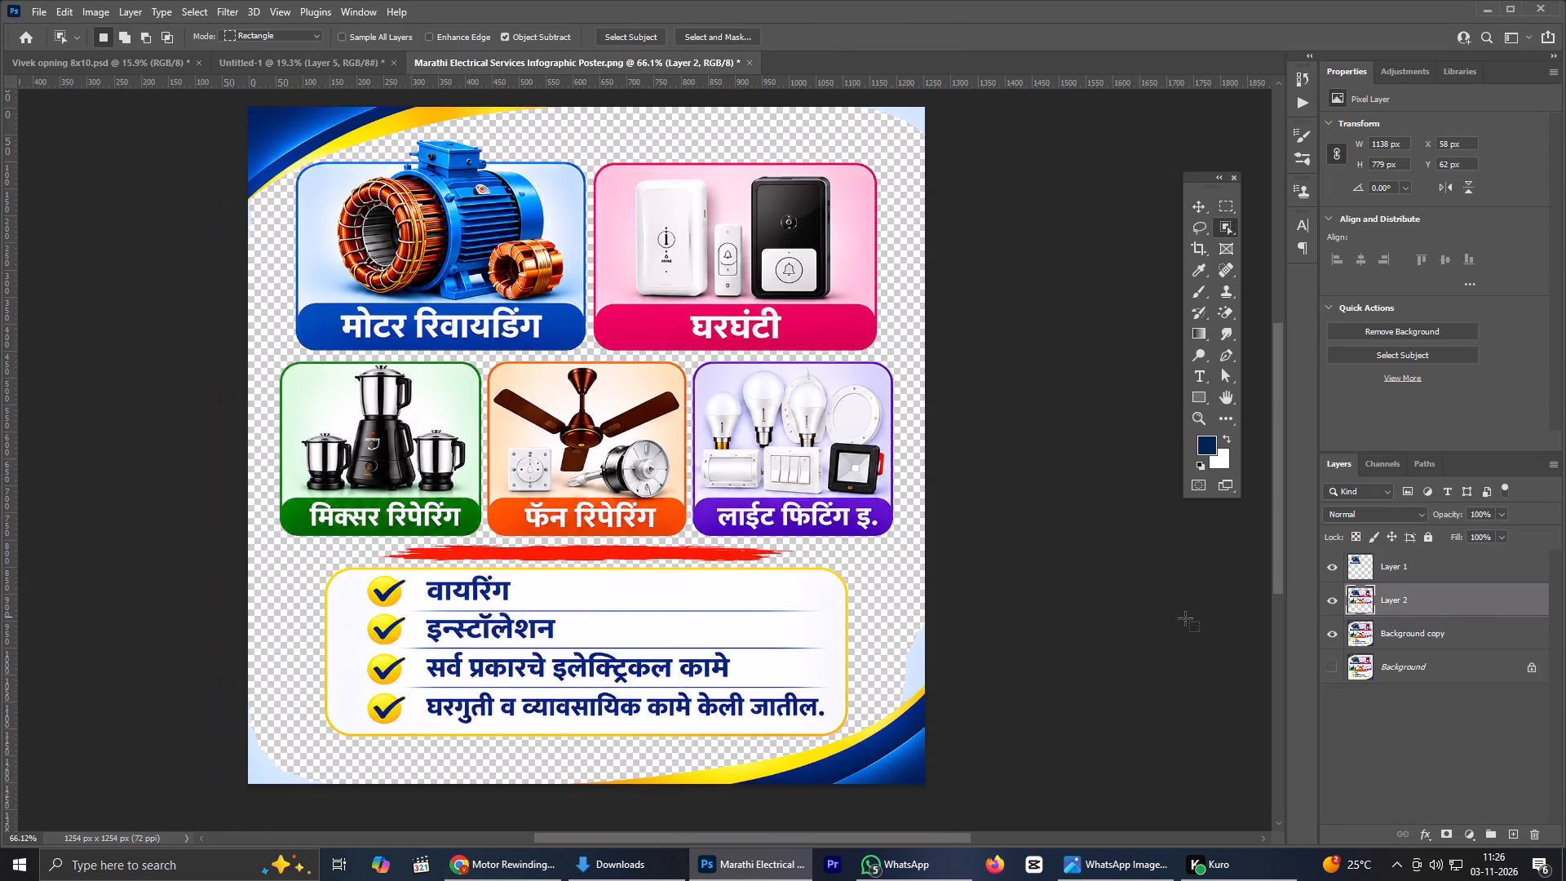
click(1421, 634)
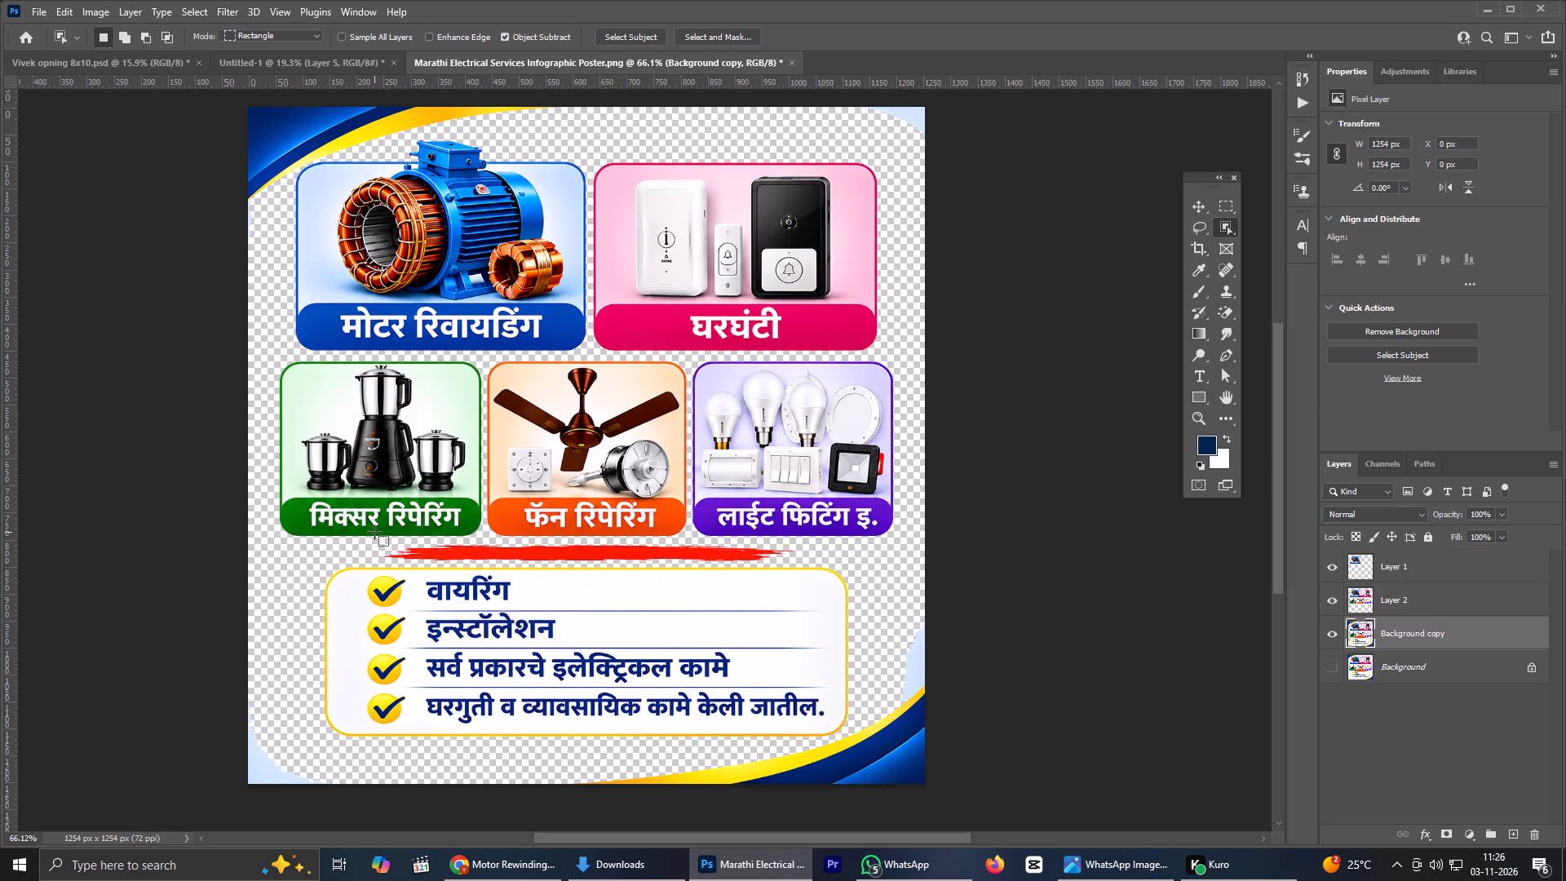
drag(374, 532, 821, 573)
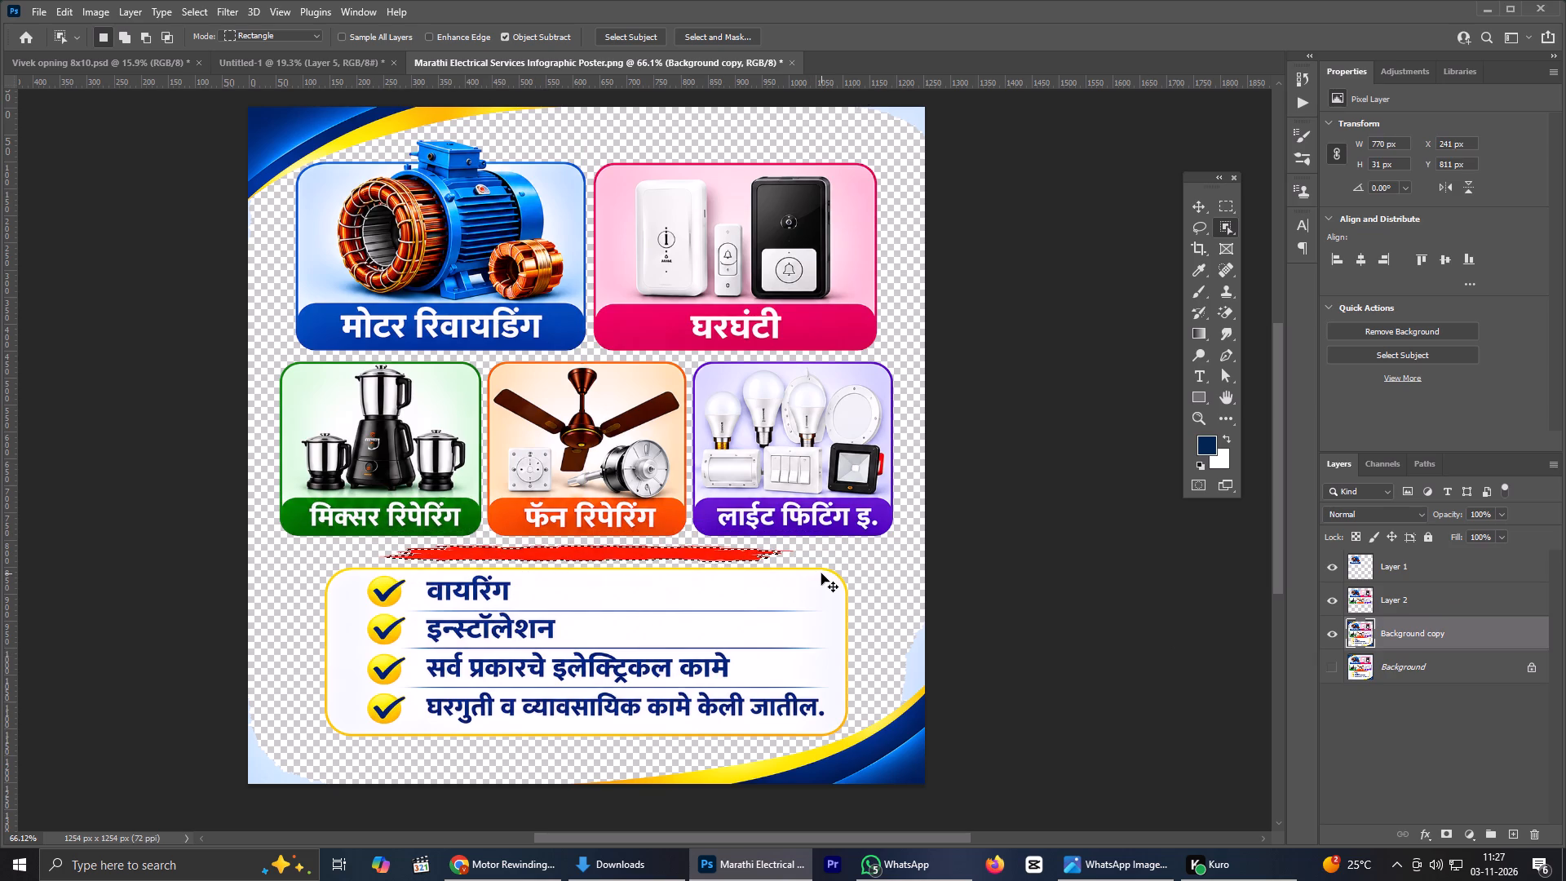
key(ctrl+u)
key(ctrl+j)
click(1411, 266)
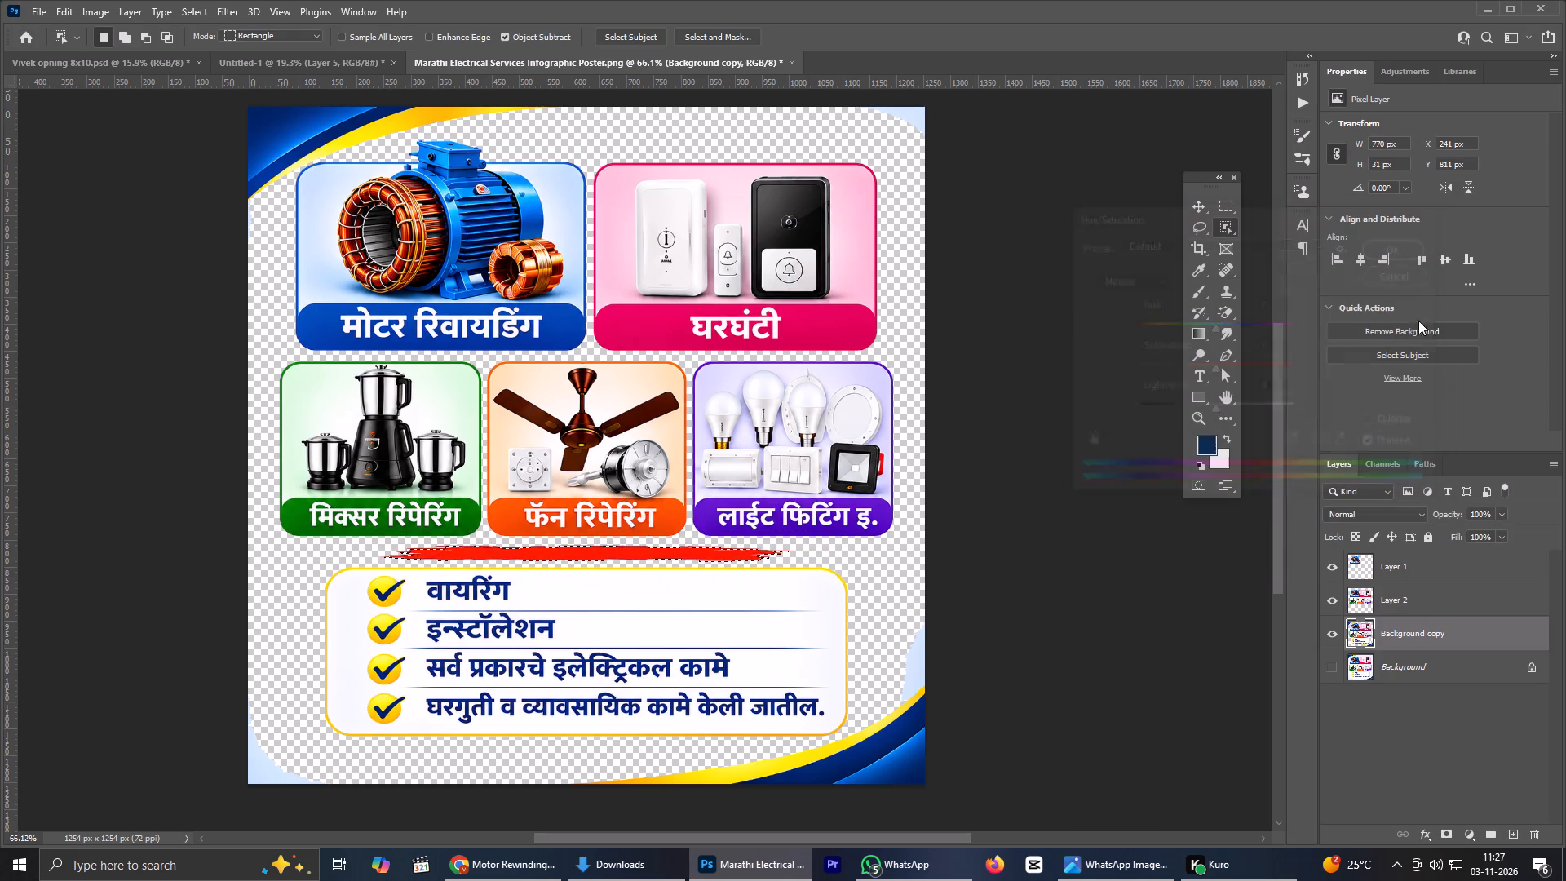
key(ctrl+j)
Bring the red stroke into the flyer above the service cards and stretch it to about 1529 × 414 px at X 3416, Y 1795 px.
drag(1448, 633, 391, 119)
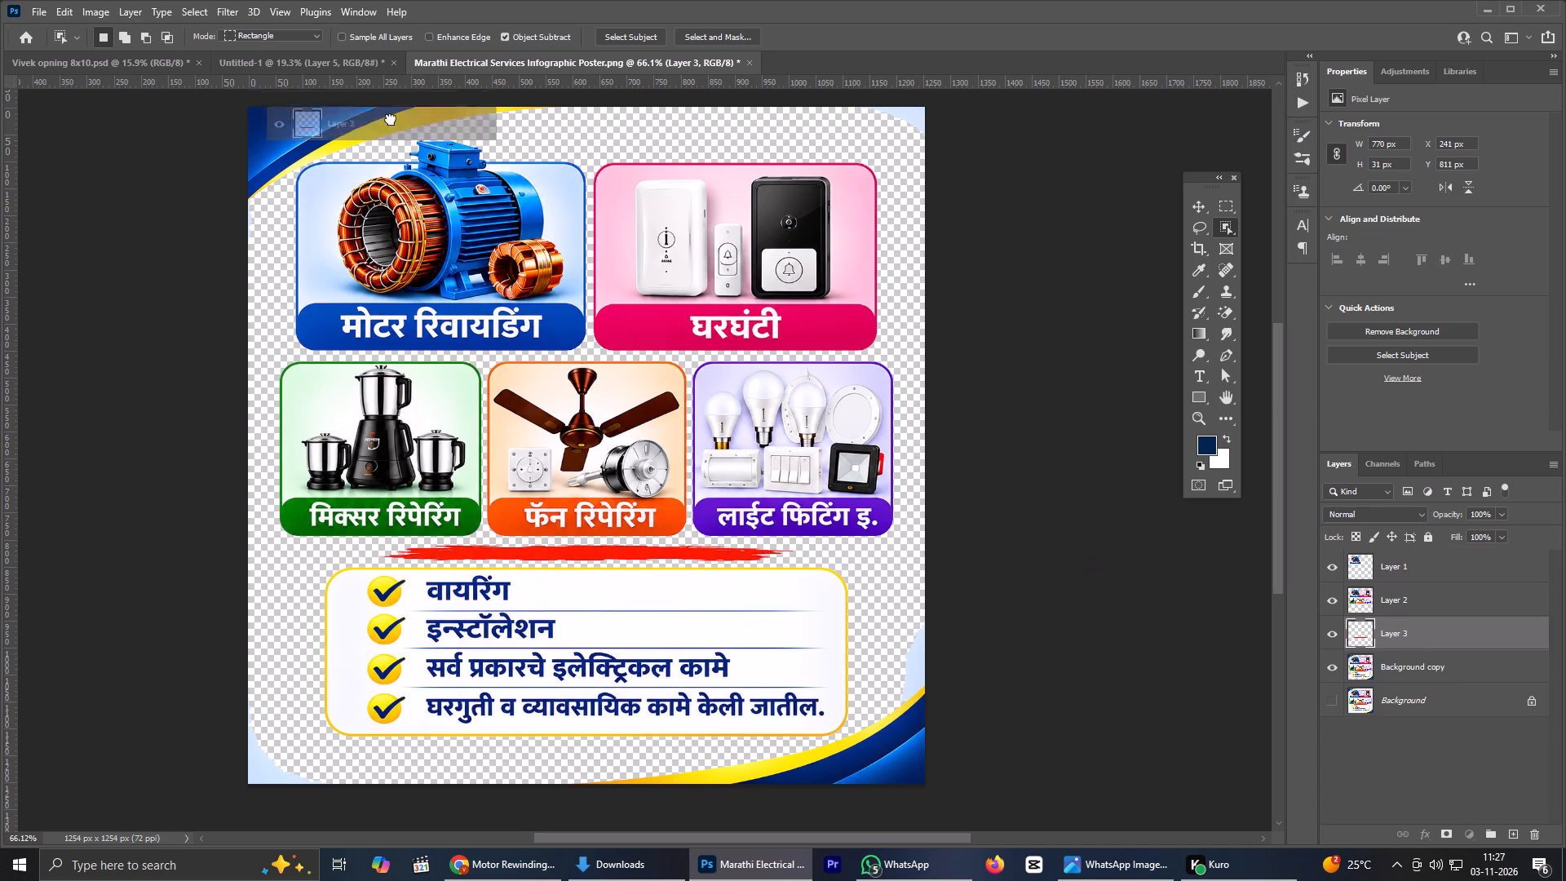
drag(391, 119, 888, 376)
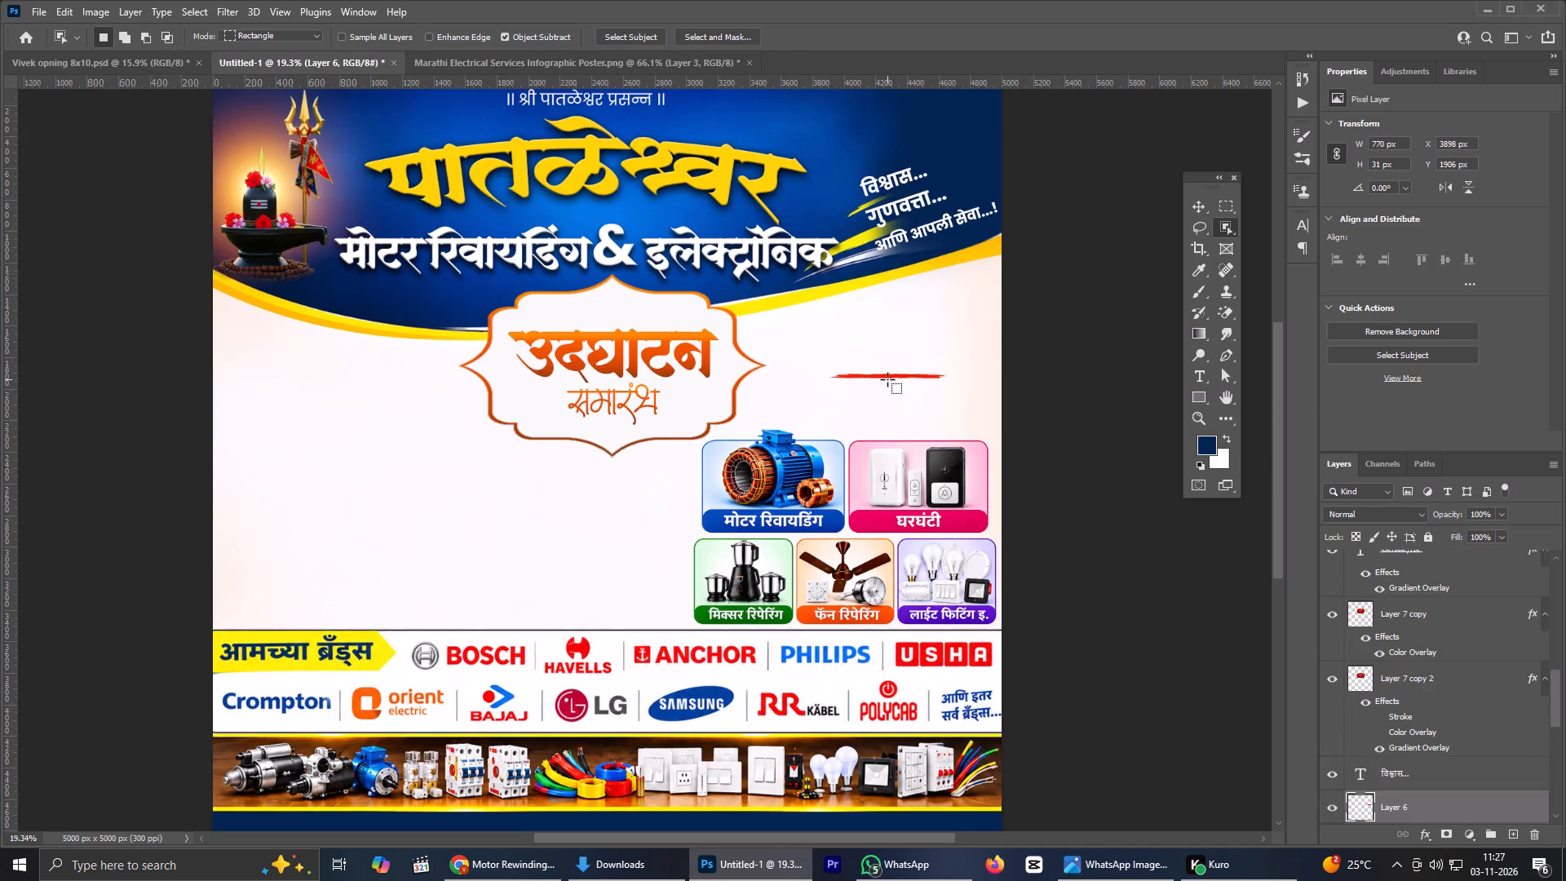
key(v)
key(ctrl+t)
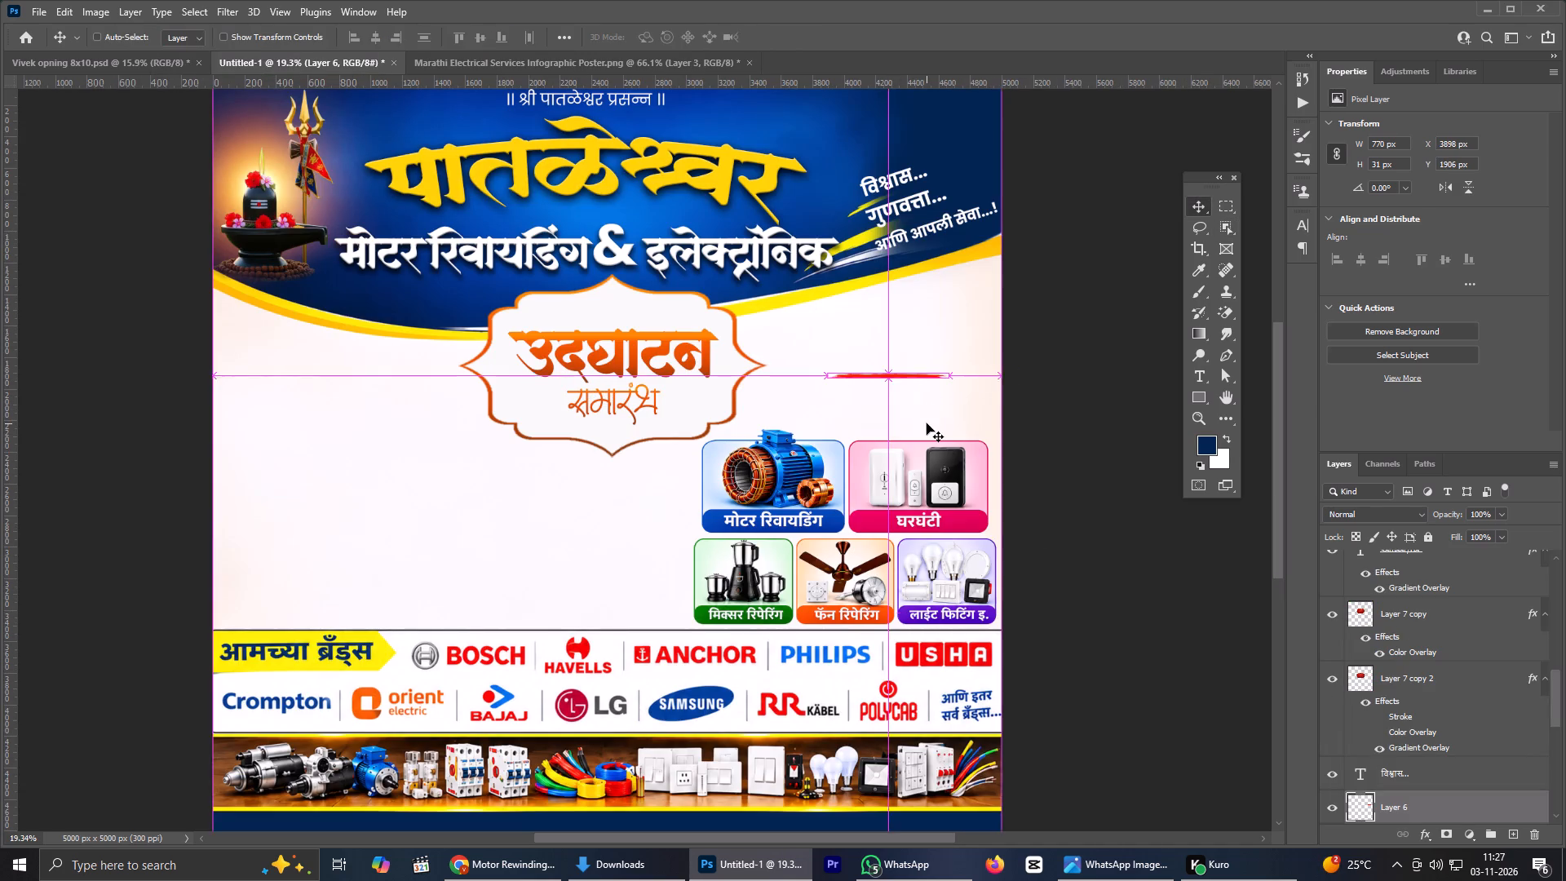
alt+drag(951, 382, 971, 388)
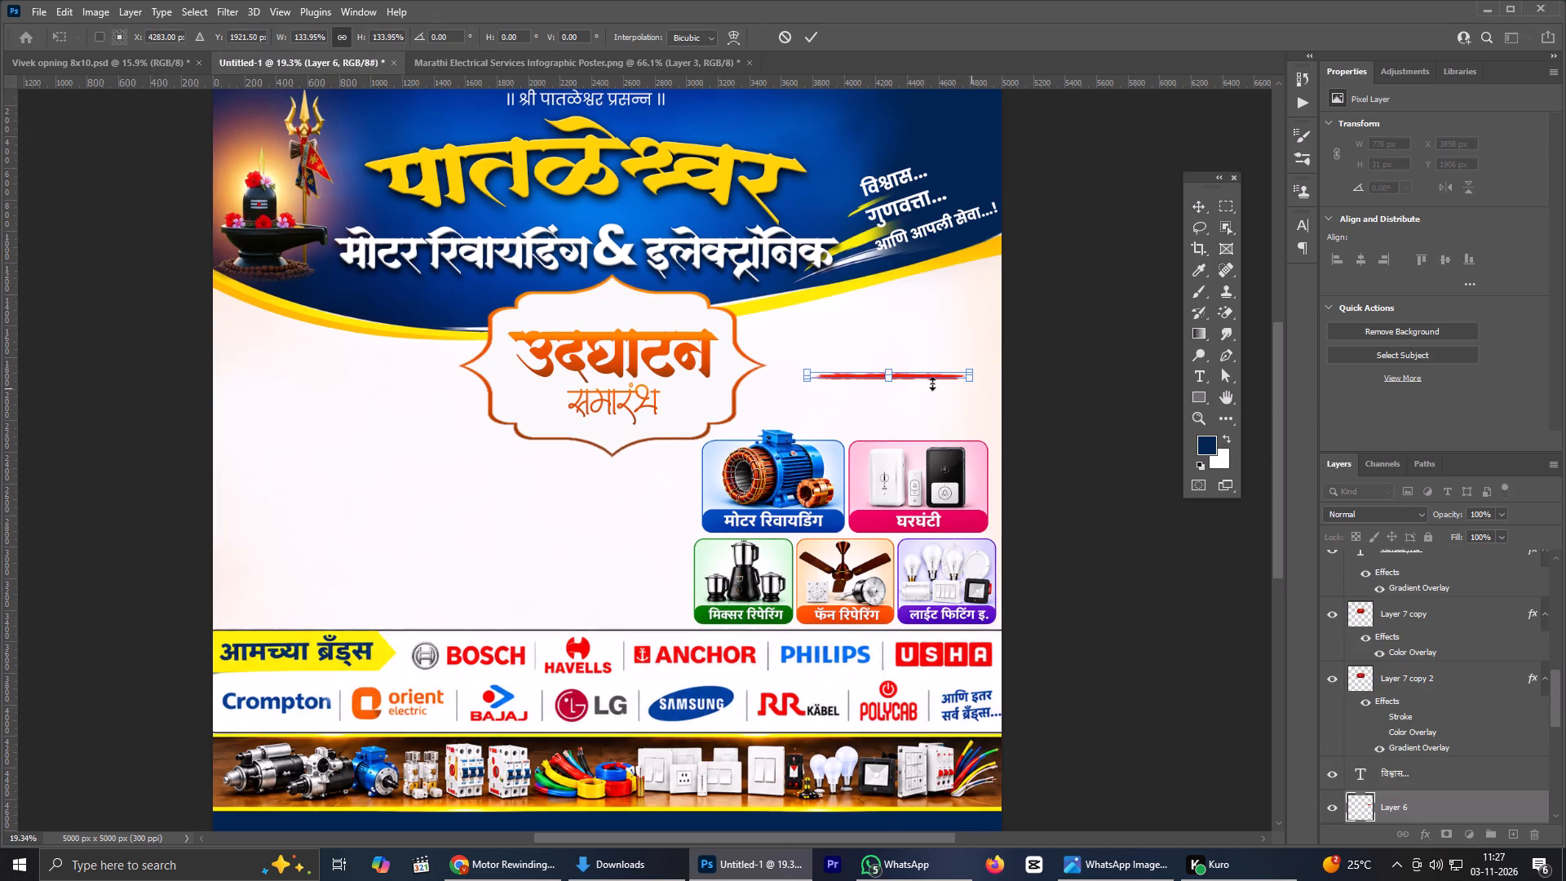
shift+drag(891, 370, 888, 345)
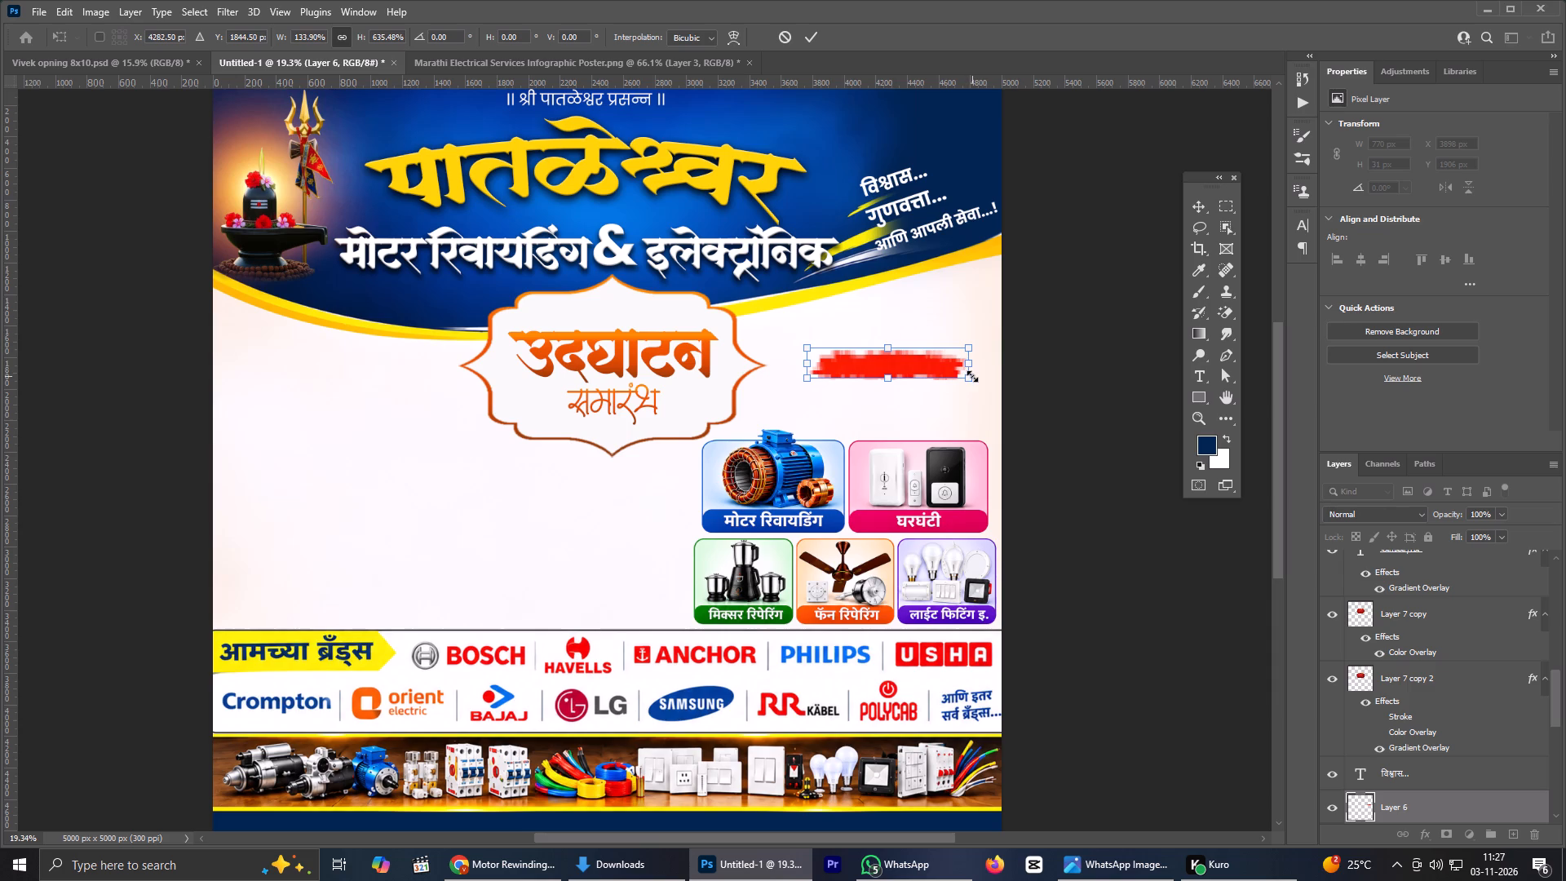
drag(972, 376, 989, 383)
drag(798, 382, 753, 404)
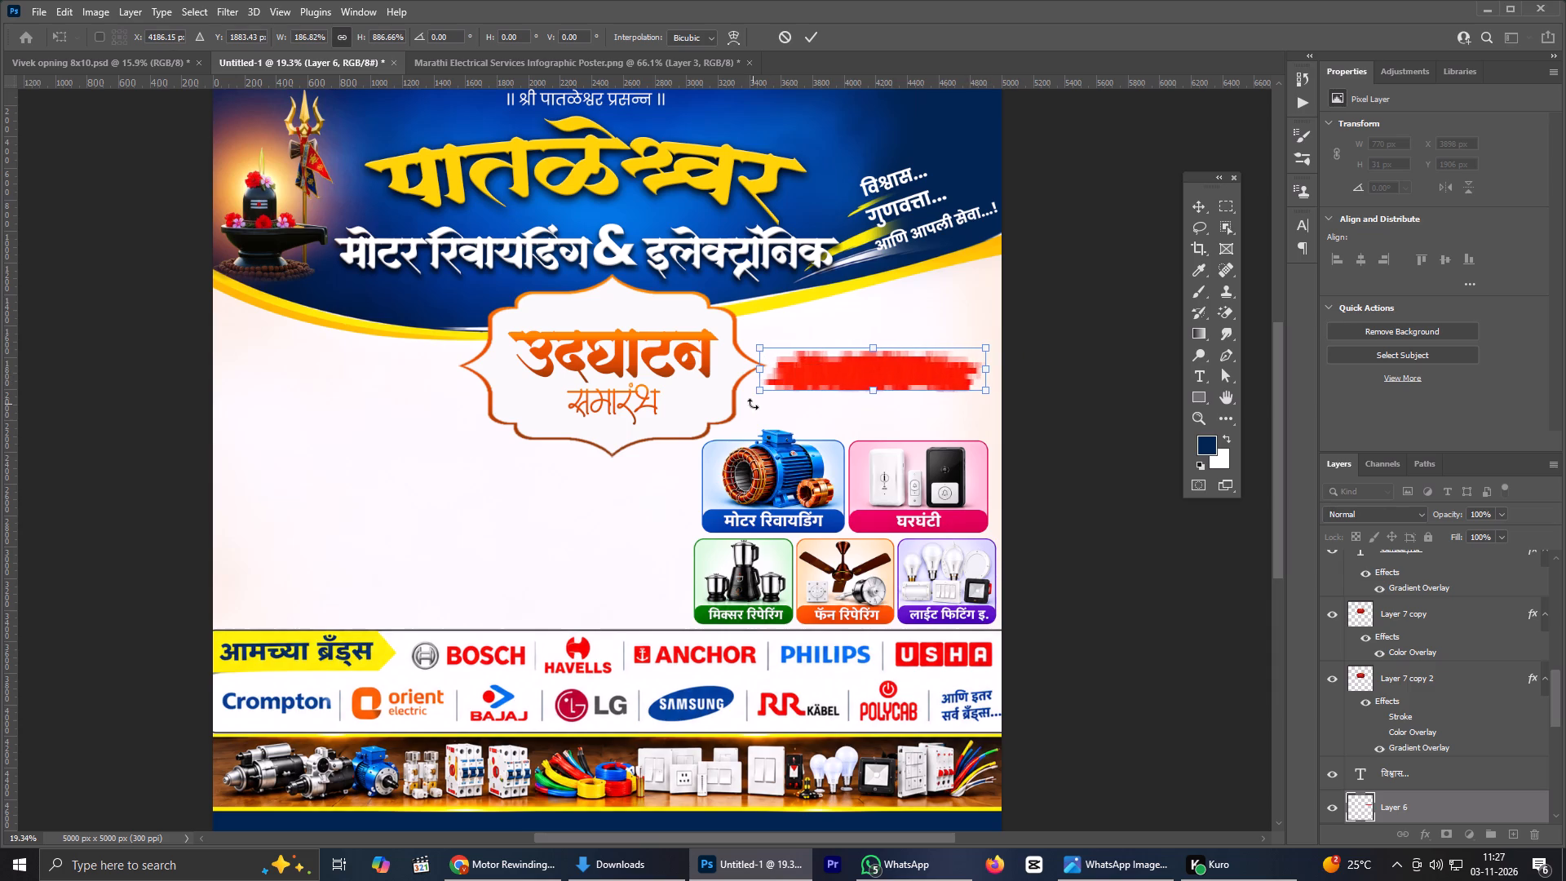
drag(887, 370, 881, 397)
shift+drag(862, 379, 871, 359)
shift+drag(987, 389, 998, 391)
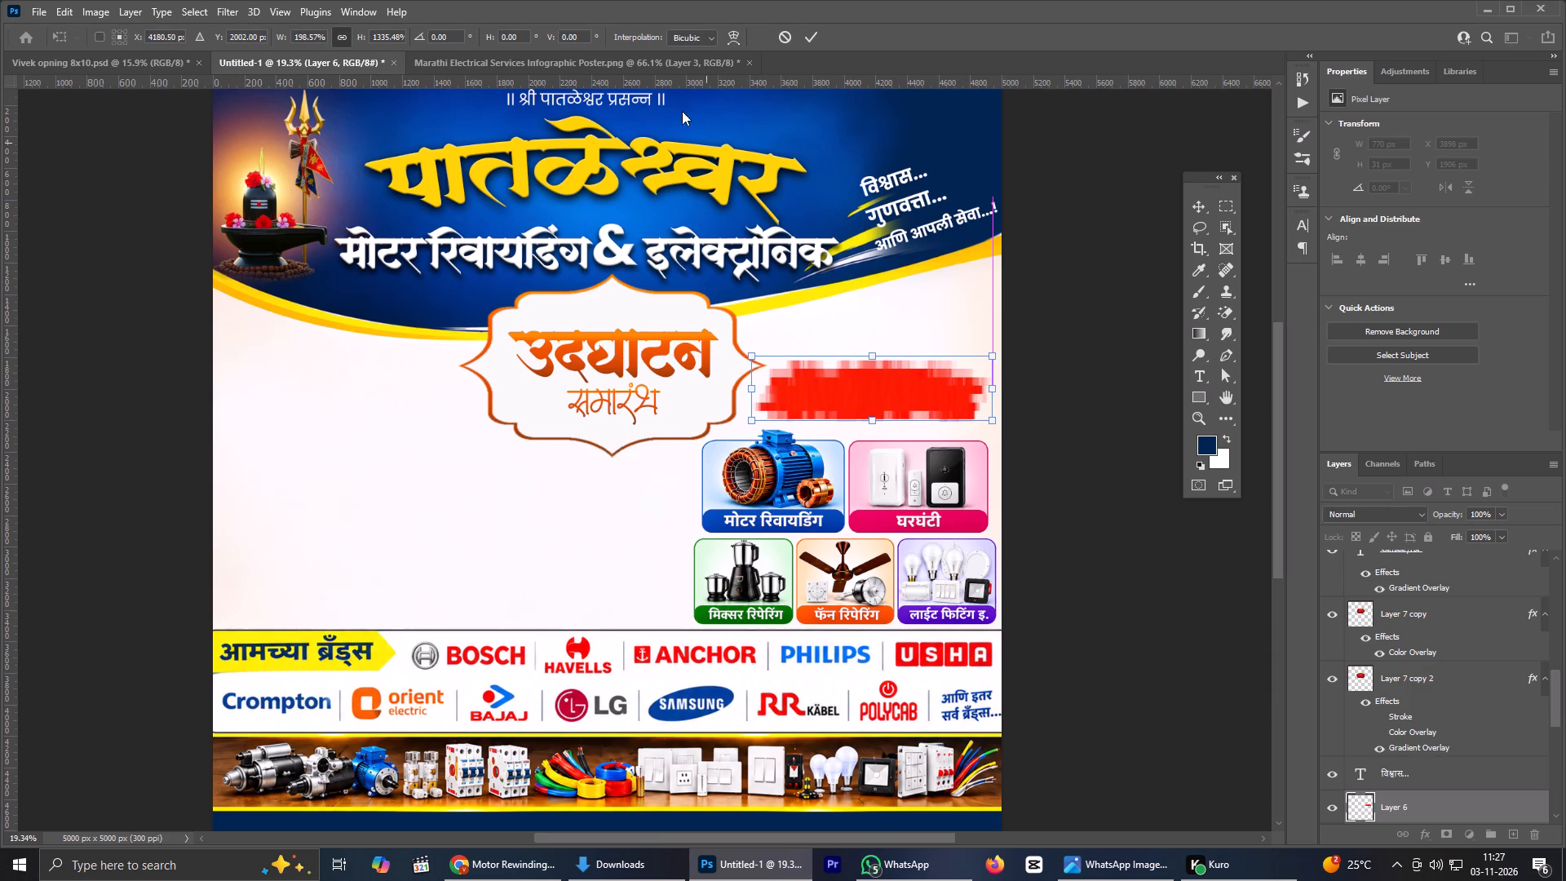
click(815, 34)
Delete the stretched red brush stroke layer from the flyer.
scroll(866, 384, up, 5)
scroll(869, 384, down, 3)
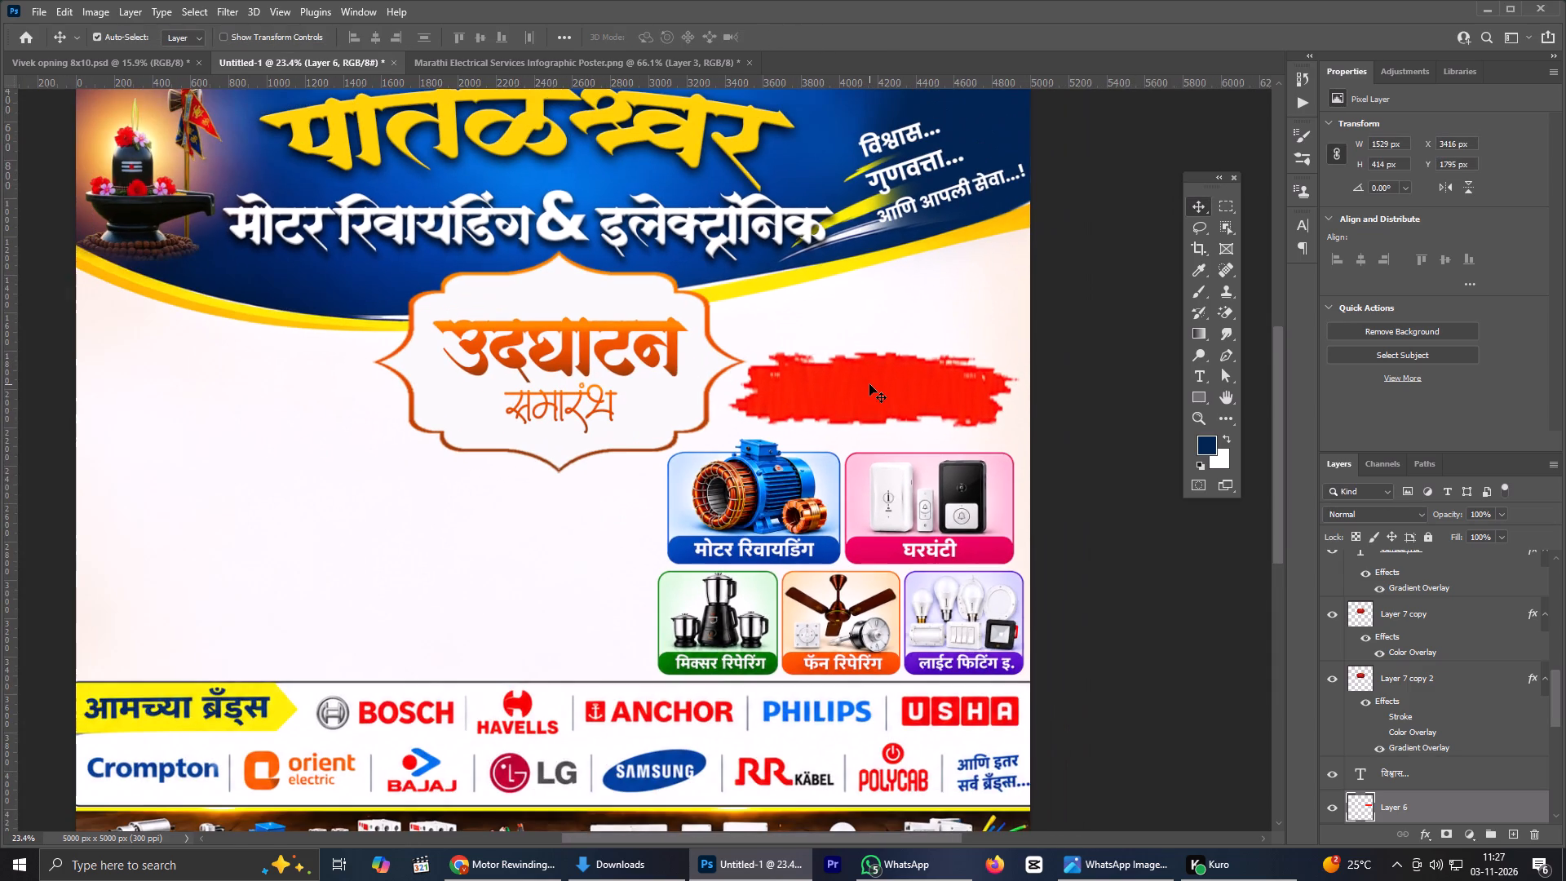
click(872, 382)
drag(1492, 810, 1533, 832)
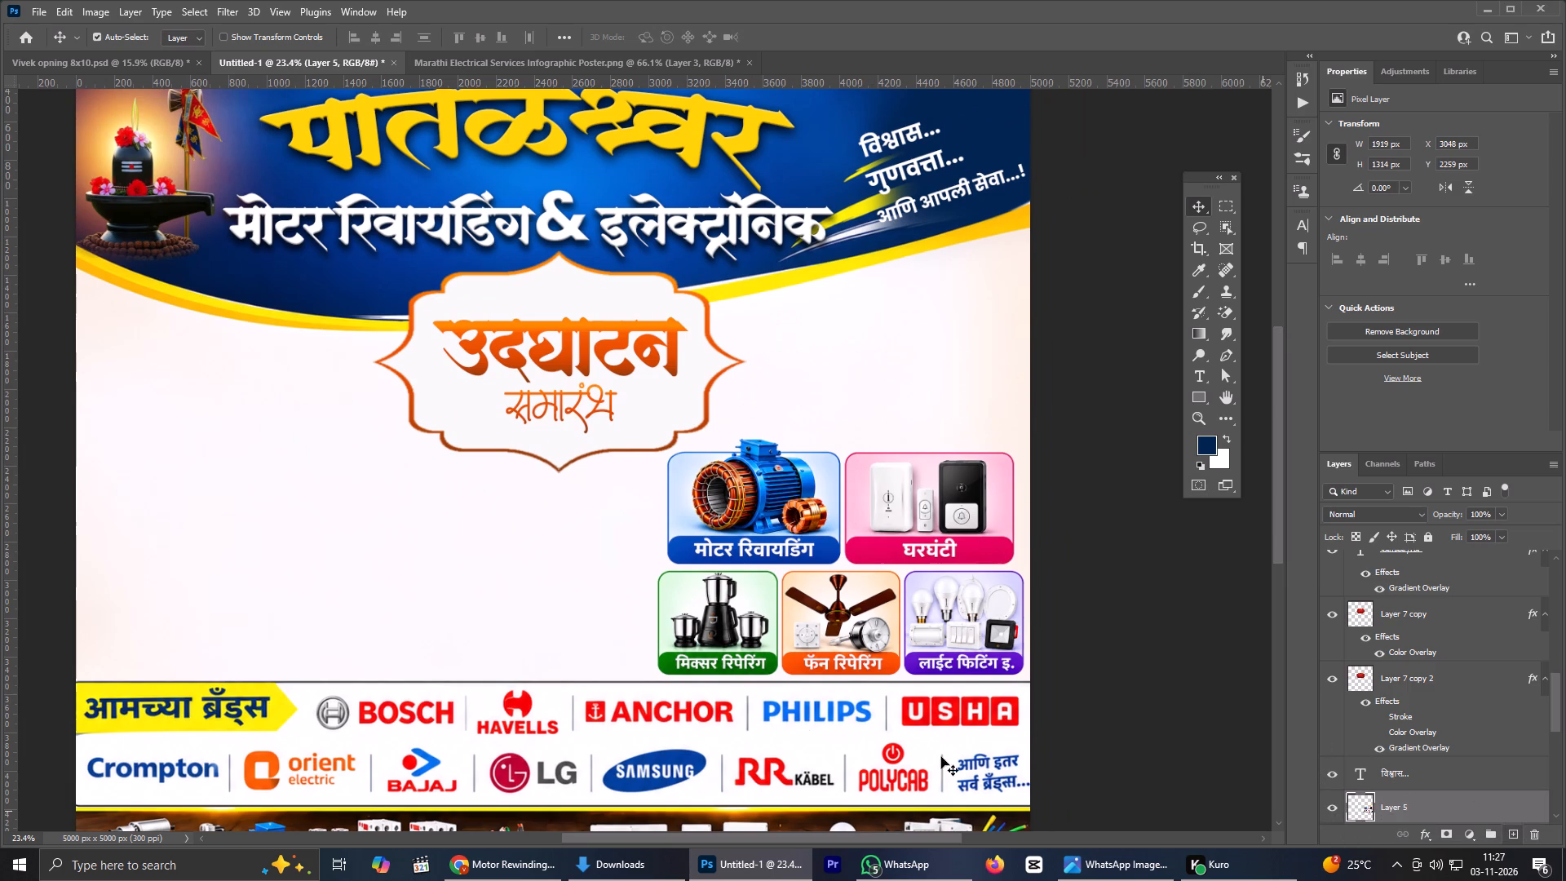
Look through the Downloads folder for a brush-stroke image to place behind the tagline.
click(603, 867)
click(507, 877)
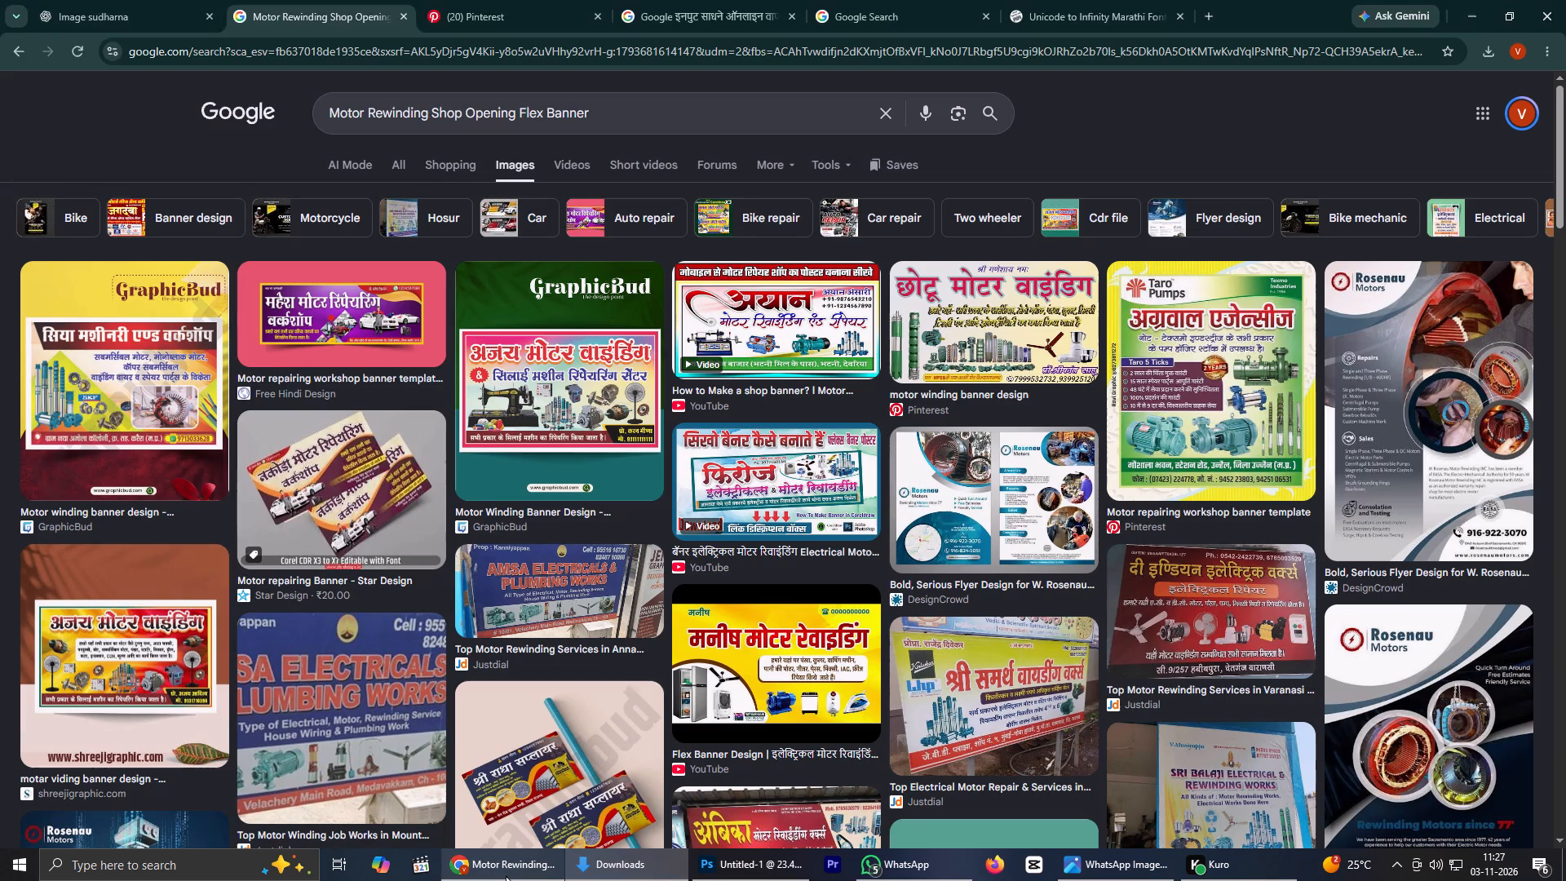
click(622, 874)
scroll(703, 454, down, 6)
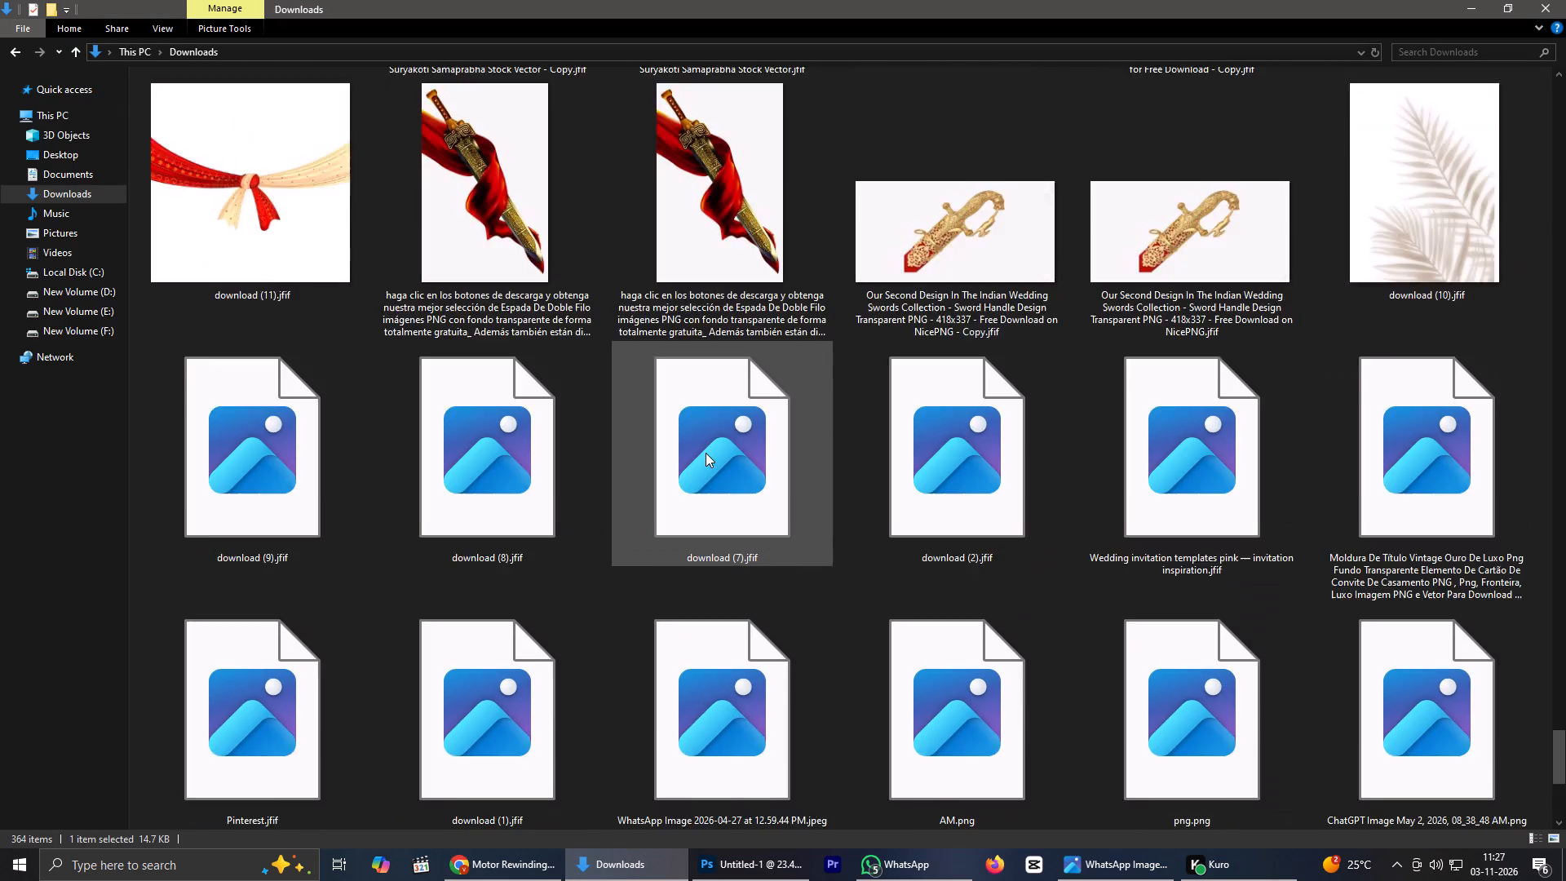
scroll(706, 453, down, 2)
scroll(706, 453, up, 1)
scroll(706, 453, down, 4)
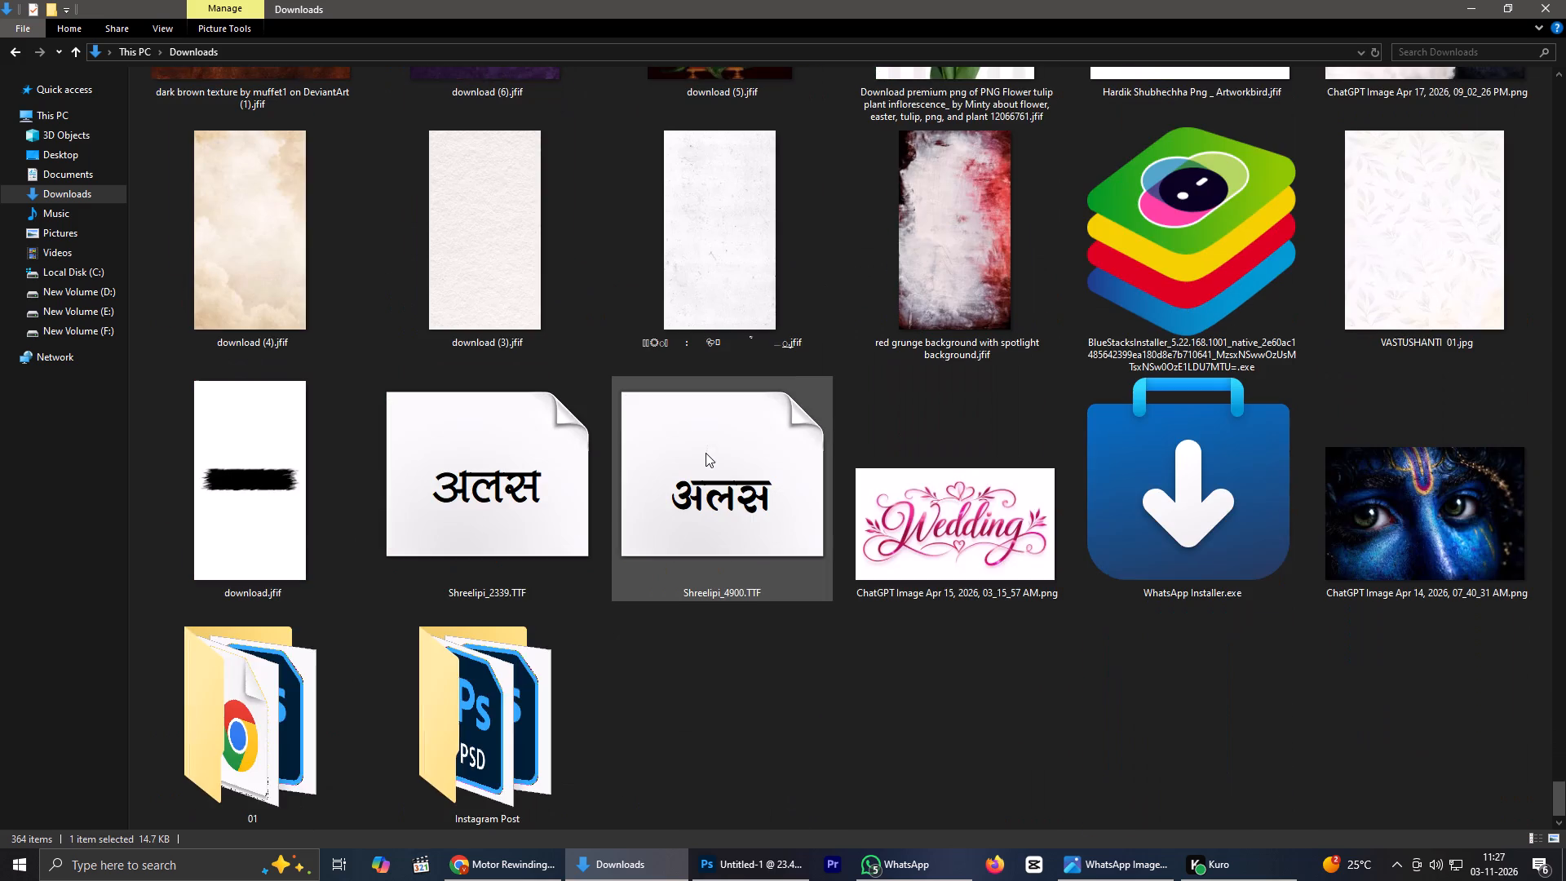
scroll(706, 453, up, 10)
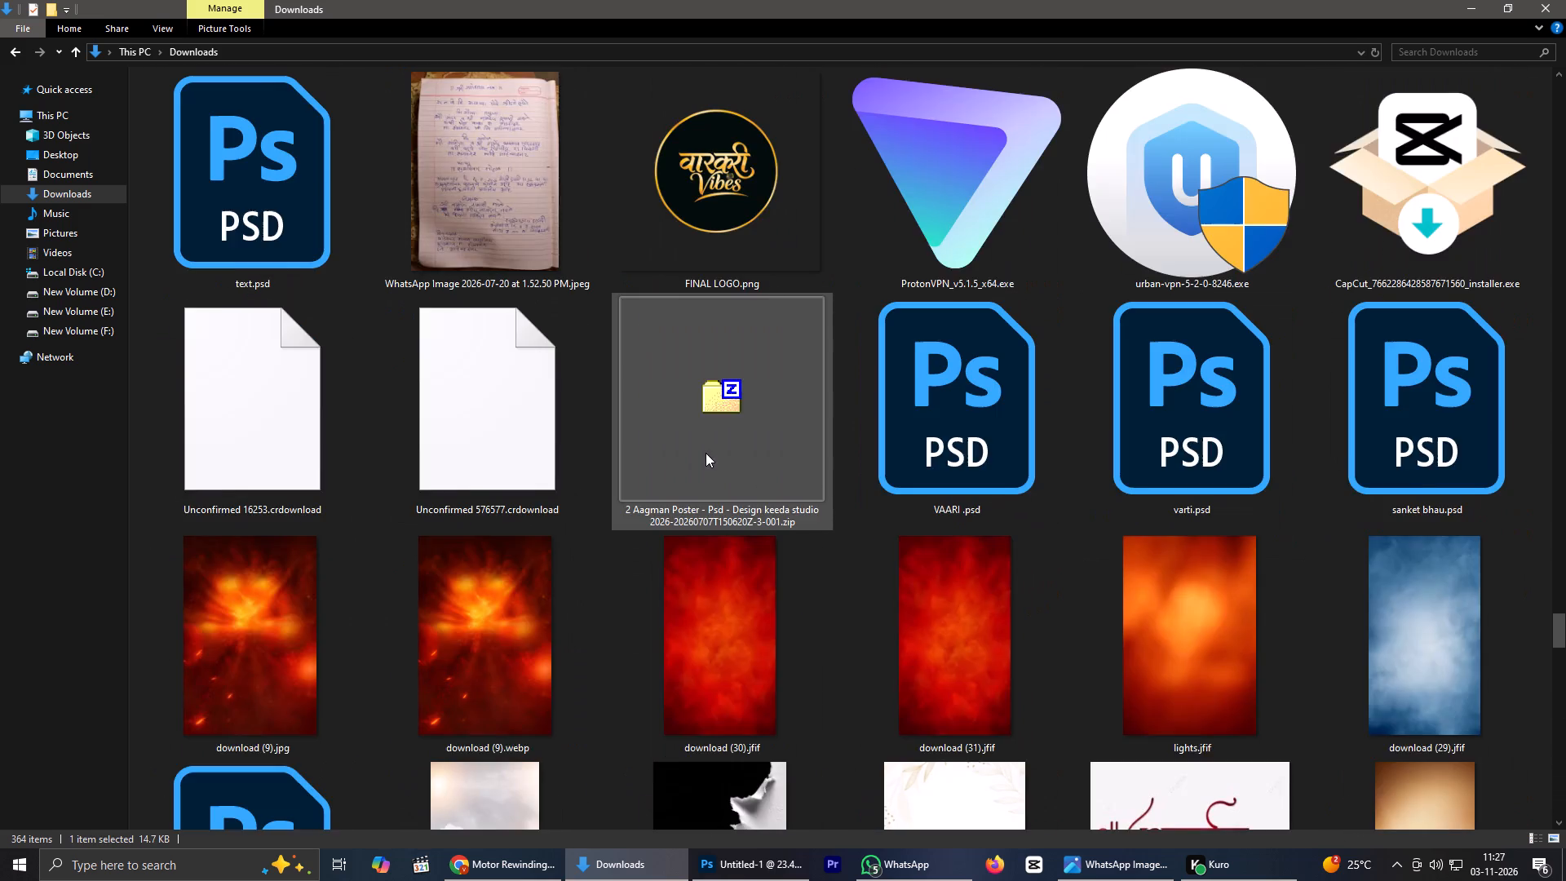
scroll(706, 453, up, 3)
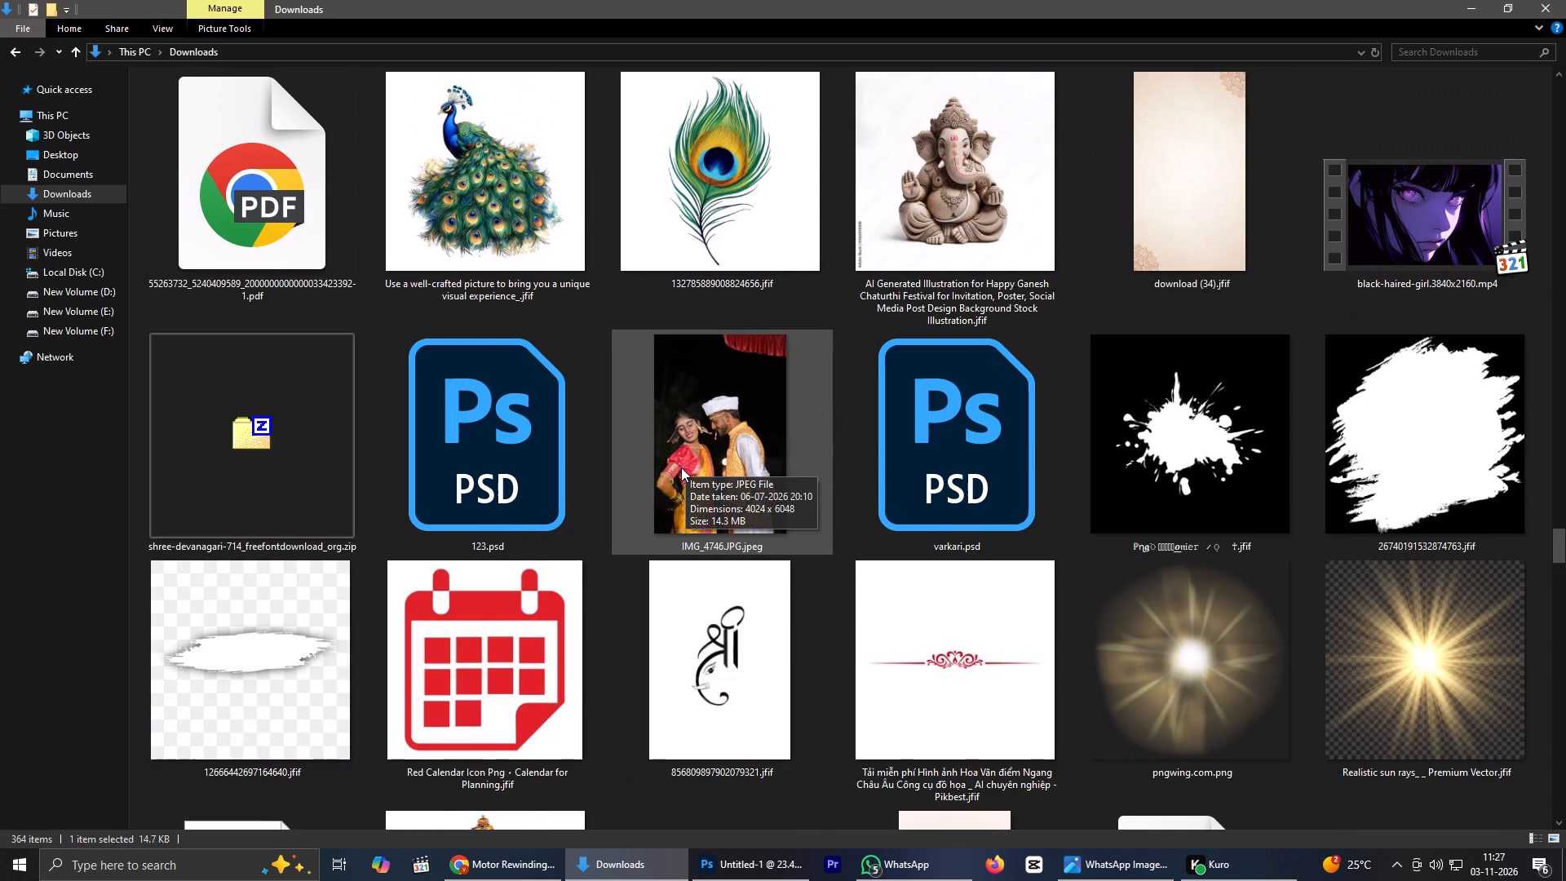
scroll(681, 467, up, 13)
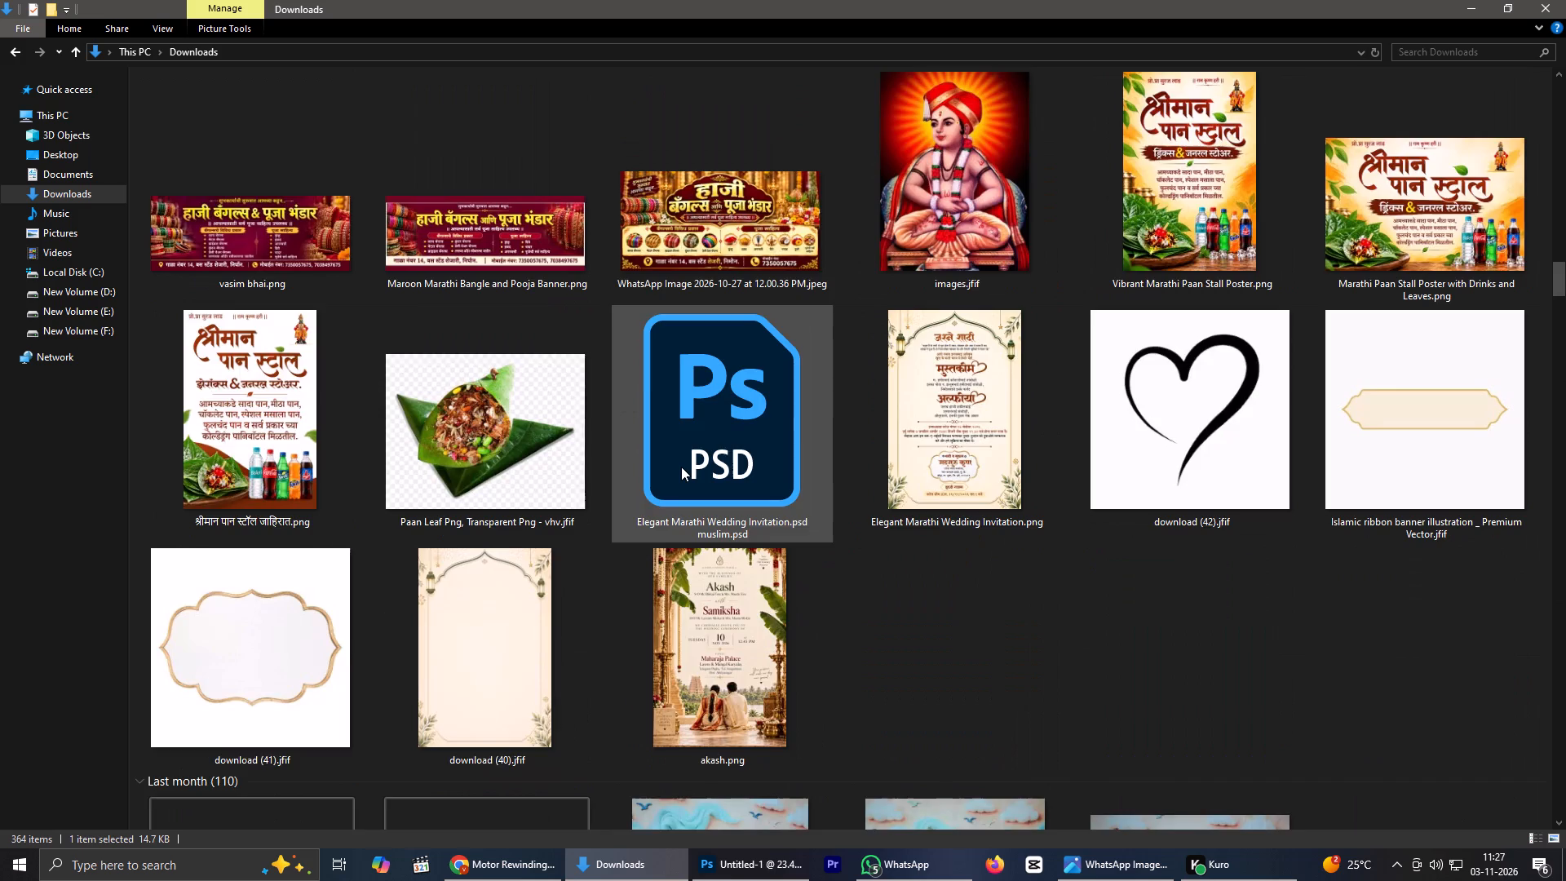
scroll(681, 467, up, 6)
right_drag(404, 514, 381, 574)
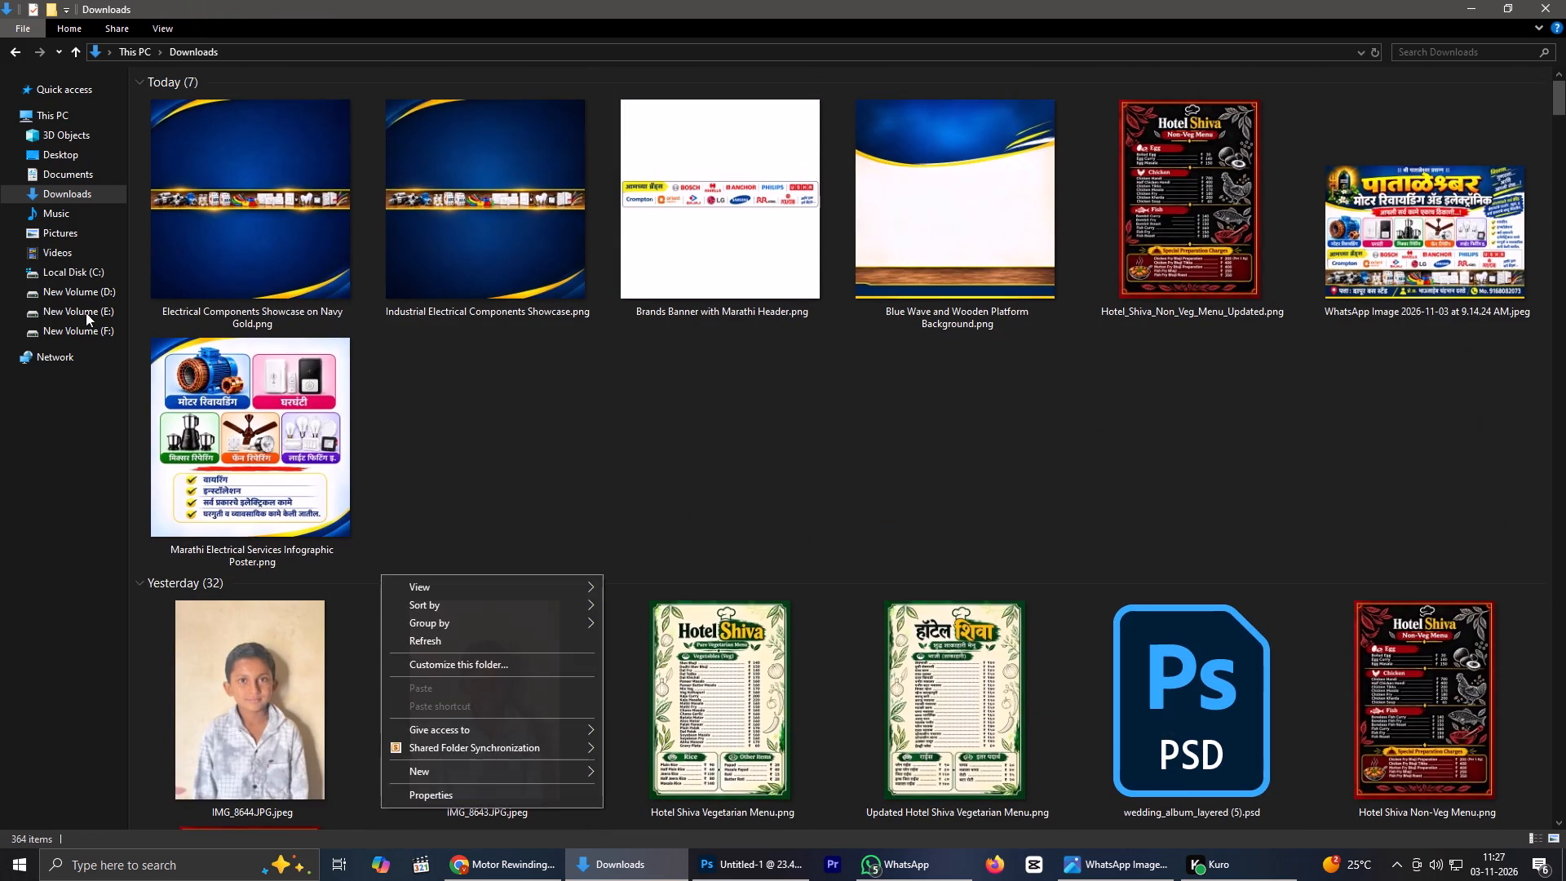
Open the shep folder on drive E and look through its black brush shapes for a suitable stroke.
click(86, 312)
scroll(710, 431, down, 5)
double_click(1196, 356)
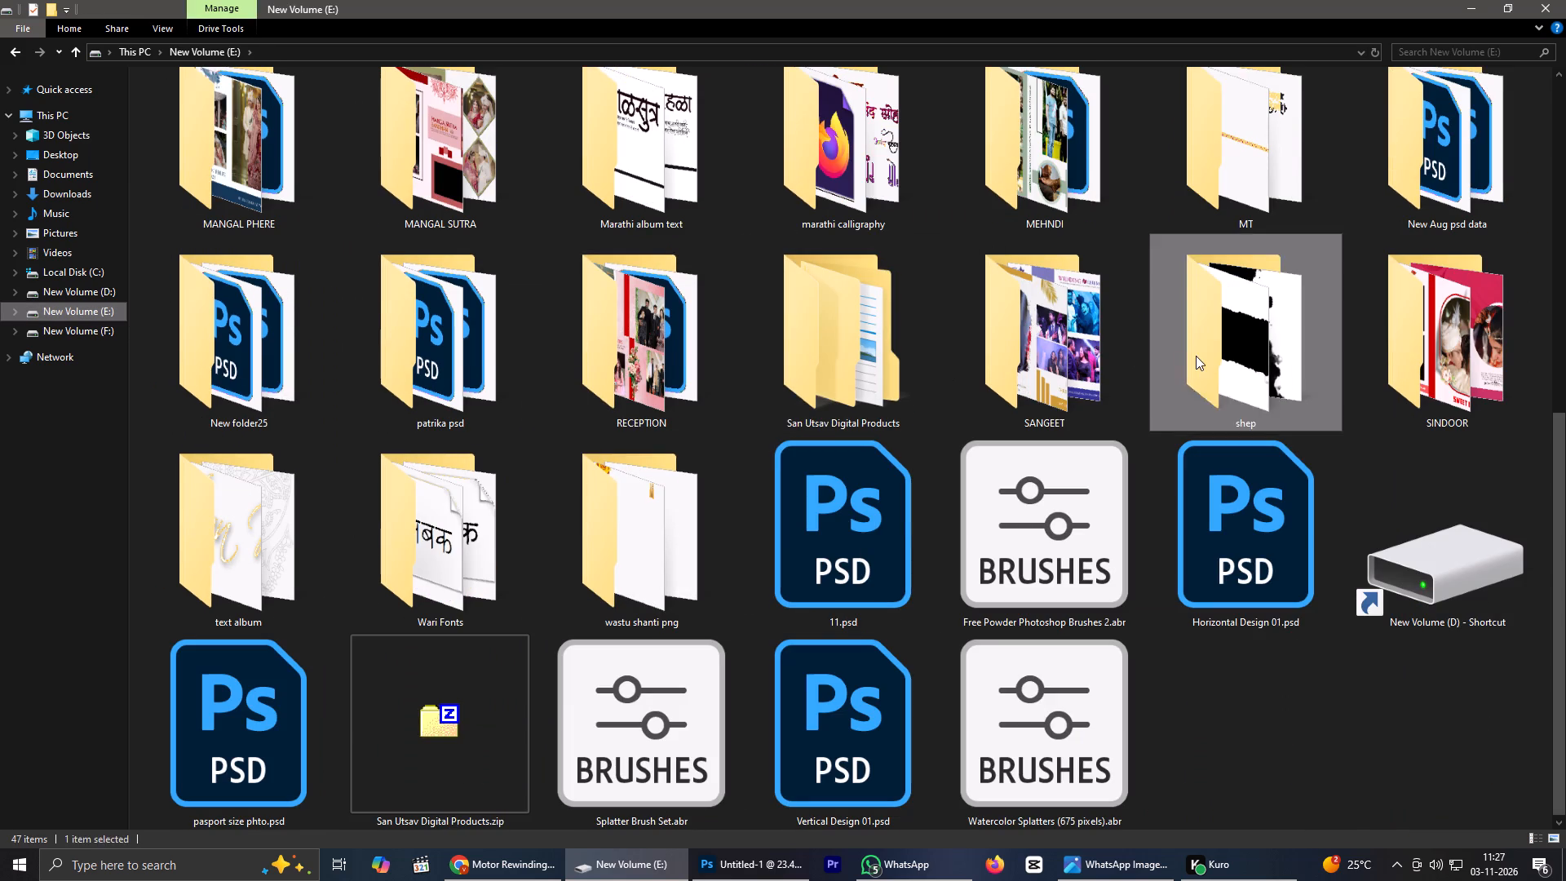
scroll(440, 500, down, 2)
scroll(449, 499, up, 2)
scroll(449, 499, down, 1)
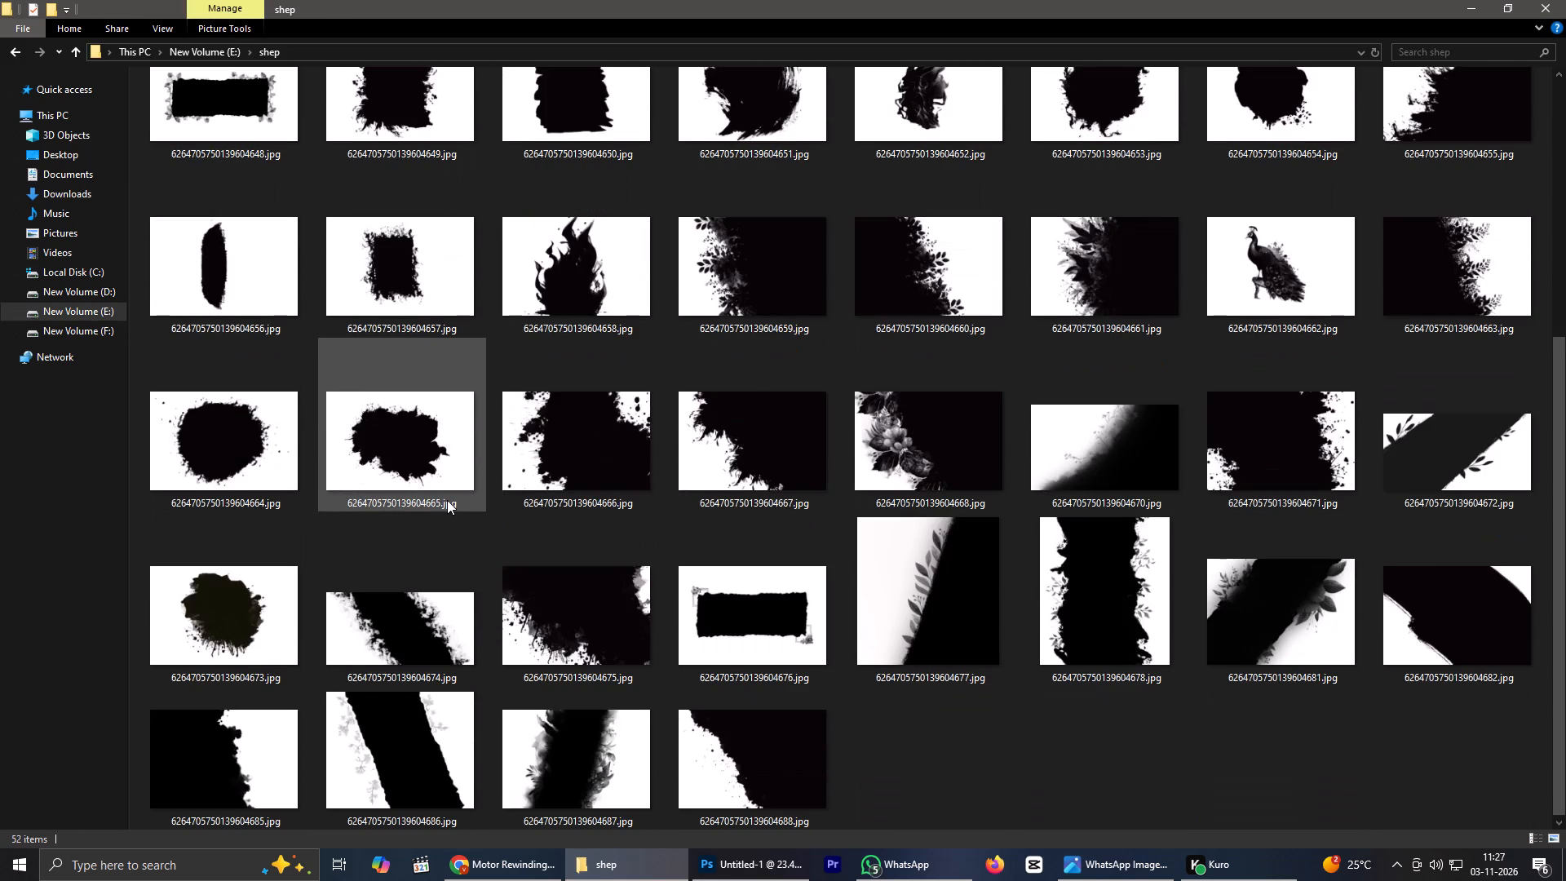
scroll(447, 500, down, 1)
scroll(447, 500, up, 3)
Search Pinterest for "brush png" and copy the image from the pngtree Black Brush Stroke Label Banner Design pin.
click(445, 880)
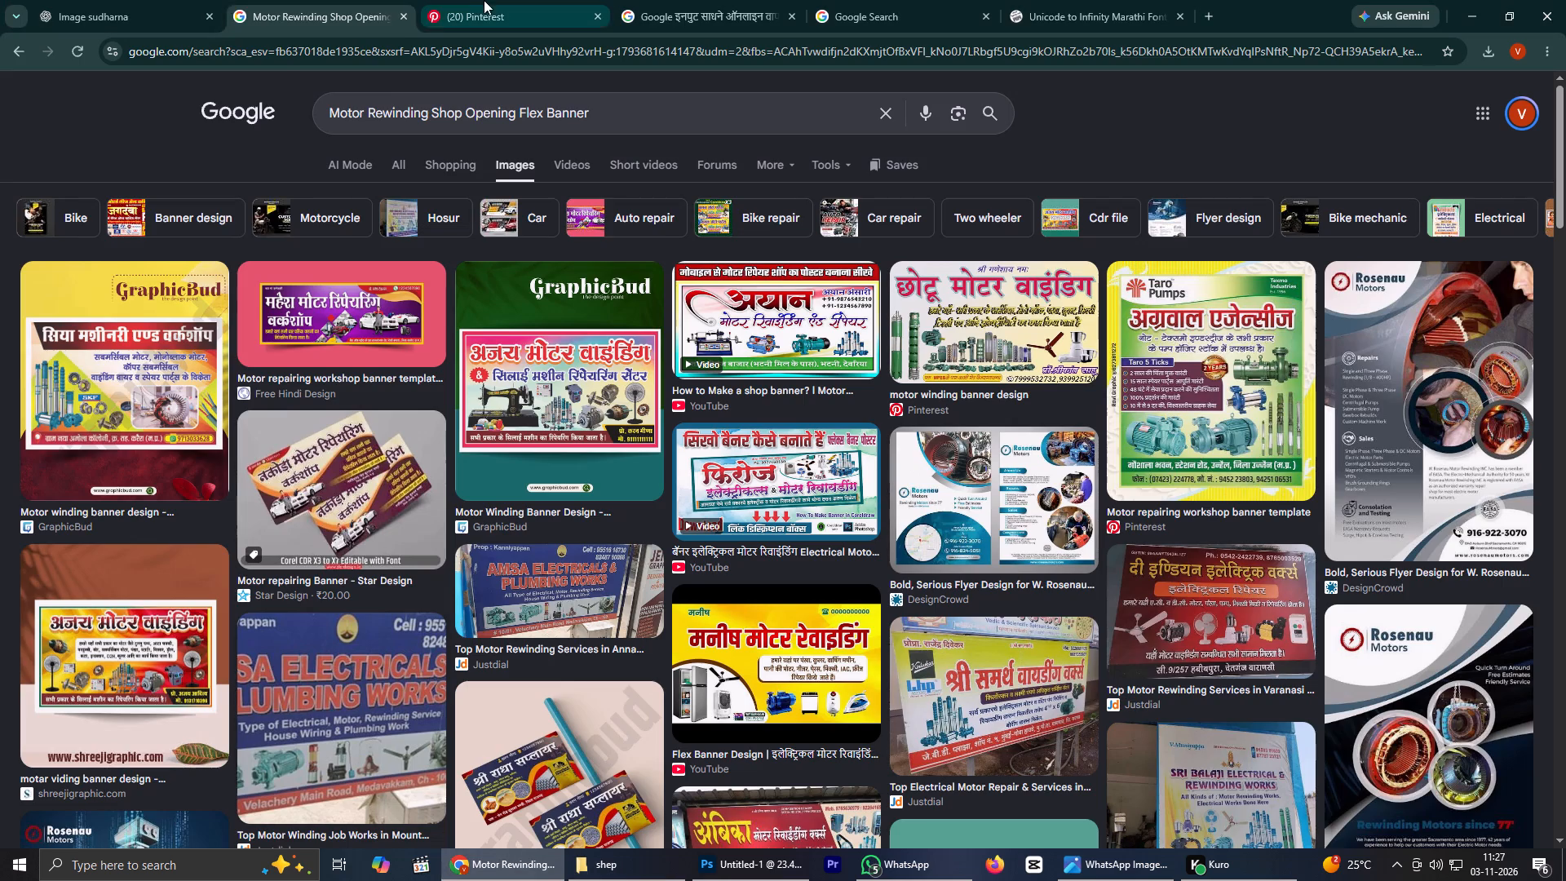
click(484, 0)
drag(400, 124, 90, 117)
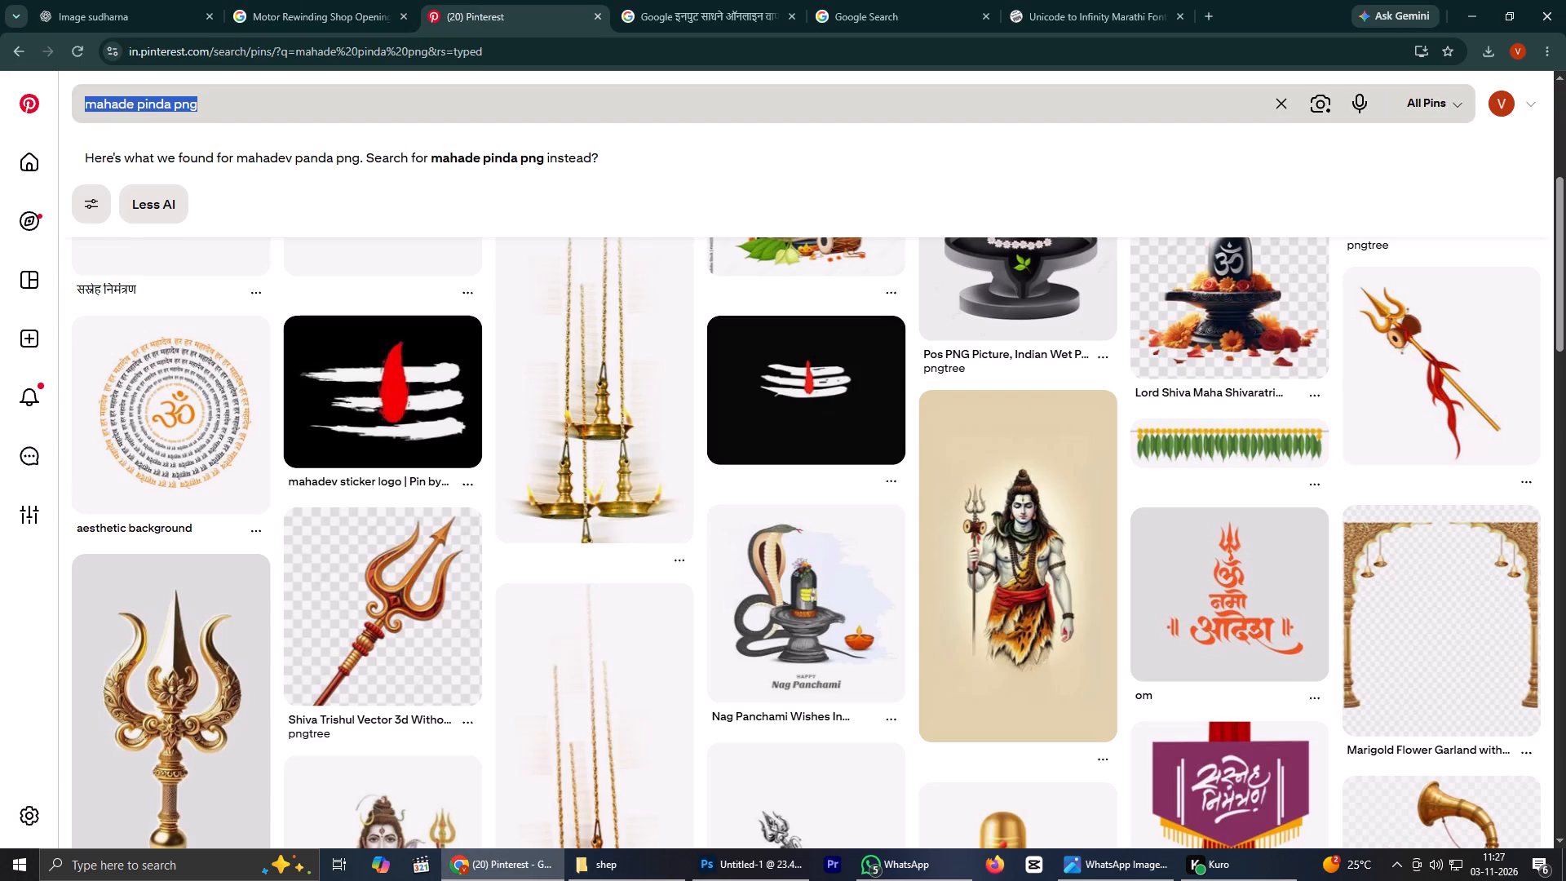
text(brush)
key(space)
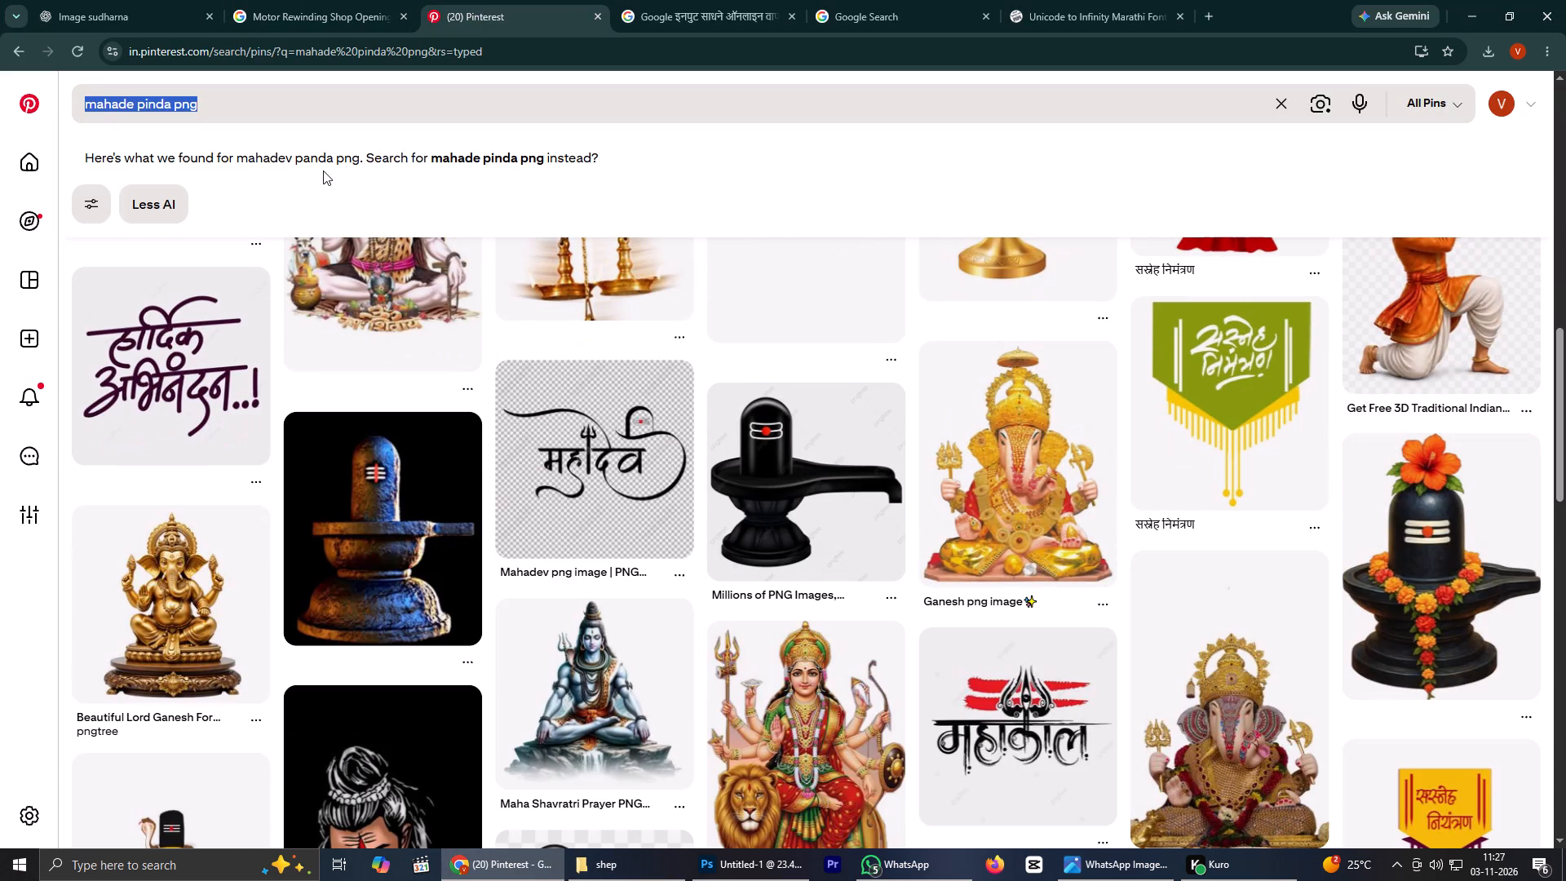
click(215, 94)
drag(215, 94, 73, 128)
text(brush)
key(space)
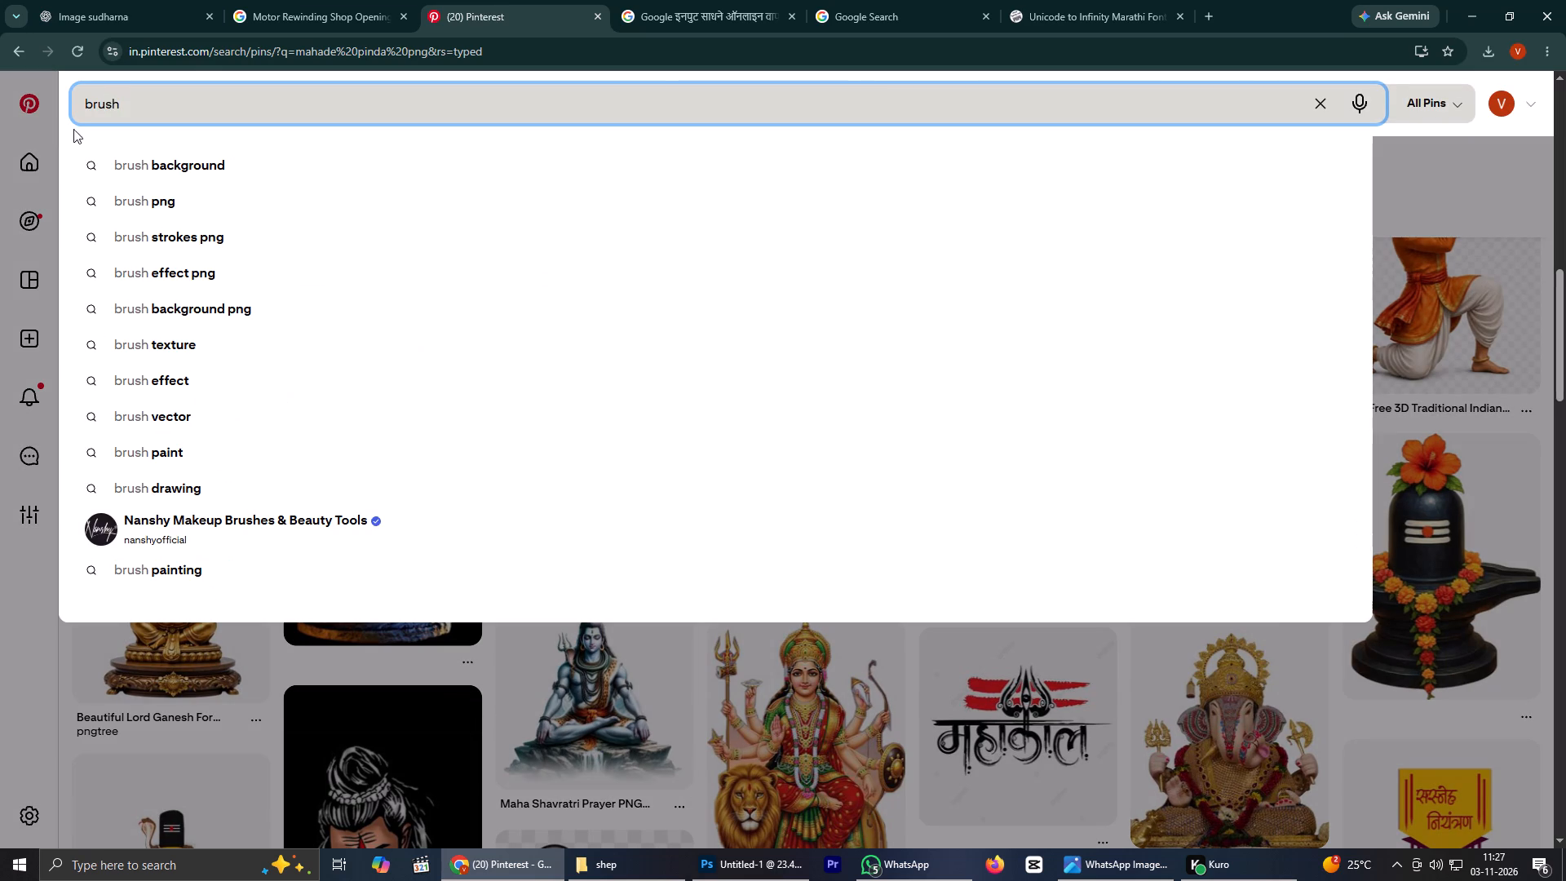
click(138, 200)
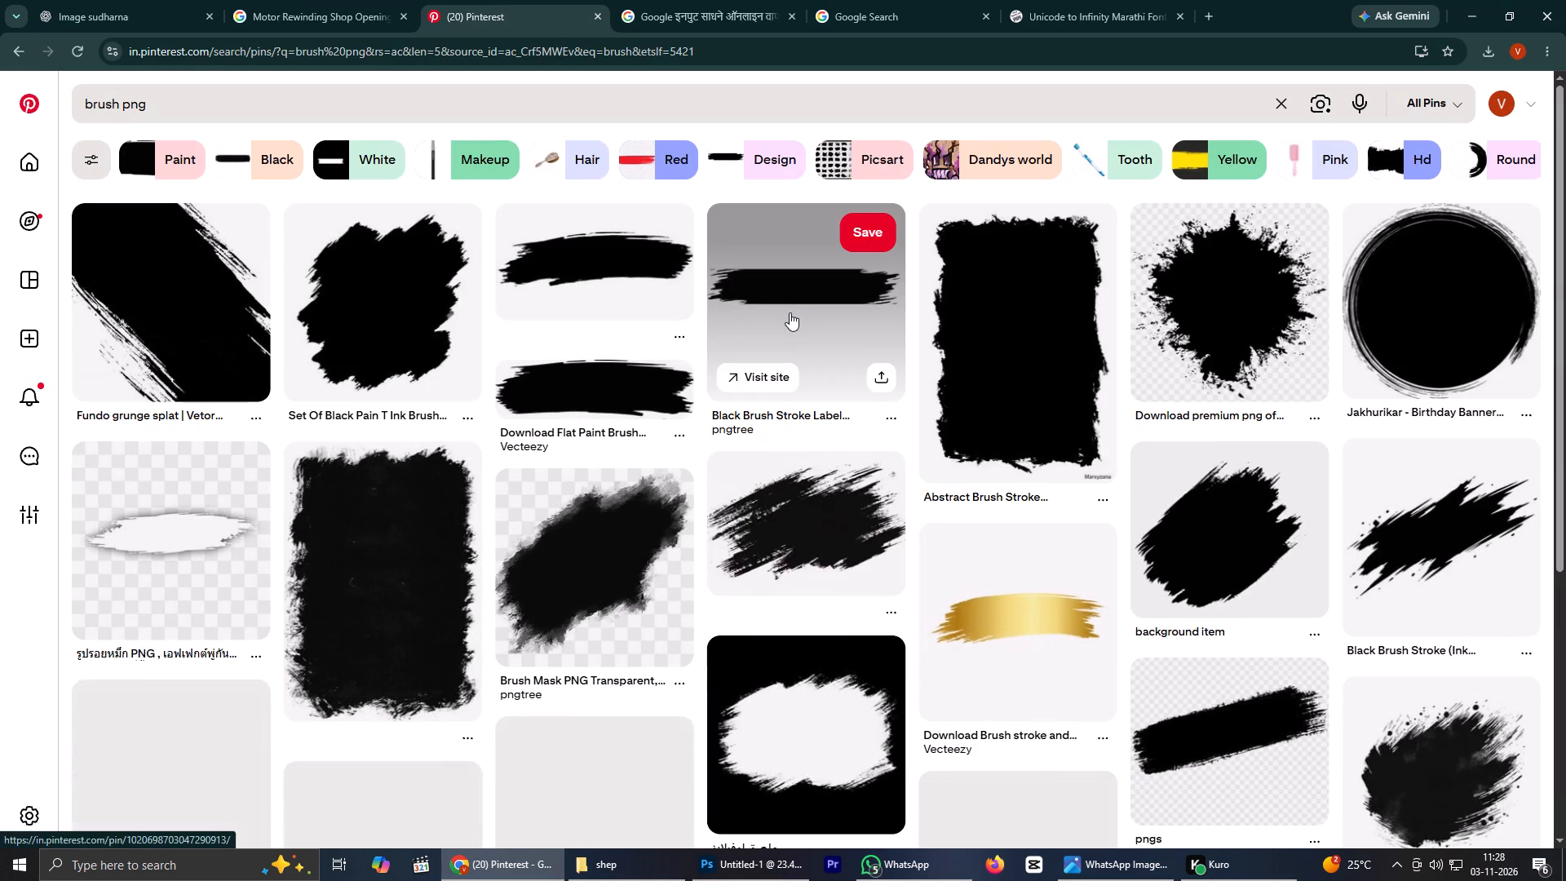
click(790, 312)
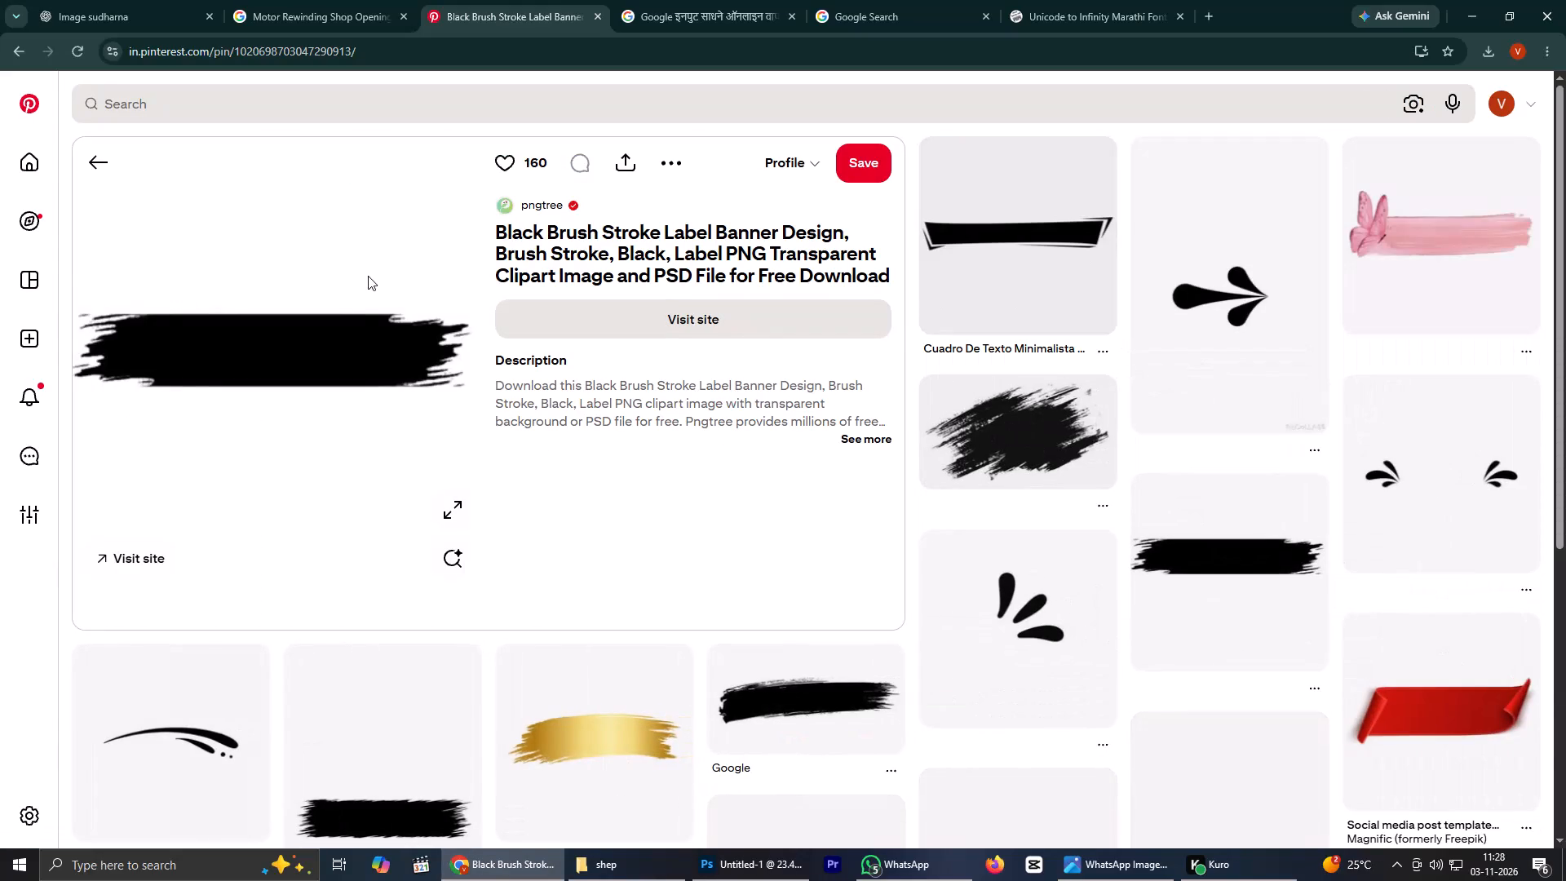
right_click(368, 276)
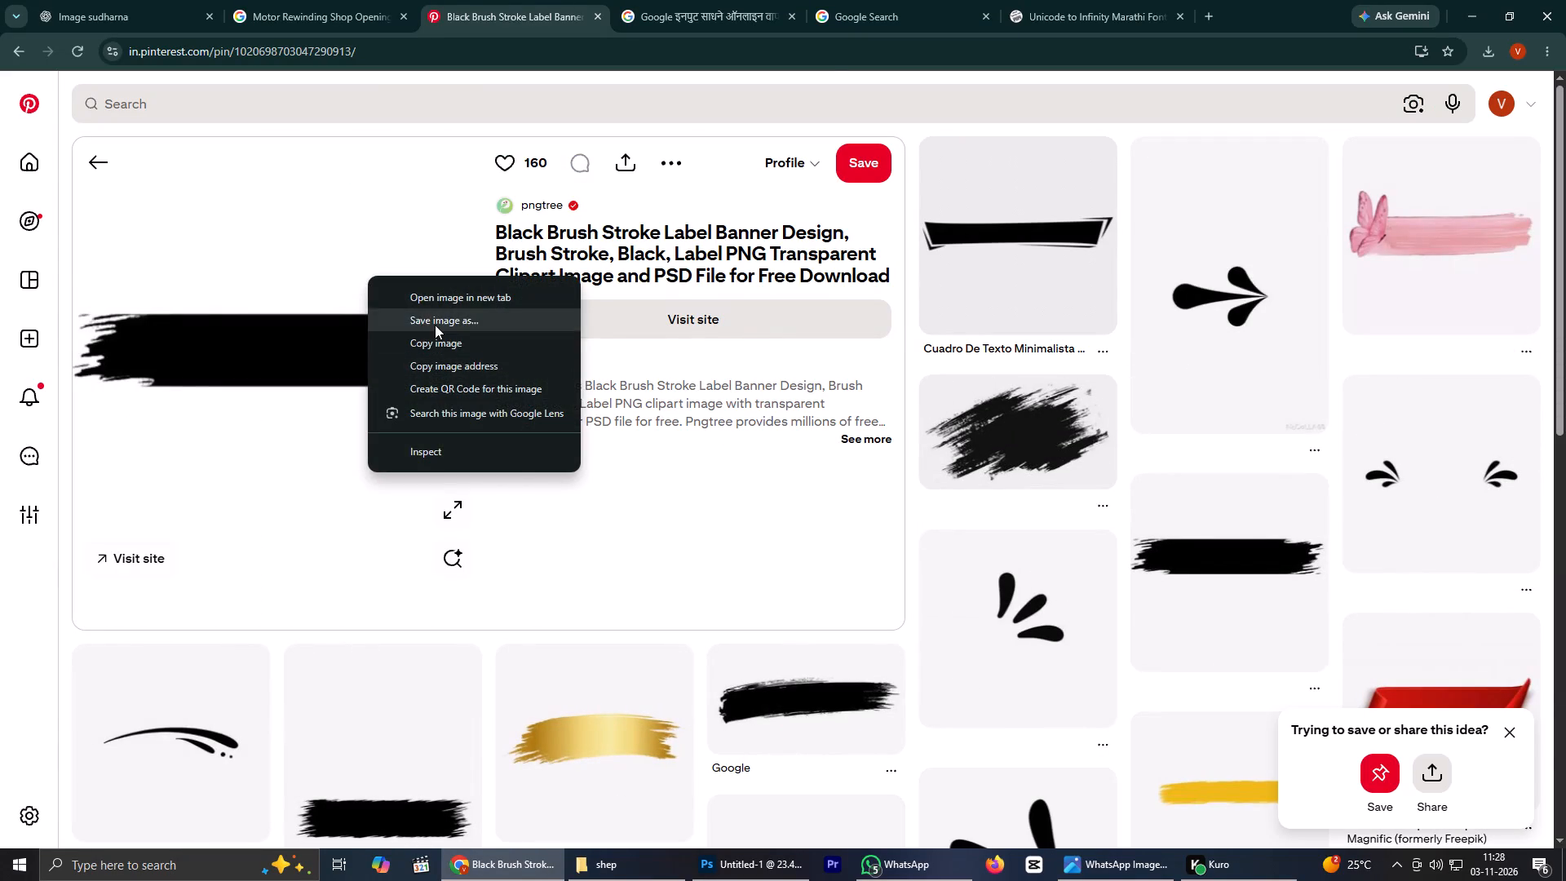
click(435, 337)
Paste the black brush stroke image into the Untitled-1 flyer and scale it to about 929 × 929 px above the घरघंटी card.
click(776, 858)
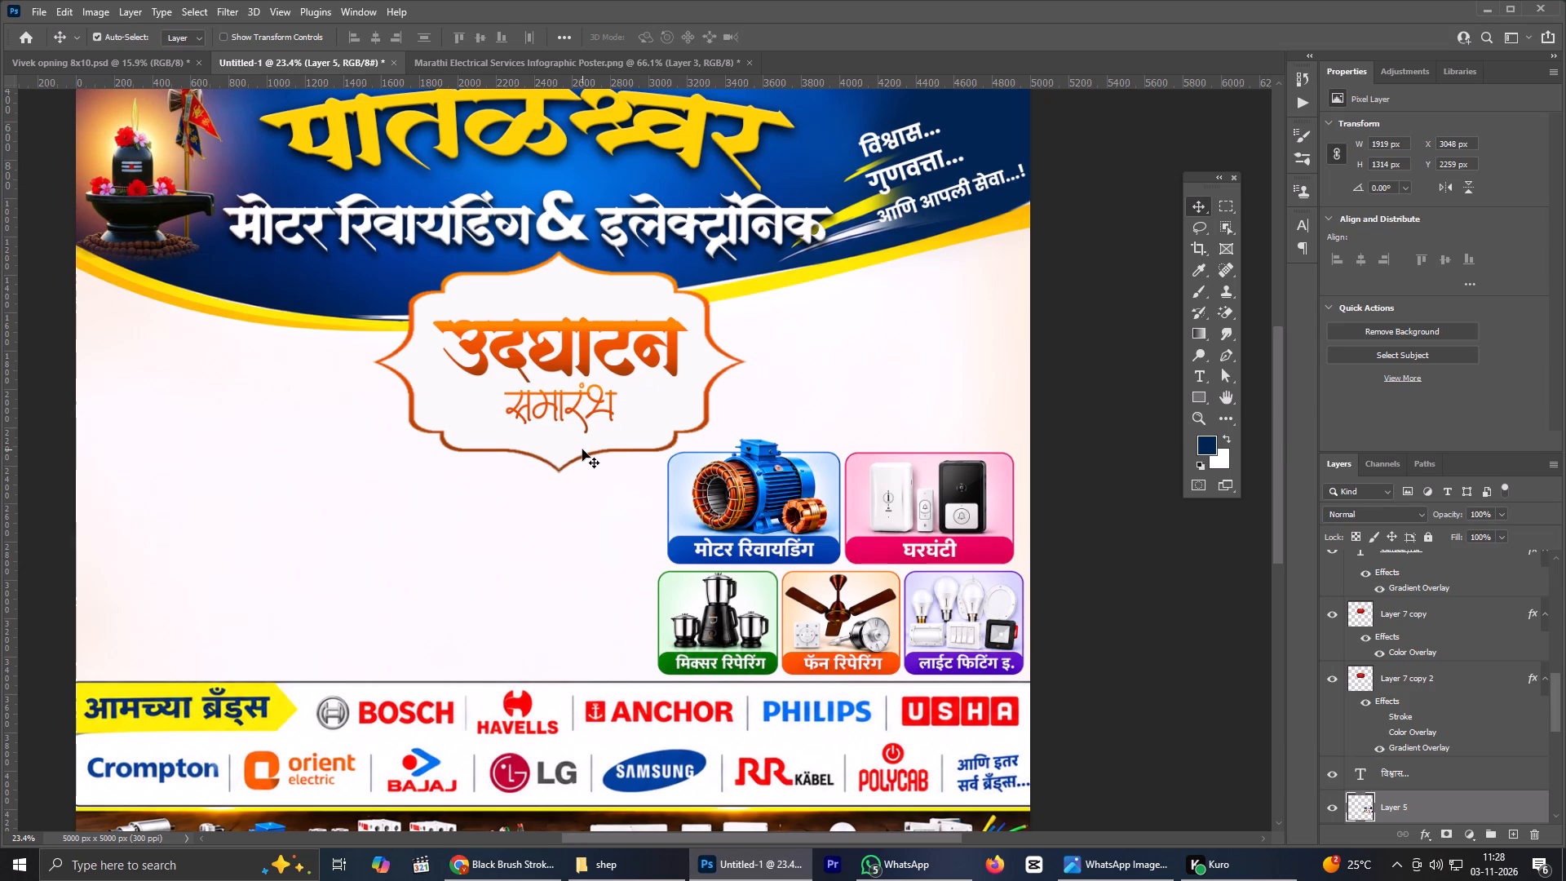
scroll(582, 449, down, 2)
key(ctrl+v)
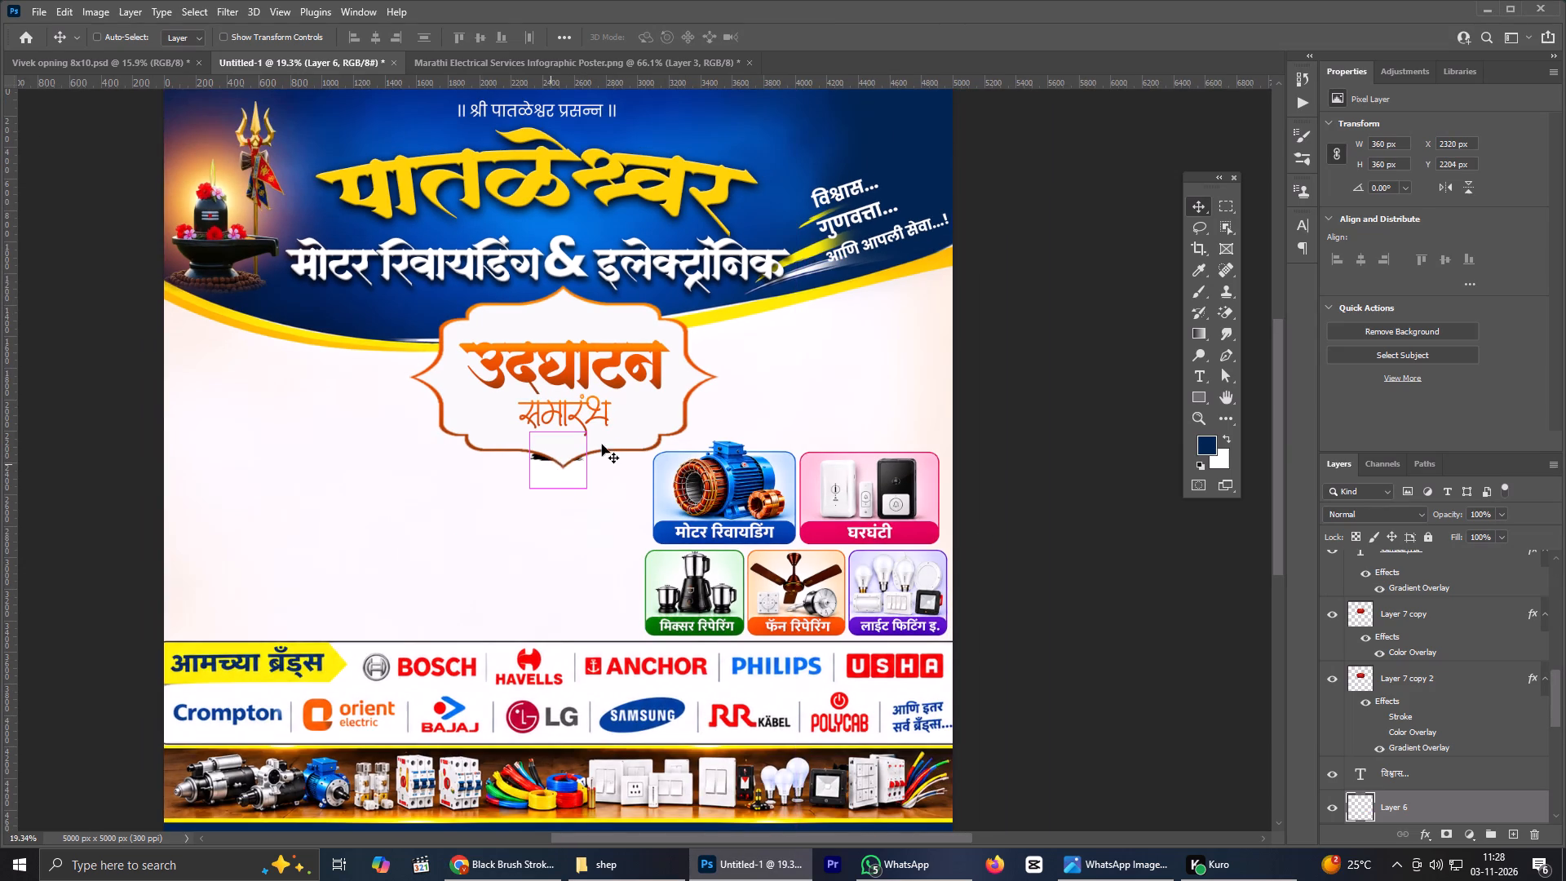
key(ctrl+t)
alt+drag(592, 485, 661, 506)
drag(534, 458, 798, 391)
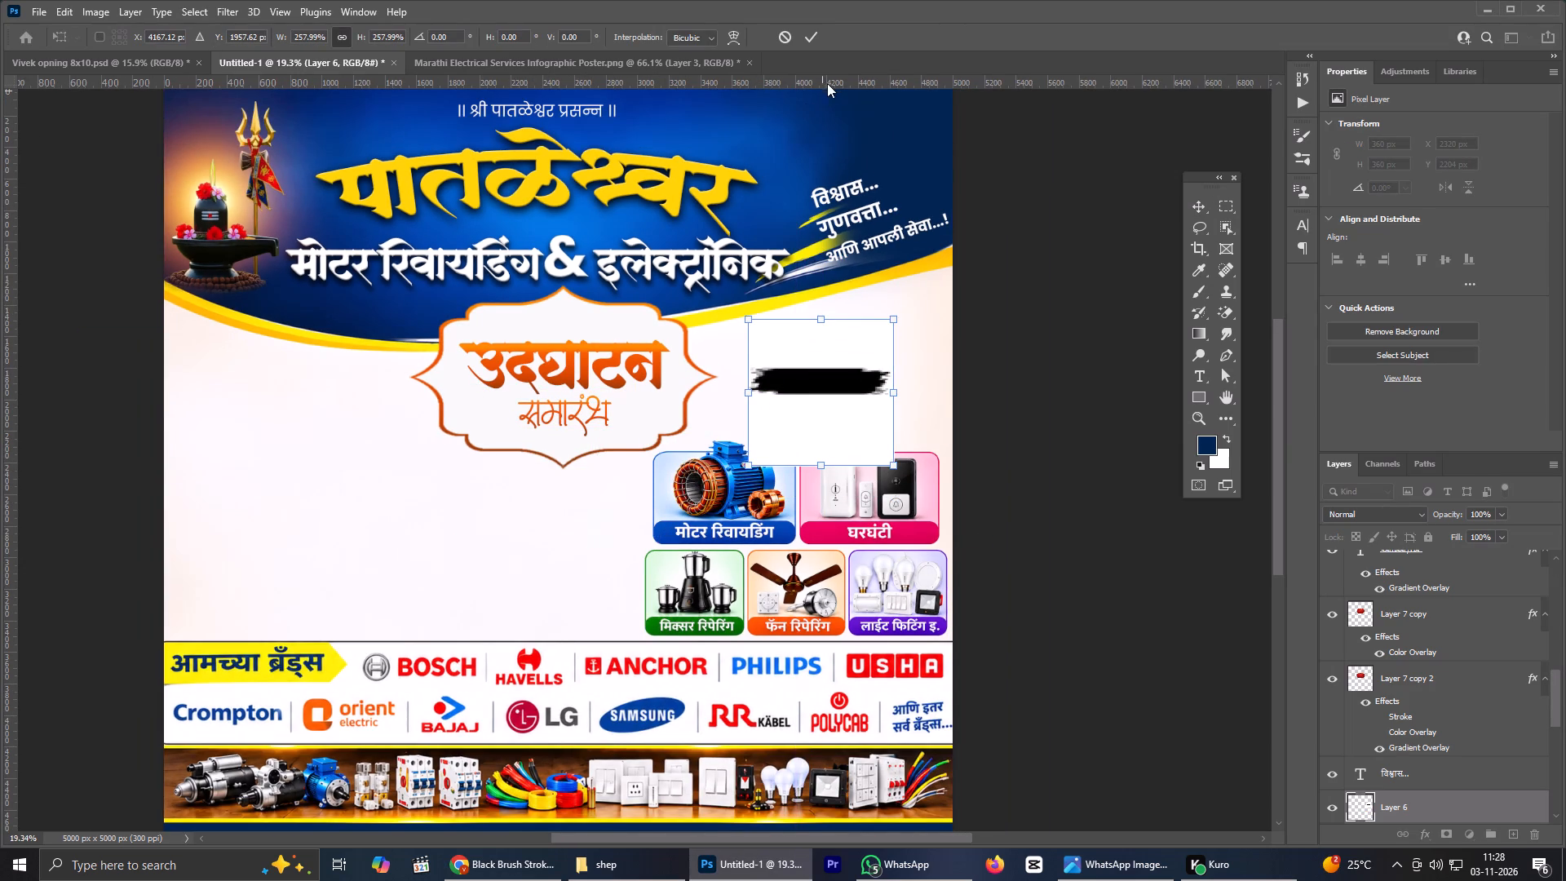
click(812, 31)
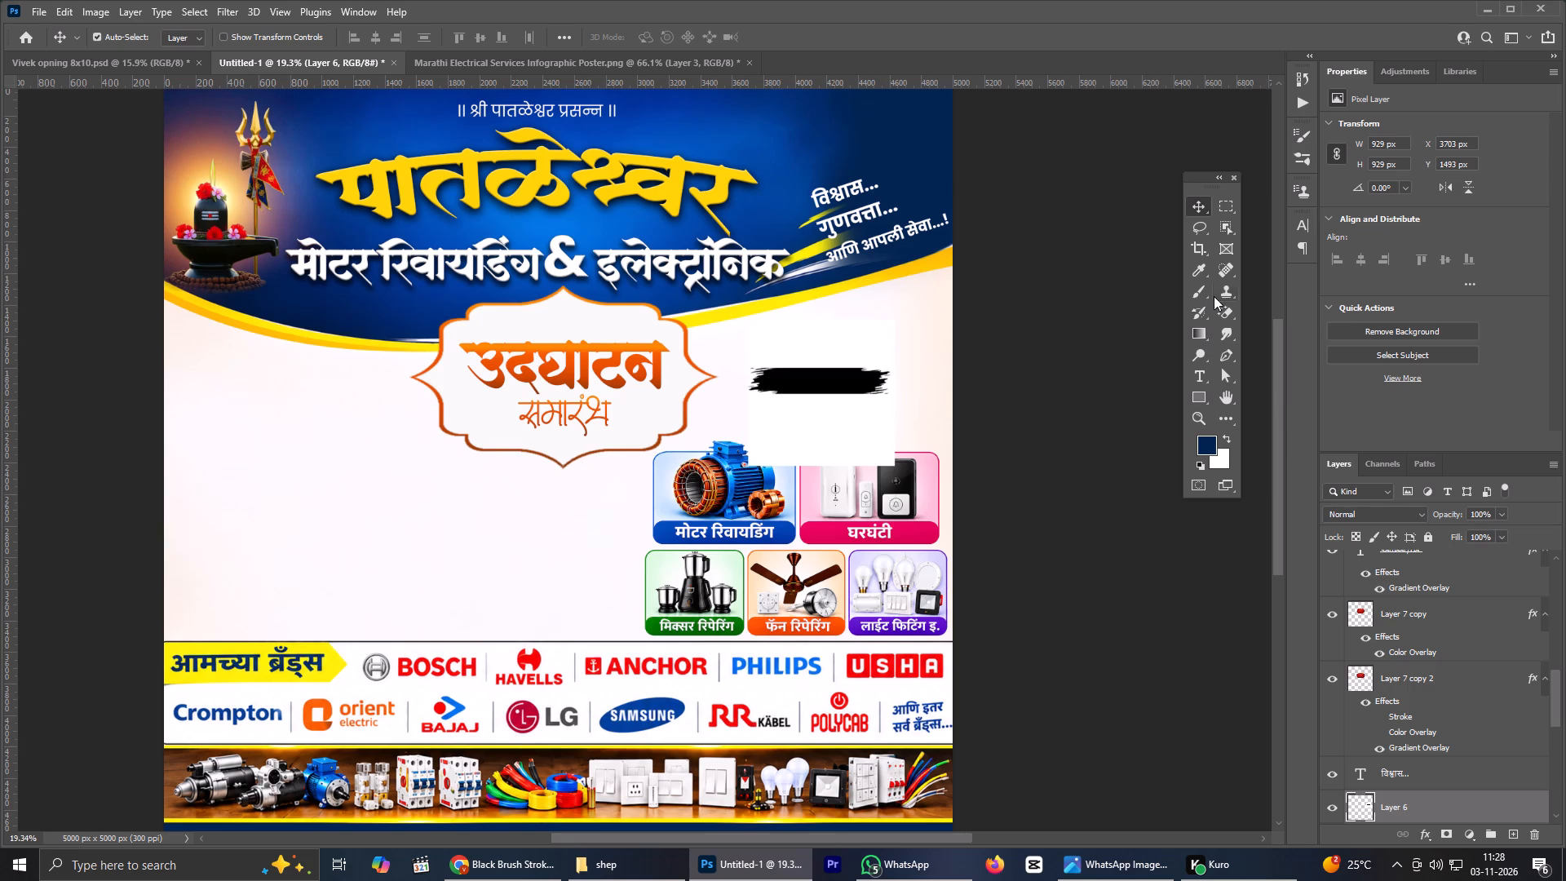
Erase the white background above and below the black brush stroke with the Magic Eraser.
click(1219, 312)
click(862, 418)
click(874, 341)
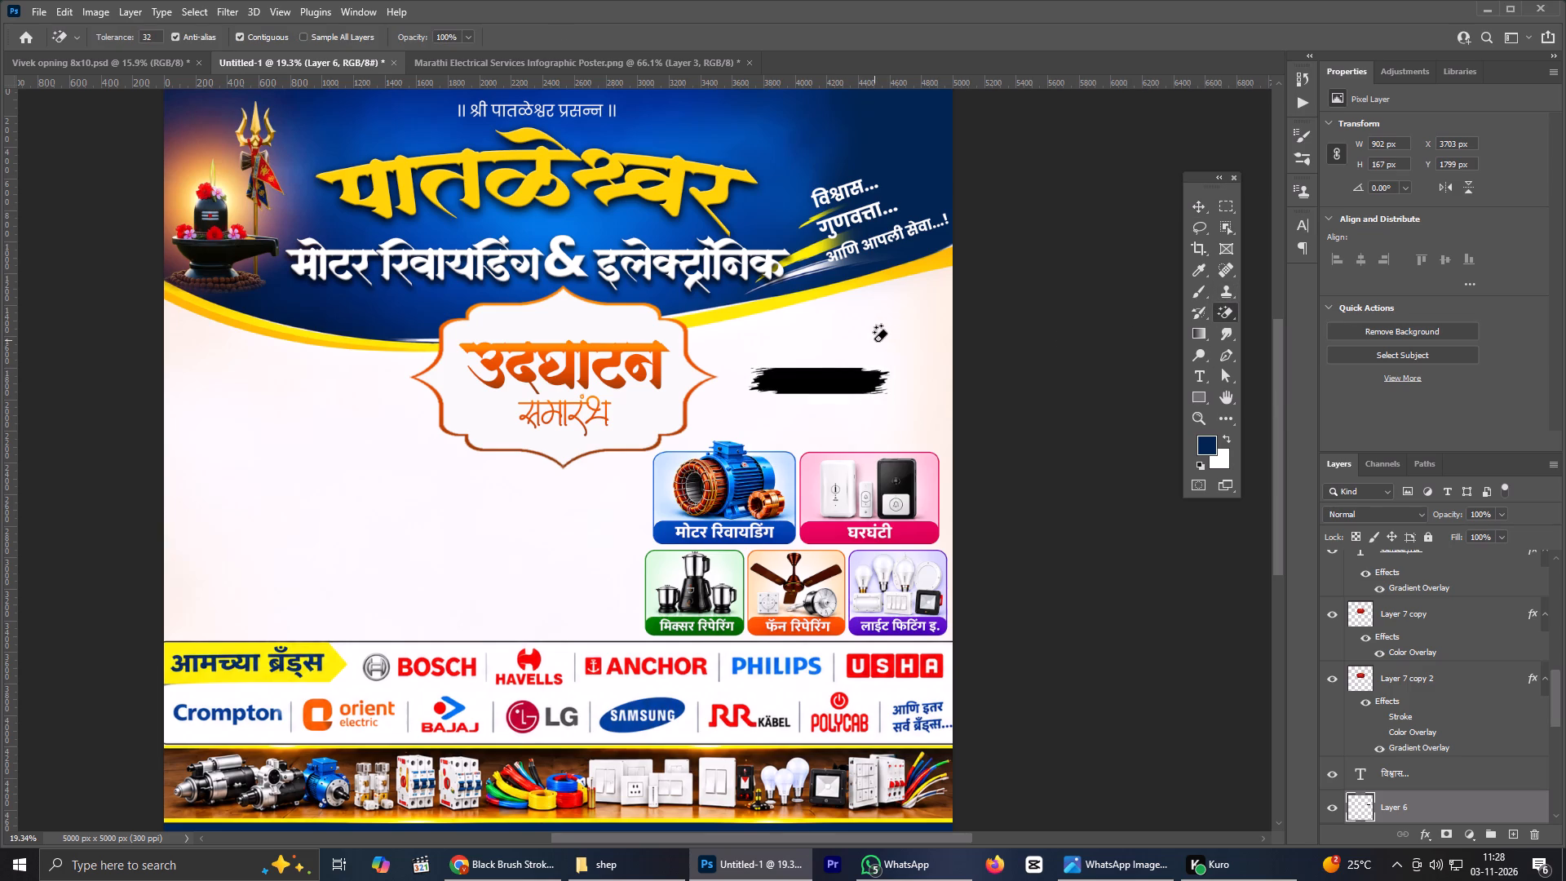
Stretch the black brush stroke to about 1483 × 427 px above the service cards, at about X 3467, Y 1778 px.
click(1199, 202)
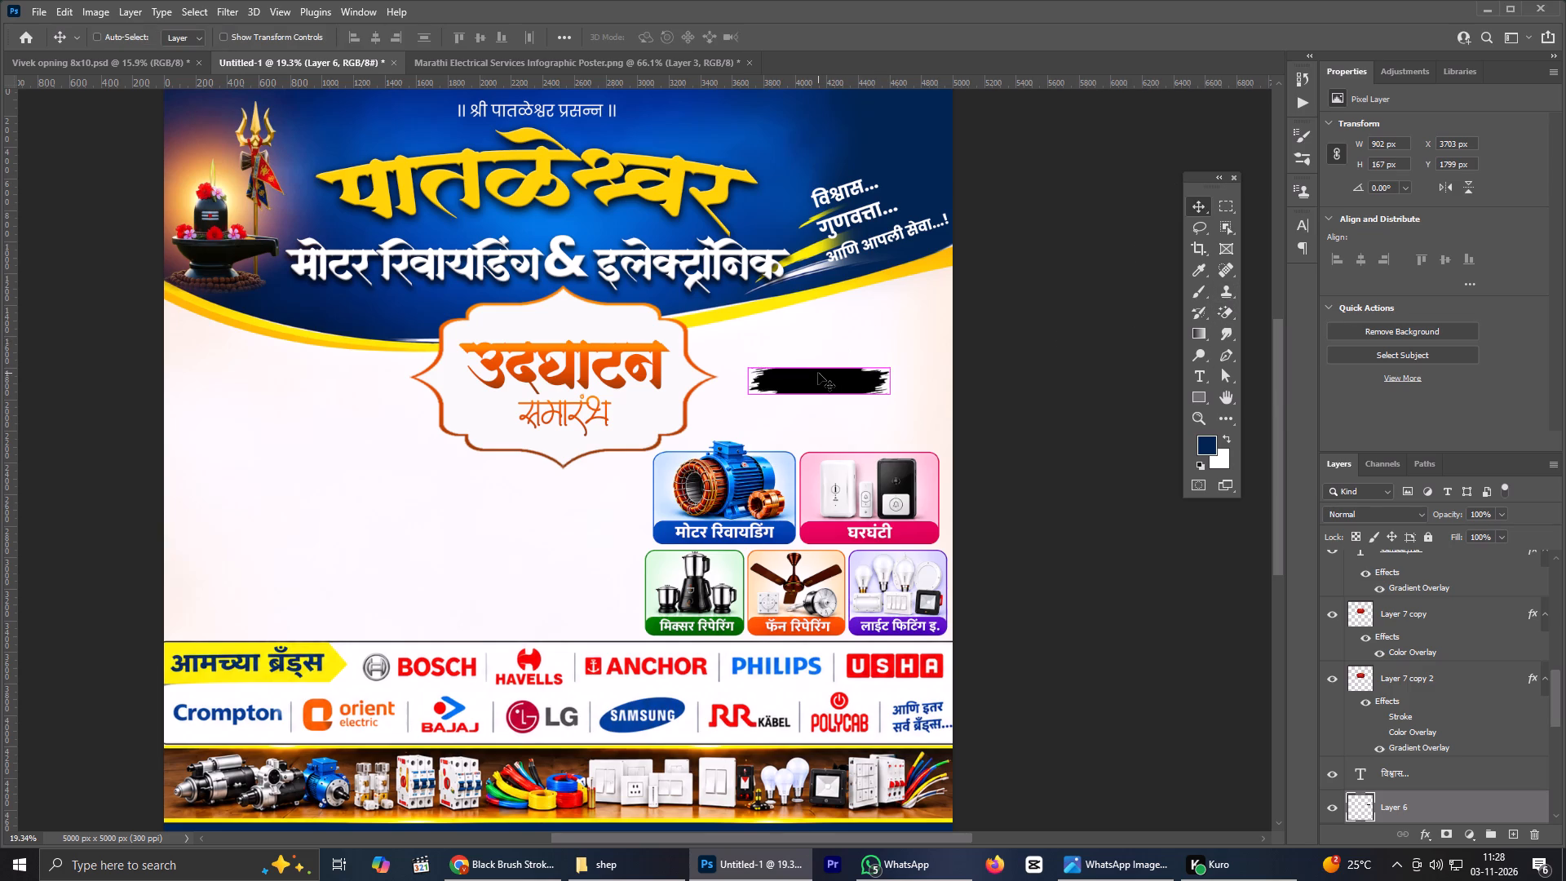
key(ctrl+t)
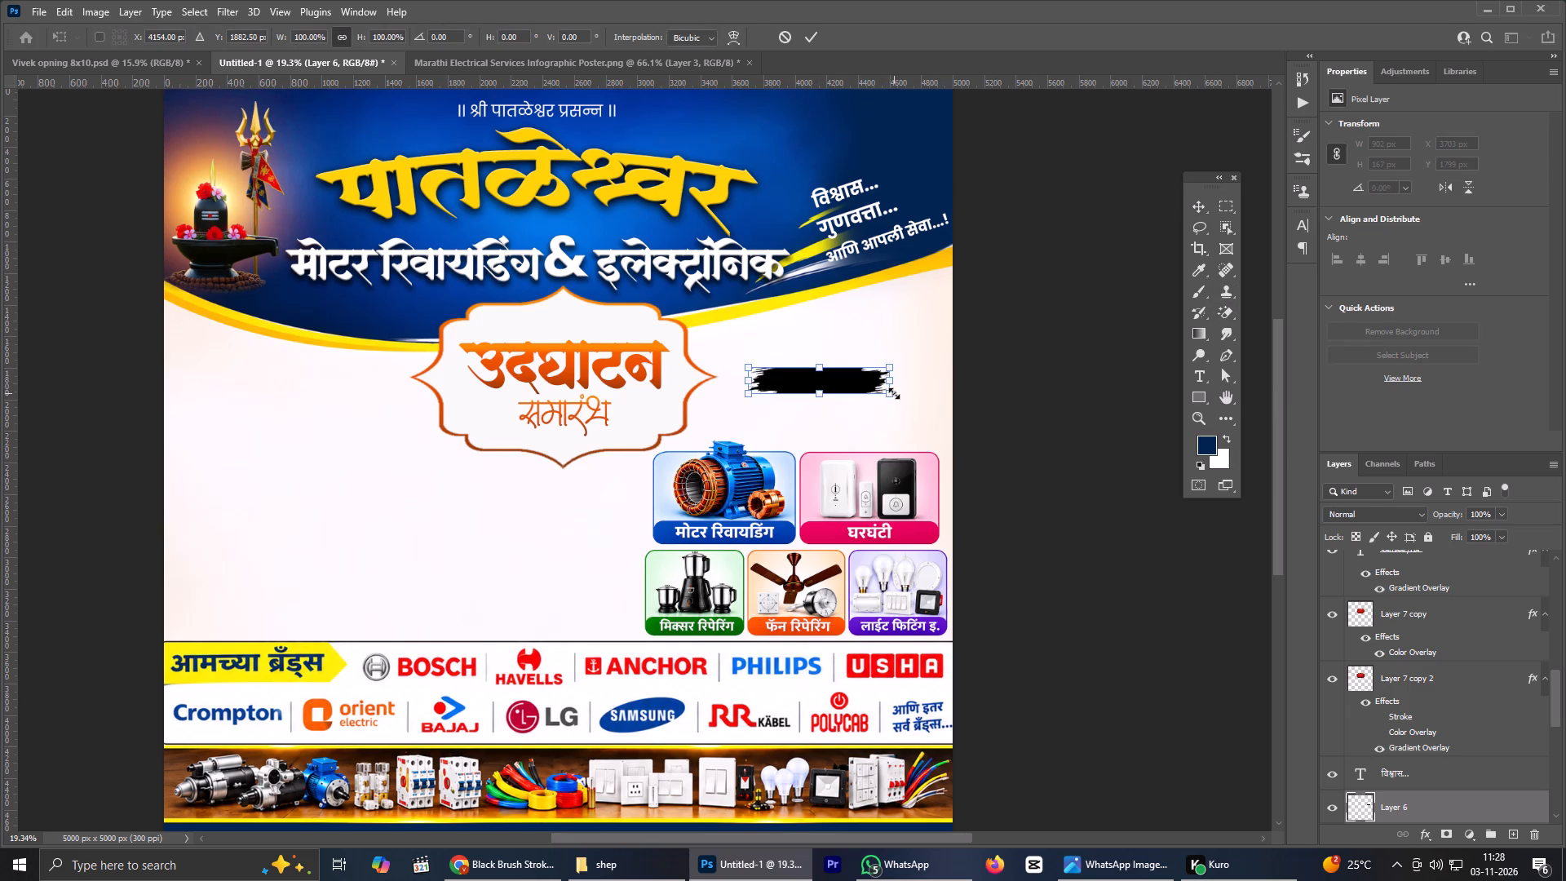
ctrl+drag(890, 397, 913, 414)
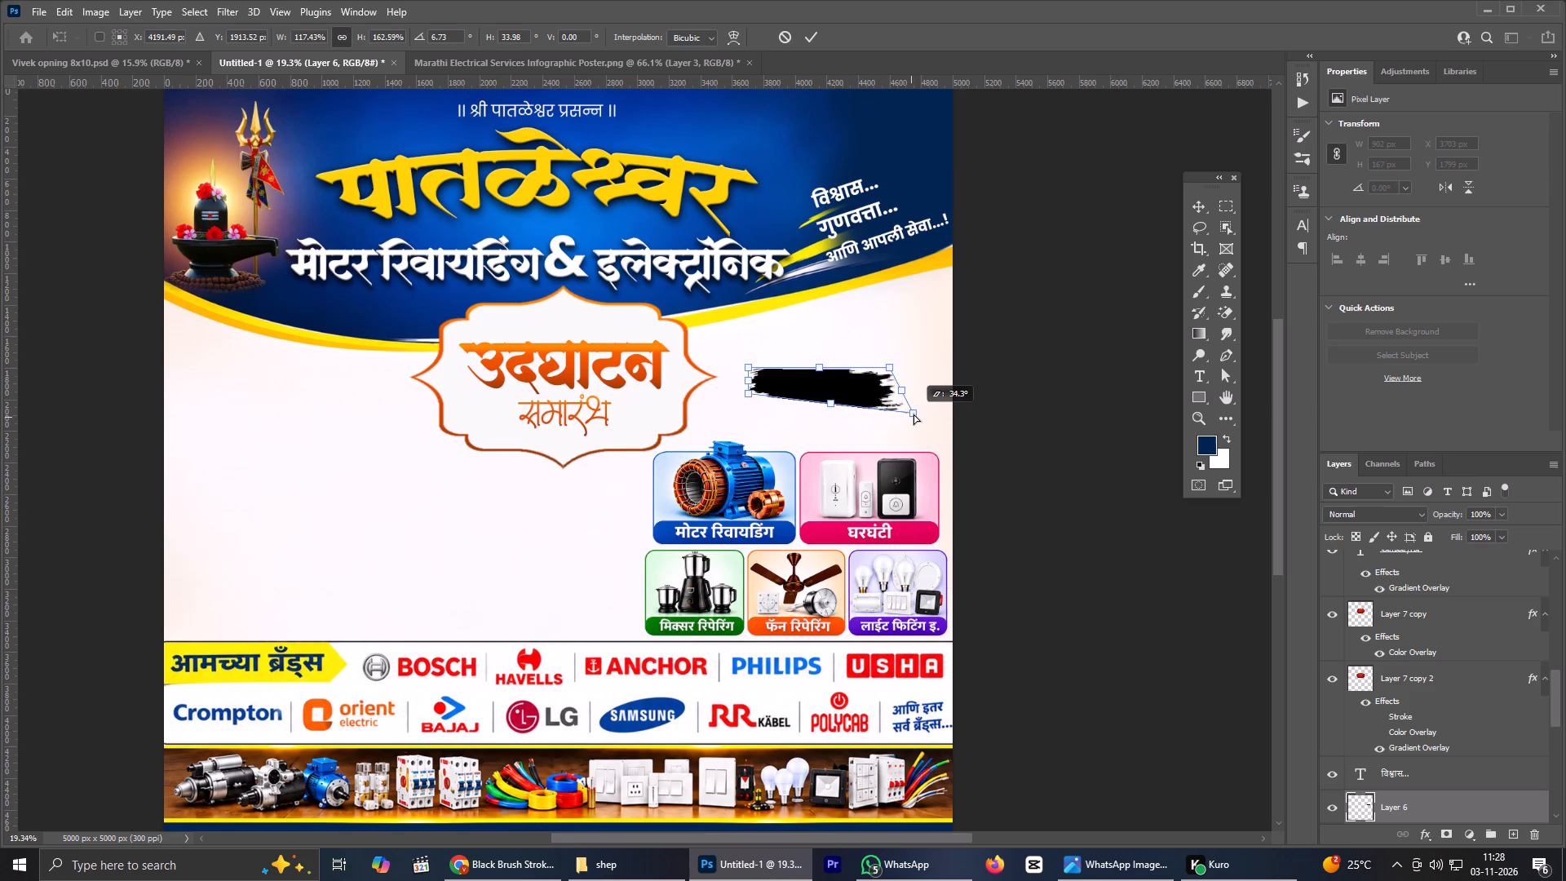
ctrl+drag(913, 414, 911, 412)
key(ctrl+z)
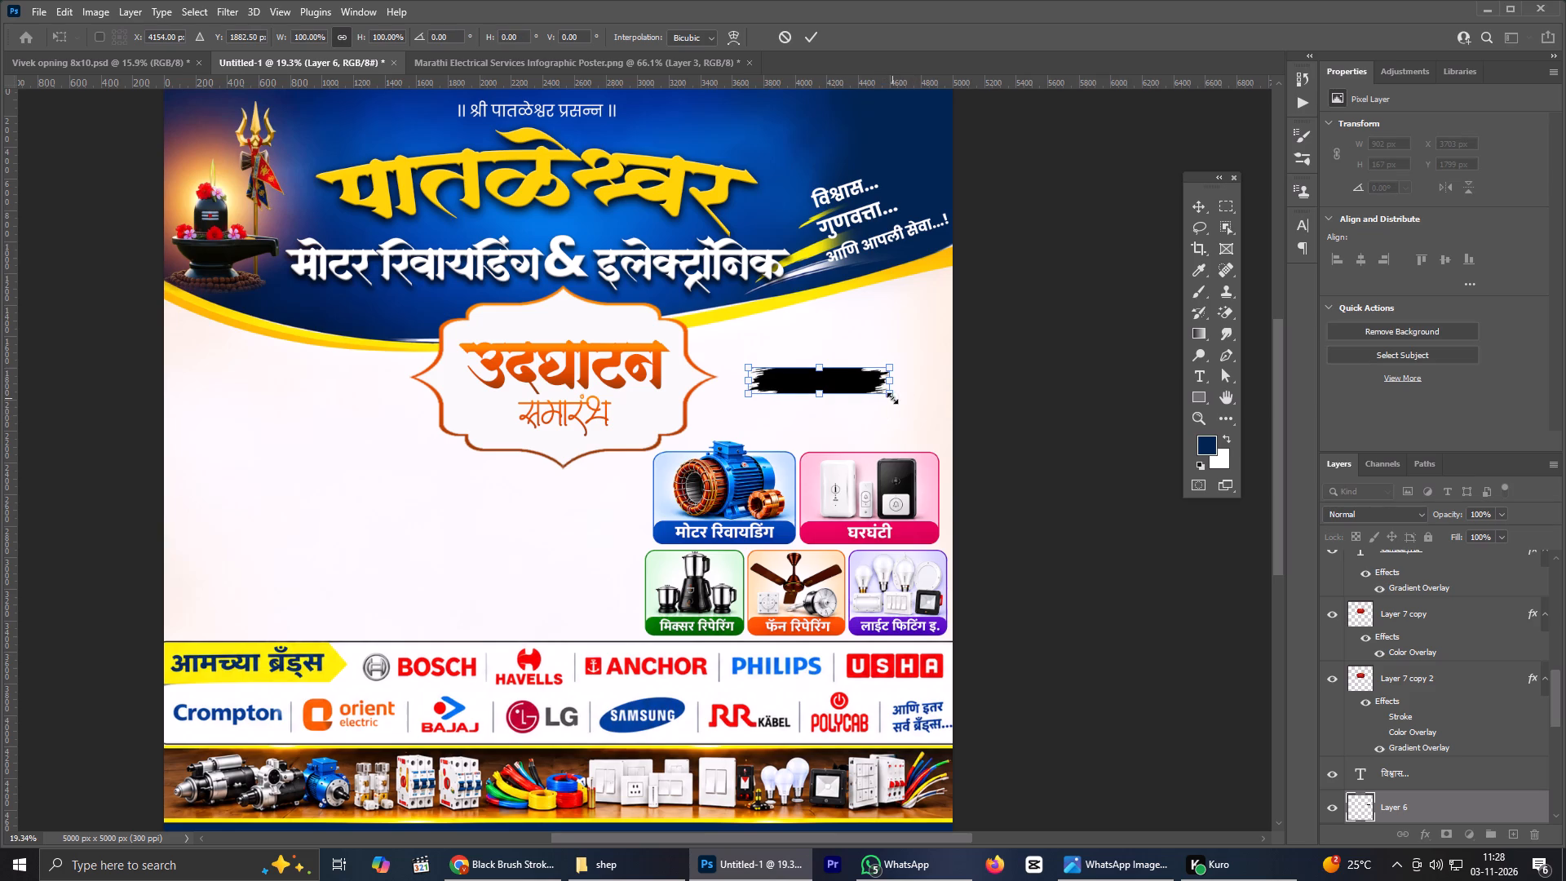
alt+drag(892, 398, 927, 406)
drag(817, 374, 827, 394)
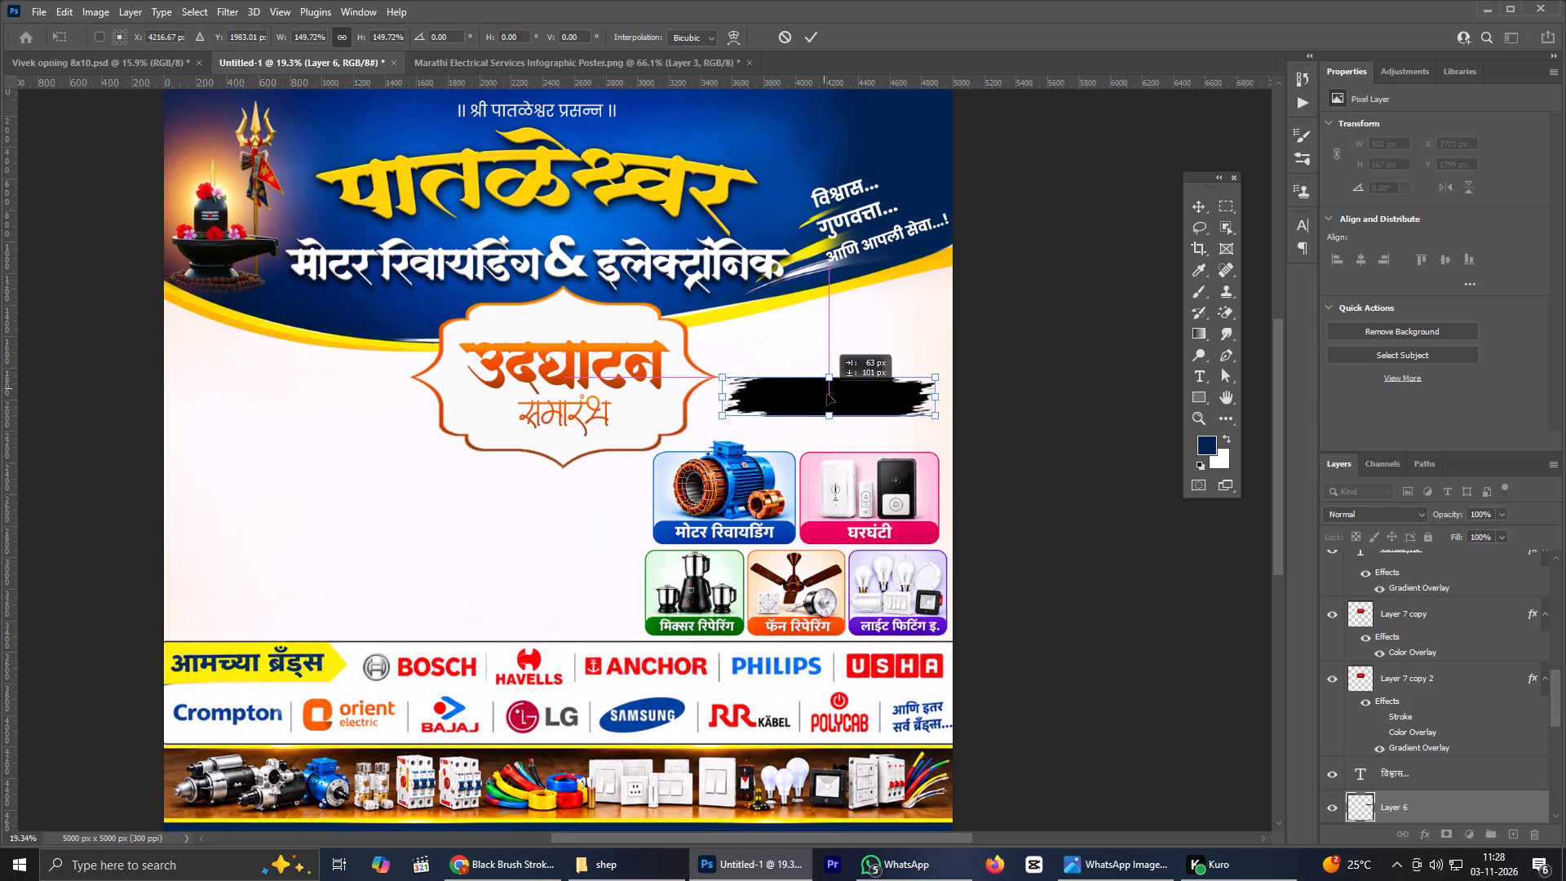
drag(827, 394, 830, 403)
shift+drag(832, 389, 832, 362)
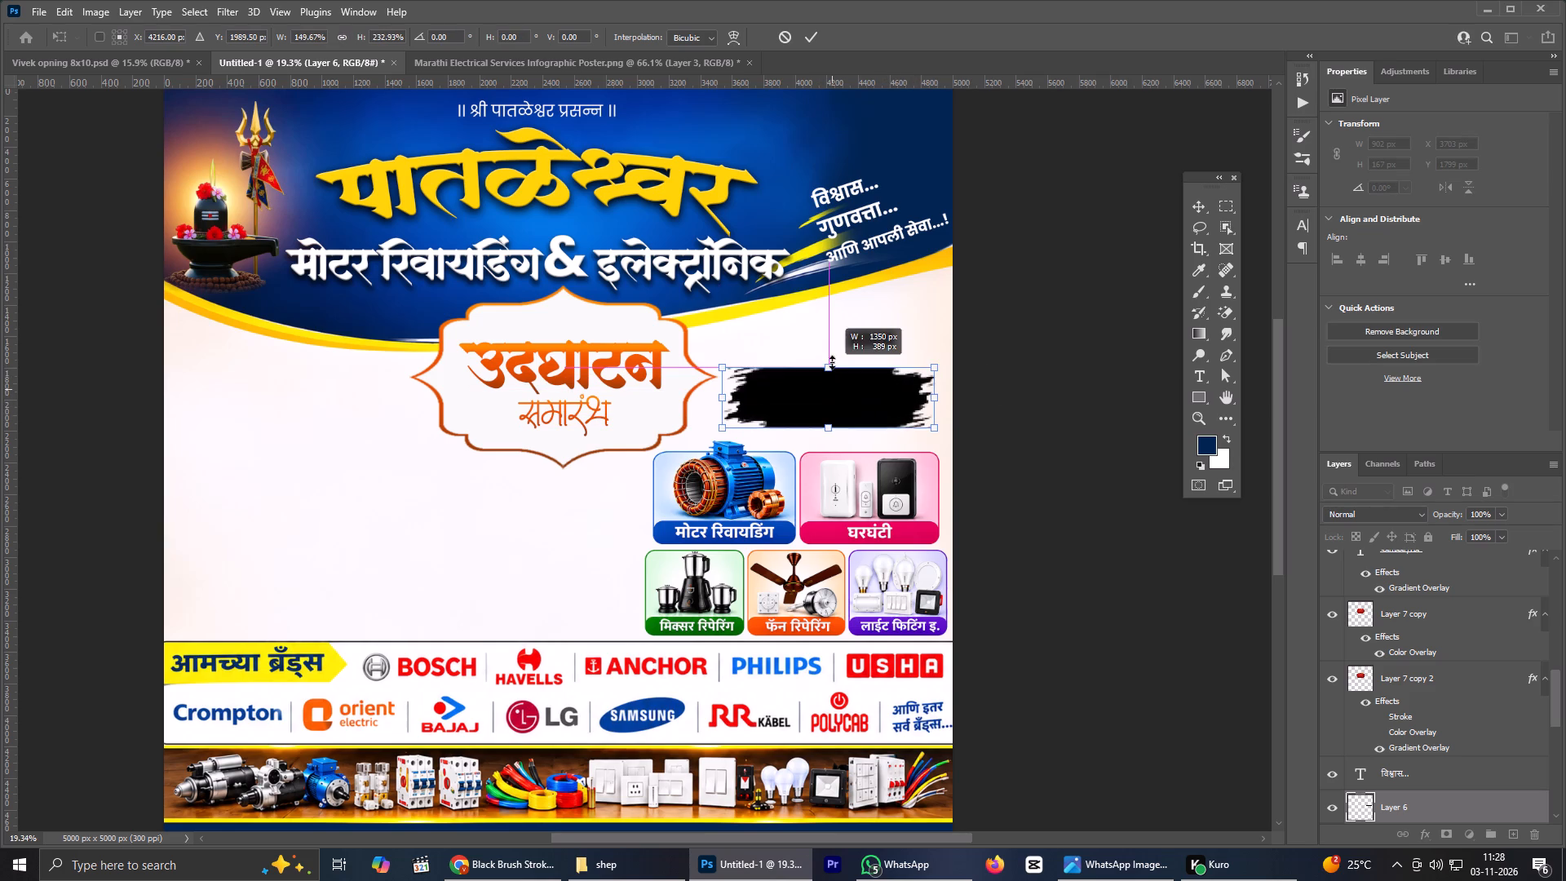
shift+drag(832, 362, 833, 367)
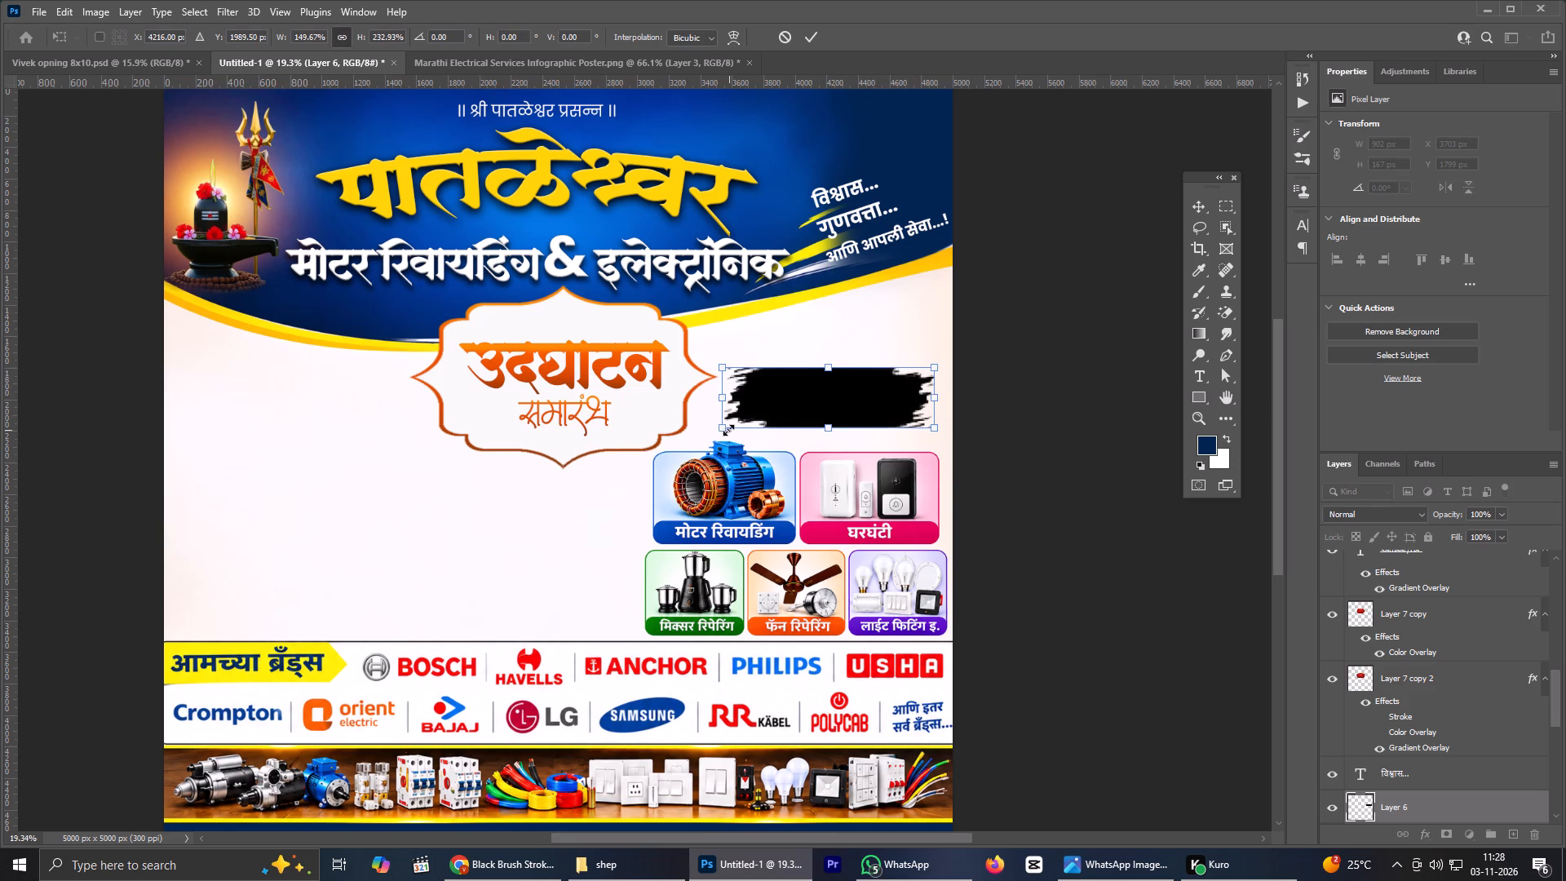
drag(728, 430, 716, 434)
drag(941, 364, 949, 357)
click(813, 42)
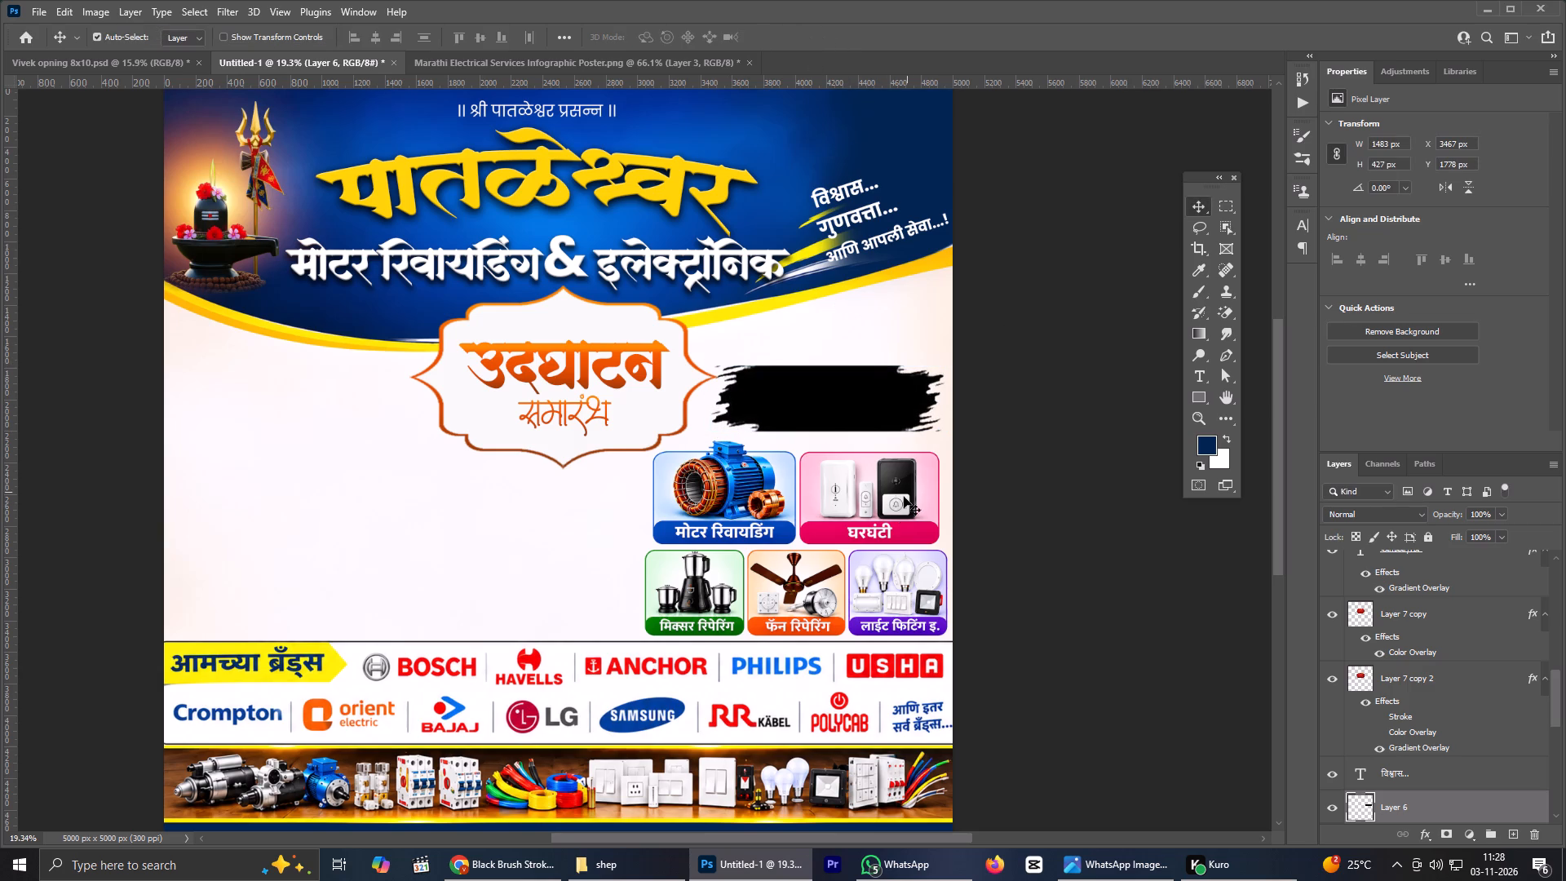
Apply a Color Overlay in bright red #f90000 at 100% opacity to the brush stroke layer.
scroll(790, 364, up, 3)
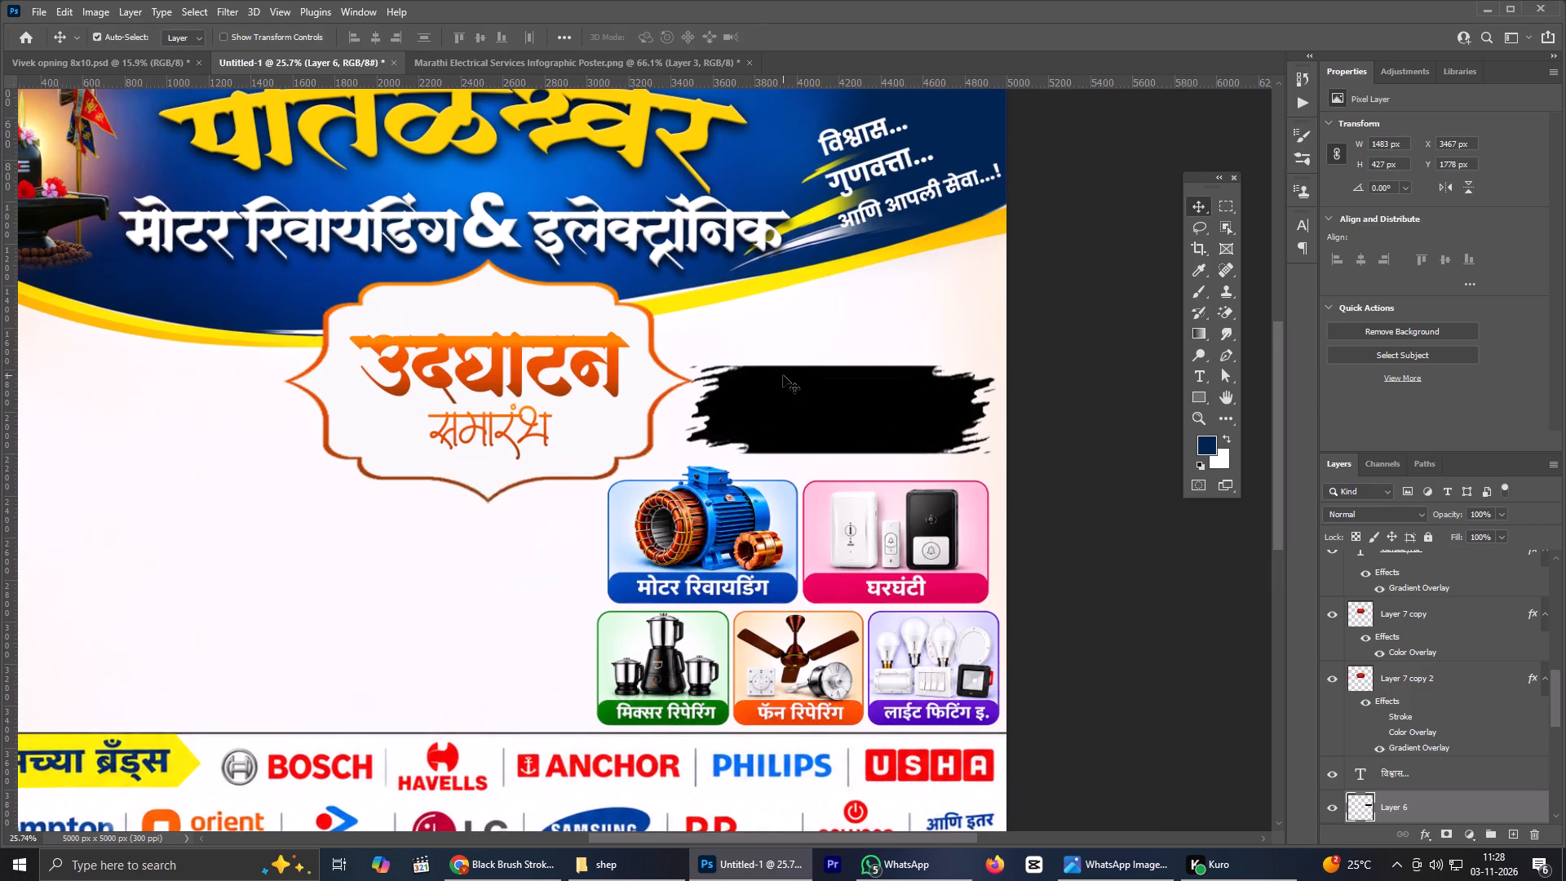
click(782, 385)
click(1427, 840)
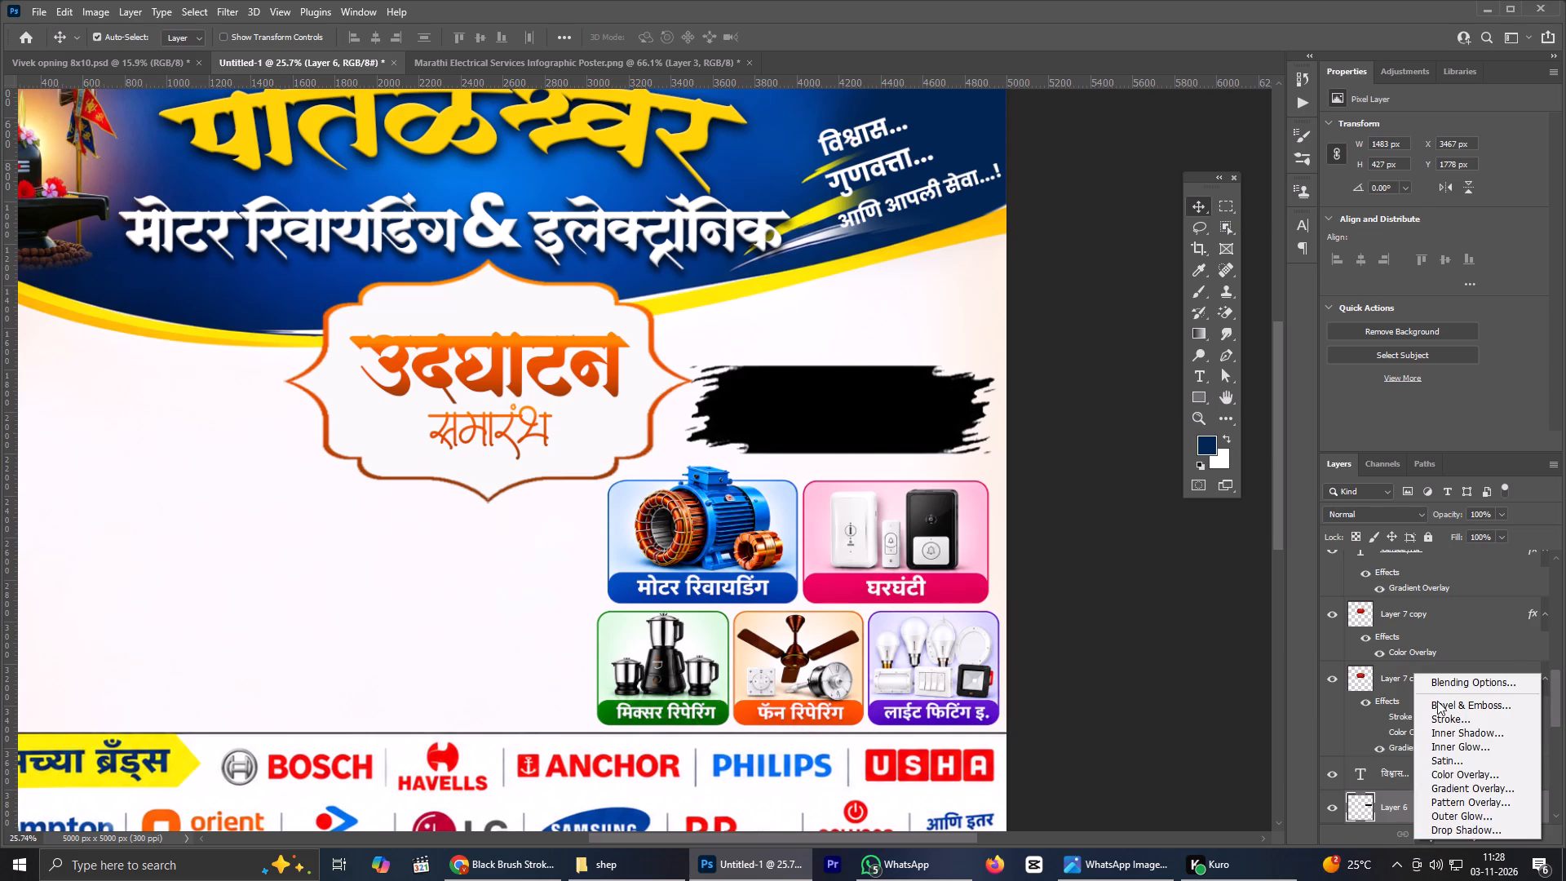
click(1453, 769)
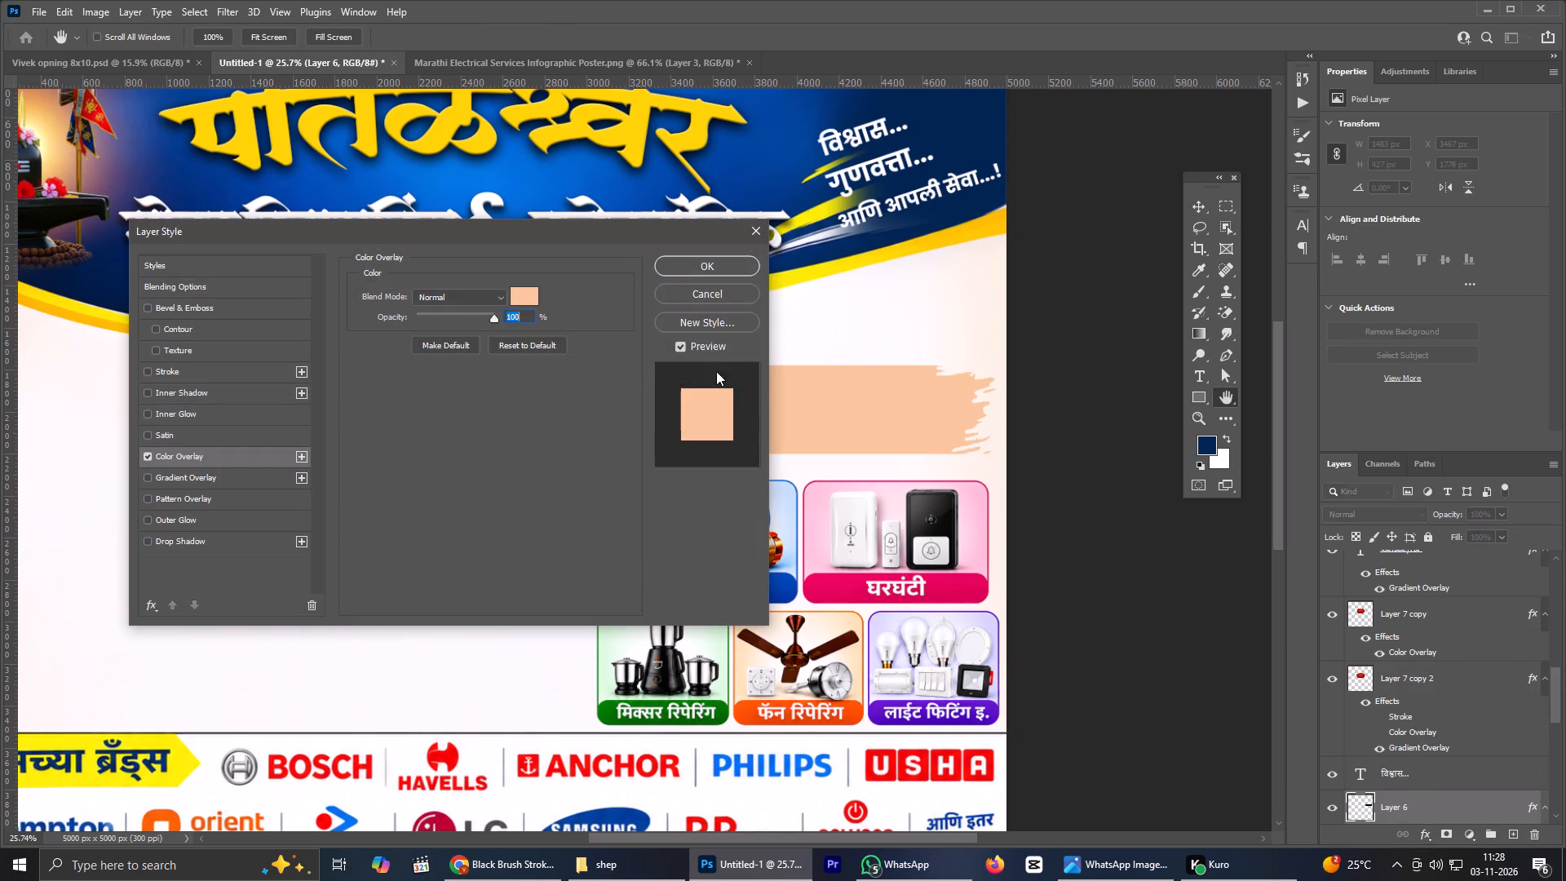
click(528, 295)
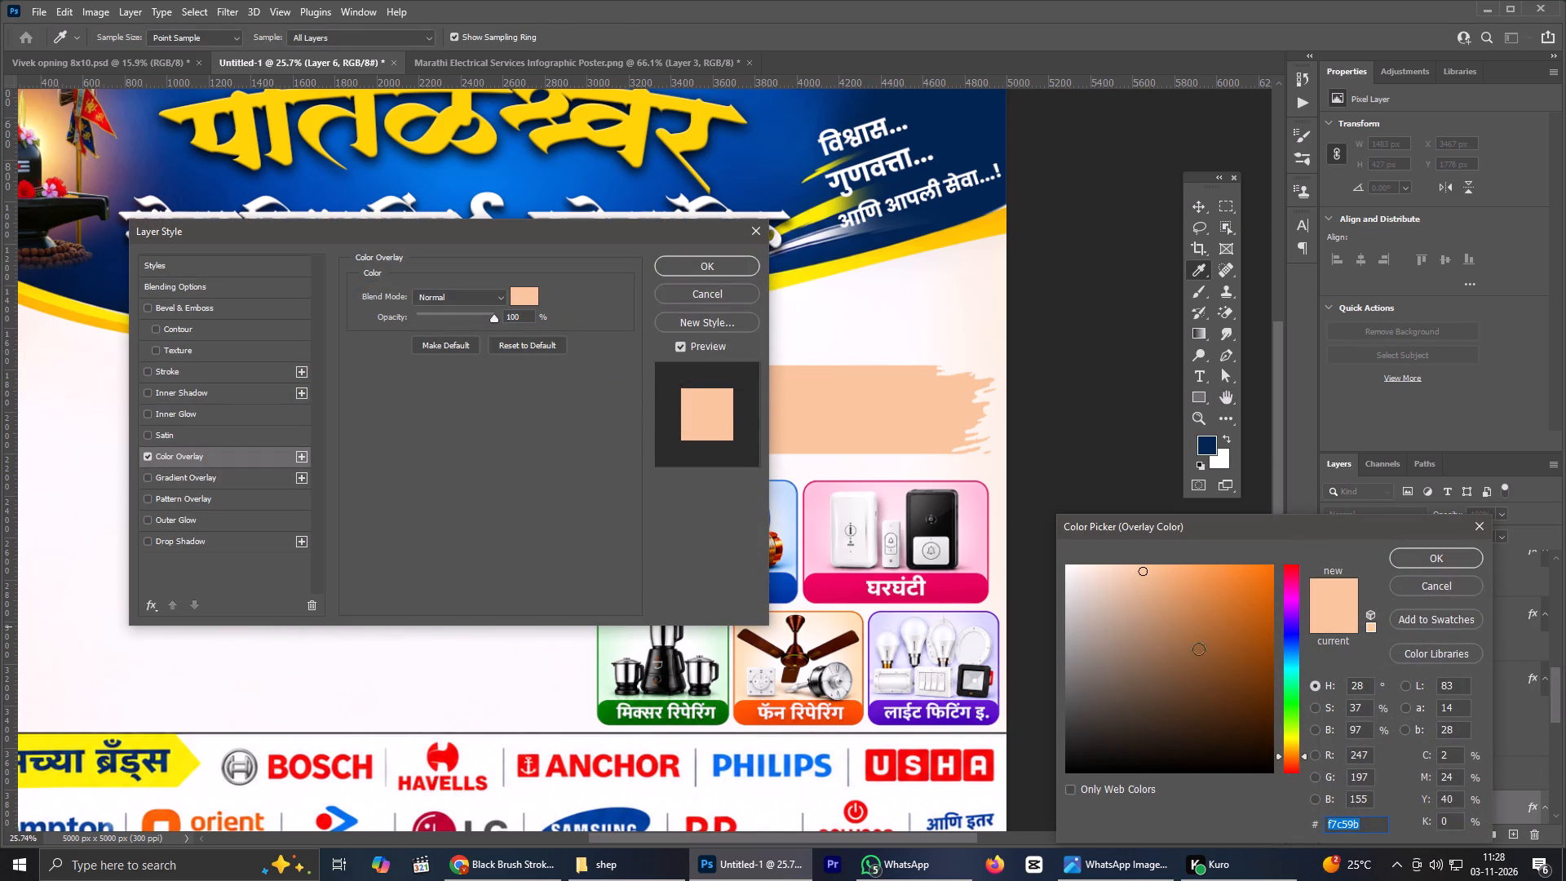
drag(1291, 738, 1289, 783)
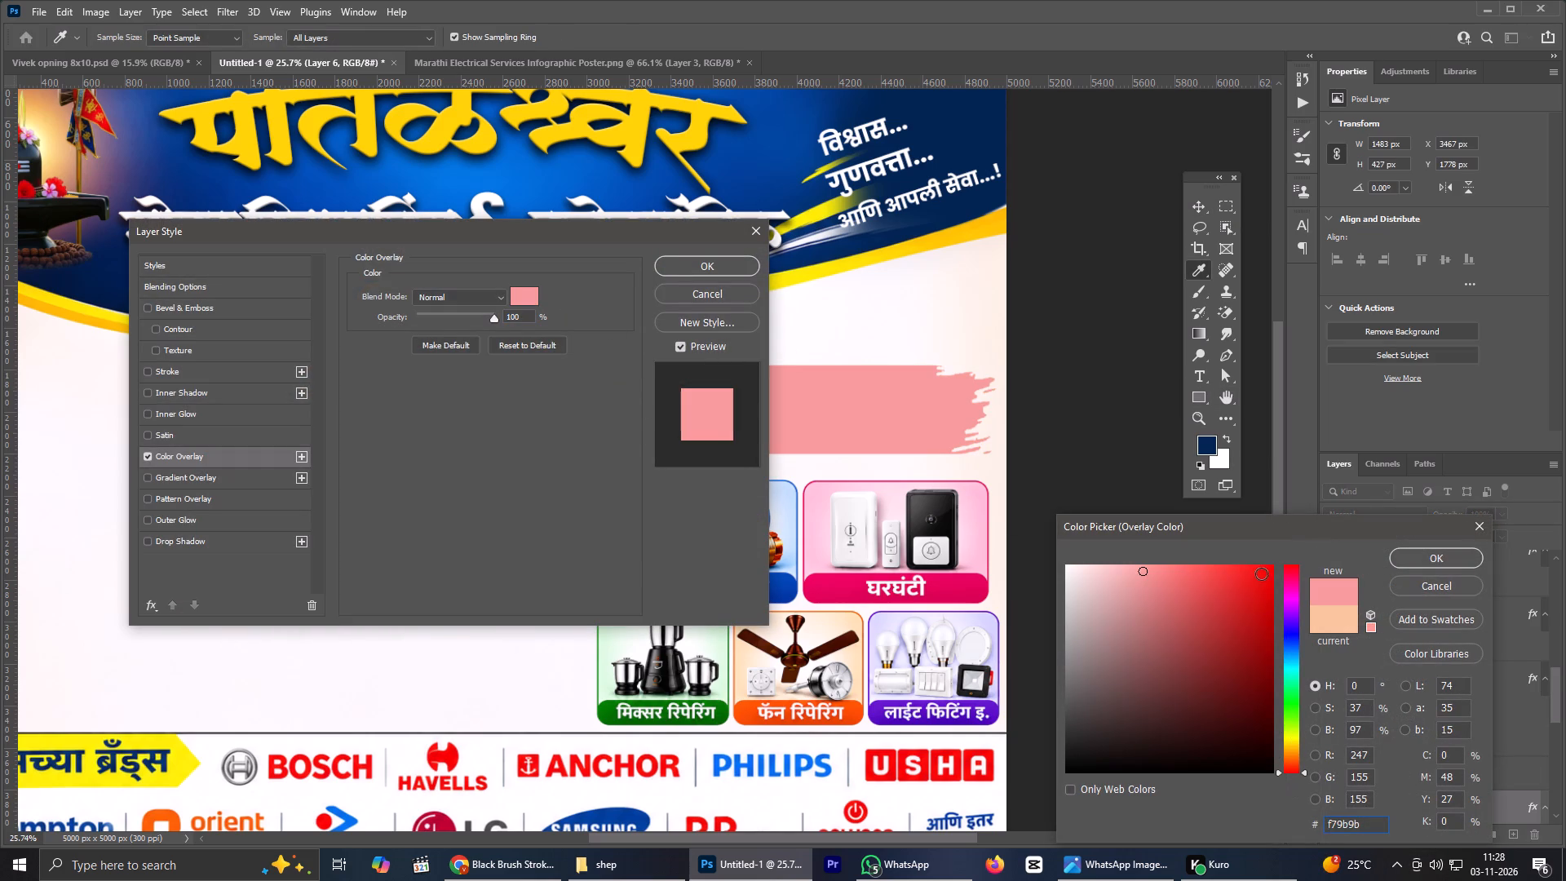
drag(1261, 573, 1285, 595)
drag(1272, 586, 1267, 583)
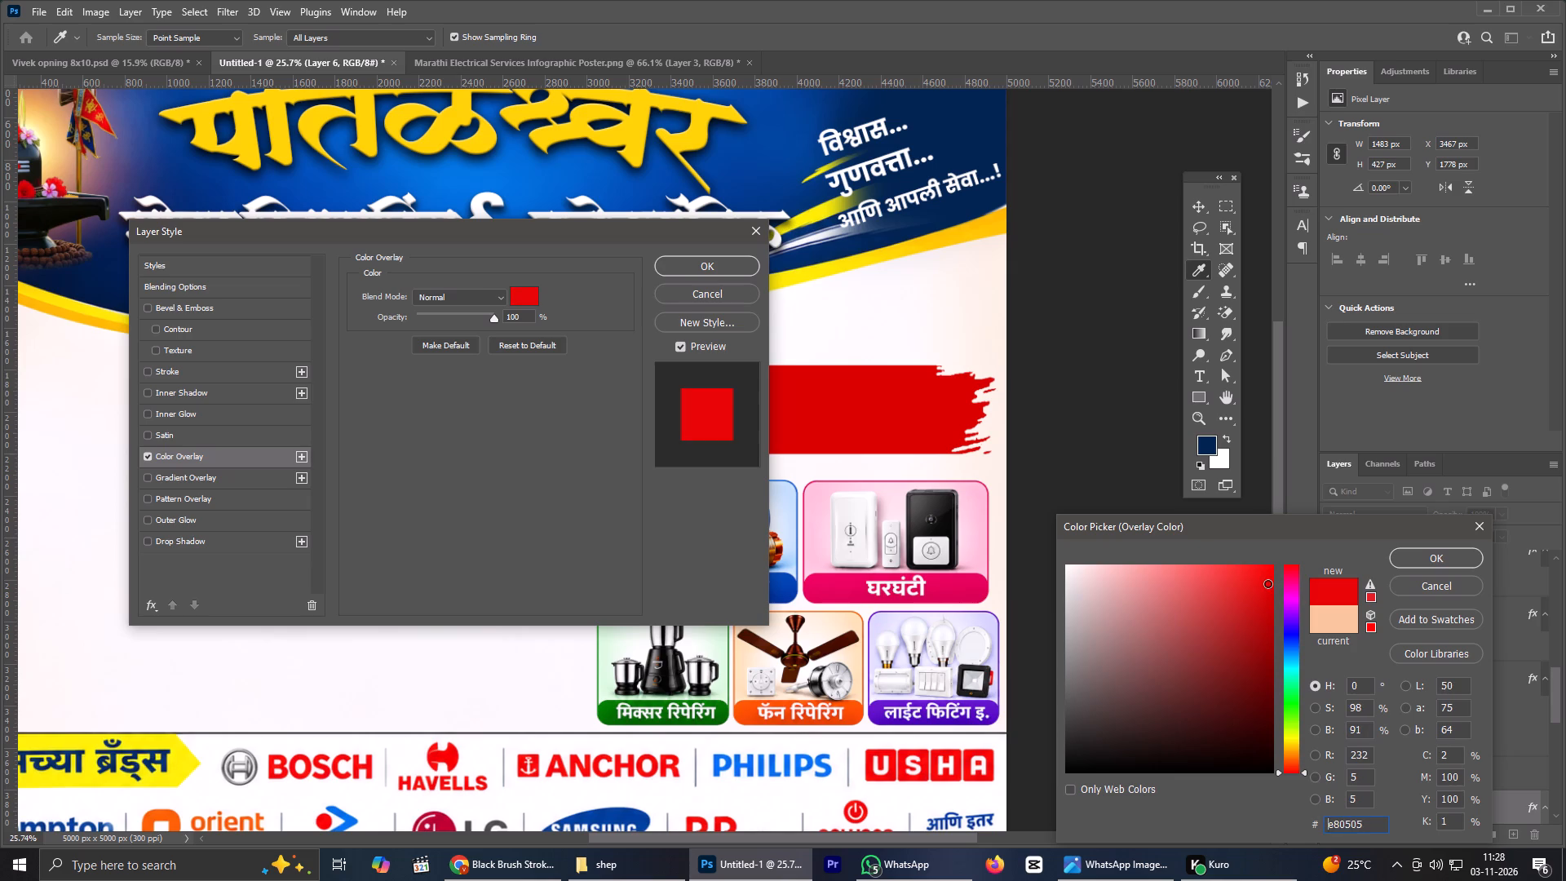
drag(1267, 583, 1289, 569)
click(1449, 558)
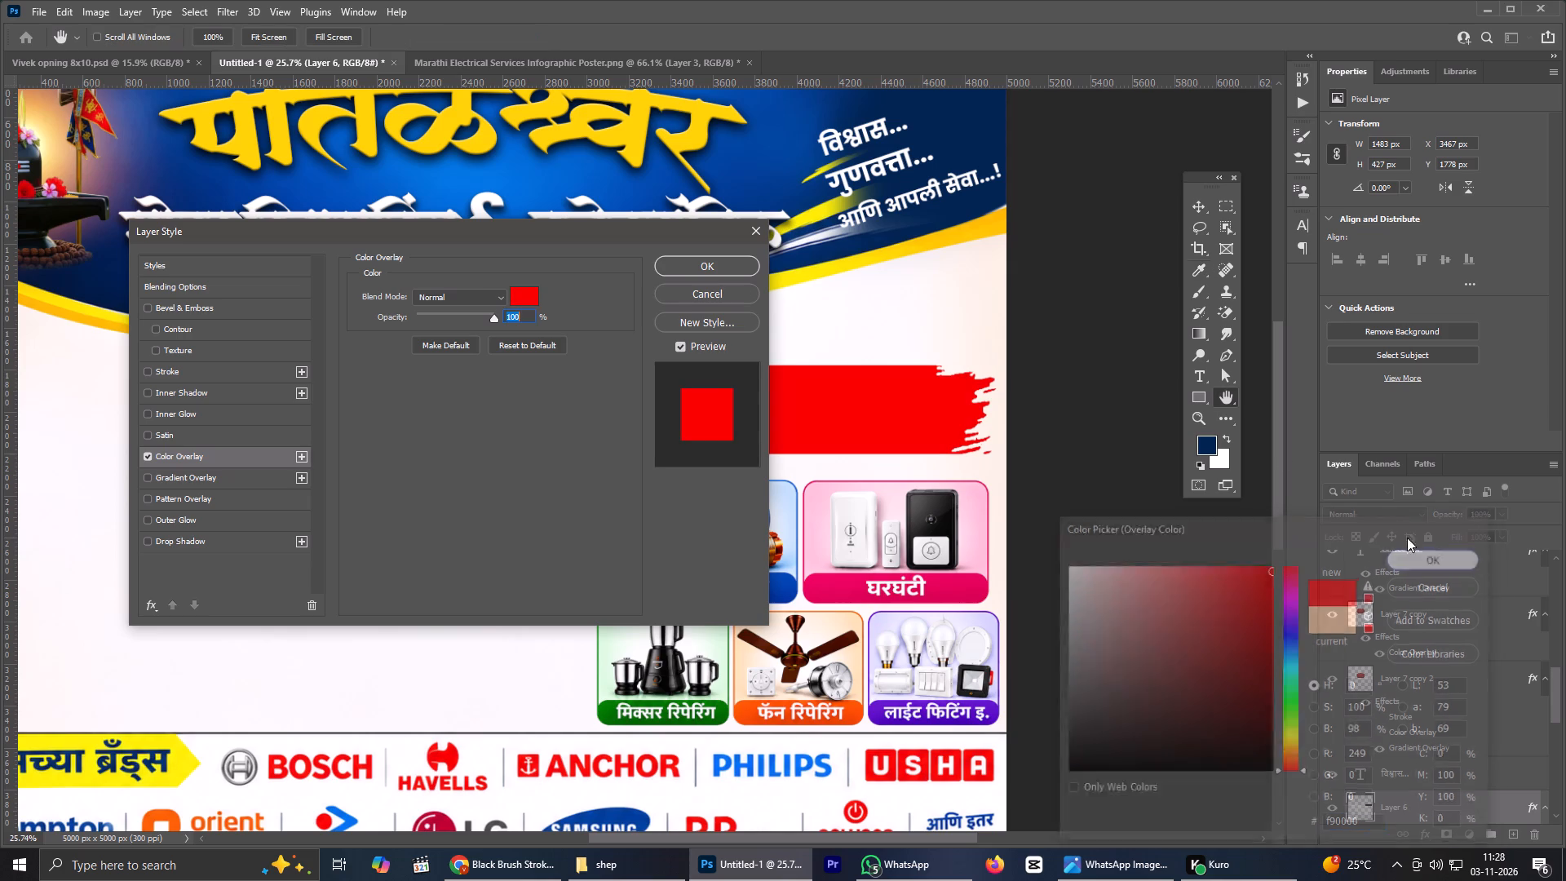
click(728, 263)
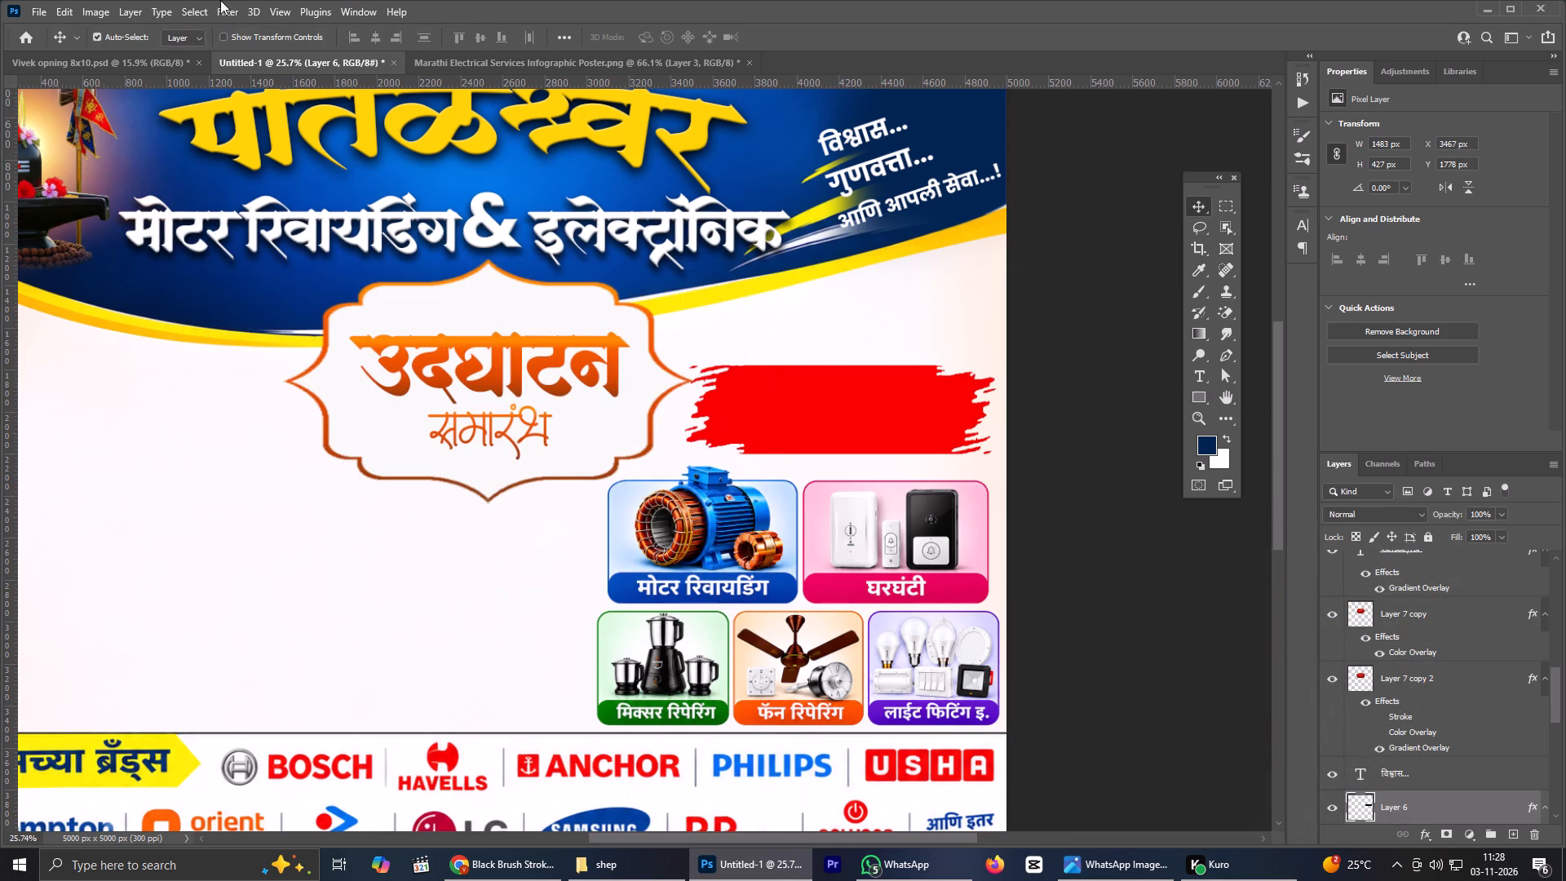
Soften the red brush stroke's edges with a slight Gaussian Blur.
click(227, 4)
click(234, 14)
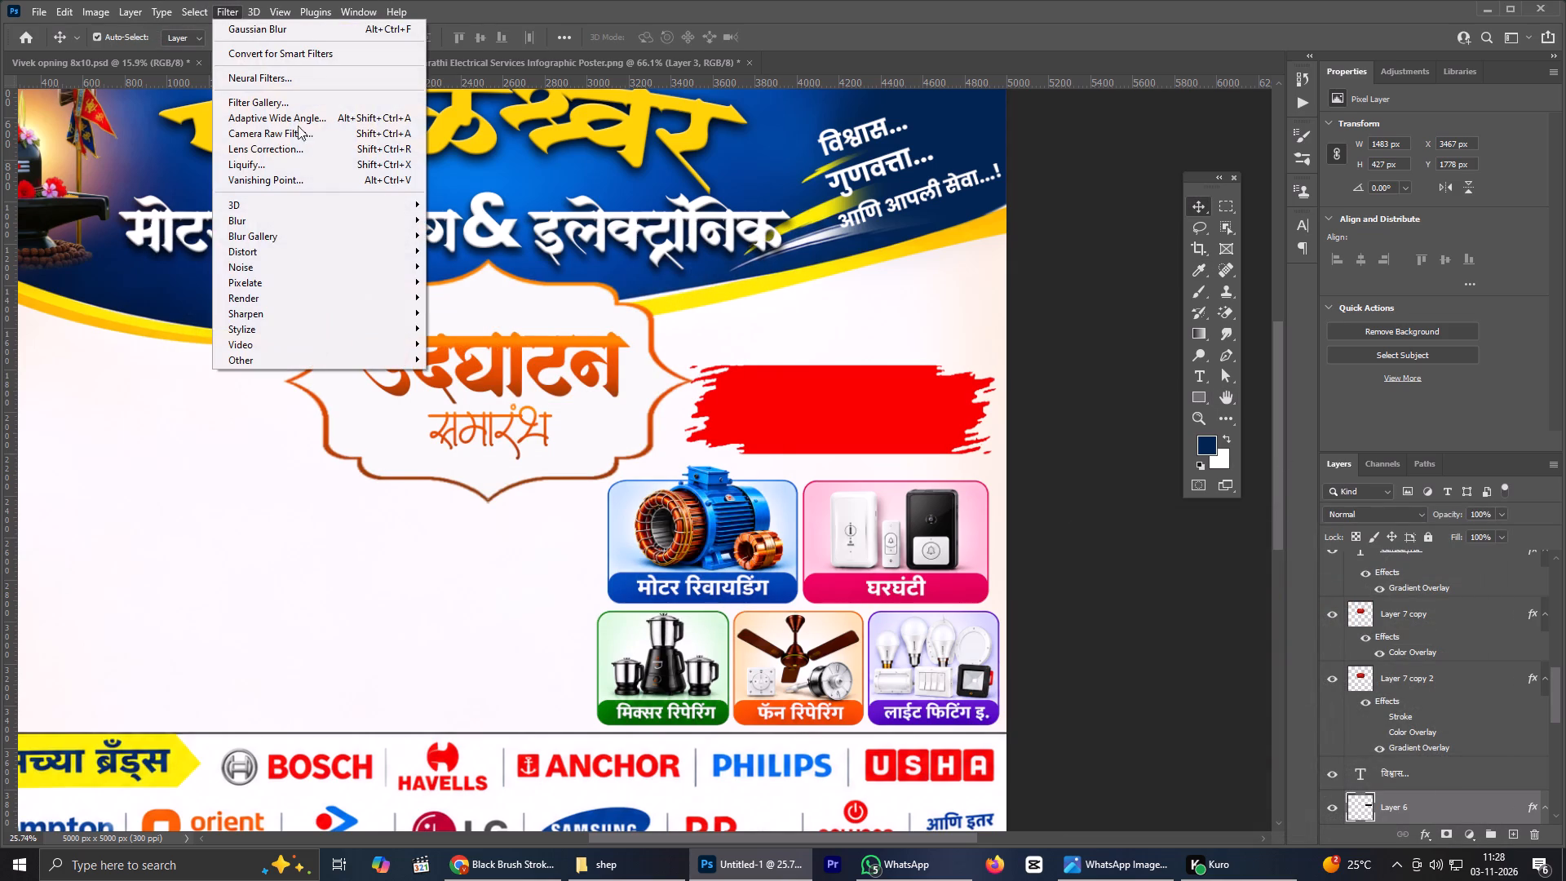
click(259, 224)
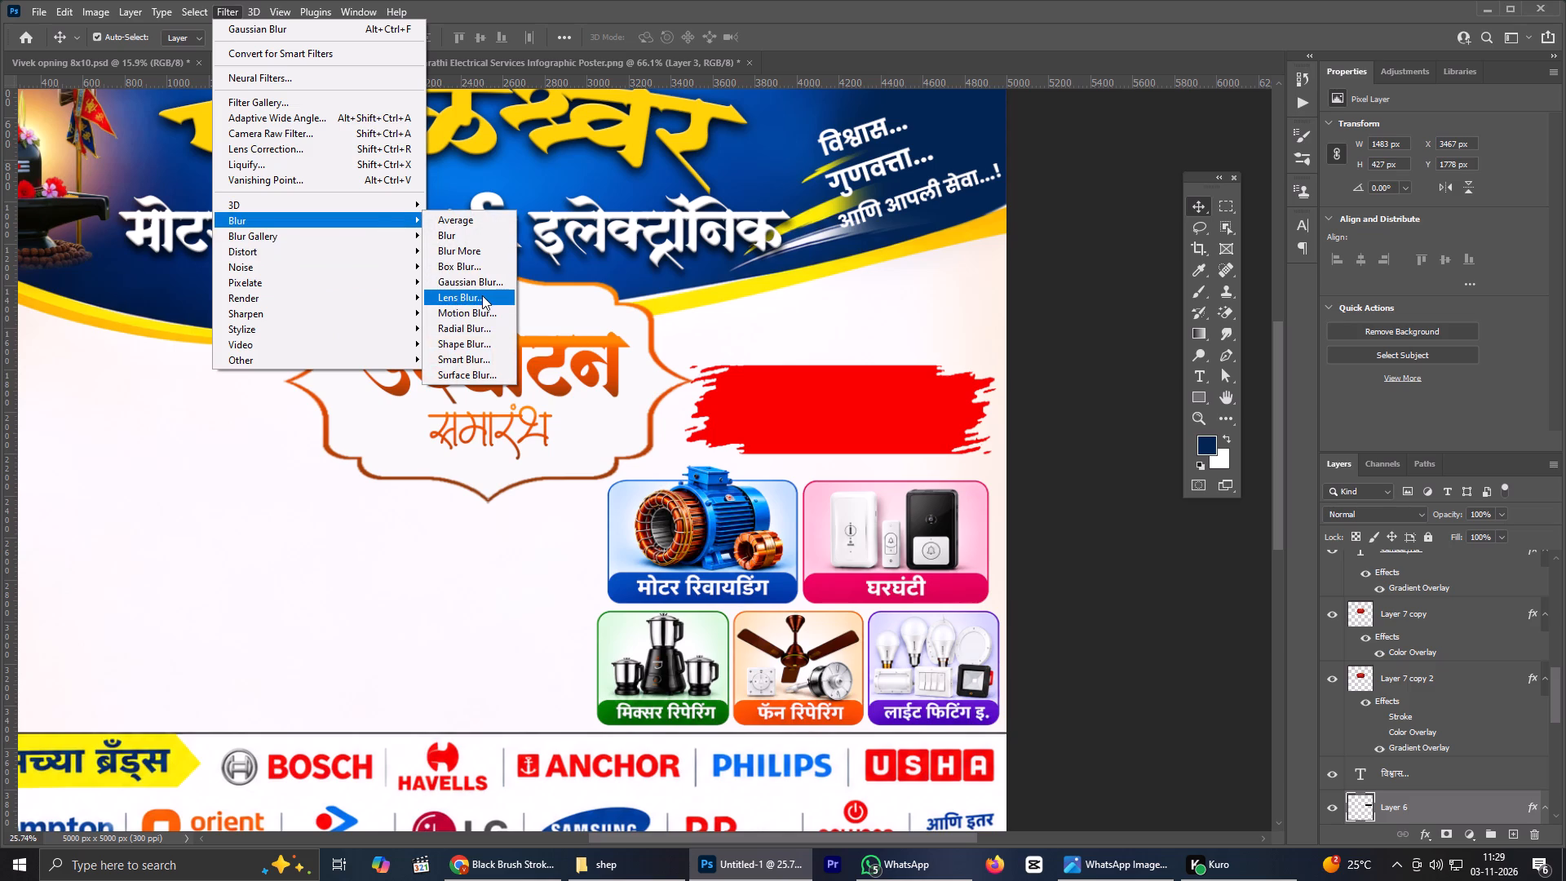
click(476, 285)
drag(961, 410, 989, 410)
drag(959, 408, 971, 410)
drag(984, 410, 992, 410)
drag(975, 407, 986, 409)
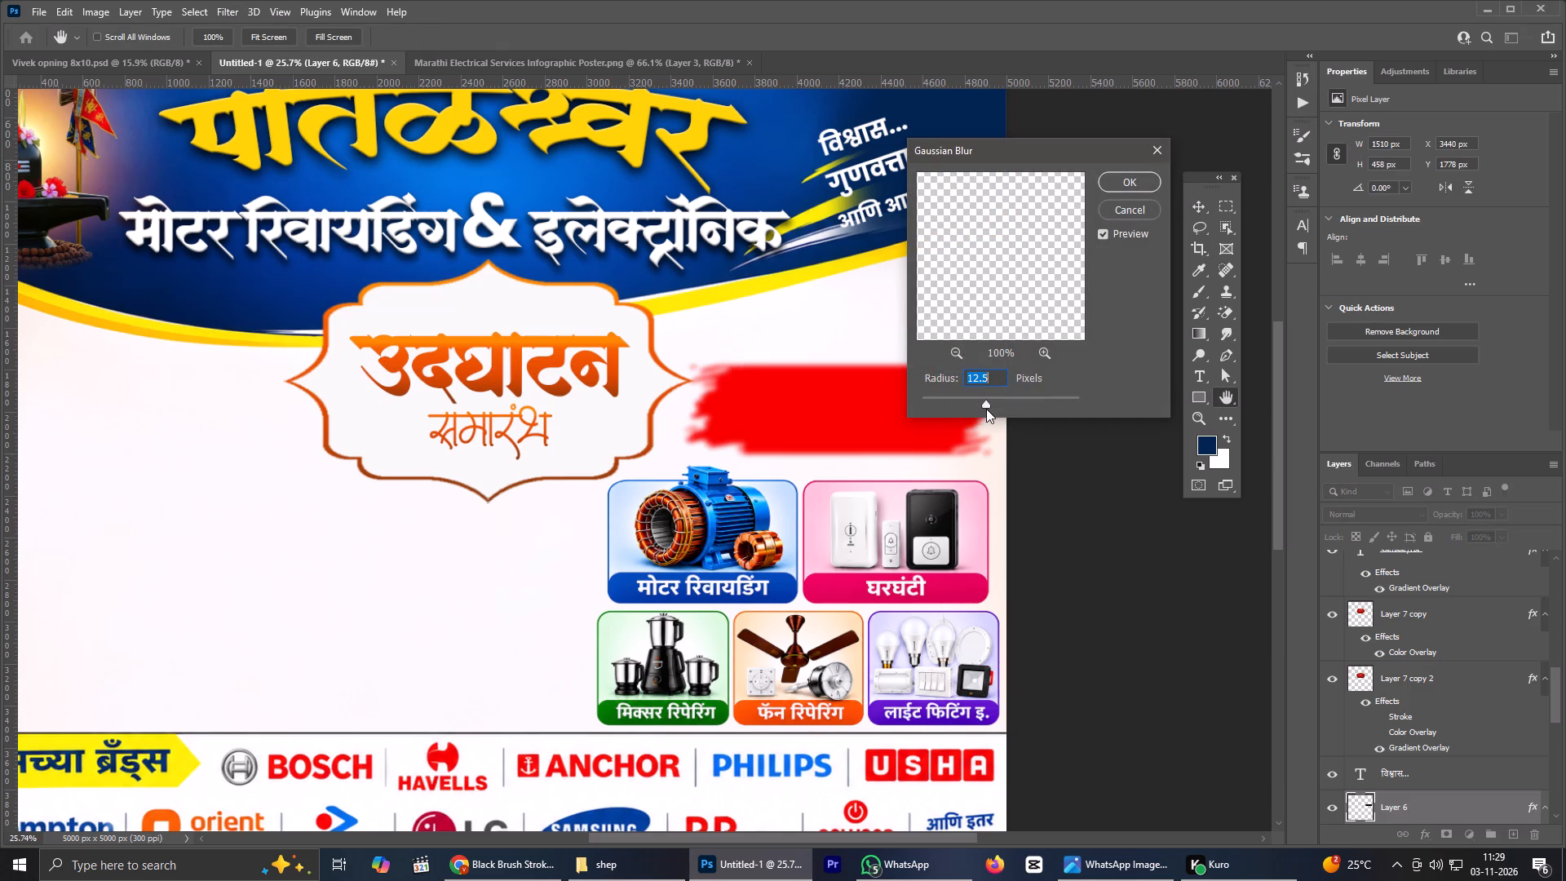
click(980, 409)
click(973, 410)
drag(986, 403, 978, 401)
click(1140, 183)
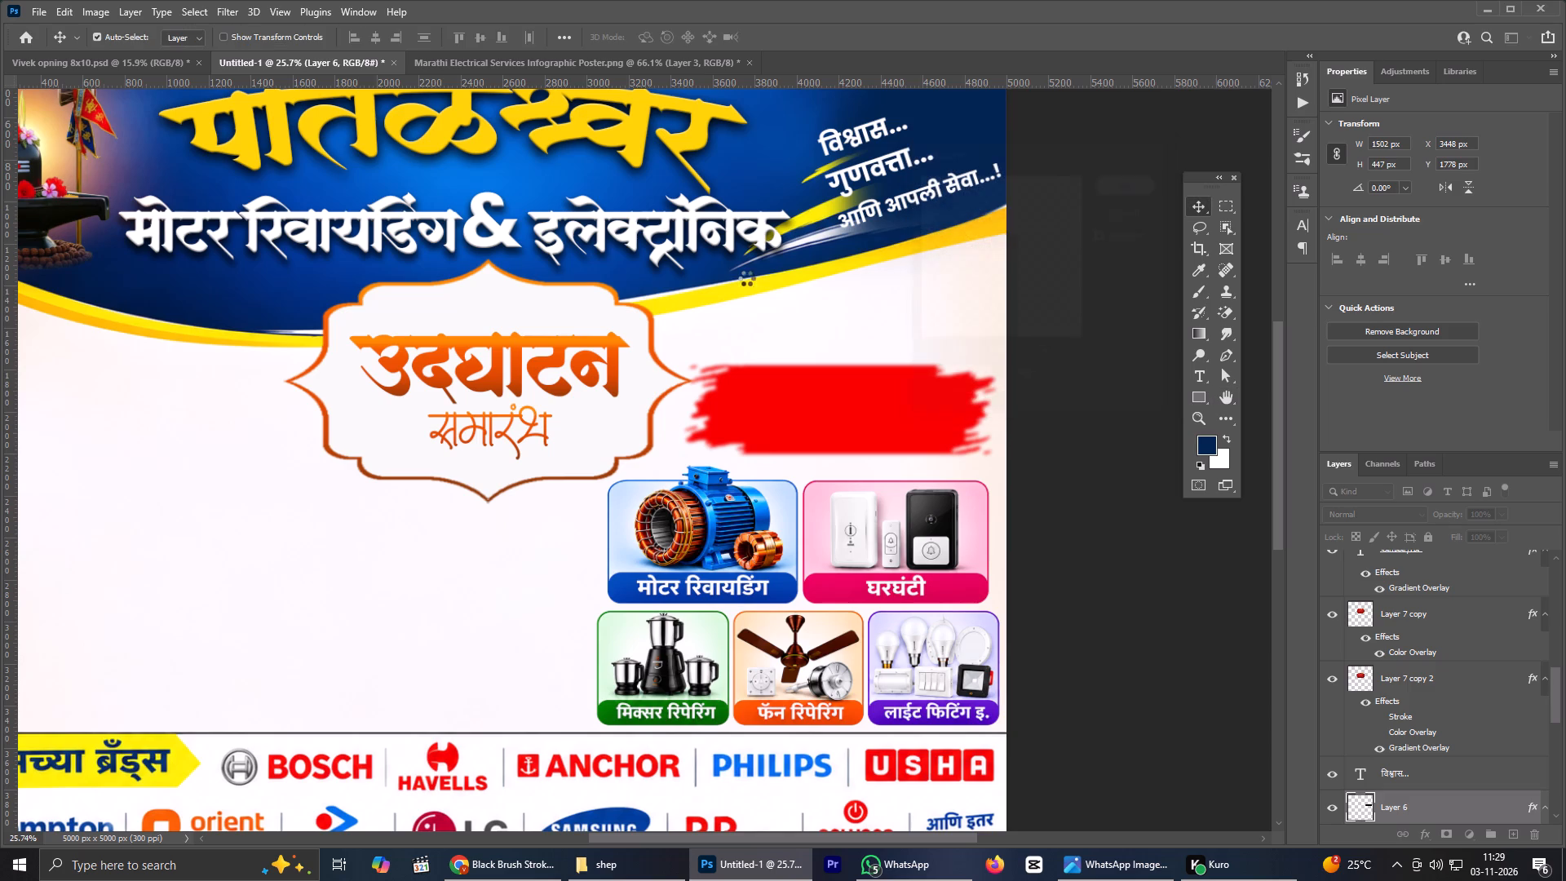
Look over the Vivek opening flyer and the Marathi Electrical Services poster for reference, returning to the पातळेश्वर flyer.
click(123, 58)
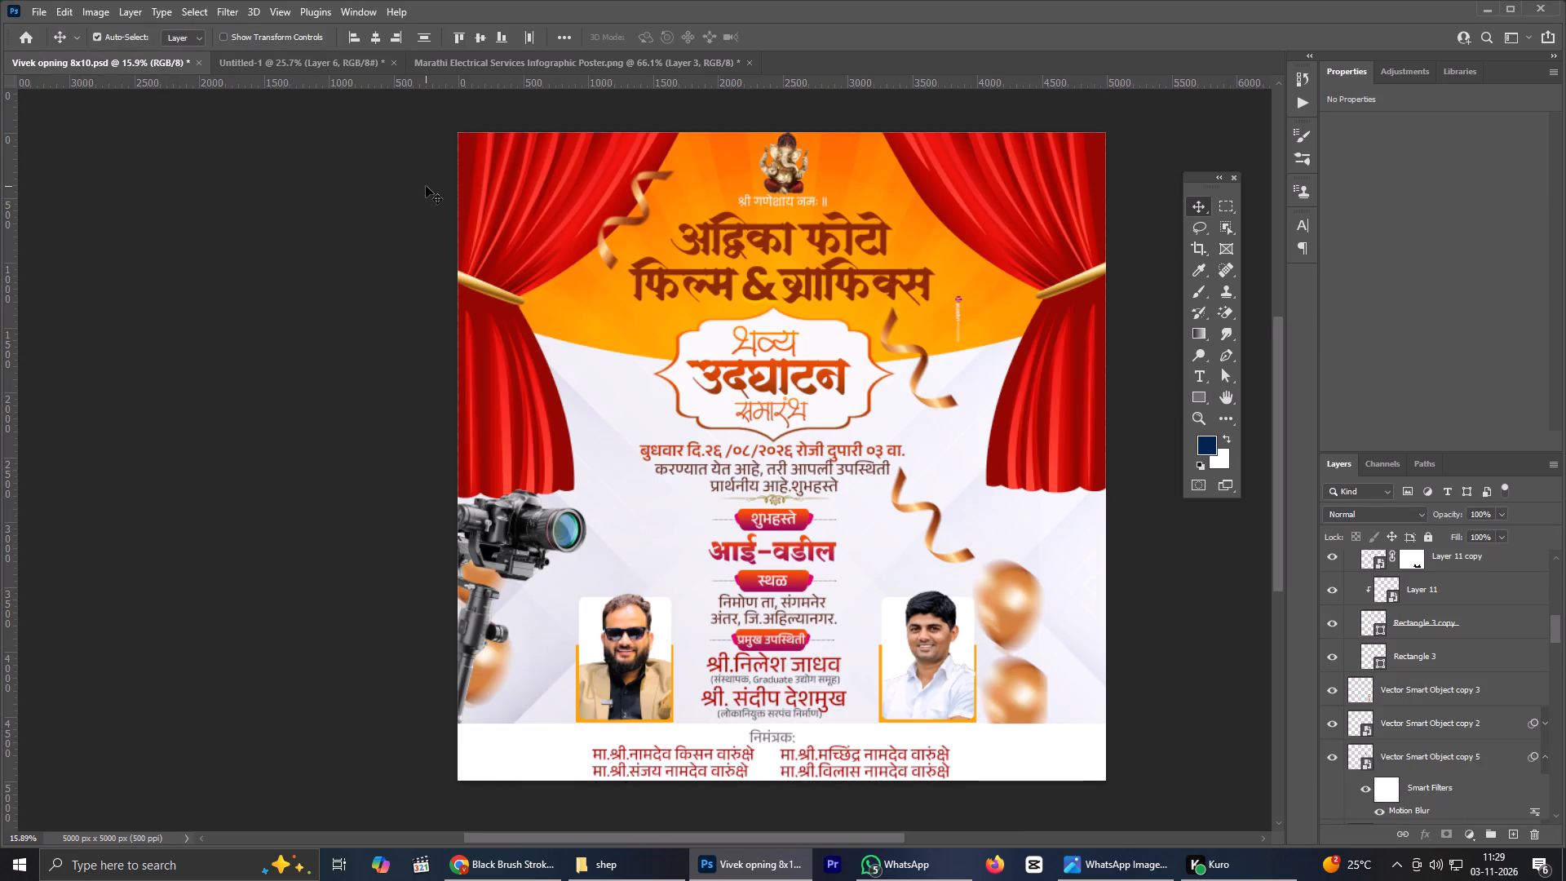
click(639, 51)
click(633, 73)
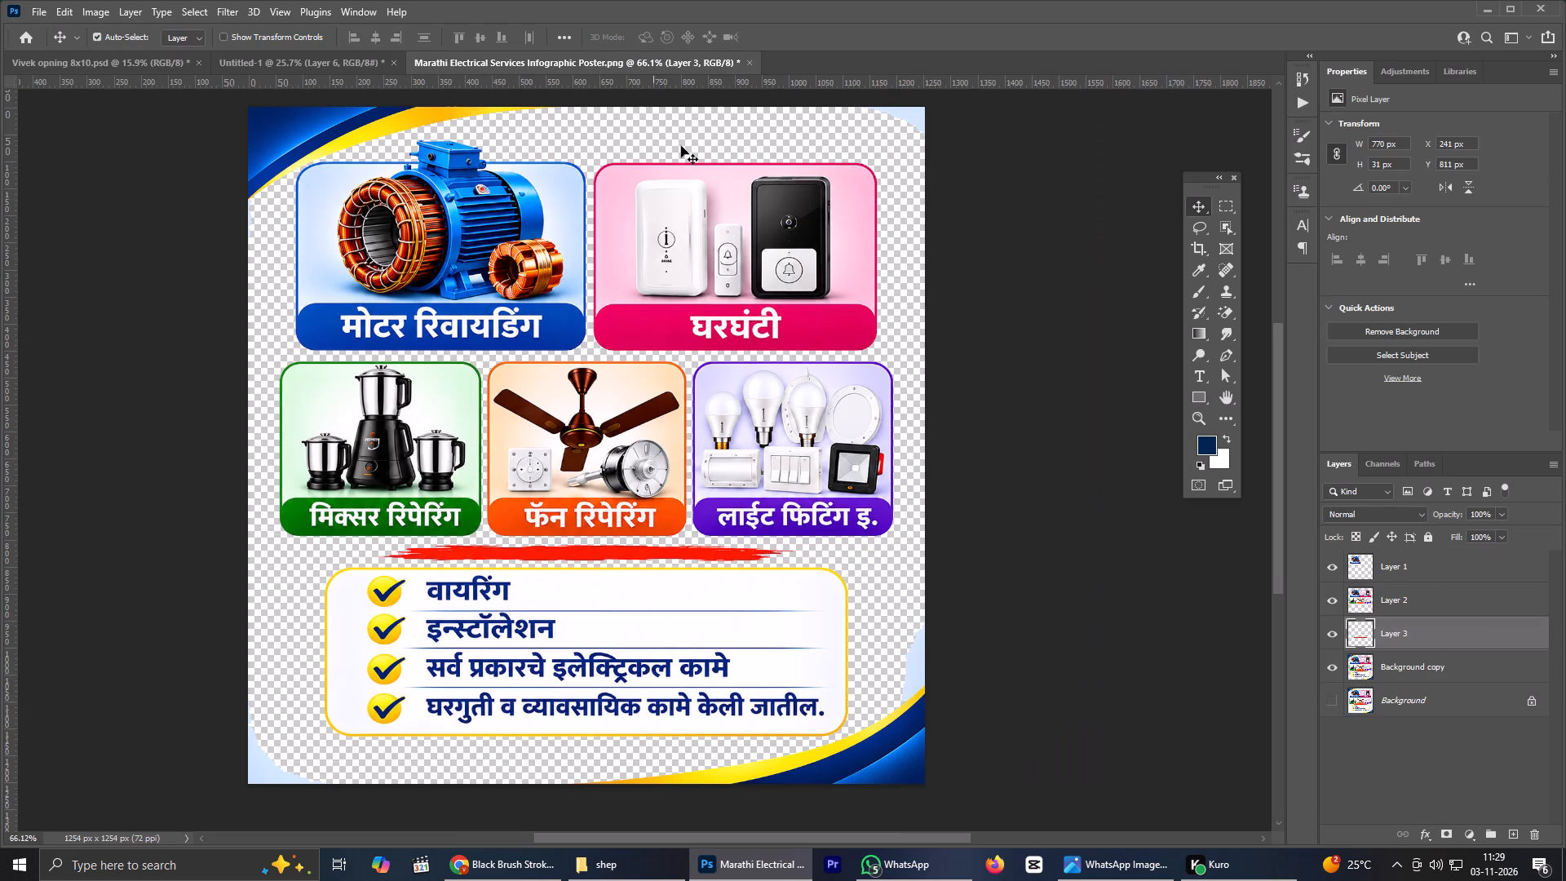
scroll(633, 428, down, 2)
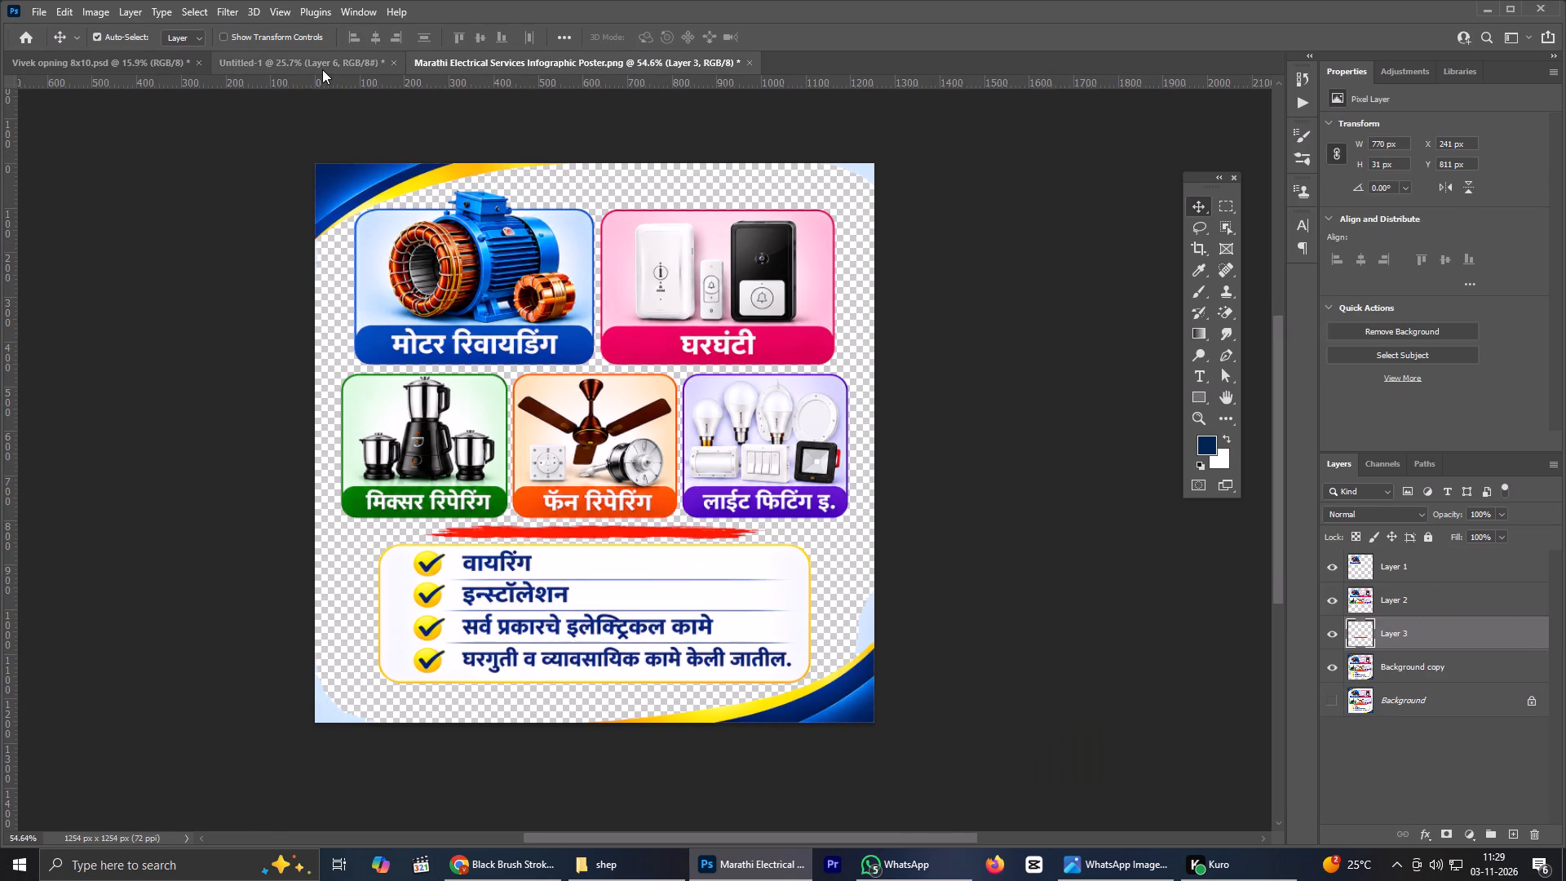
click(321, 65)
scroll(654, 449, down, 2)
scroll(864, 414, down, 2)
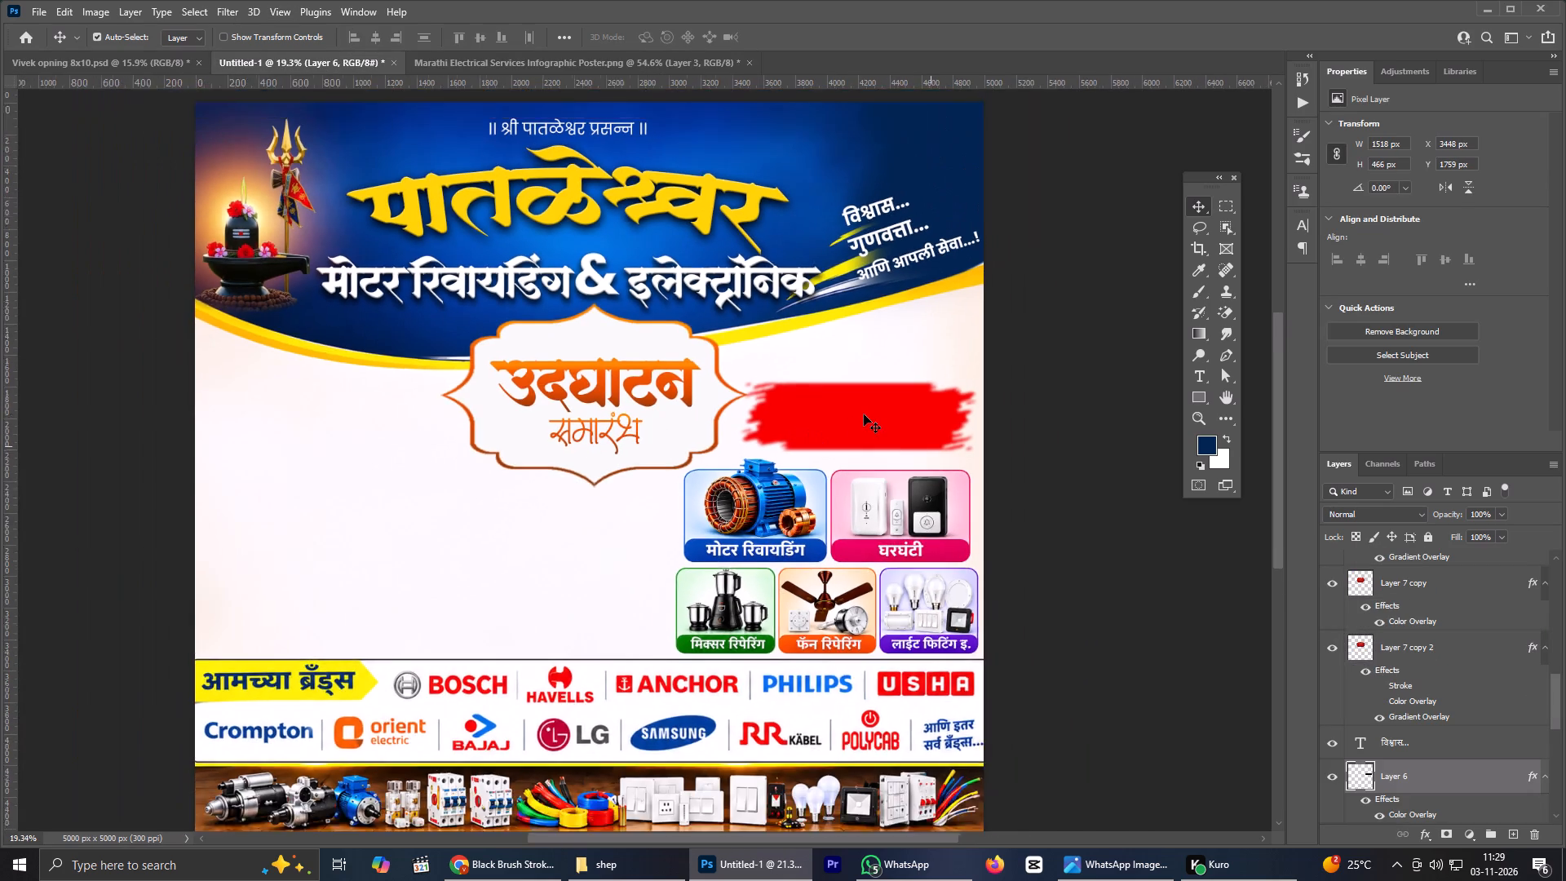
scroll(864, 414, up, 3)
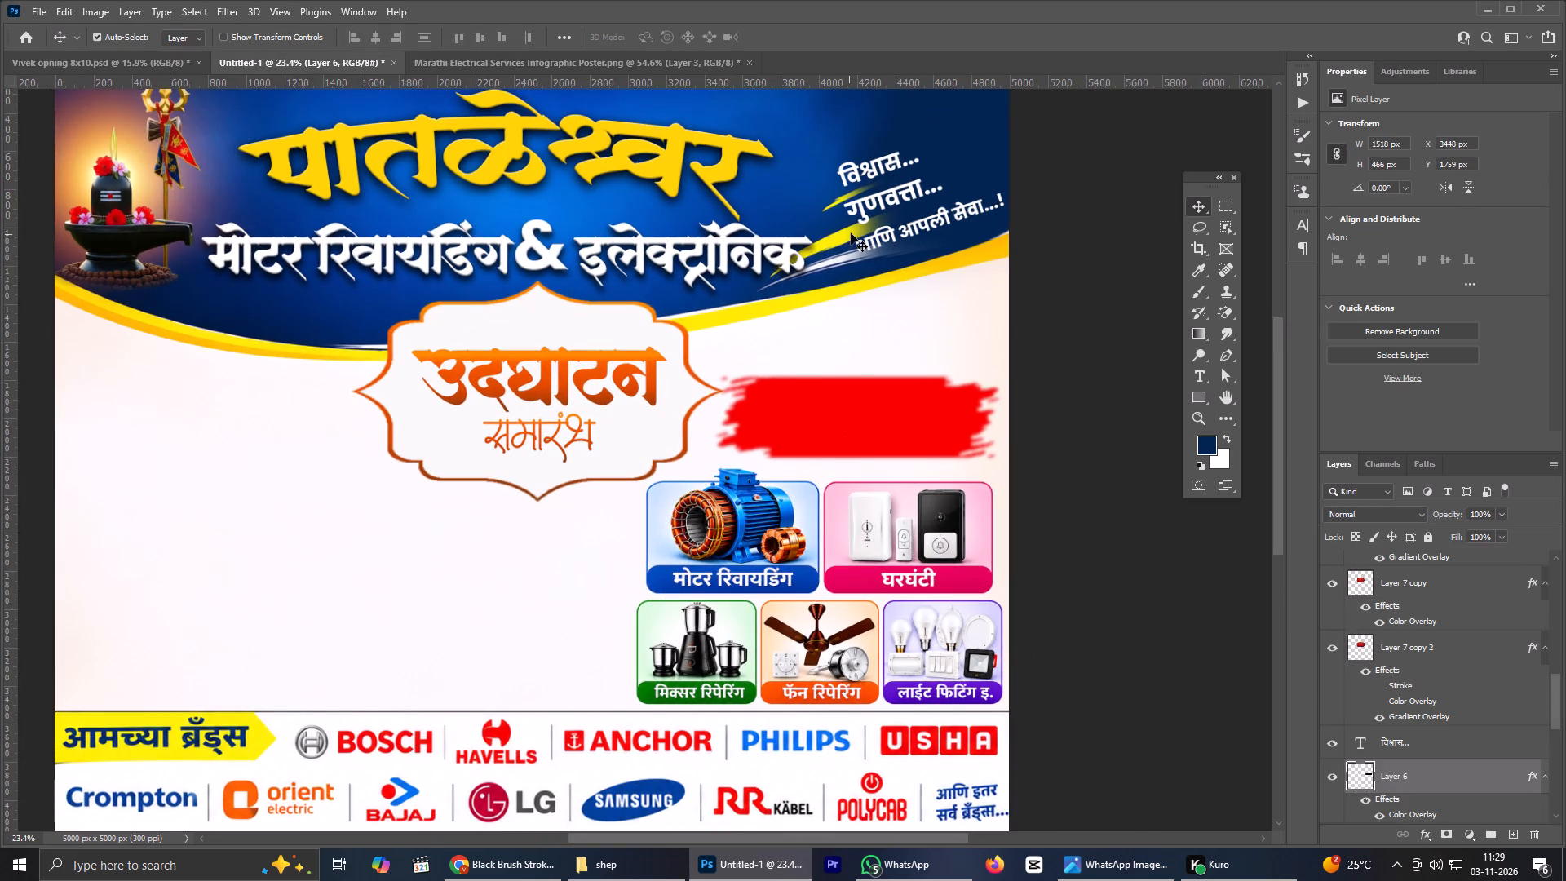
Duplicate the slanted "आणि आपली सेवा...!" text onto the red brush stroke and place its layer just below Brands Banner with Marathi Header.
alt+drag(877, 240, 878, 240)
alt+drag(878, 240, 810, 417)
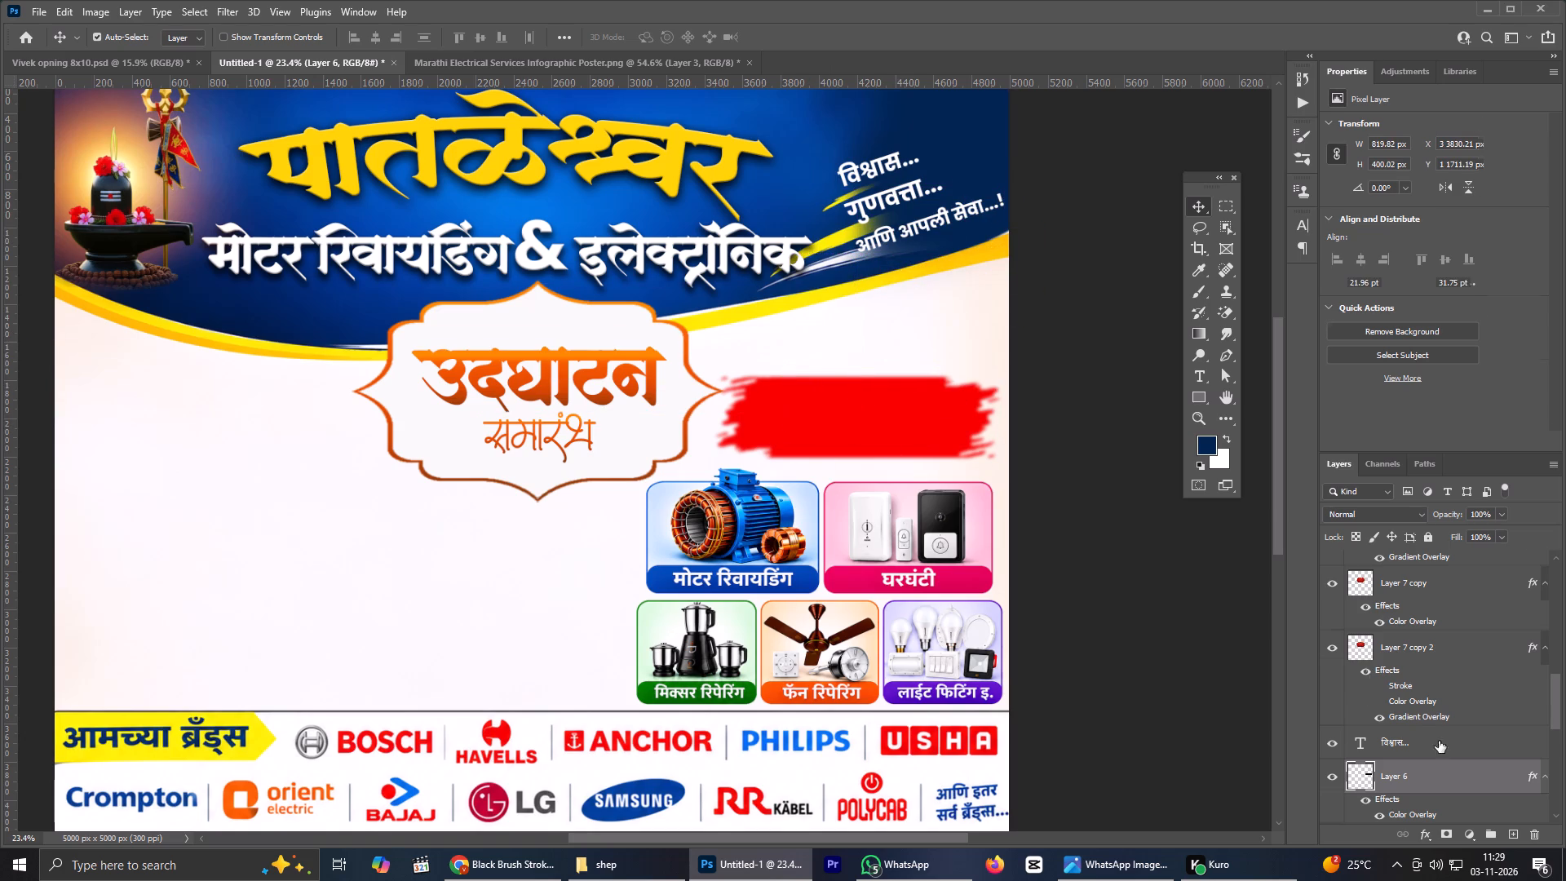
drag(1411, 805, 1431, 512)
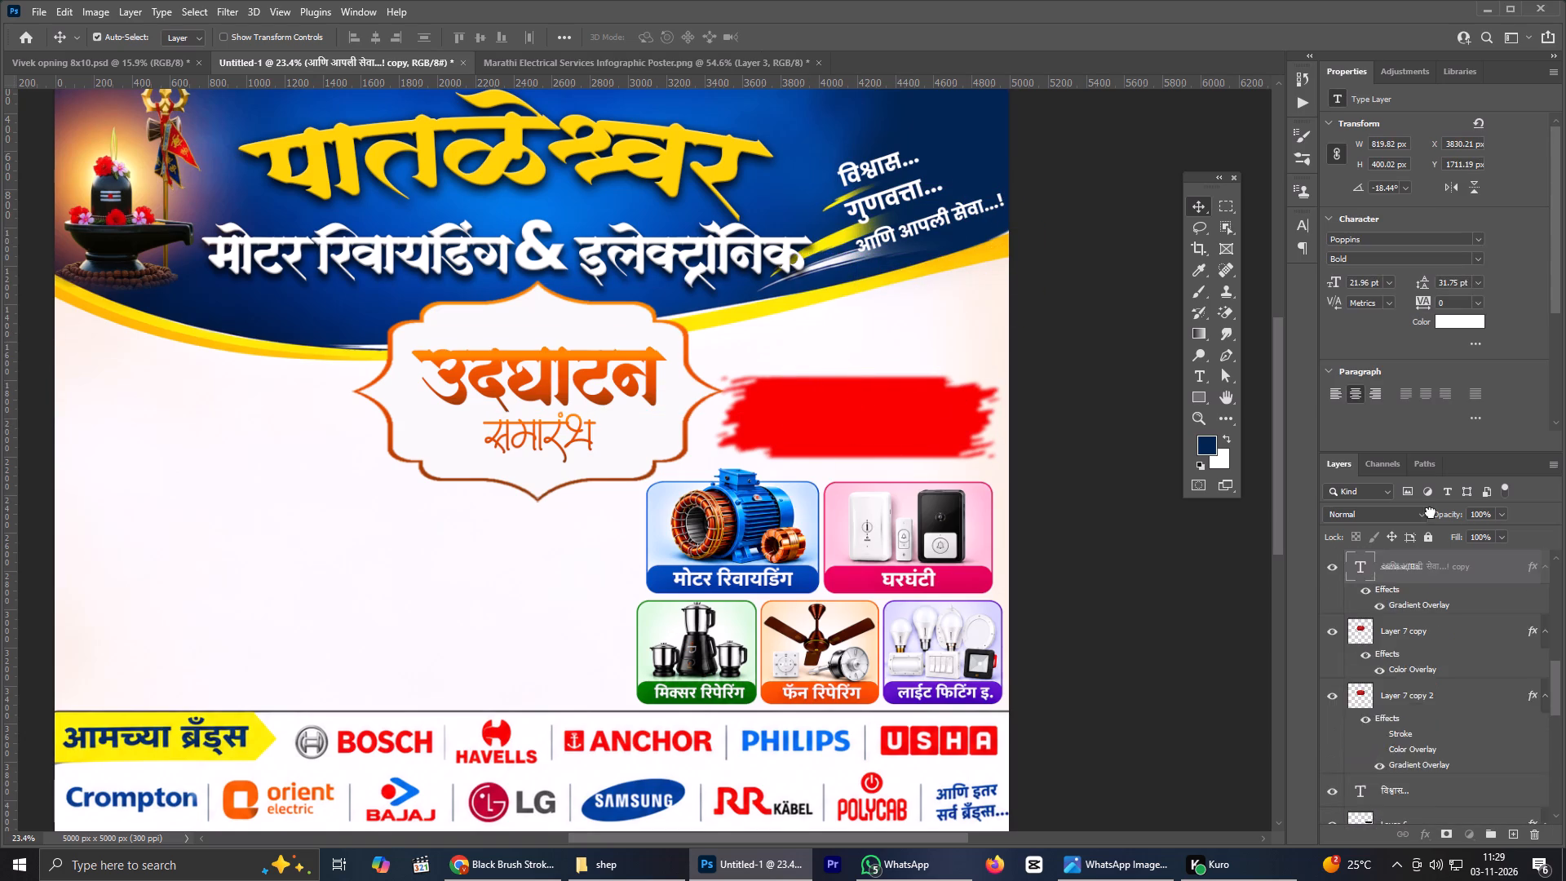
drag(1431, 512, 1440, 646)
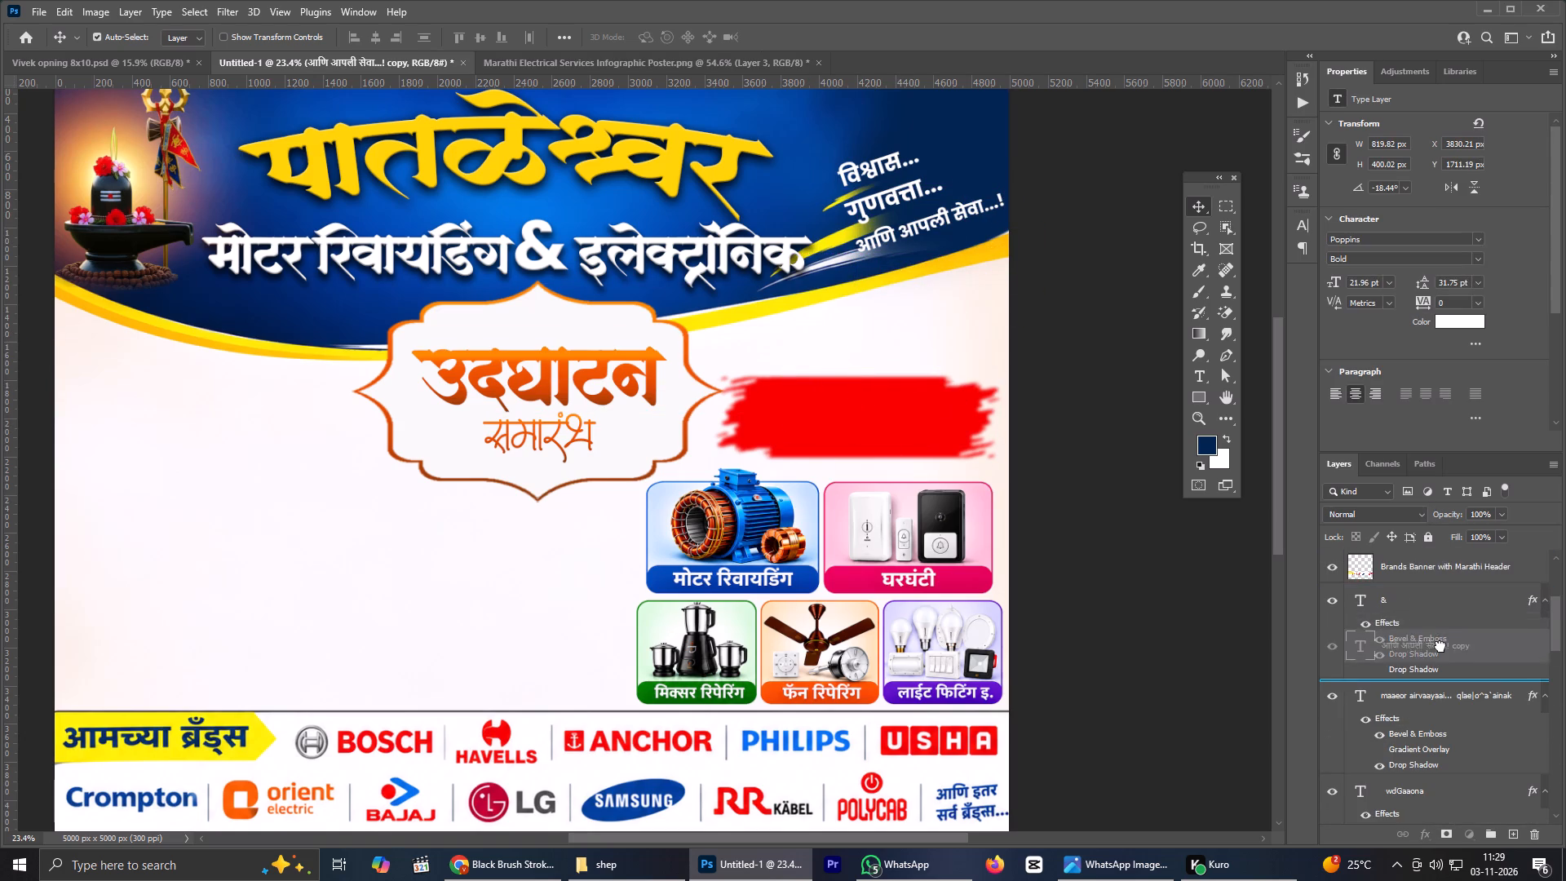
drag(1440, 646, 1440, 600)
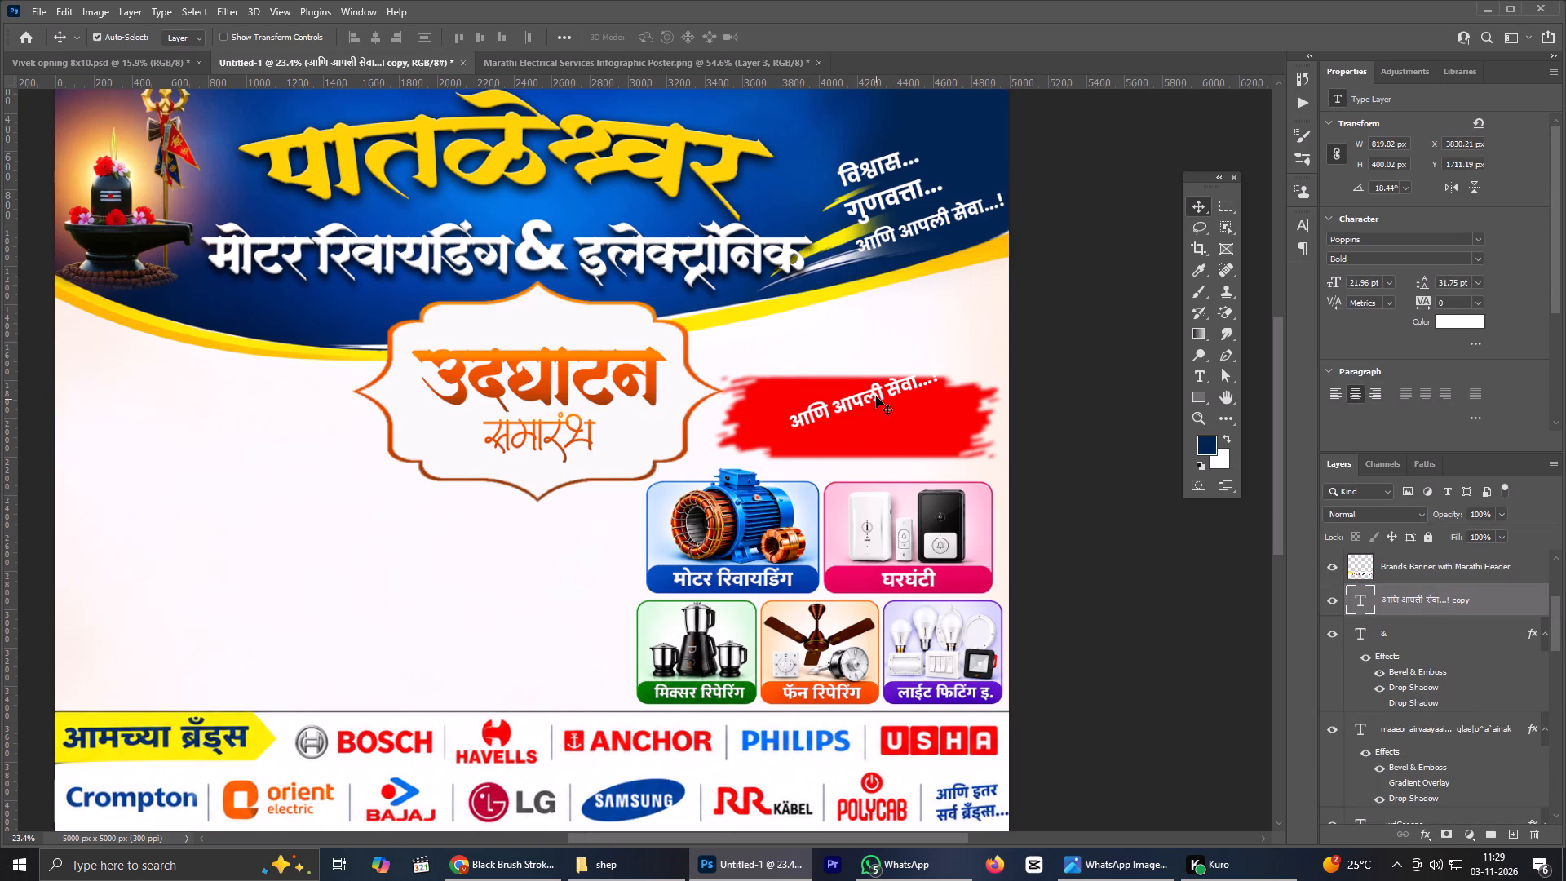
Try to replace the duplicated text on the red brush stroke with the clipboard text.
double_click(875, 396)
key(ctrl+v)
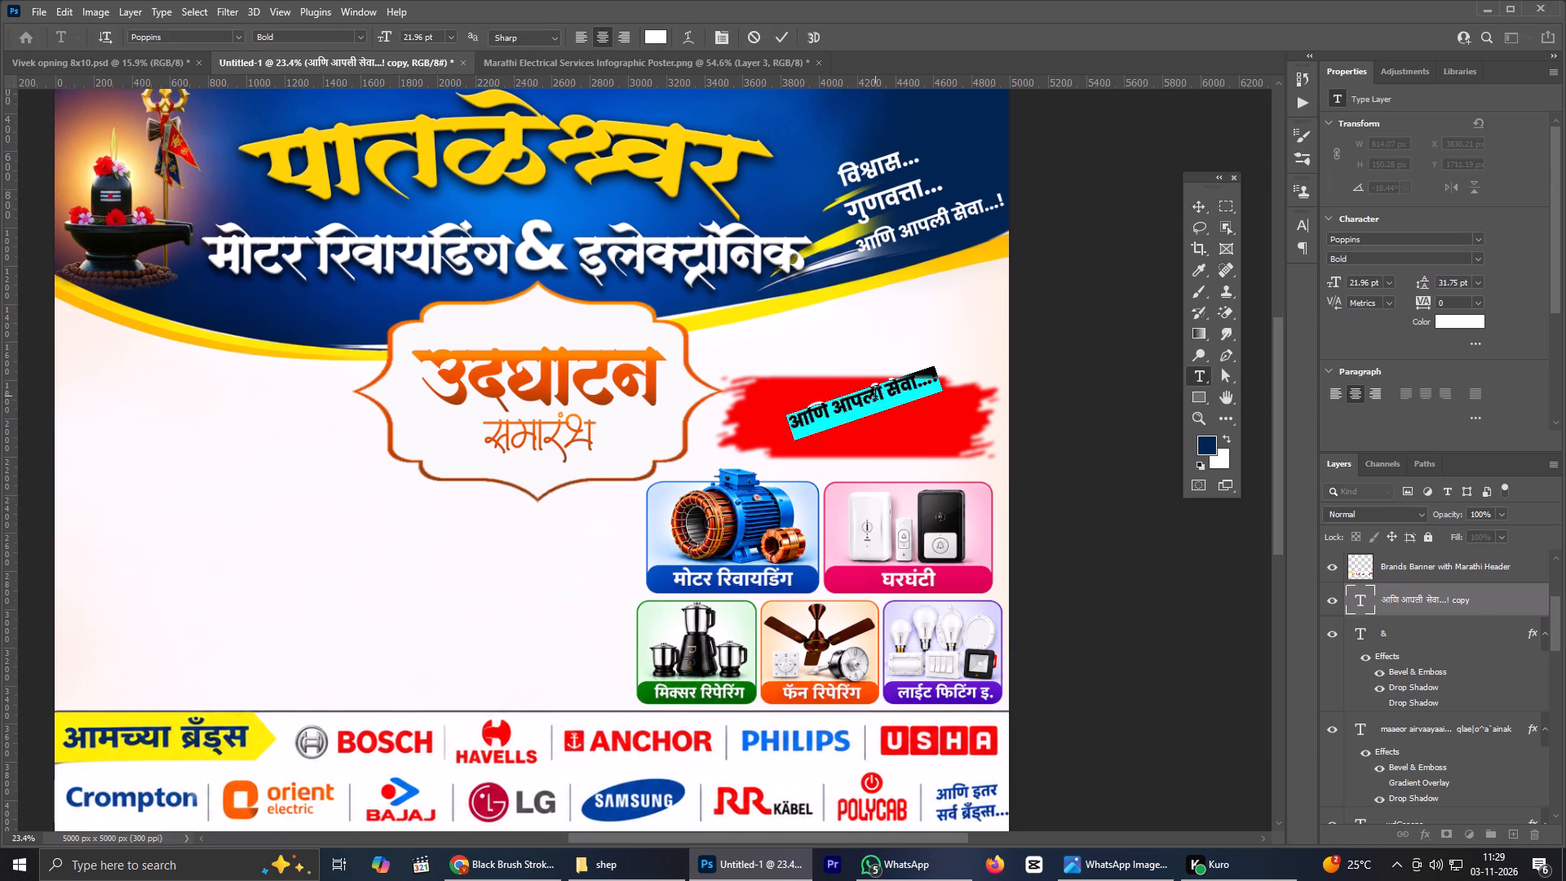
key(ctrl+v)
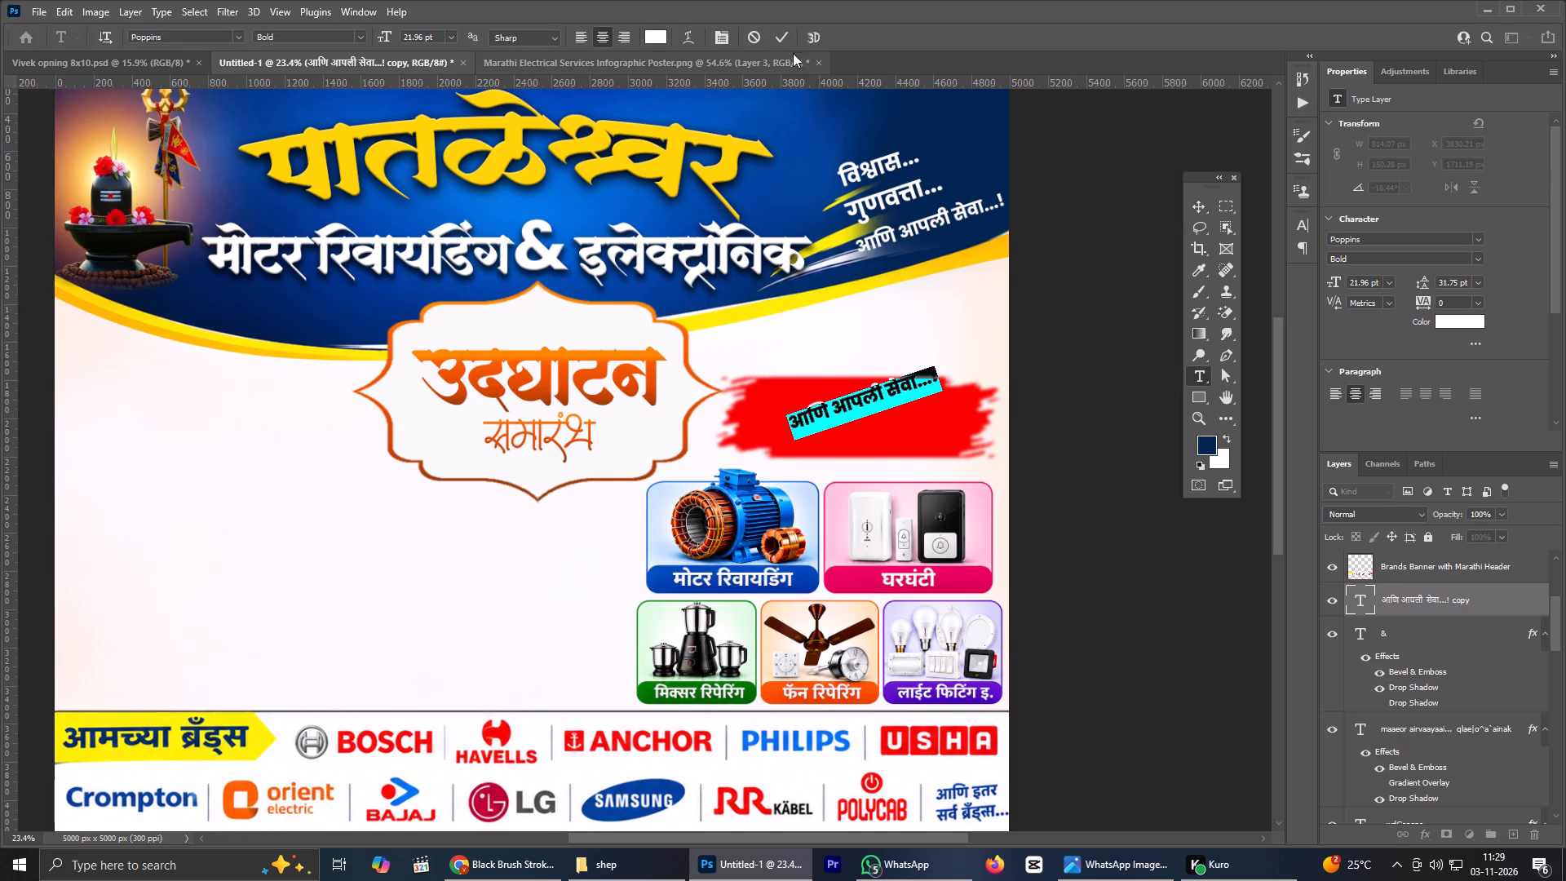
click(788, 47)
Switch to Chrome and copy the line "आपली सर्व कामे एकाच ठिकाणी...!" from the Google Input Tools page.
click(529, 861)
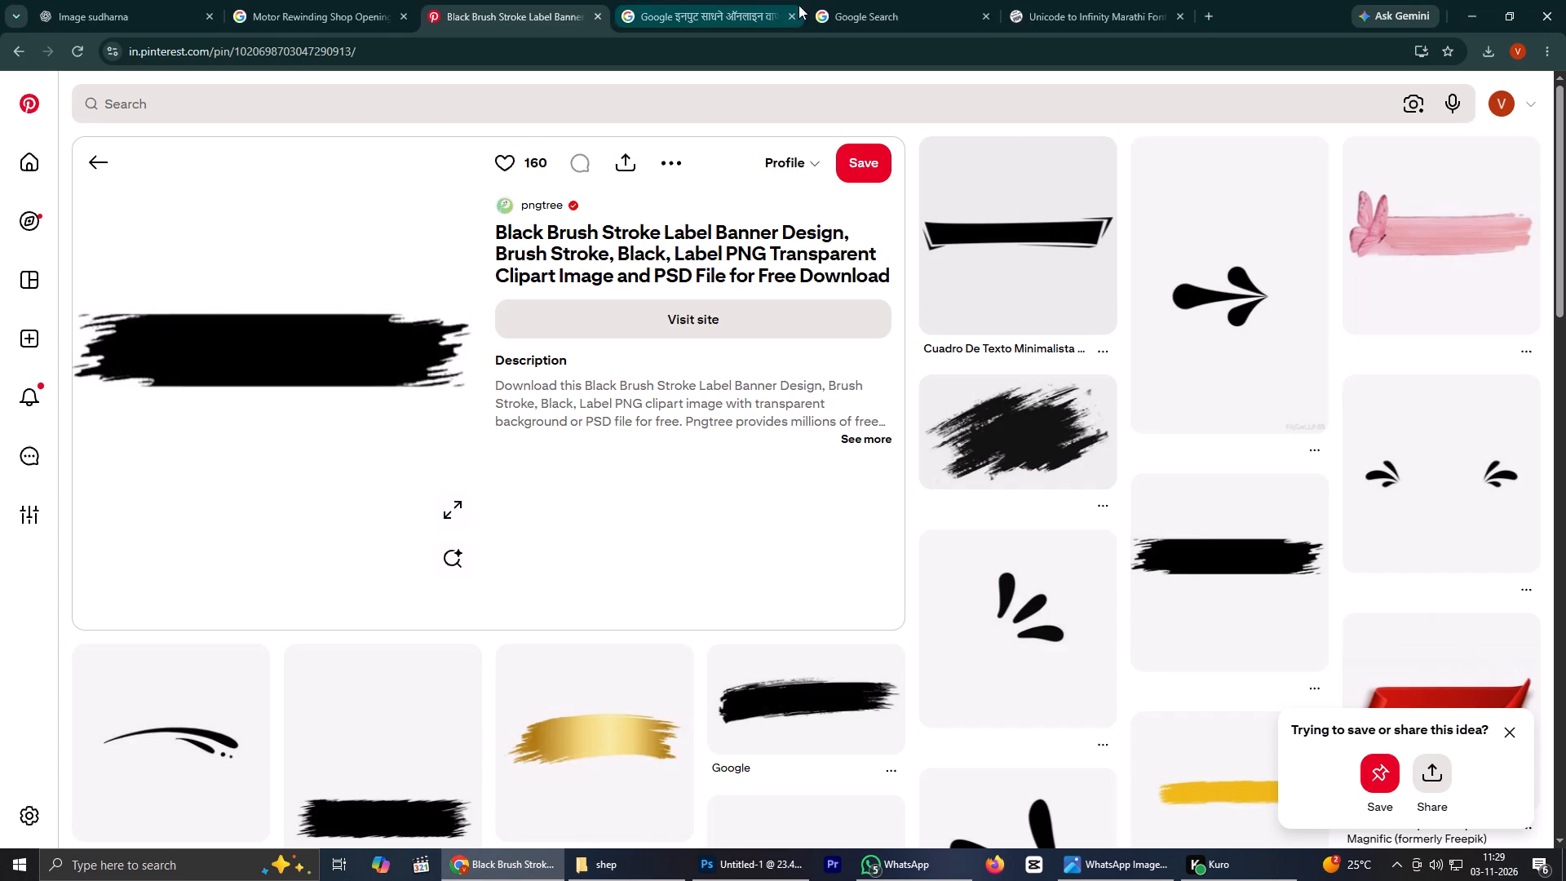
click(870, 6)
click(723, 0)
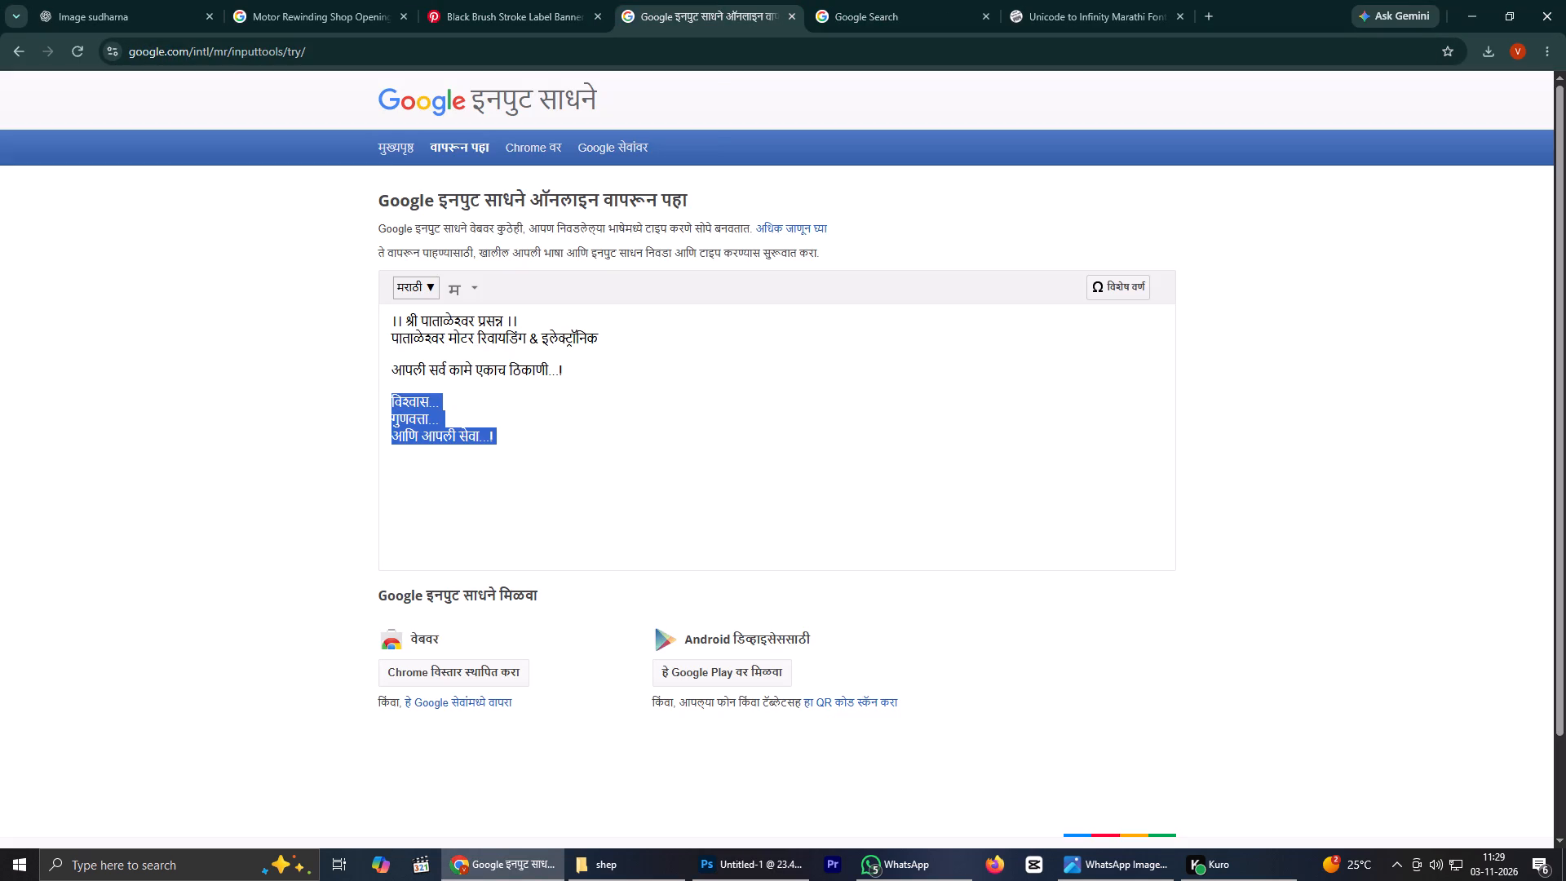
click(378, 361)
drag(383, 364, 712, 361)
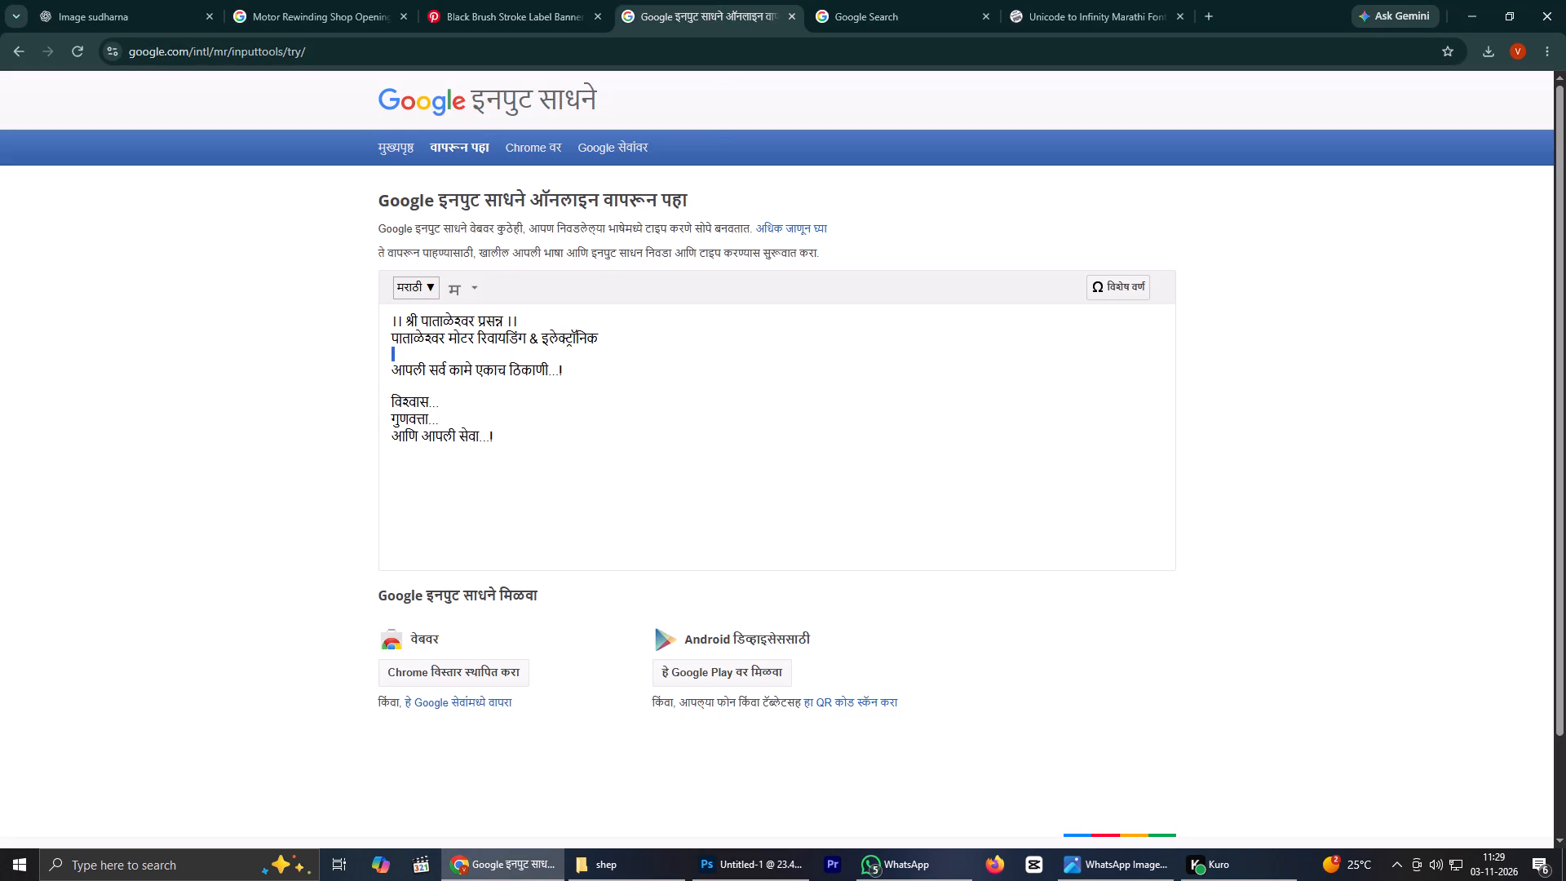
drag(599, 374, 384, 376)
key(ctrl+c)
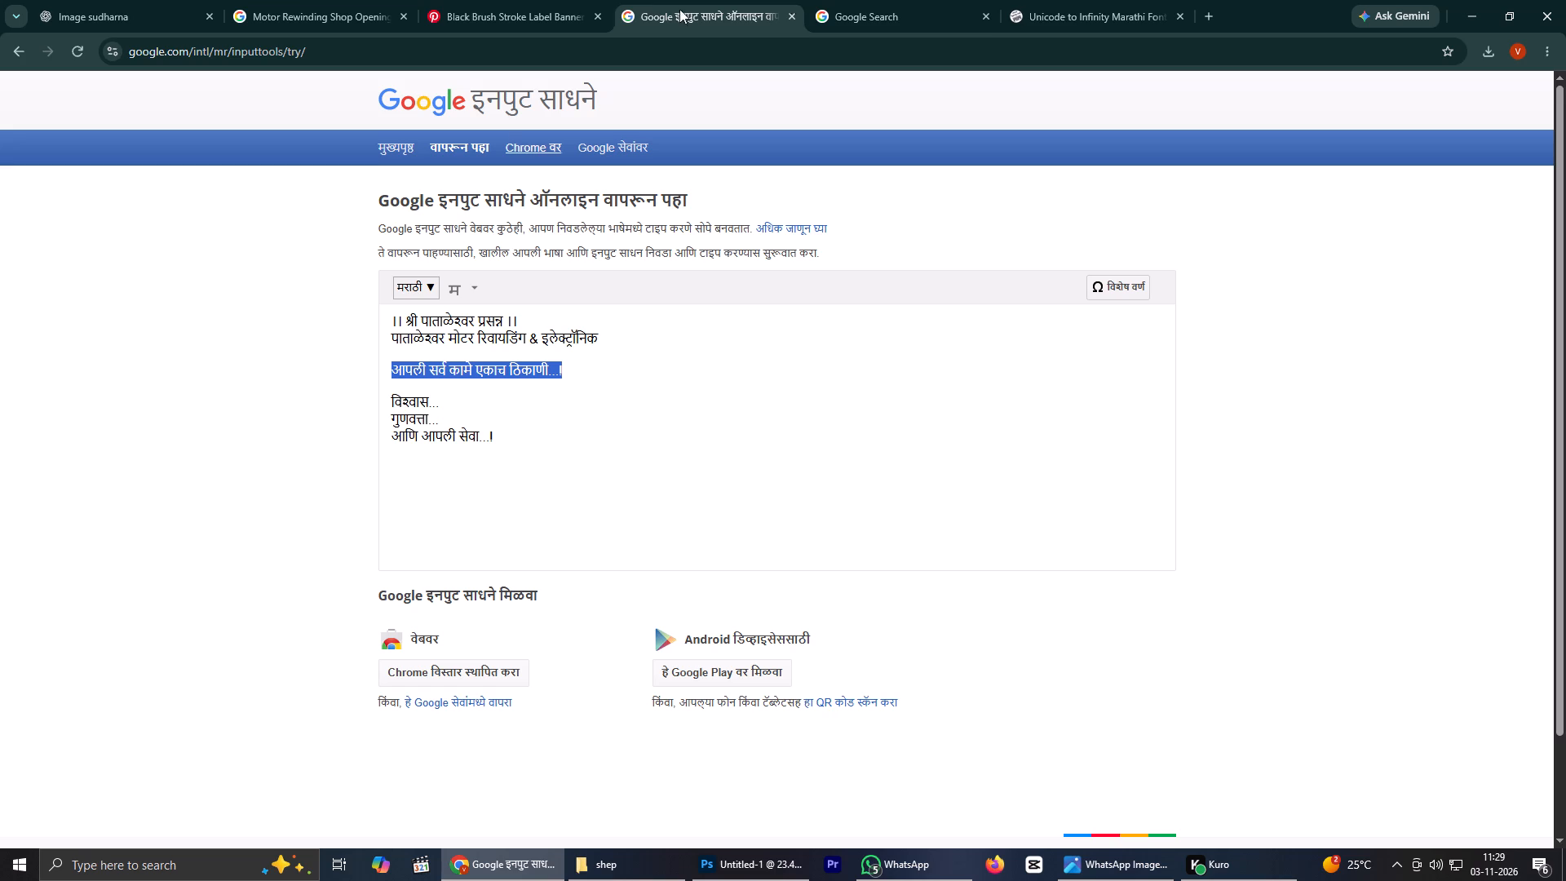
Back in Photoshop, replace the duplicated text on the red brush stroke with "आपली सर्व कामे एकाच ठिकाणी...!".
click(754, 873)
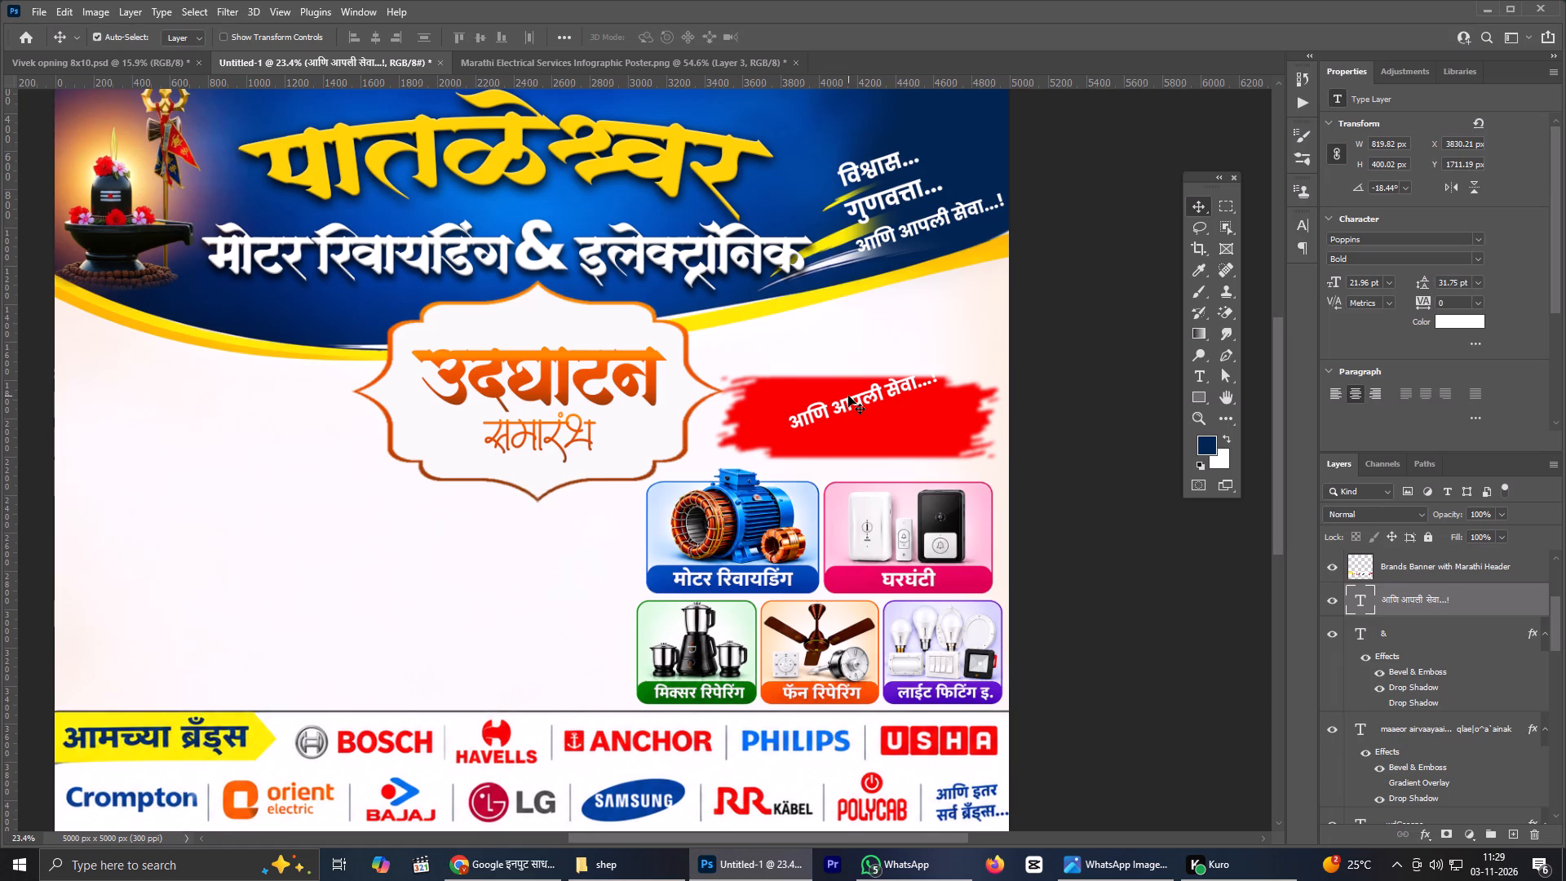
double_click(848, 396)
key(ctrl+v)
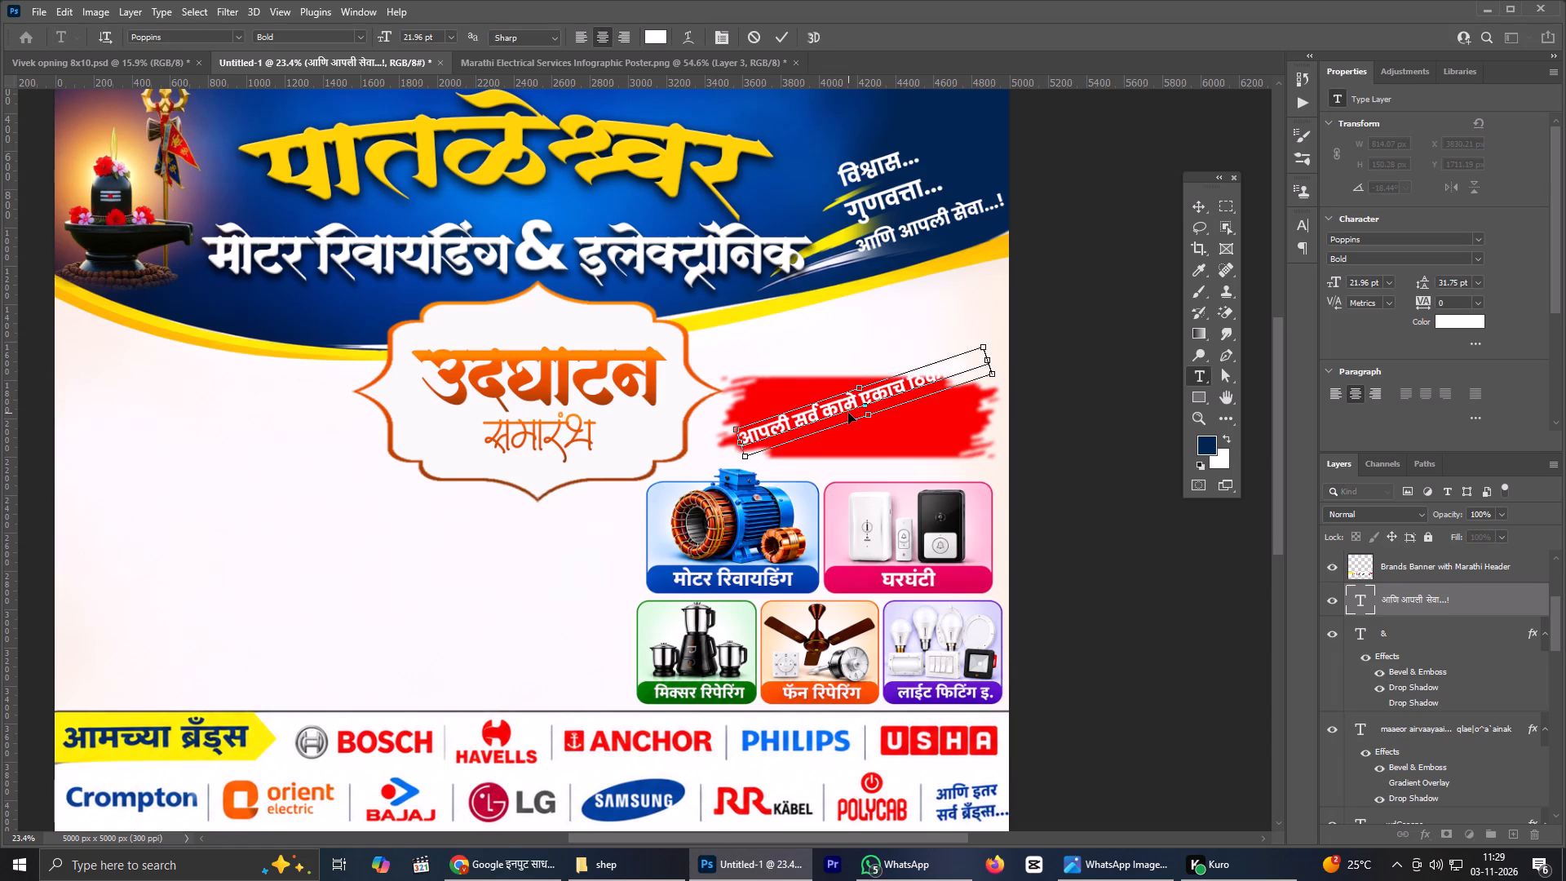
click(785, 38)
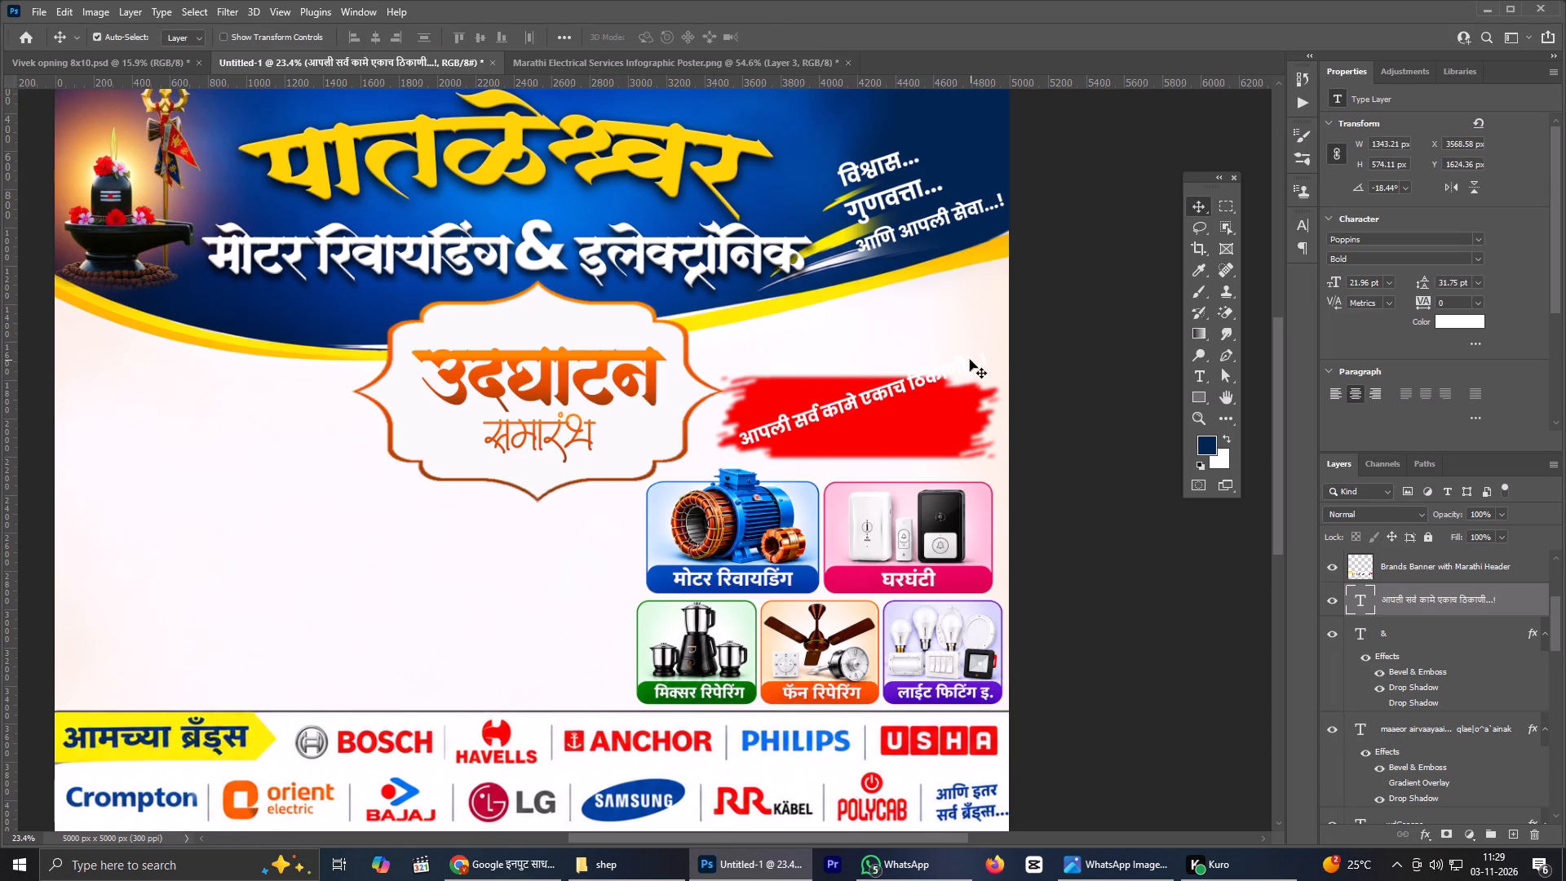
Rotate the new tagline to nearly horizontal, about -0.71°, along the red brush stroke.
key(ctrl+t)
drag(972, 312, 1011, 378)
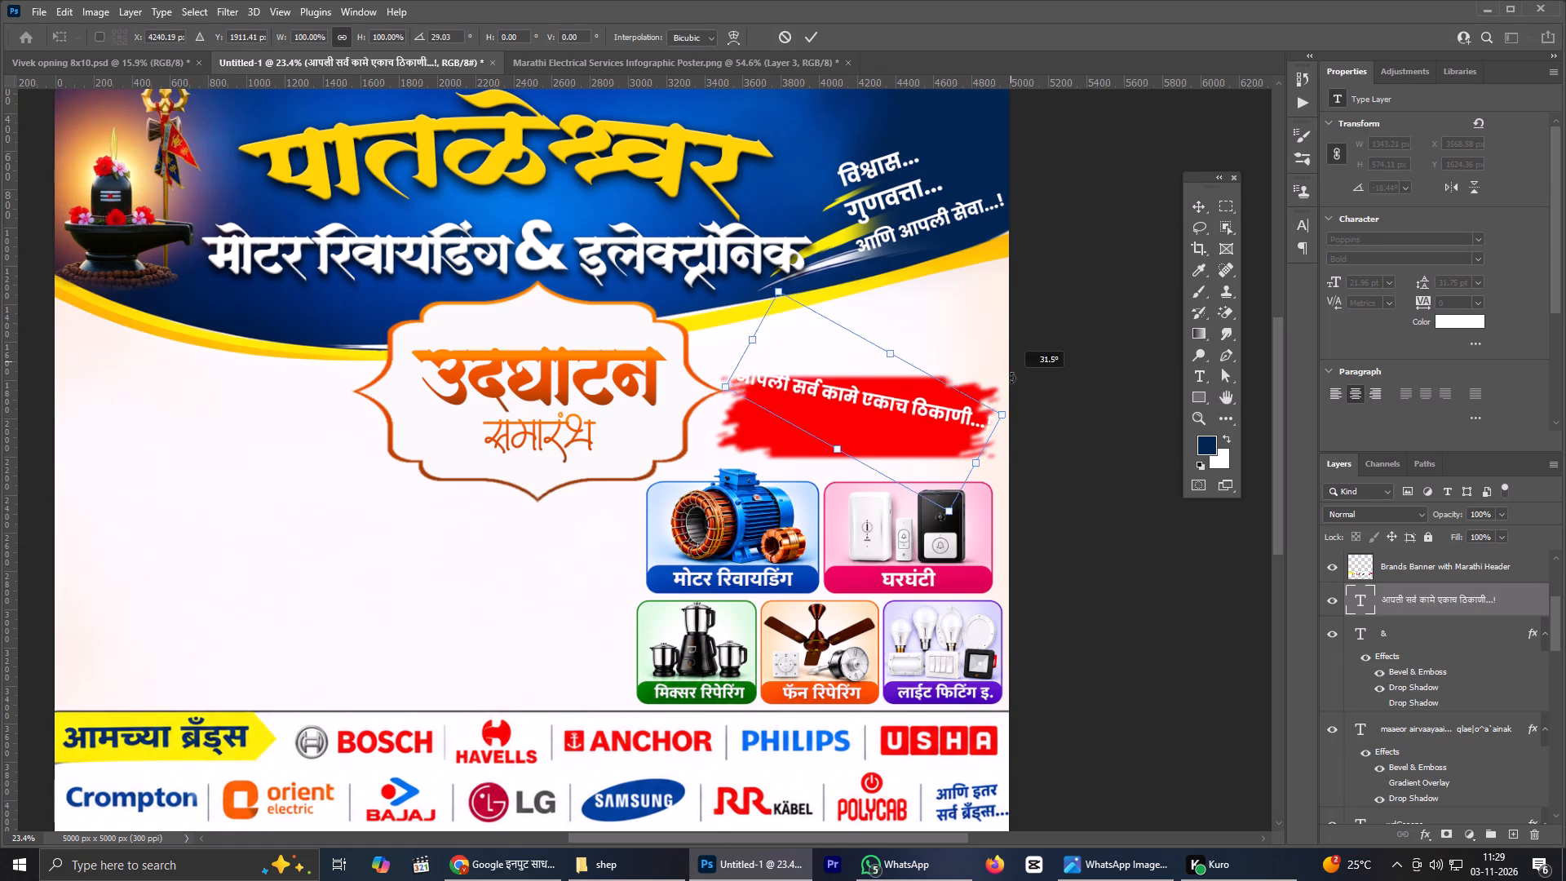
drag(1011, 378, 1008, 336)
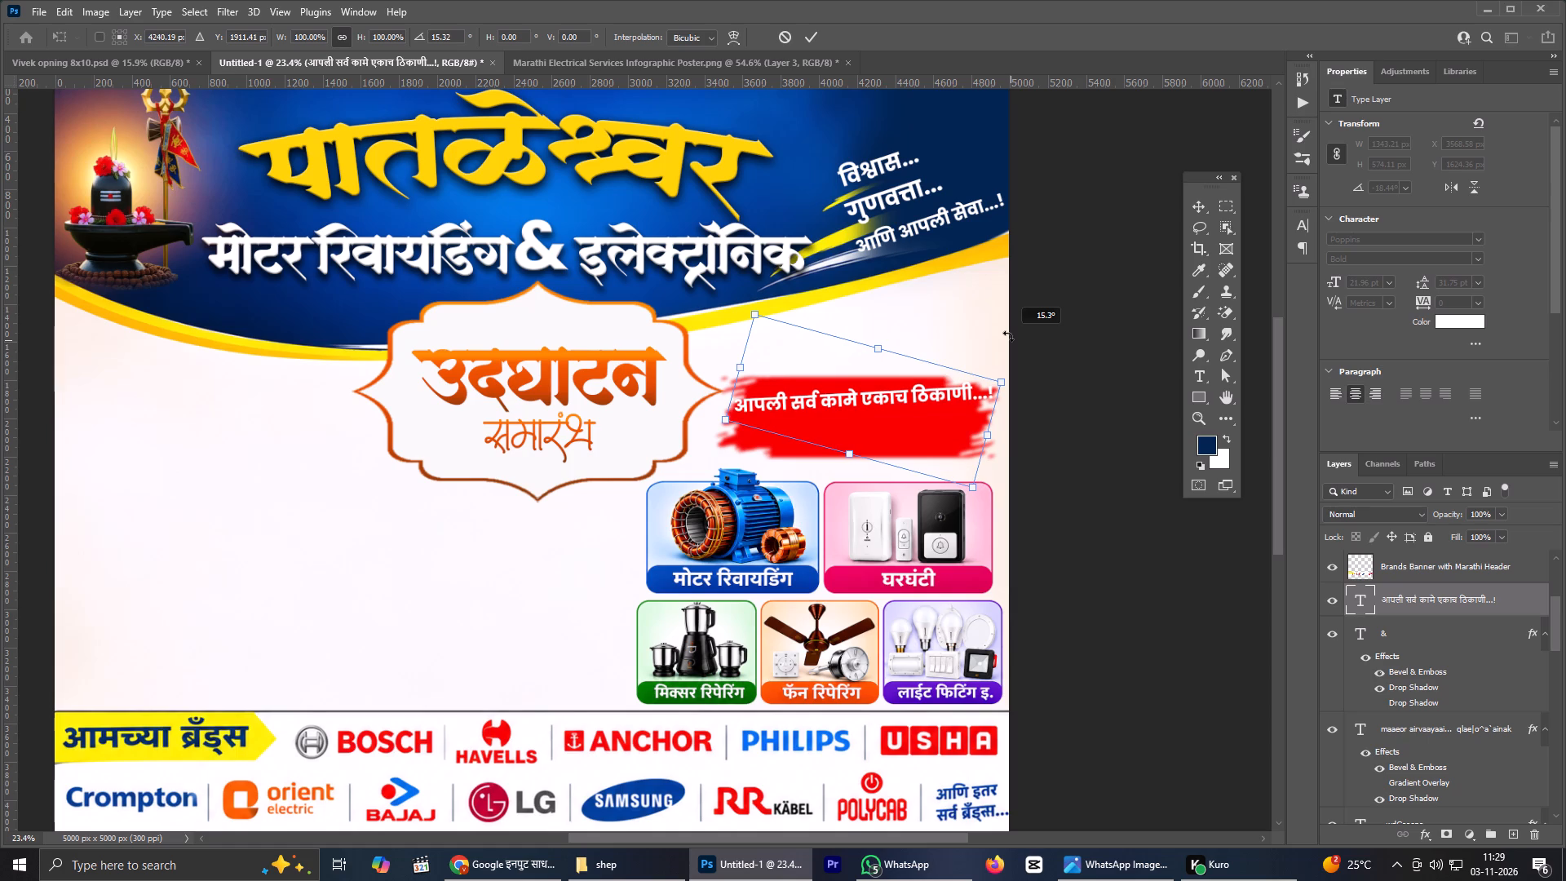
drag(1008, 336, 1006, 344)
click(816, 33)
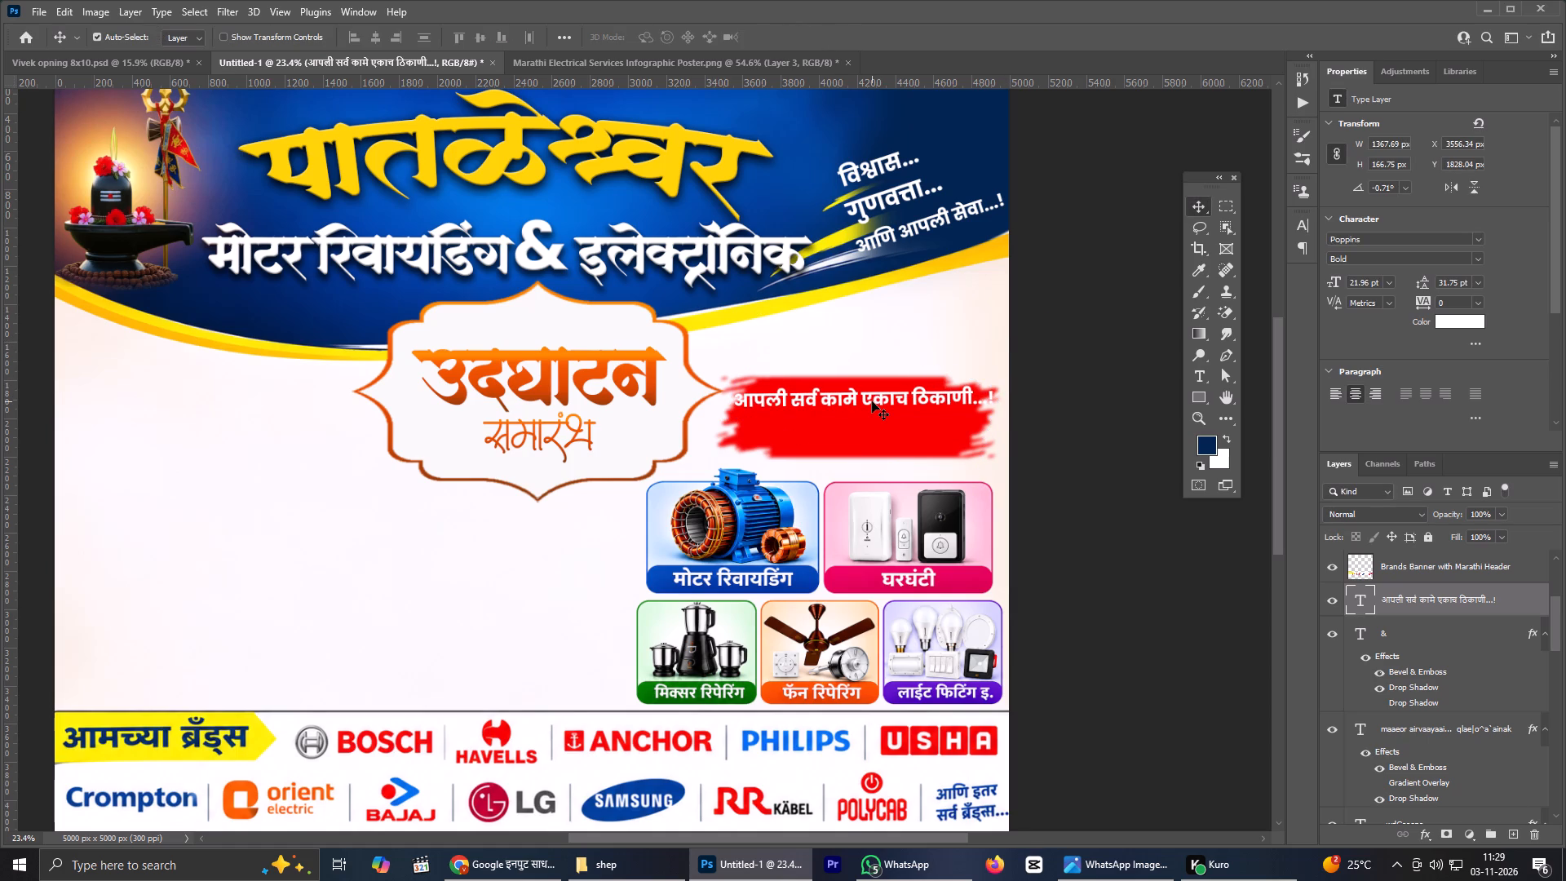
Break the tagline into two lines, with "एकाच ठिकाणी...!" on the second line.
double_click(872, 401)
click(860, 396)
key(Return)
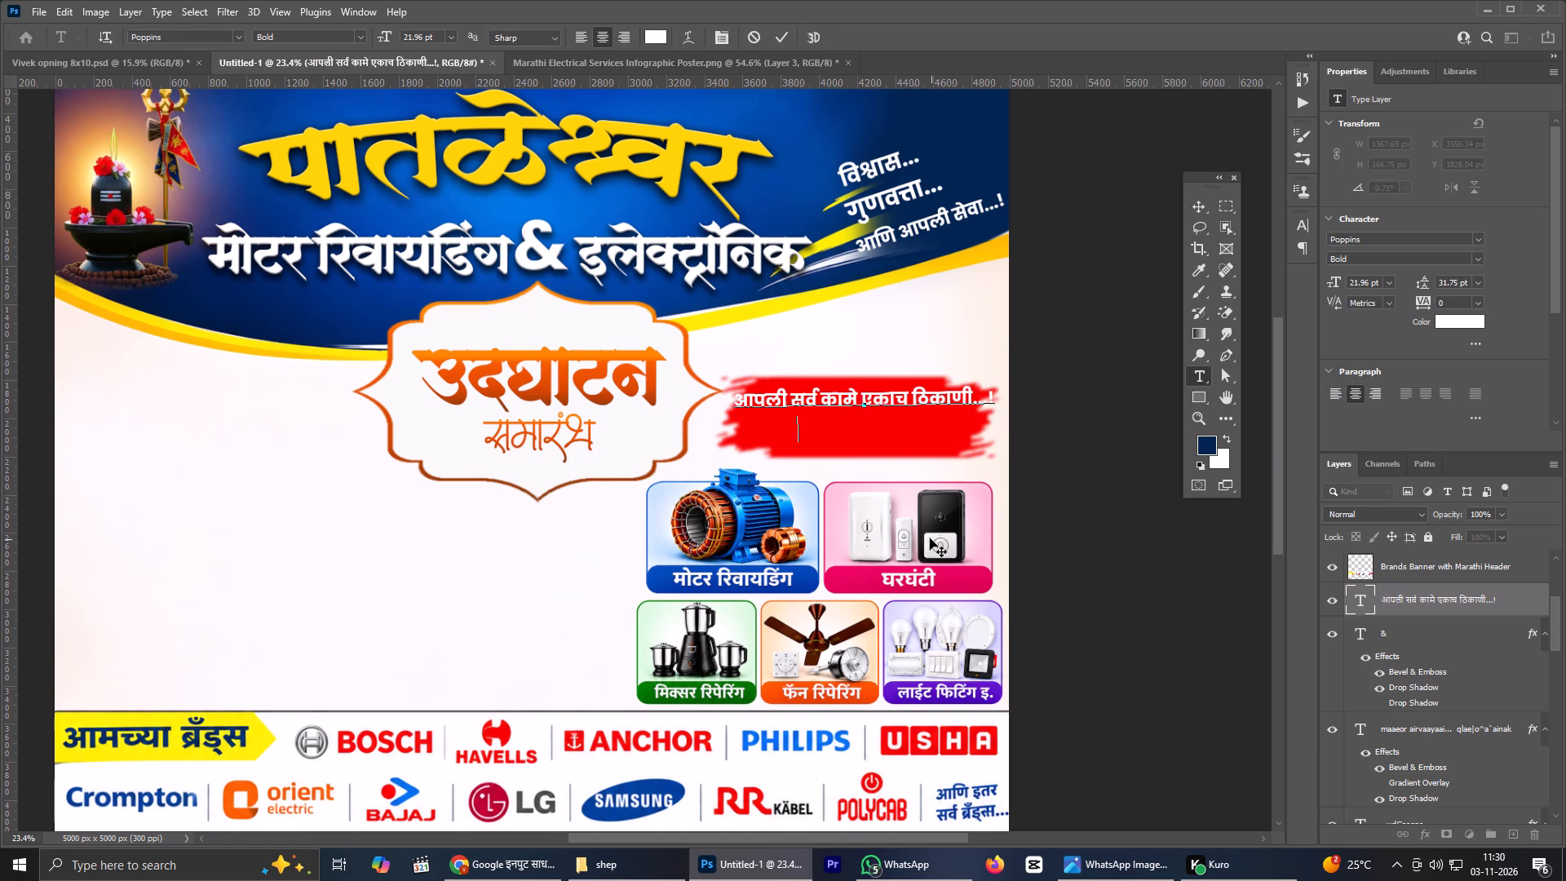
click(784, 37)
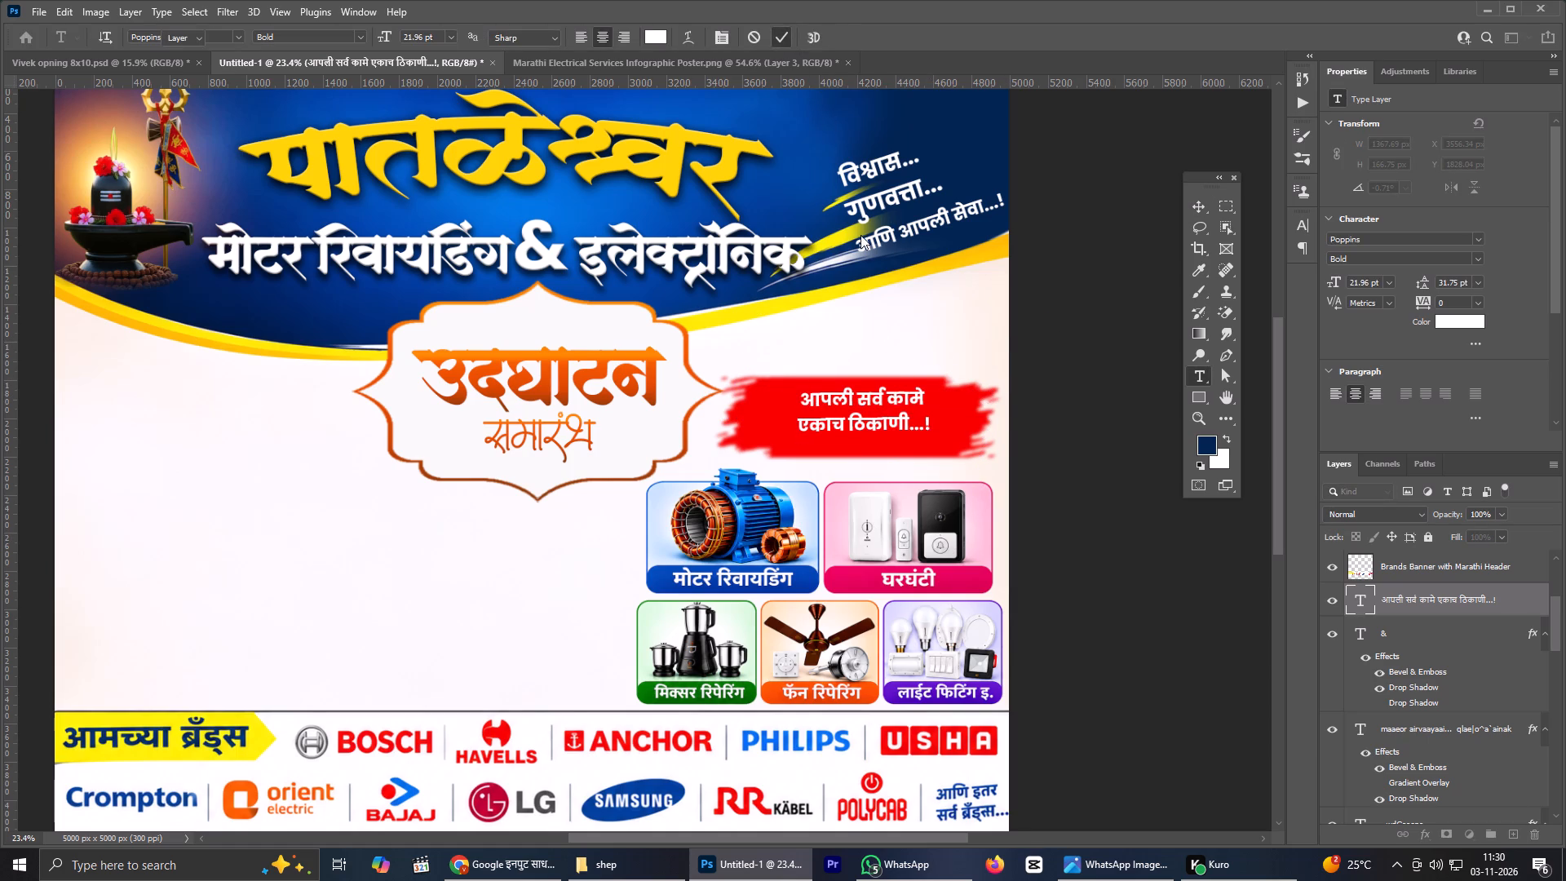
Centre the two-line tagline on the red brush stroke and enlarge it to about 115%, roughly 809 × 335 px.
click(883, 403)
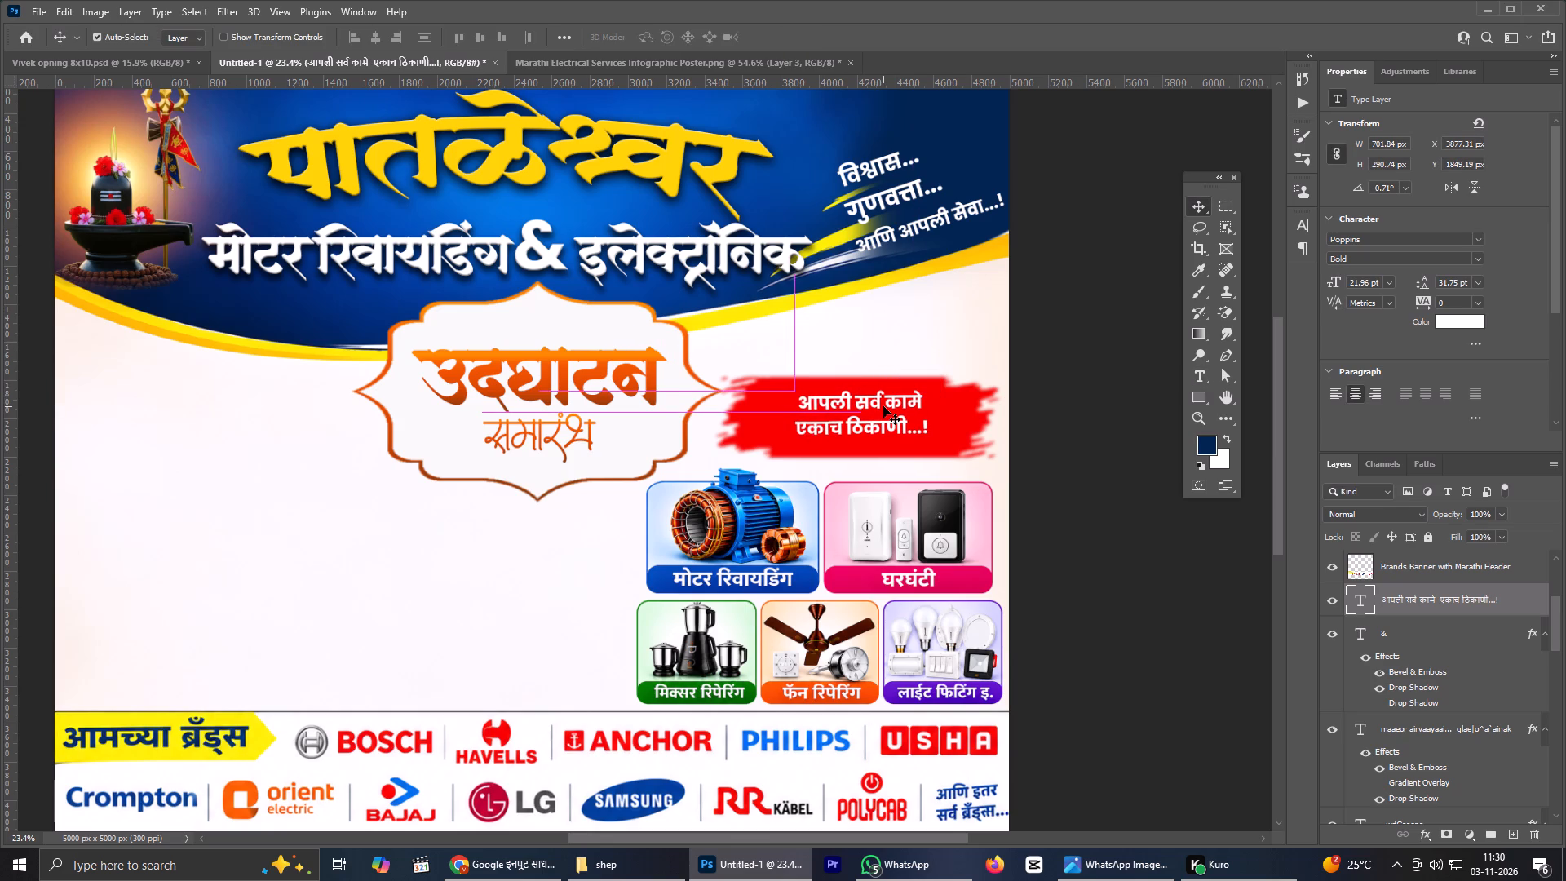
key(ctrl+t)
alt+drag(931, 446, 941, 449)
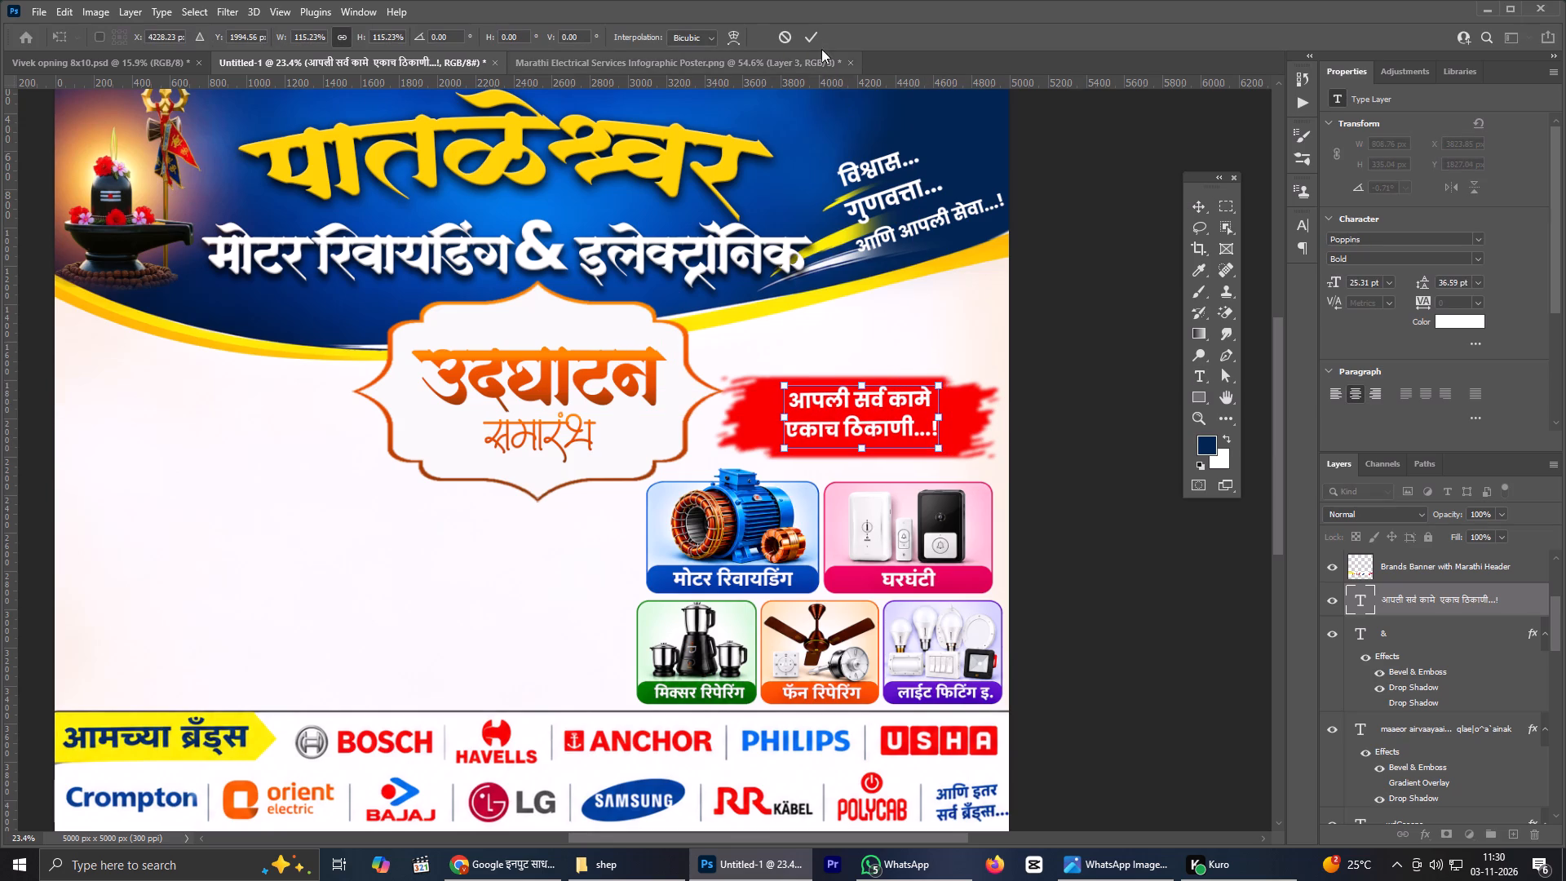
click(811, 35)
Examine the overall flyer layout with the new tagline, from the title header down to the brand strip.
scroll(828, 378, down, 5)
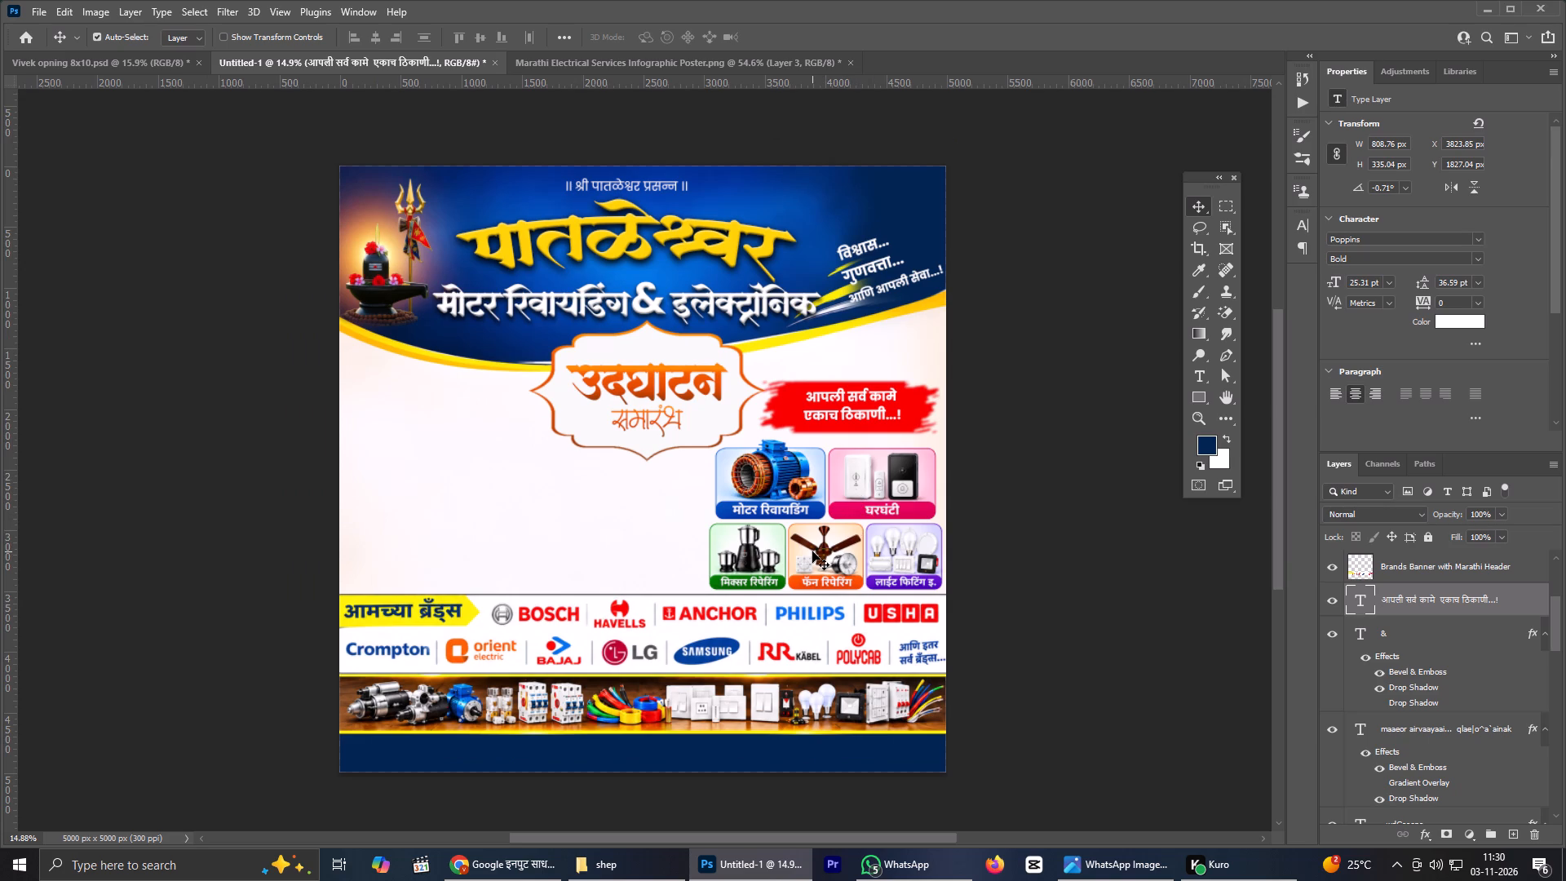
scroll(761, 417, down, 1)
scroll(761, 417, up, 2)
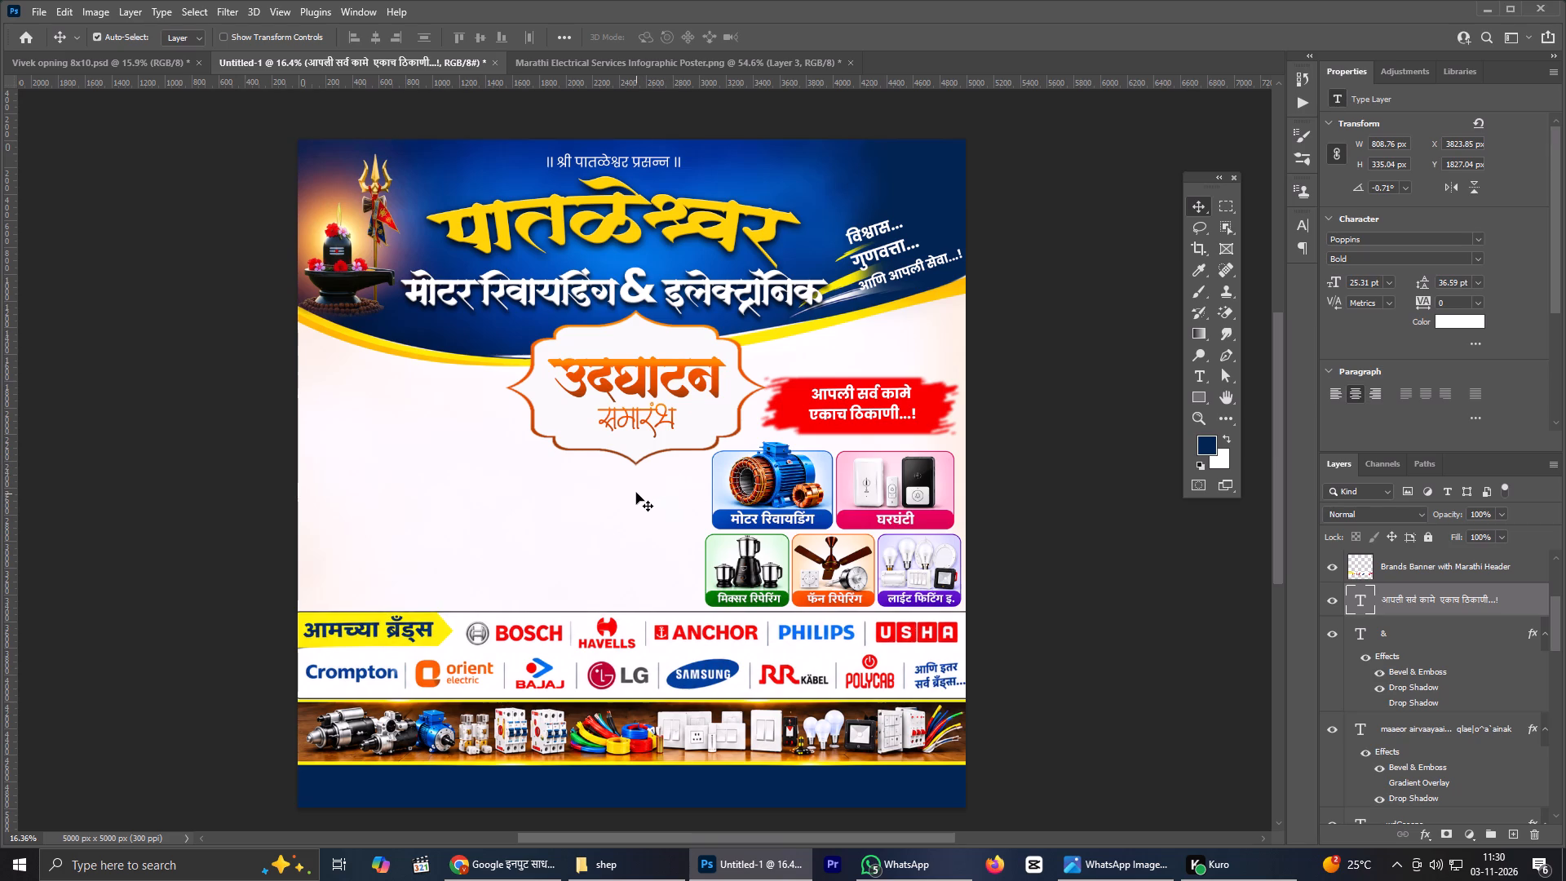
scroll(573, 241, down, 1)
scroll(575, 241, up, 2)
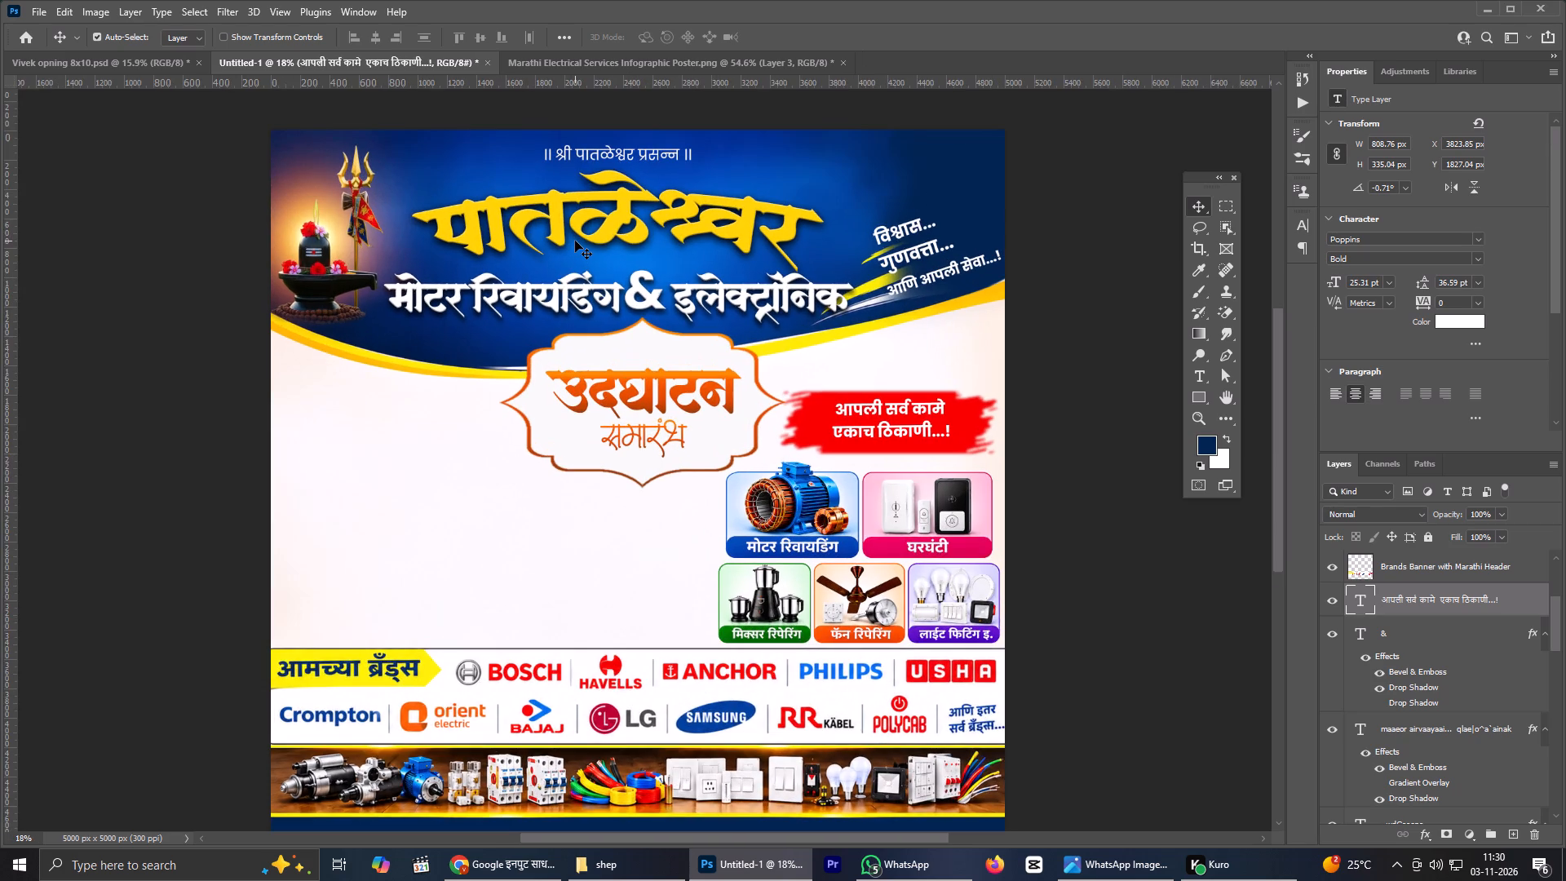
scroll(642, 223, down, 1)
scroll(900, 236, down, 1)
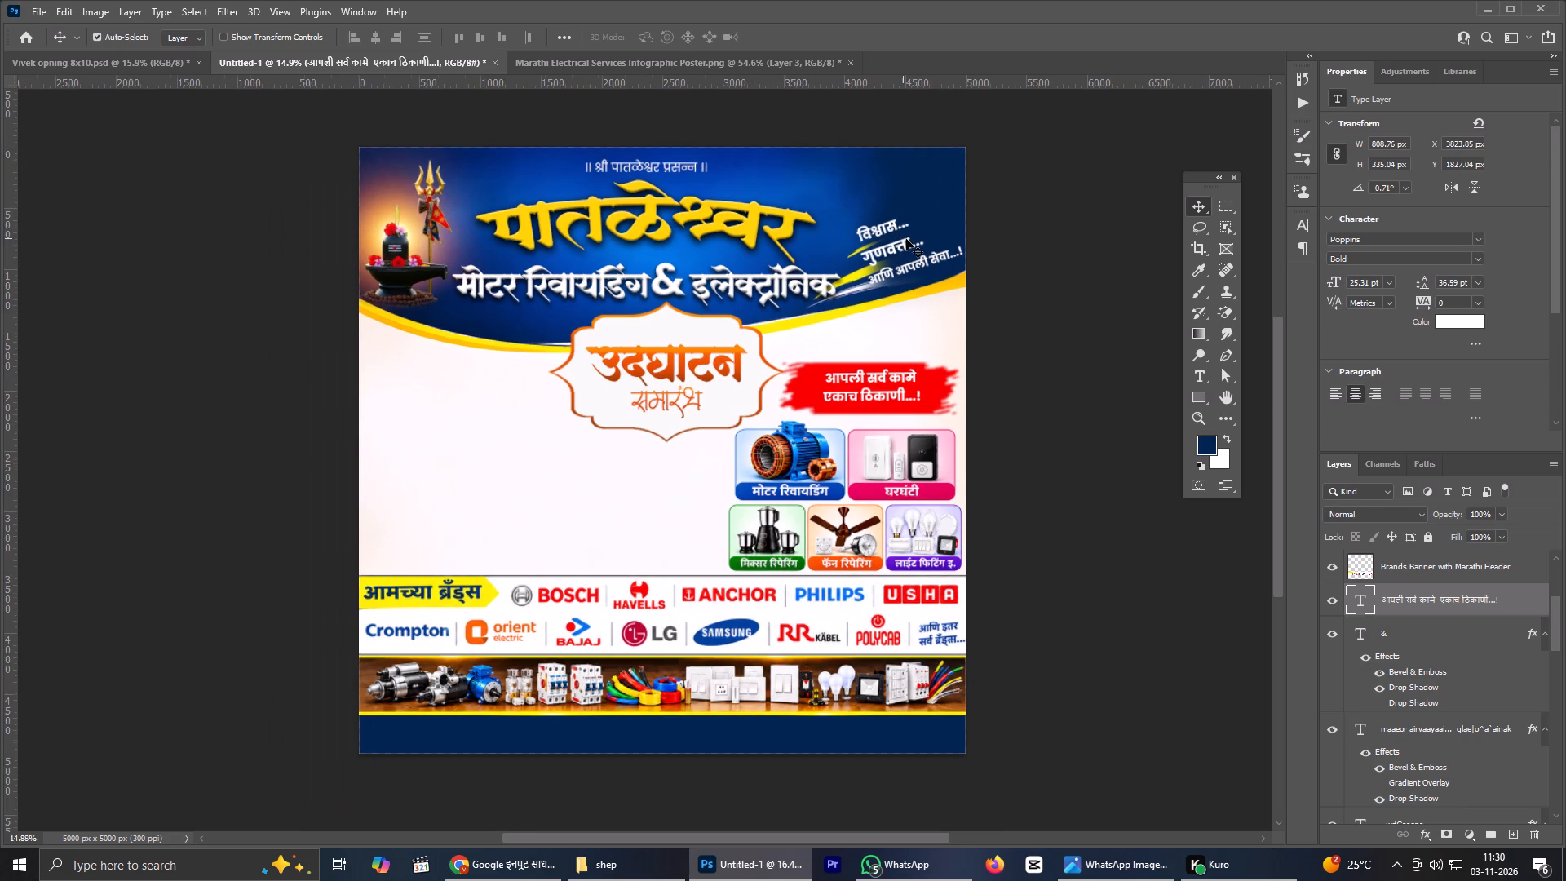
scroll(827, 226, up, 1)
scroll(489, 197, up, 1)
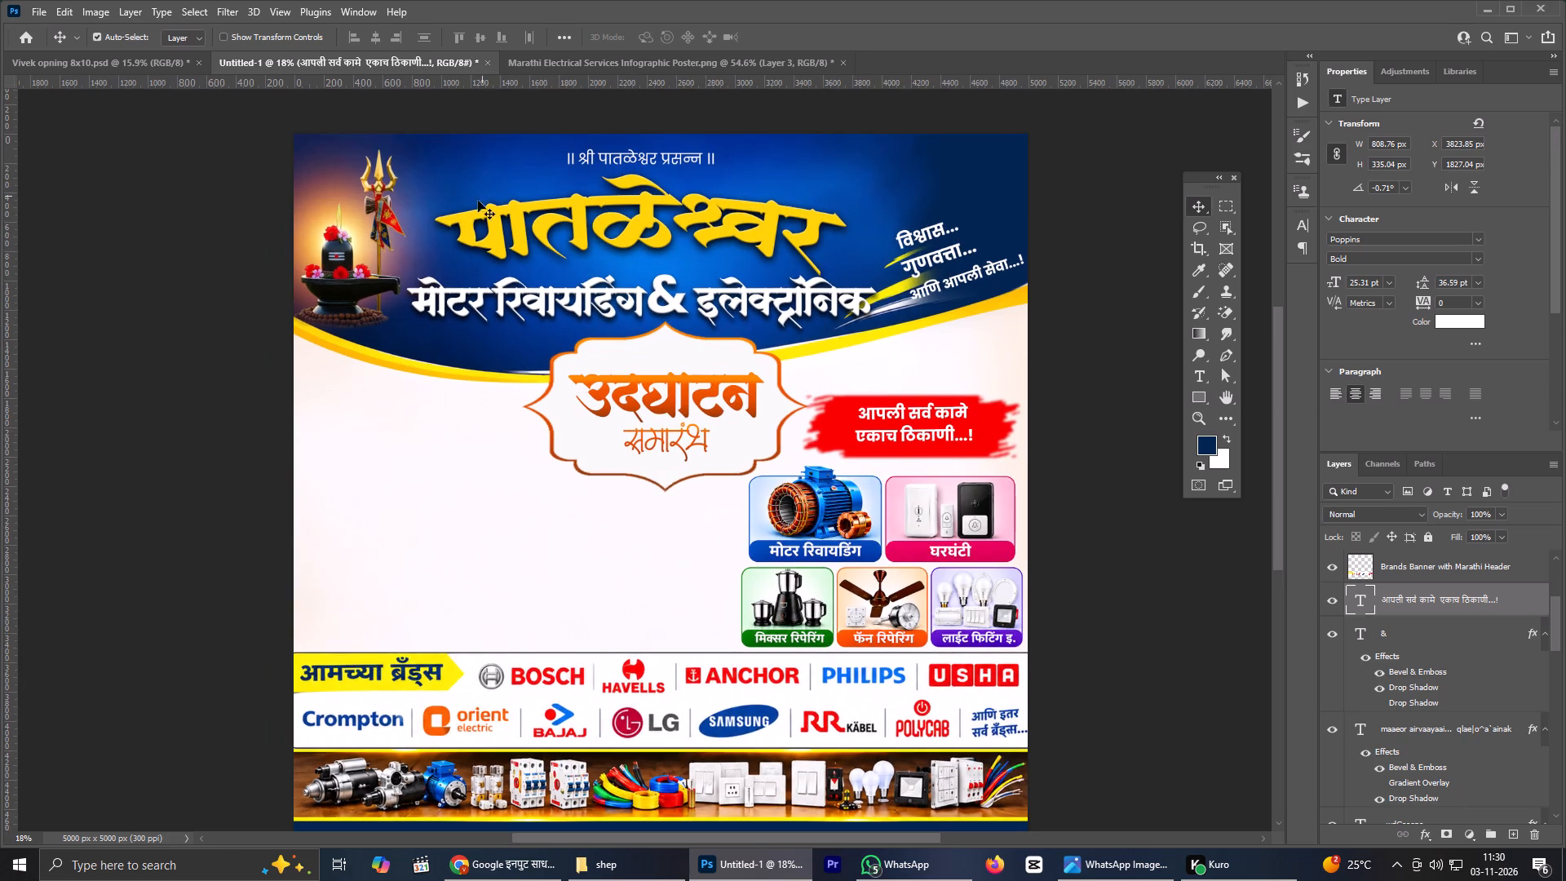
Duplicate the download (26) light glow beside the Shivling onto the पातळेश्वर title, at about X 1456, Y -30 px.
click(364, 250)
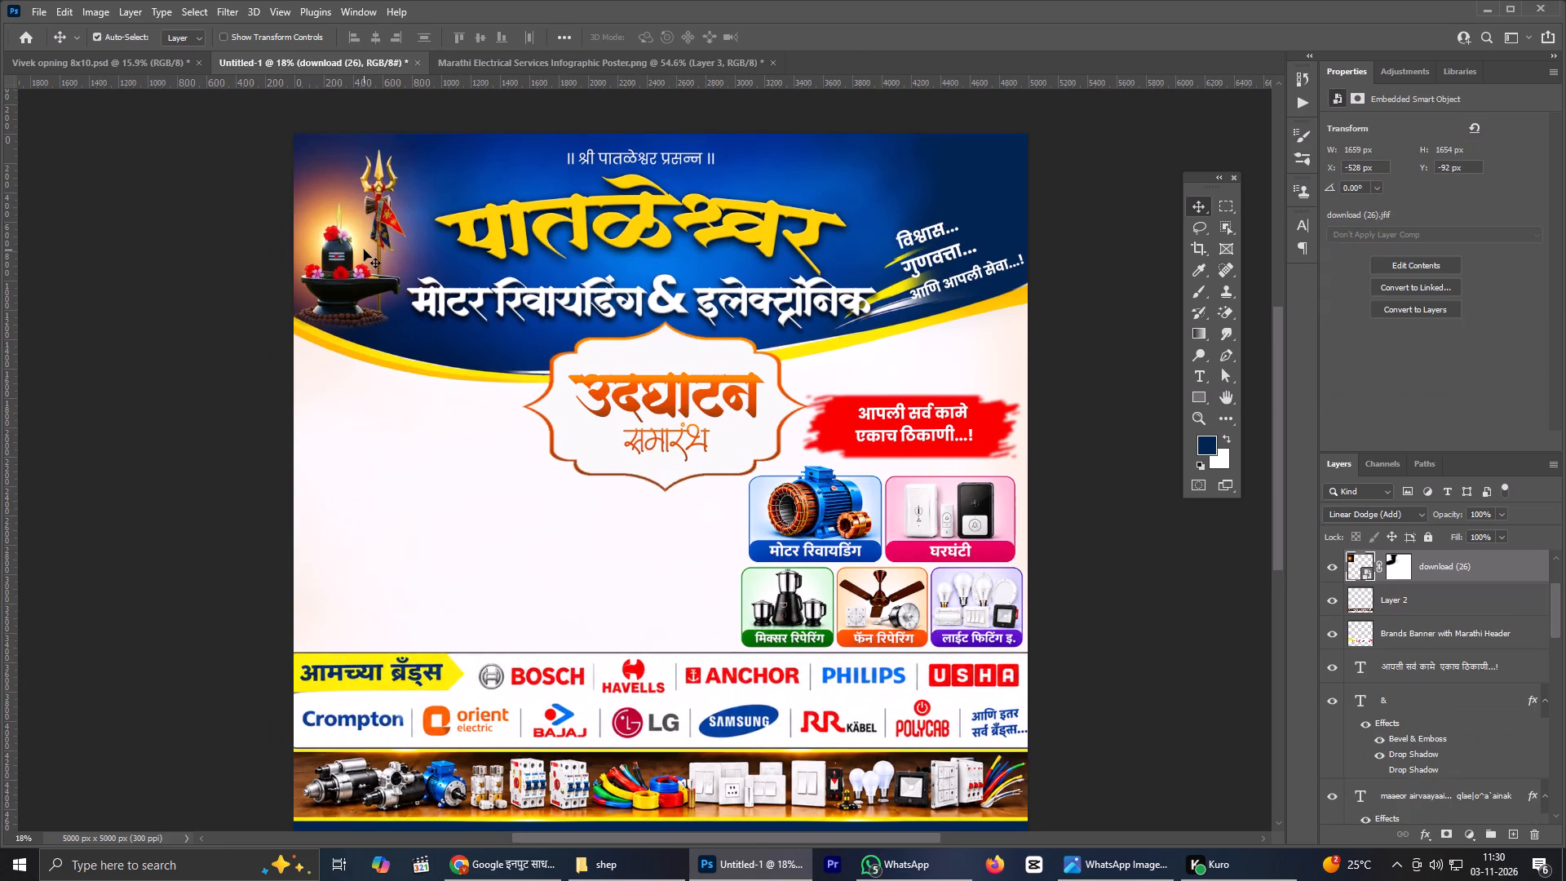
alt+drag(360, 242, 538, 254)
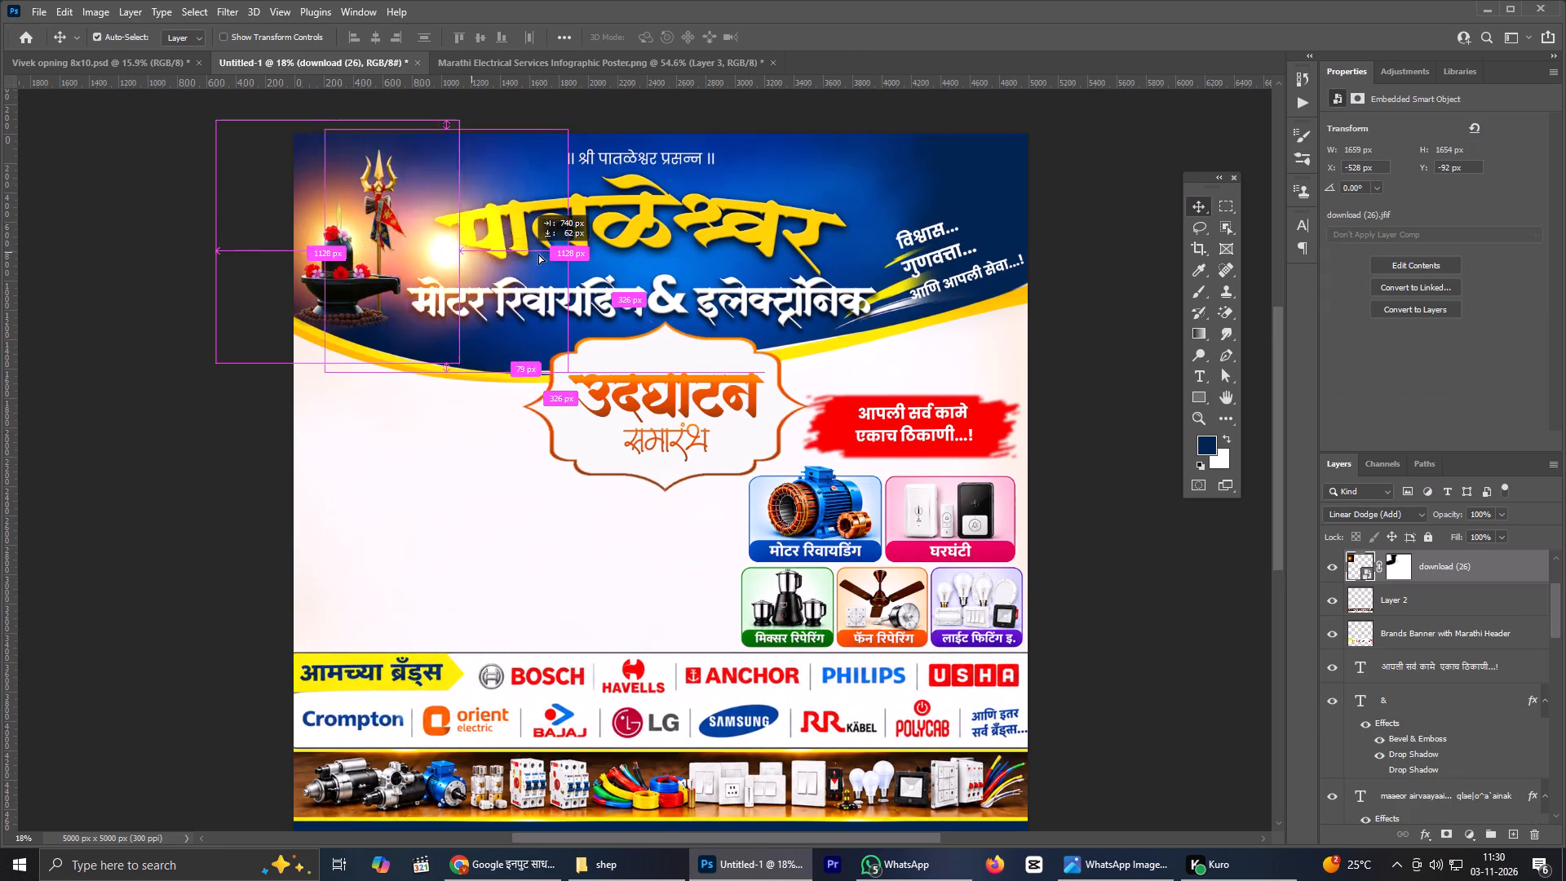
alt+drag(538, 254, 652, 251)
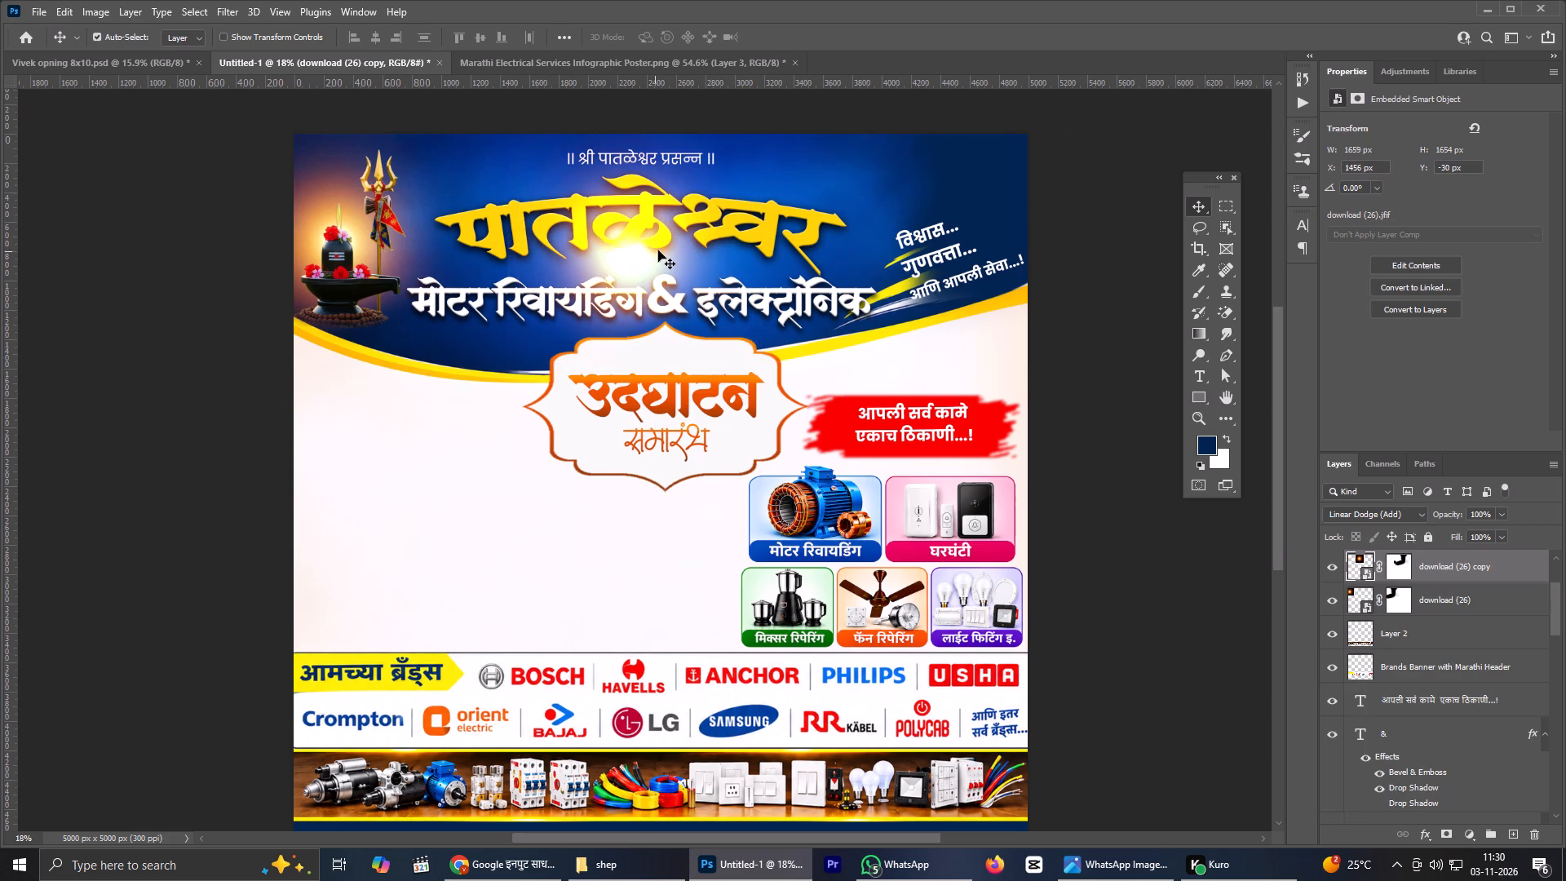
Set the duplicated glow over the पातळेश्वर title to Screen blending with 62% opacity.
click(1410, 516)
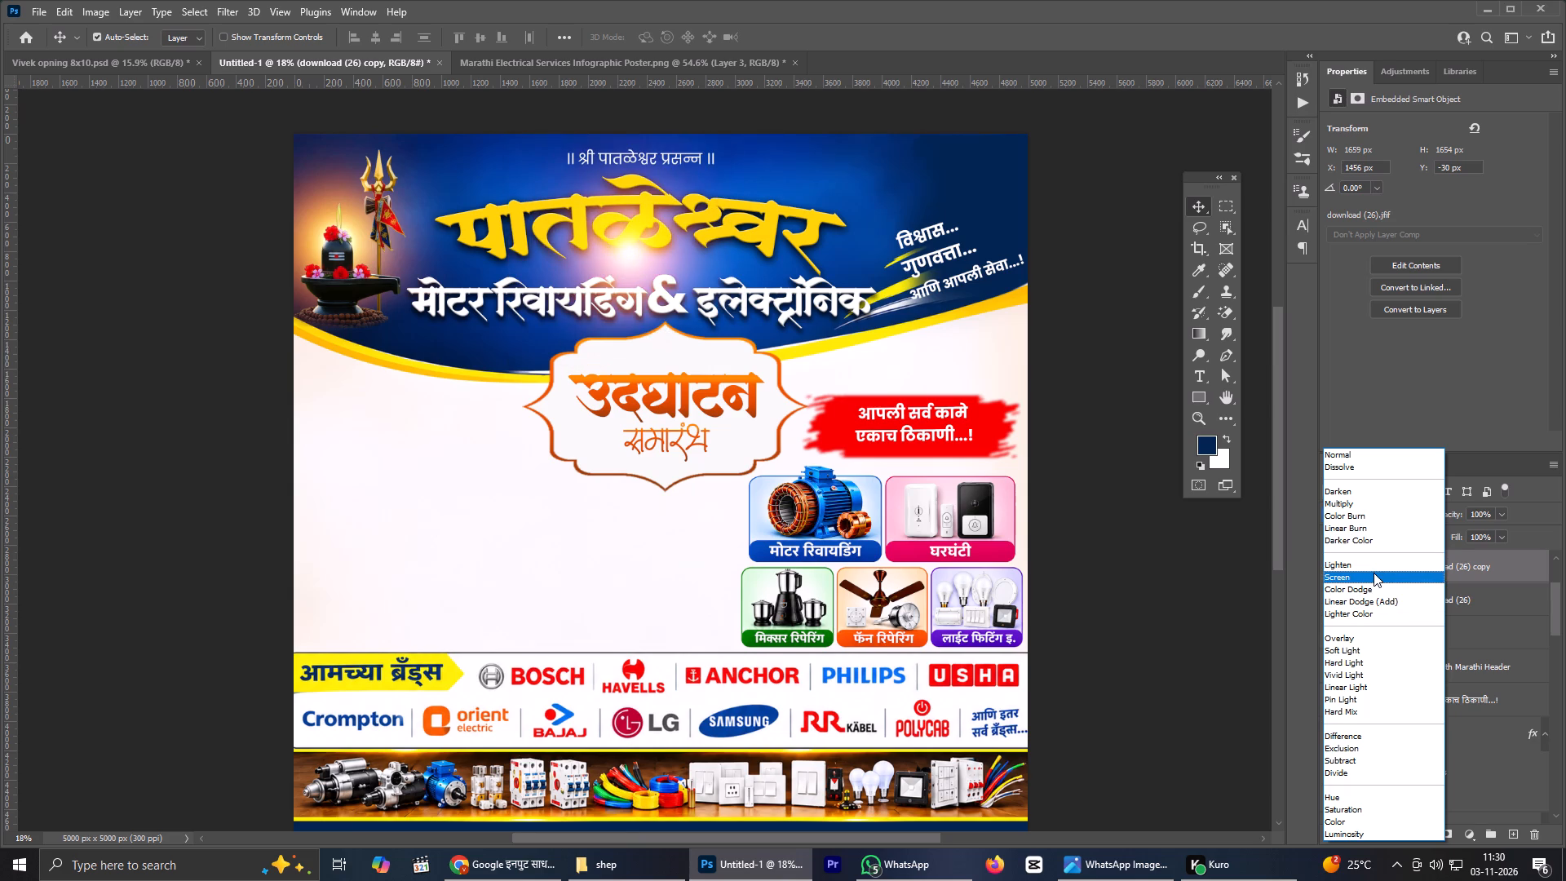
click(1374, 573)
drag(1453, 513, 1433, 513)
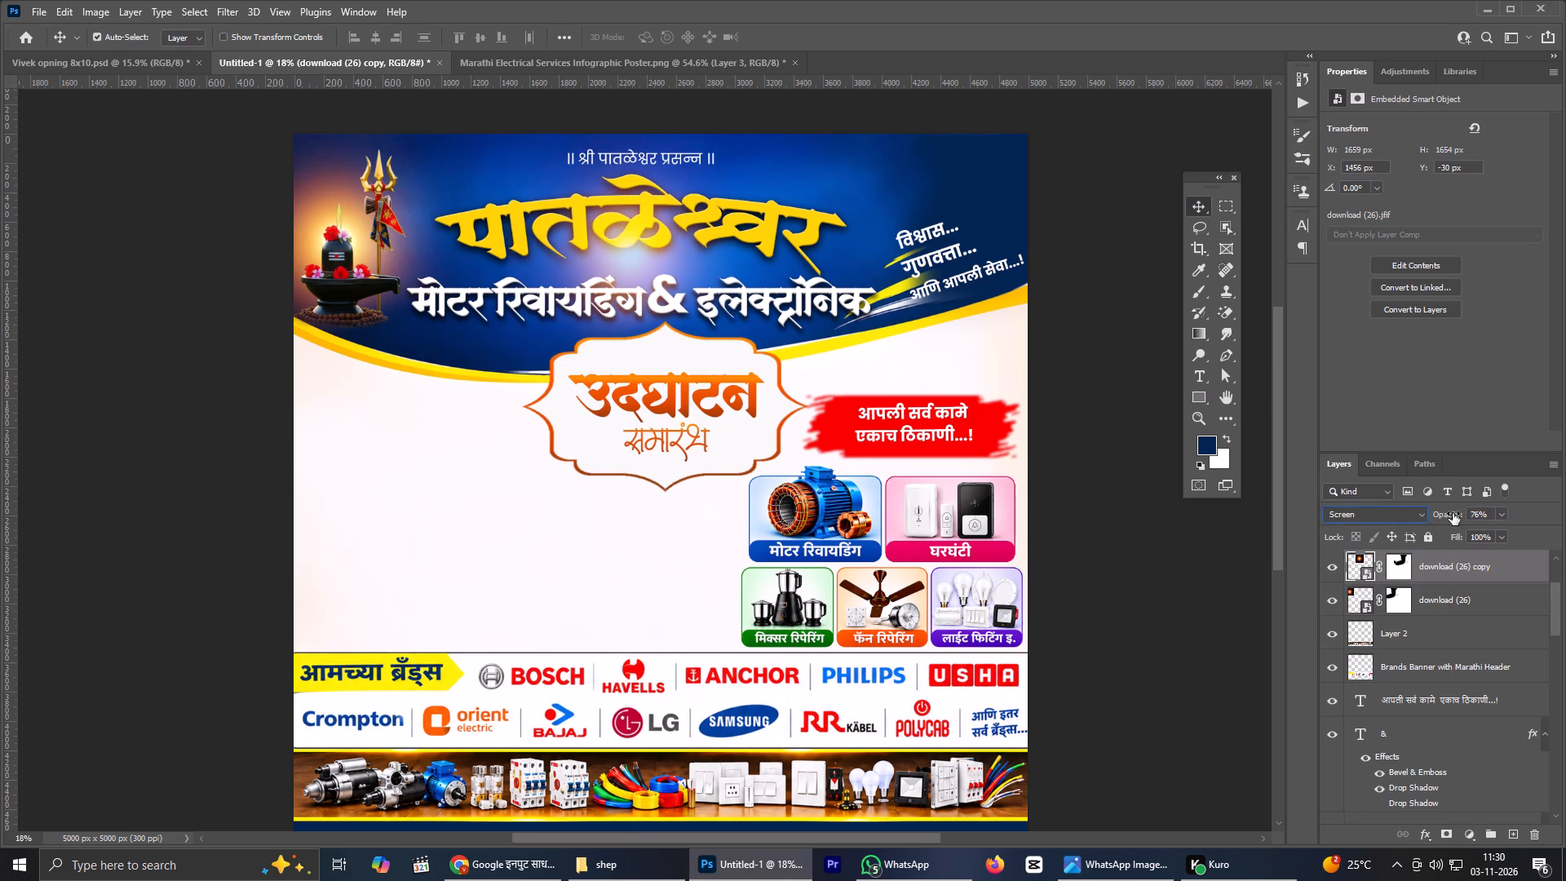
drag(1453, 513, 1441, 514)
Delete the download (26) copy glow layer from the पातळेश्वर title.
drag(1480, 564, 1494, 593)
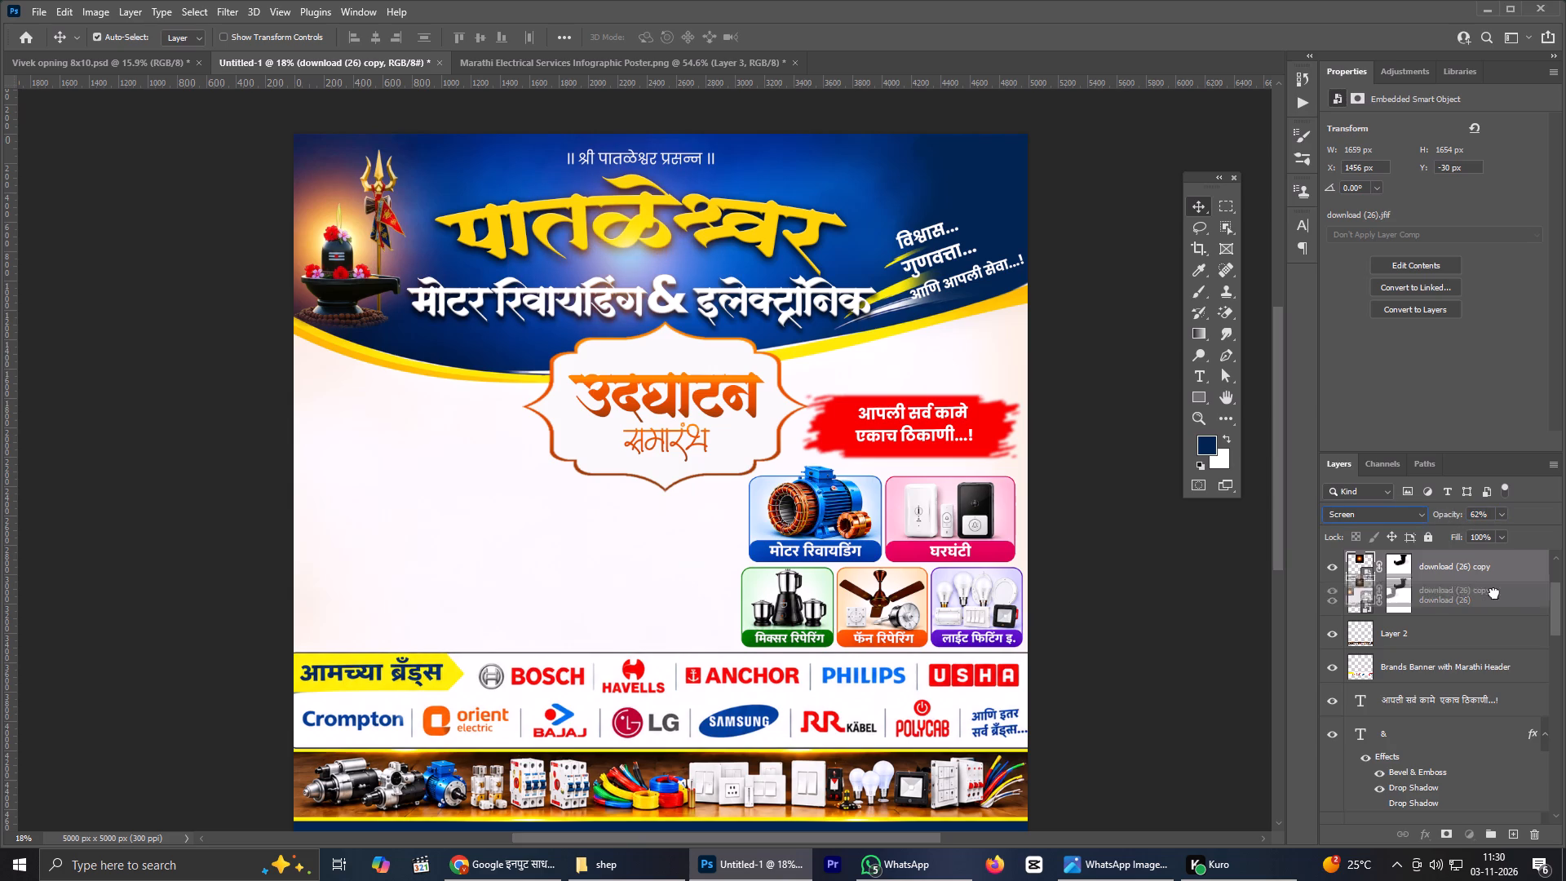
drag(1494, 593, 1534, 832)
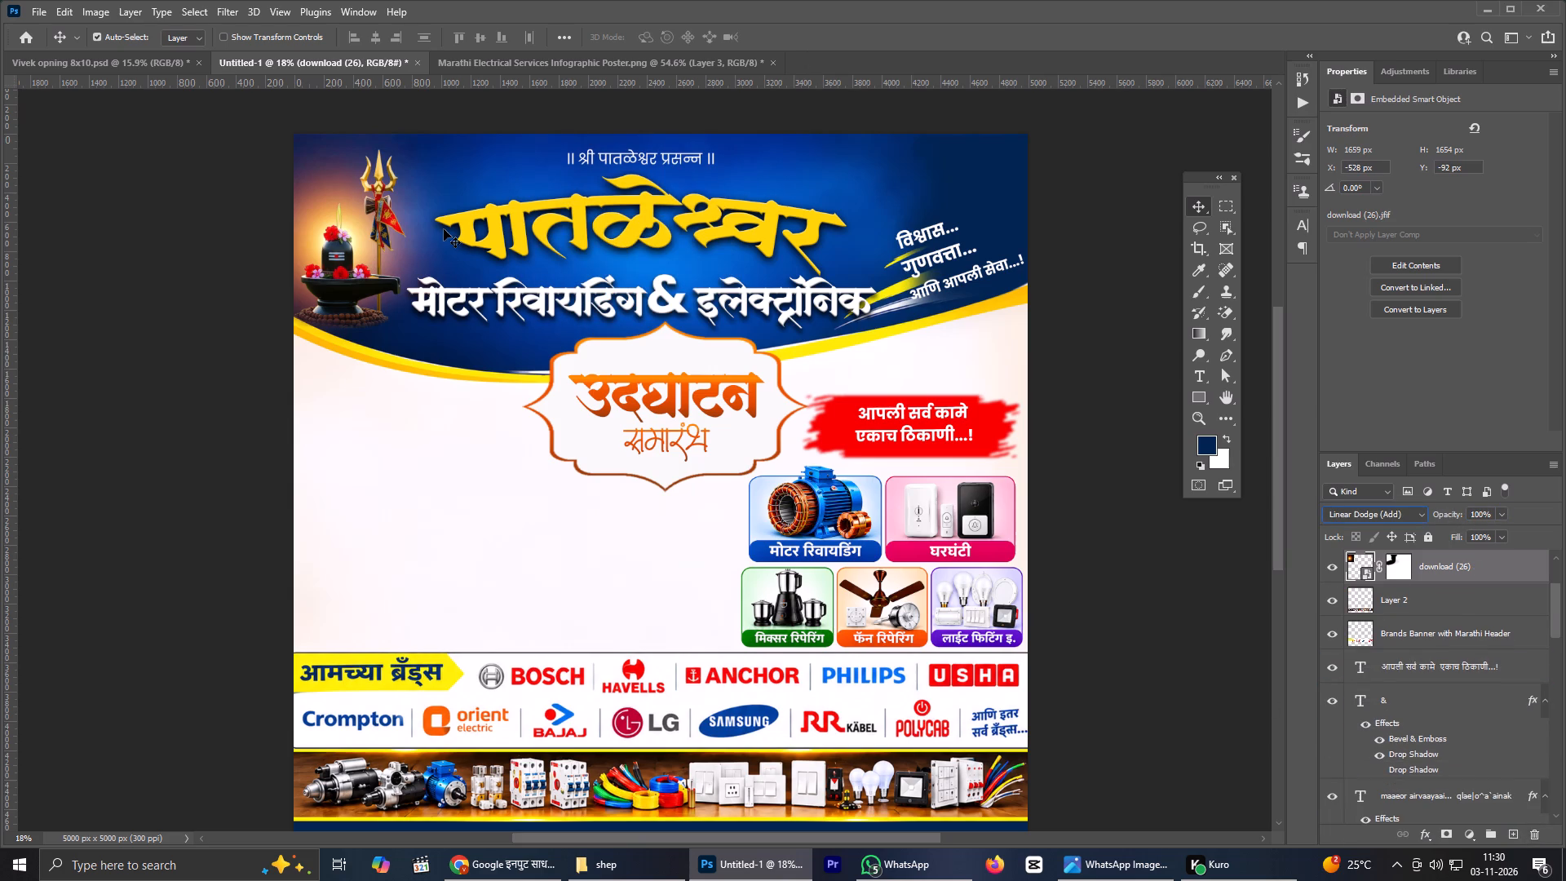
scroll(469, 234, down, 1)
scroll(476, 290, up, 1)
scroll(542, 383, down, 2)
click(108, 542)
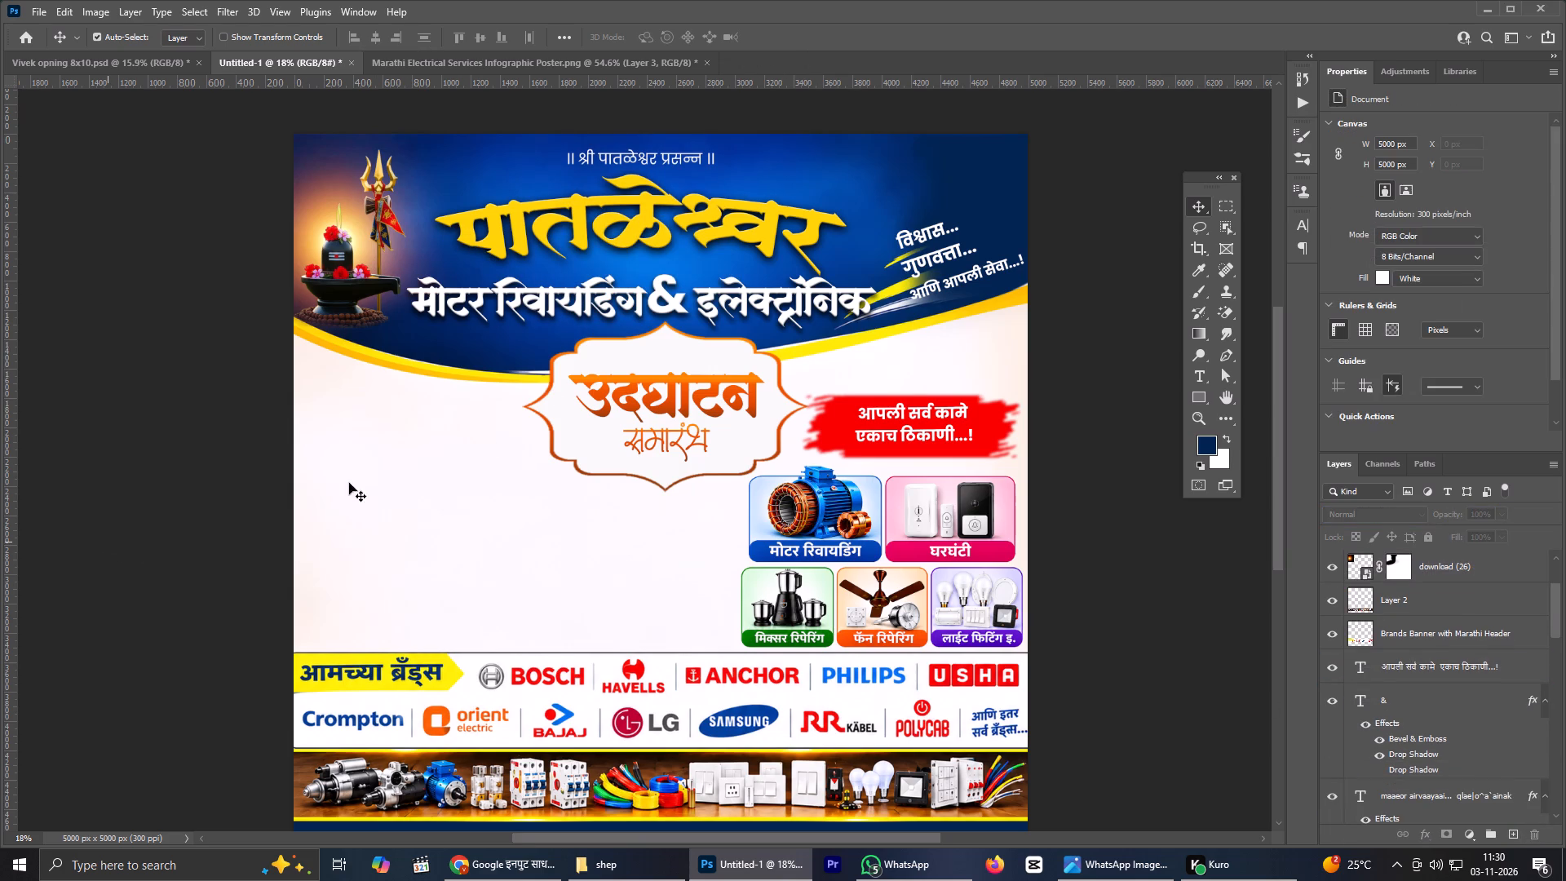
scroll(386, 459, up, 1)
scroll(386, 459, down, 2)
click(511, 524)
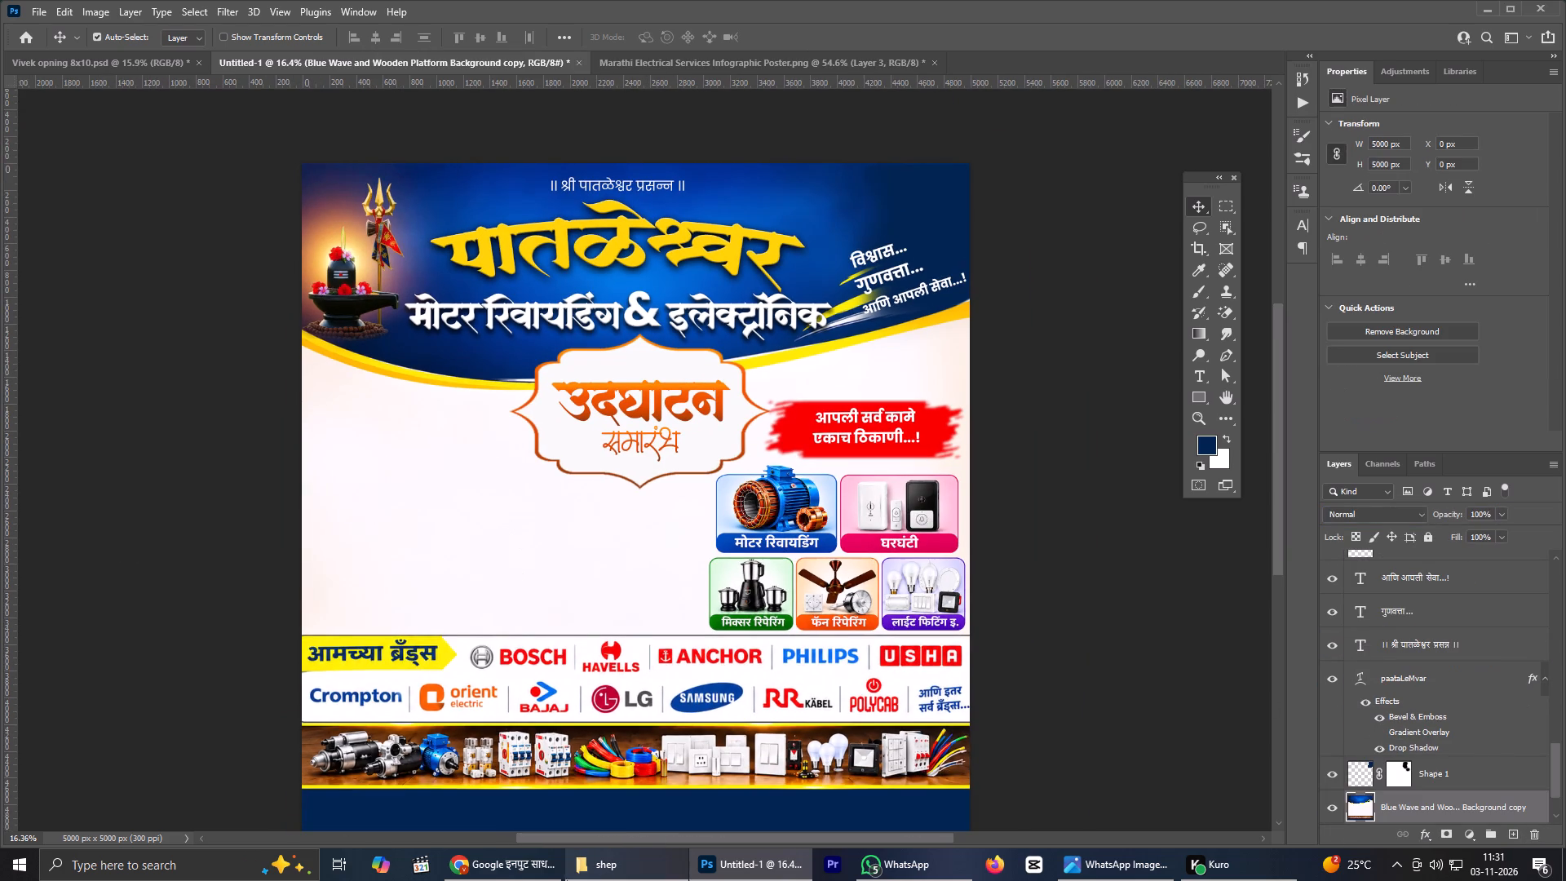
Switch to Chrome, start a Google Lens image search in a new tab, and browse Downloads for an image to upload.
click(502, 868)
click(908, 0)
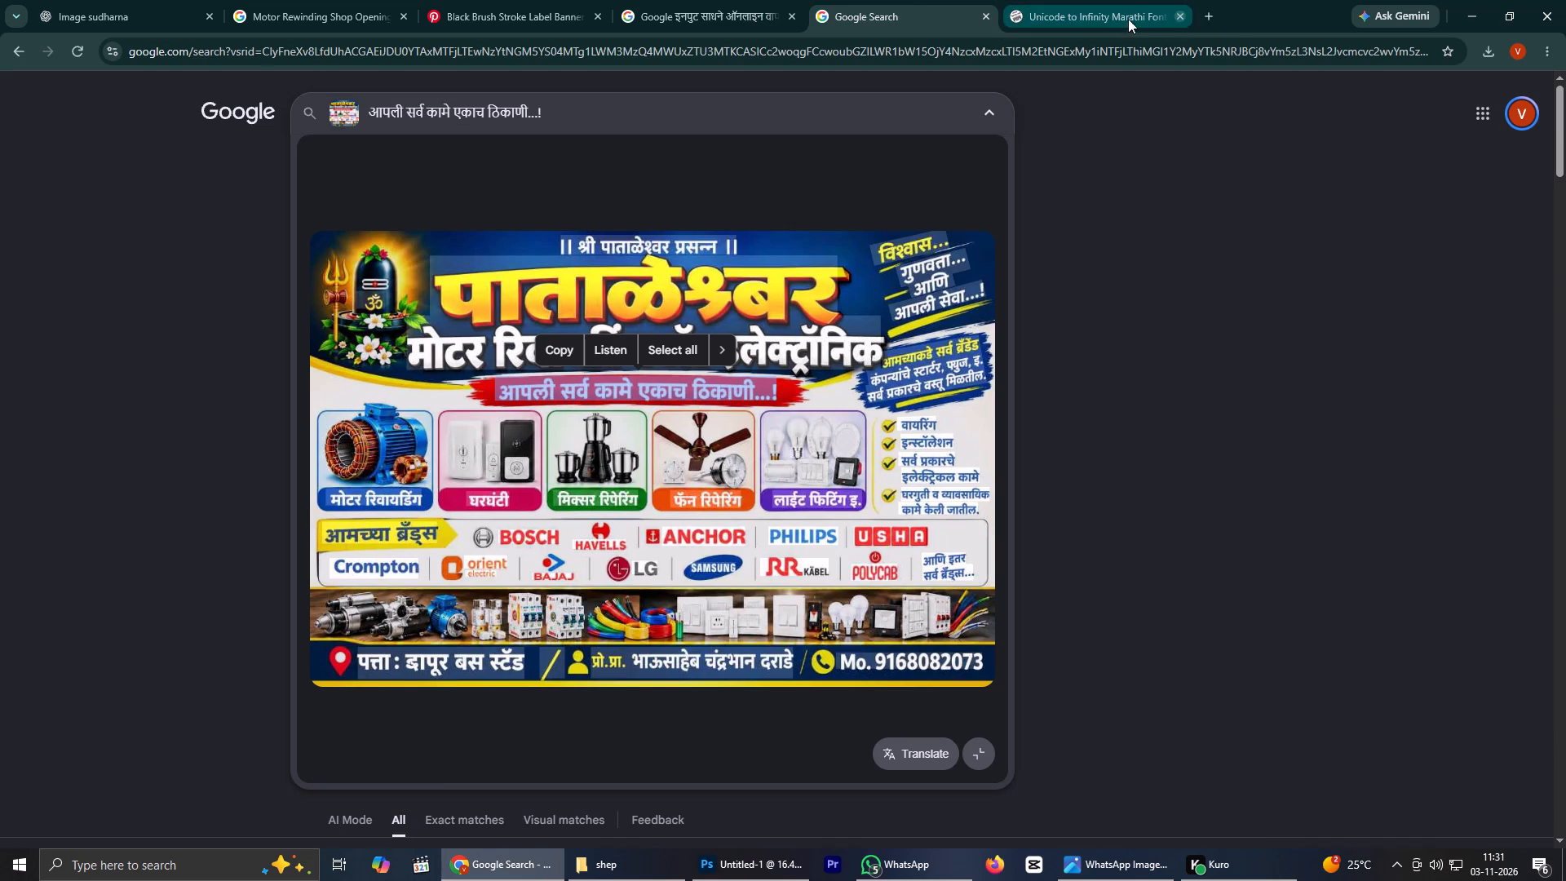
click(1207, 19)
click(983, 338)
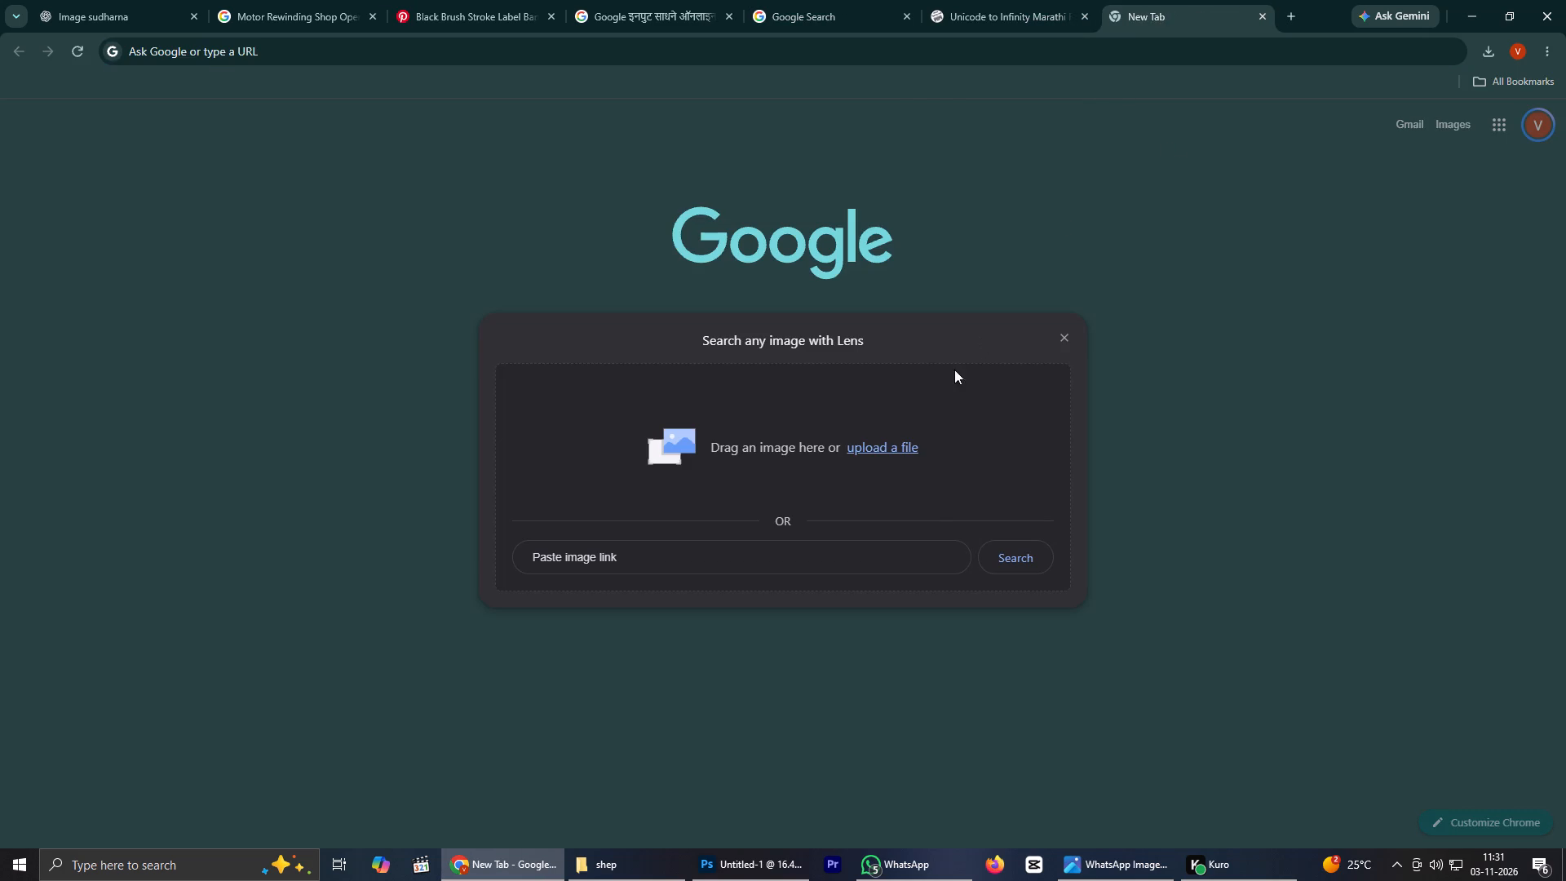
click(895, 448)
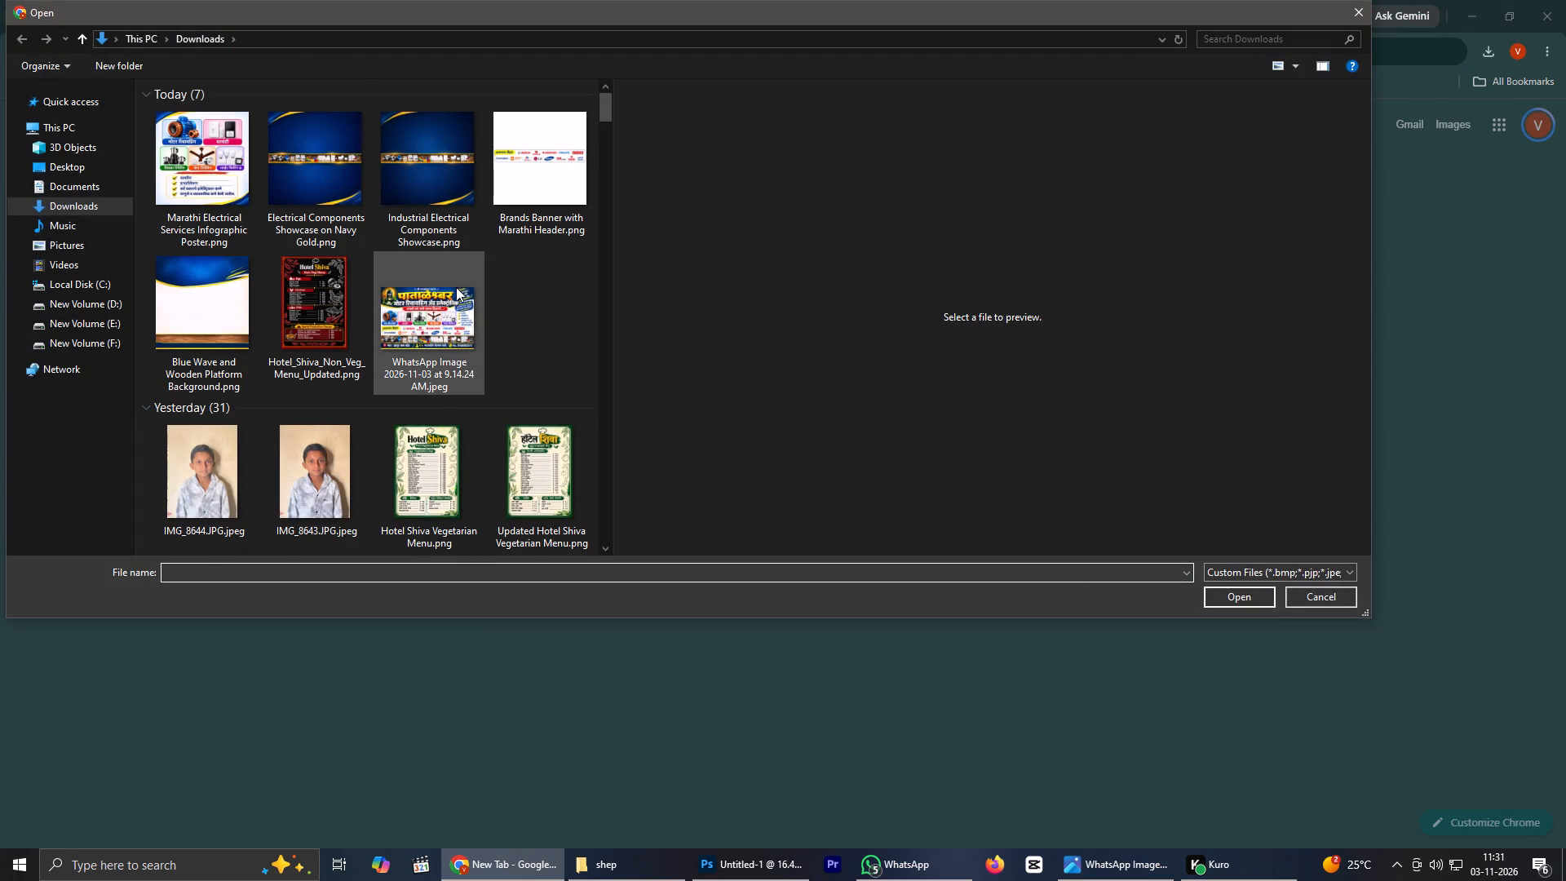
scroll(456, 288, down, 1)
scroll(455, 290, up, 1)
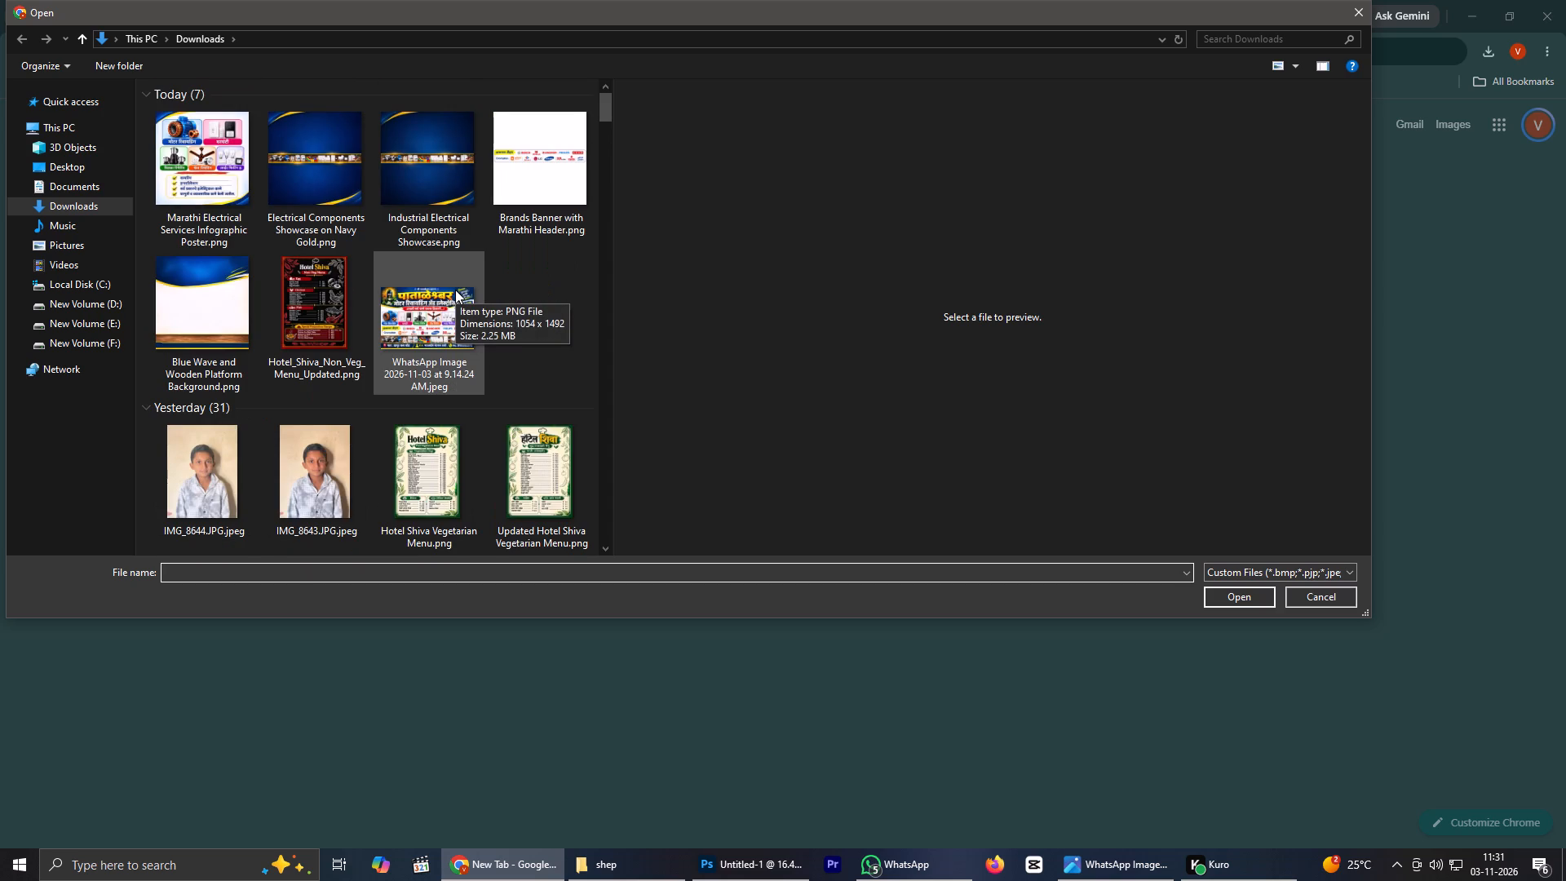
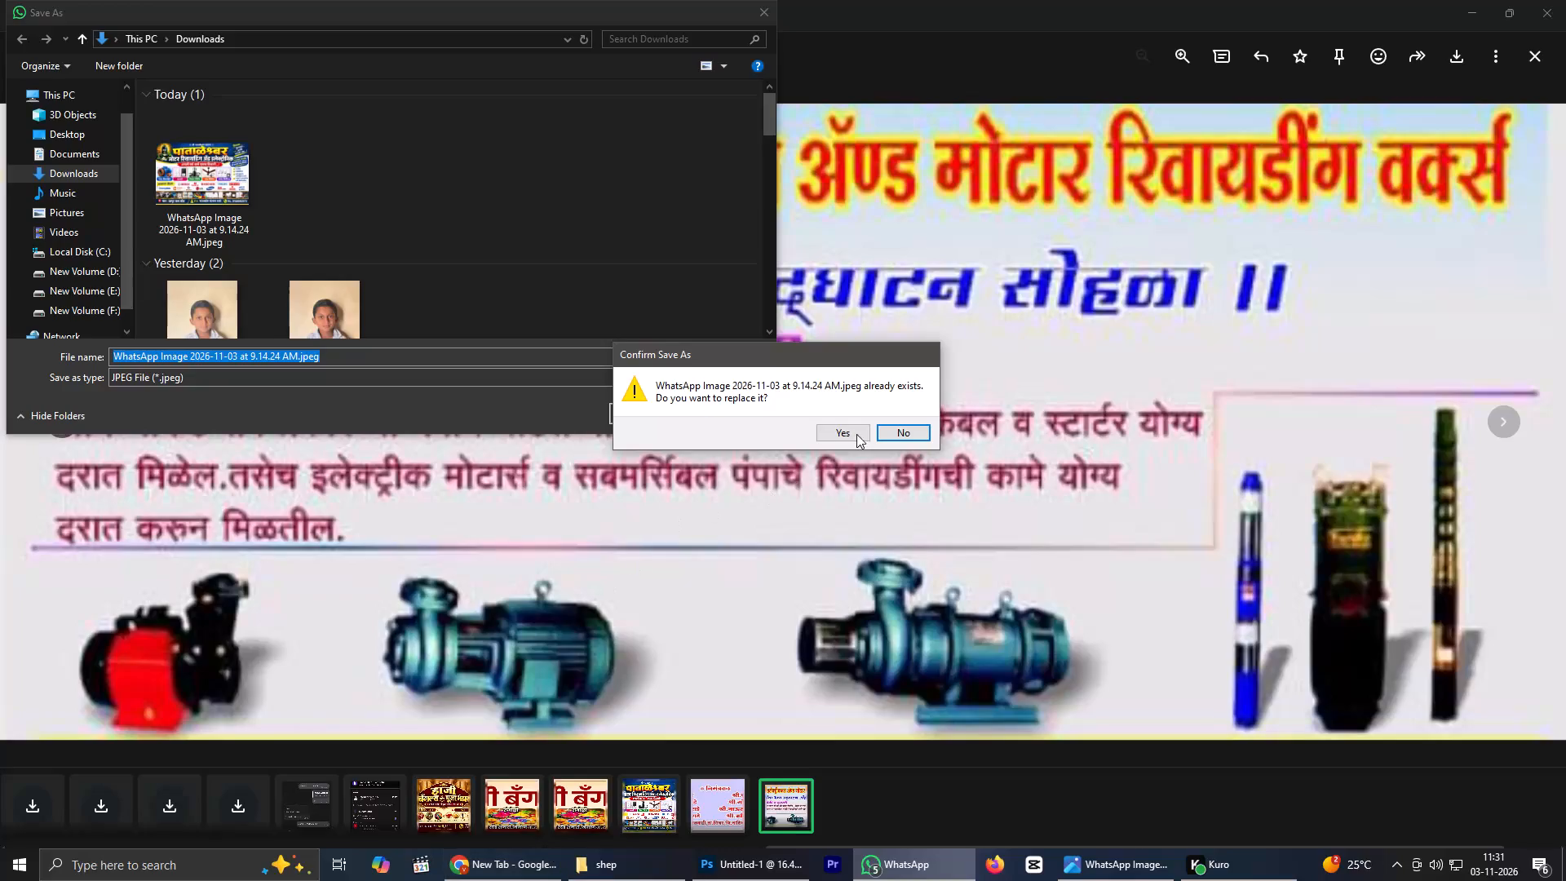
Decline replacing the existing JPEG and name the WhatsApp pump reference image 345546 for saving in Downloads.
click(898, 429)
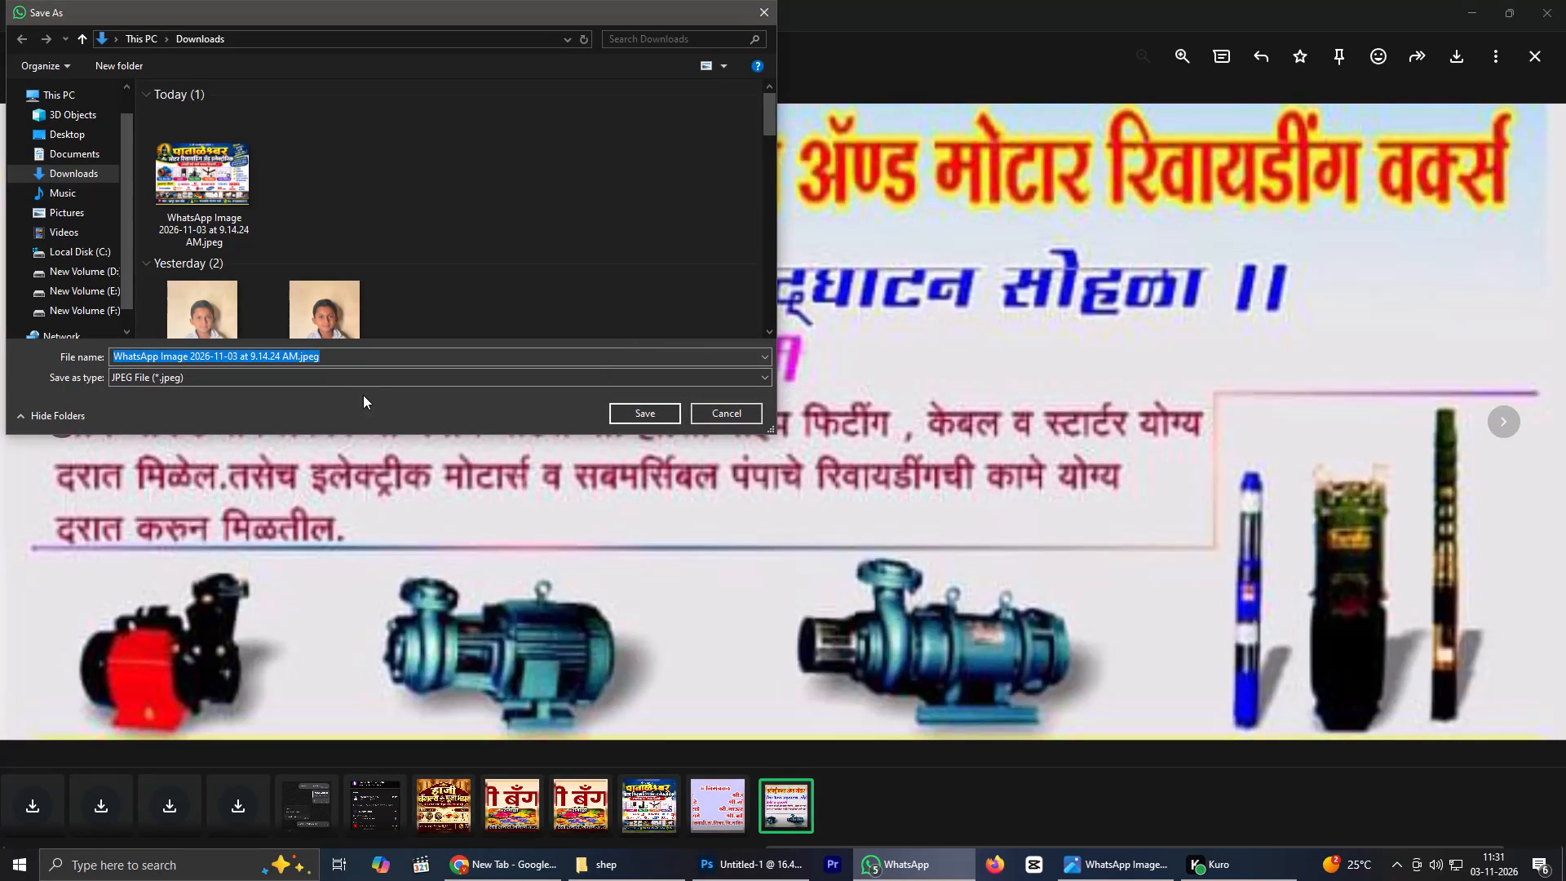
text(54)
click(354, 352)
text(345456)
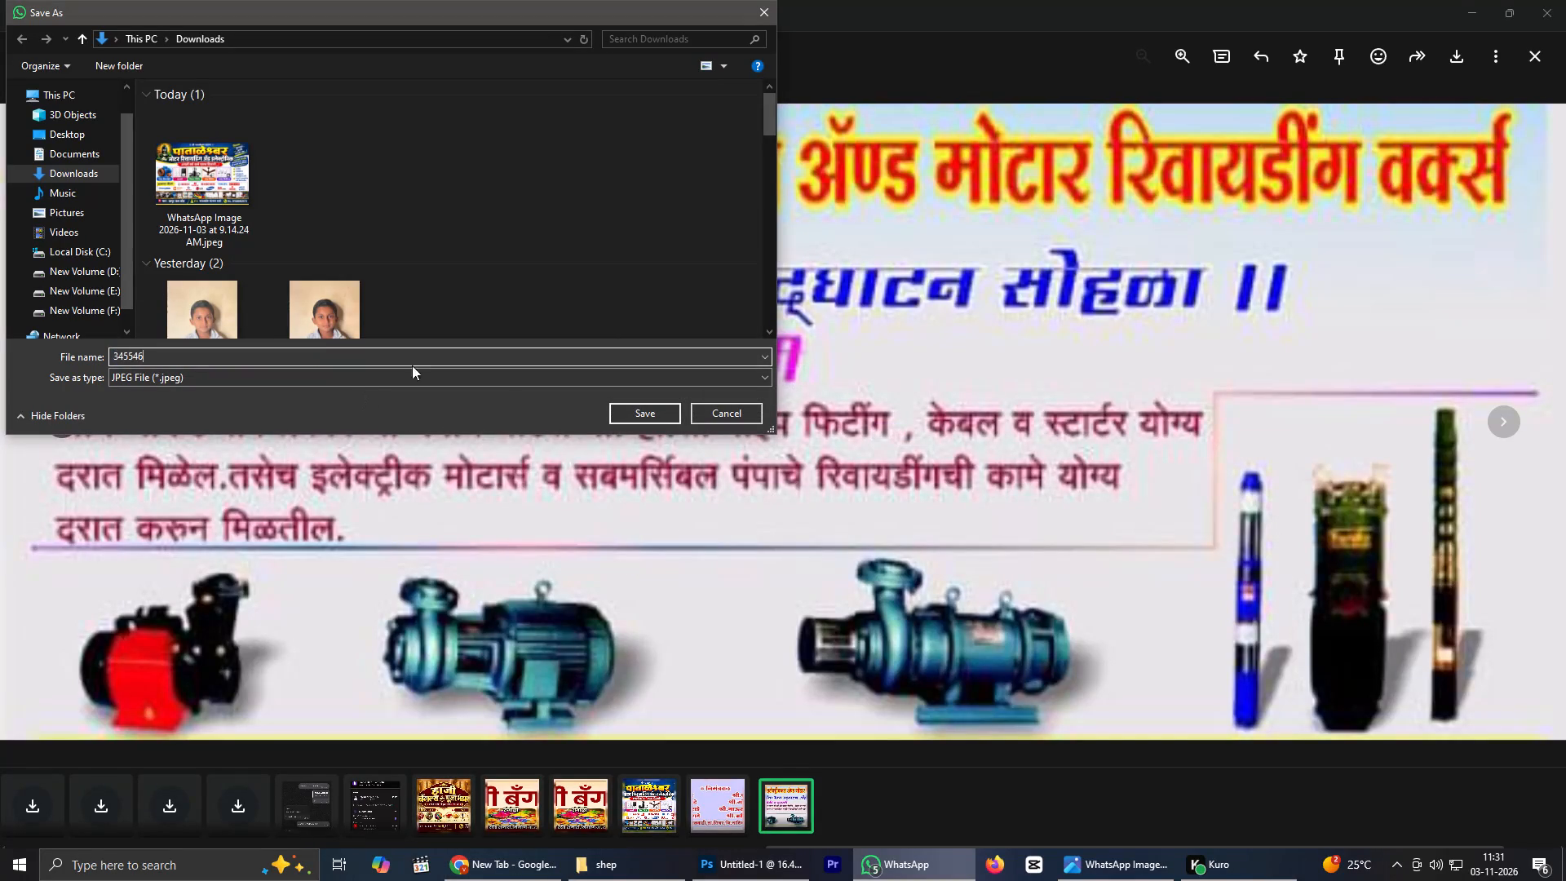
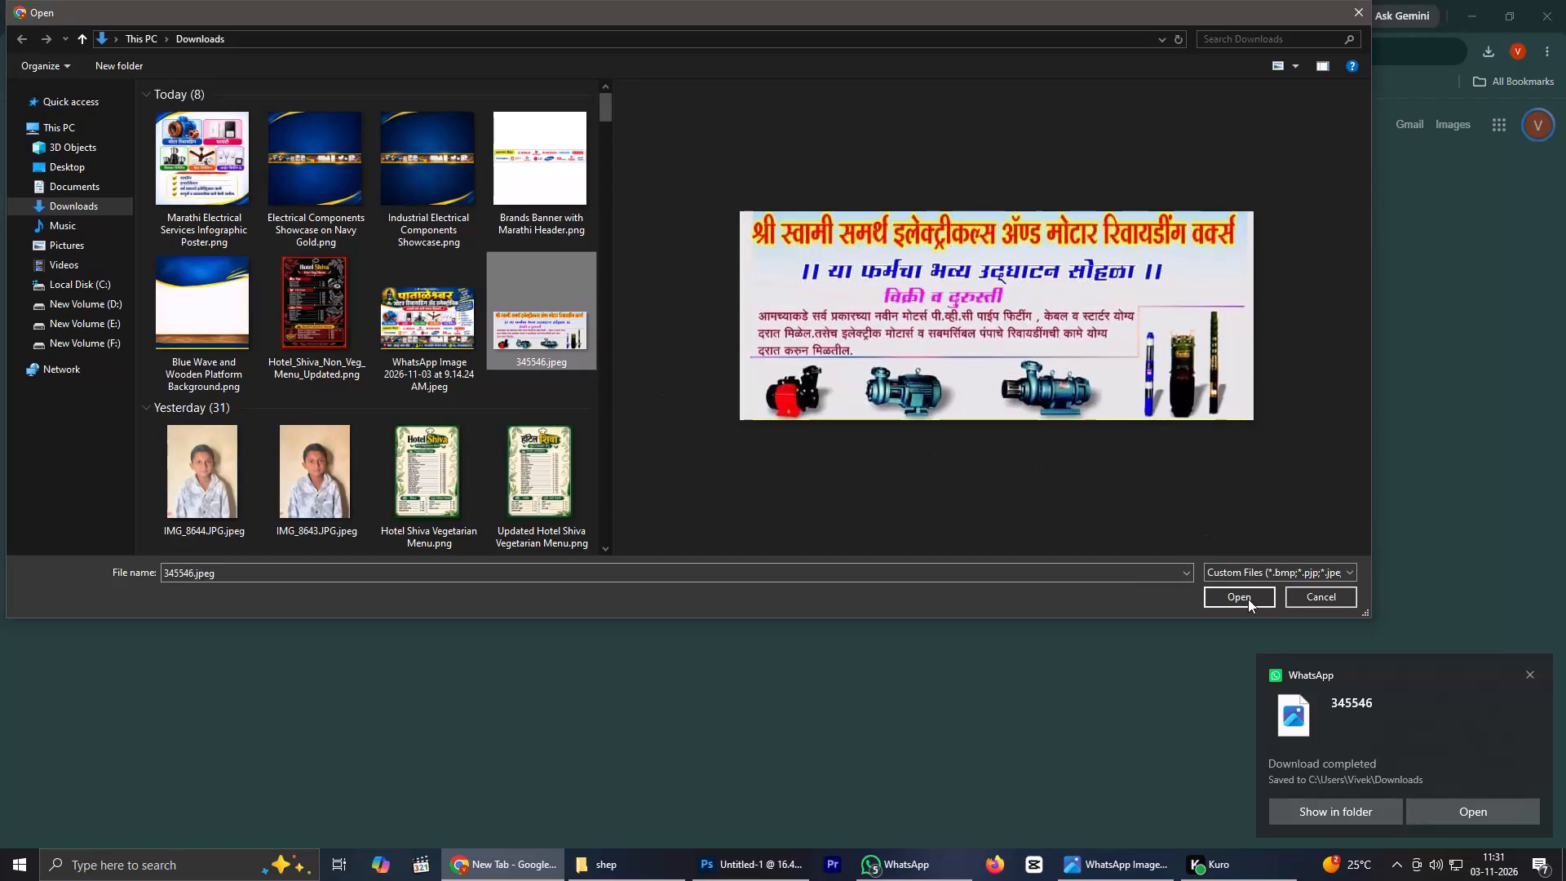
Run a Google Lens search with 345546.jpeg, enlarge the image and copy its line "या फर्मचा भव्य उद्घाटन सोहळा".
click(1246, 598)
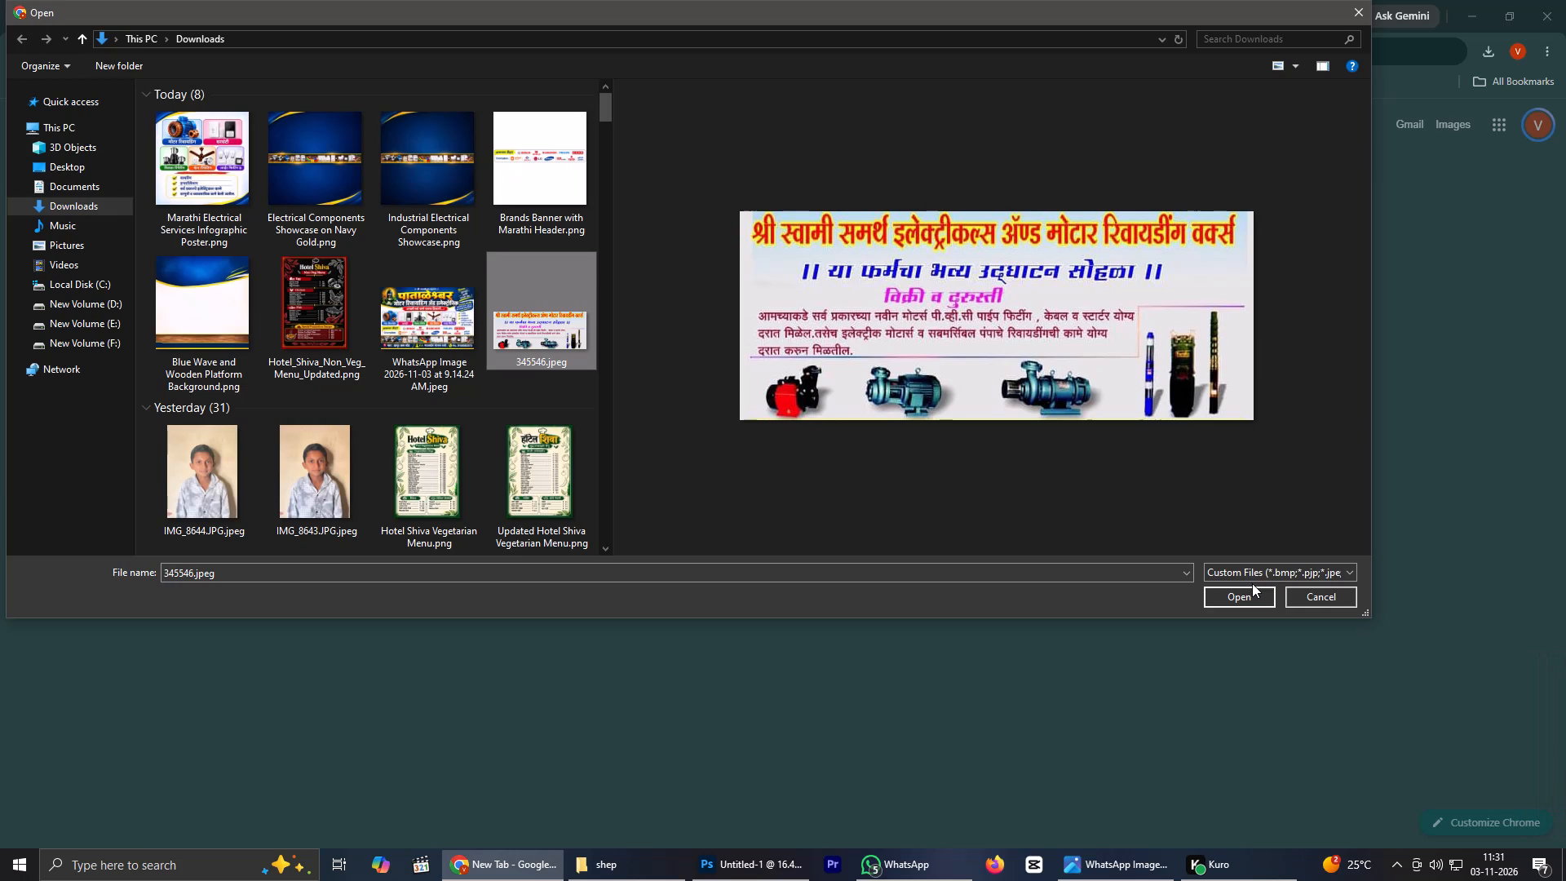
click(1246, 588)
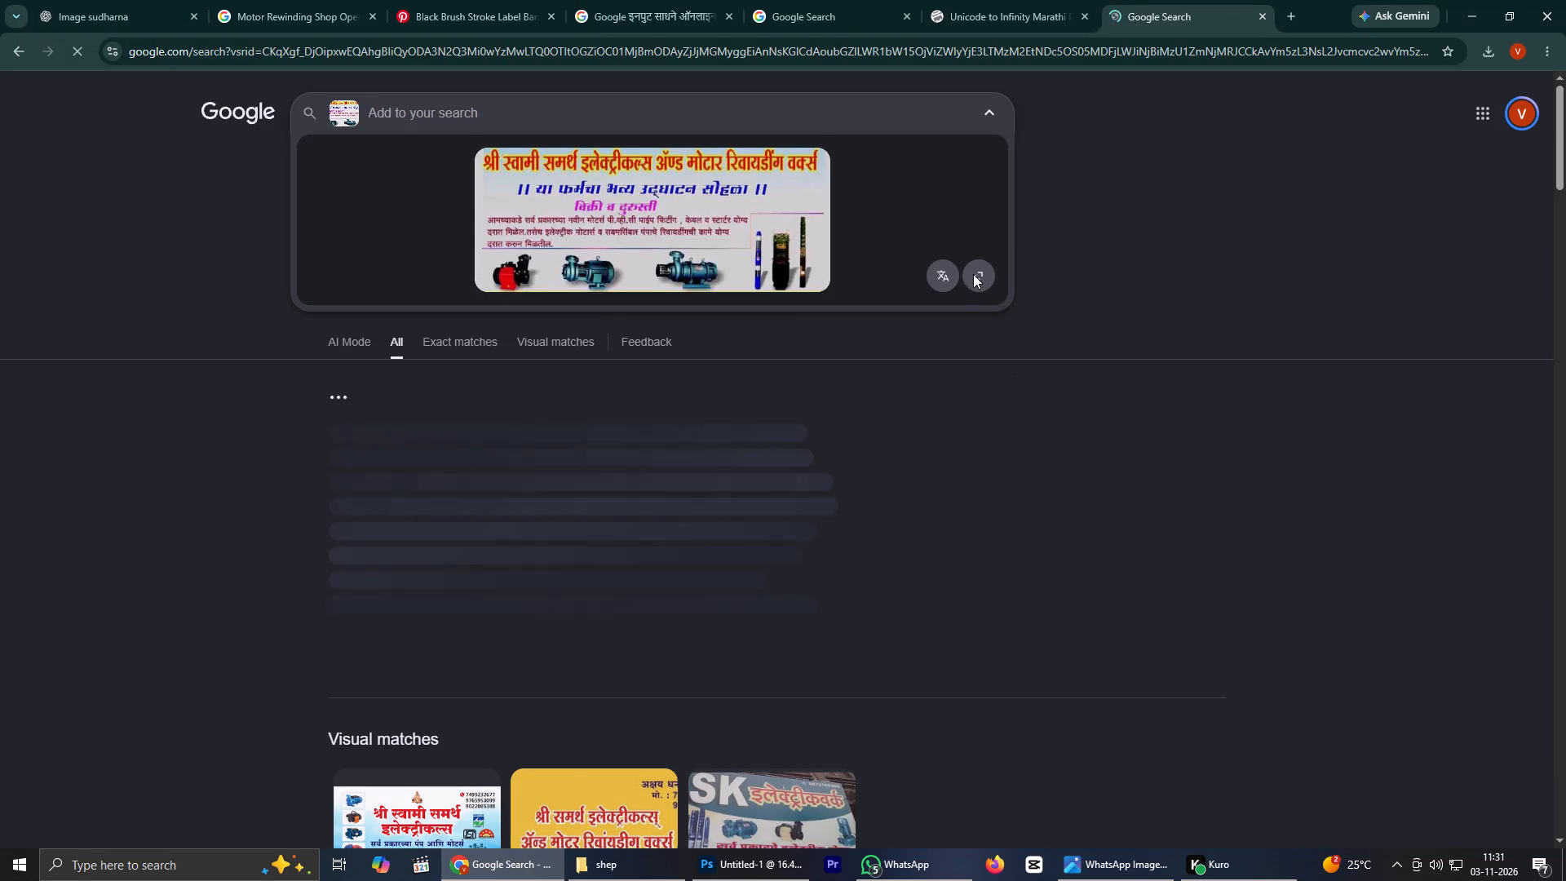
click(973, 277)
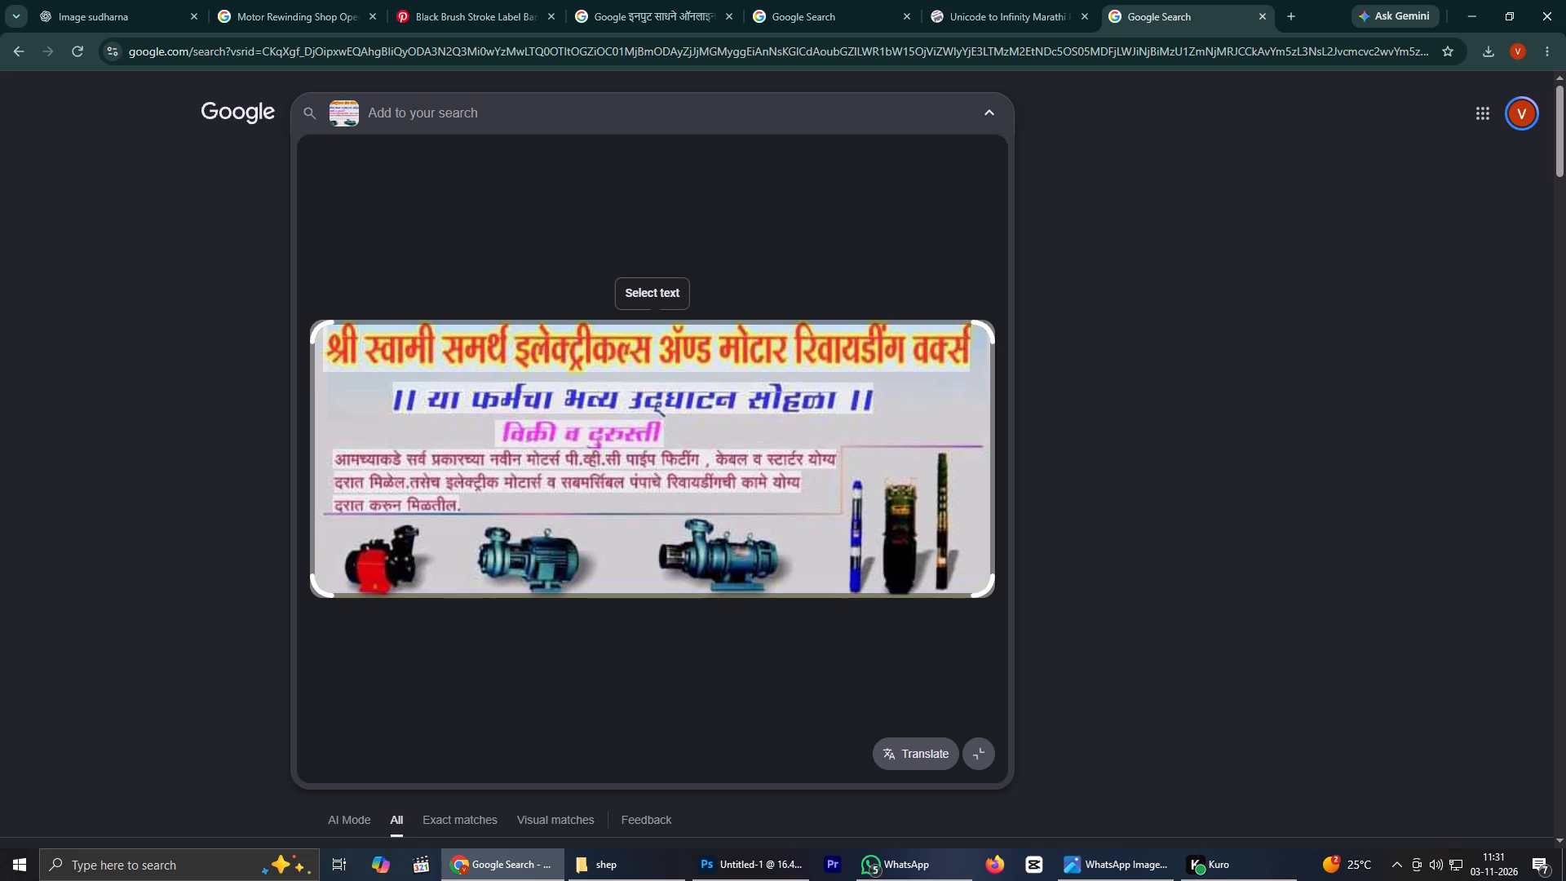
drag(431, 400, 790, 400)
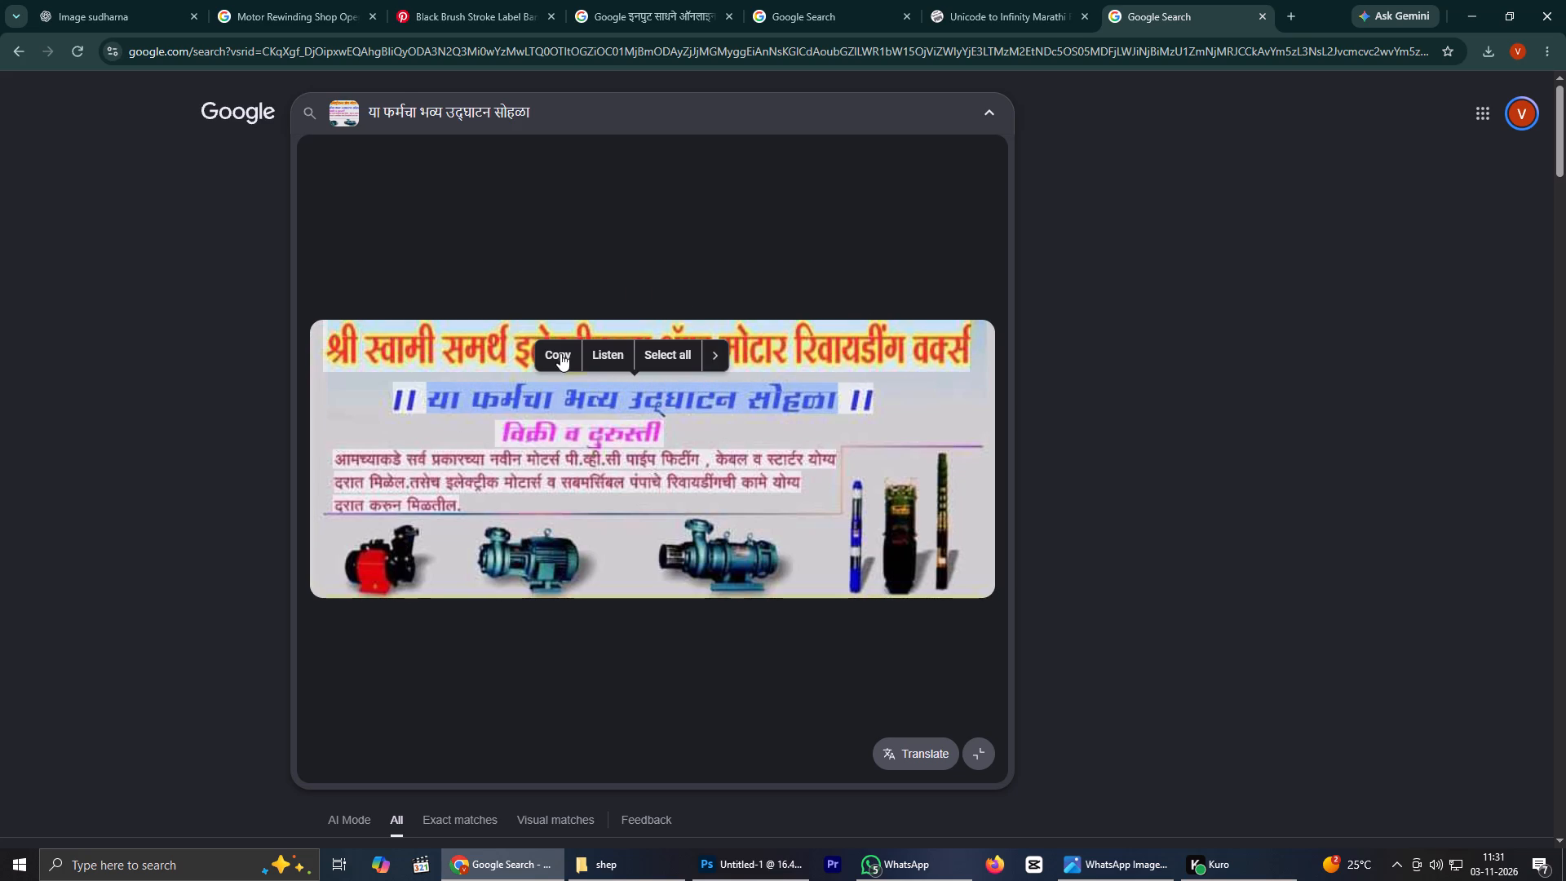
click(560, 352)
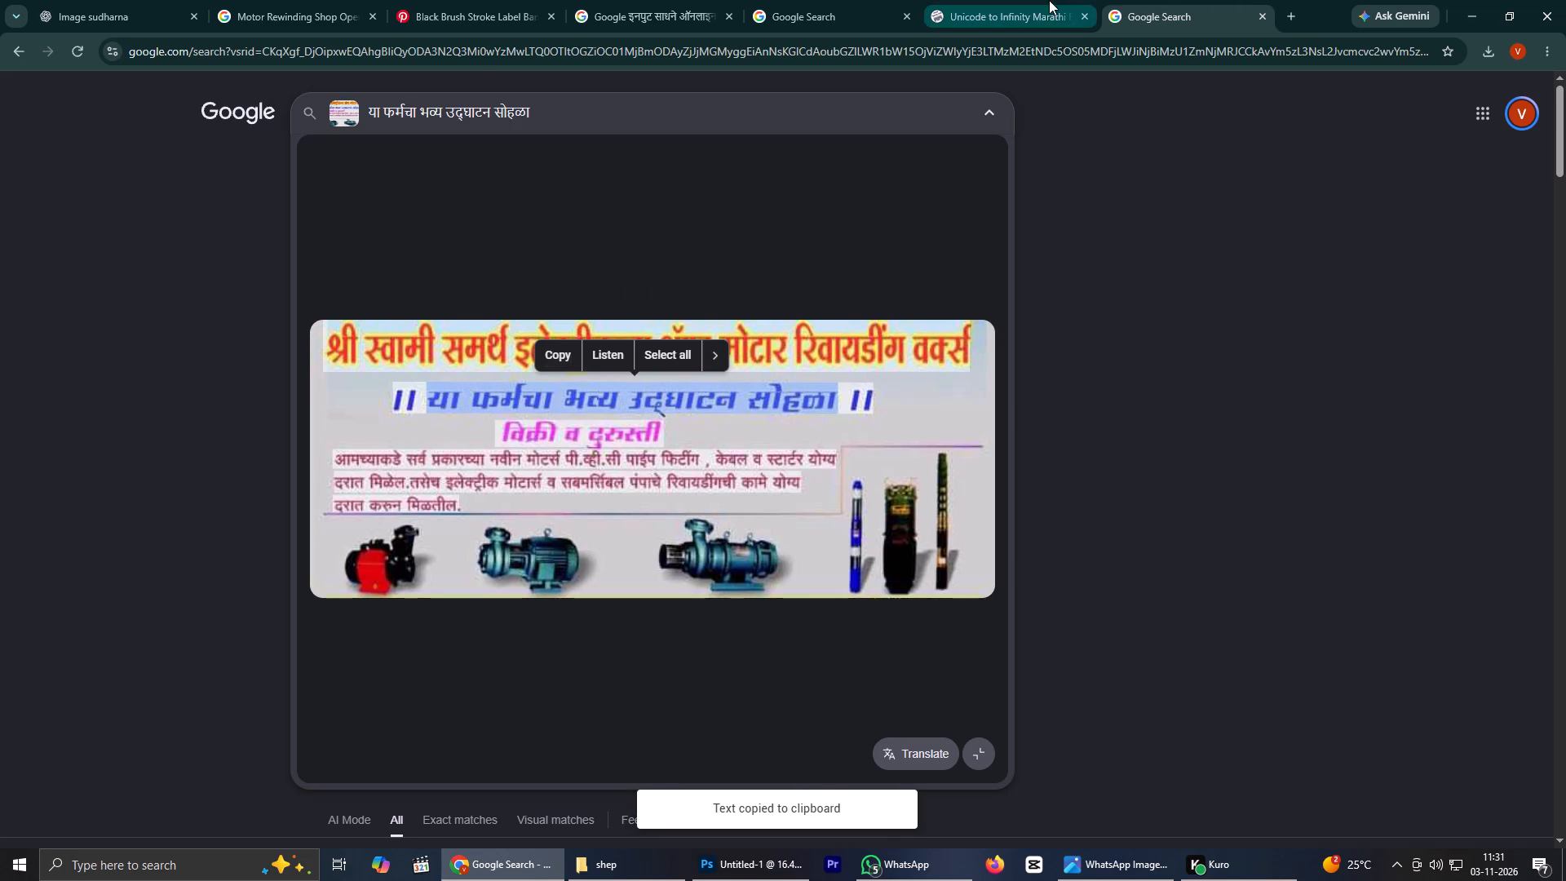
Replace the source text in the Unicode to Infinity converter with the copied line, convert it and copy the result.
click(1049, 0)
drag(735, 328, 456, 310)
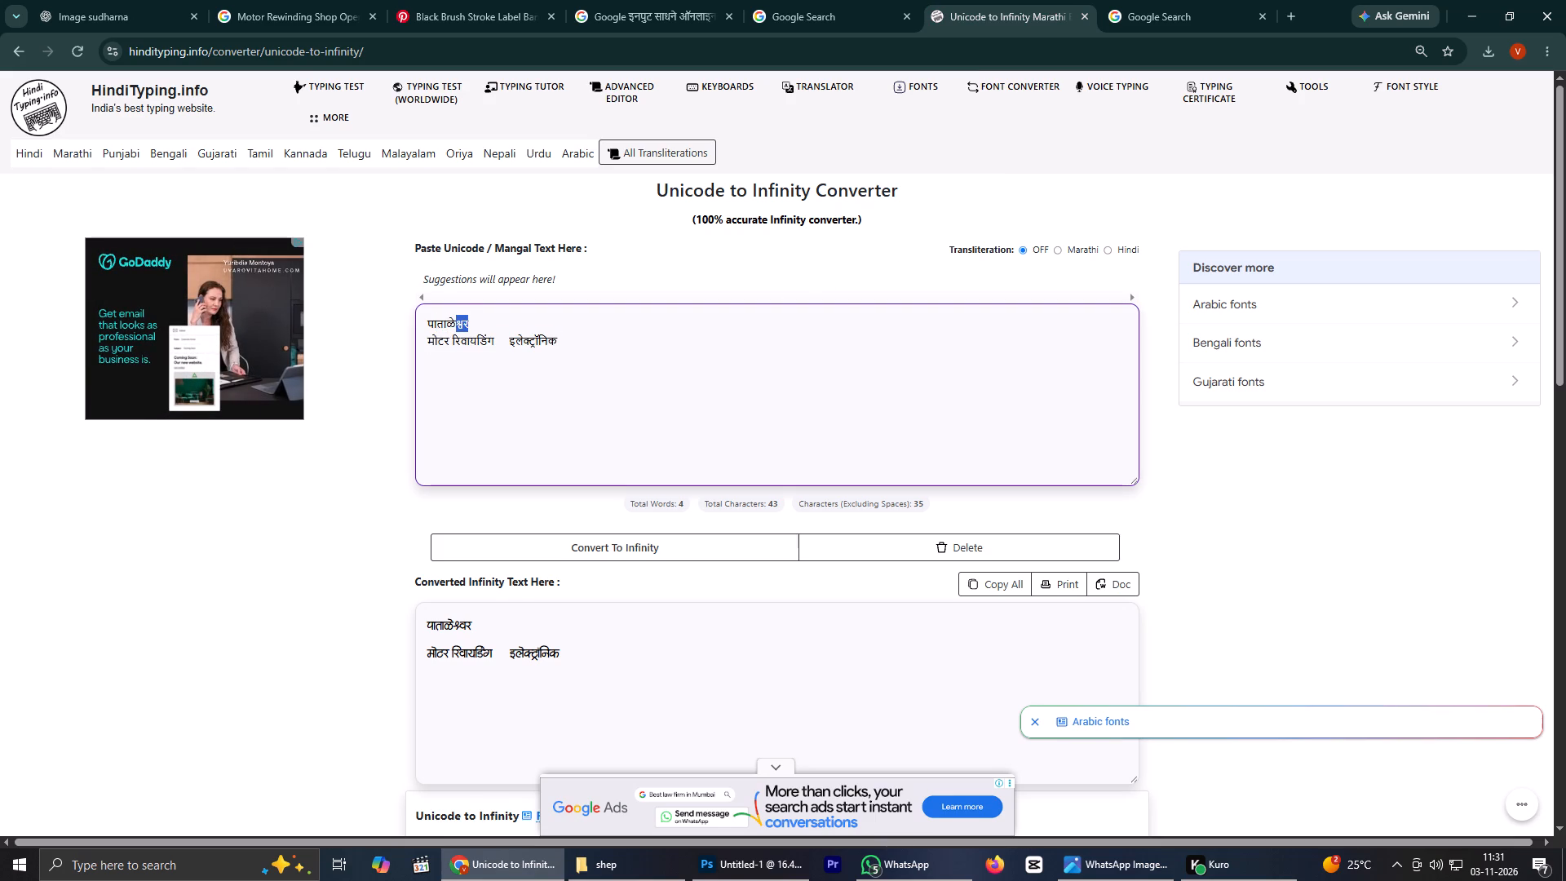
drag(420, 321, 611, 354)
key(ctrl+v)
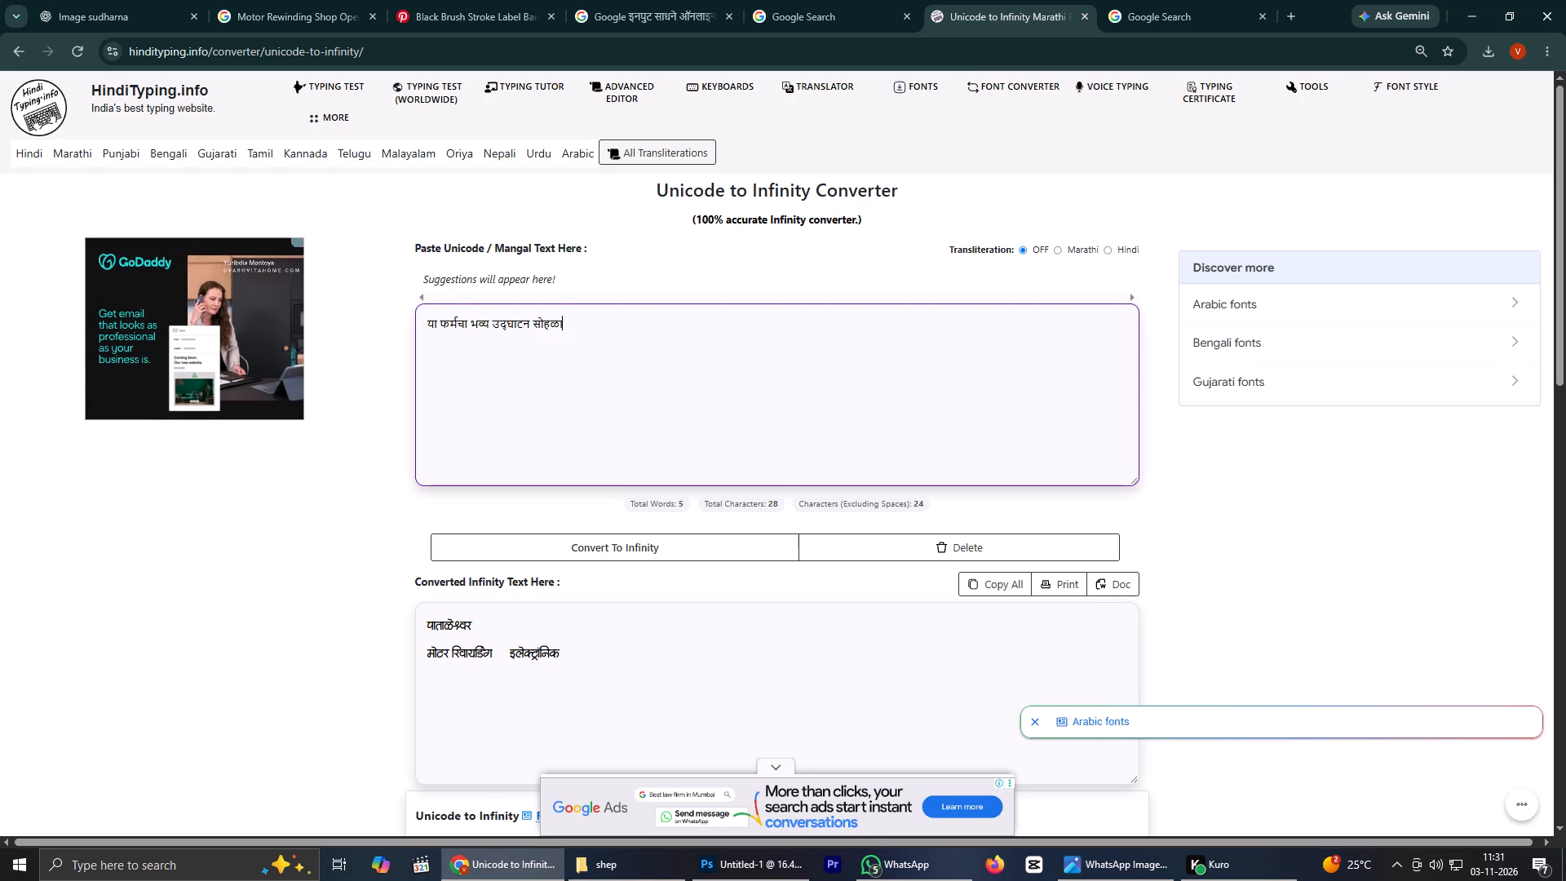
click(422, 321)
click(654, 544)
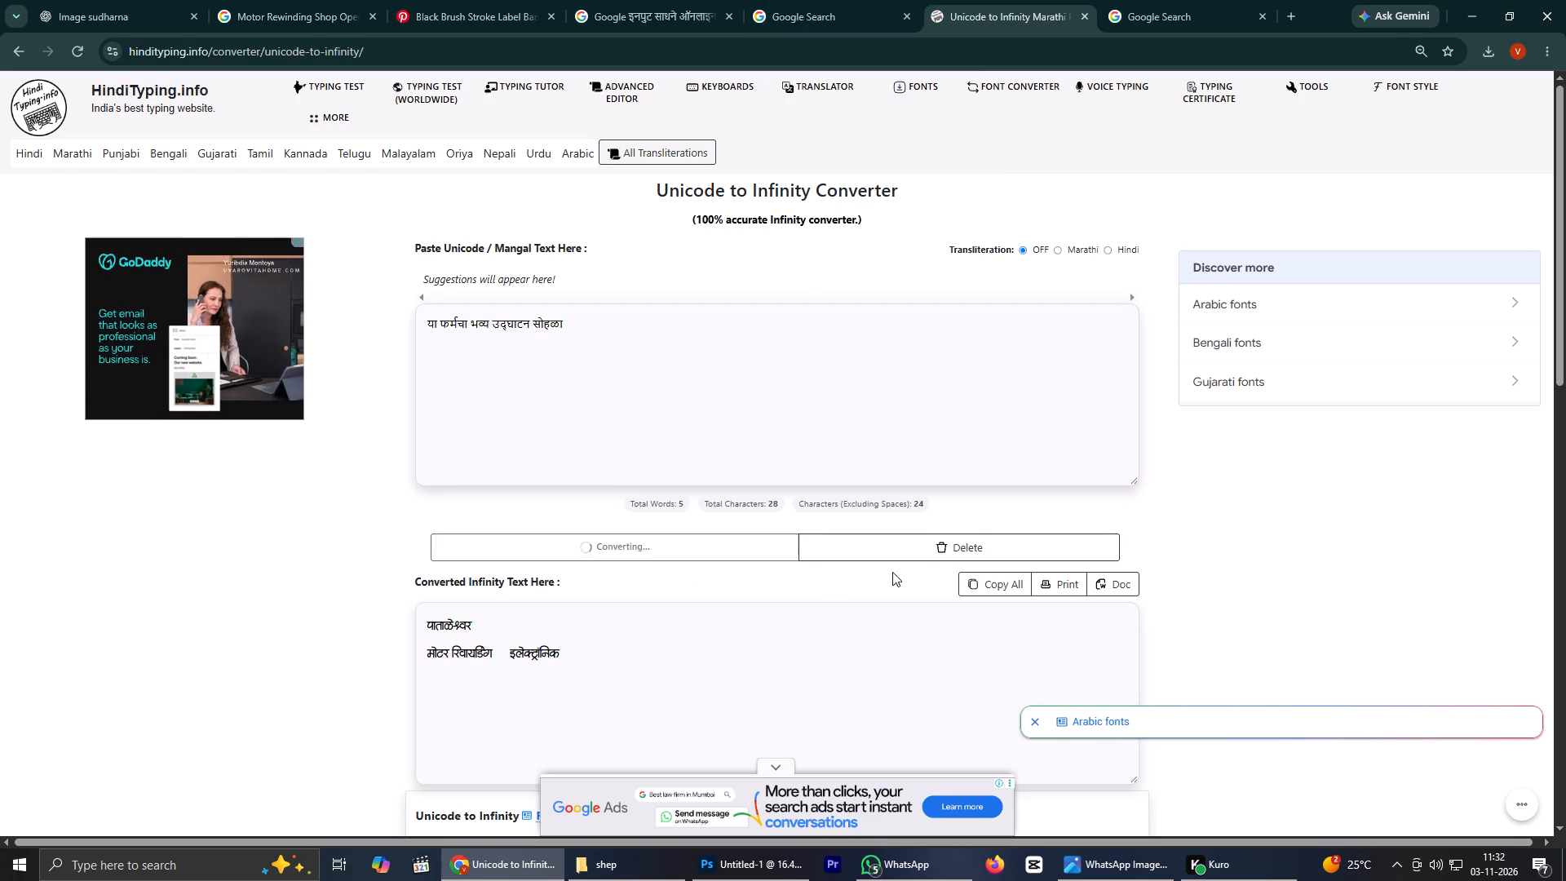
click(984, 574)
In the Photoshop flyer, duplicate the समारंभ text into the blank area below the header and replace its wording with the converted line.
click(728, 867)
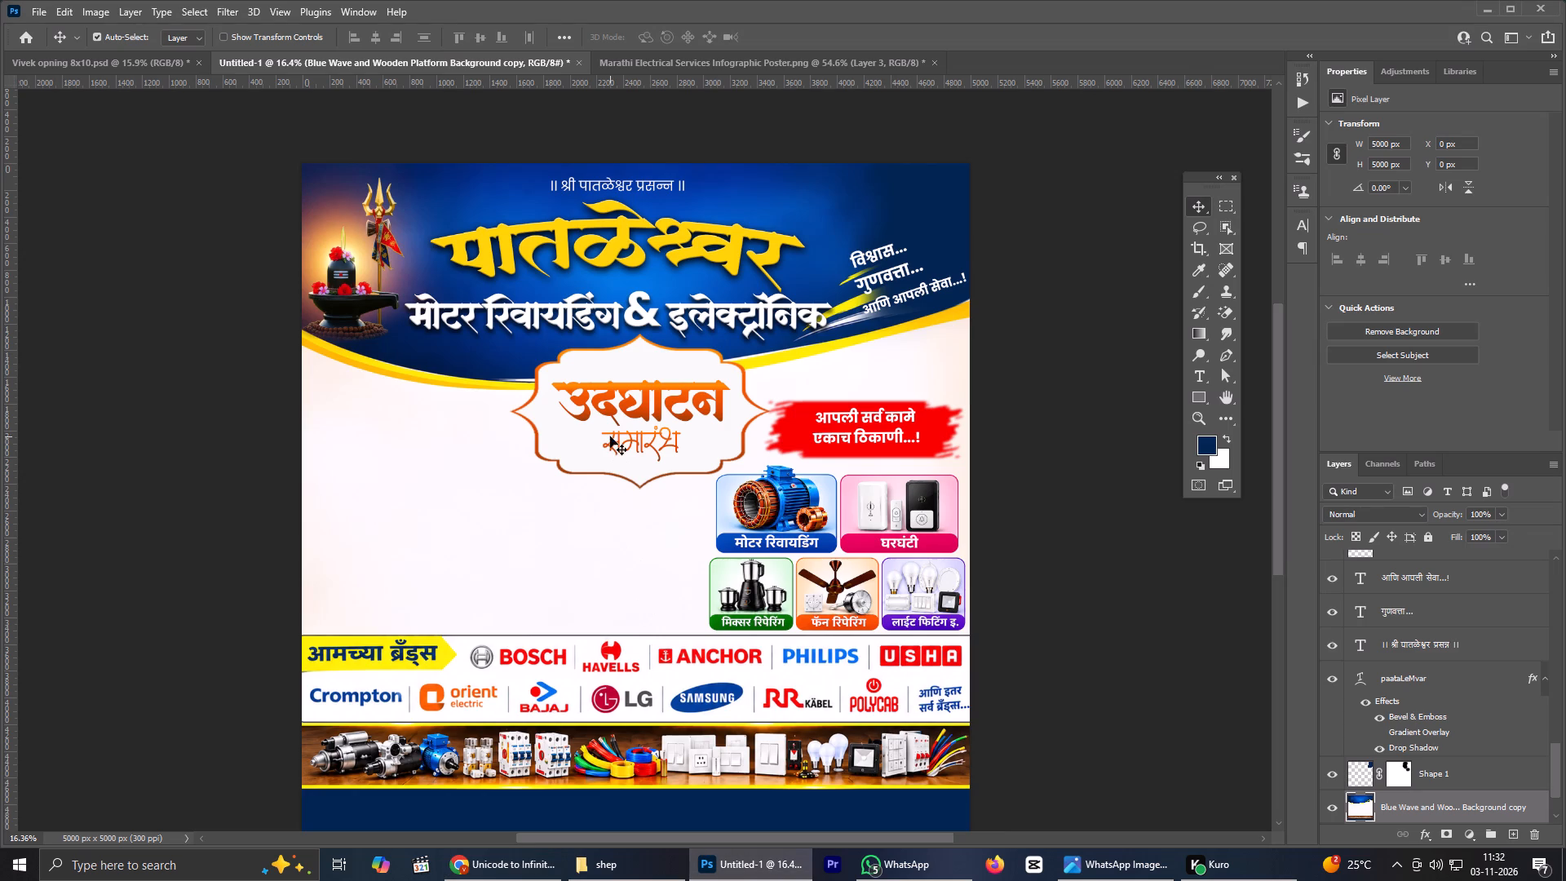
scroll(608, 428, up, 2)
click(657, 402)
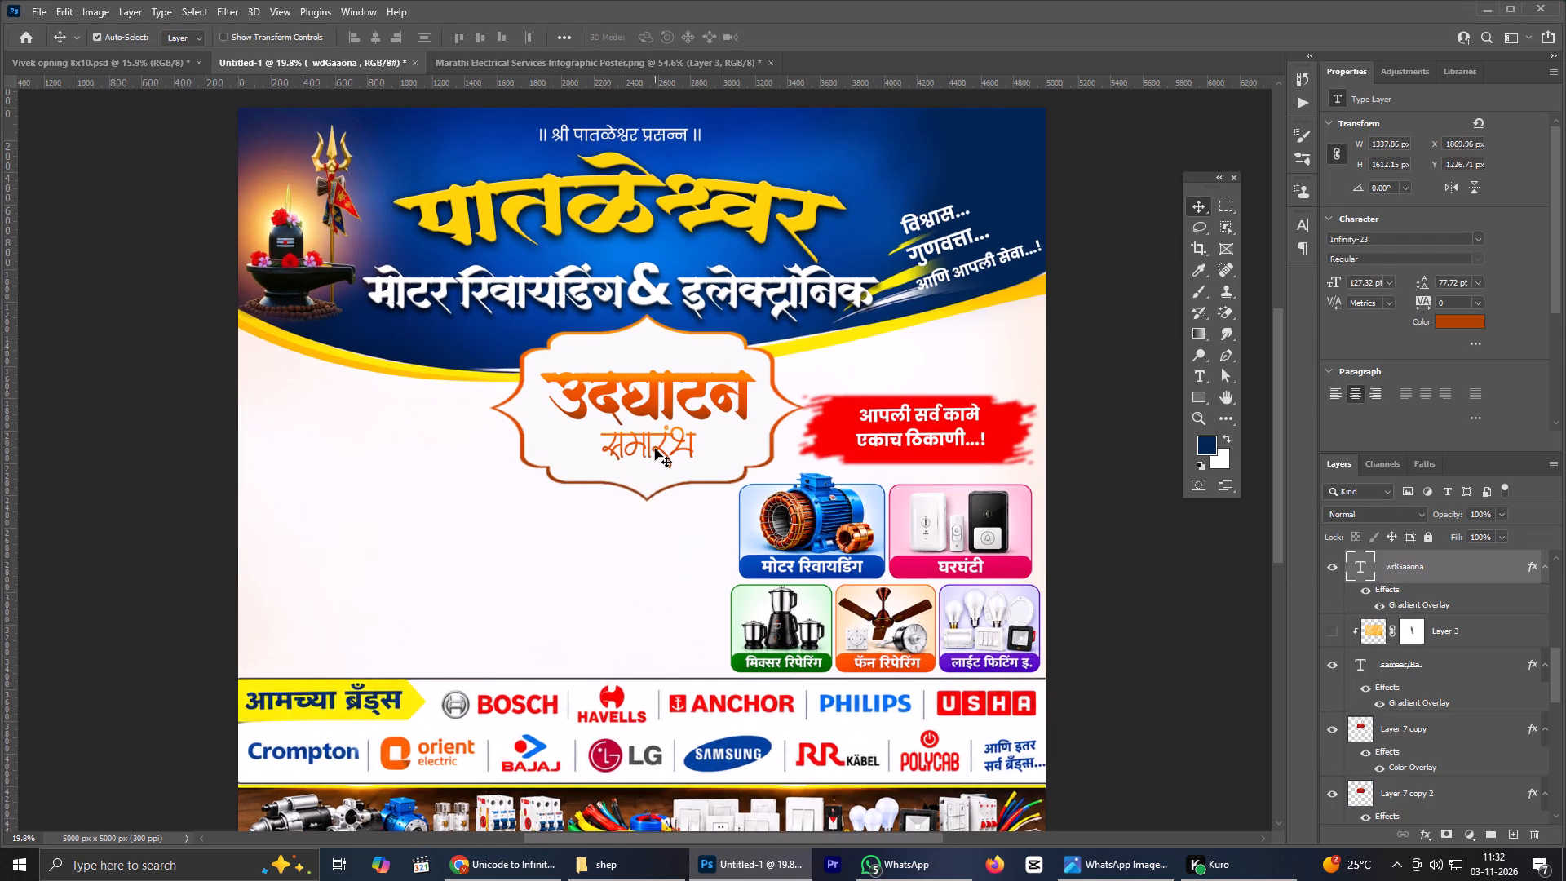
click(655, 449)
click(656, 398)
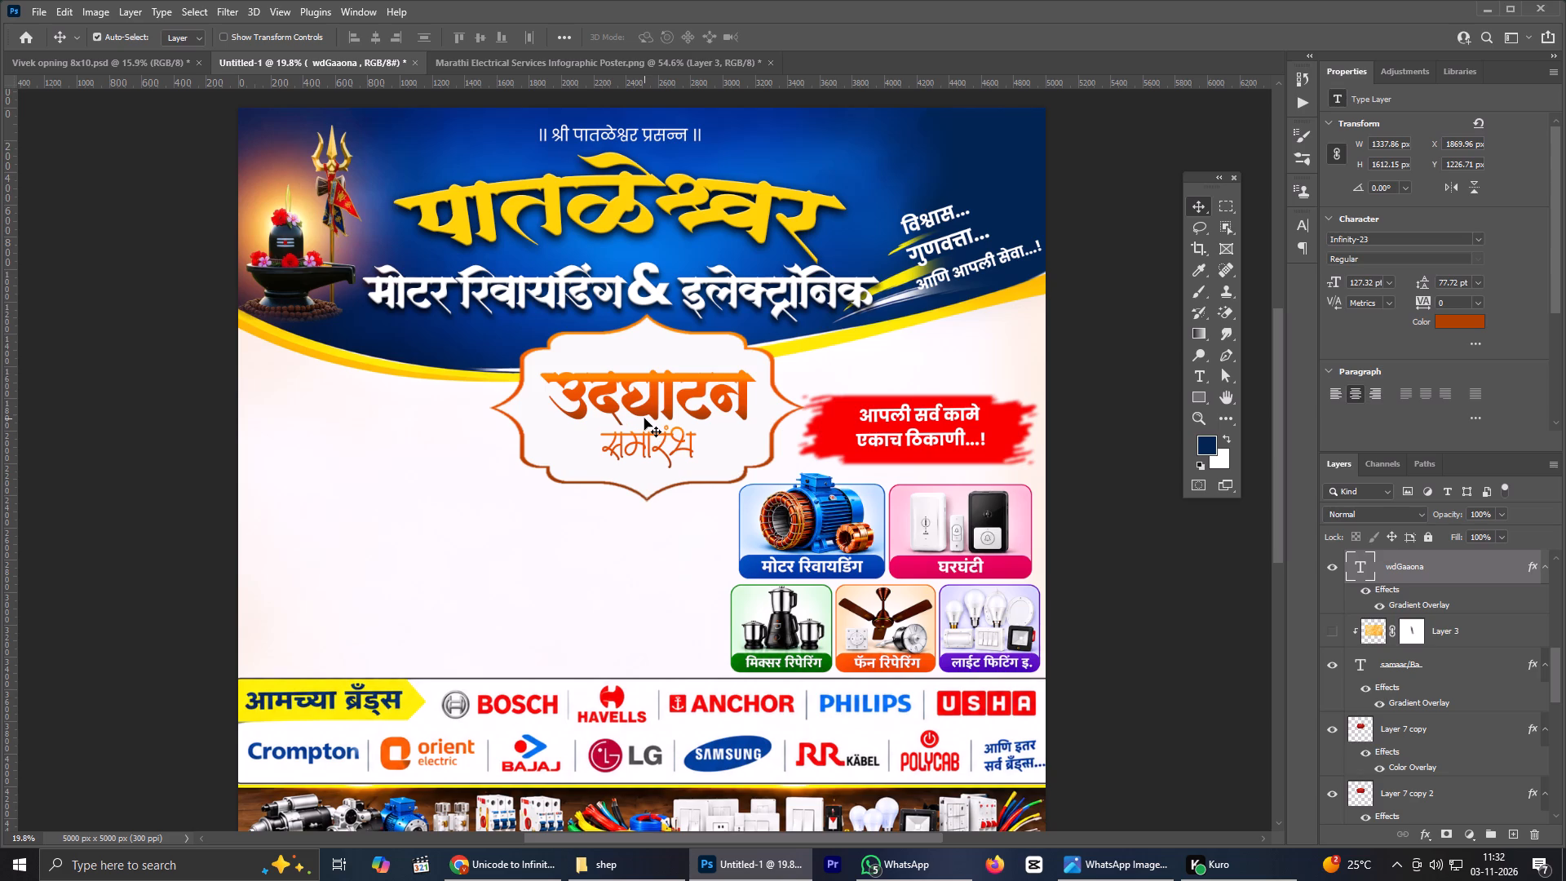
scroll(1516, 600, up, 3)
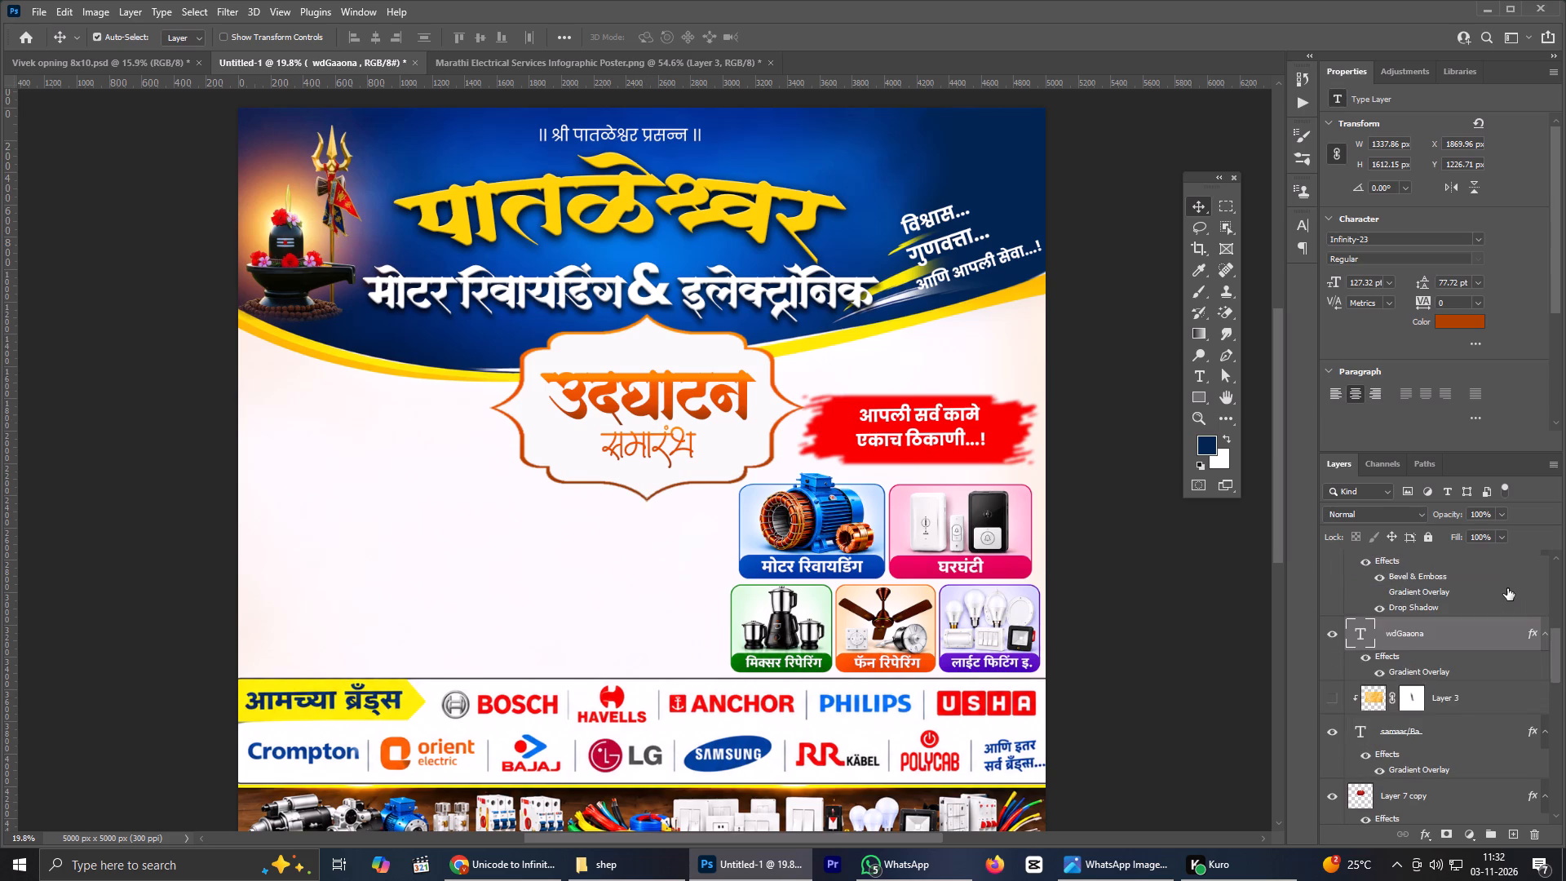
scroll(1507, 588, up, 1)
click(119, 63)
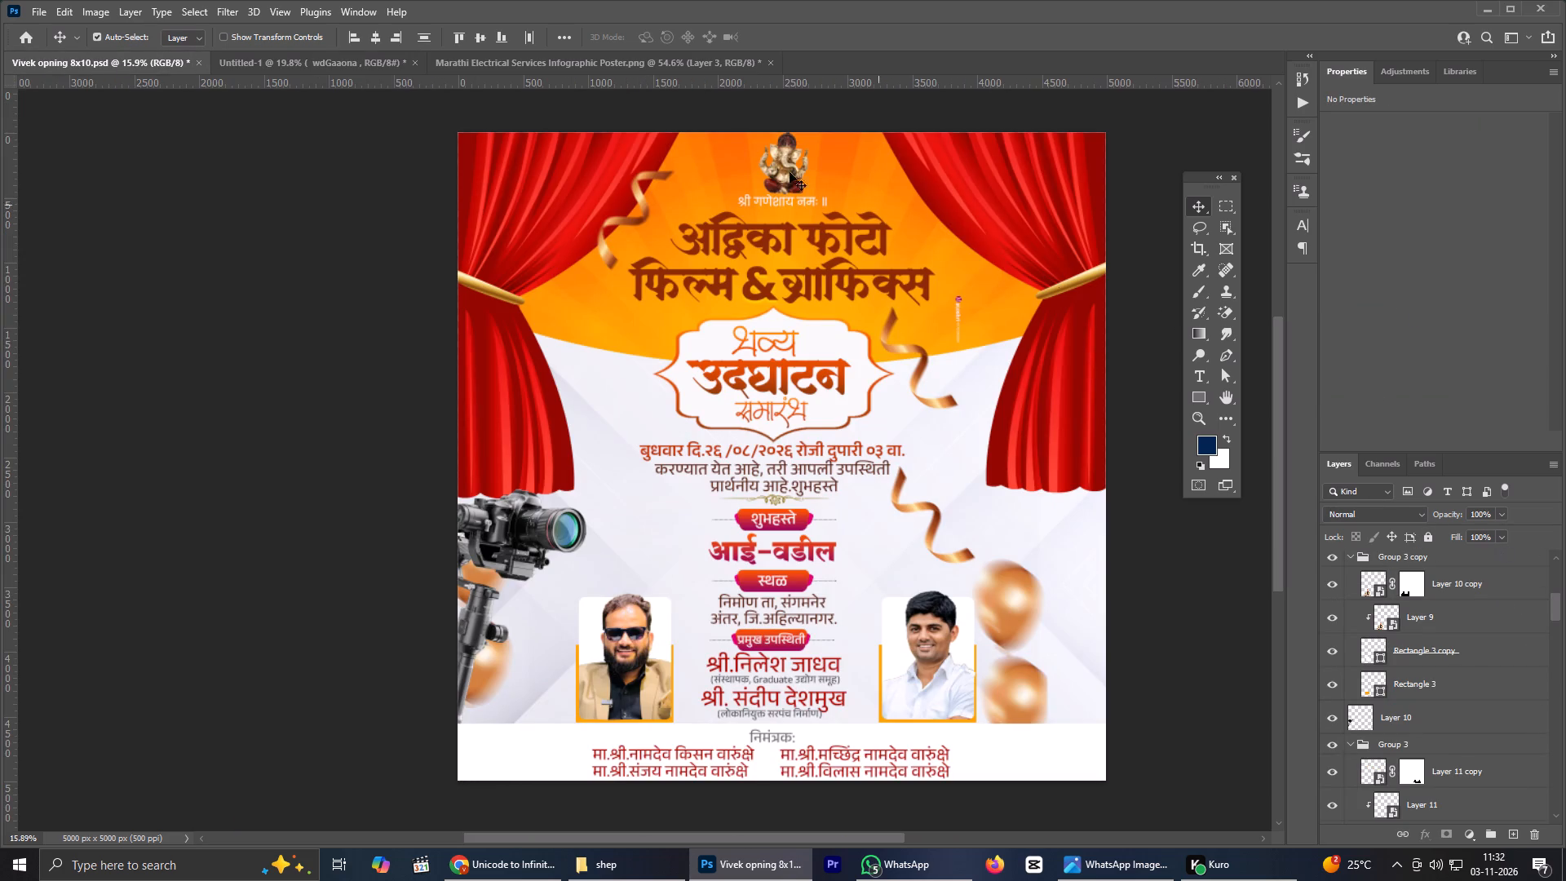
click(365, 64)
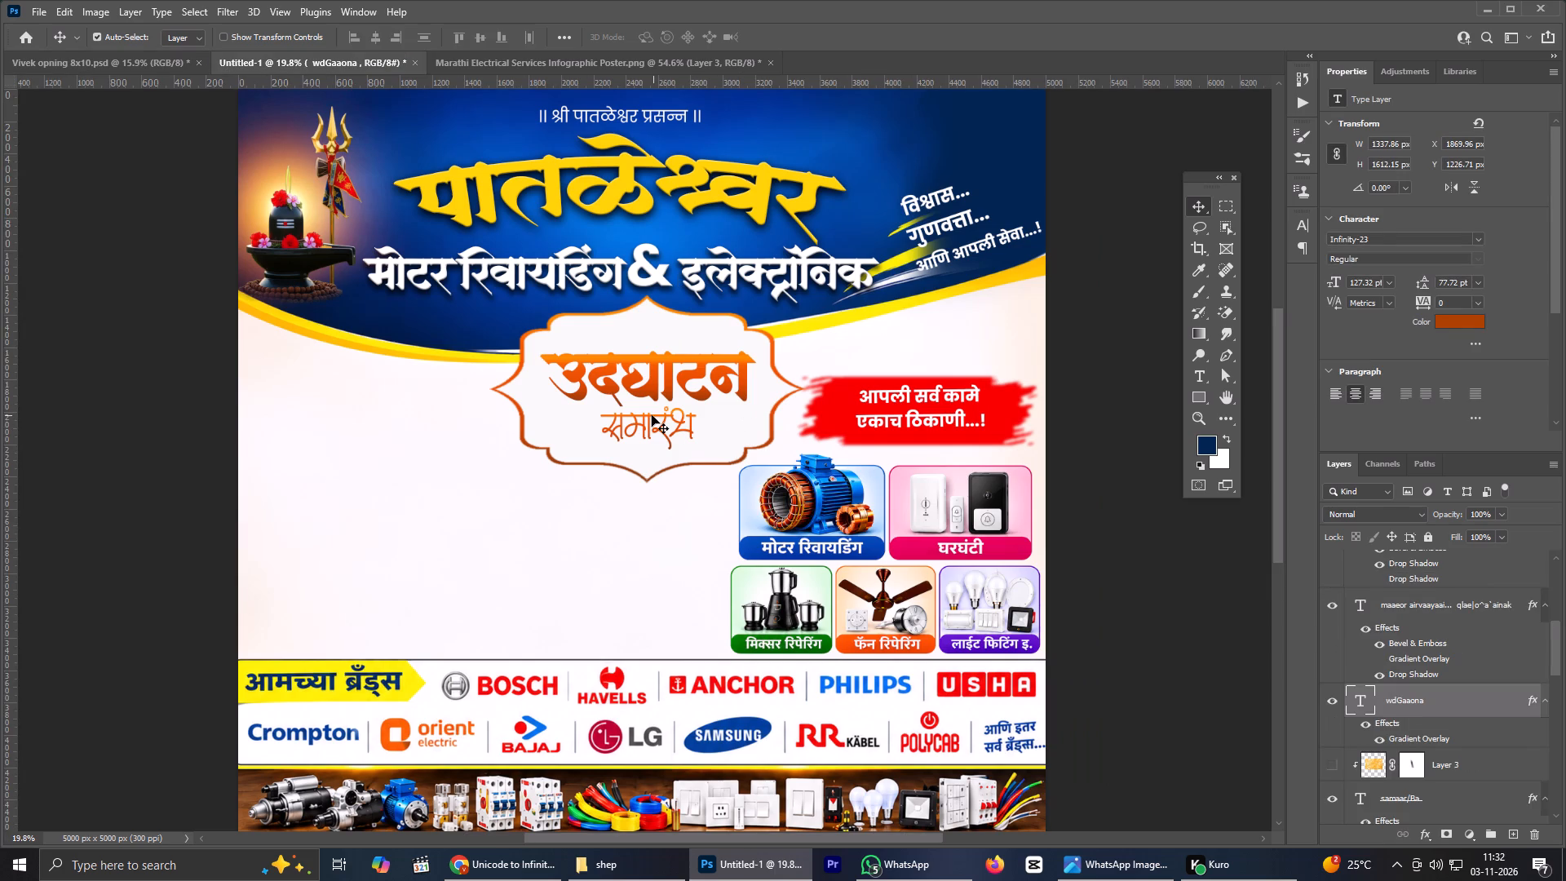
click(645, 425)
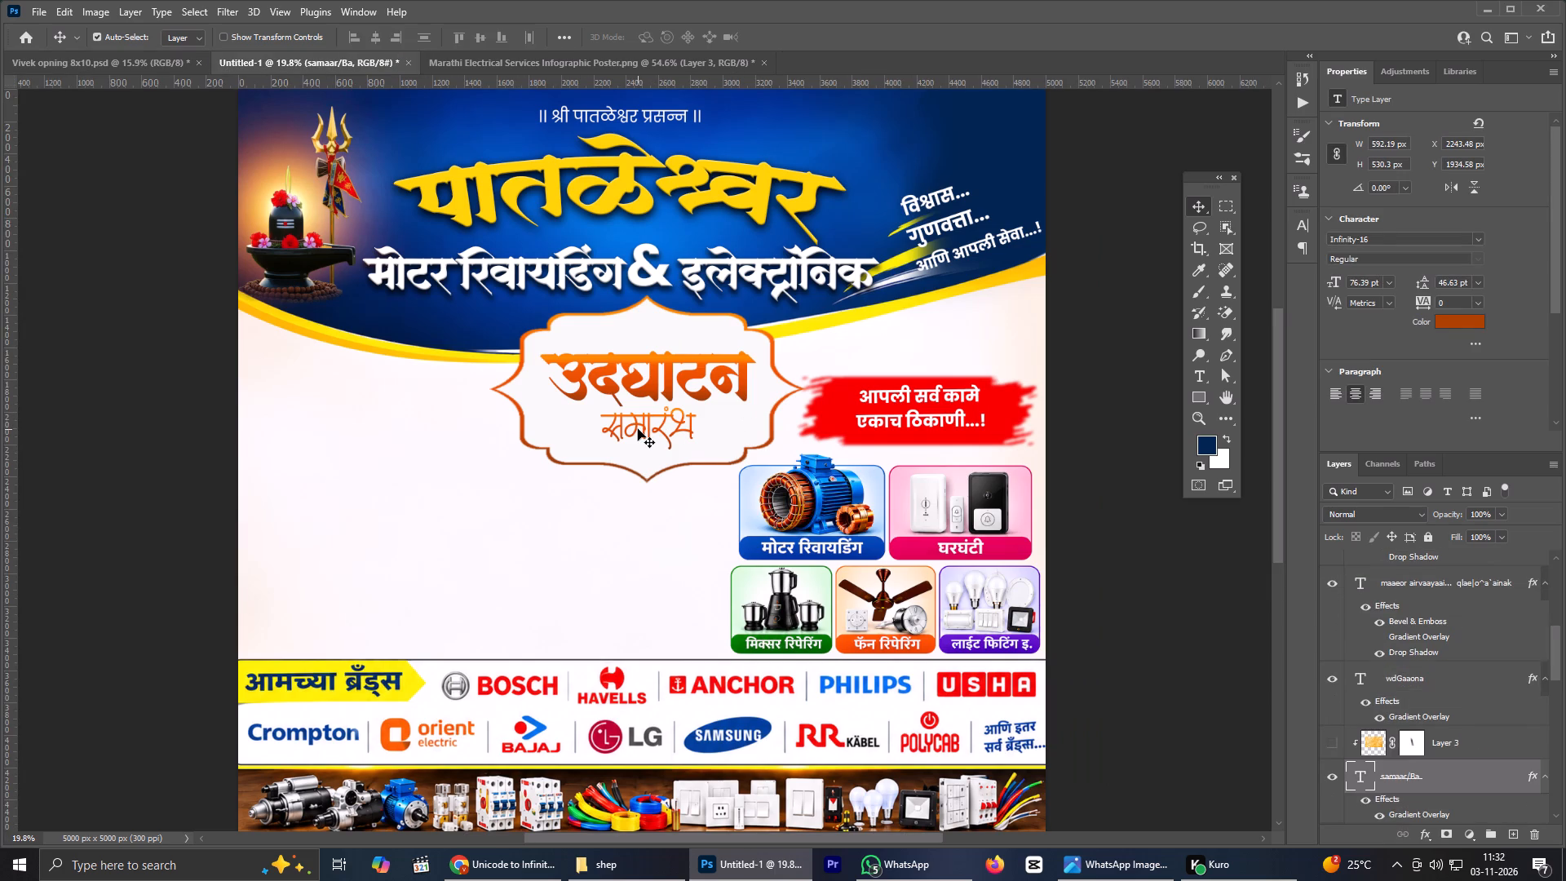
alt+drag(638, 429, 384, 516)
double_click(384, 516)
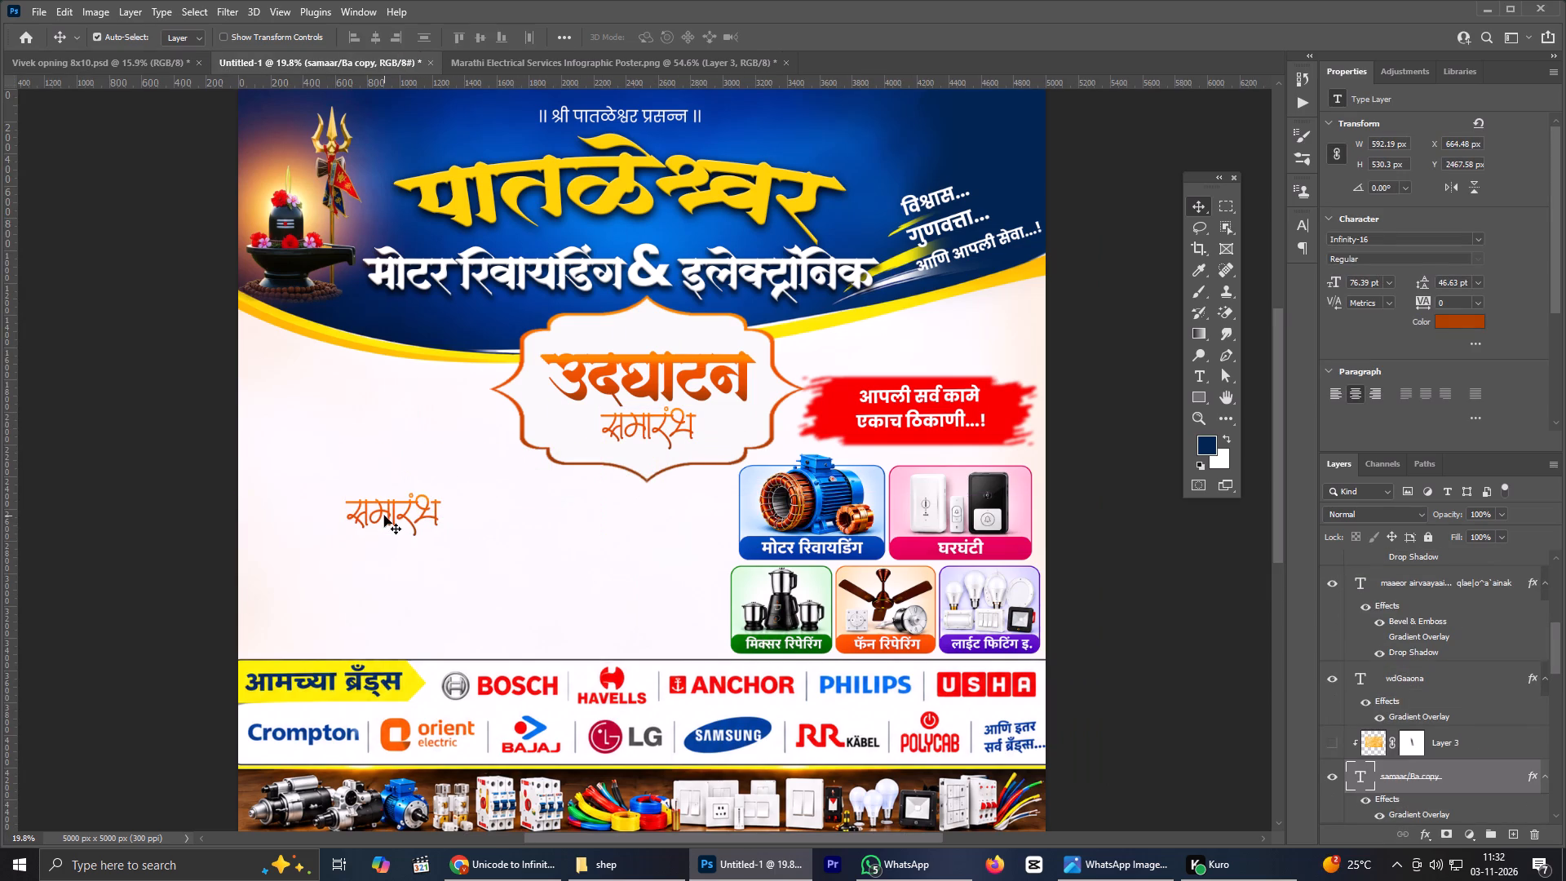
key(ctrl+v)
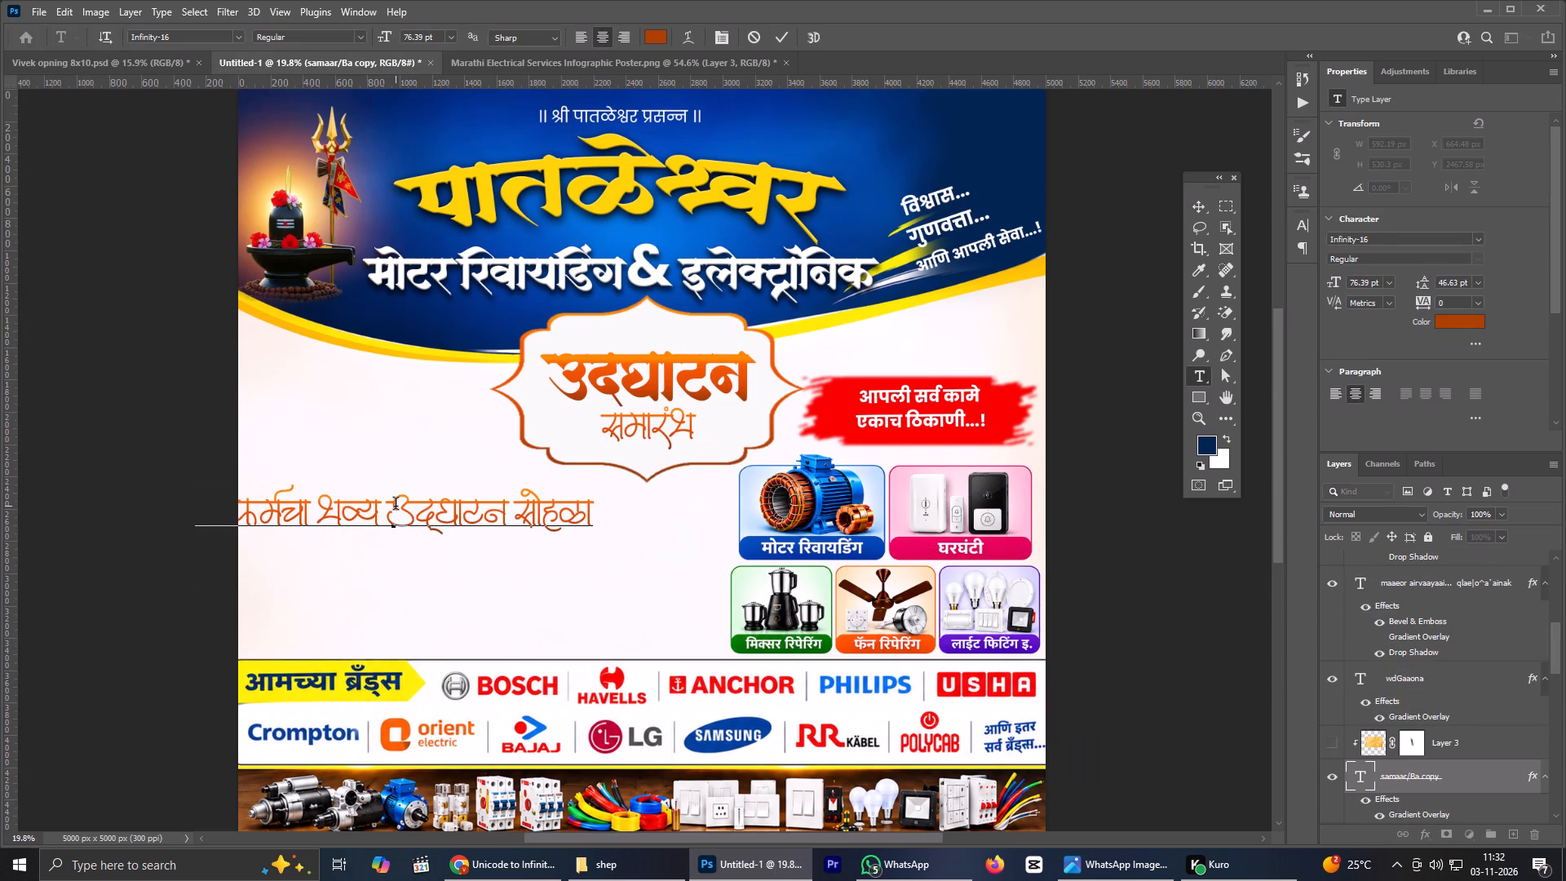
Copy "उद्घाटन सोहळा" from the new text line and delete it there, keeping only "या फर्मचा भव्य".
scroll(396, 506, down, 1)
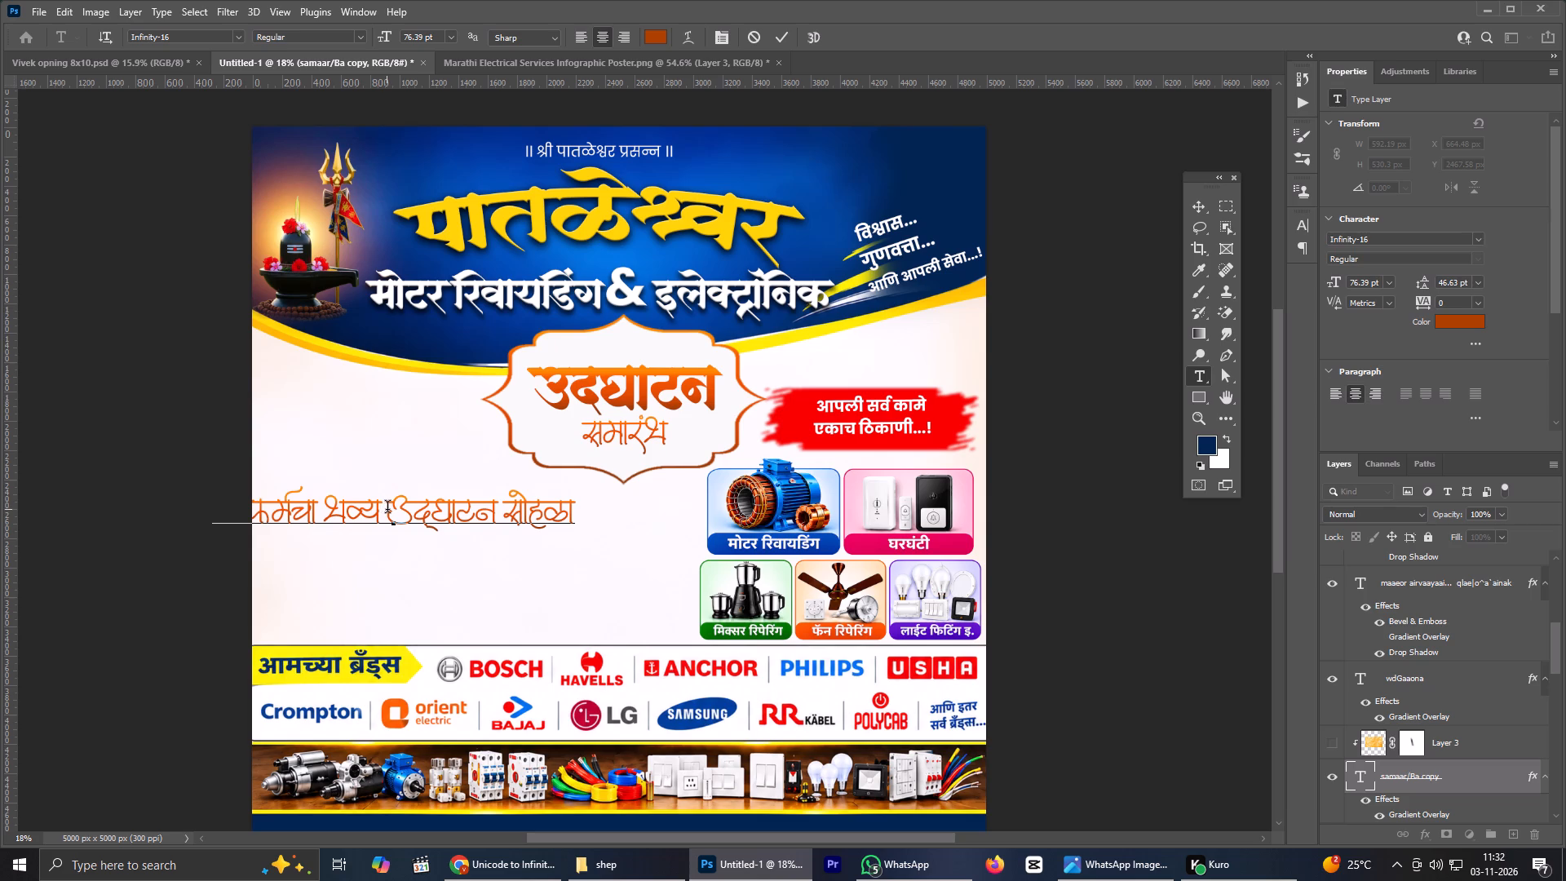
click(387, 509)
drag(388, 509, 598, 502)
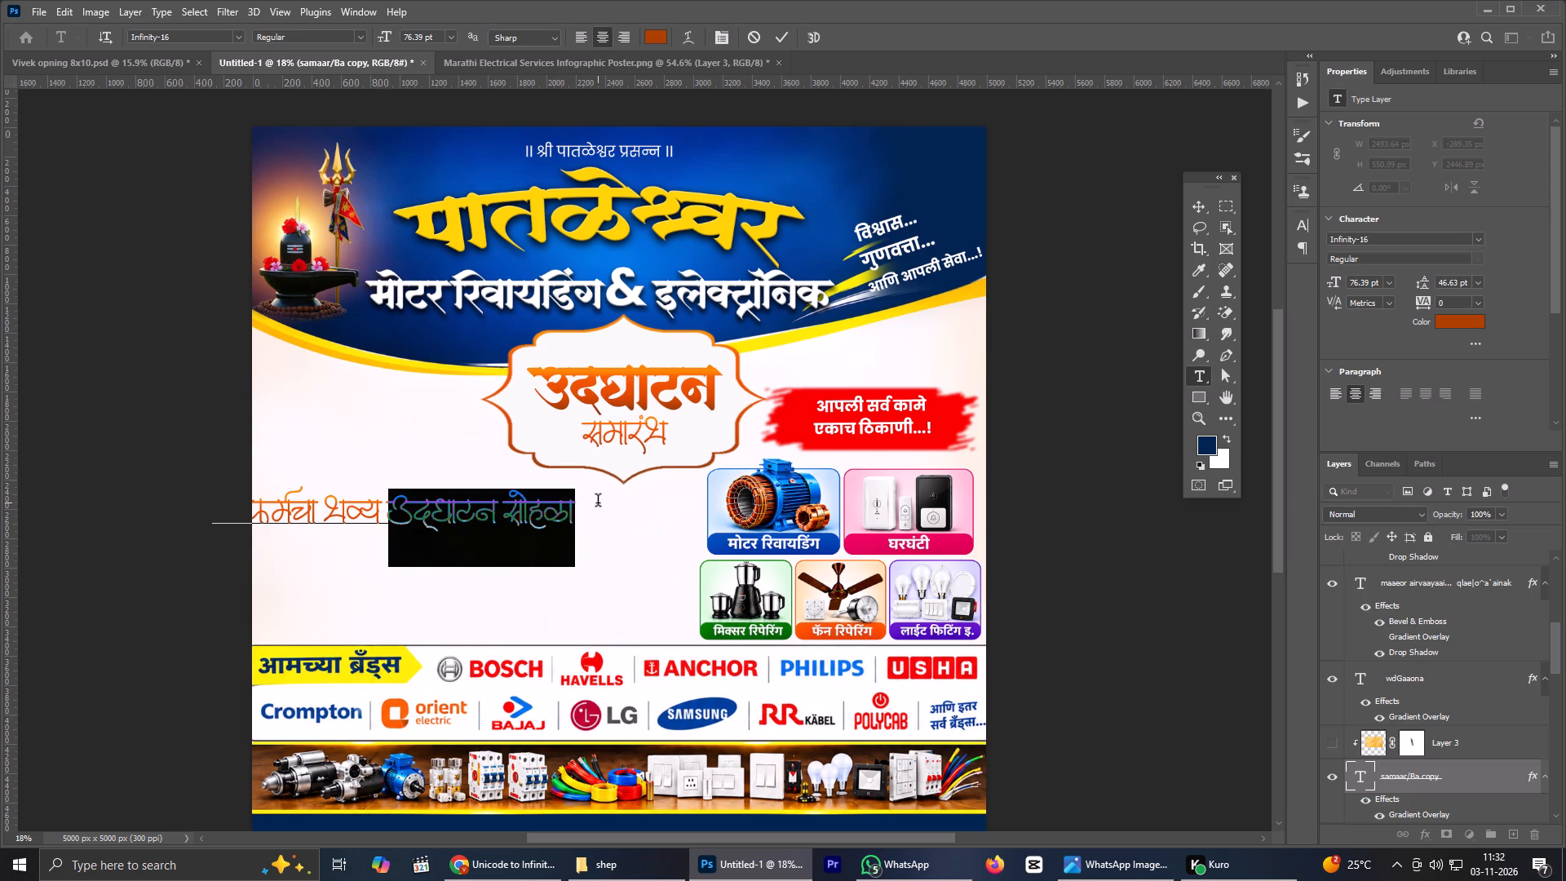
key(ctrl+c)
key(BackSpace)
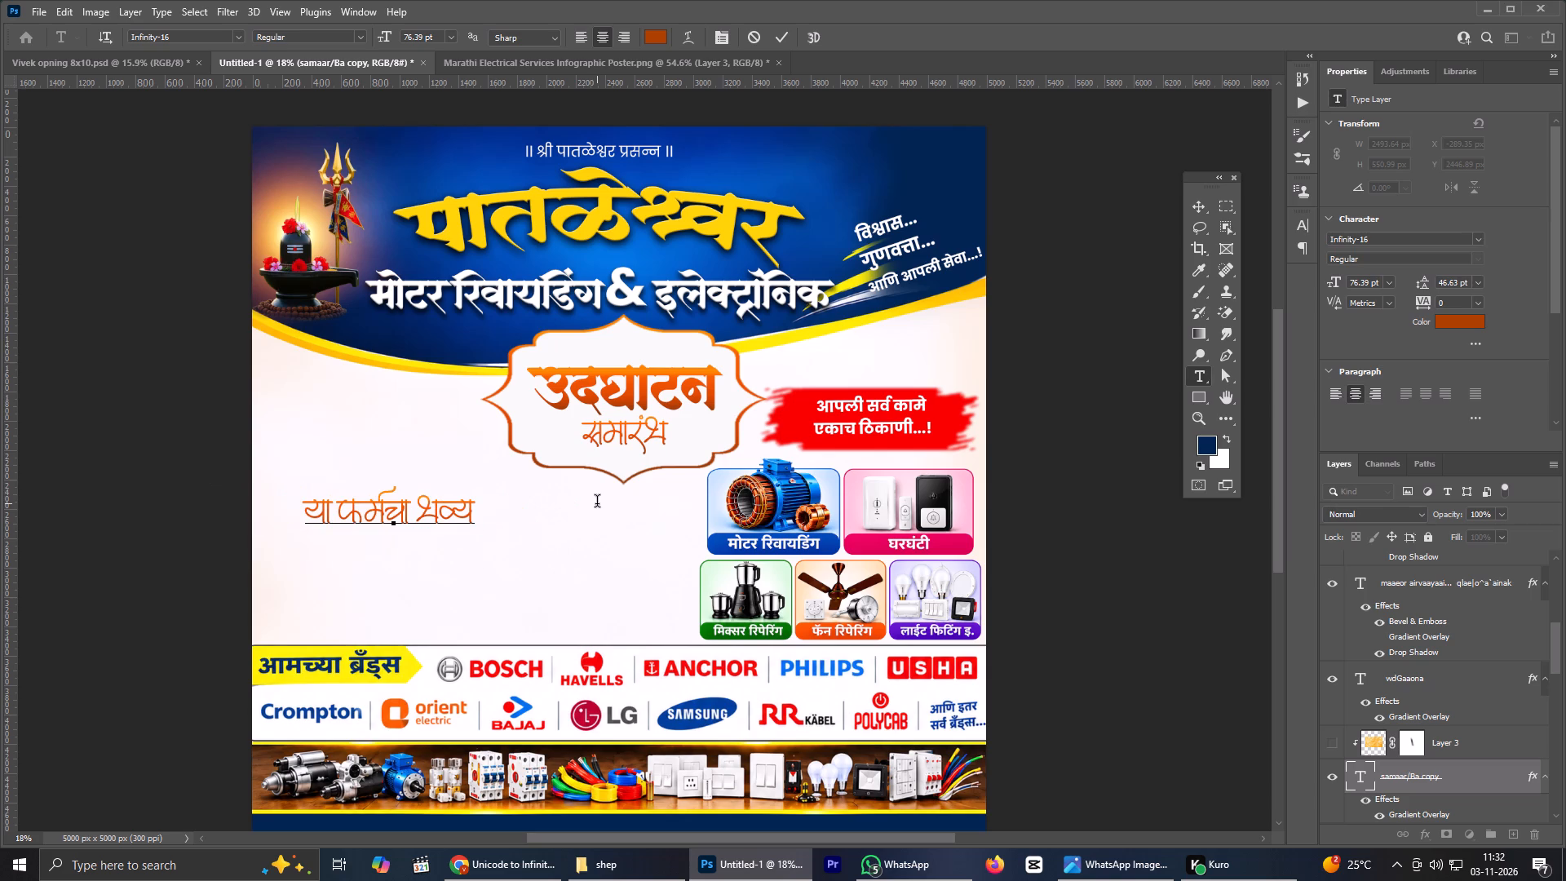
double_click(604, 431)
click(783, 39)
Replace the समारंभ text inside the ornamental frame with the copied "उद्घाटन सोहळा".
double_click(629, 434)
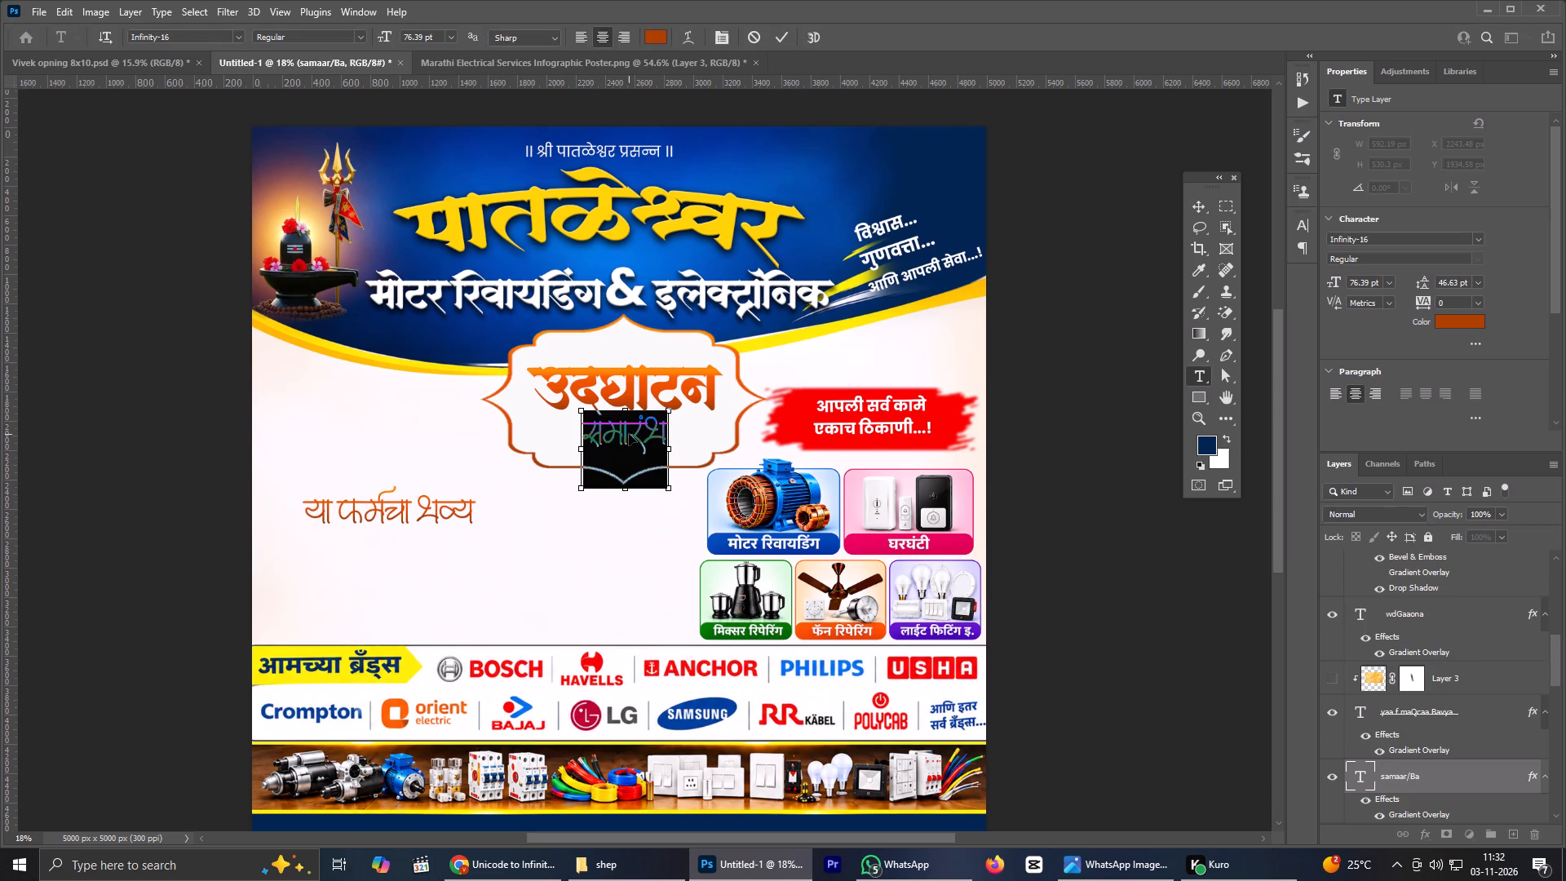
key(ctrl+v)
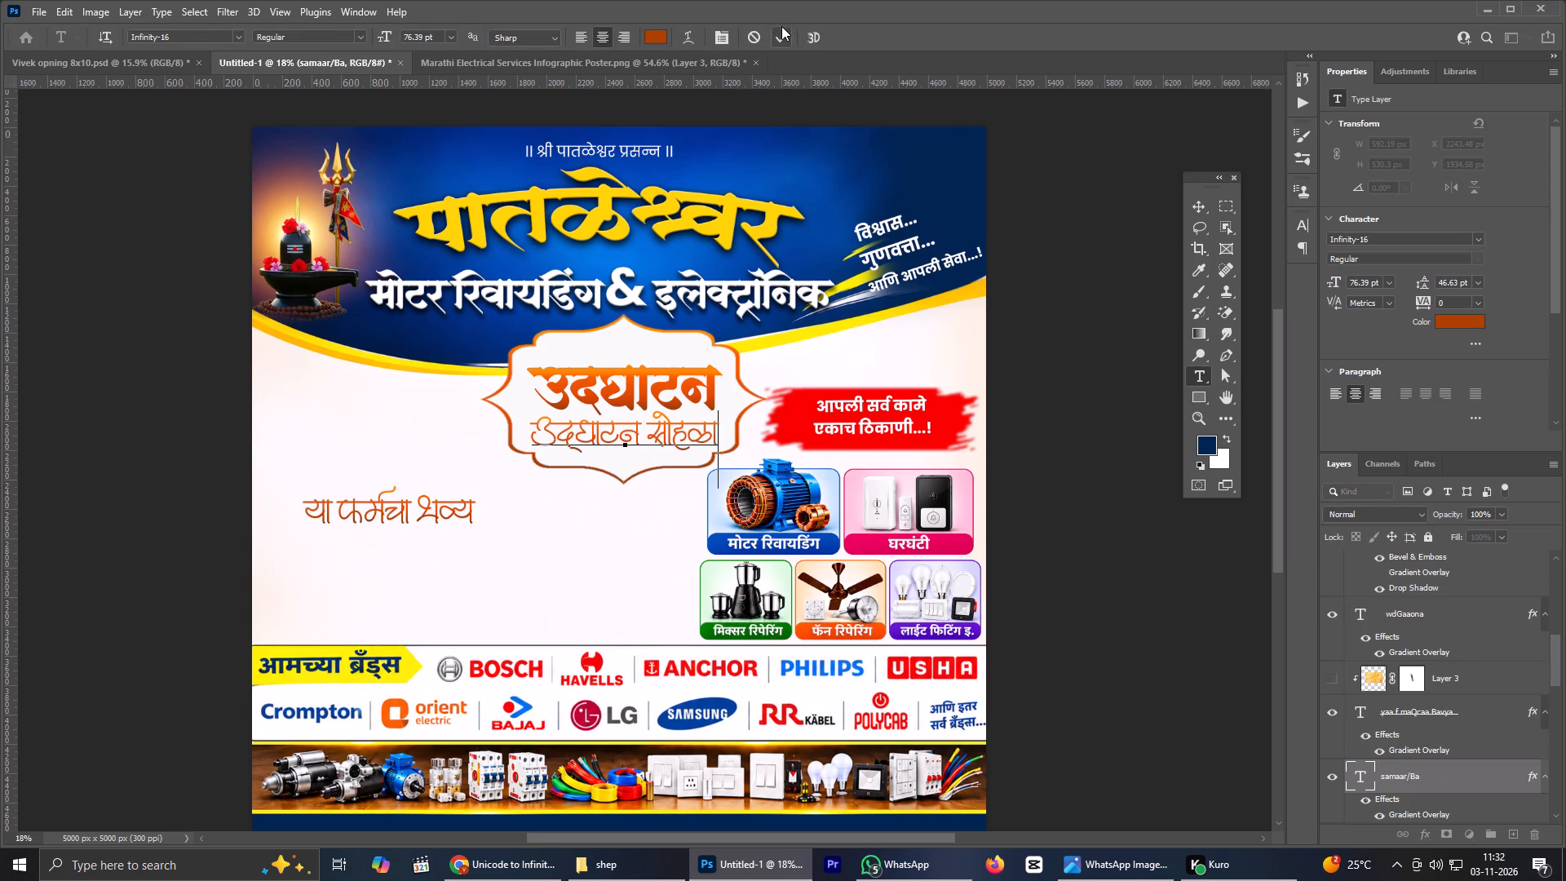
click(781, 25)
Move "या फर्मचा भव्य" into the frame above उदघाटन, scale it to about 77% and nudge it slightly left and up.
drag(361, 501, 552, 367)
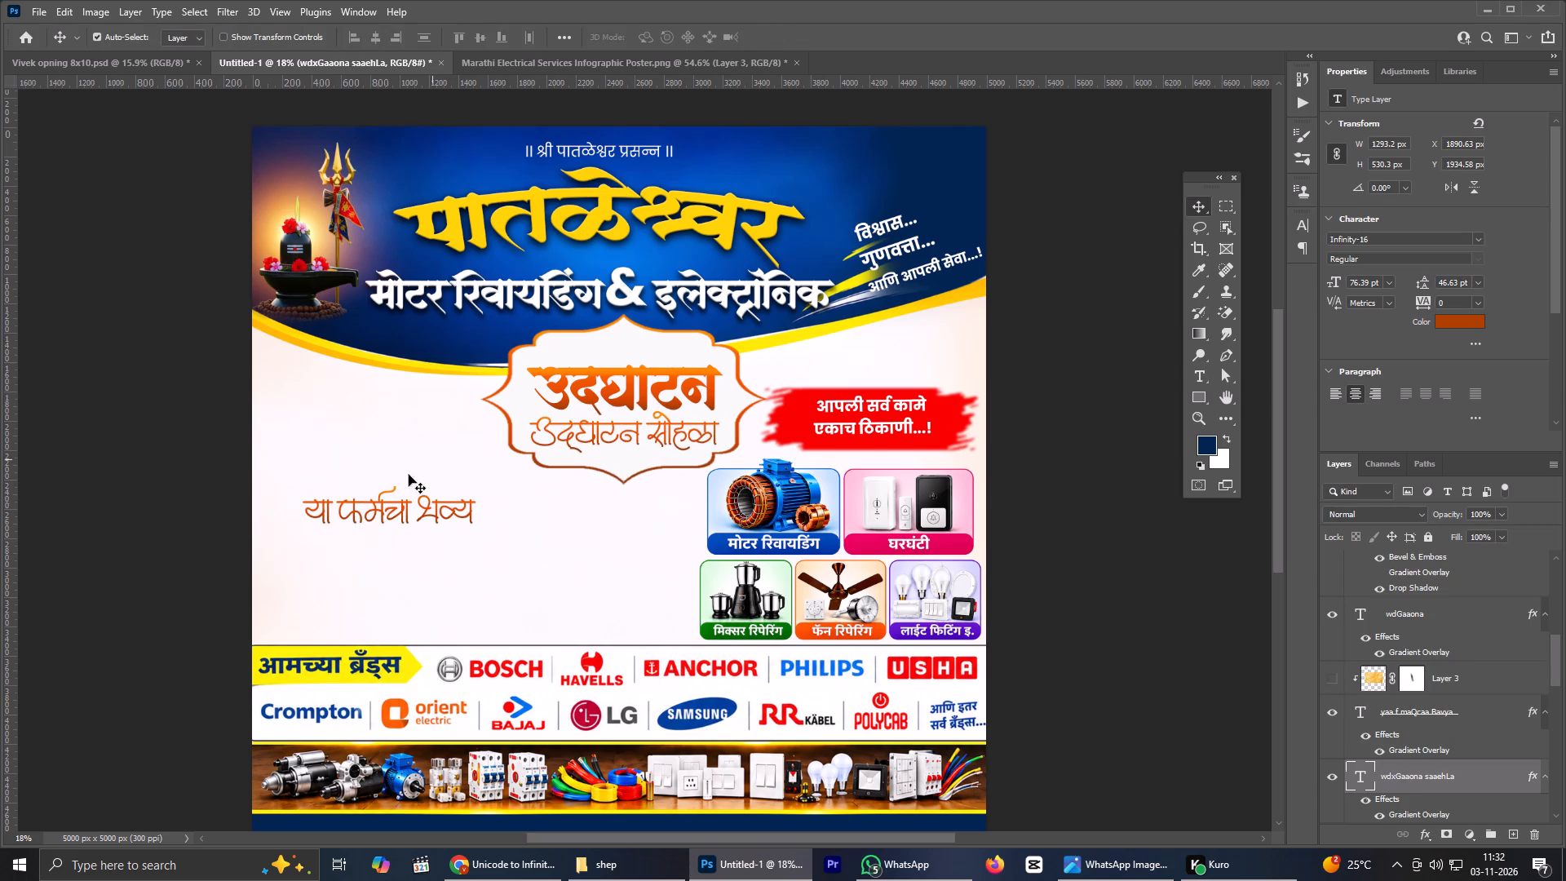
drag(375, 507, 622, 351)
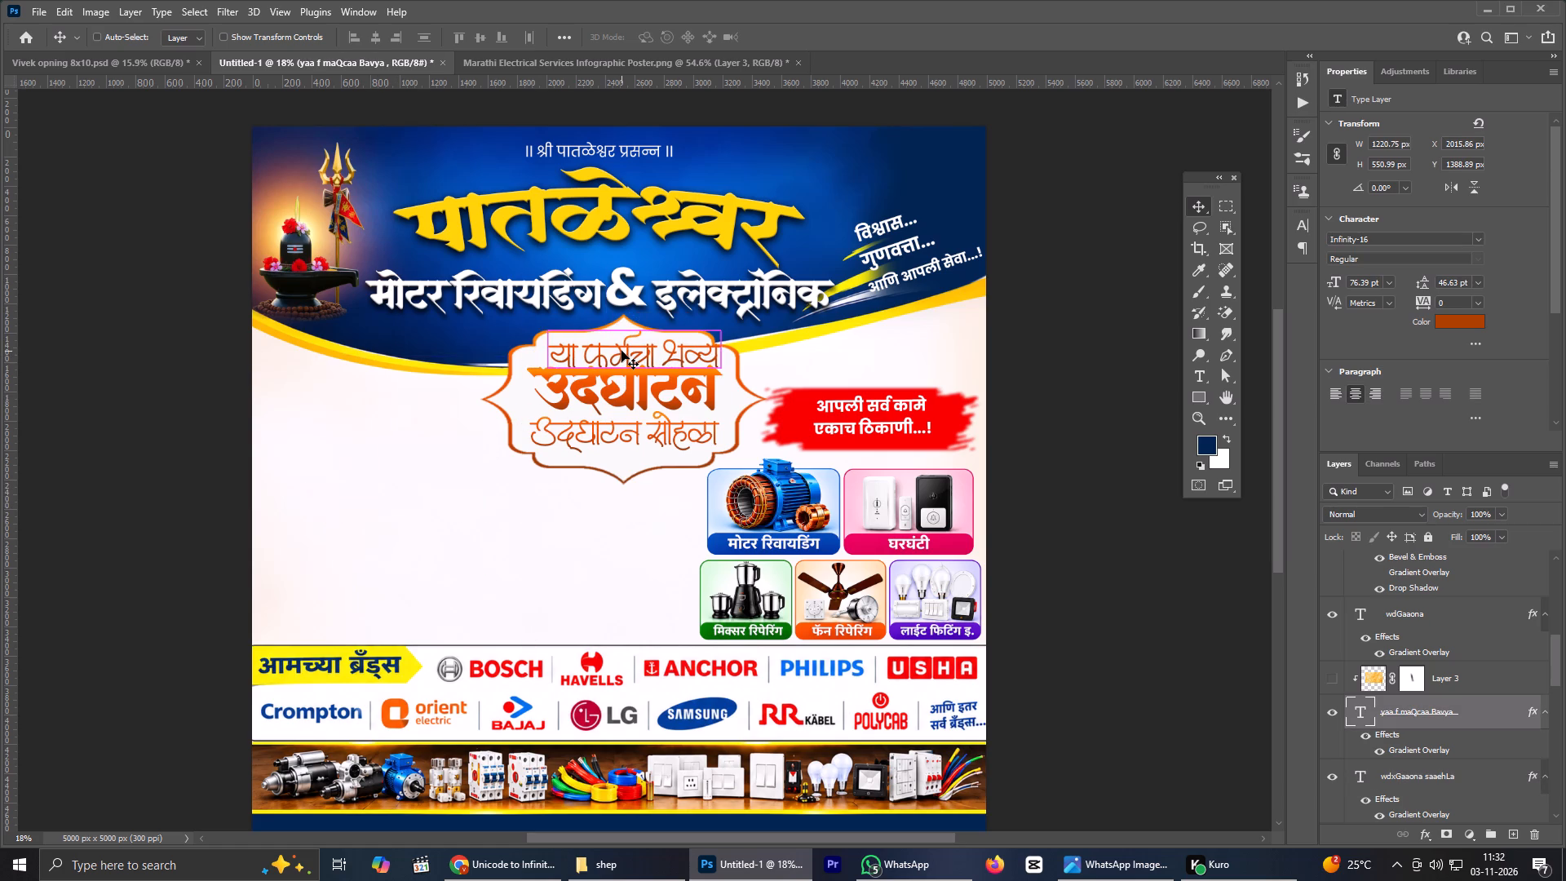
key(ctrl+t)
alt+drag(727, 323, 706, 329)
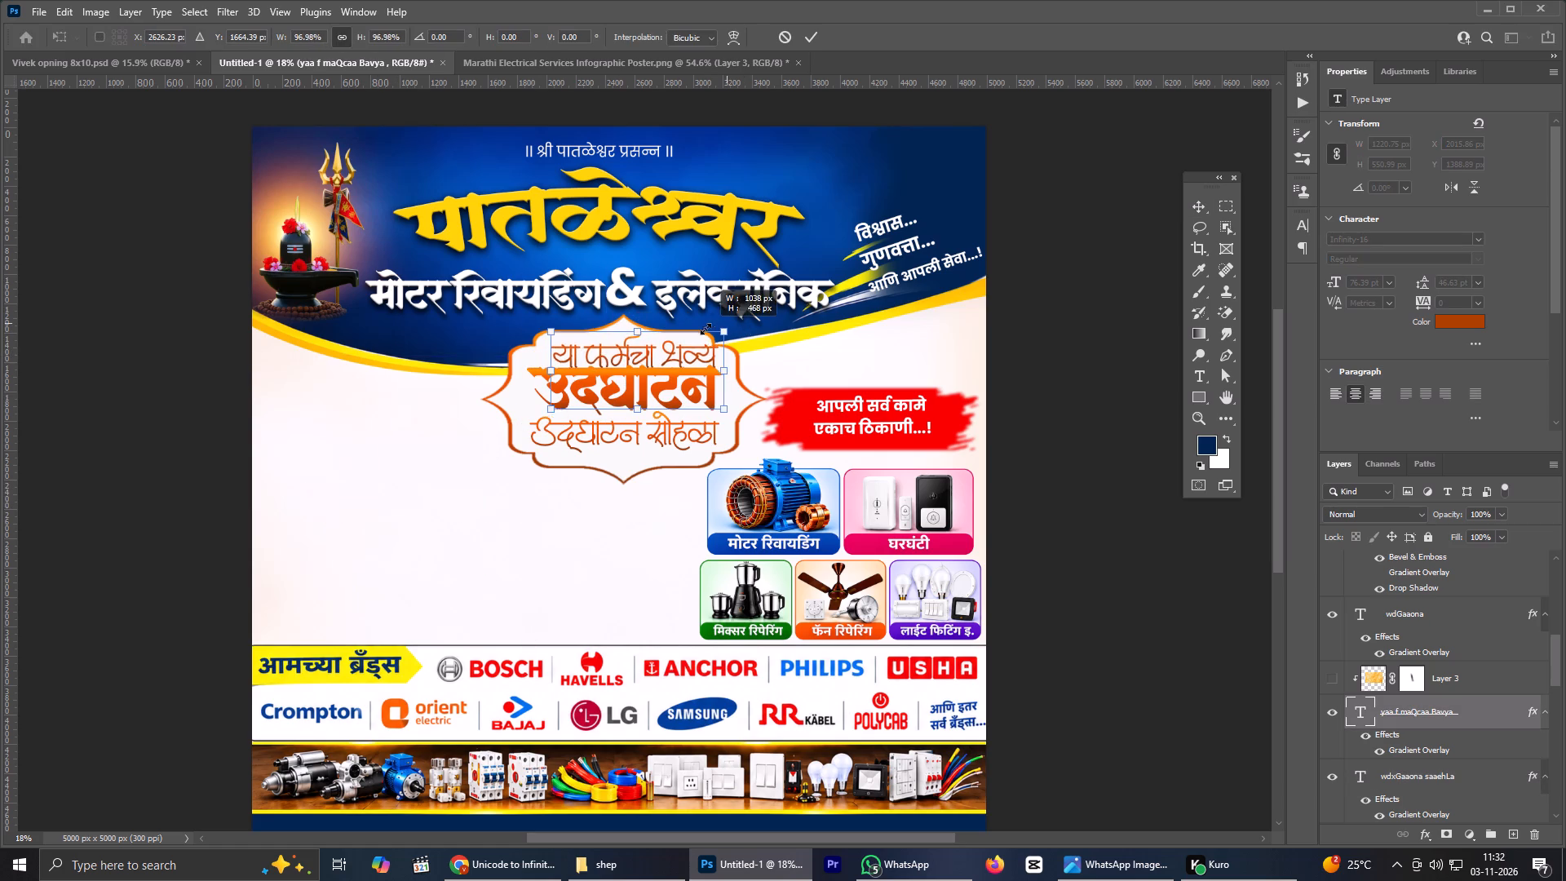
alt+drag(706, 329, 705, 330)
drag(661, 356, 649, 351)
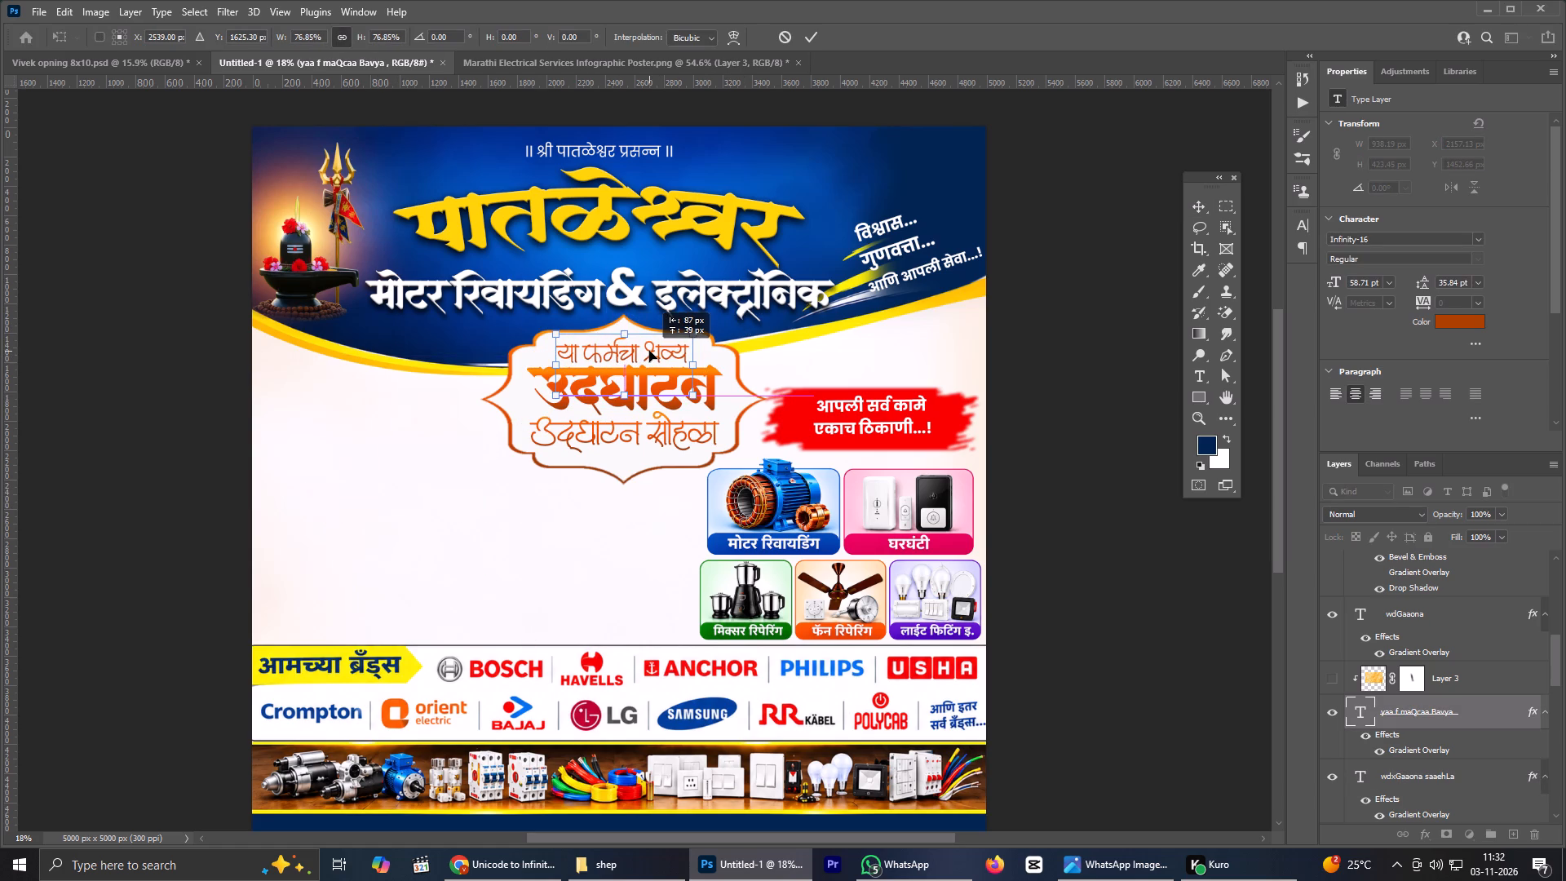
drag(649, 351, 650, 351)
click(810, 35)
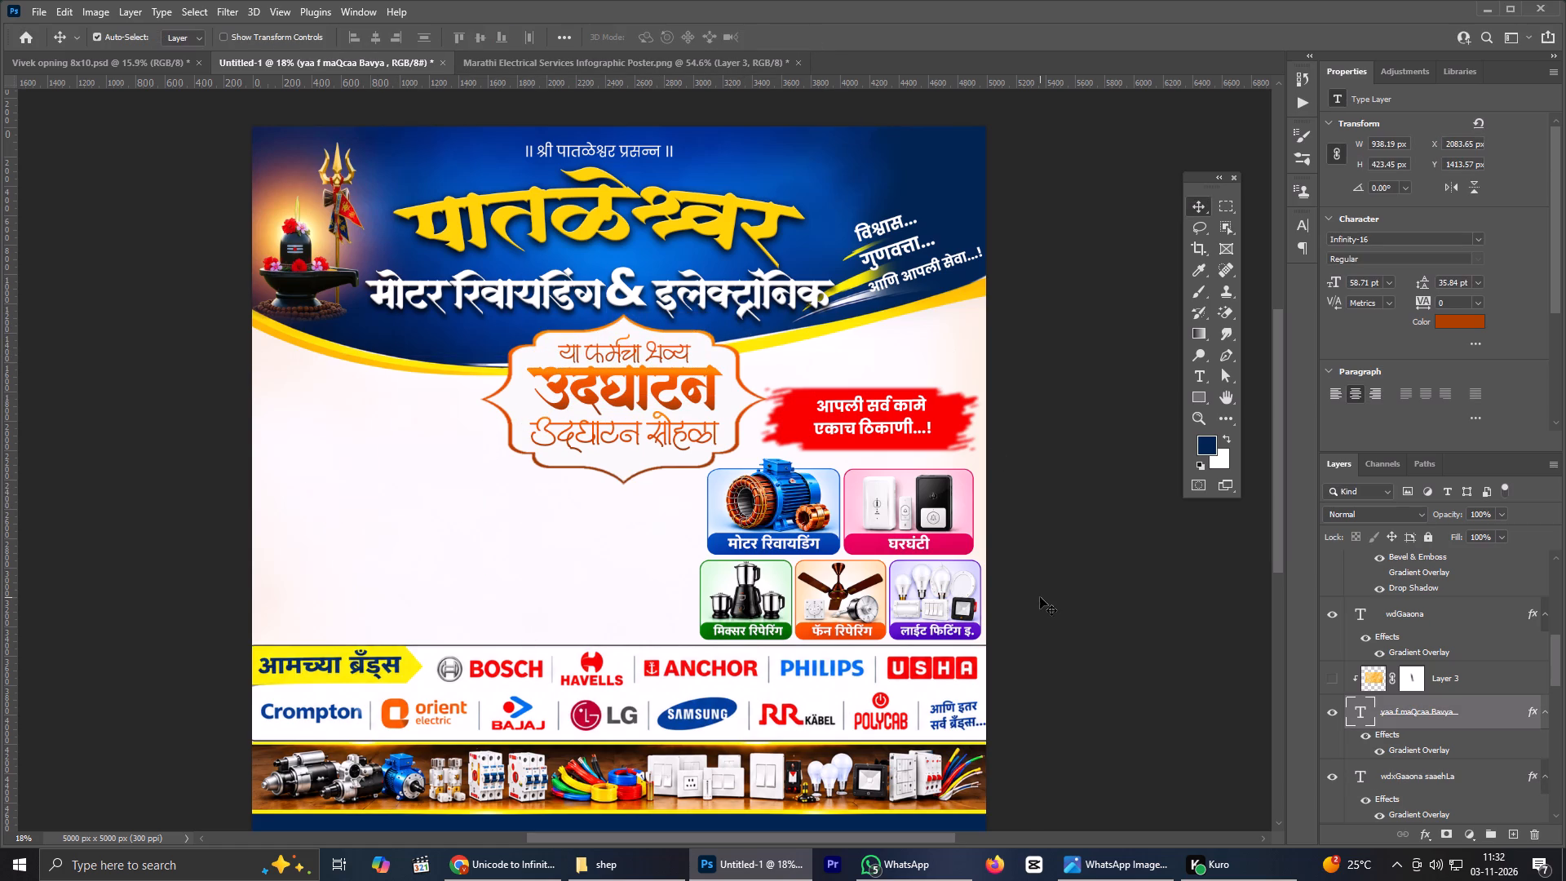
key(Left)
key(Up)
key(Up)
key(Up)
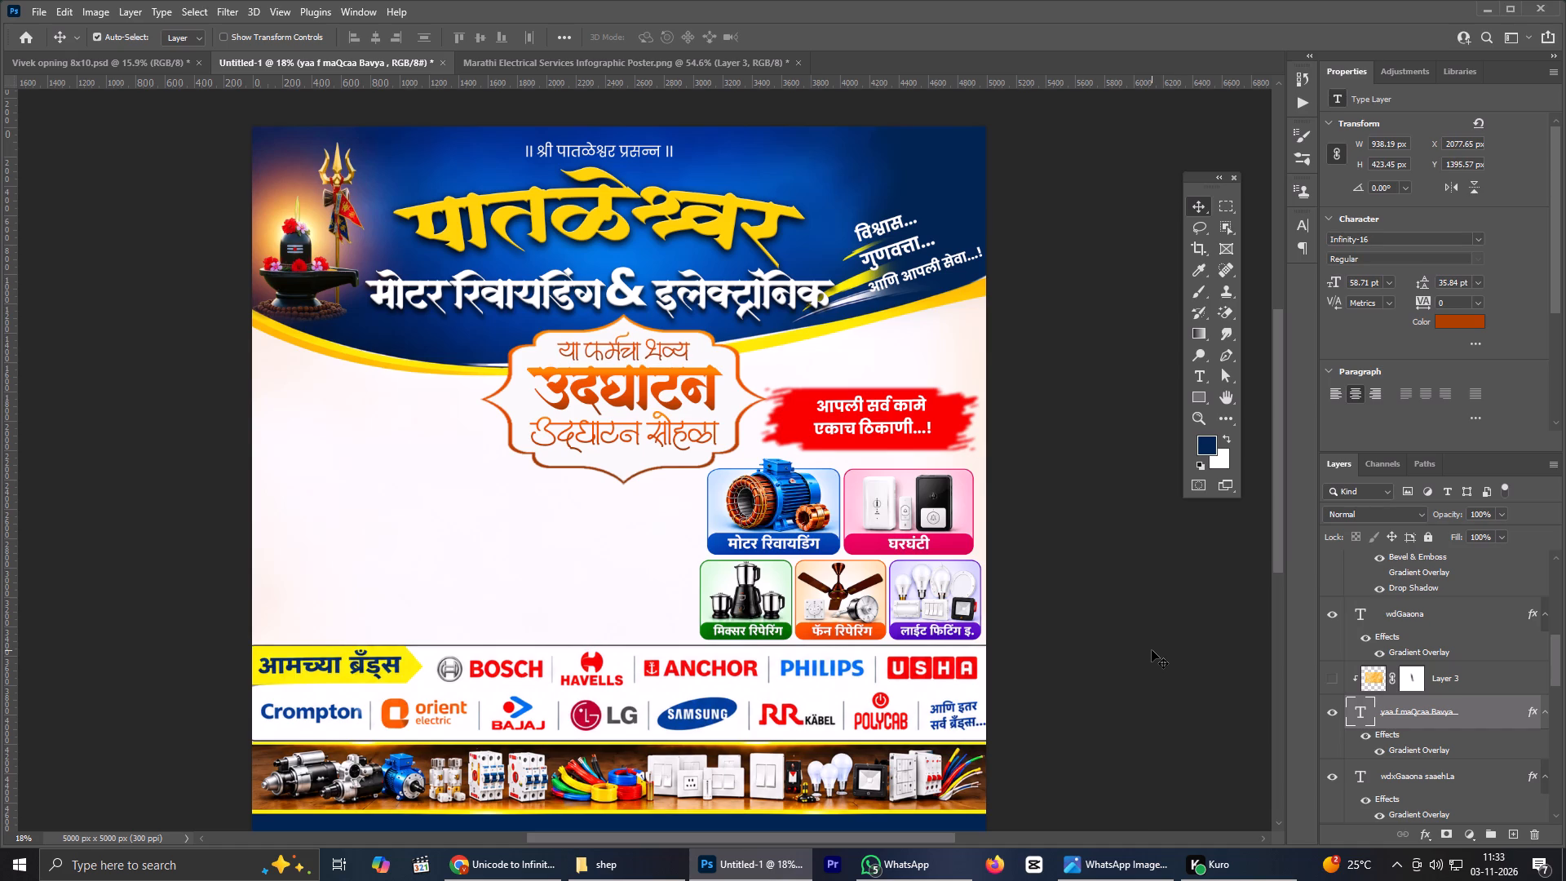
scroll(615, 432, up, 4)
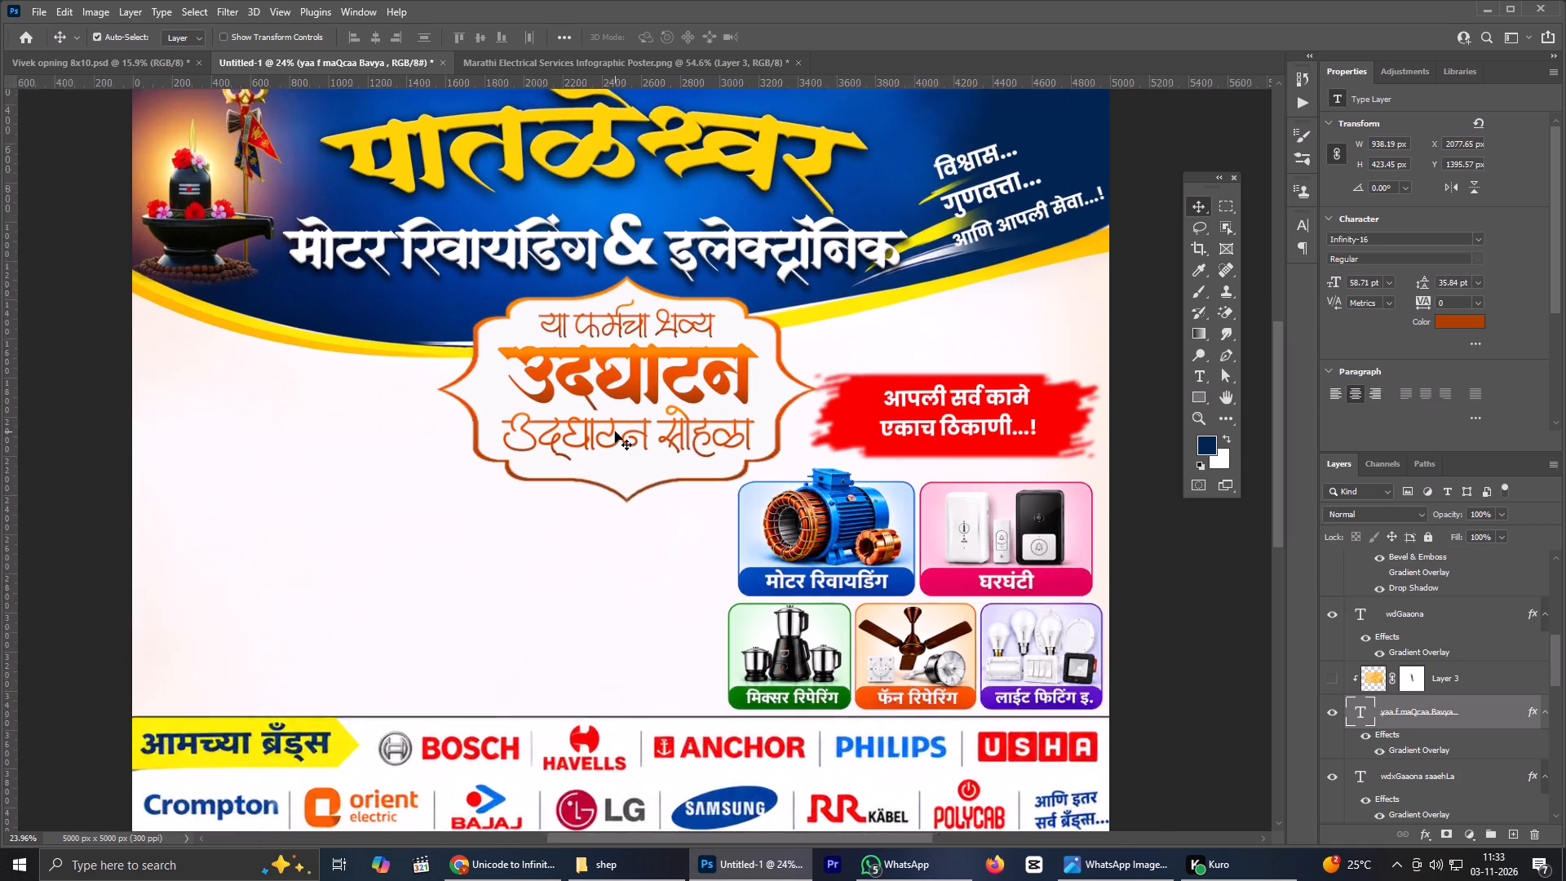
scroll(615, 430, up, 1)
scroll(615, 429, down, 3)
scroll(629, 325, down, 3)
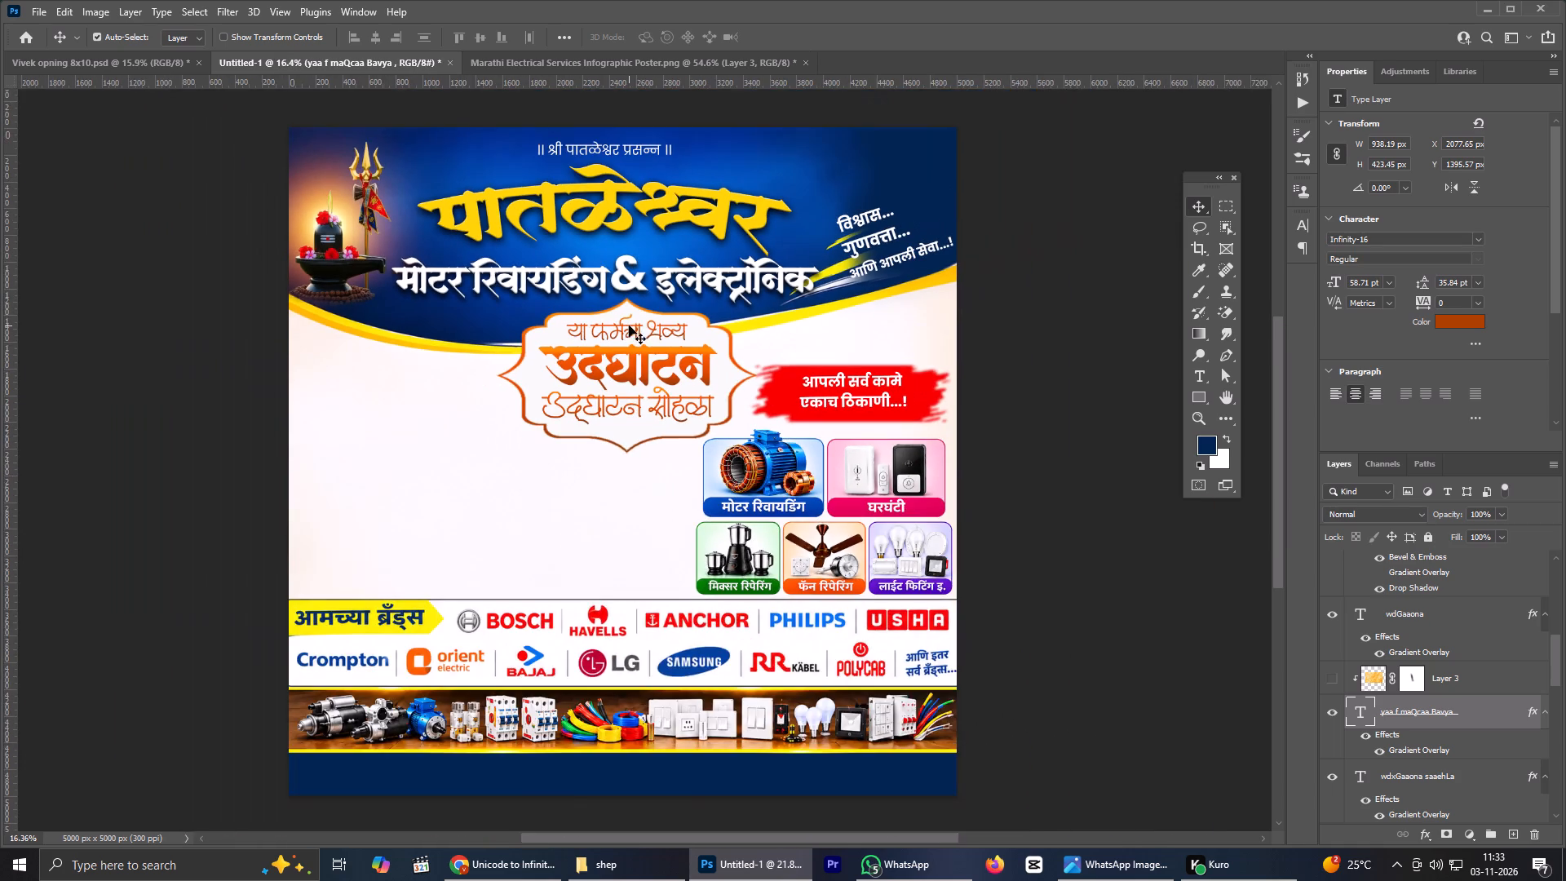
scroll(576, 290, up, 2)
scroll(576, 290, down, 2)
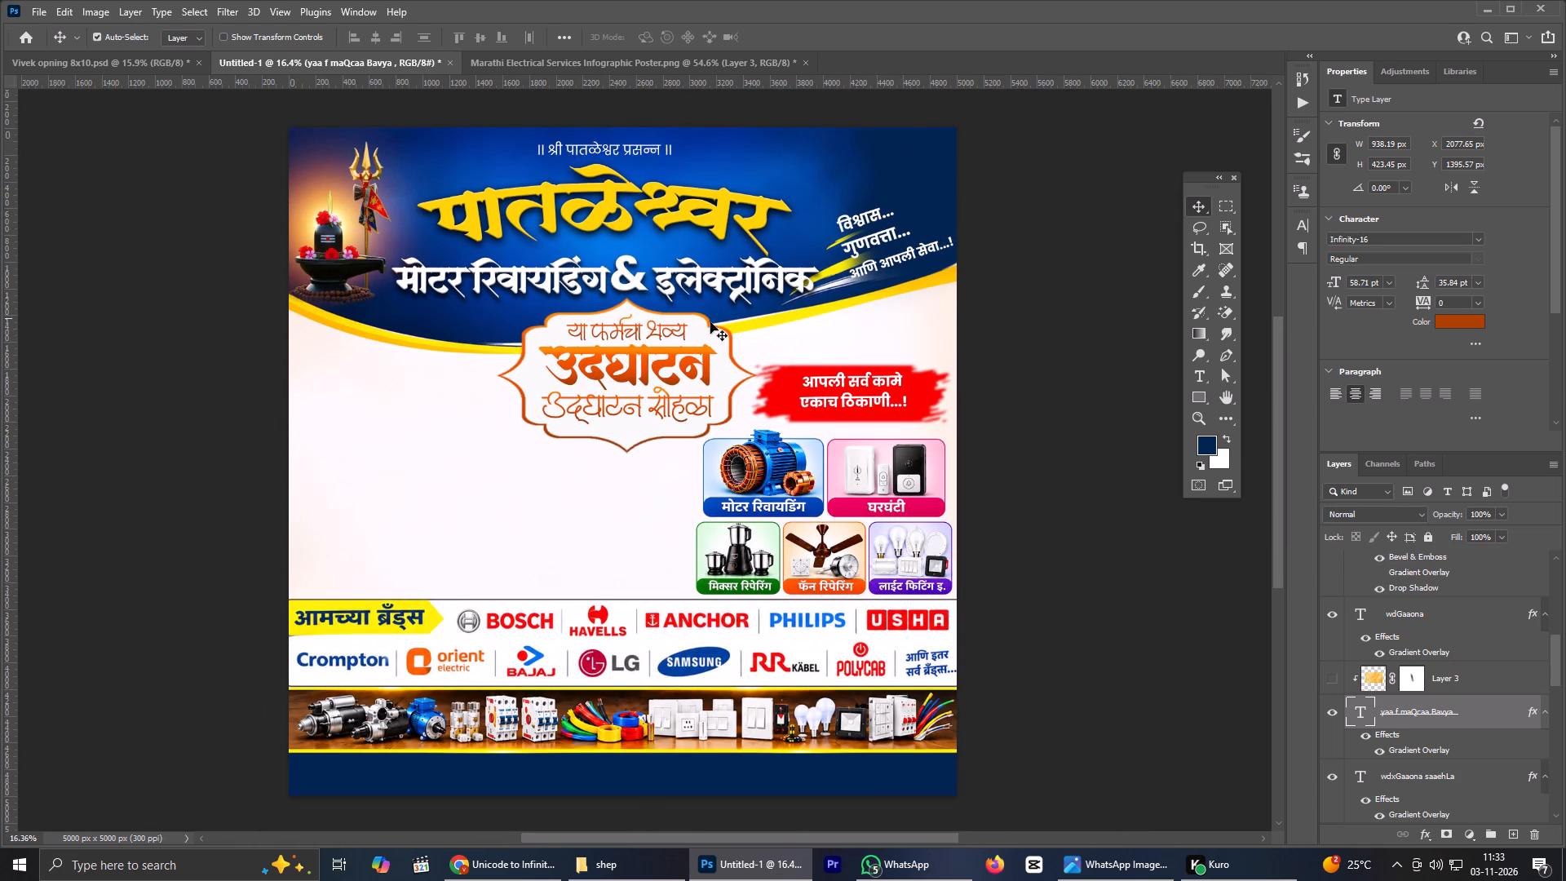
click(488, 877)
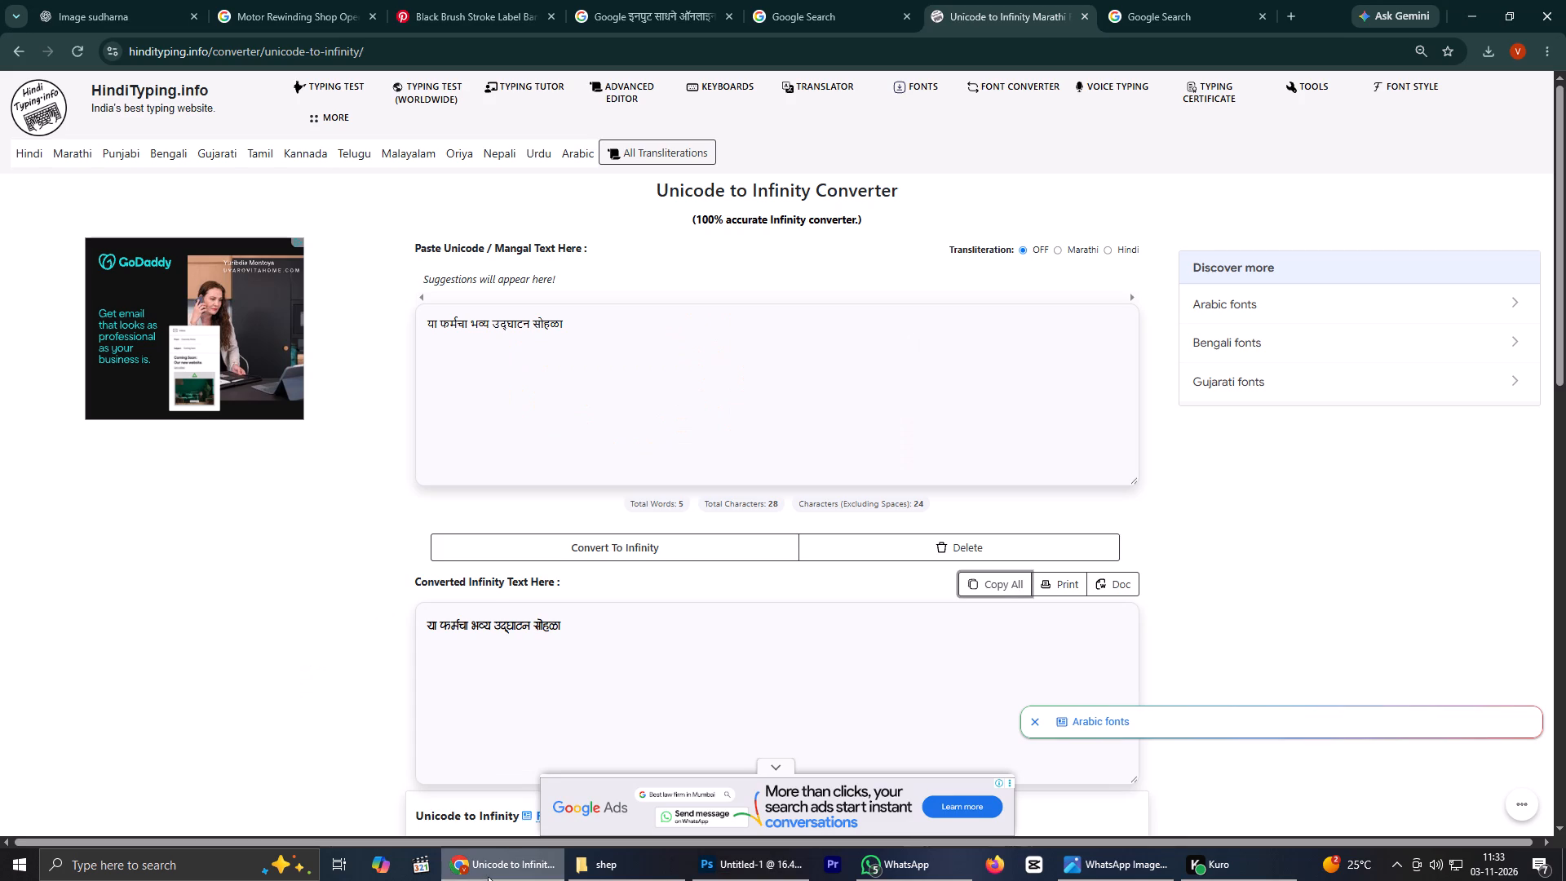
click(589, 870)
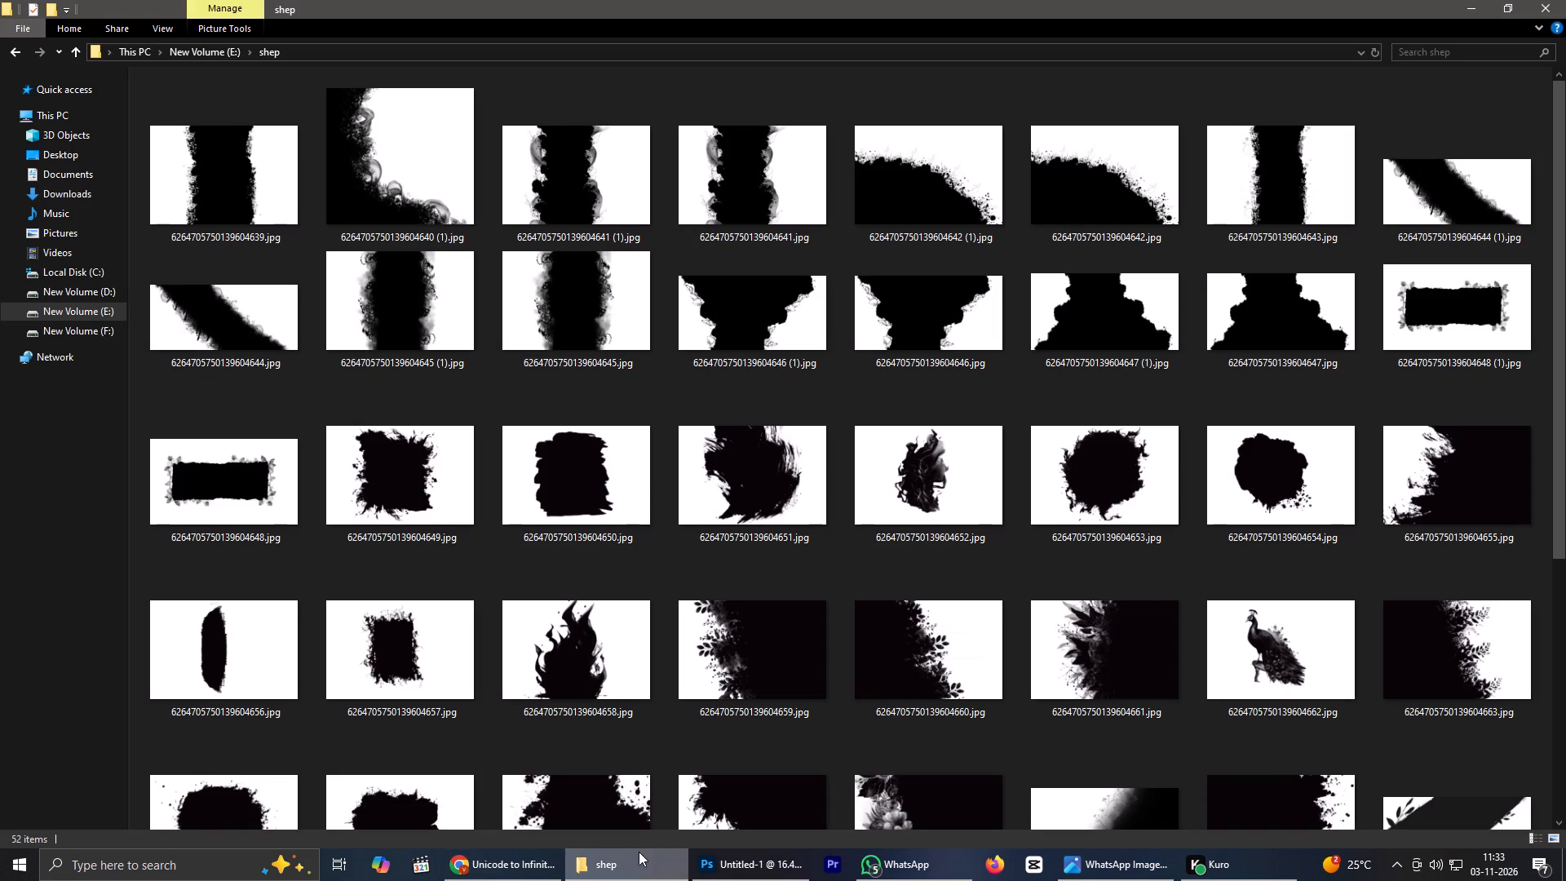
In Chrome, close the enlarged services image in ChatGPT, review the generated flyer design above it, and return to the Photoshop flyer.
click(533, 879)
click(113, 0)
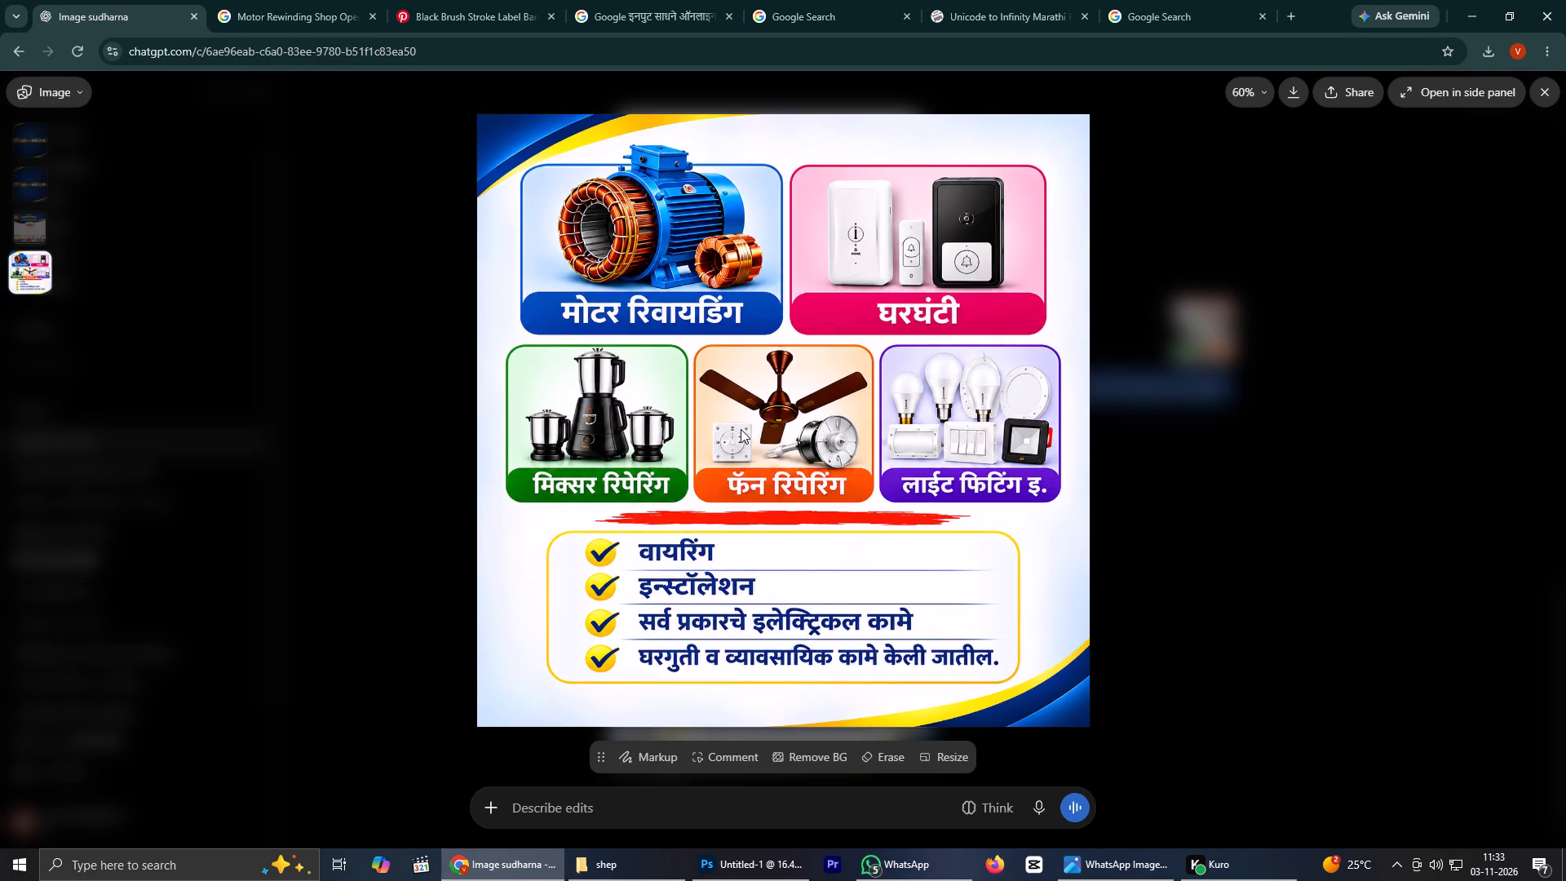
click(1537, 97)
scroll(792, 347, up, 3)
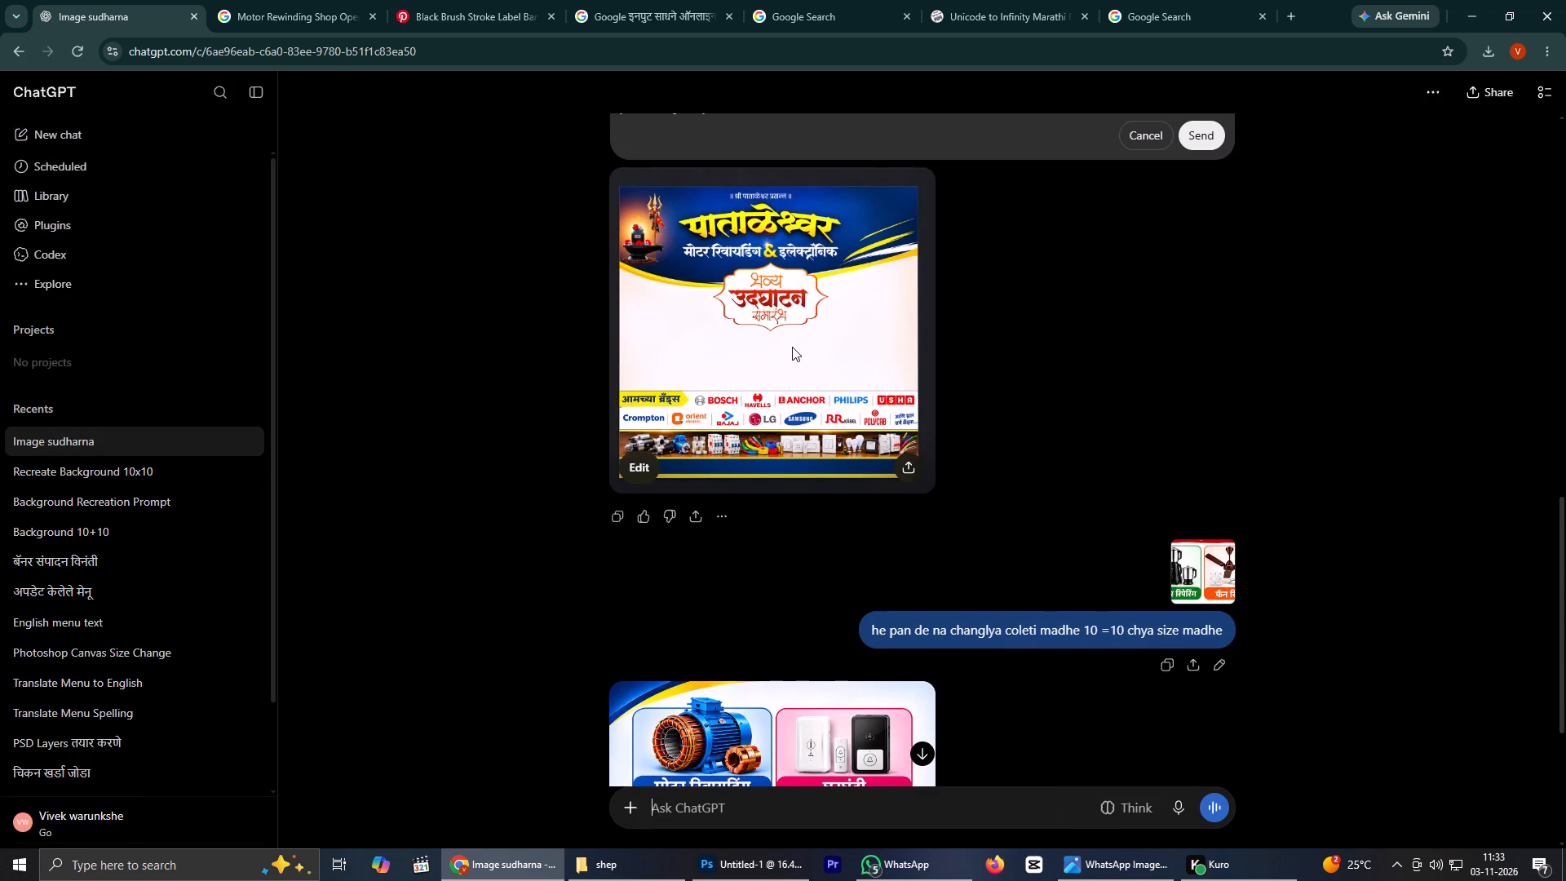
click(739, 880)
scroll(595, 380, up, 1)
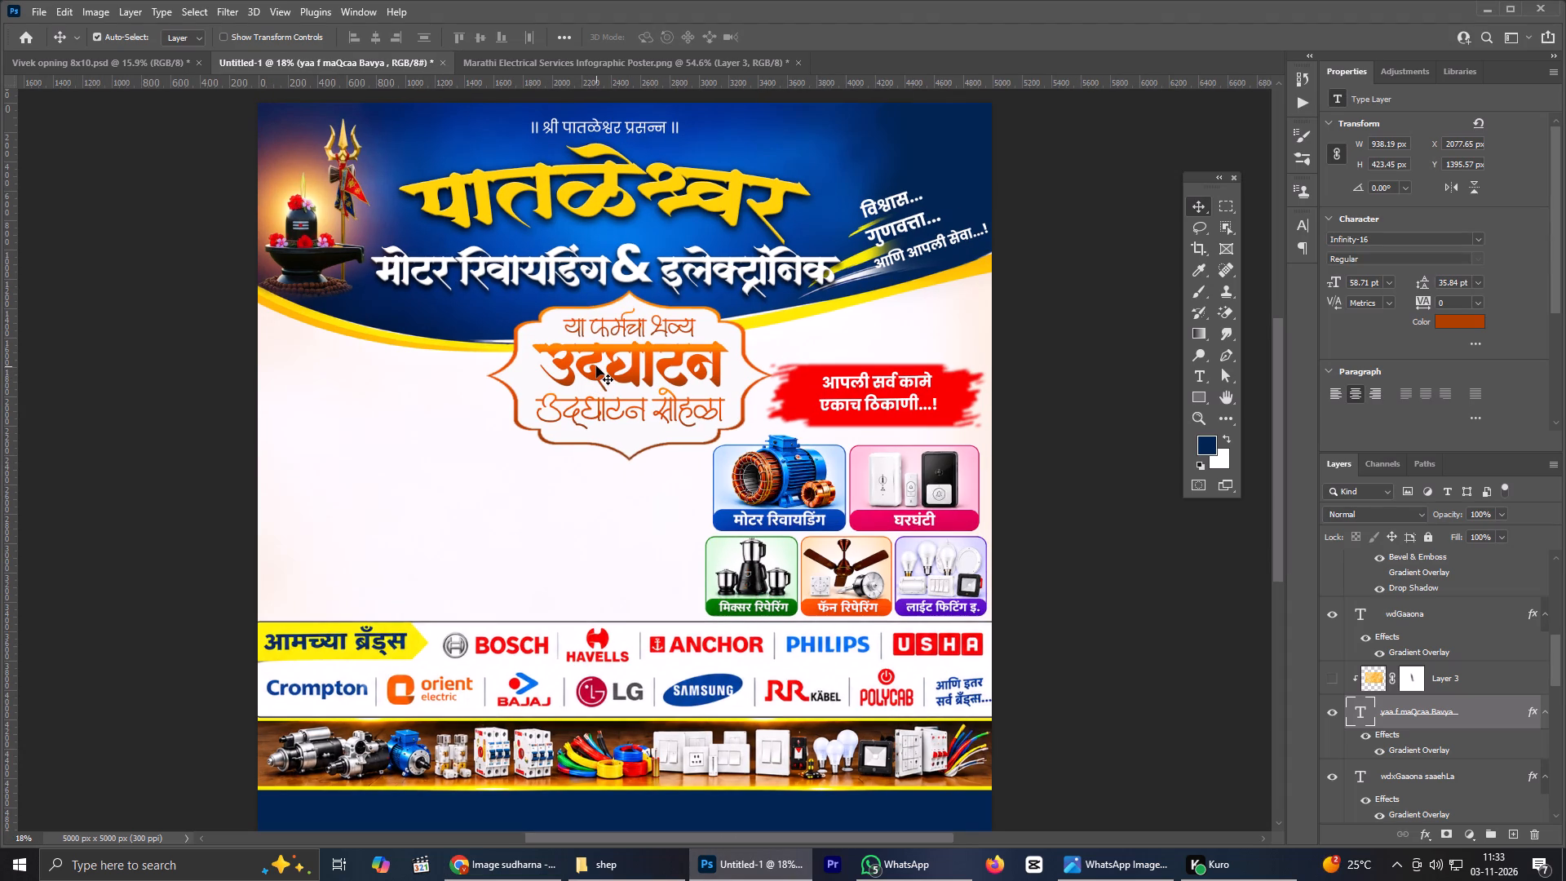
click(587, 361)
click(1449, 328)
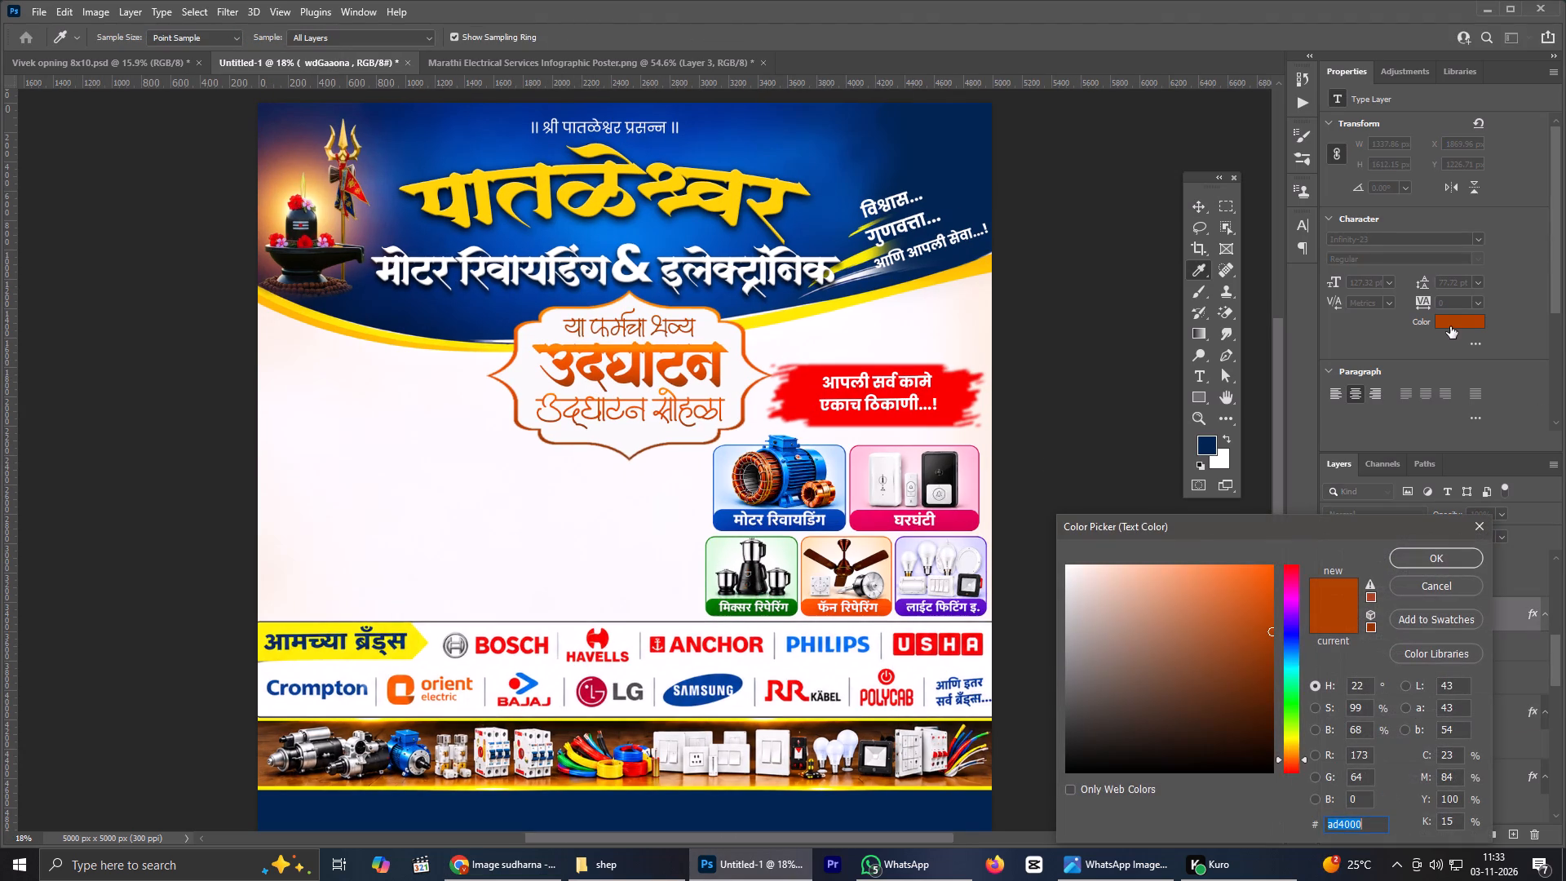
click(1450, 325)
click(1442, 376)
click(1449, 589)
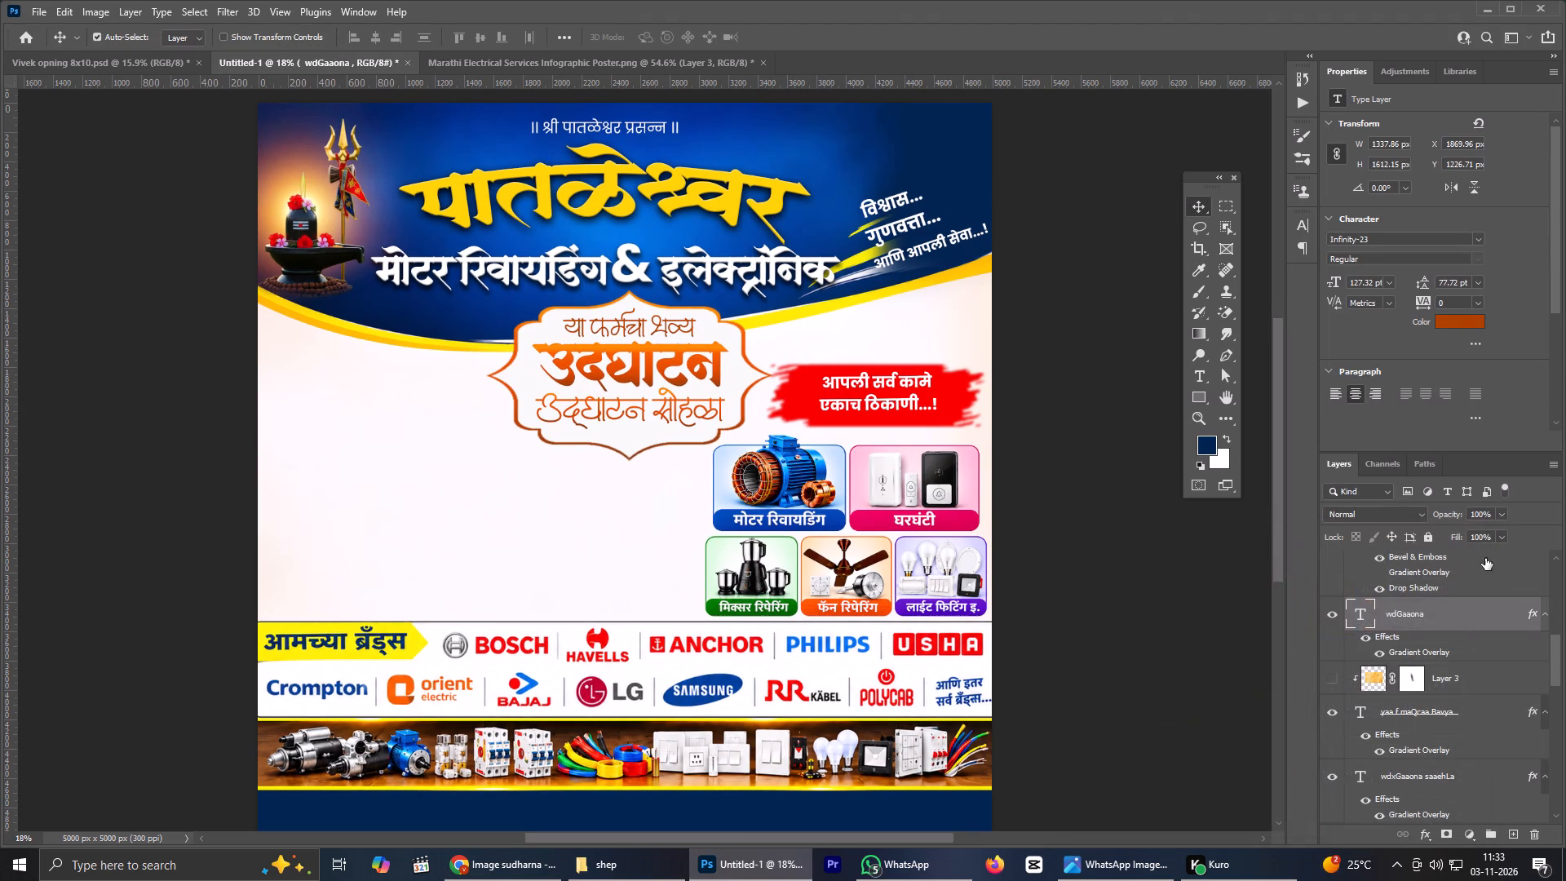
In the उदघाटन text's gradient overlay, change the gradient's starting colour stop at 0% to dark red 740303.
double_click(1412, 649)
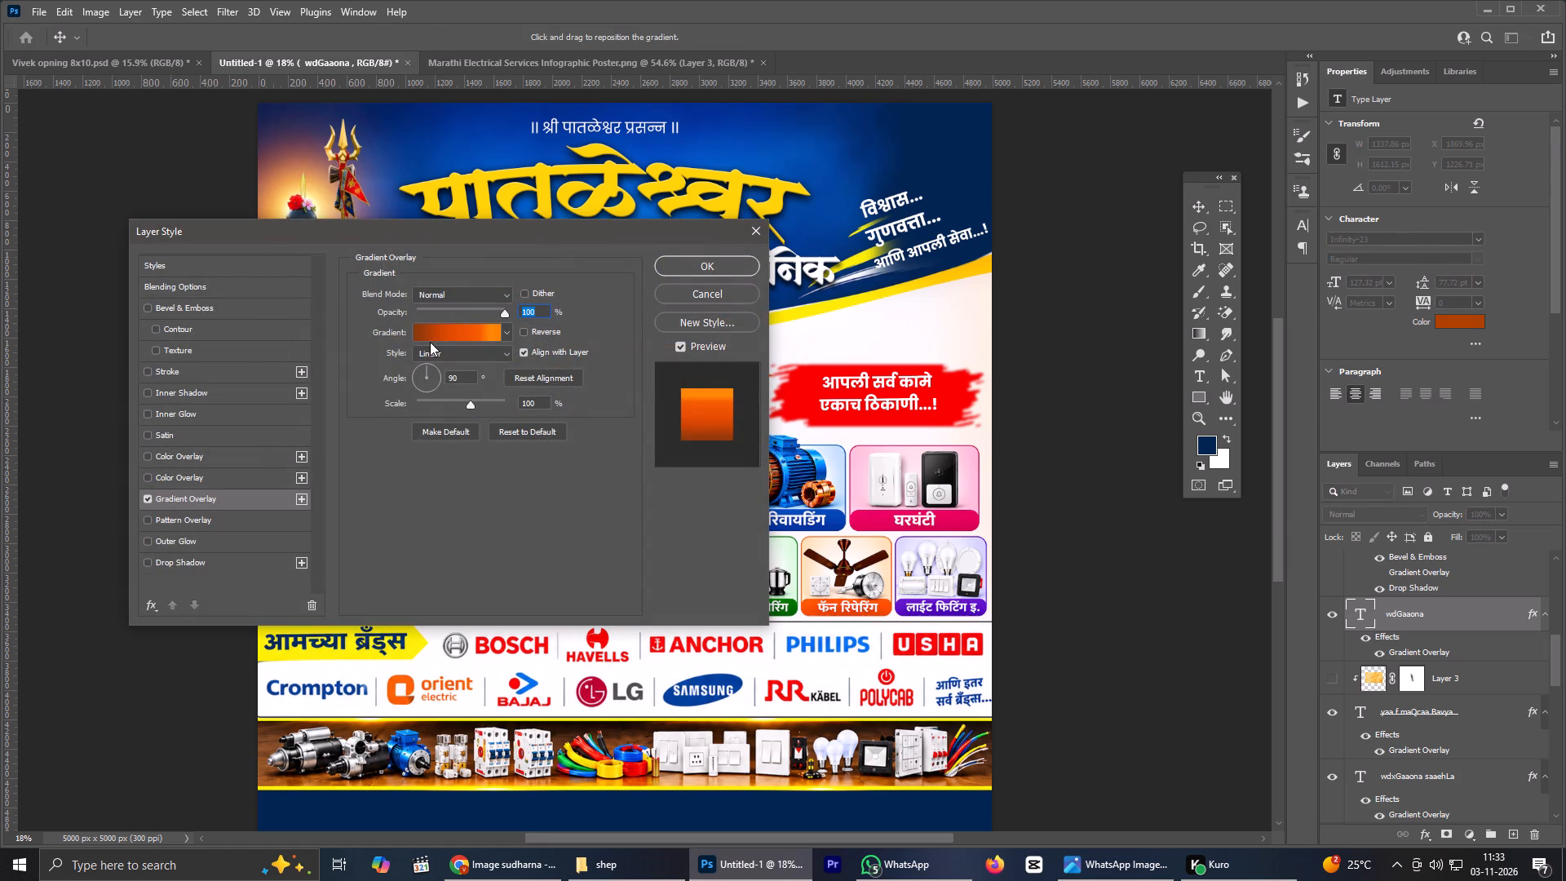
click(430, 342)
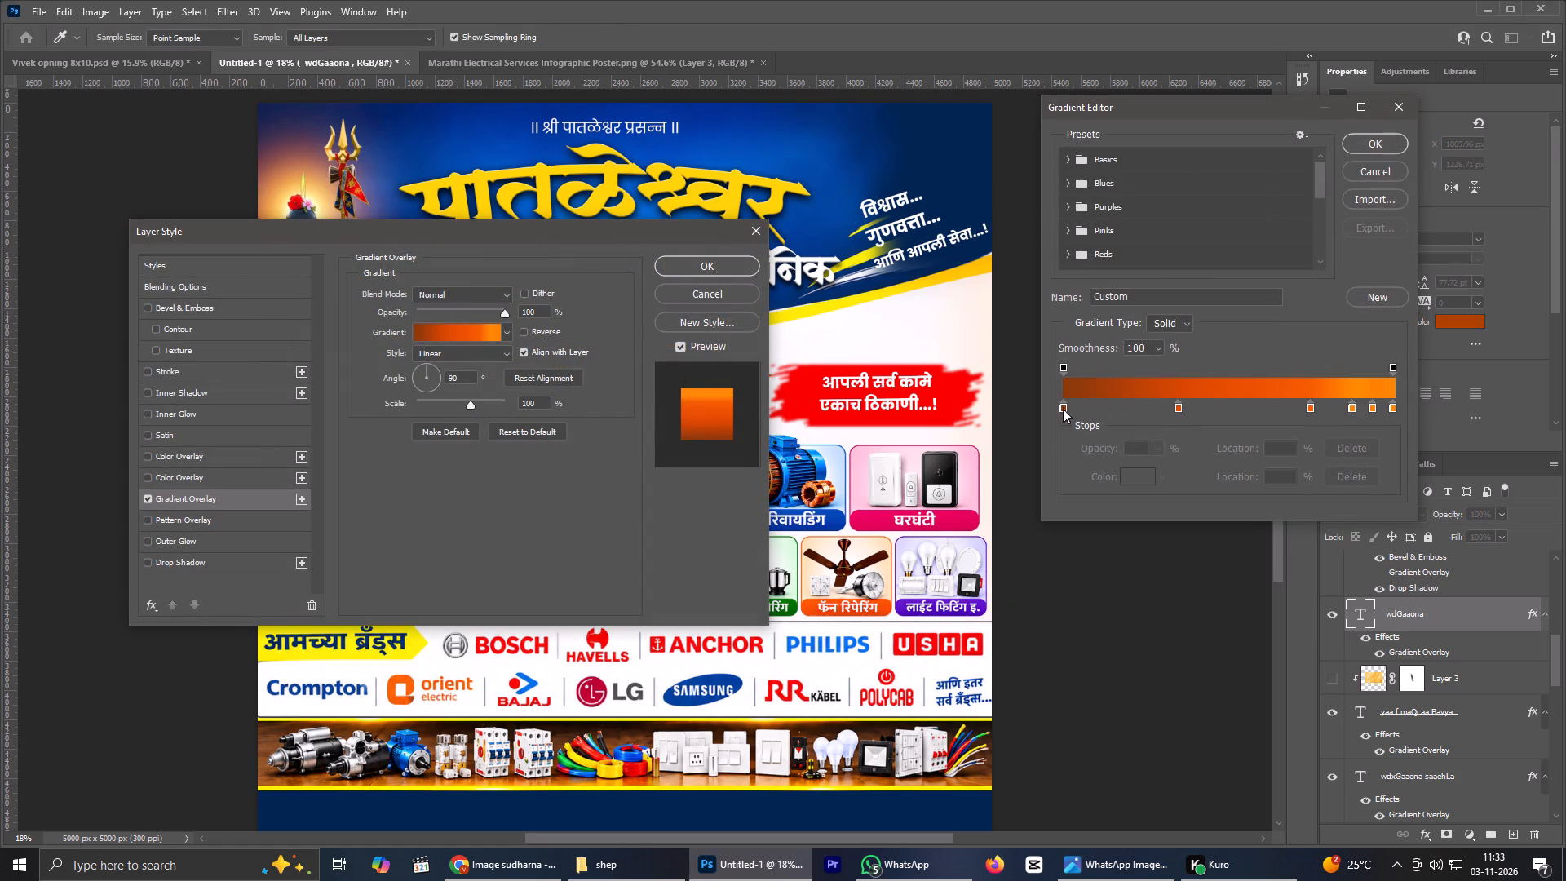
click(1063, 407)
click(1150, 484)
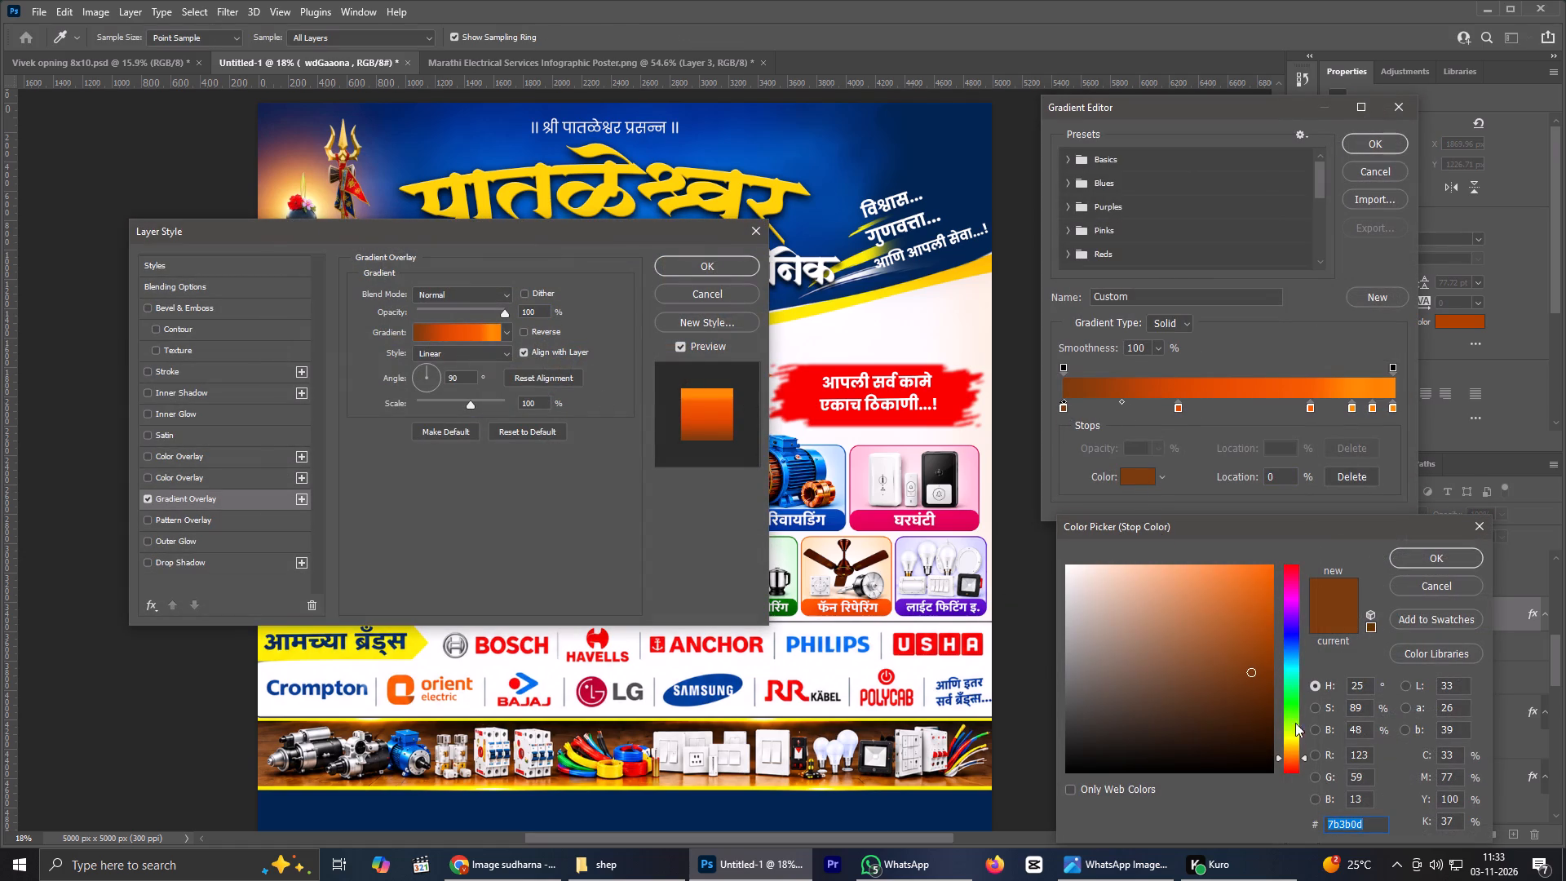
drag(1298, 750, 1295, 780)
drag(1258, 681, 1268, 678)
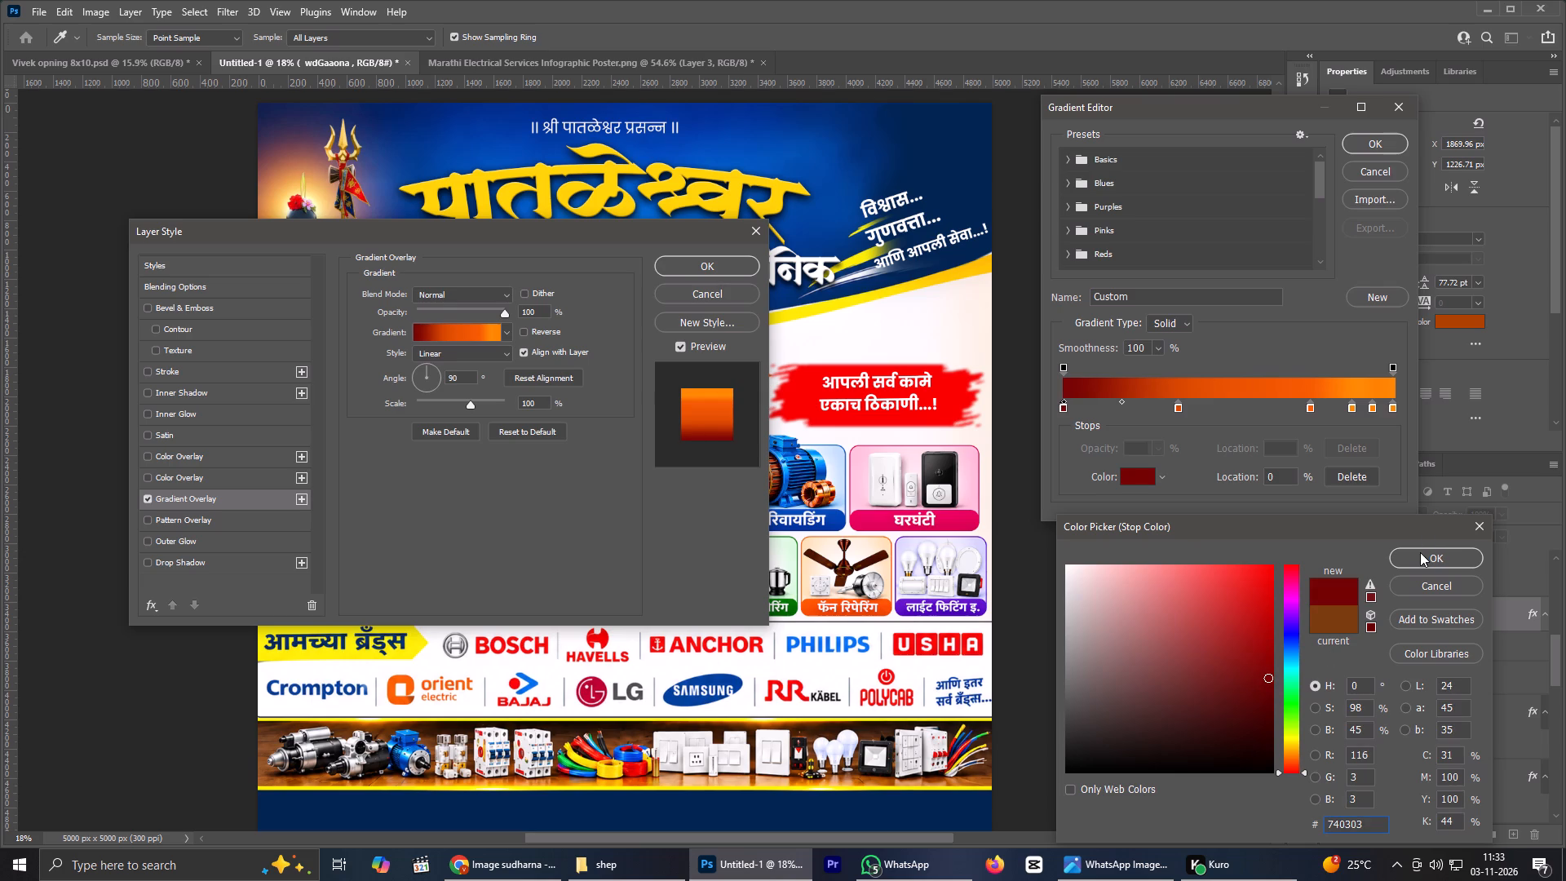
click(1419, 552)
drag(536, 228, 1027, 436)
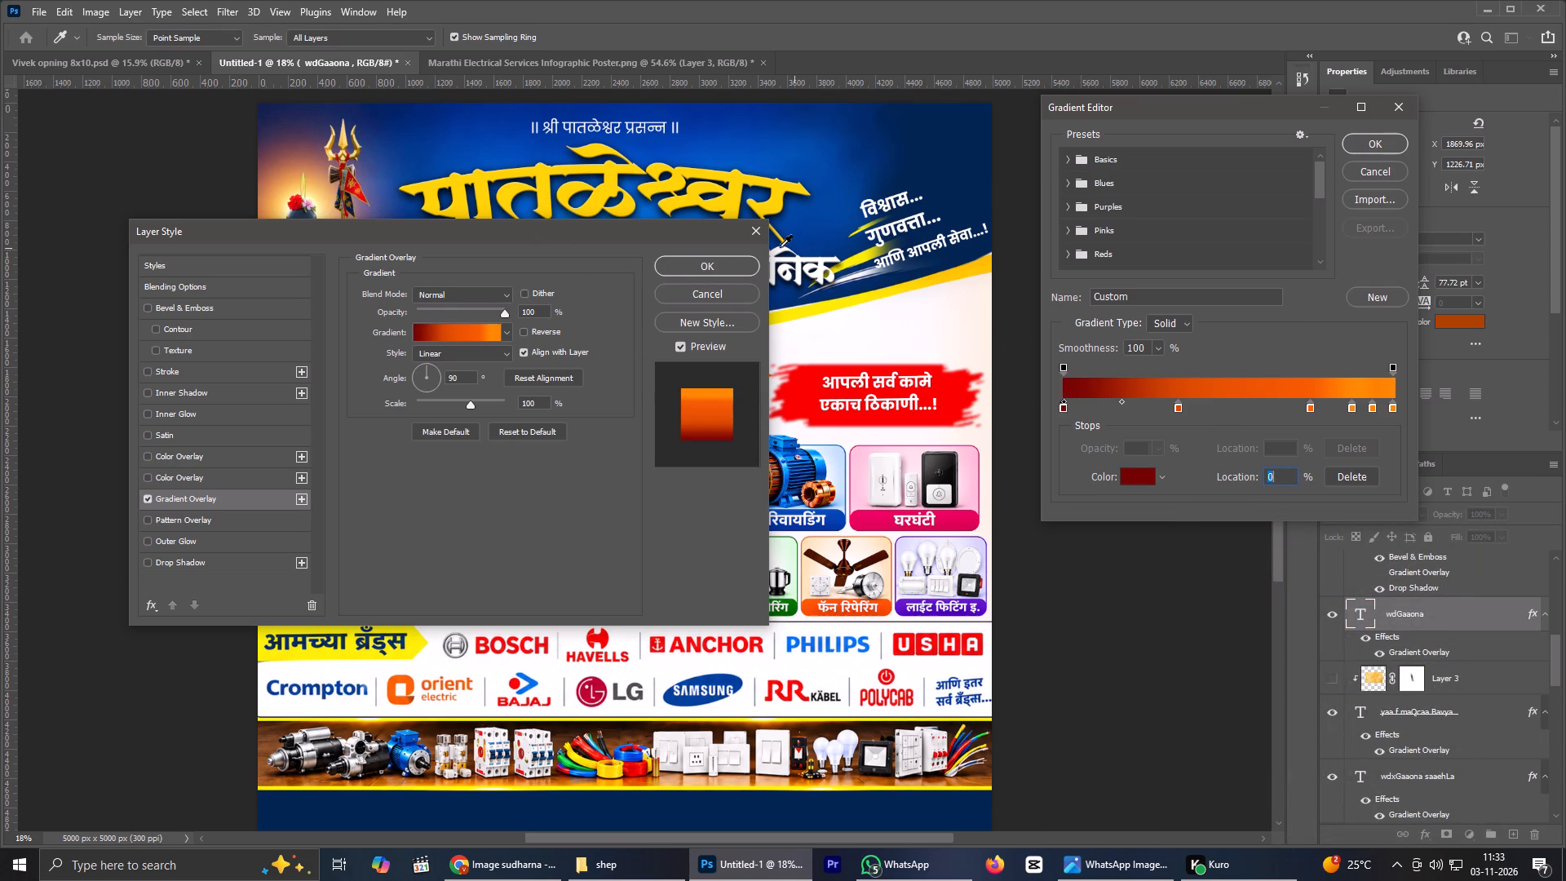
click(1357, 142)
Move the layer style window clear of the text and recolour the gradient's 100% stop to brown a65f0e.
drag(555, 232, 805, 410)
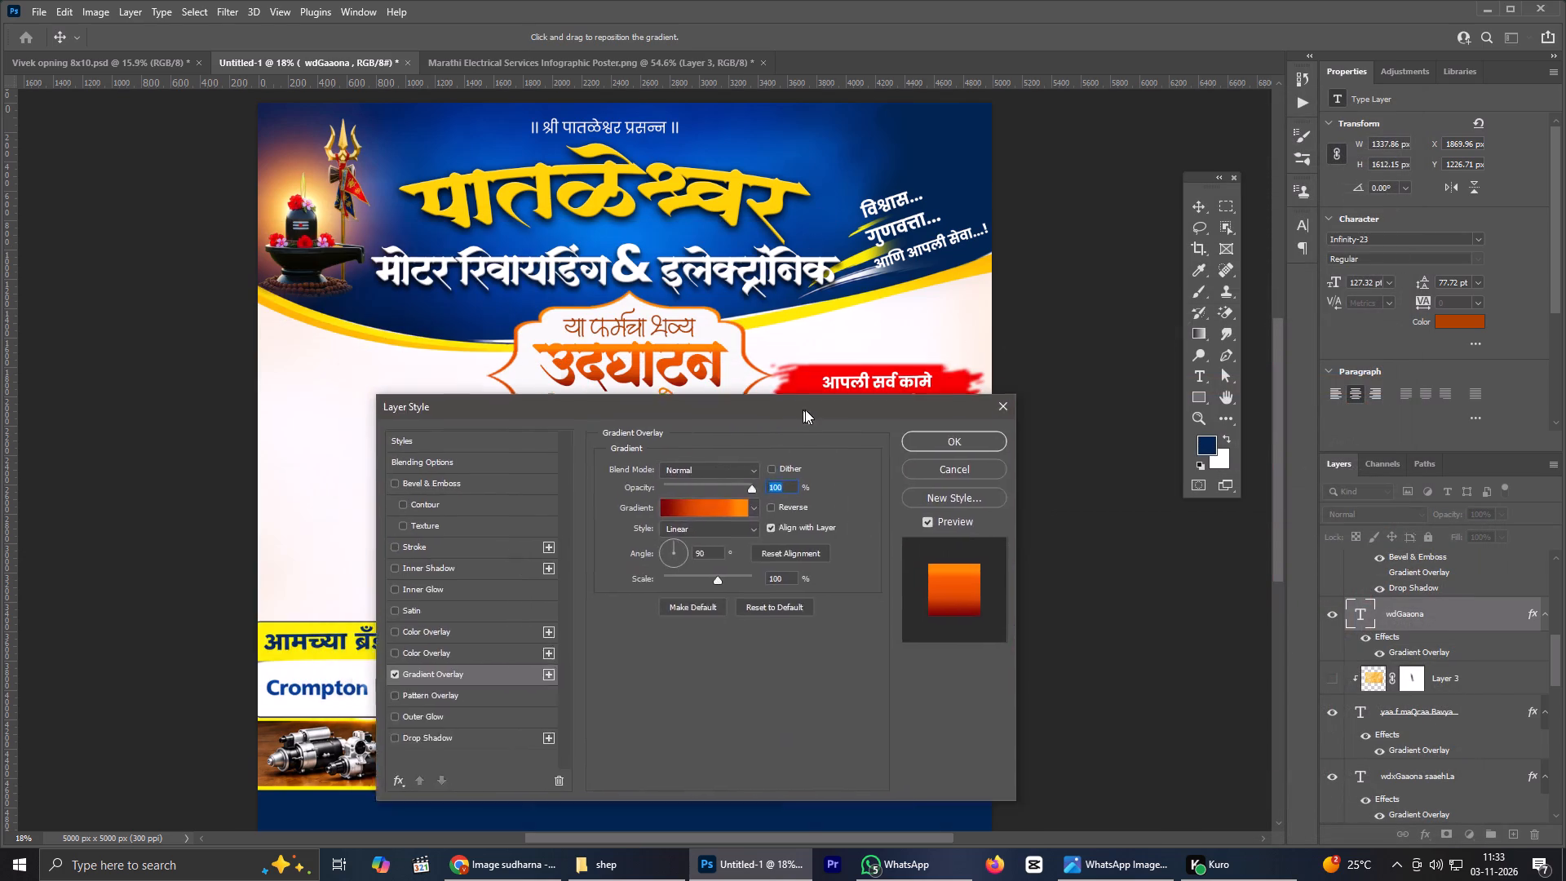
drag(805, 410, 1076, 418)
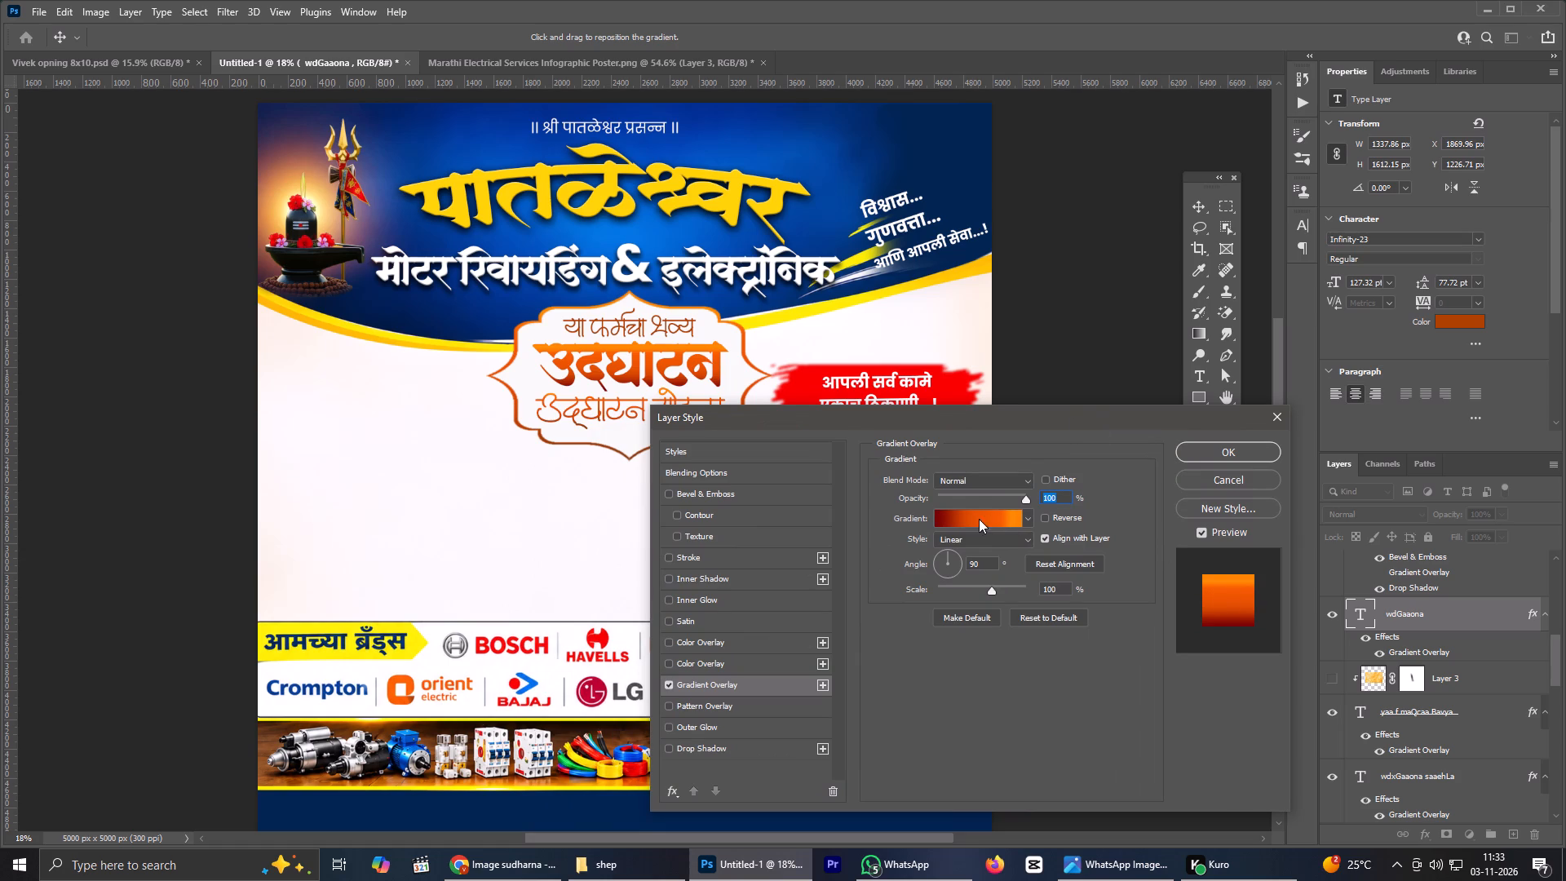
click(976, 520)
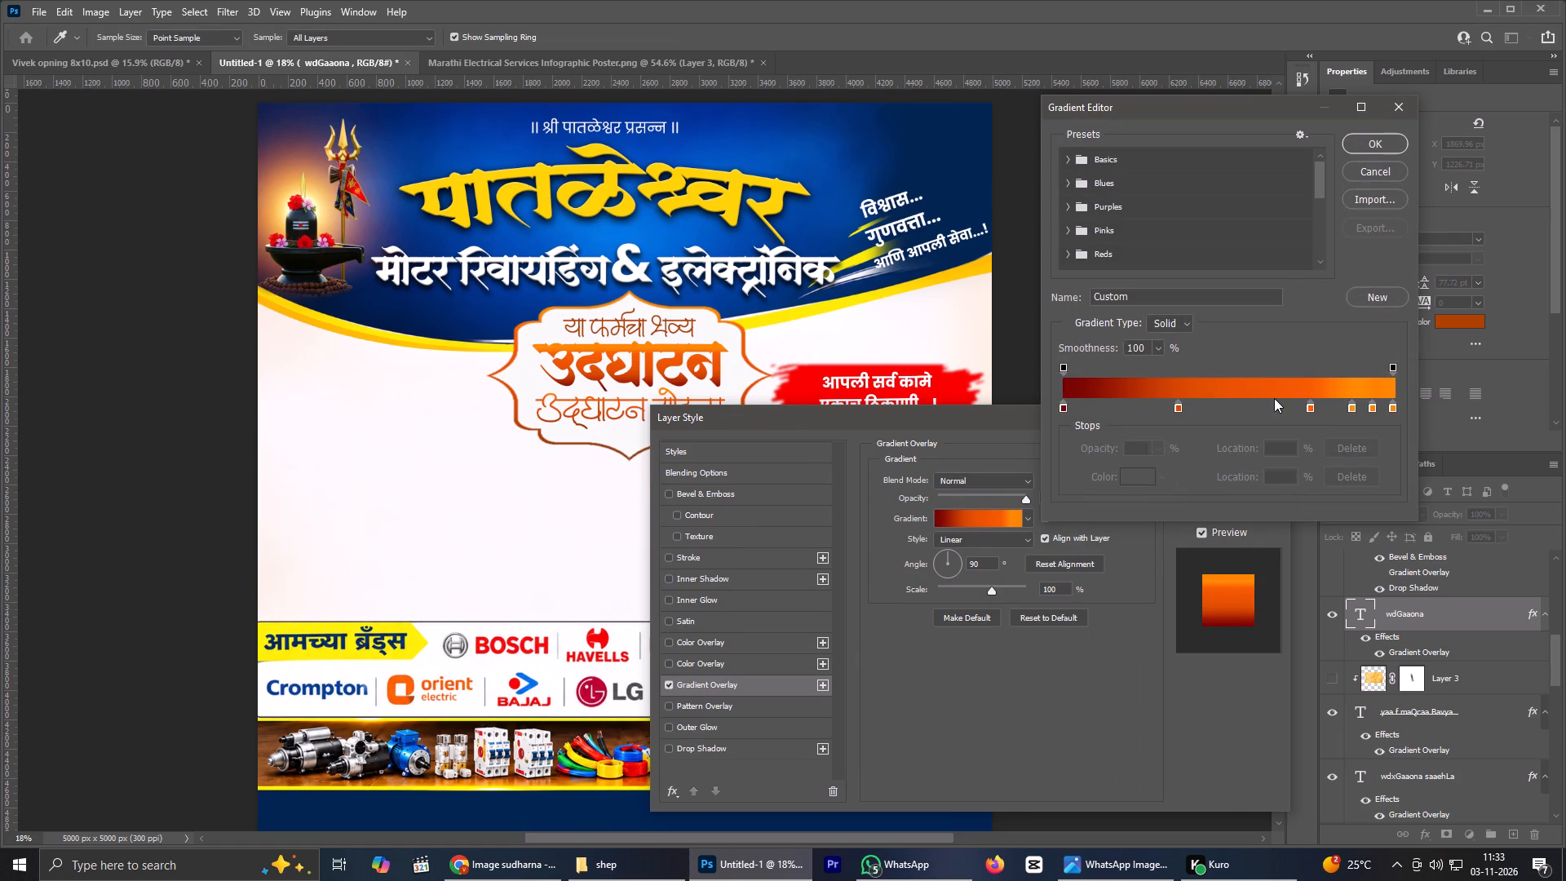
click(1390, 409)
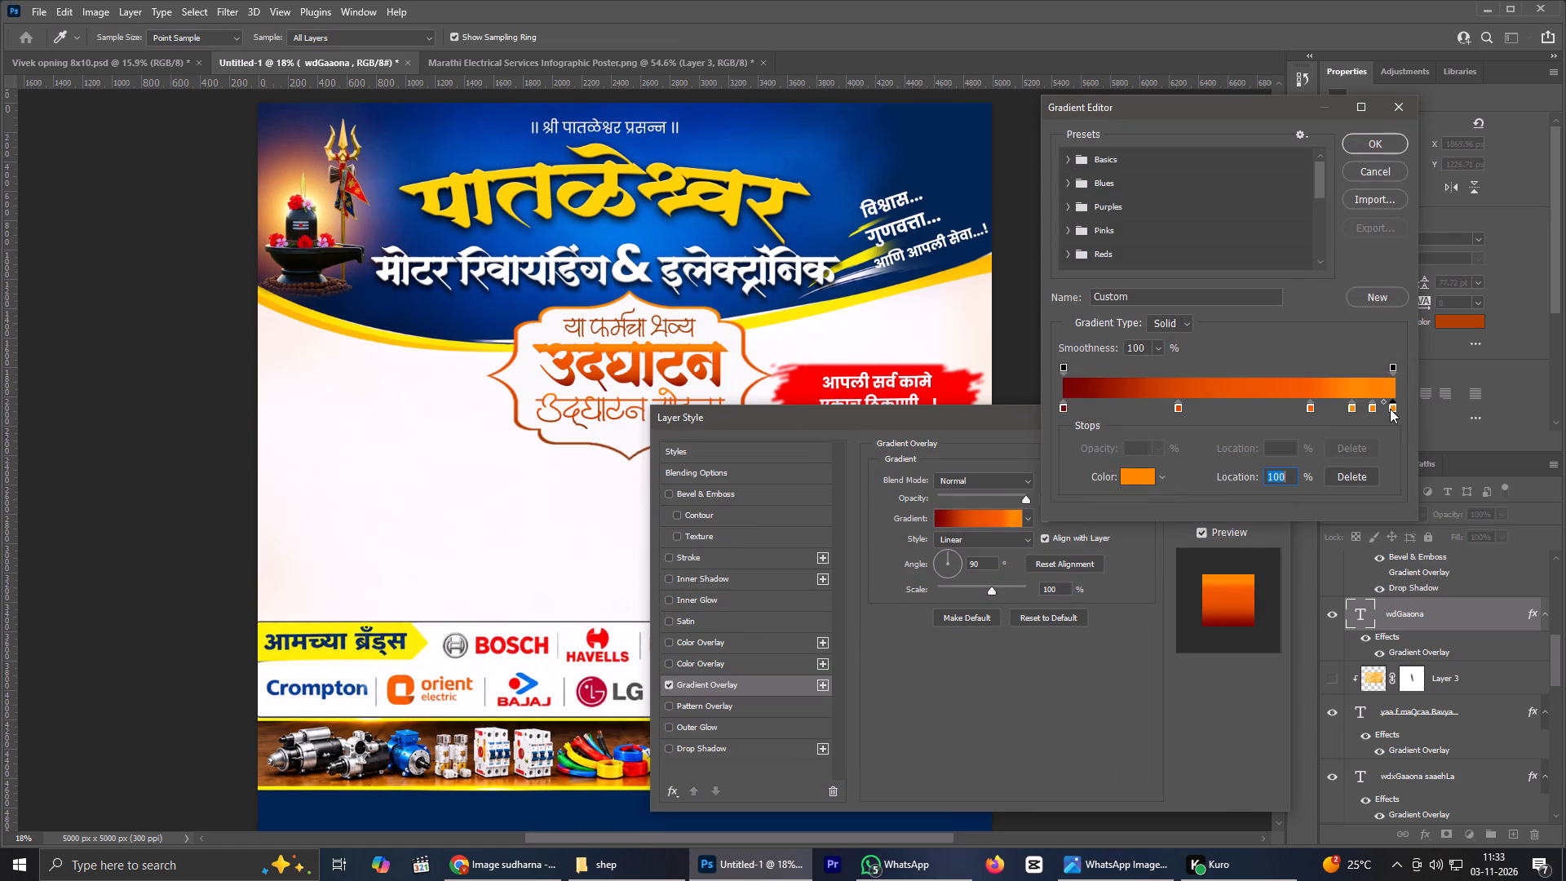
click(1142, 473)
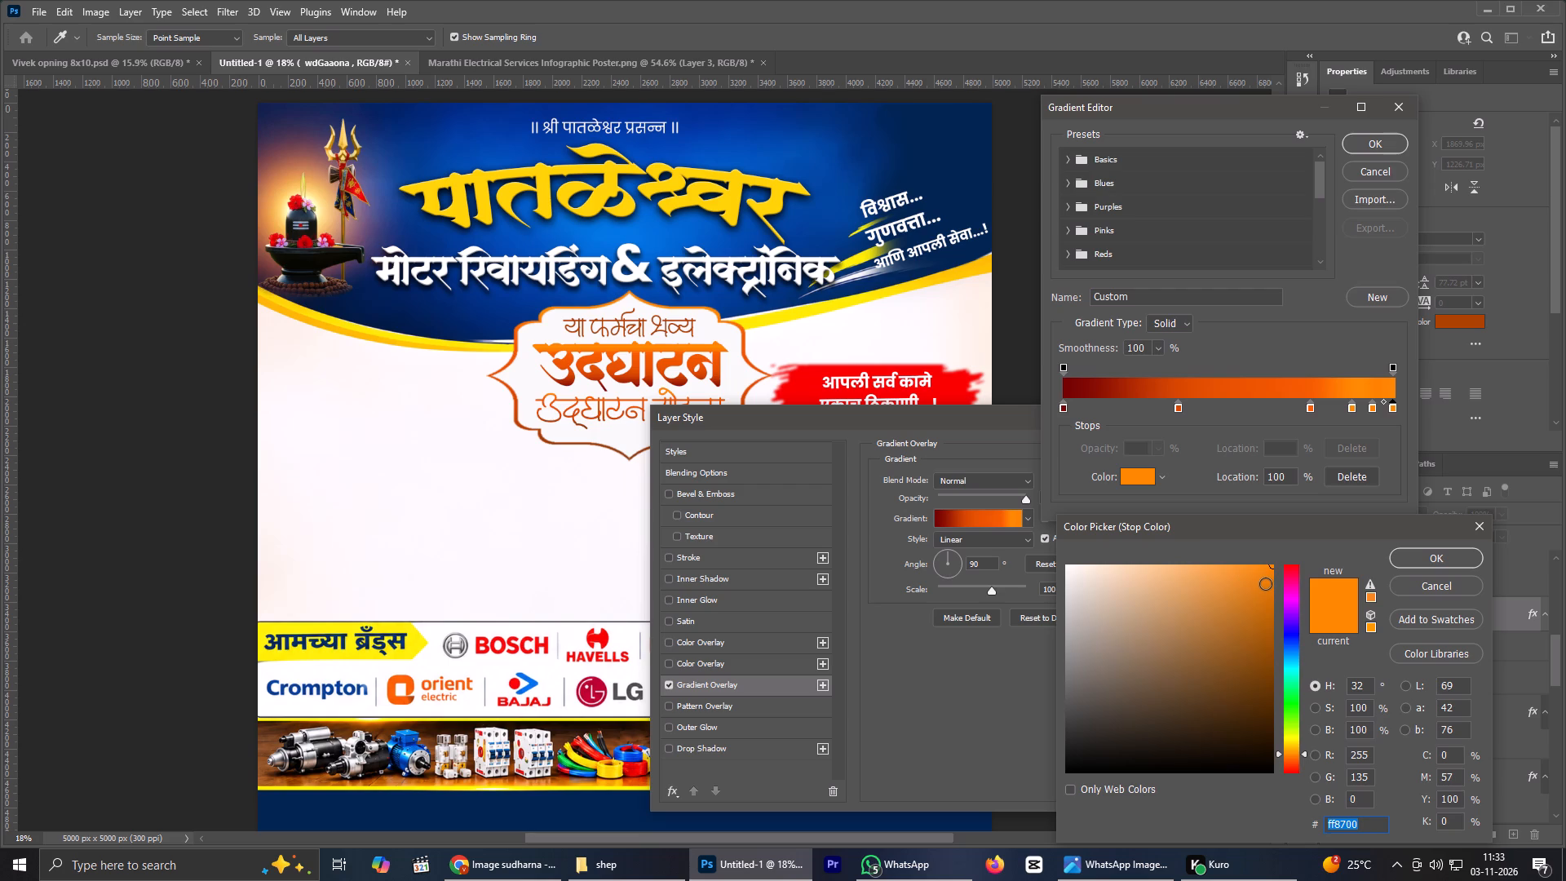
drag(1263, 595, 1263, 632)
drag(1269, 624, 1263, 641)
drag(1263, 641, 1270, 678)
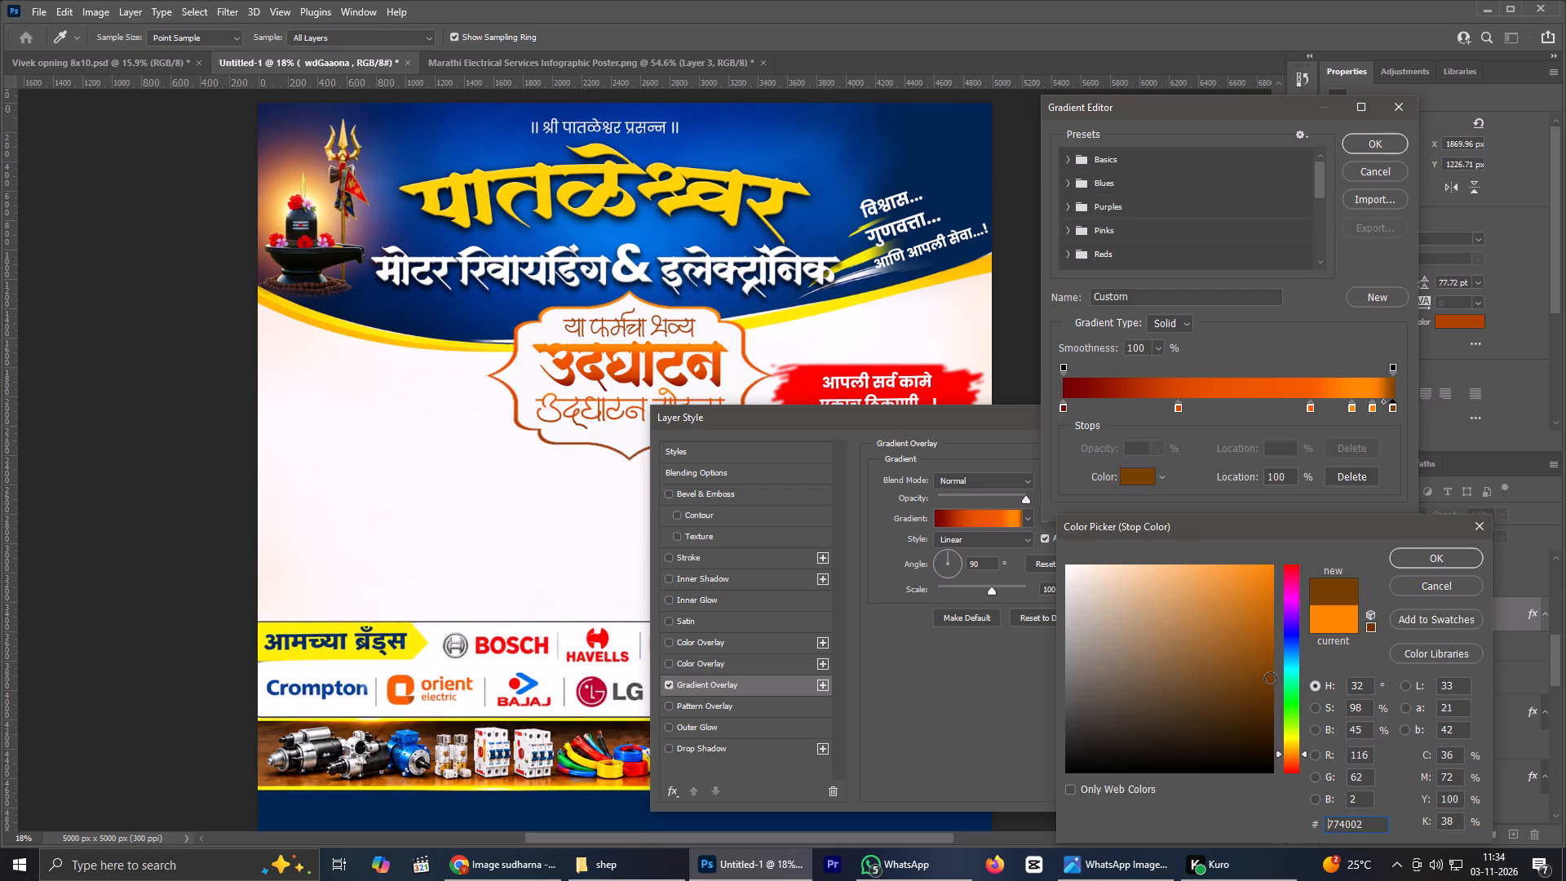
drag(1270, 678, 1270, 704)
drag(1273, 704, 1250, 720)
drag(1272, 679, 1278, 639)
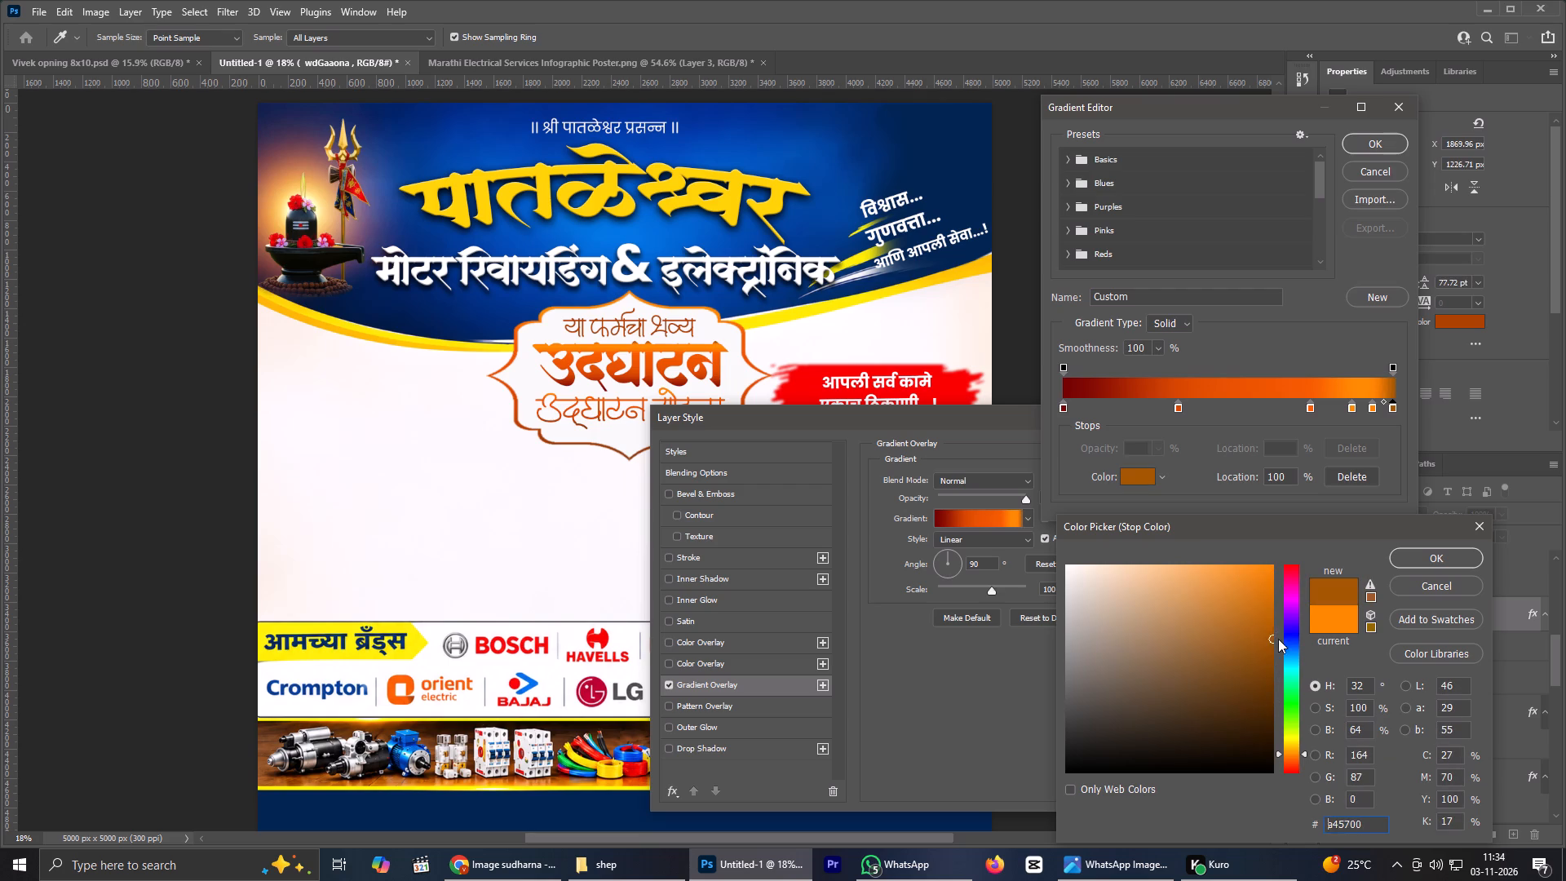
click(1258, 626)
click(1259, 605)
drag(1259, 602, 1255, 637)
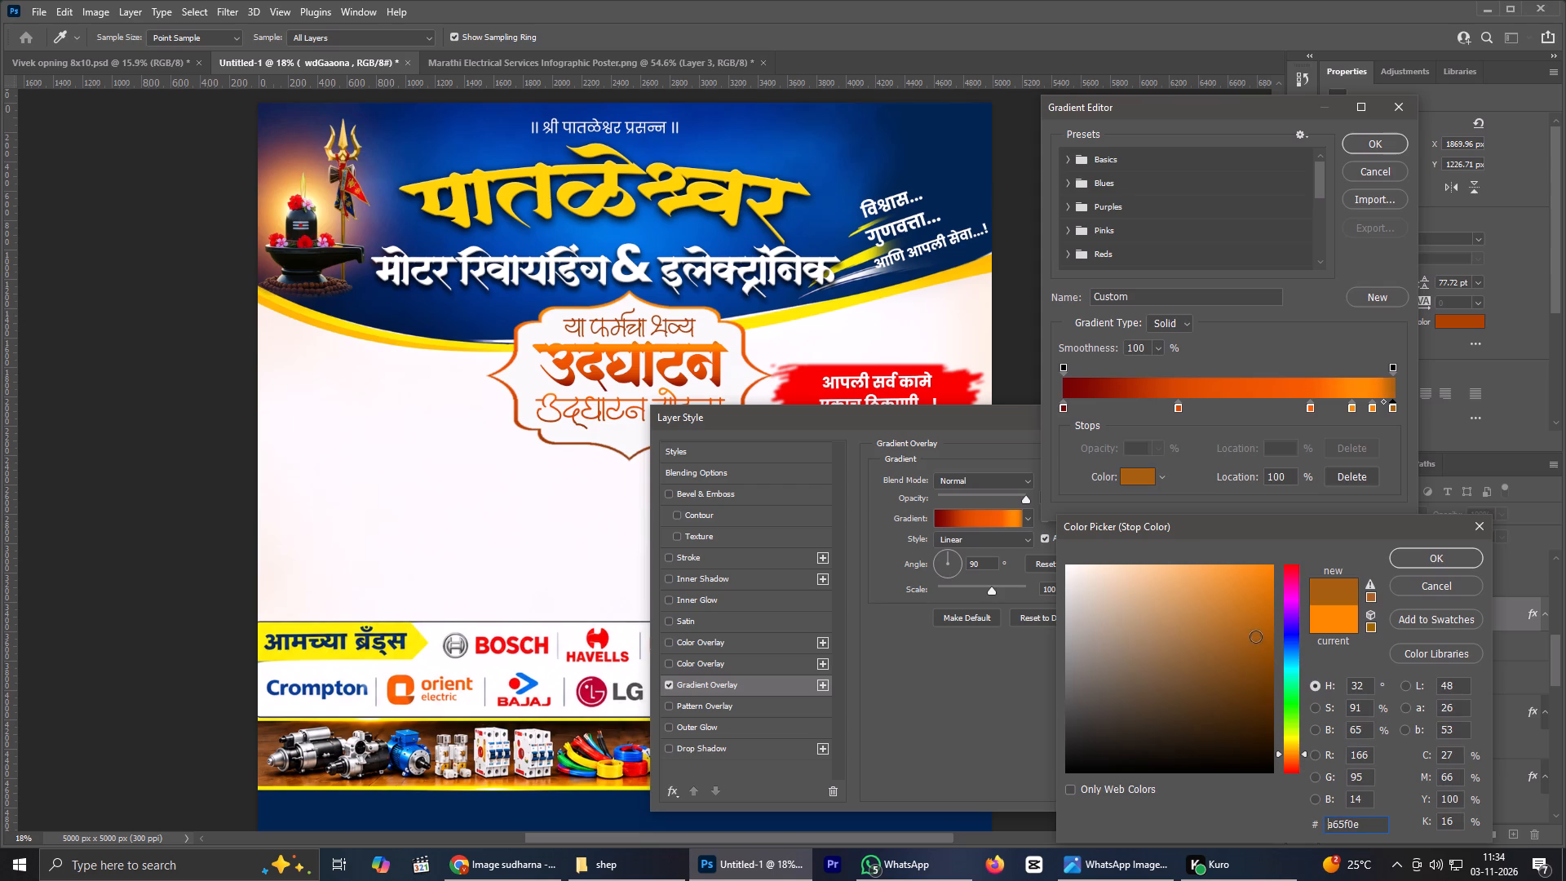
click(1450, 554)
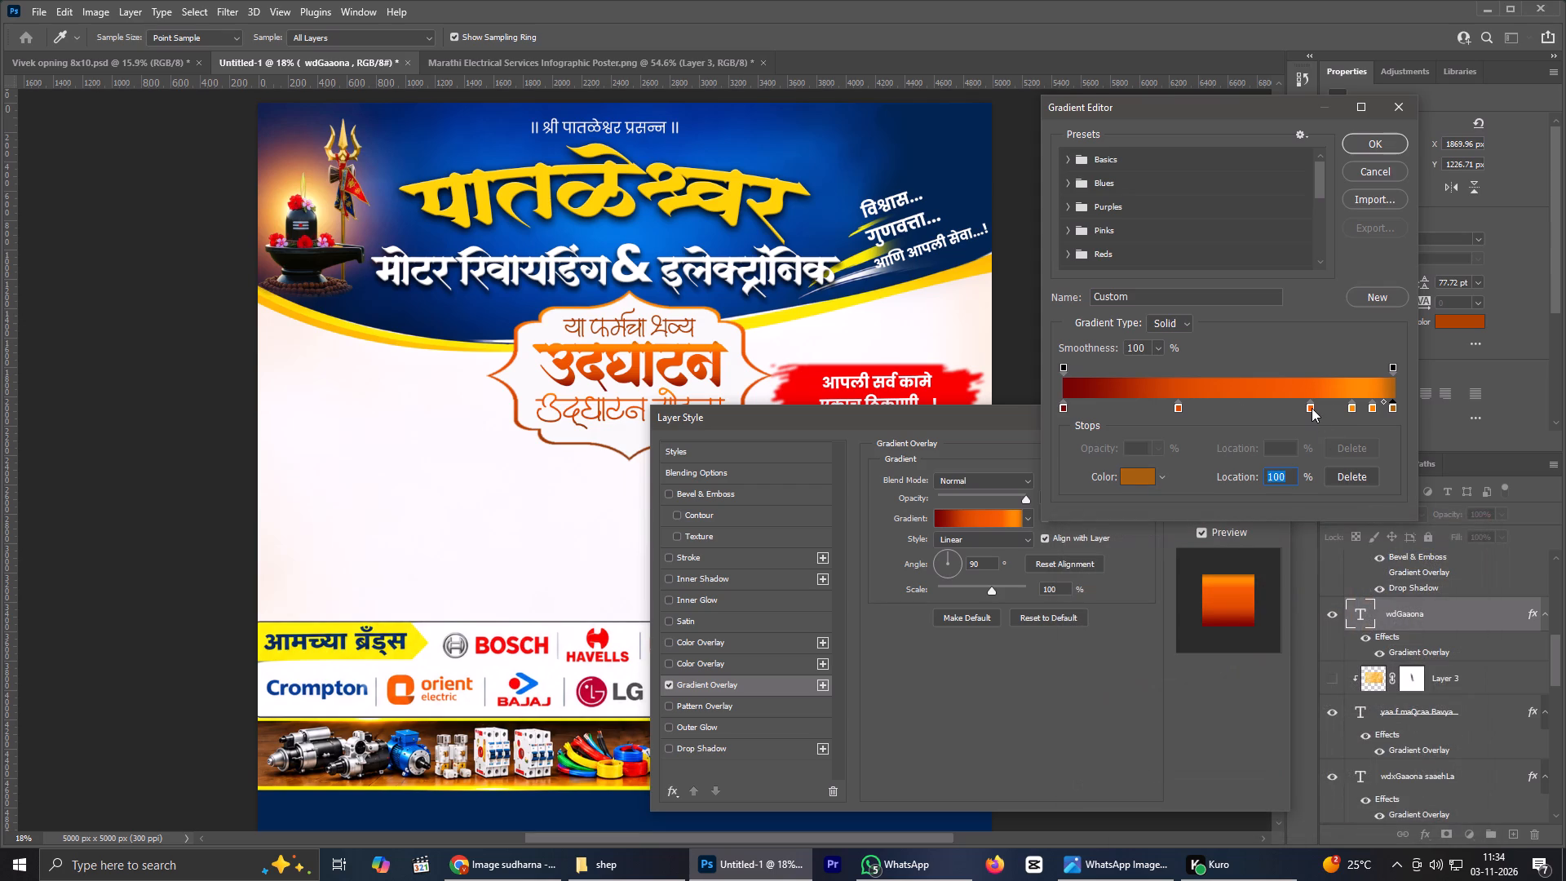
Set the gradient's colour stop at 75% to bright orange ff6100.
click(1312, 408)
click(1140, 482)
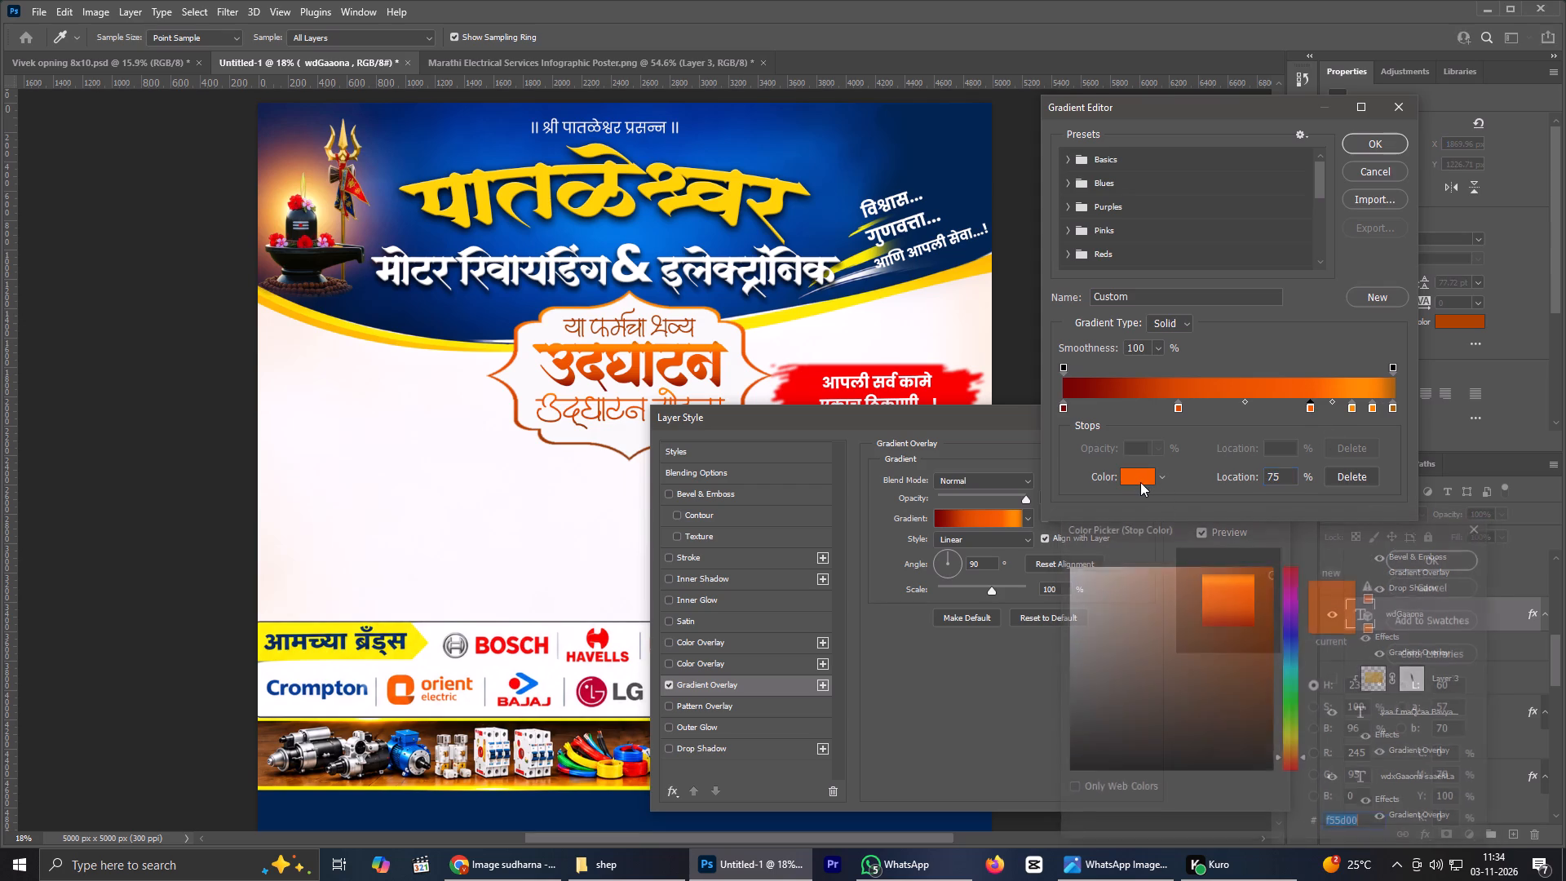
drag(1259, 642, 1269, 634)
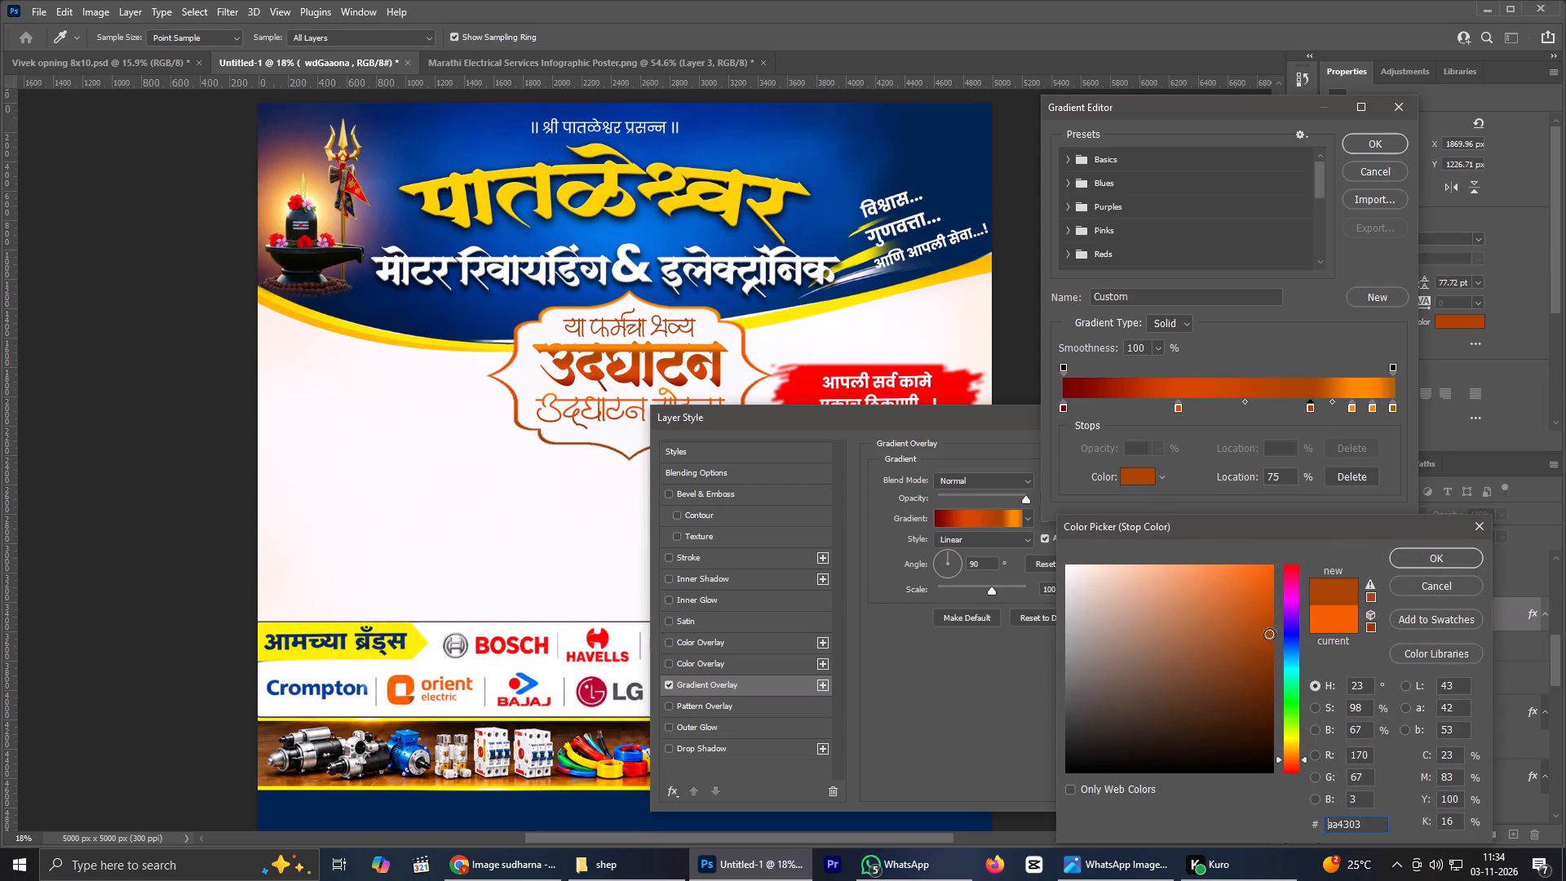
drag(1258, 578, 1330, 528)
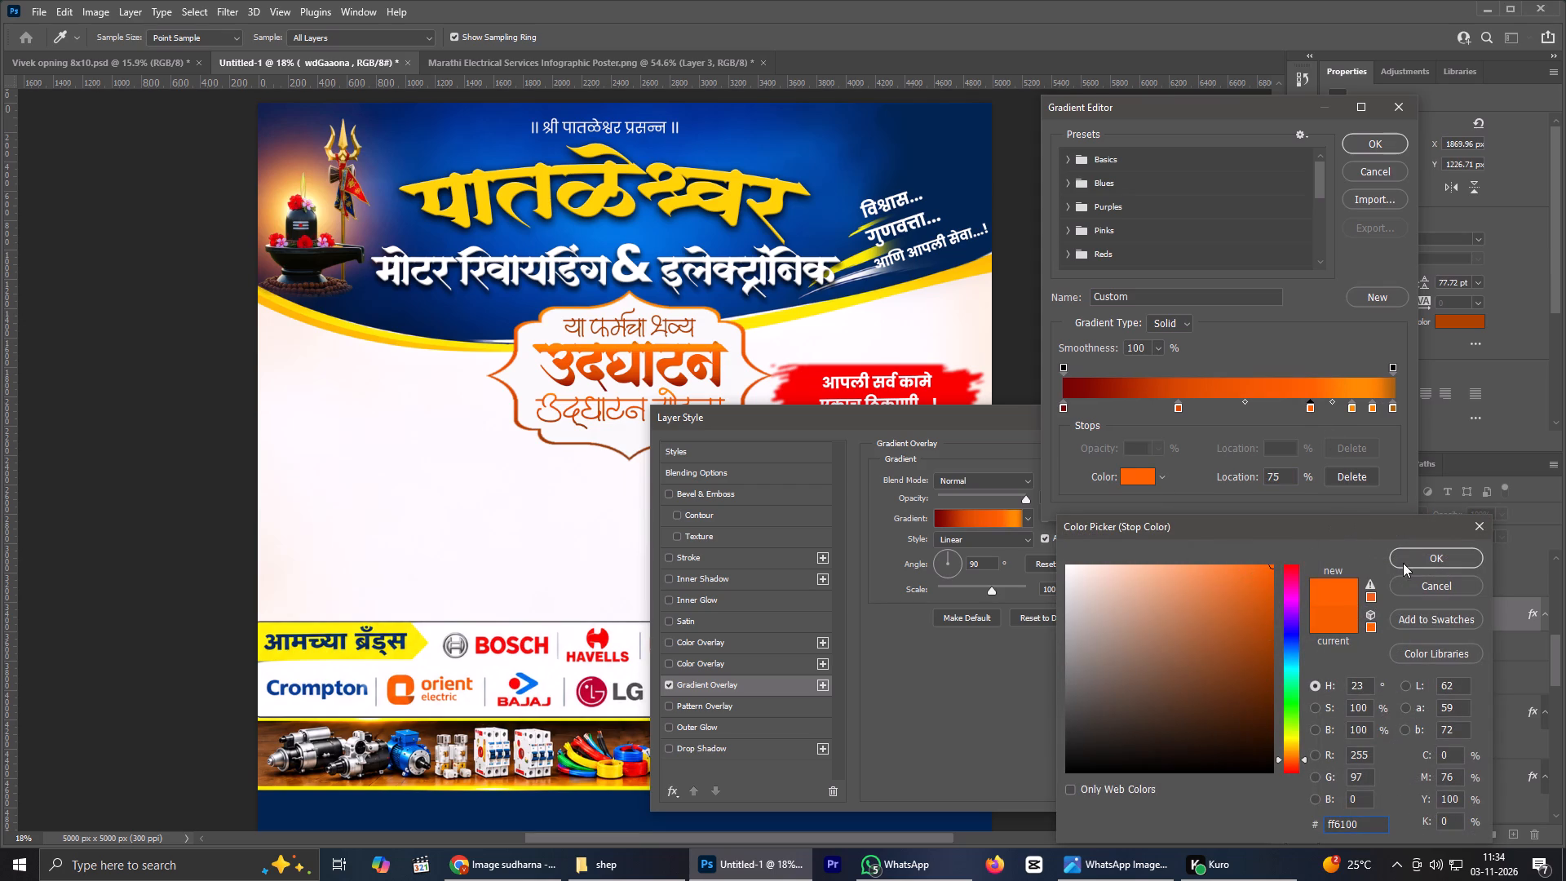
click(1428, 558)
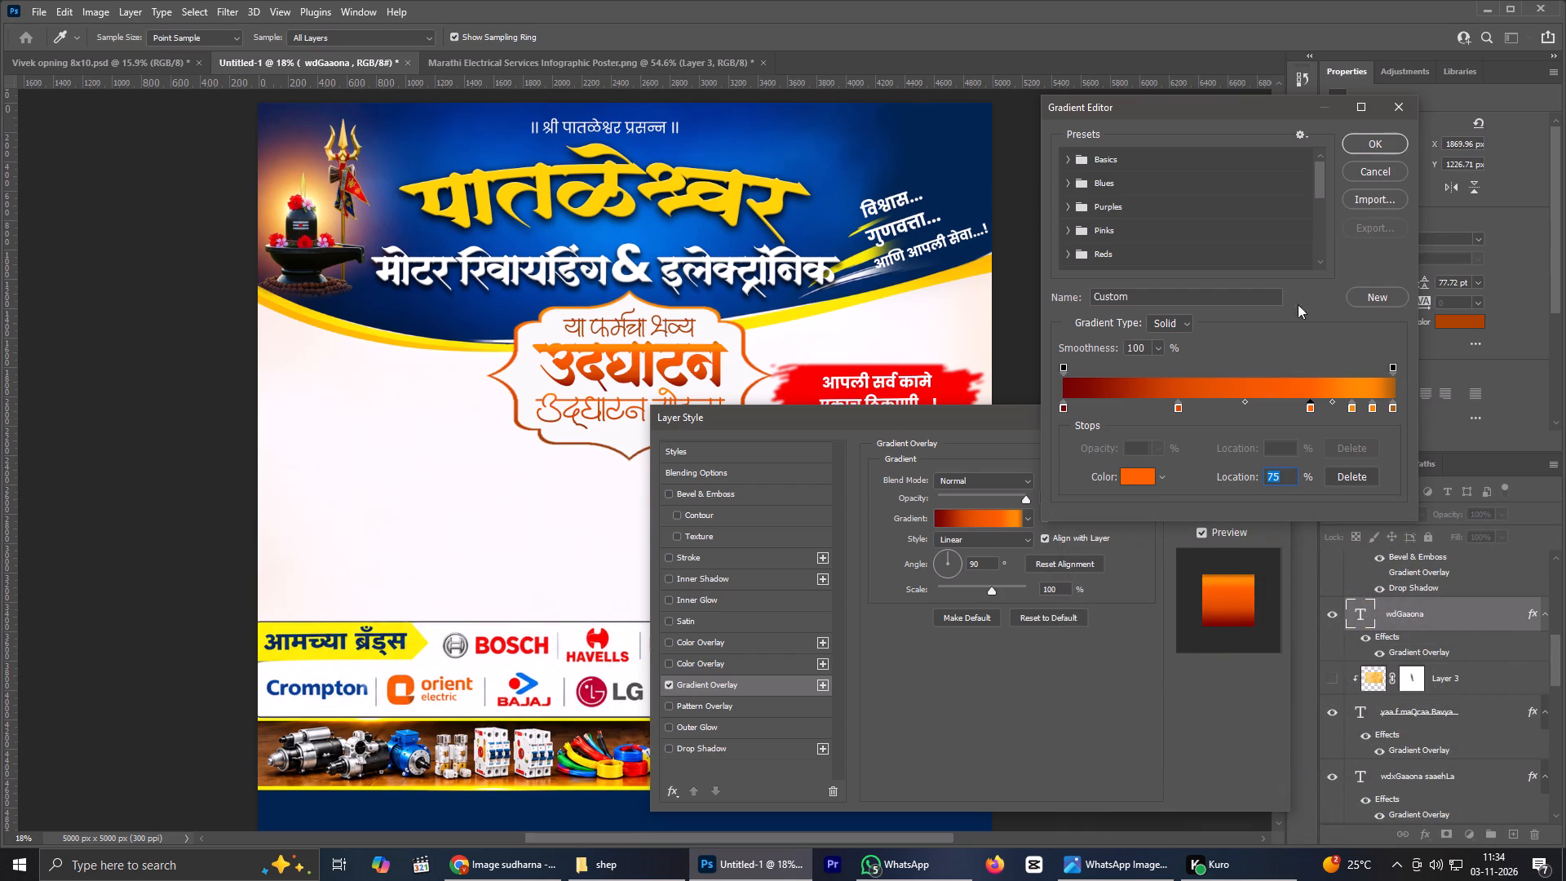
Save the edited gradient as a new preset named Custom and apply the gradient overlay to the उदघाटन text.
click(1192, 301)
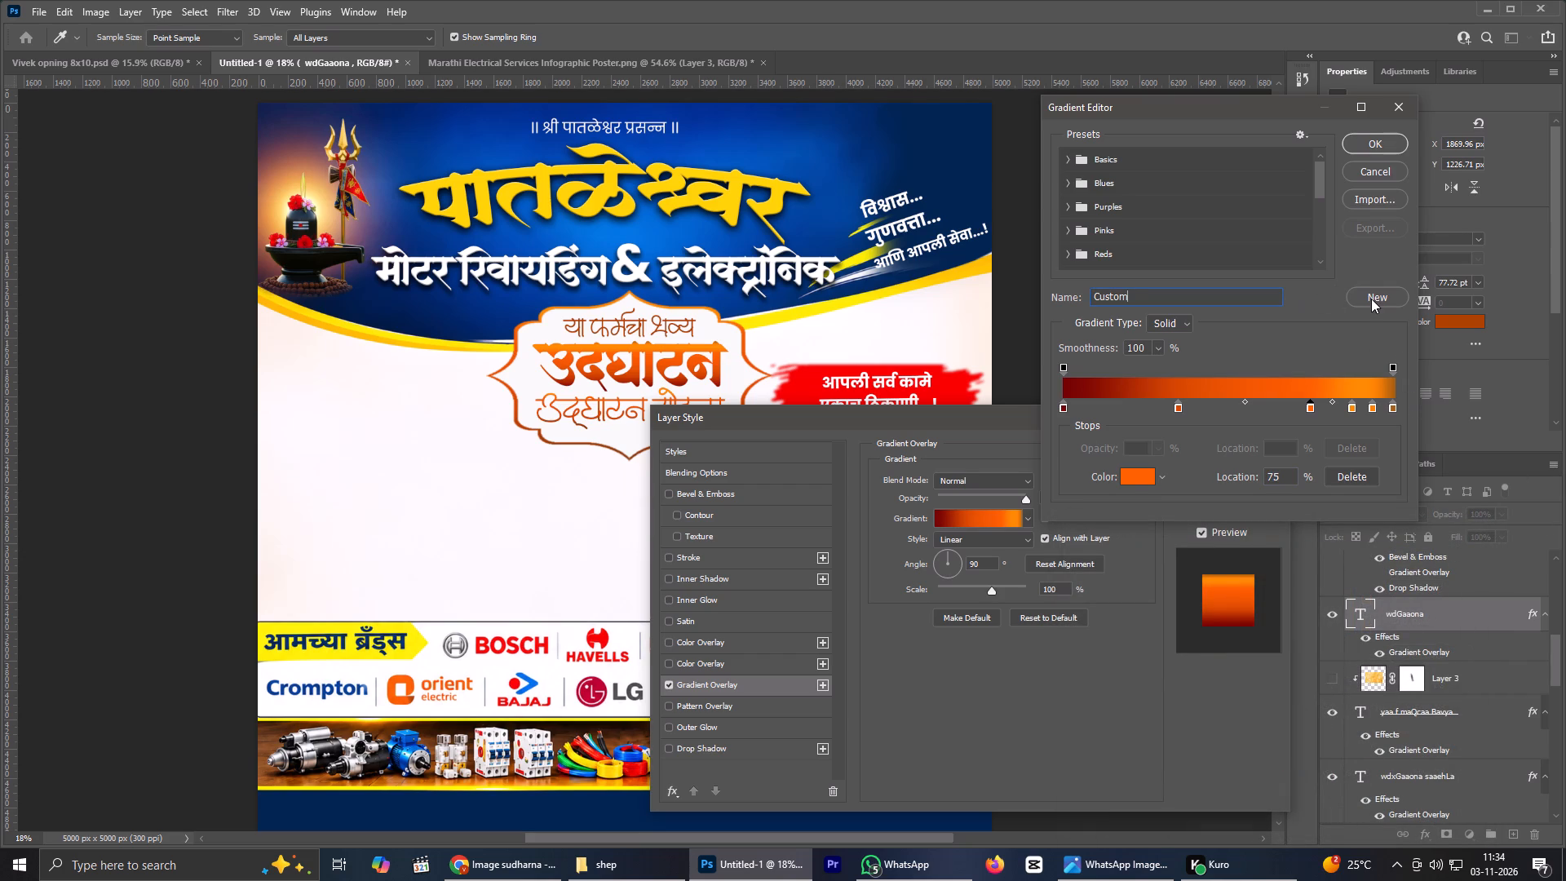
click(1377, 286)
click(1376, 294)
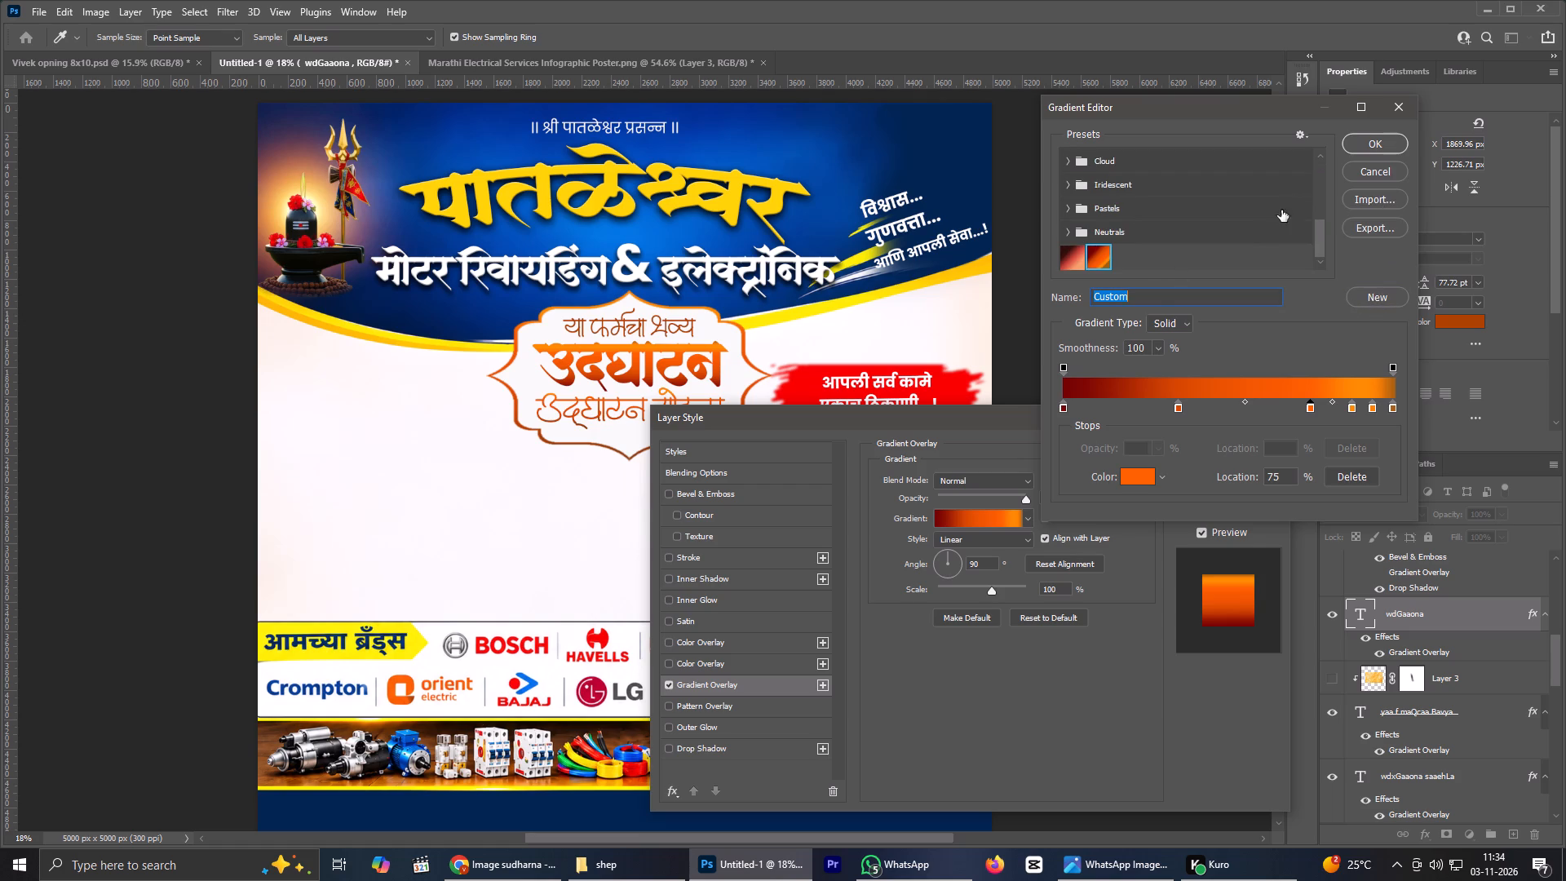
click(1389, 141)
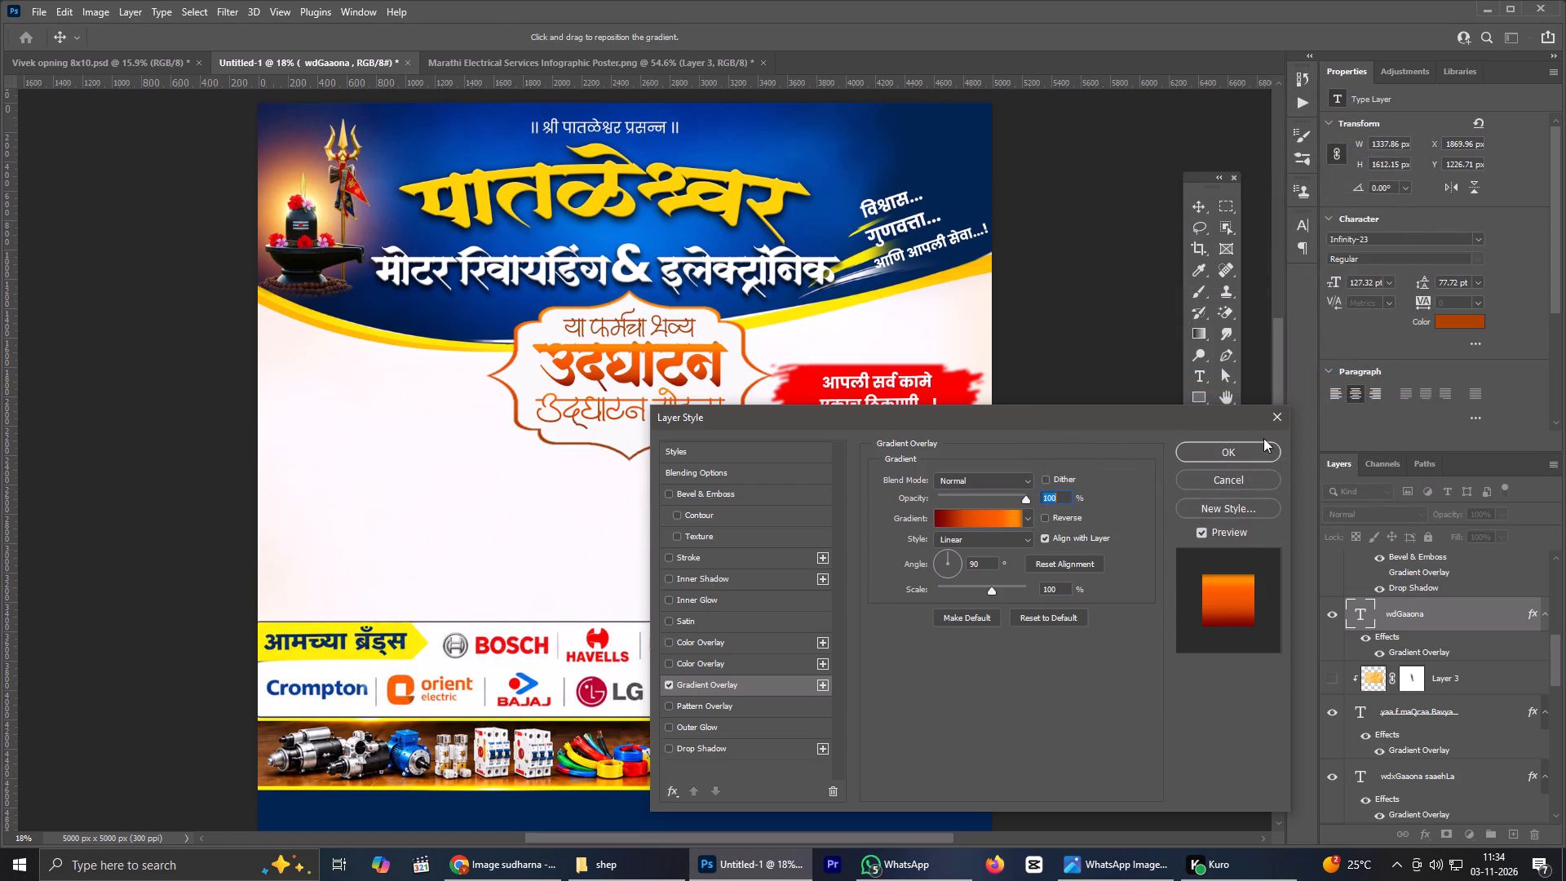
click(1253, 447)
Deselect the text layer and examine the recoloured उदघाटन heading close up and within the whole flyer.
scroll(647, 259, up, 3)
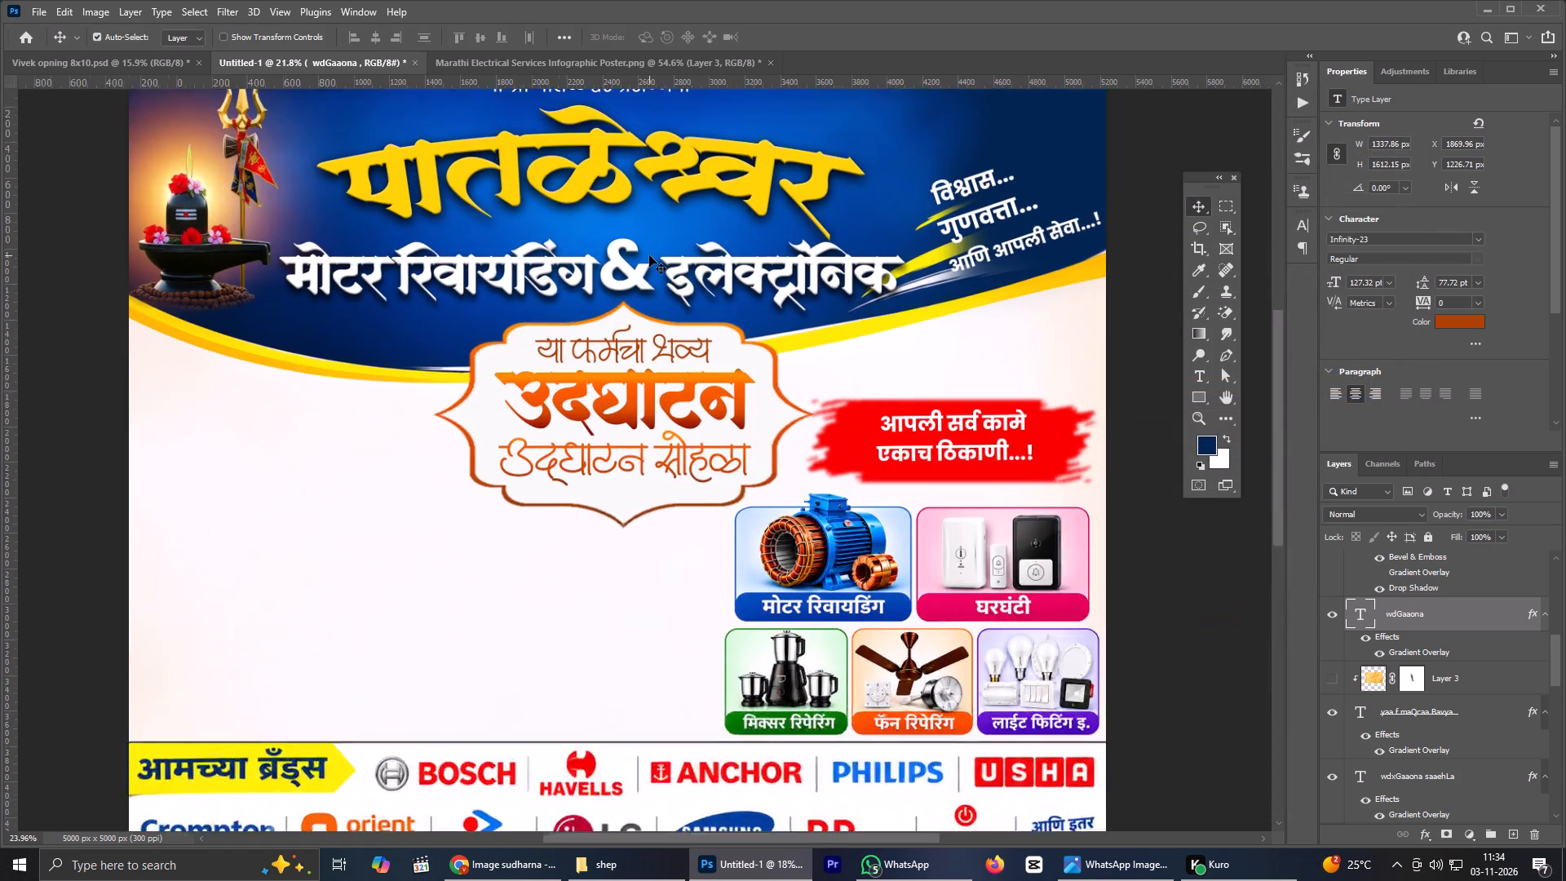
scroll(649, 255, up, 1)
scroll(672, 347, up, 3)
scroll(670, 350, down, 8)
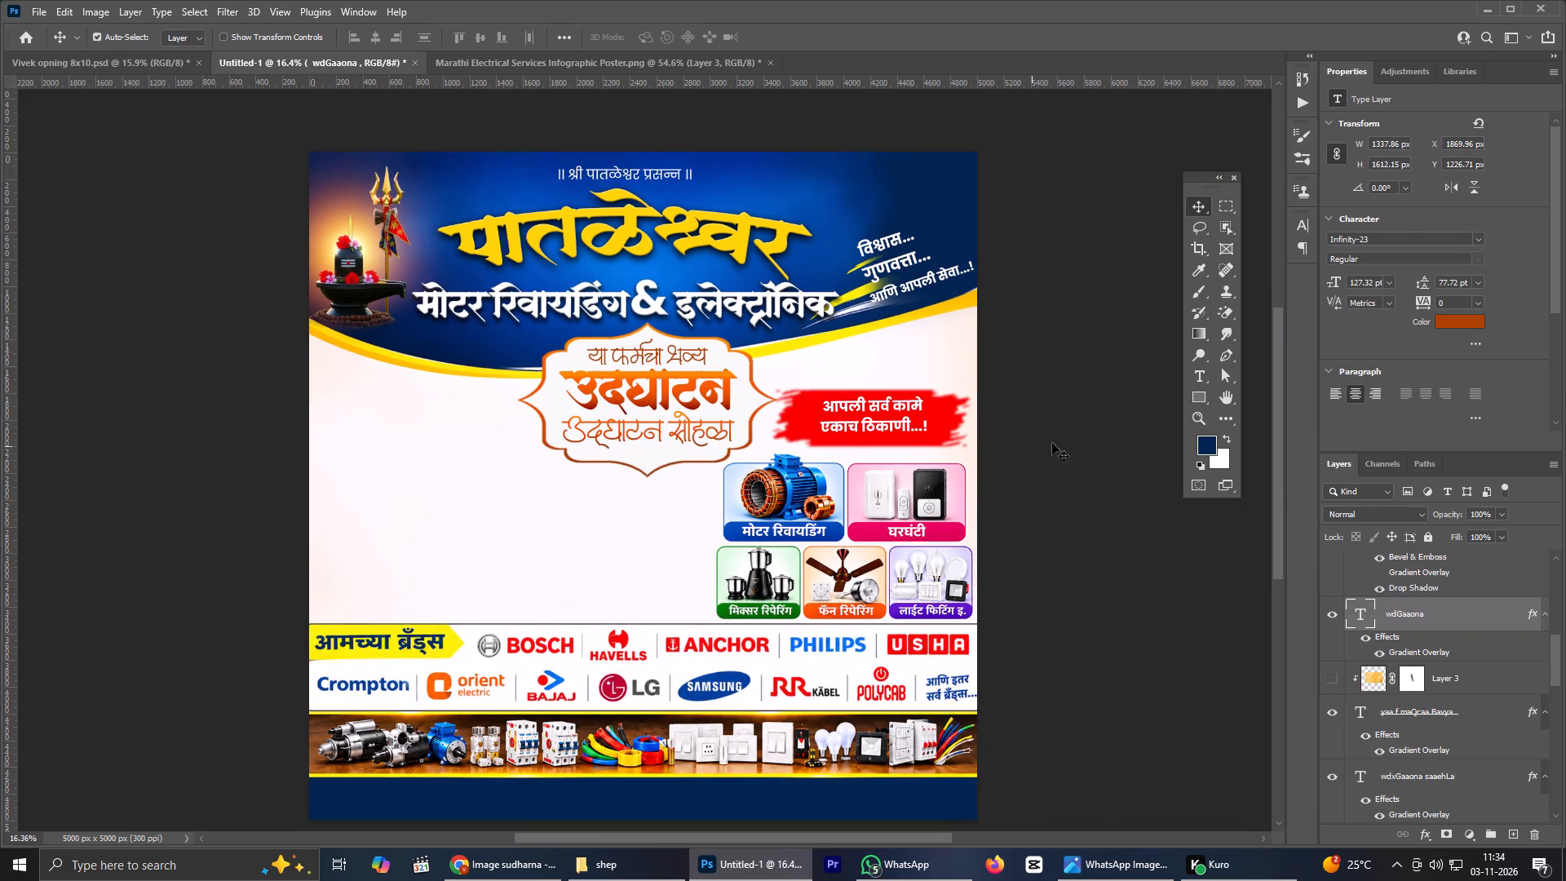
click(1077, 439)
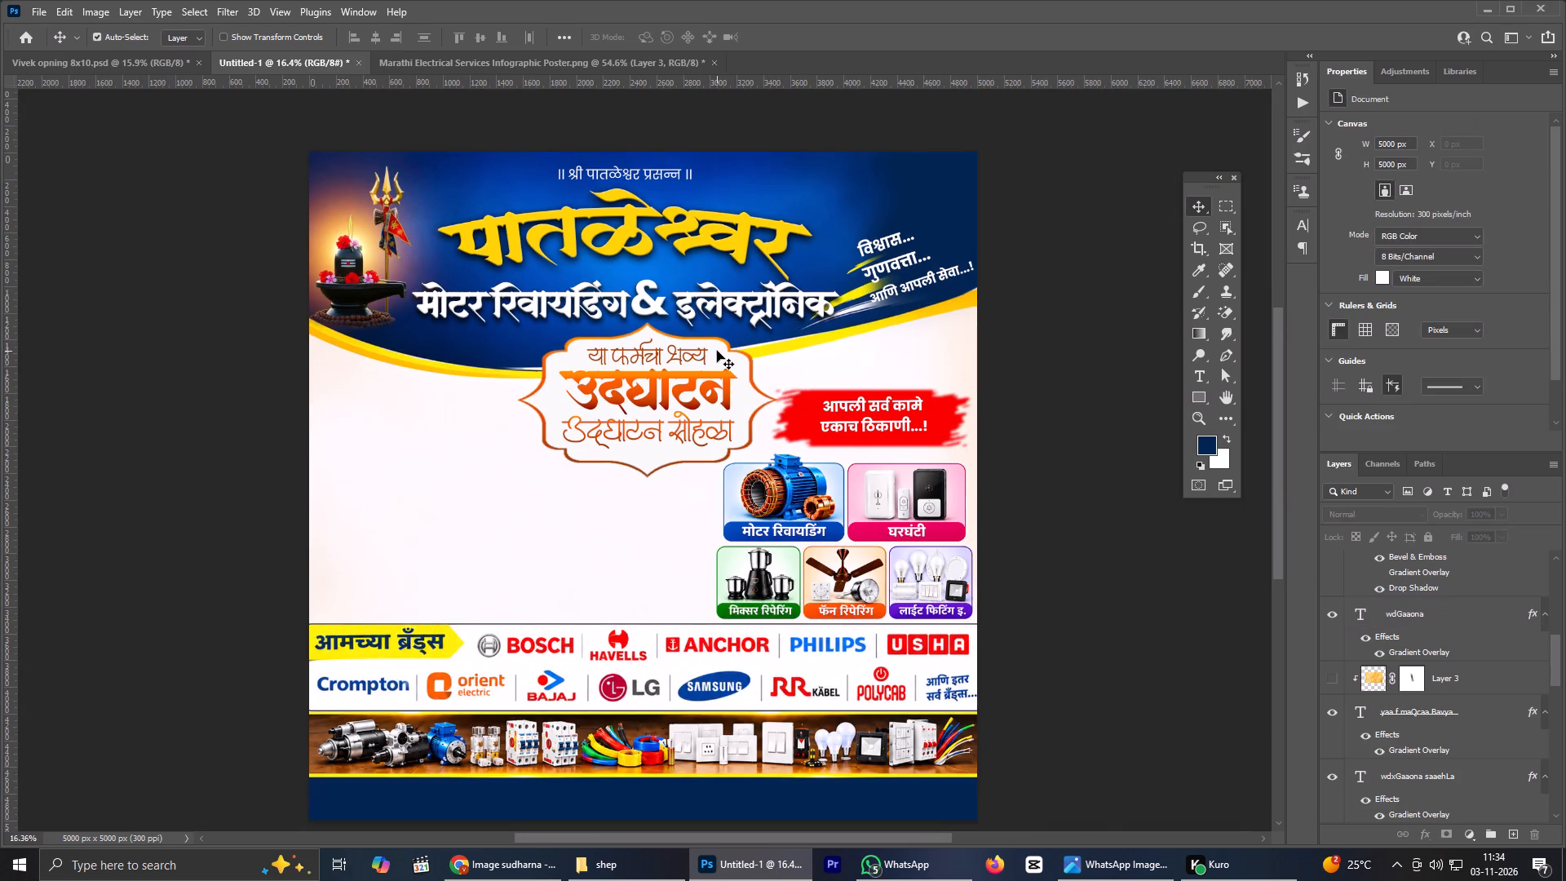
scroll(573, 375, down, 1)
scroll(588, 382, up, 1)
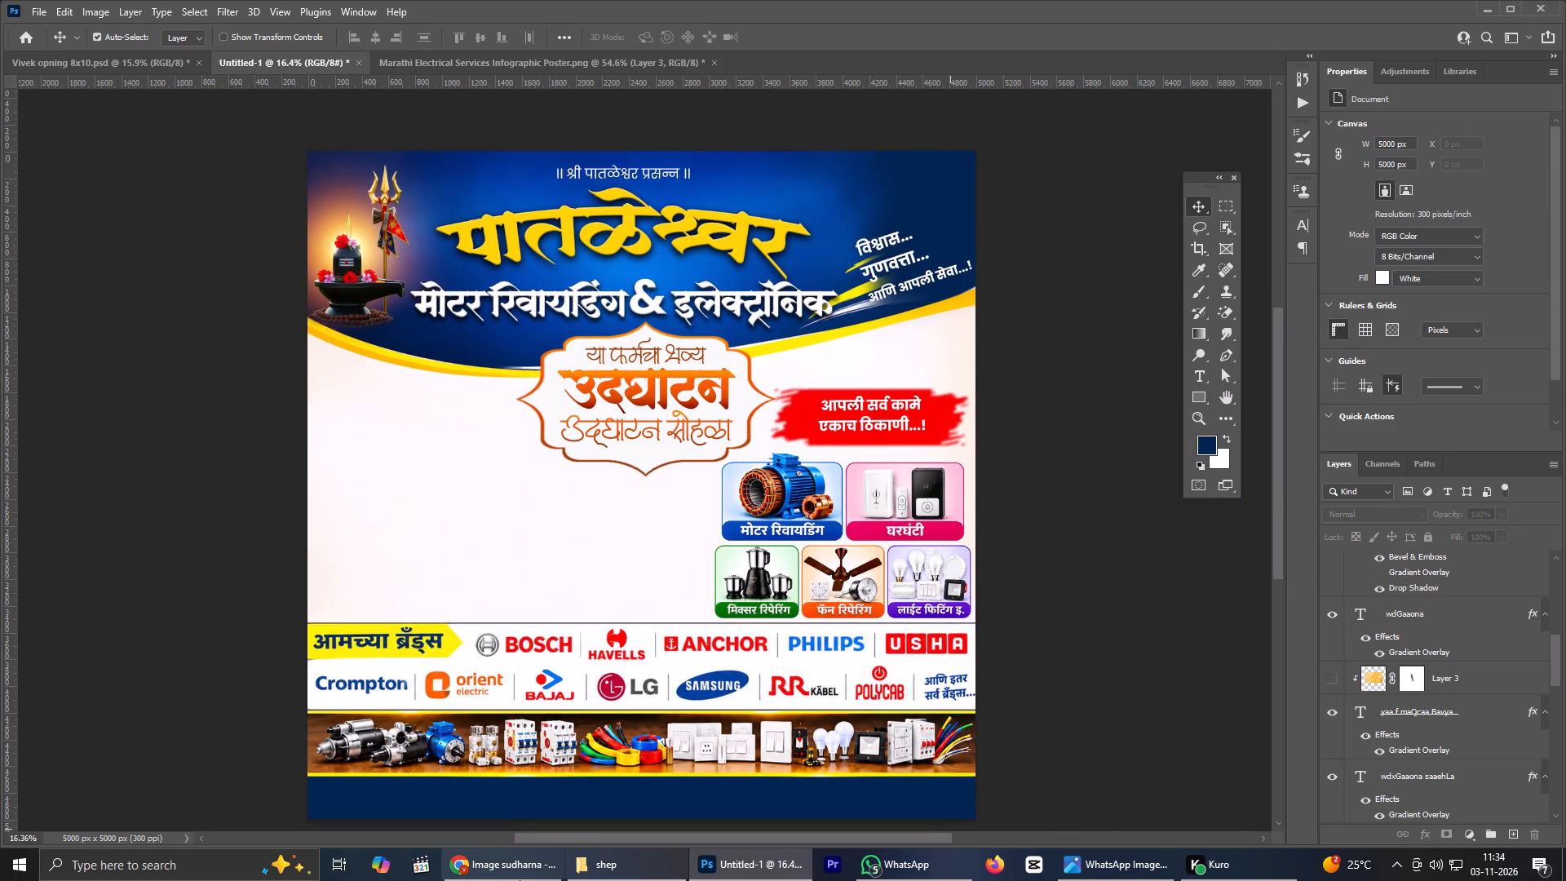
In the Google Lens result, copy the whole paragraph from "आमच्याकडे सर्व प्रकारच्या" to "दरात करुन मिळतील." and return to the Photoshop flyer.
click(502, 869)
click(1117, 0)
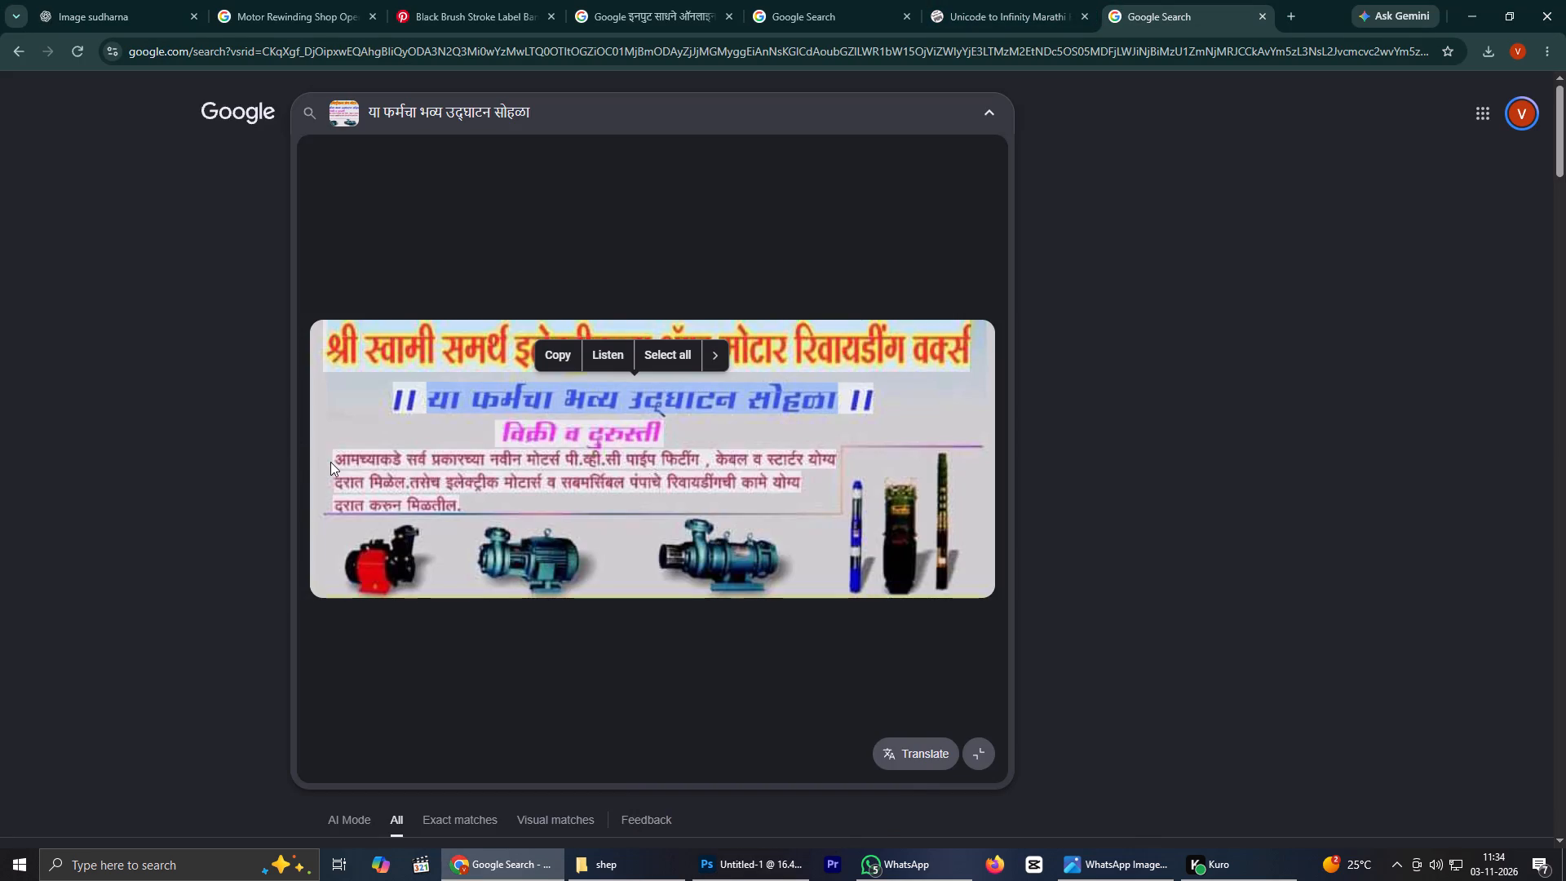
drag(334, 462, 572, 459)
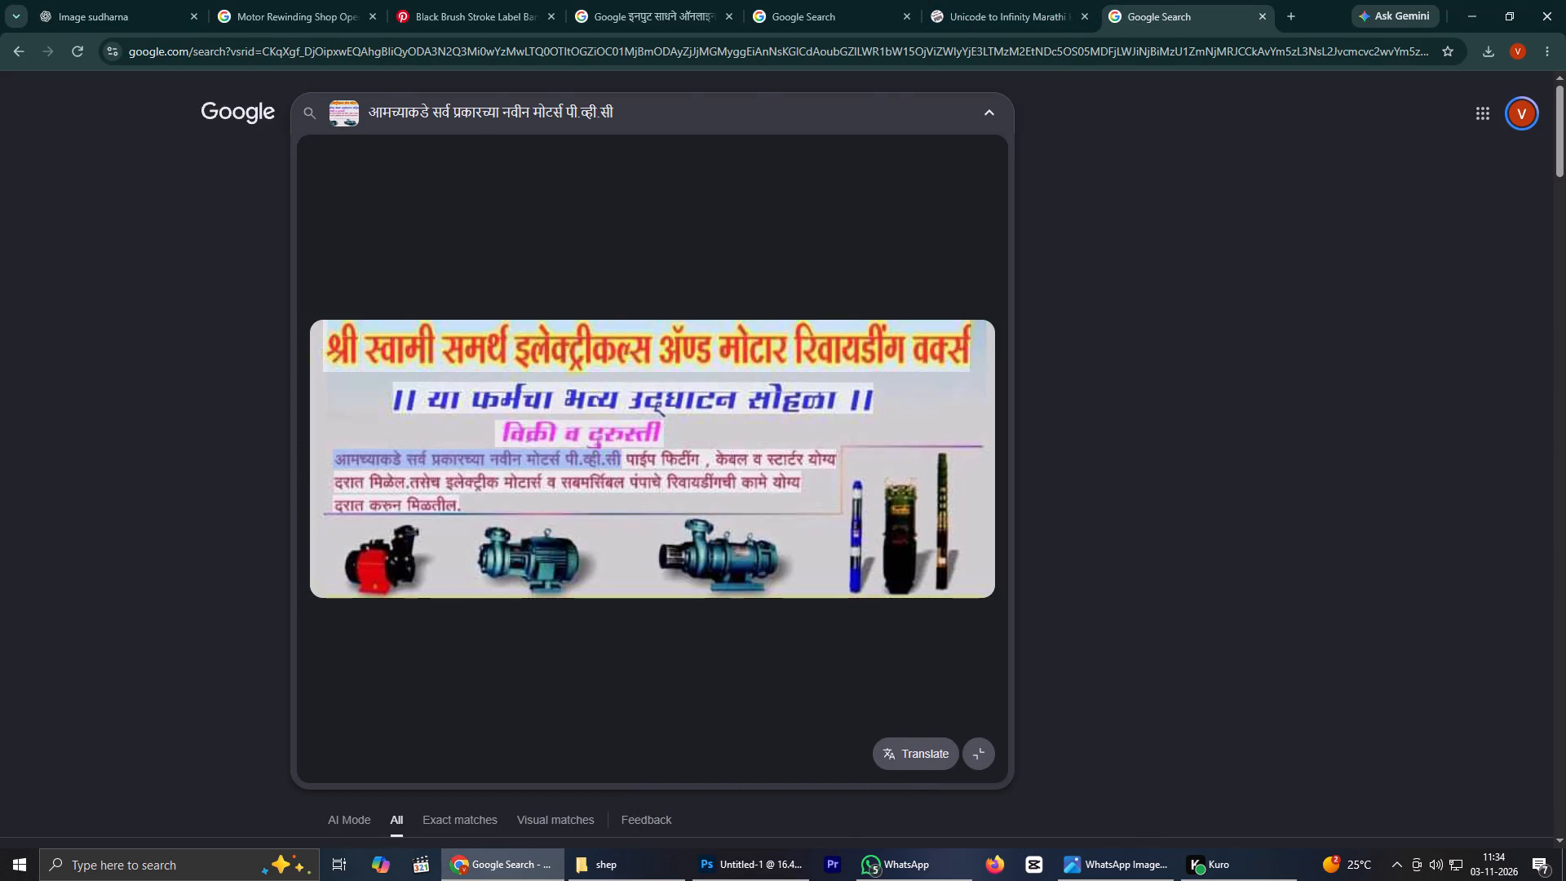
drag(572, 459, 498, 498)
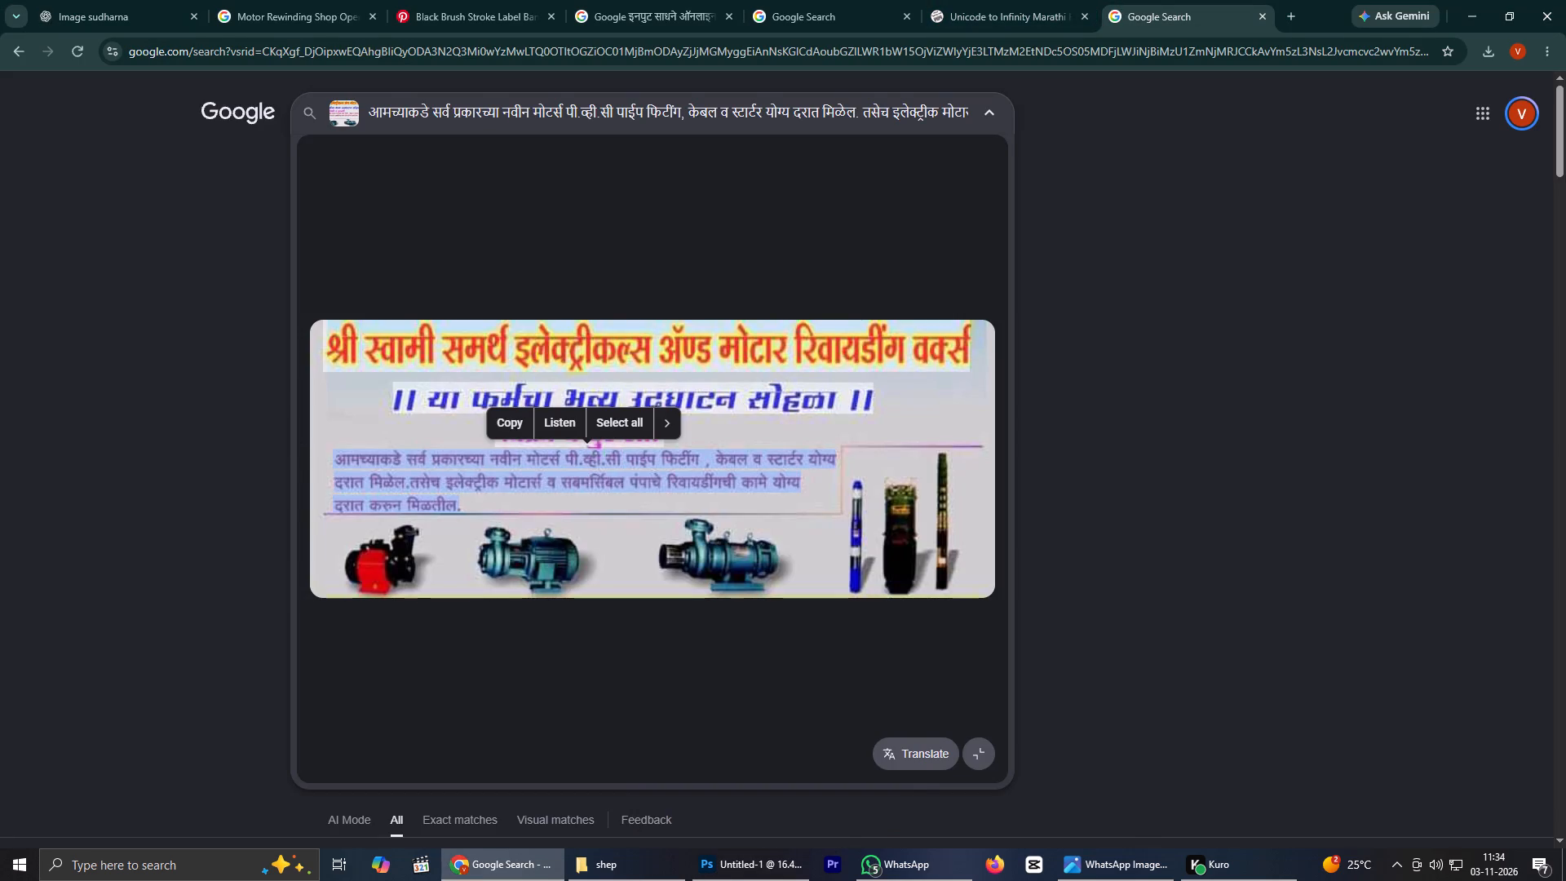
click(499, 420)
click(716, 866)
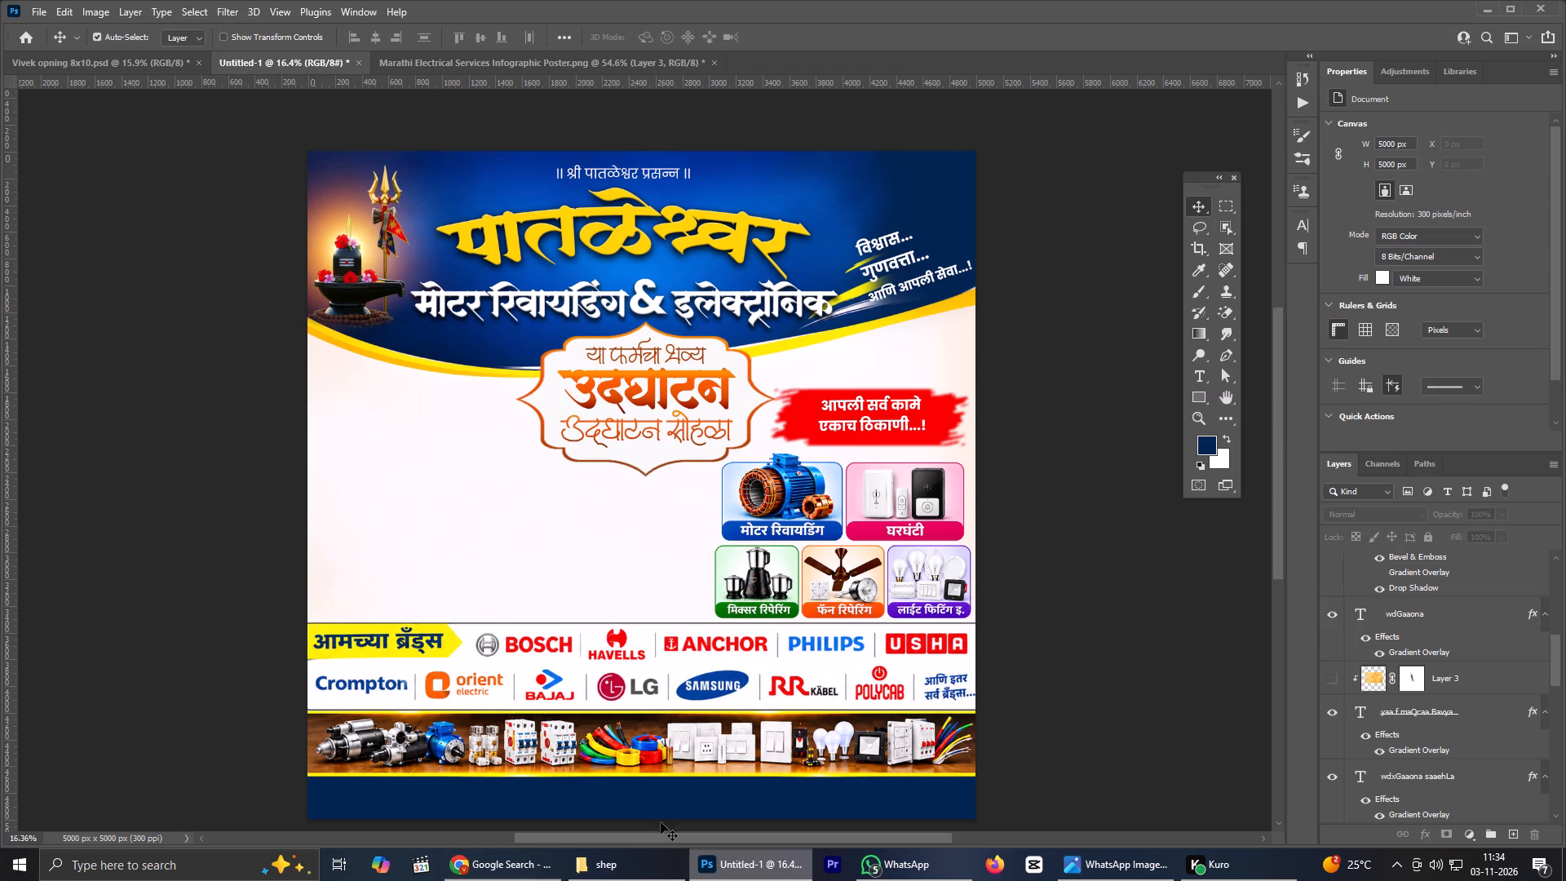
Examine the flyer's service cards and empty cream area, and look through the layers around the service-cards layer.
scroll(555, 451, down, 1)
scroll(555, 451, up, 2)
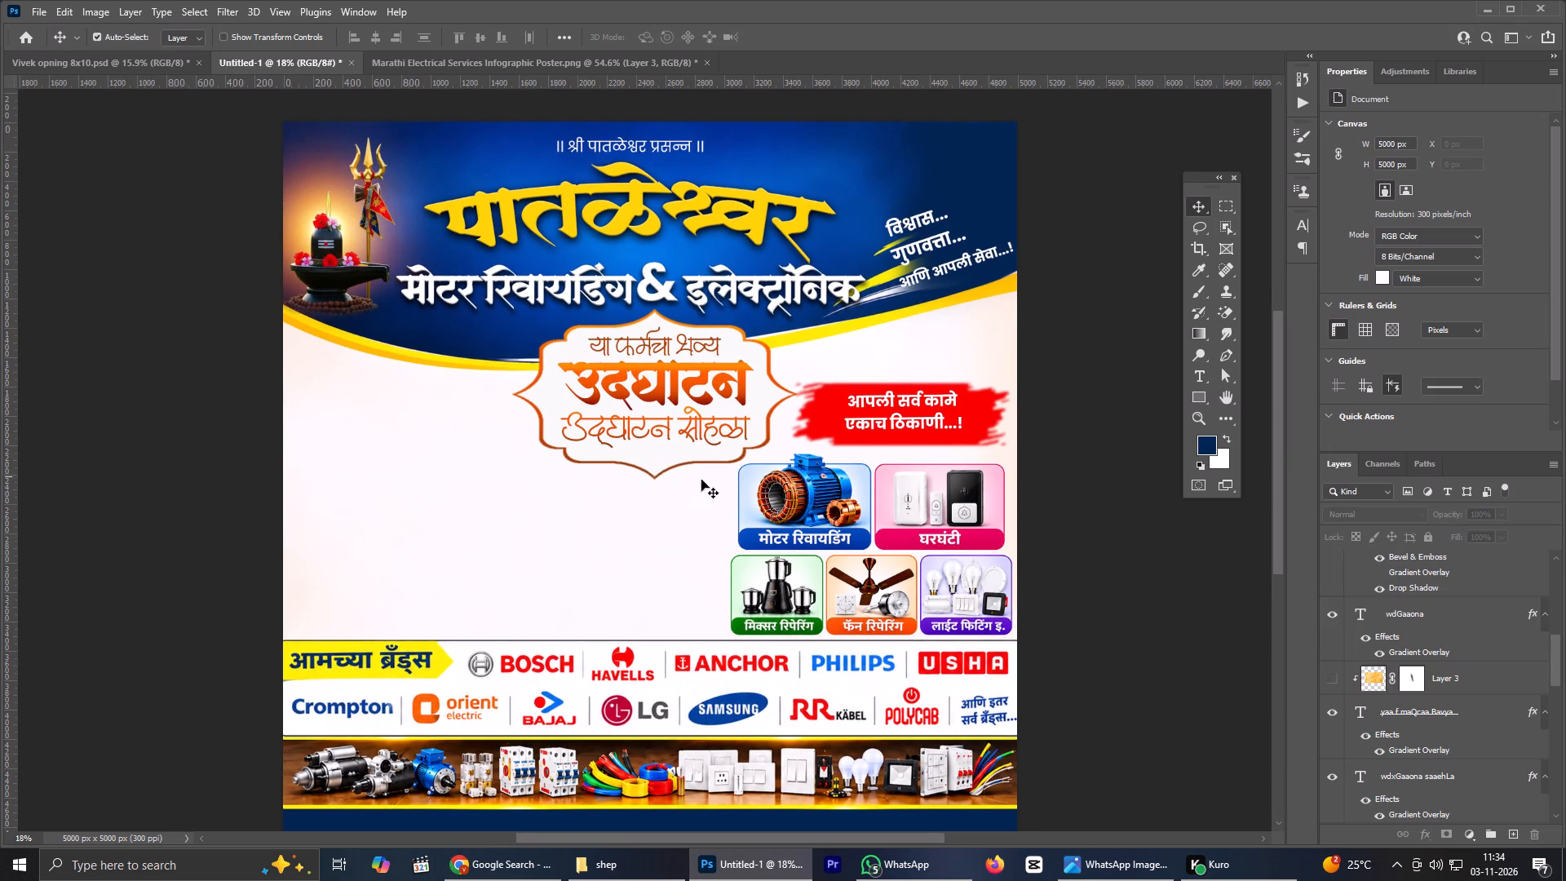
scroll(875, 506, up, 3)
click(874, 523)
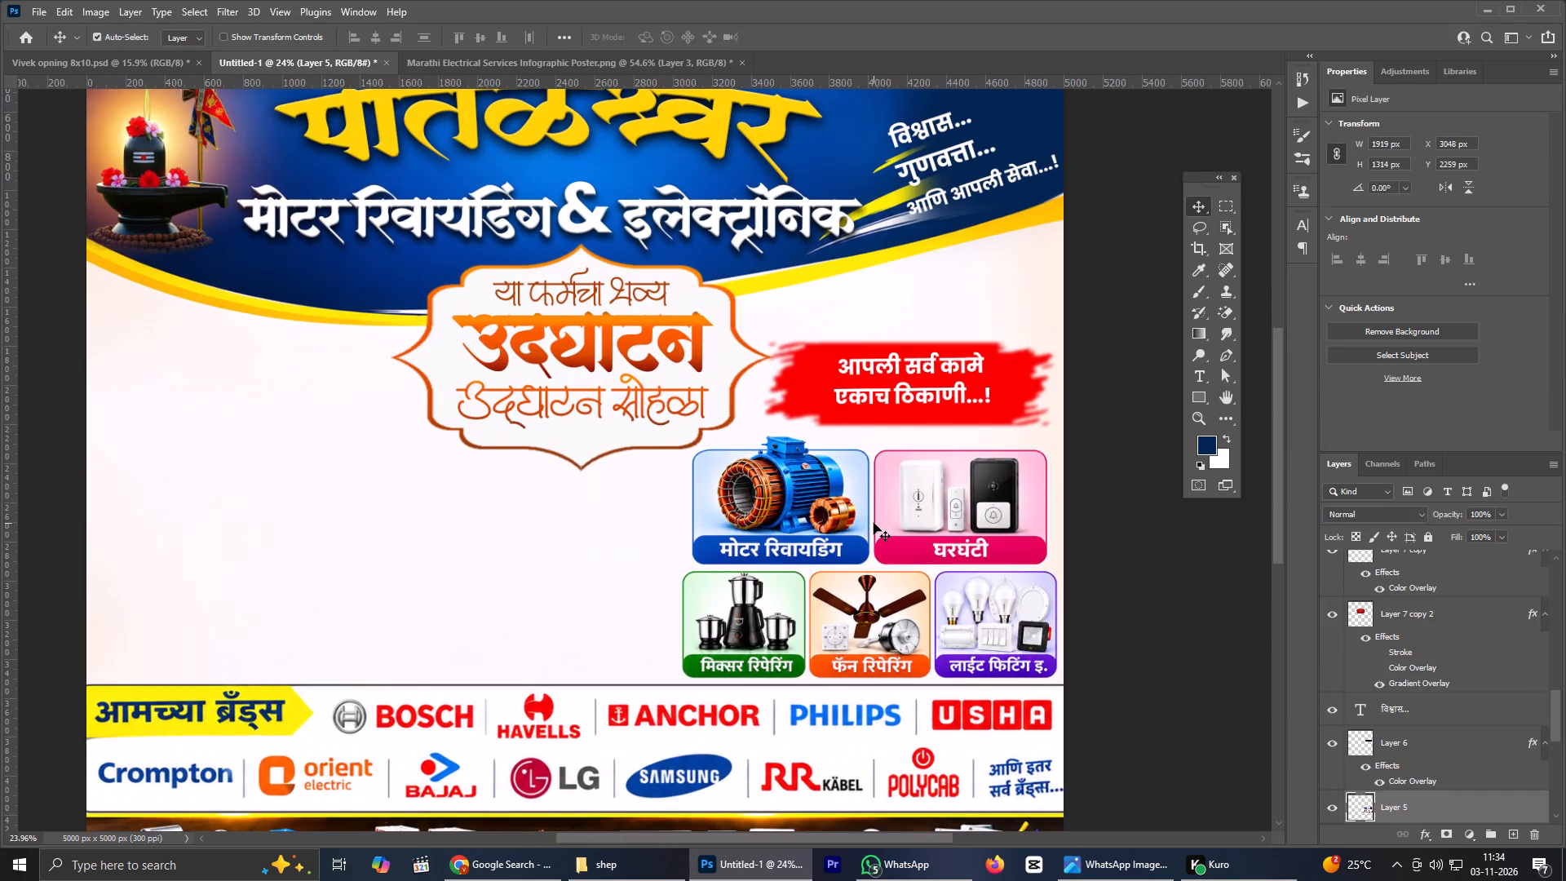
scroll(1414, 735, down, 6)
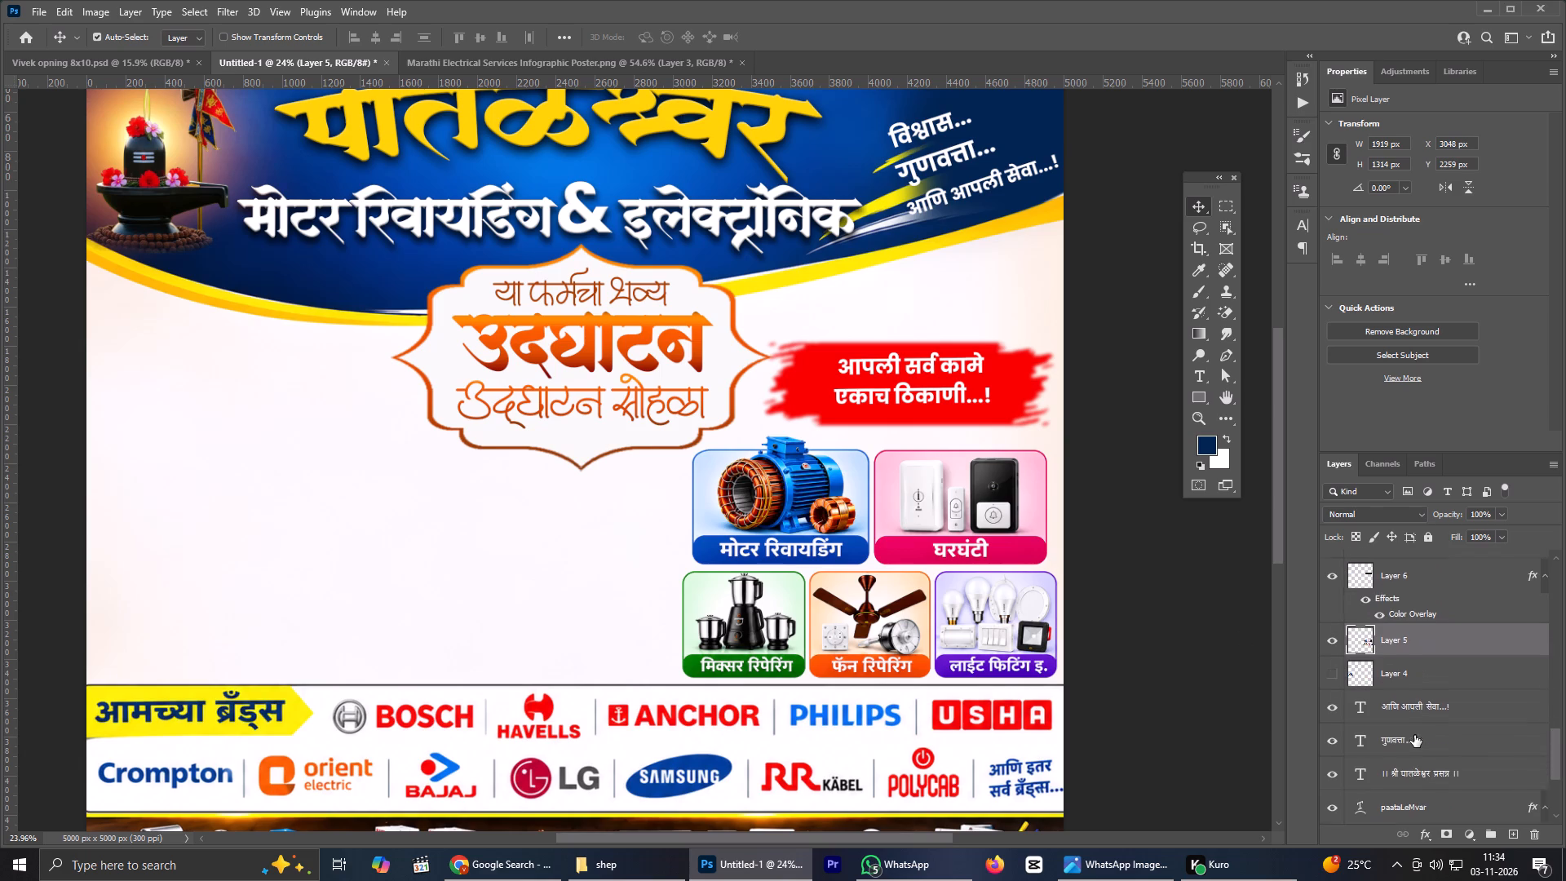
scroll(1414, 735, up, 1)
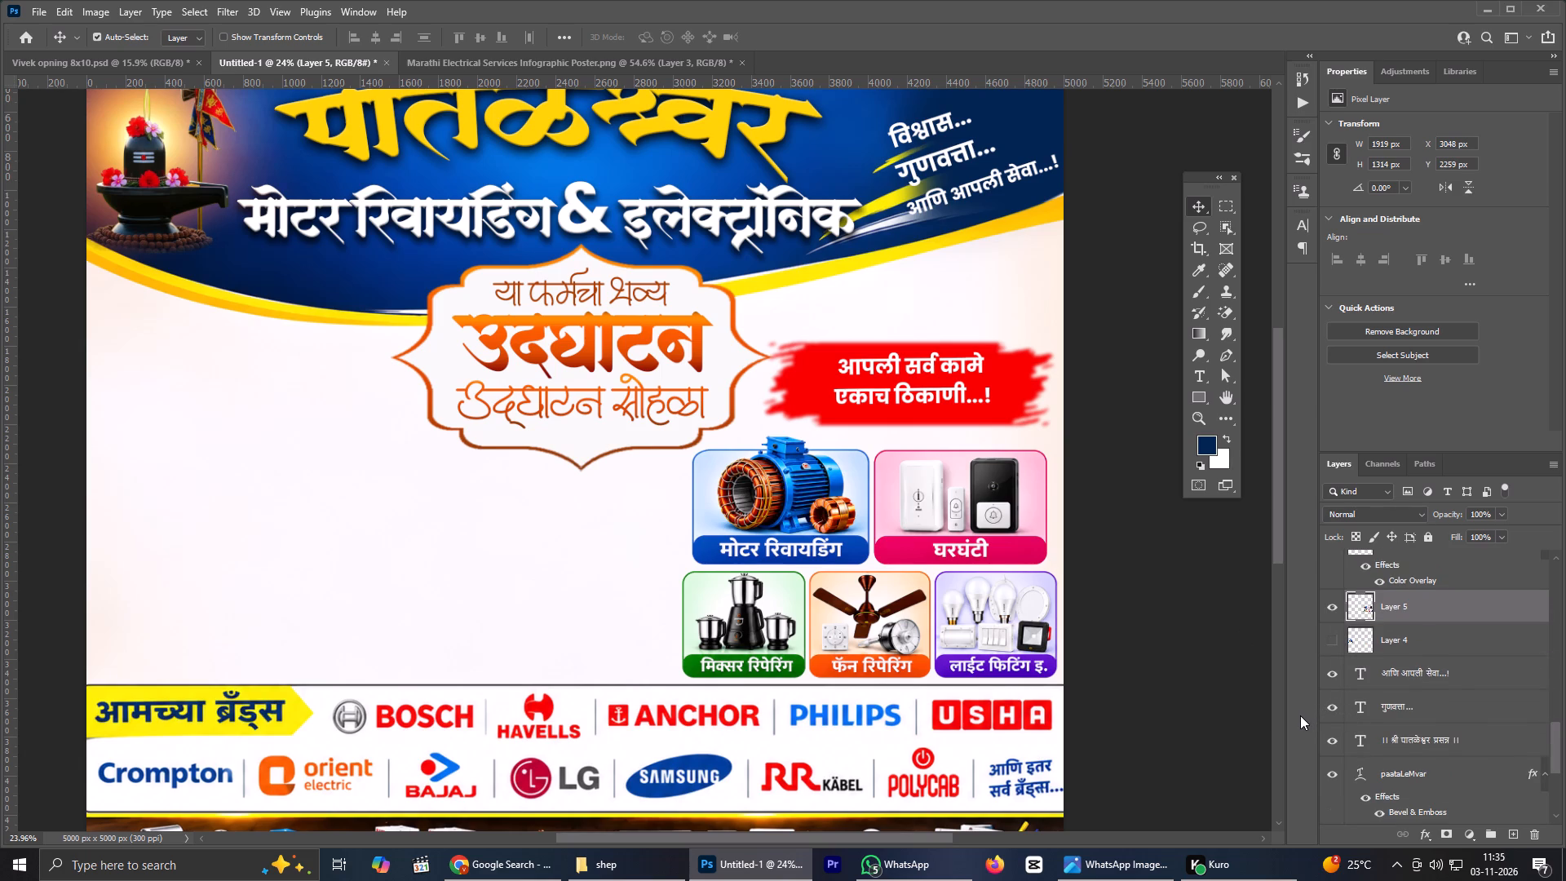
scroll(927, 559, down, 3)
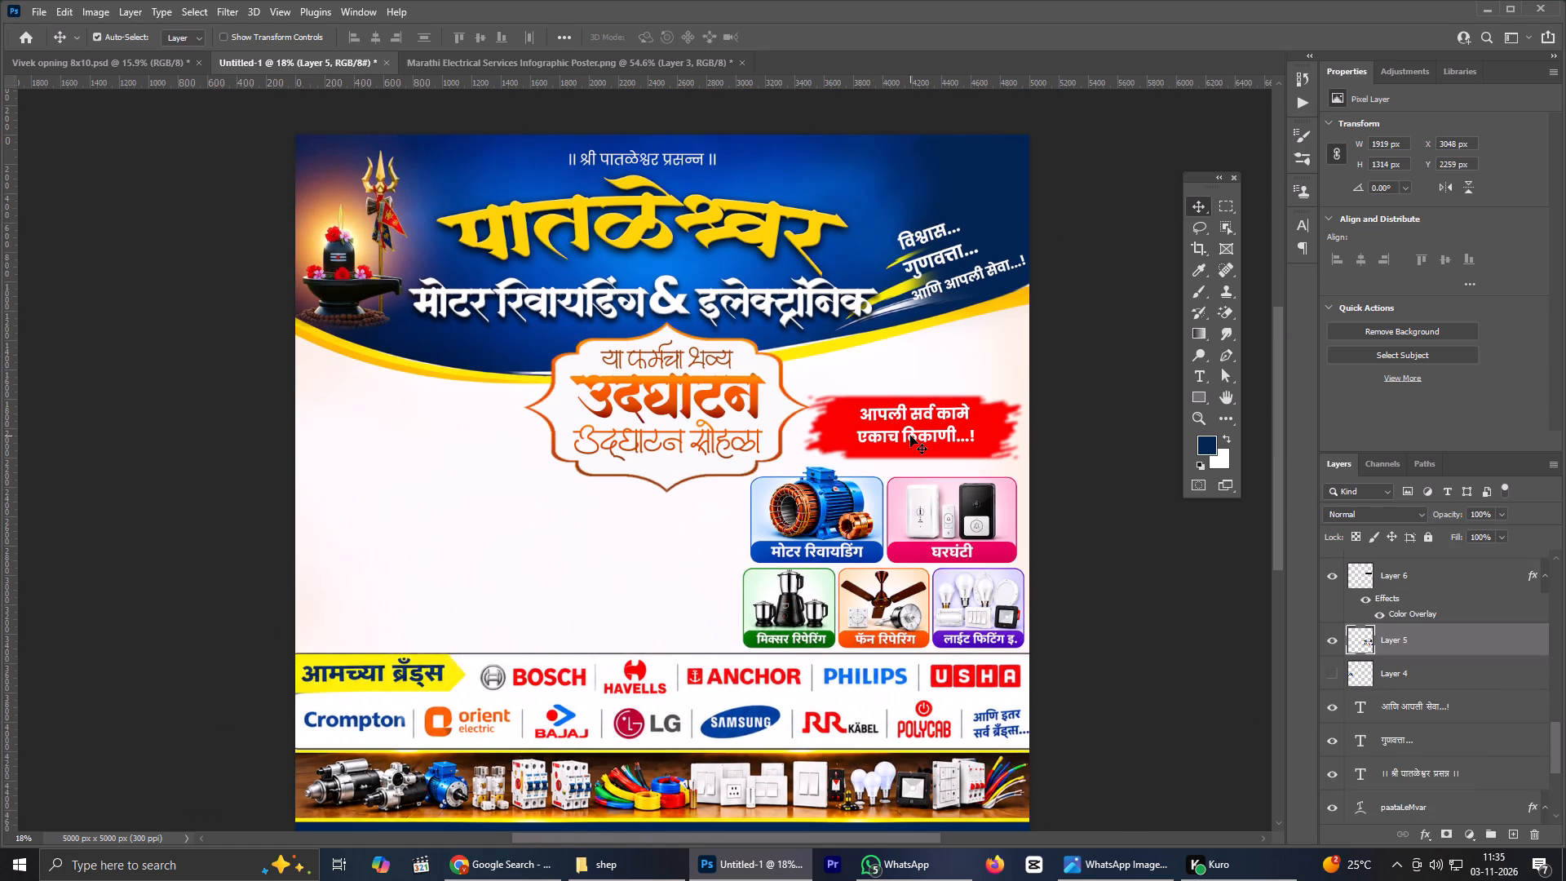
Duplicate the "आपली सर्व कामे एकाच ठिकाणी...!" text into the flyer's empty left area and colour the copy black 000000.
alt+drag(913, 435, 432, 589)
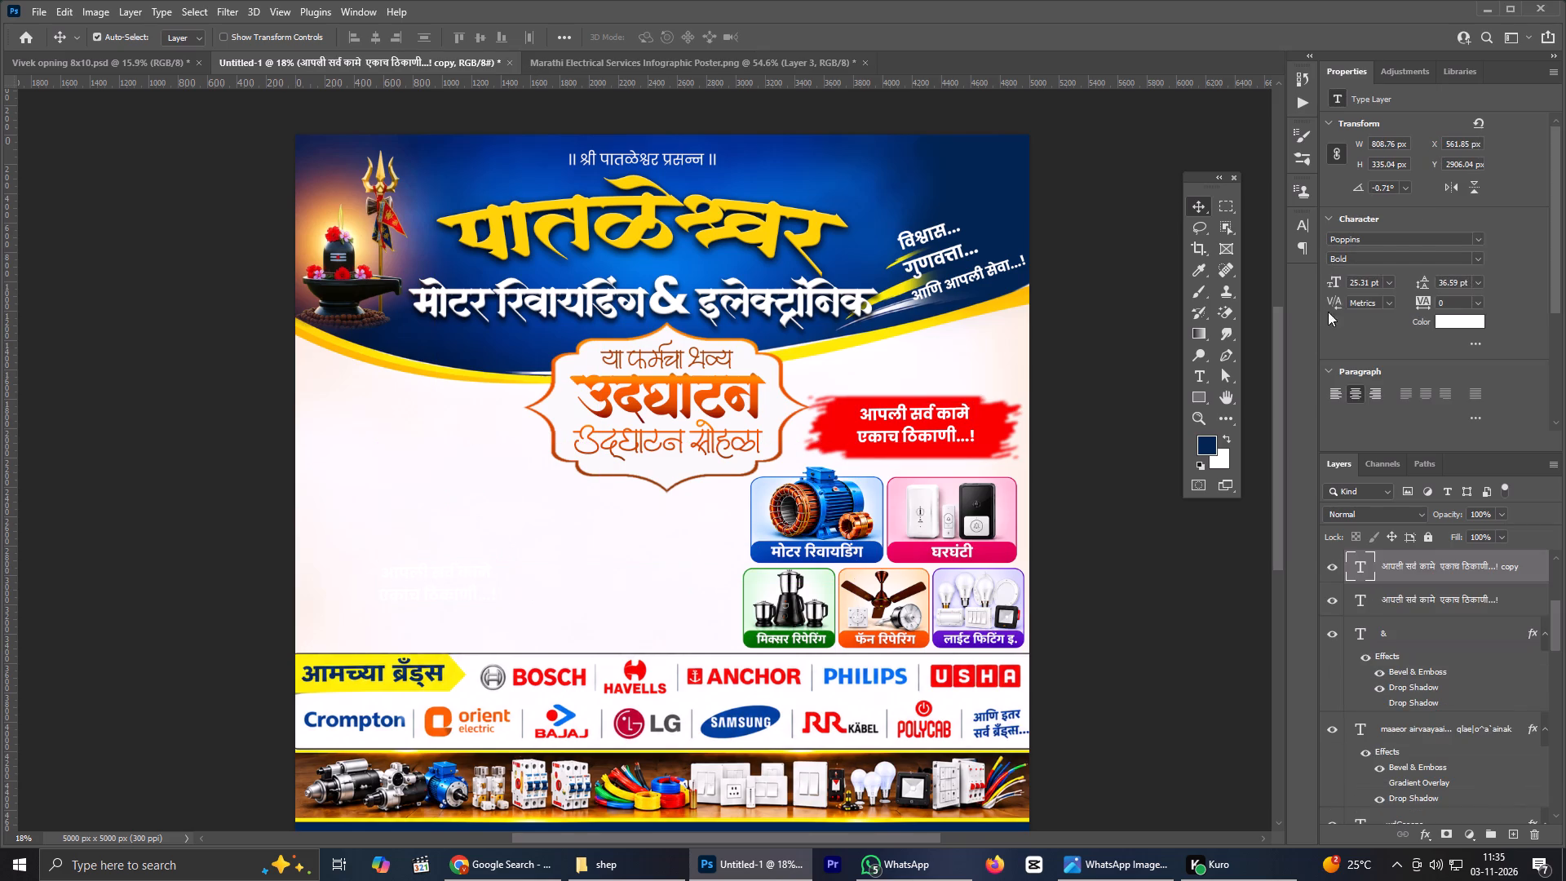
click(1448, 328)
drag(1225, 642, 920, 832)
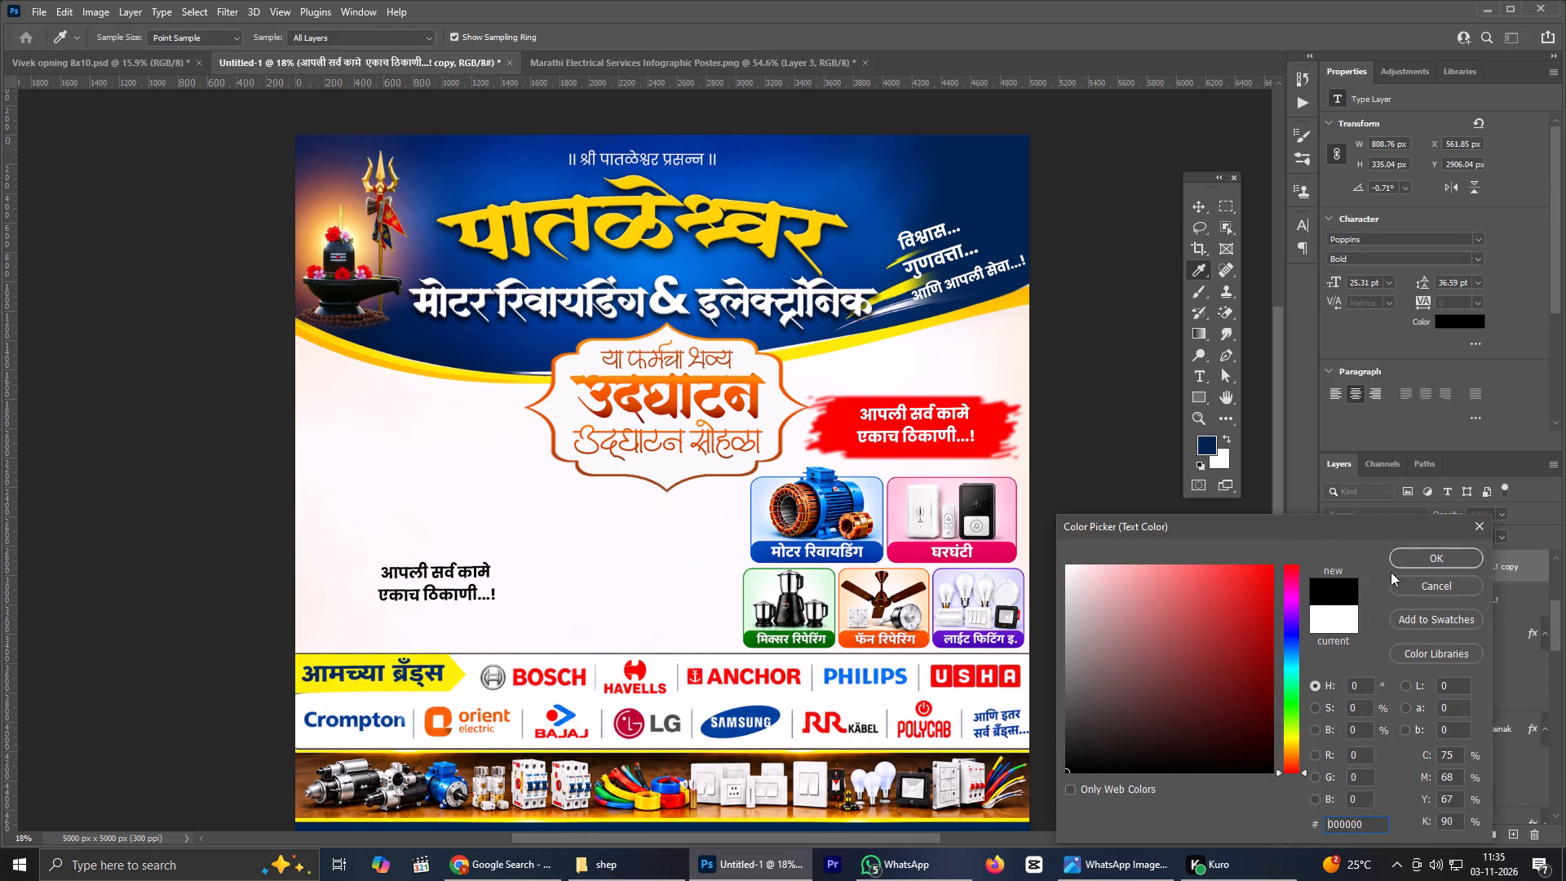
click(1412, 557)
Replace the black text with the copied "आमच्याकडे सर्व प्रकारच्या" paragraph, broken into three lines after "फिटींग," and "पंपाचे".
double_click(391, 567)
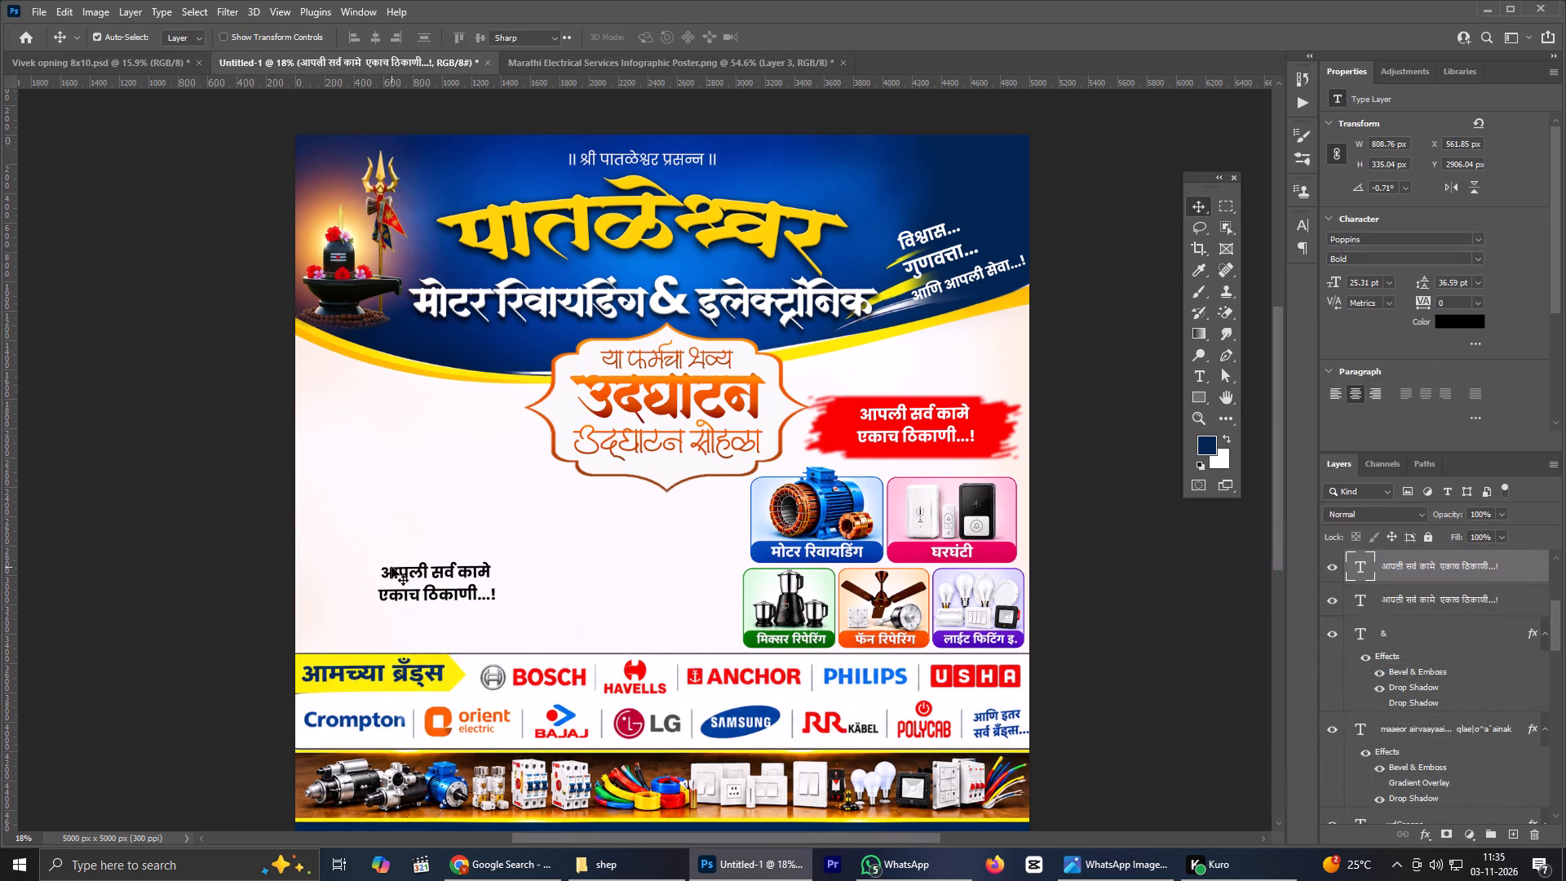
key(ctrl+v)
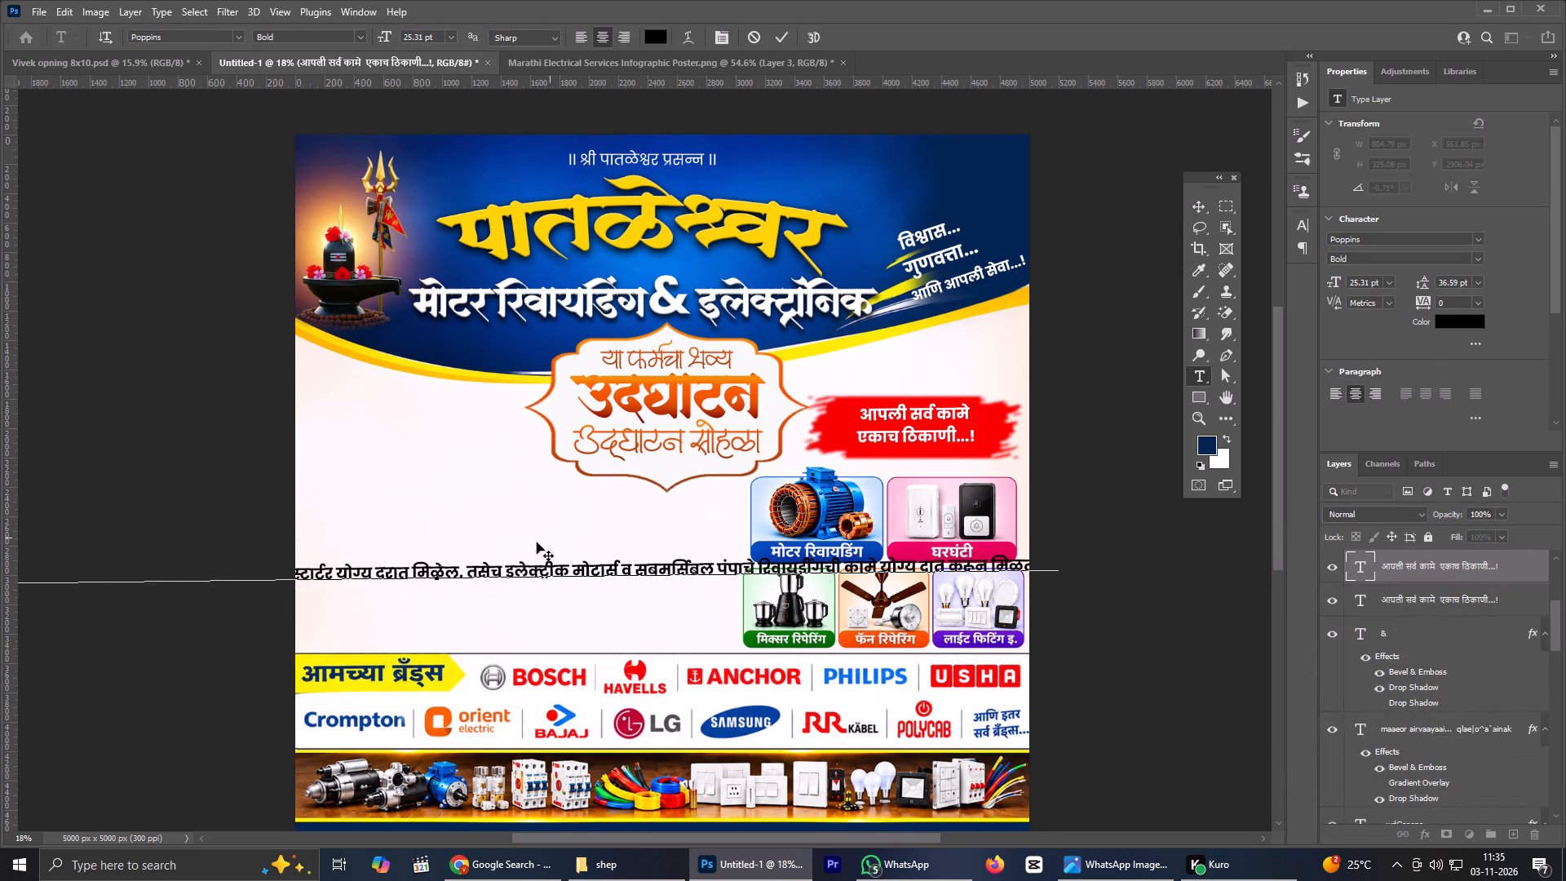
scroll(488, 523, down, 2)
click(475, 561)
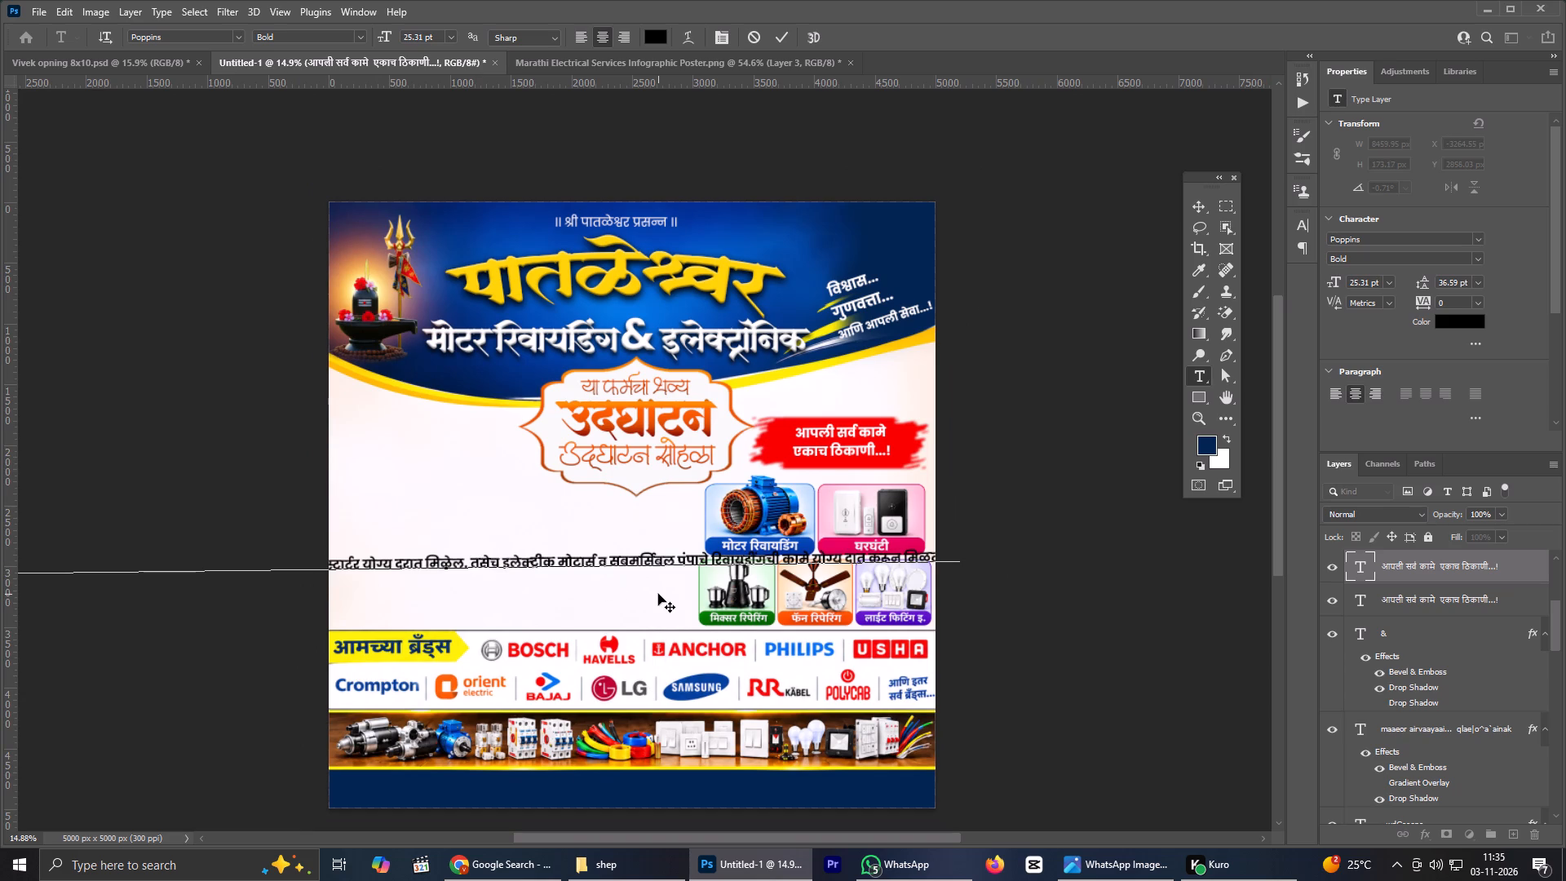
key(Return)
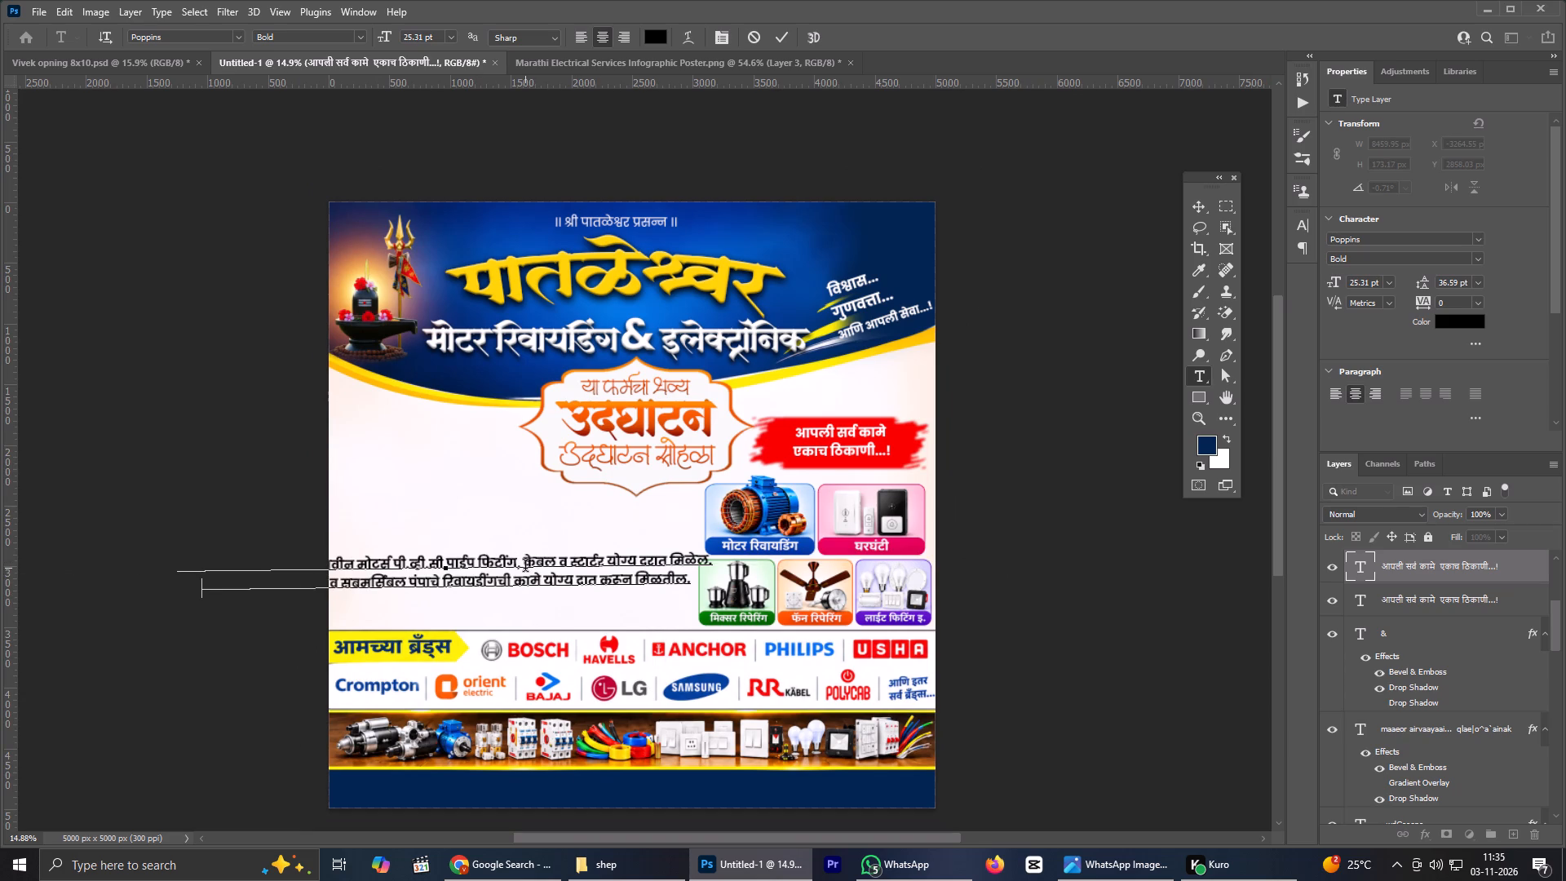
click(521, 562)
key(Return)
scroll(424, 551, down, 2)
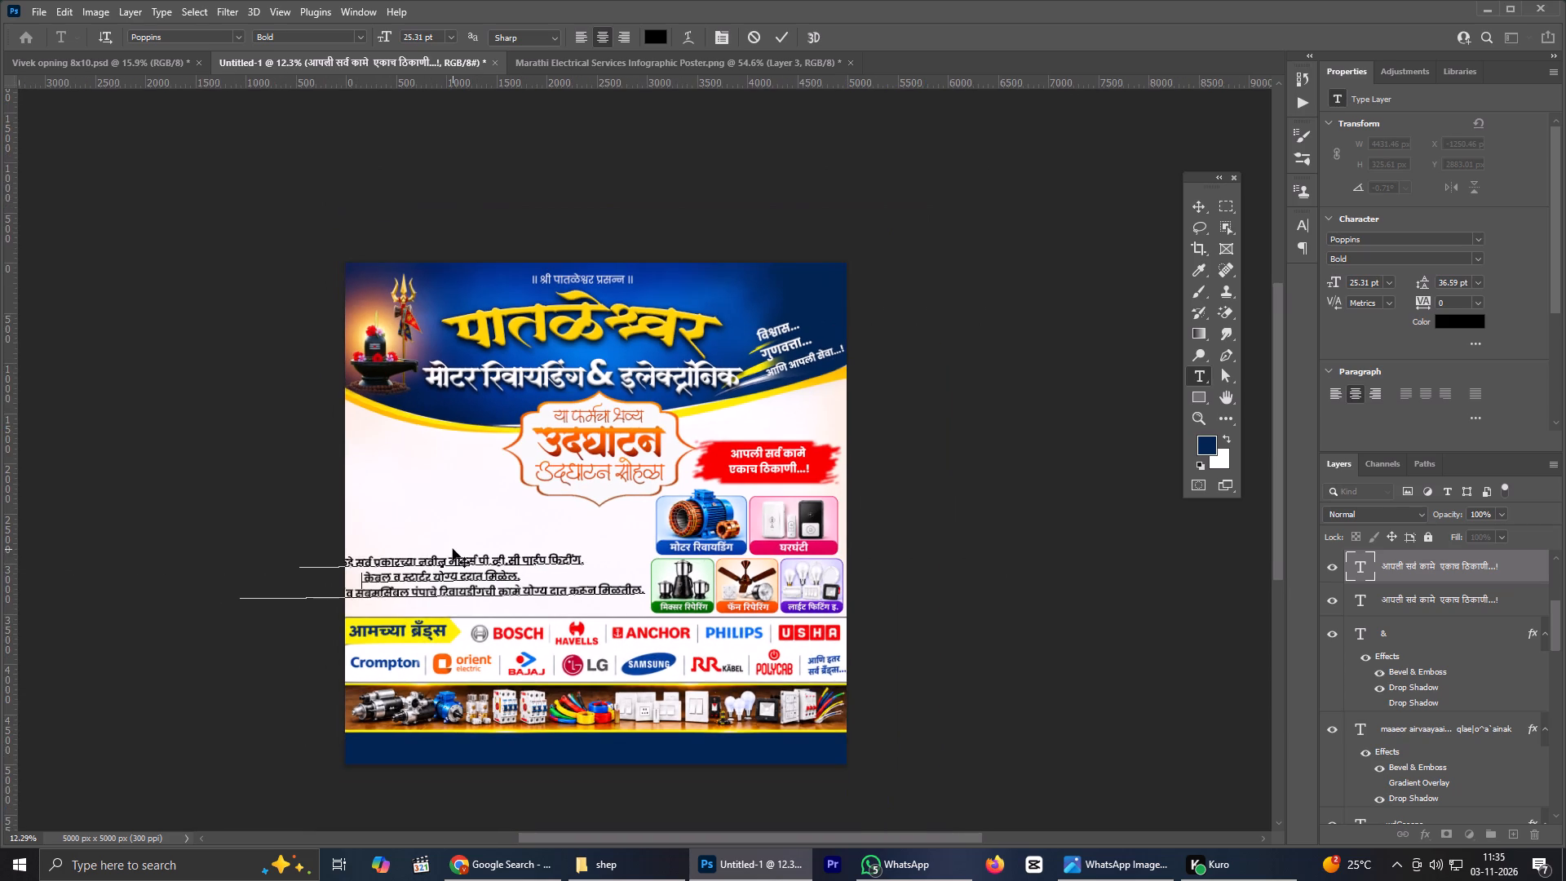
scroll(453, 549, up, 1)
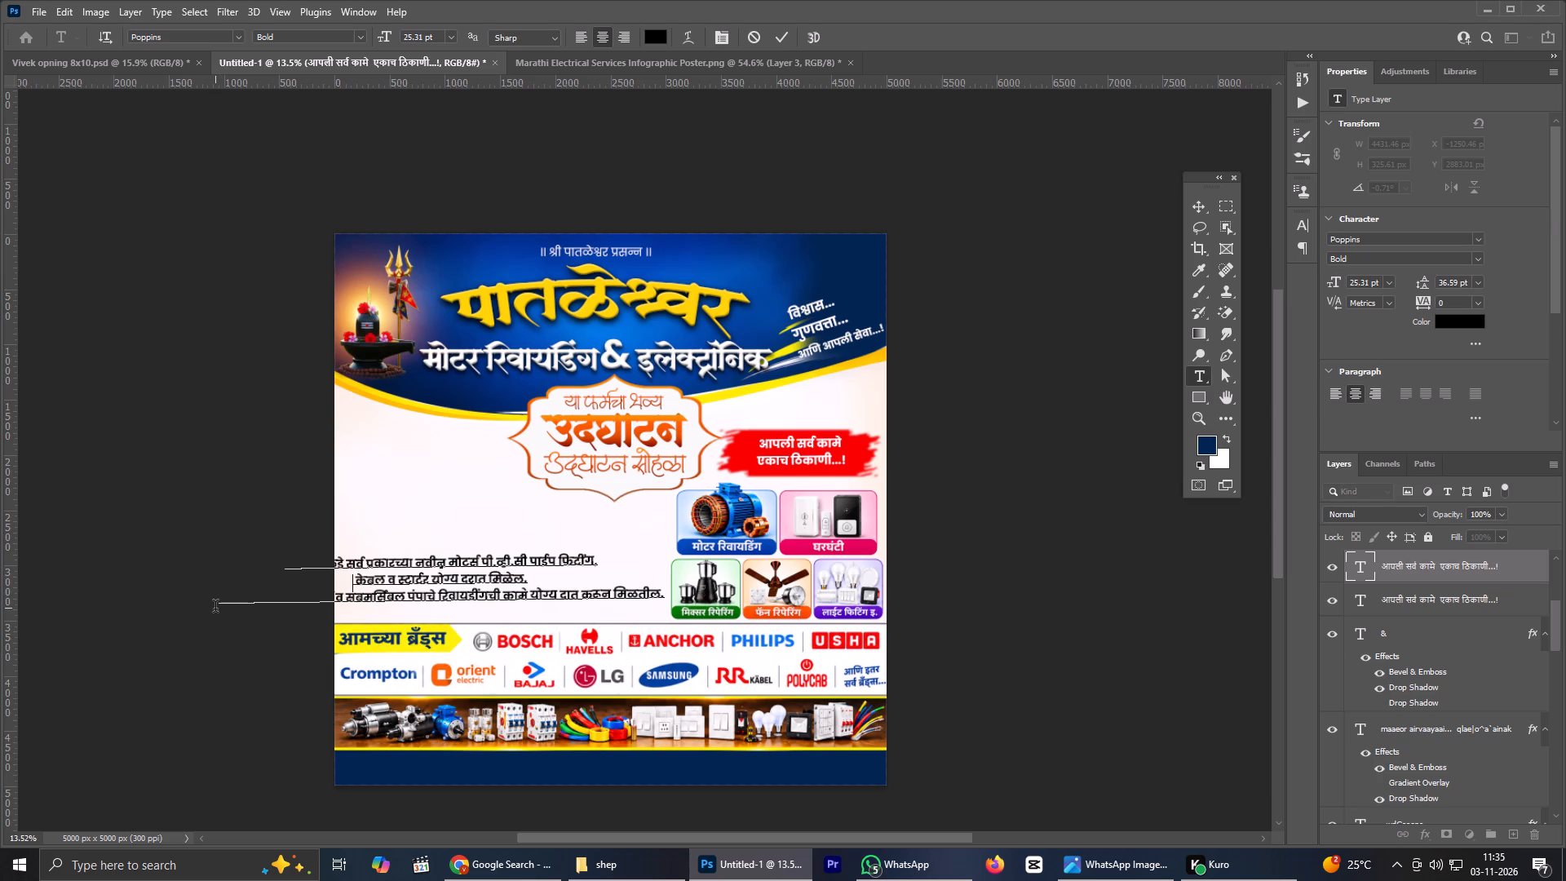
click(215, 609)
key(BackSpace)
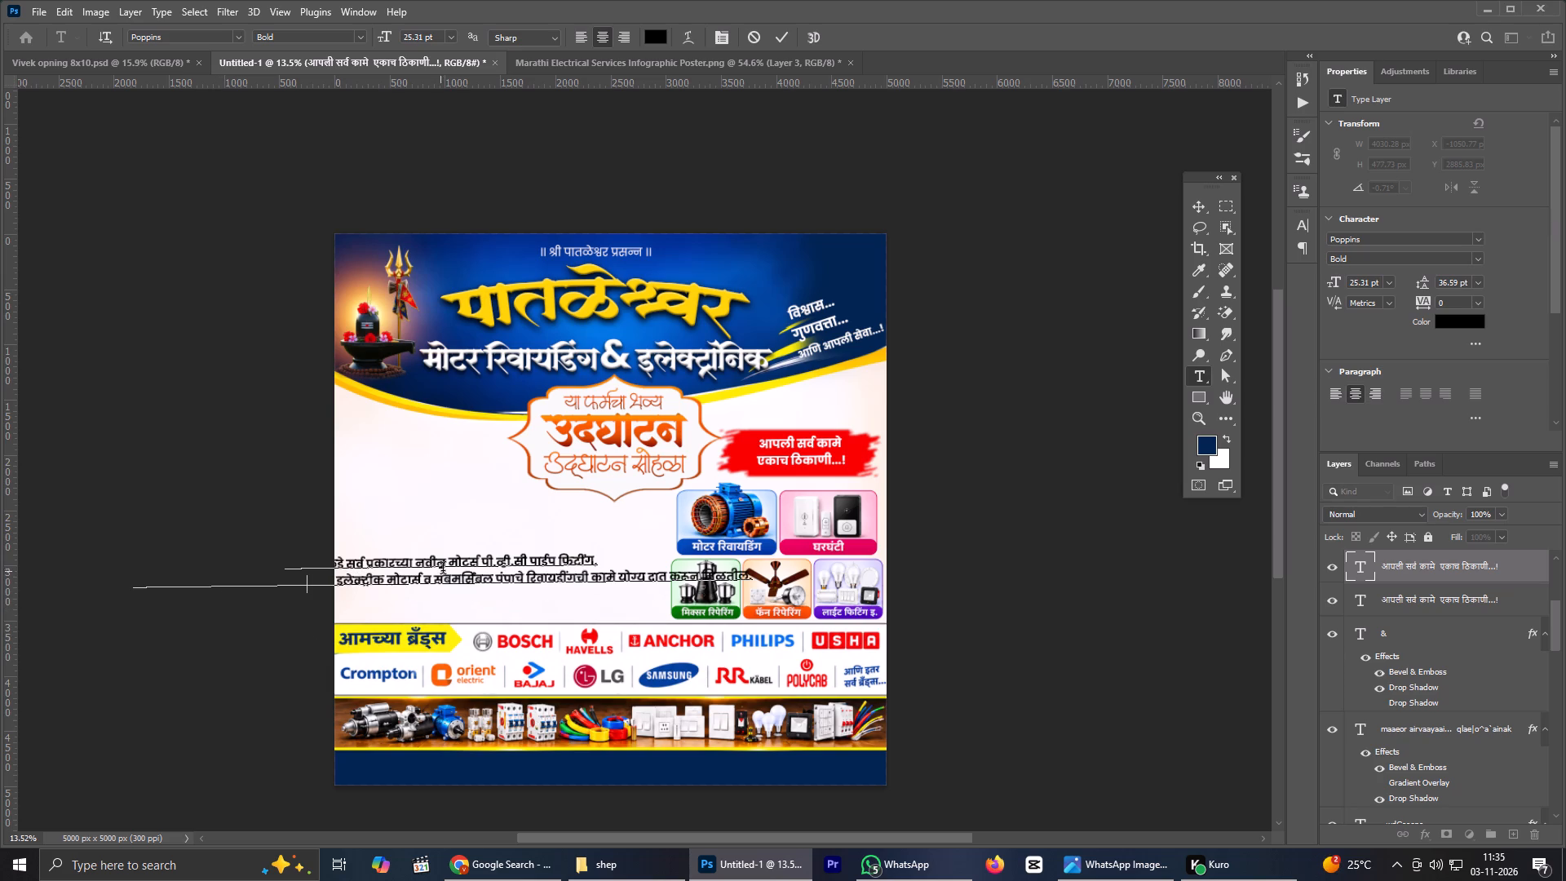
click(529, 584)
key(Return)
click(781, 39)
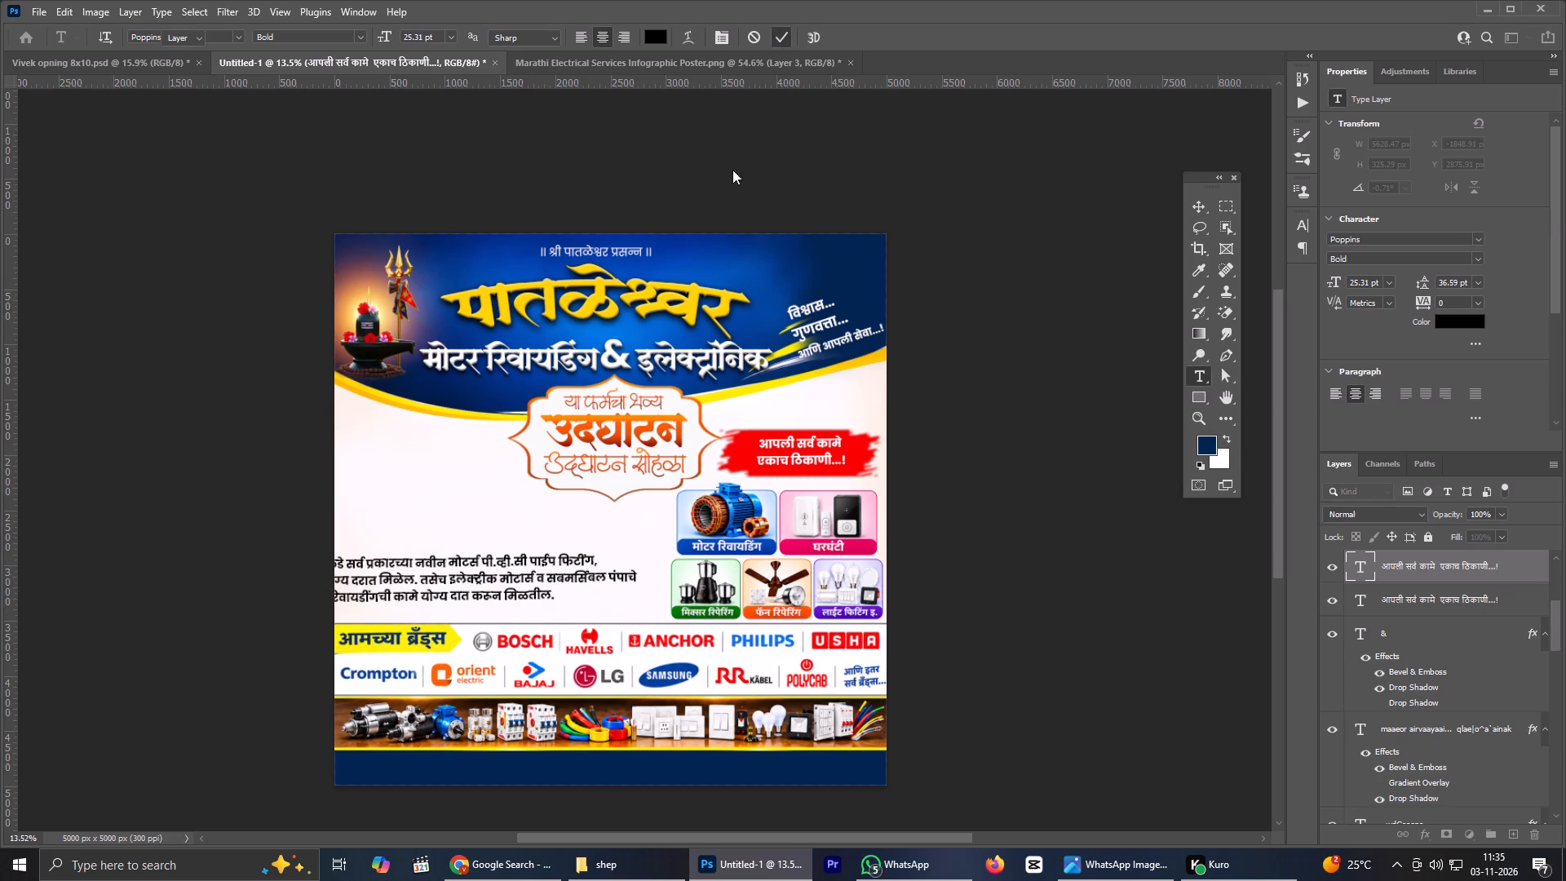
Move the paragraph up into the flyer's empty left area and scale it to about 73%.
scroll(546, 459, down, 1)
drag(498, 570, 551, 538)
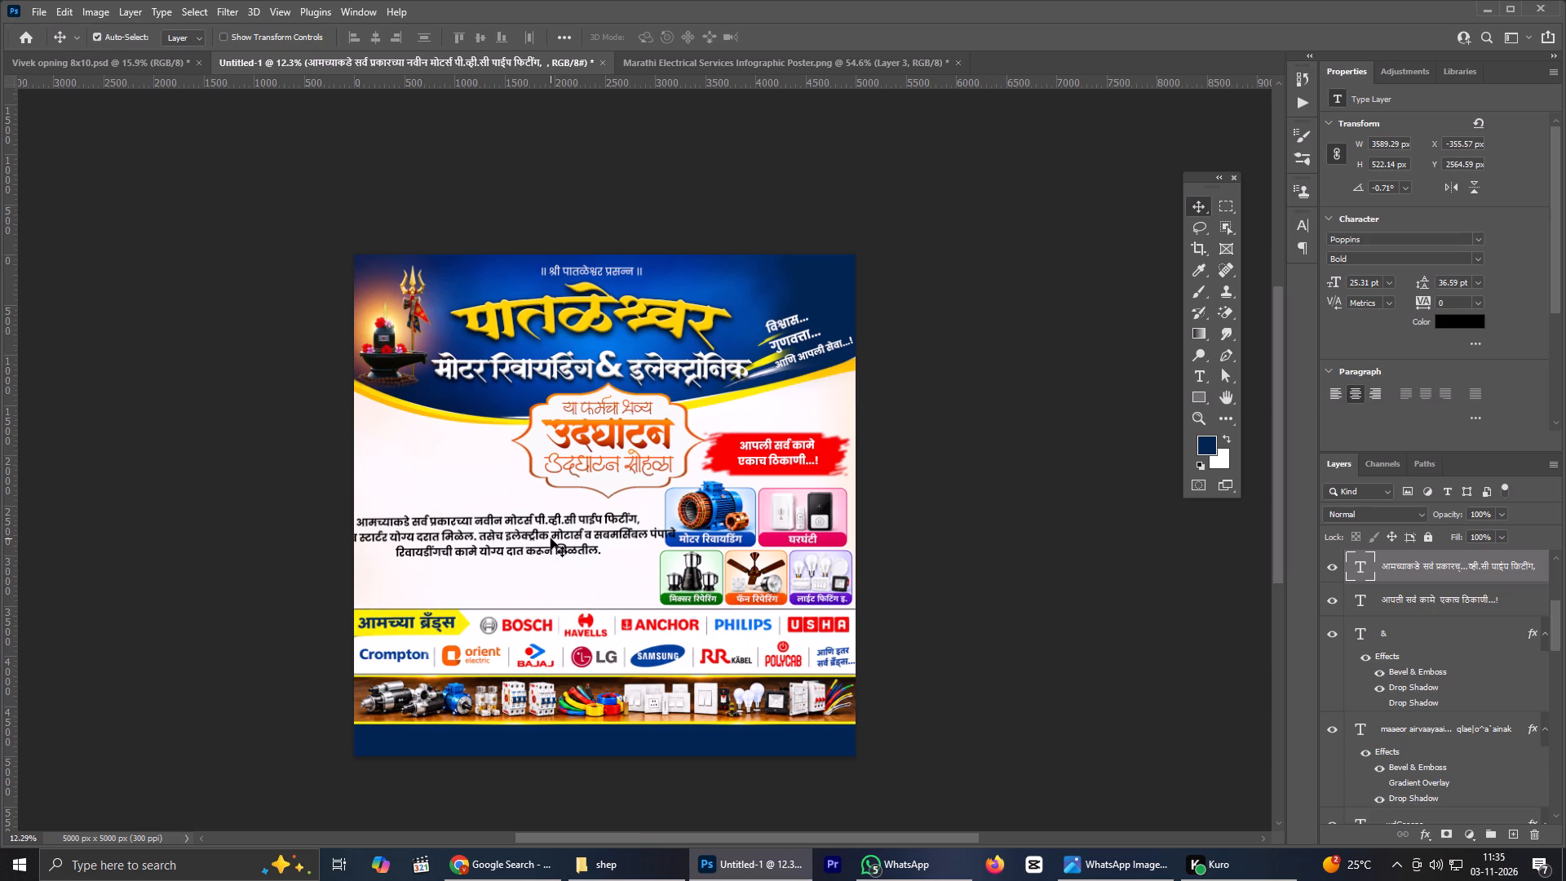
key(ctrl+t)
alt+drag(679, 561, 666, 558)
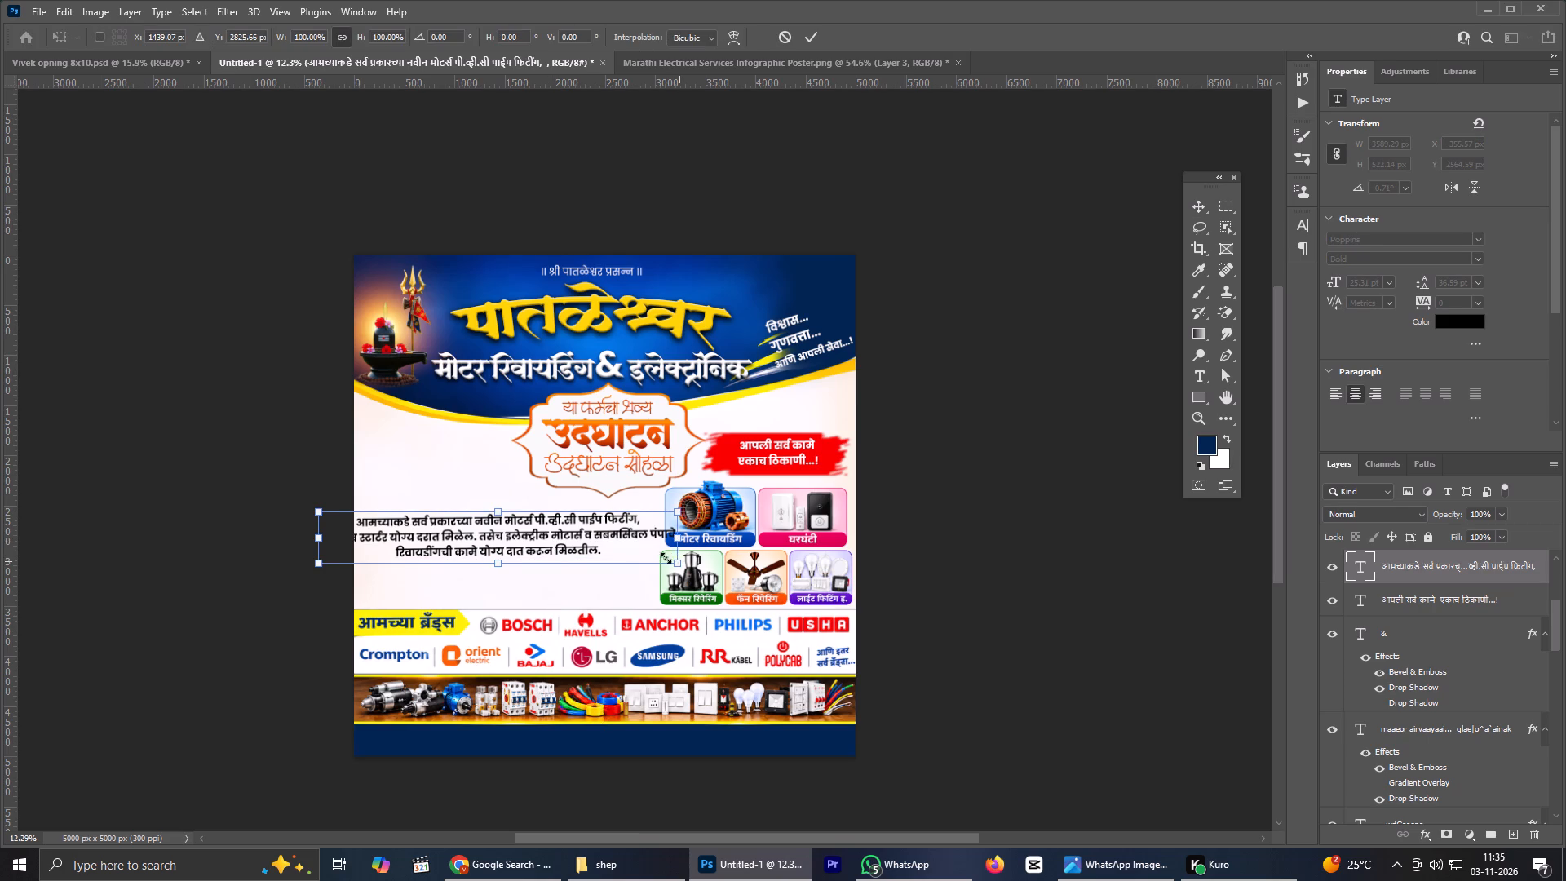
alt+drag(666, 558, 633, 543)
scroll(517, 502, up, 6)
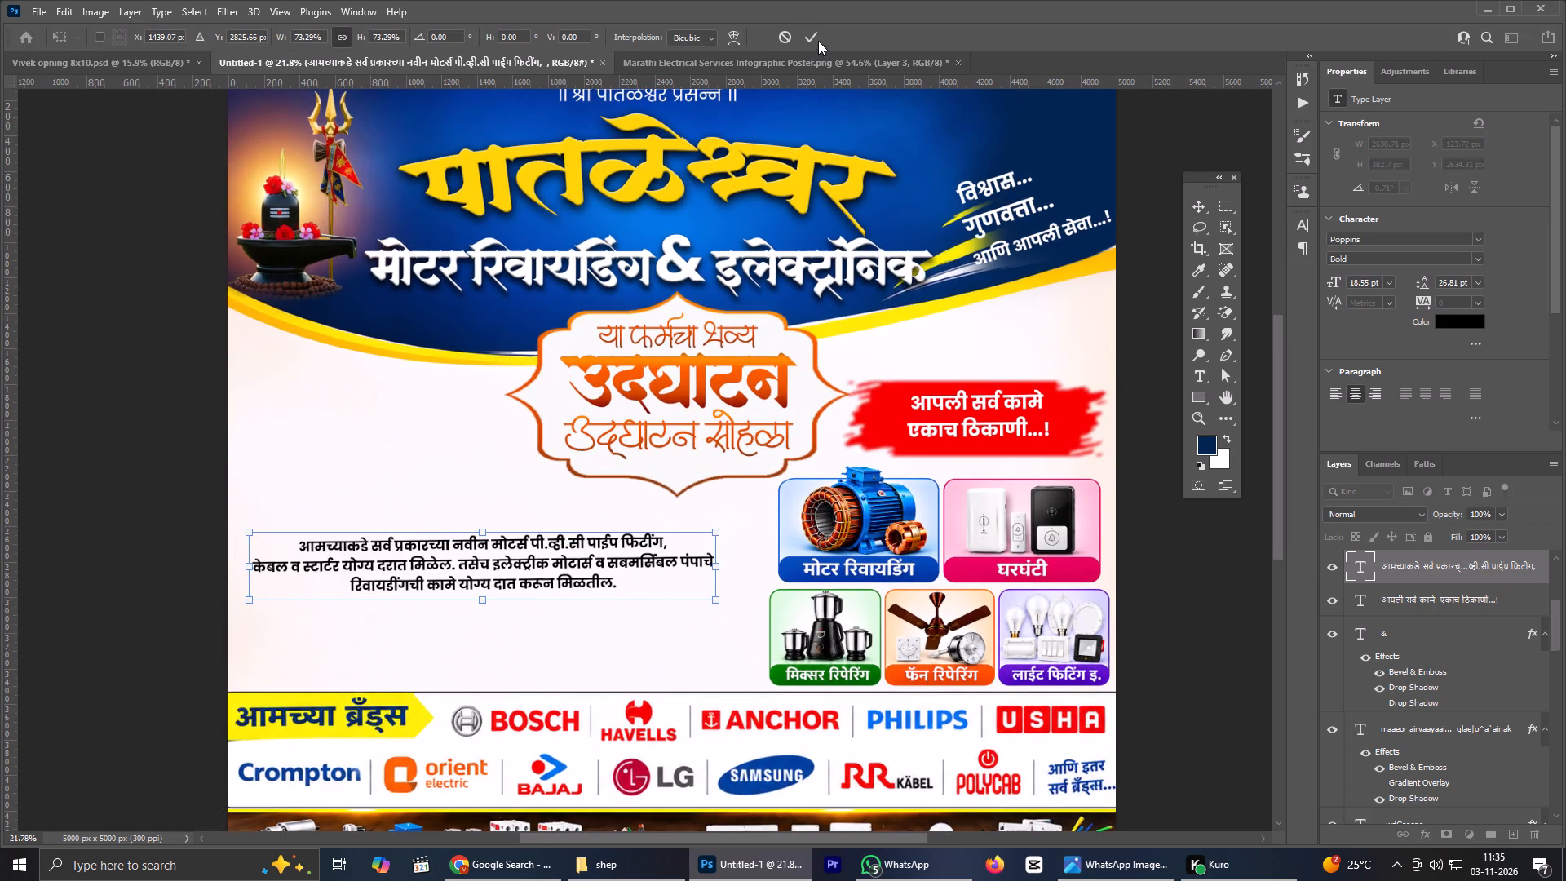
click(806, 34)
Move the paragraph down to just above the आमच्या ब्रँड्स strip and enlarge it to about 112%.
scroll(254, 586, up, 2)
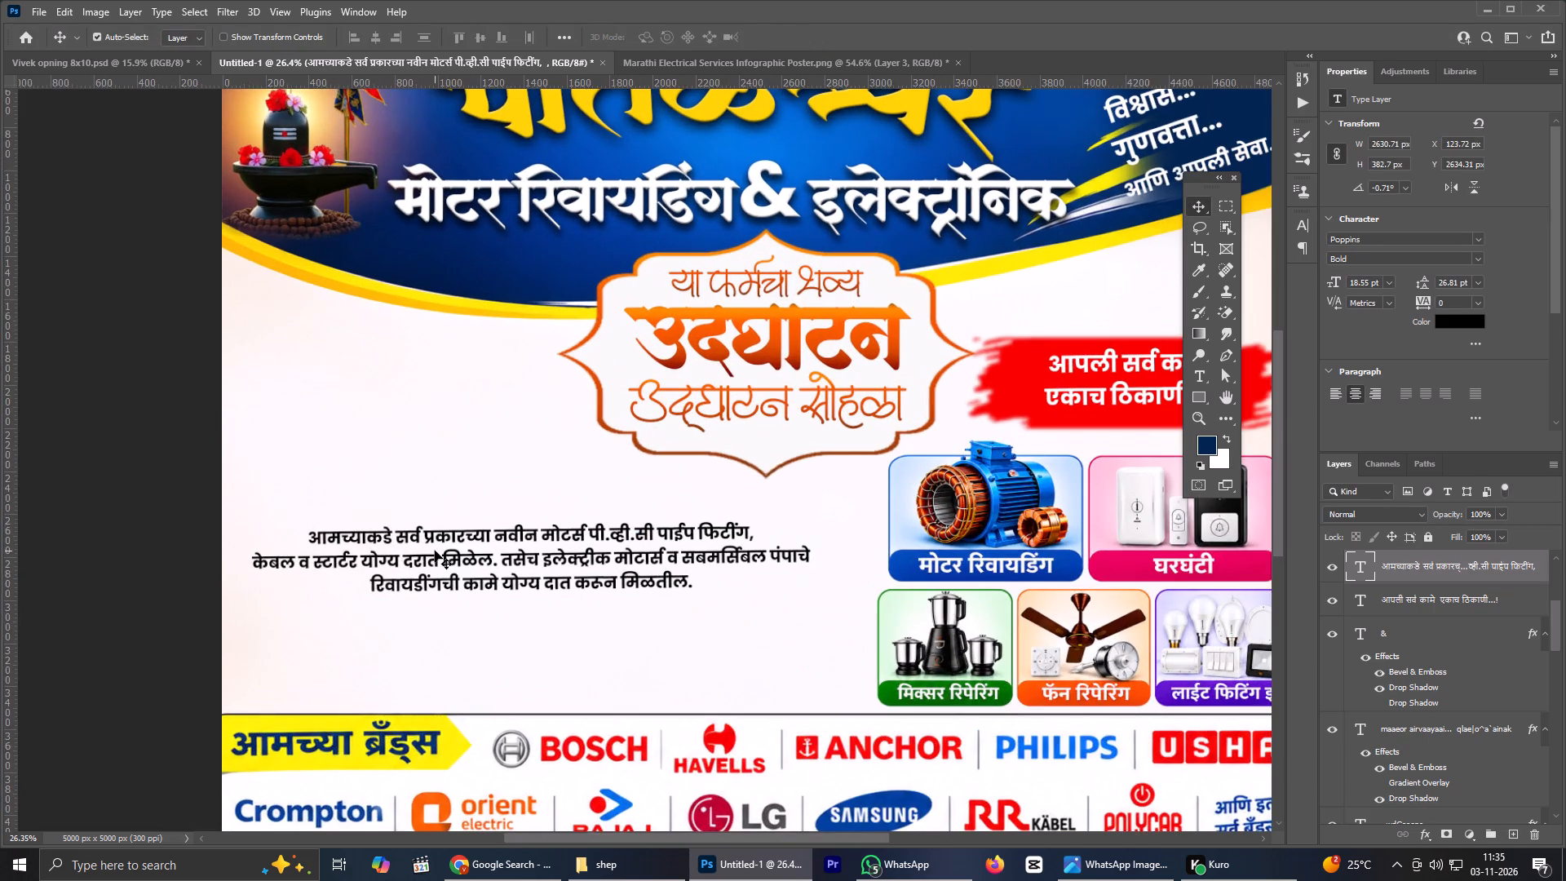
scroll(435, 551, down, 2)
drag(512, 553, 512, 636)
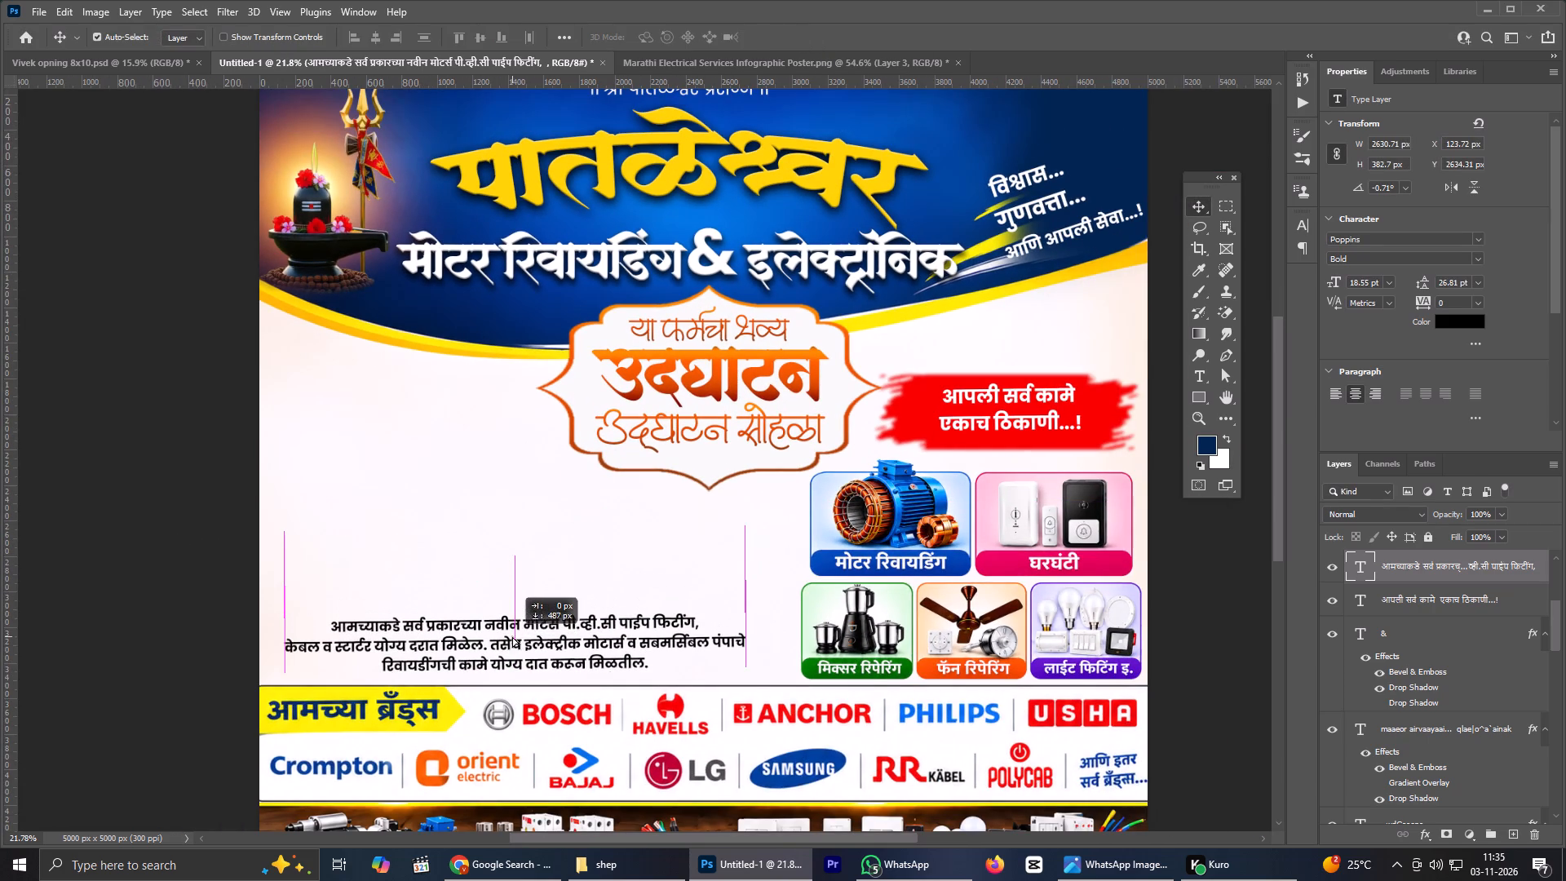
drag(512, 636, 512, 642)
key(ctrl+t)
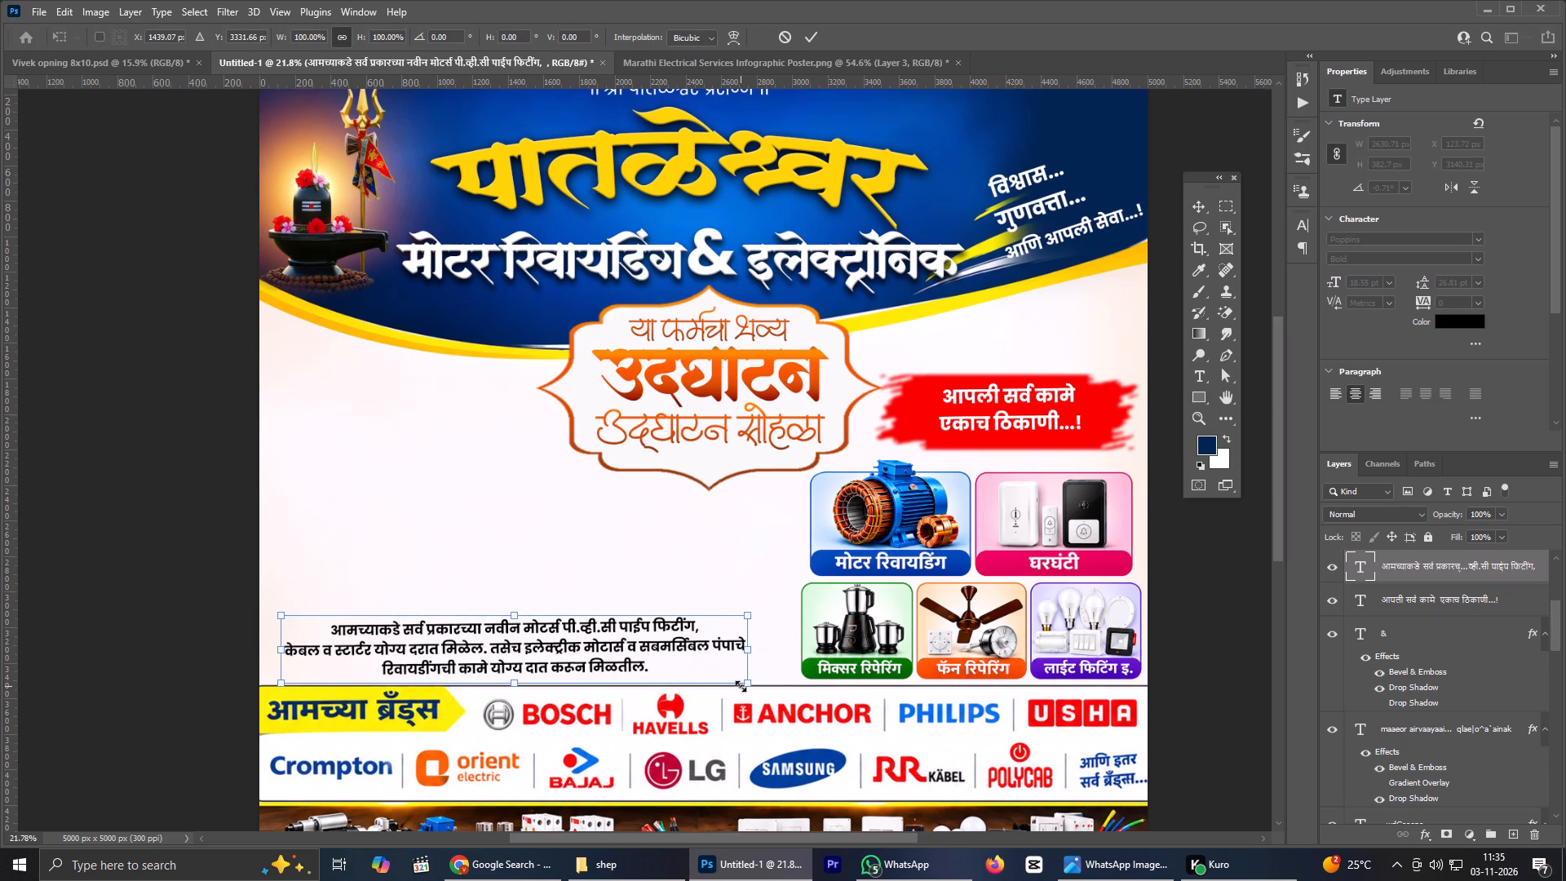
drag(746, 685, 794, 684)
drag(281, 611, 270, 601)
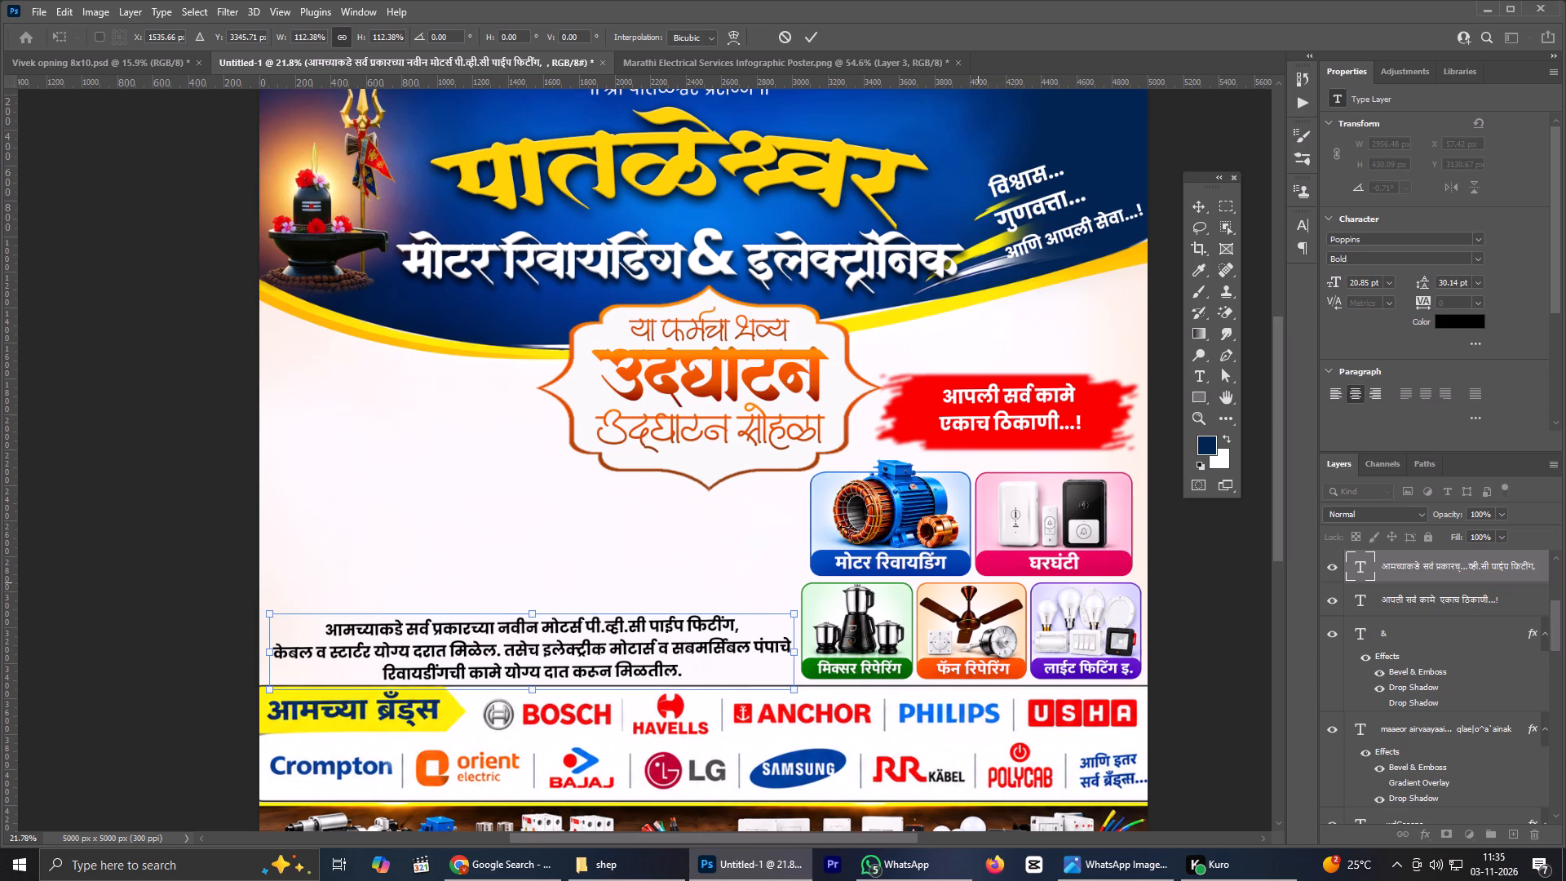
click(841, 504)
scroll(1475, 748, up, 4)
scroll(1403, 701, up, 3)
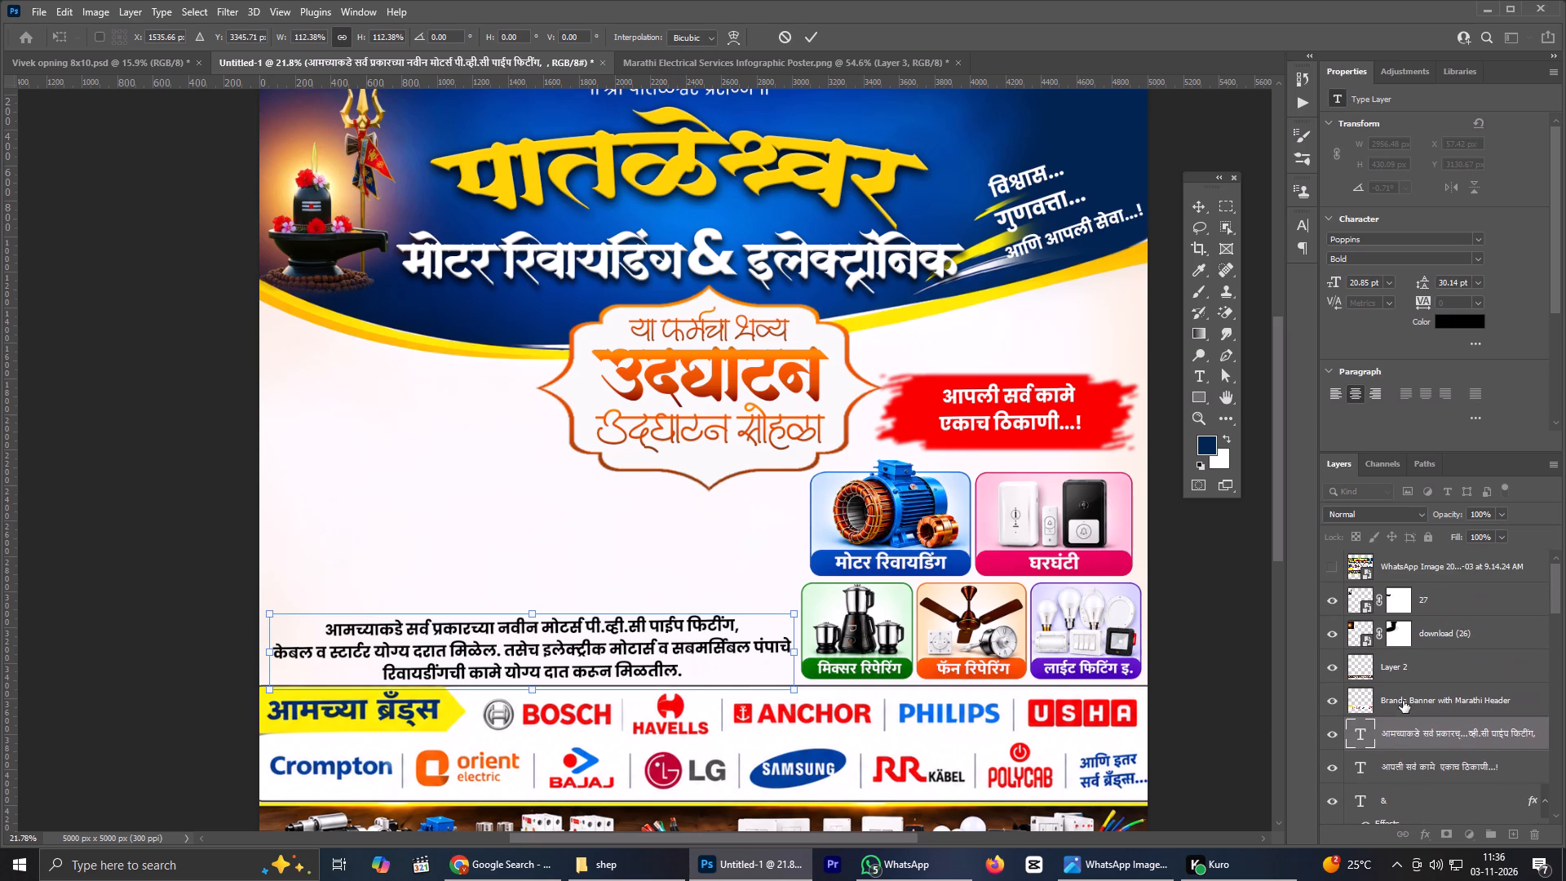
scroll(1403, 701, up, 1)
click(1181, 684)
Make hidden Layer 4, the separate मोटर रिवायडिंग card below the service-cards layer, visible.
click(902, 506)
scroll(1417, 722, up, 1)
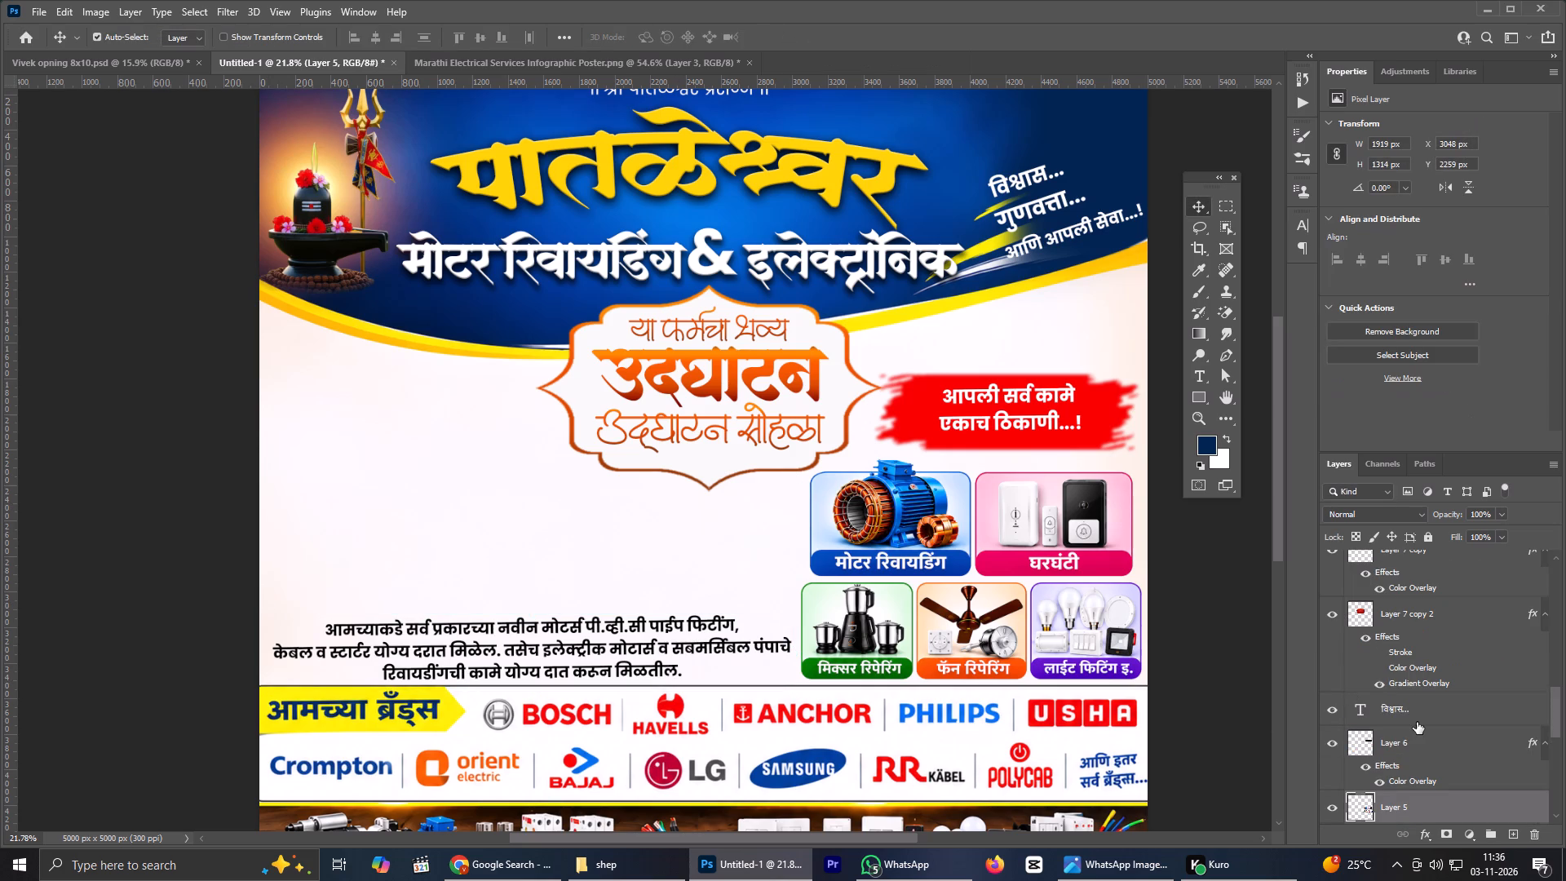
scroll(1417, 722, down, 4)
click(1334, 739)
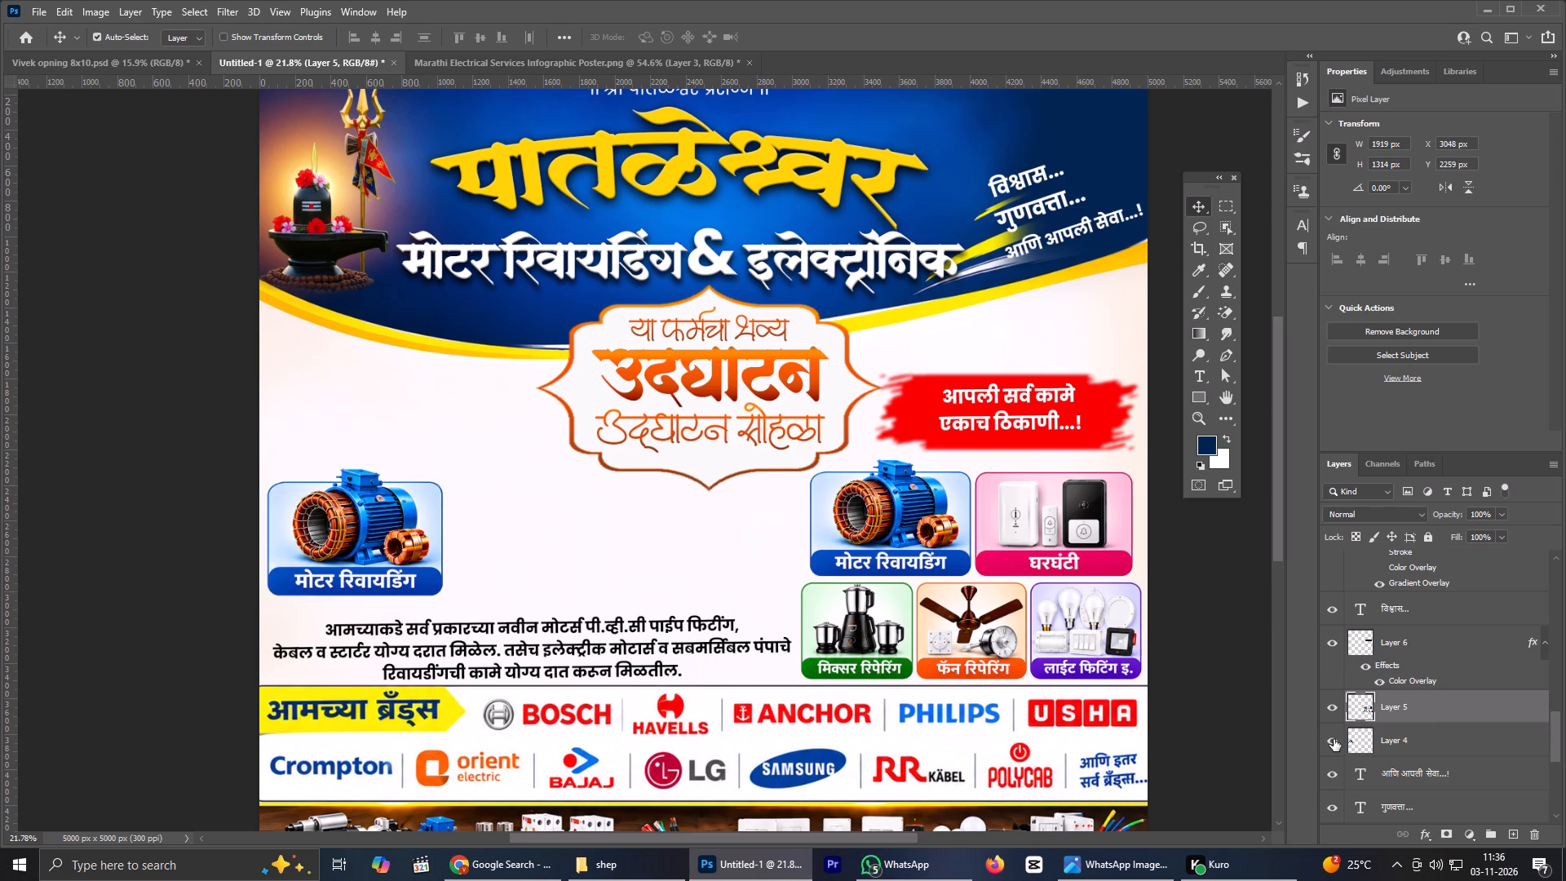
click(1334, 739)
click(1334, 739)
Scale the separate मोटर रिवायडिंग card on the flyer's left side down to about 905 × 656 px.
click(338, 545)
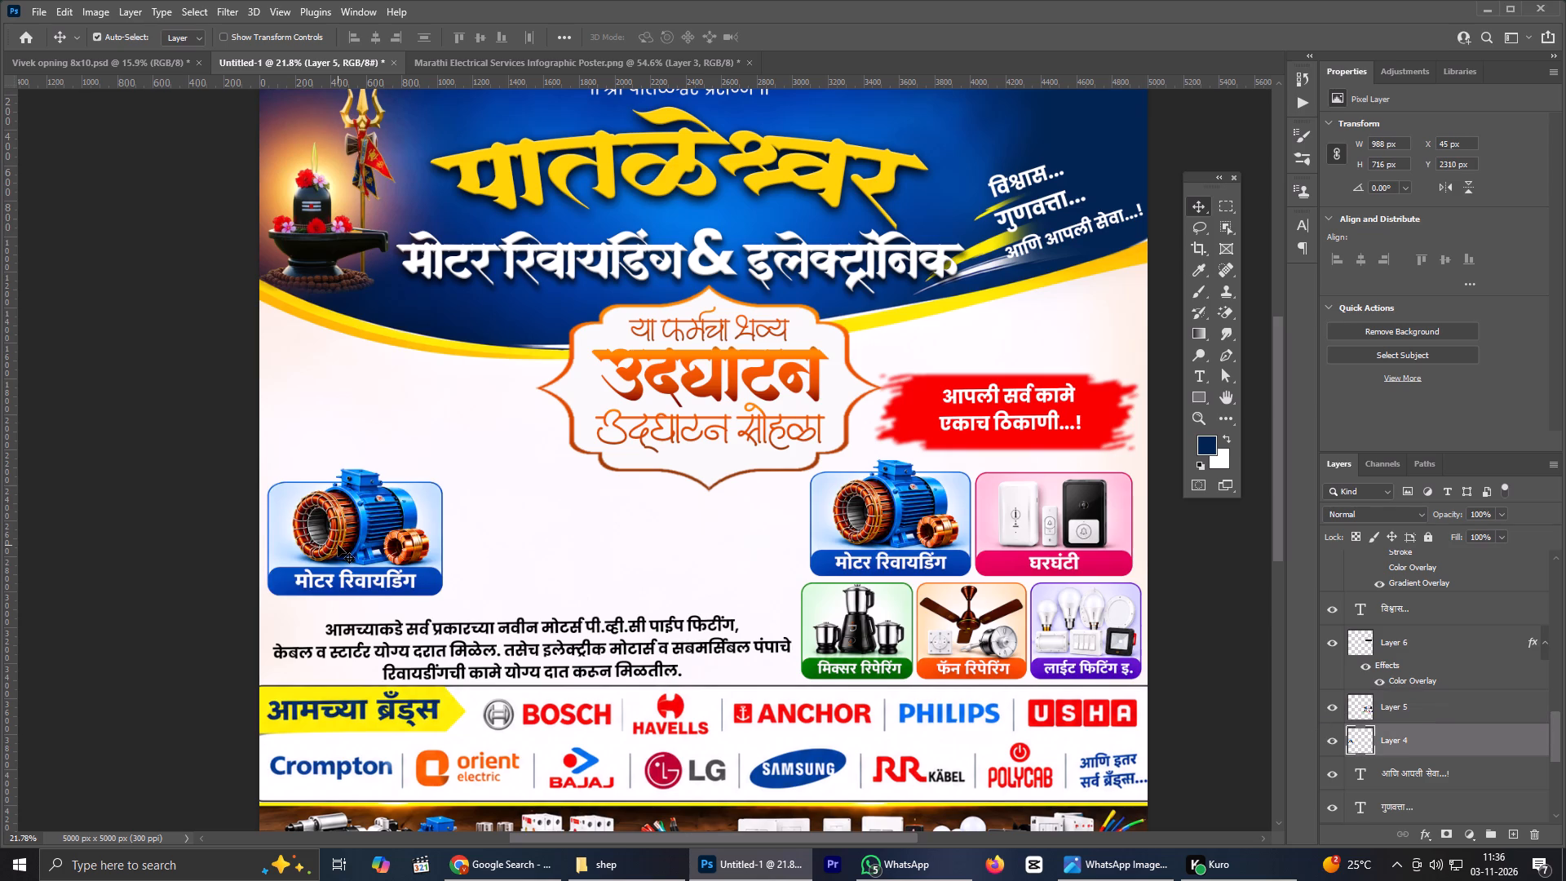
key(ctrl+t)
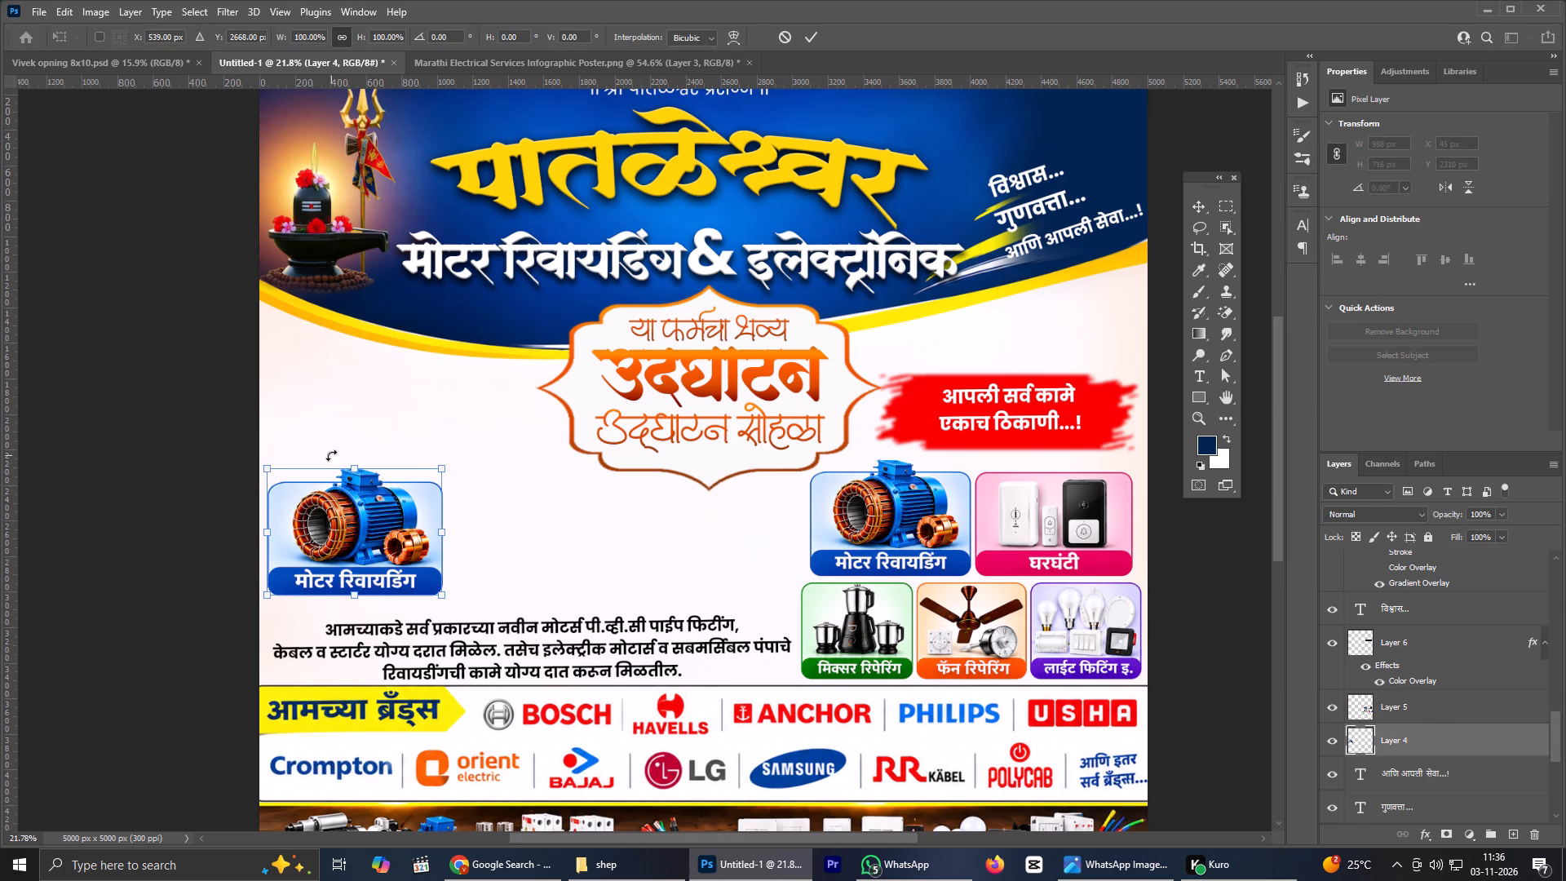
drag(440, 462, 425, 472)
click(821, 33)
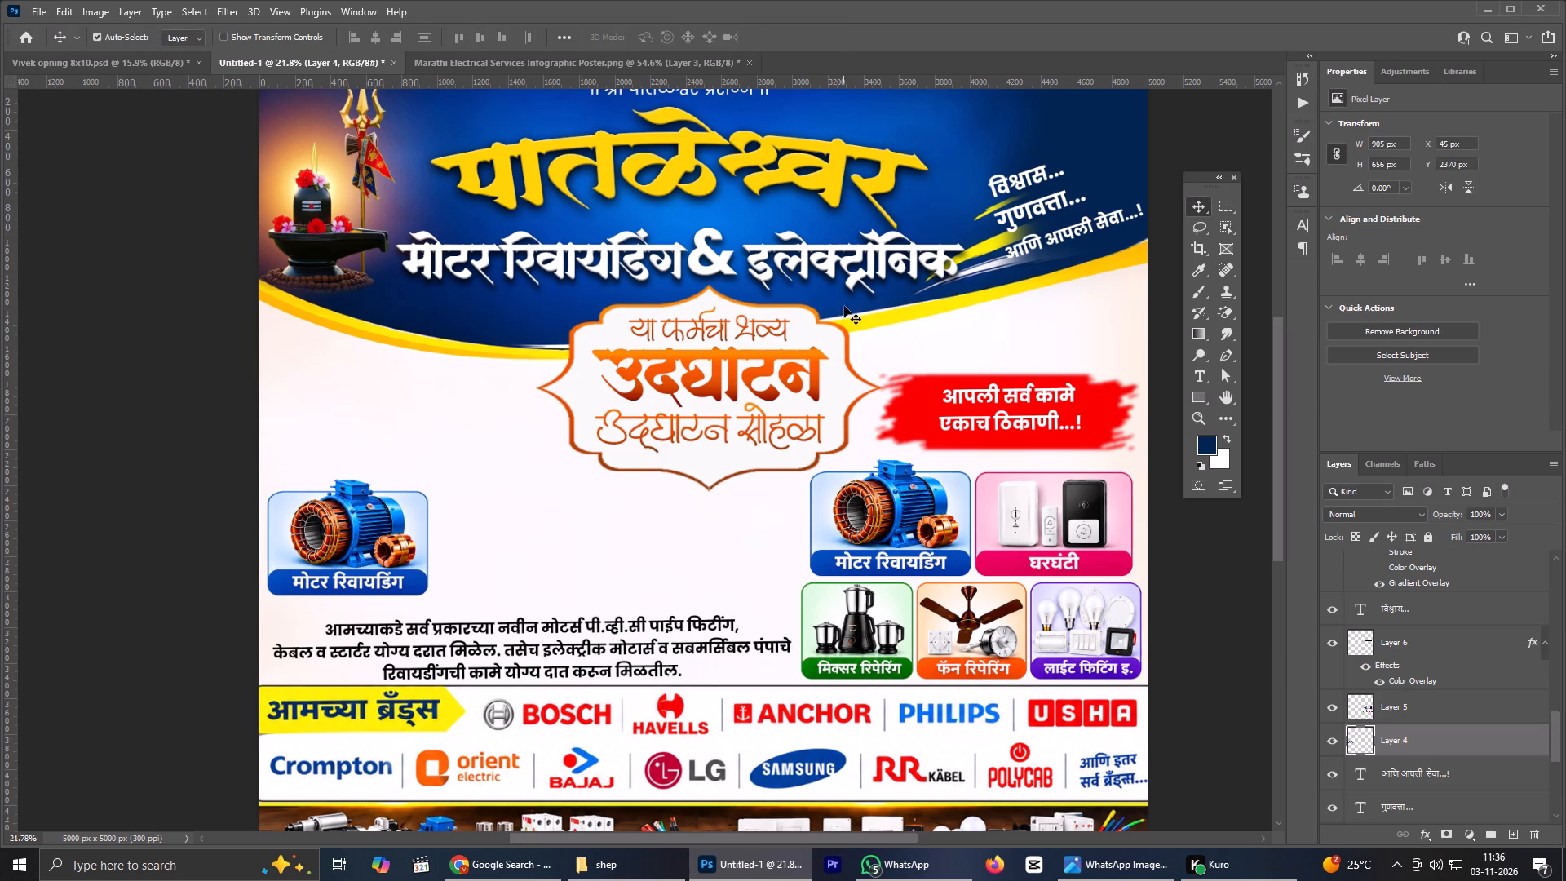
Select the pink घरघंटी card on Layer 5 with the Object Selection tool and copy it to a new layer.
click(880, 507)
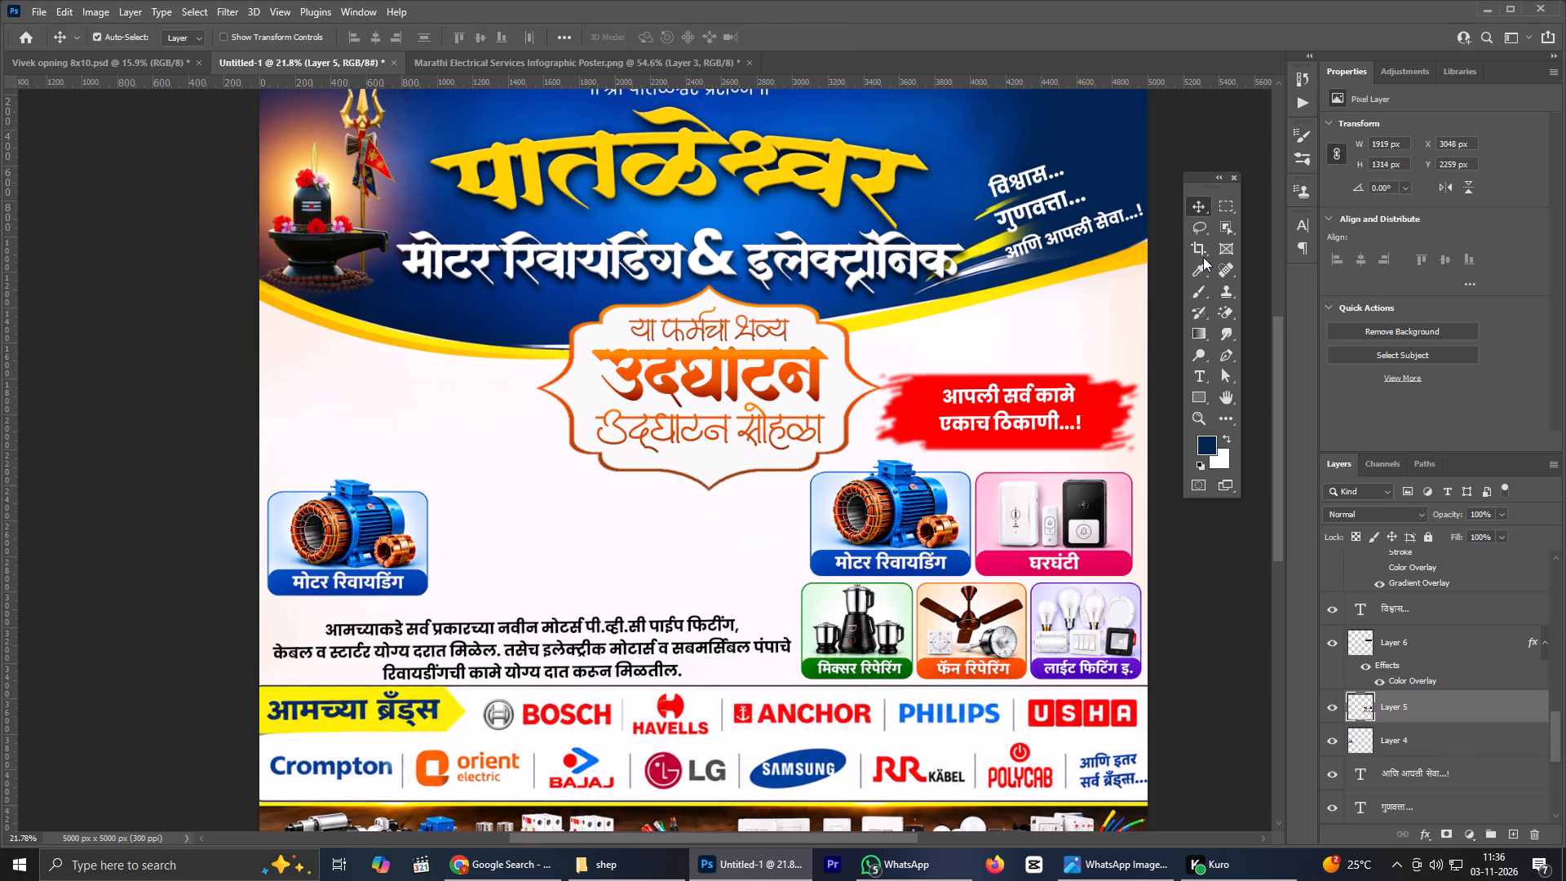
click(1227, 224)
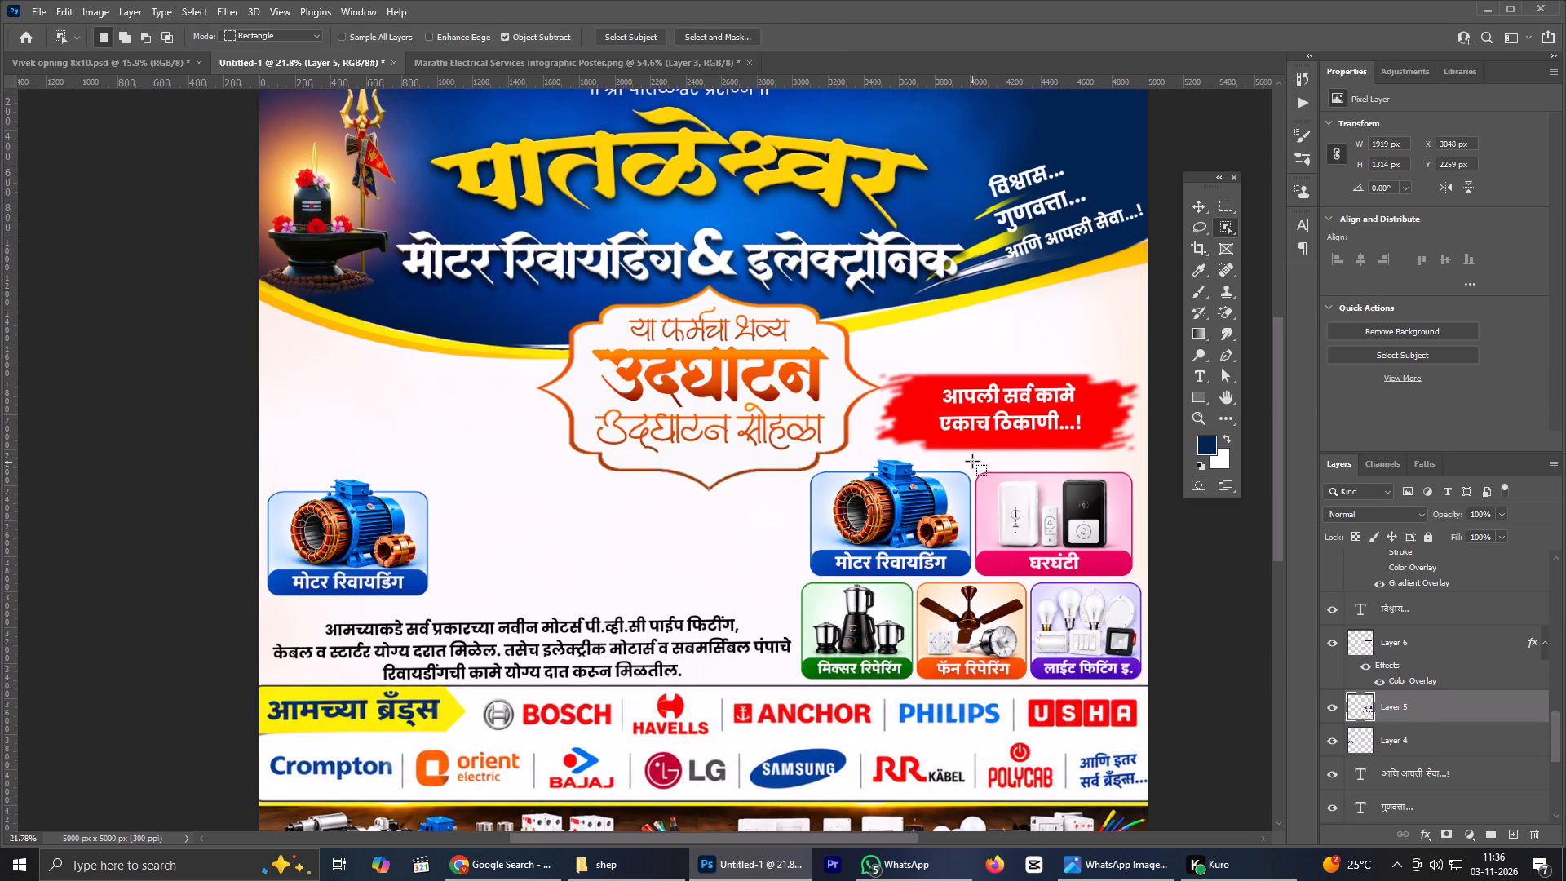
drag(972, 461, 1136, 578)
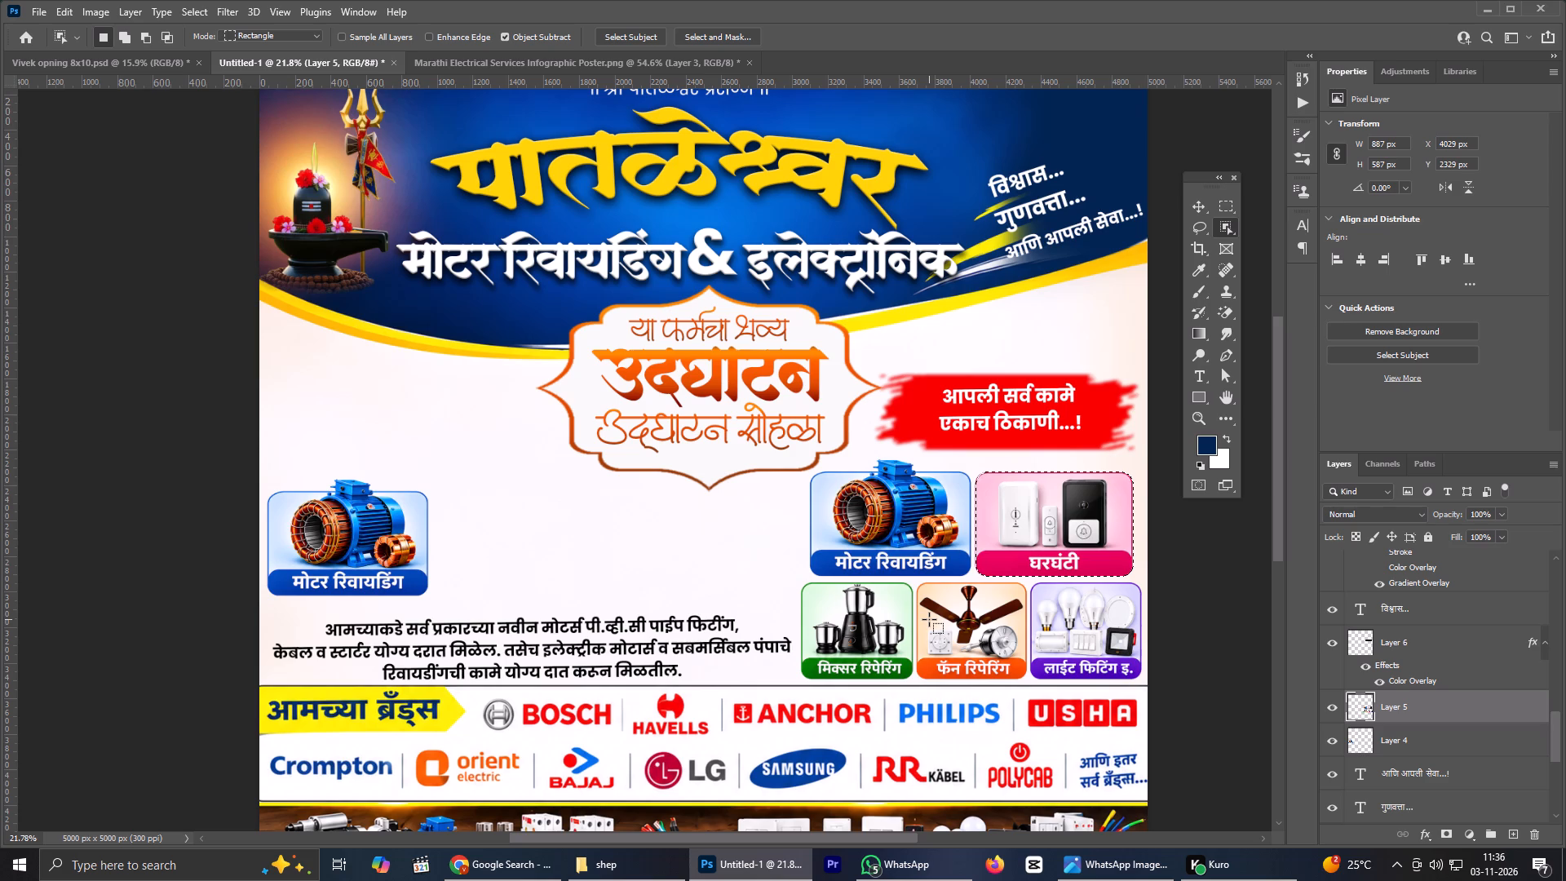
key(ctrl+j)
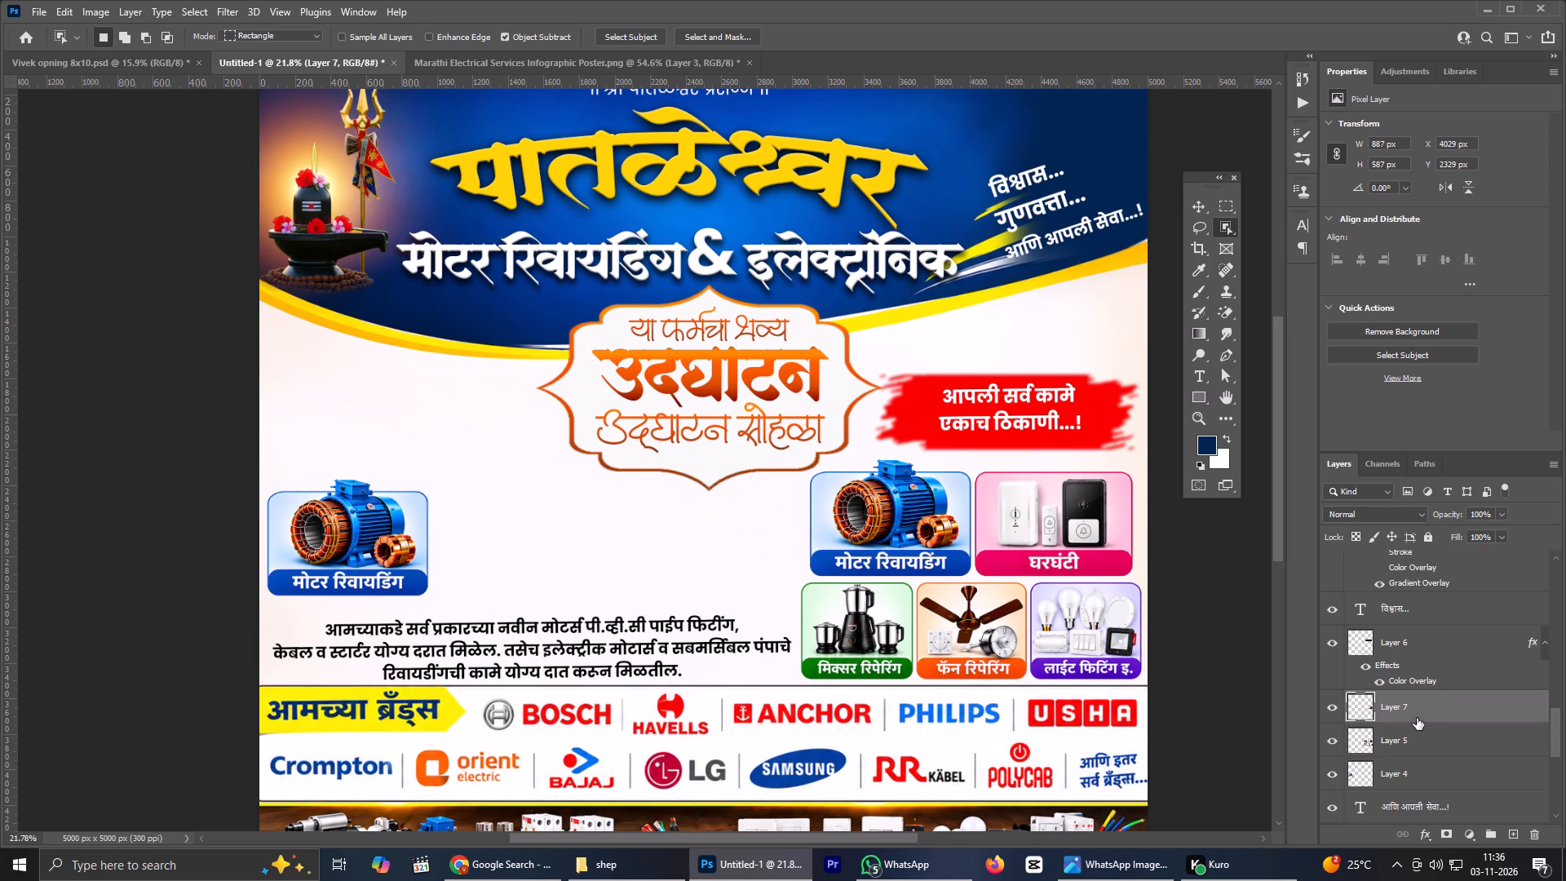
Move the copied घरघंटी card beside the separate मोटर रिवायडिंग card, to about X 968 px and Y 2439 px.
key(v)
ctrl+drag(1089, 540, 564, 556)
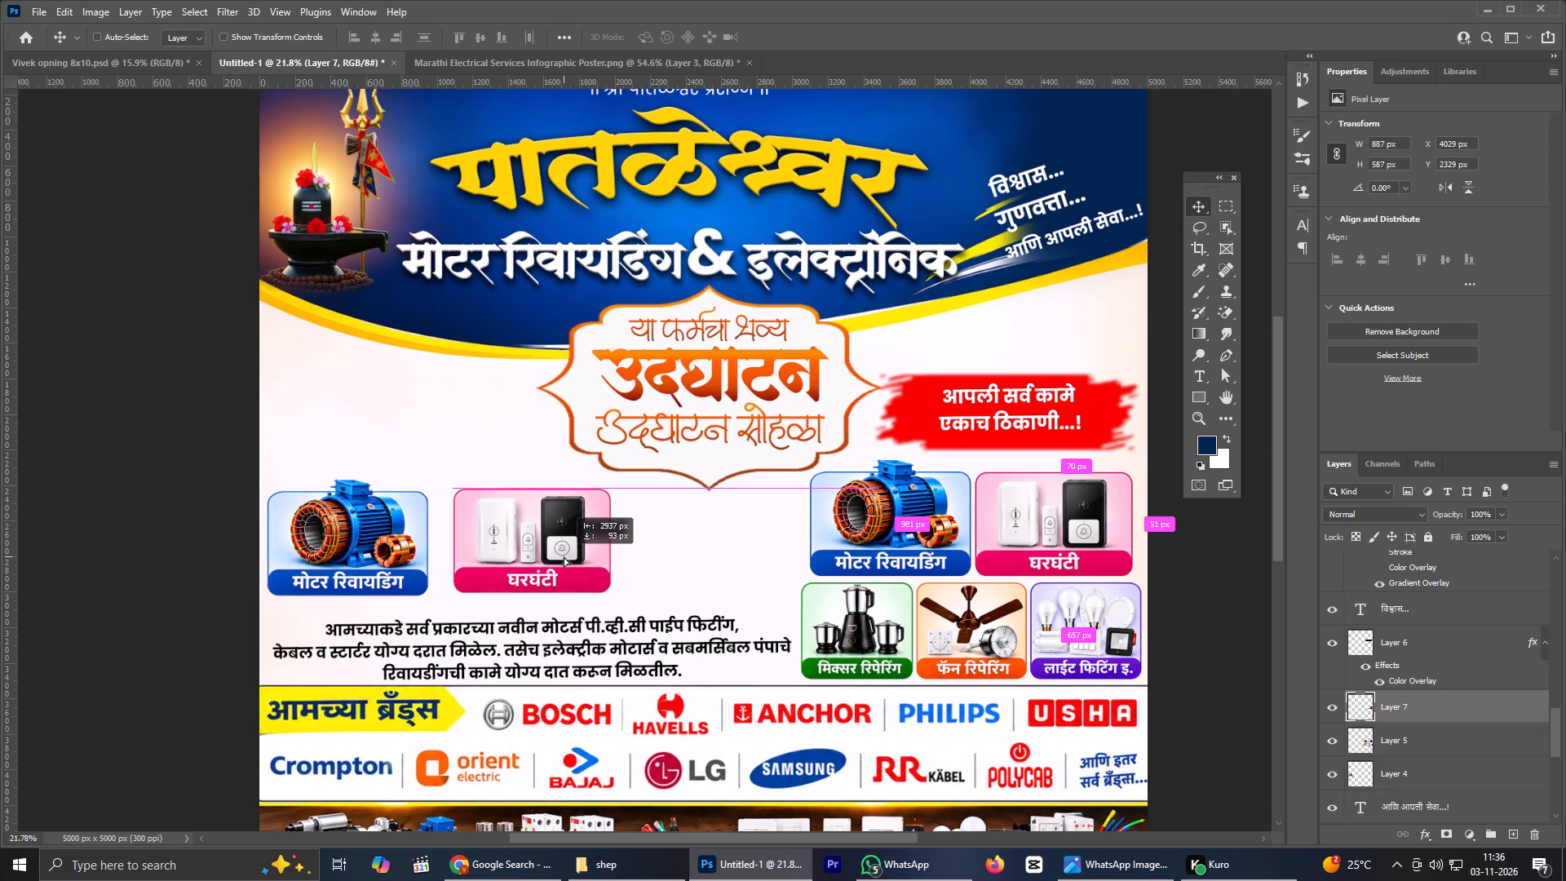
ctrl+drag(564, 556, 551, 558)
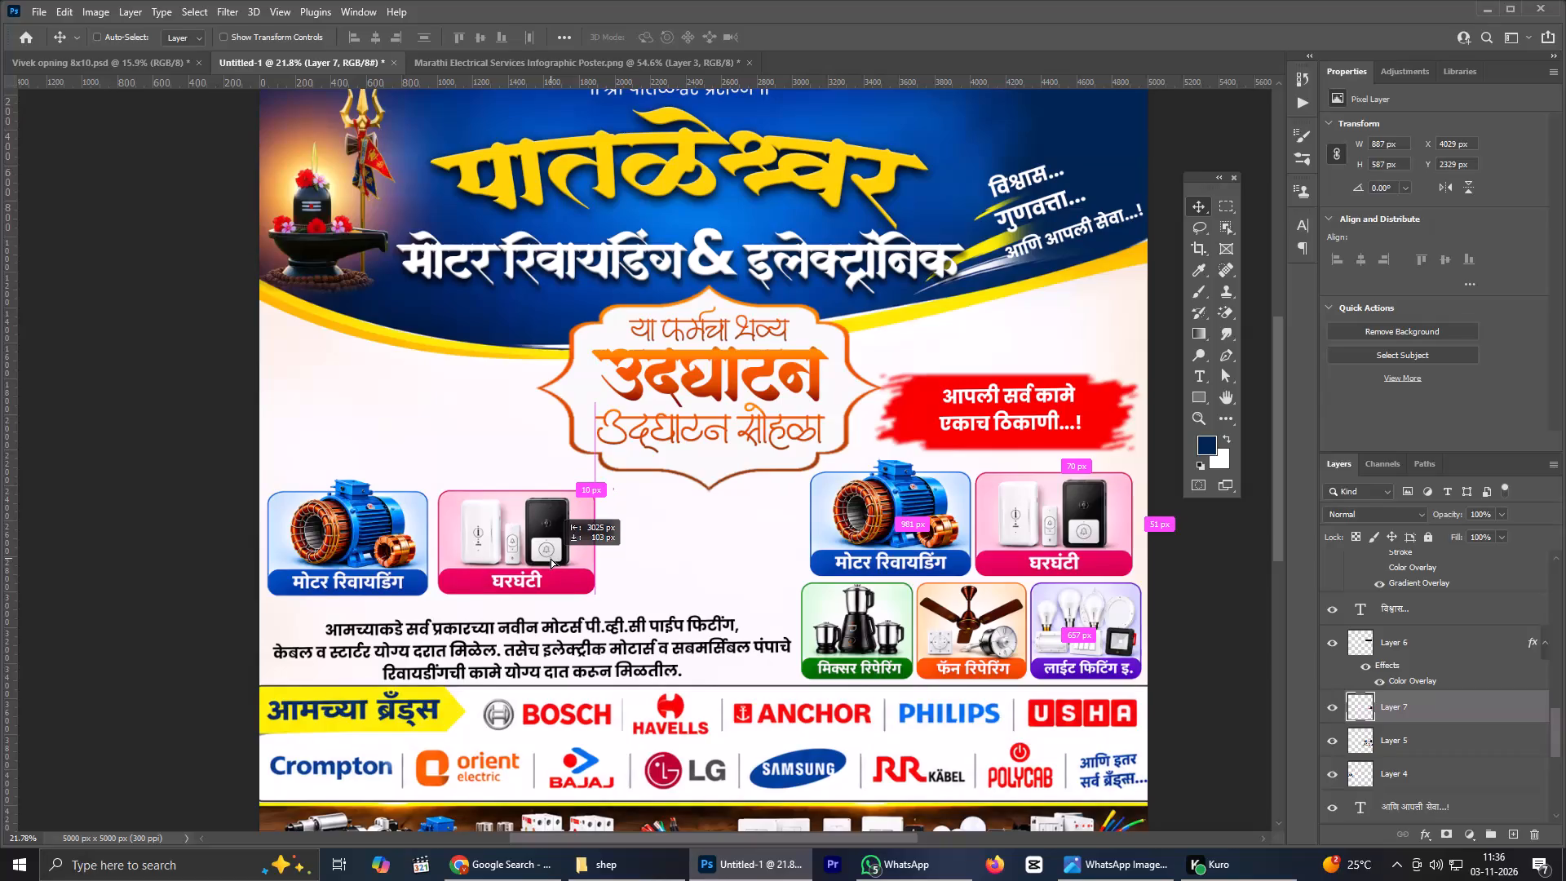
ctrl+drag(551, 558, 546, 560)
Select the green मिक्सर रिपेरिंग card on Layer 5 with the Object Selection tool and copy it to a new layer.
click(1391, 736)
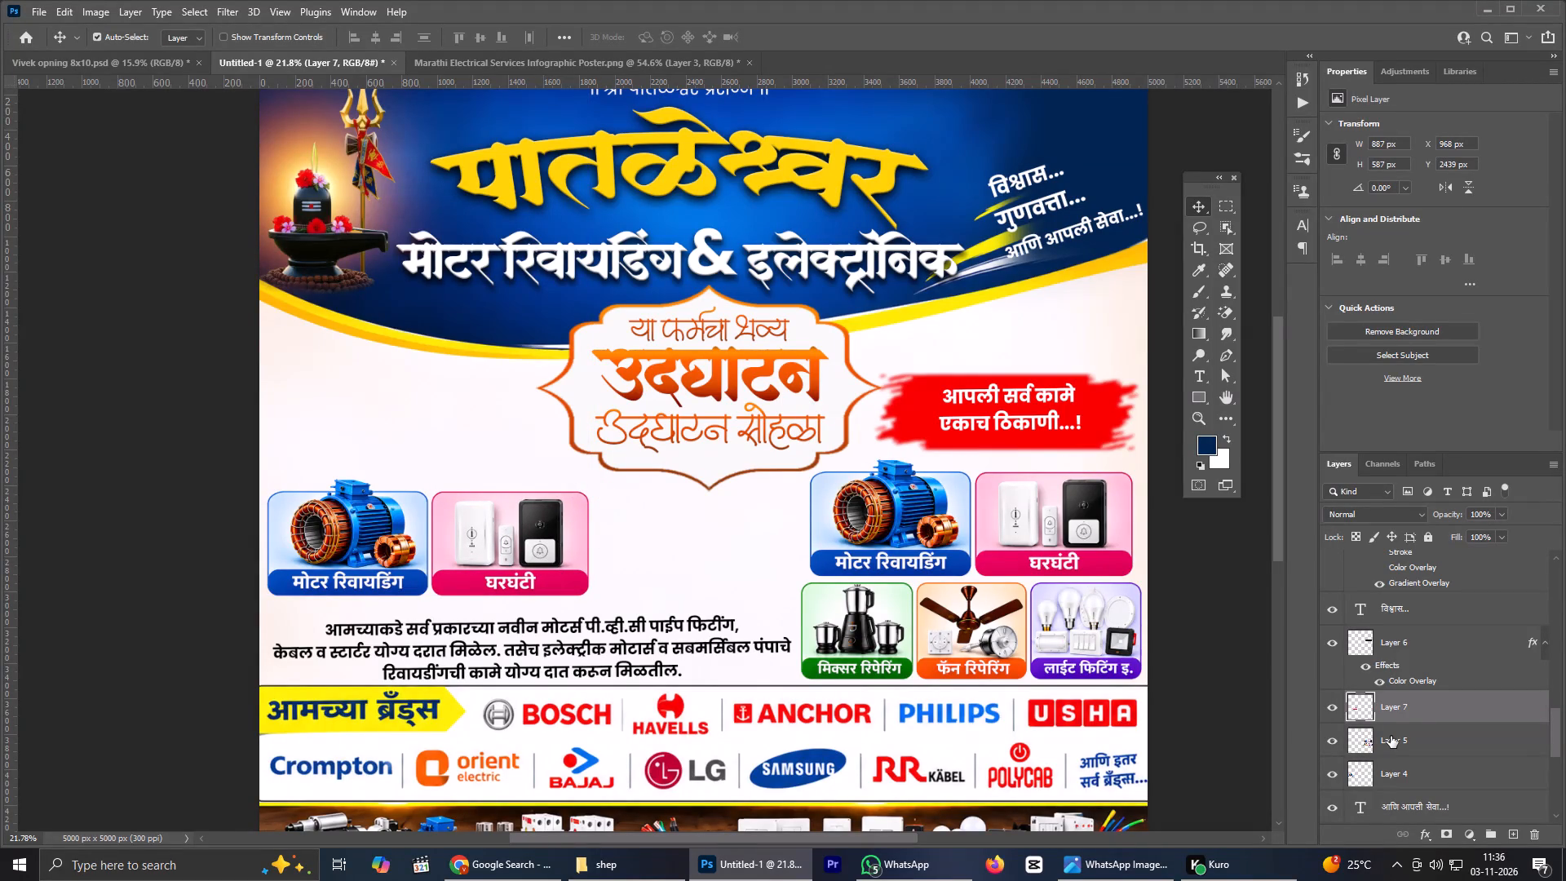
scroll(849, 636, up, 1)
click(854, 636)
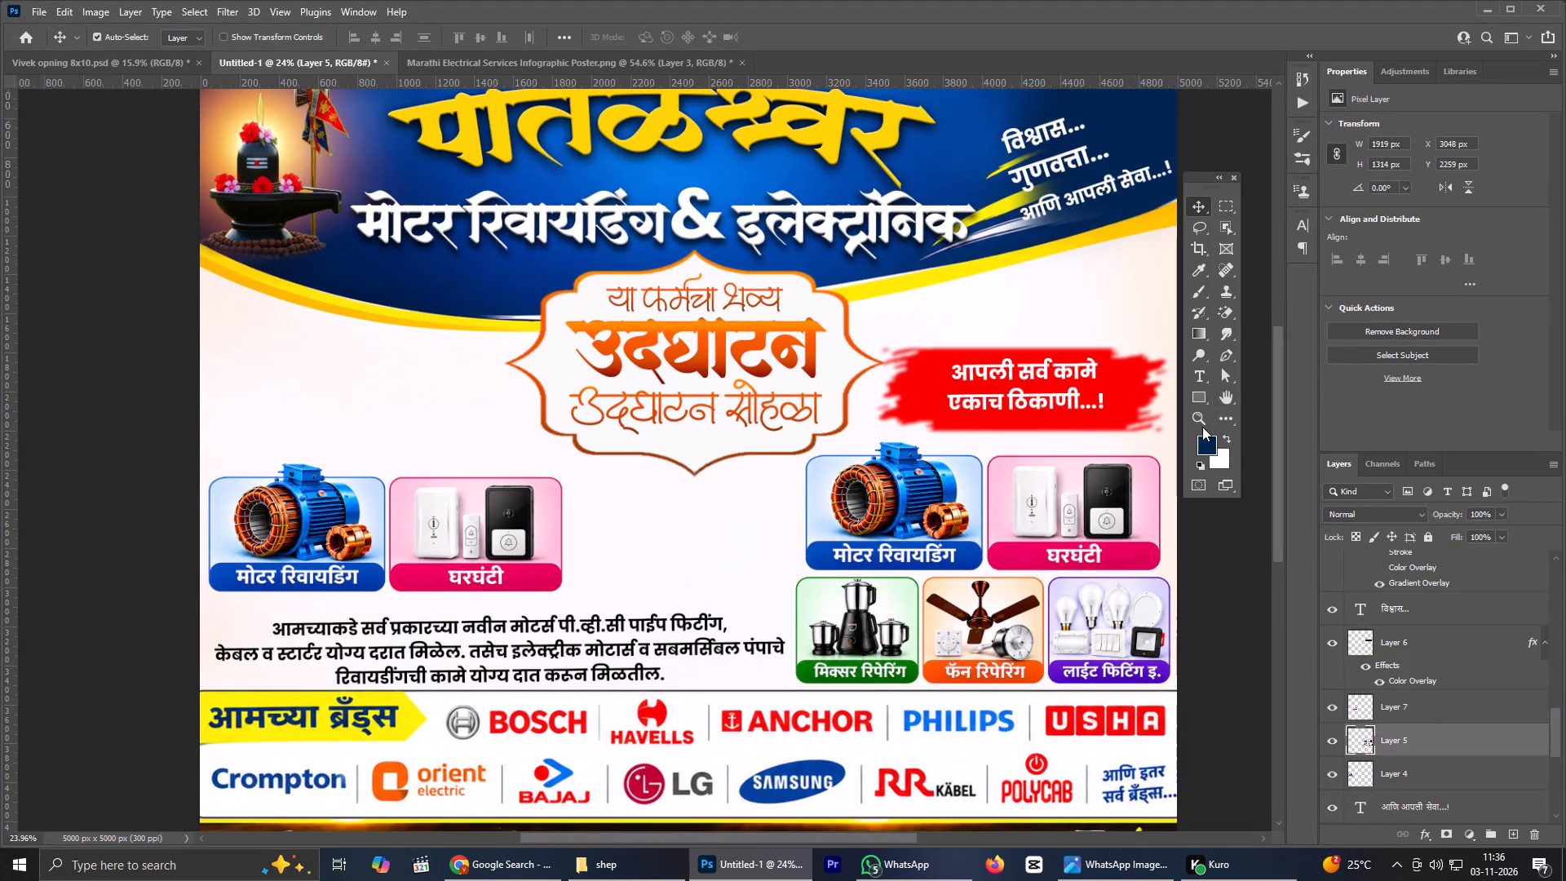
click(1227, 233)
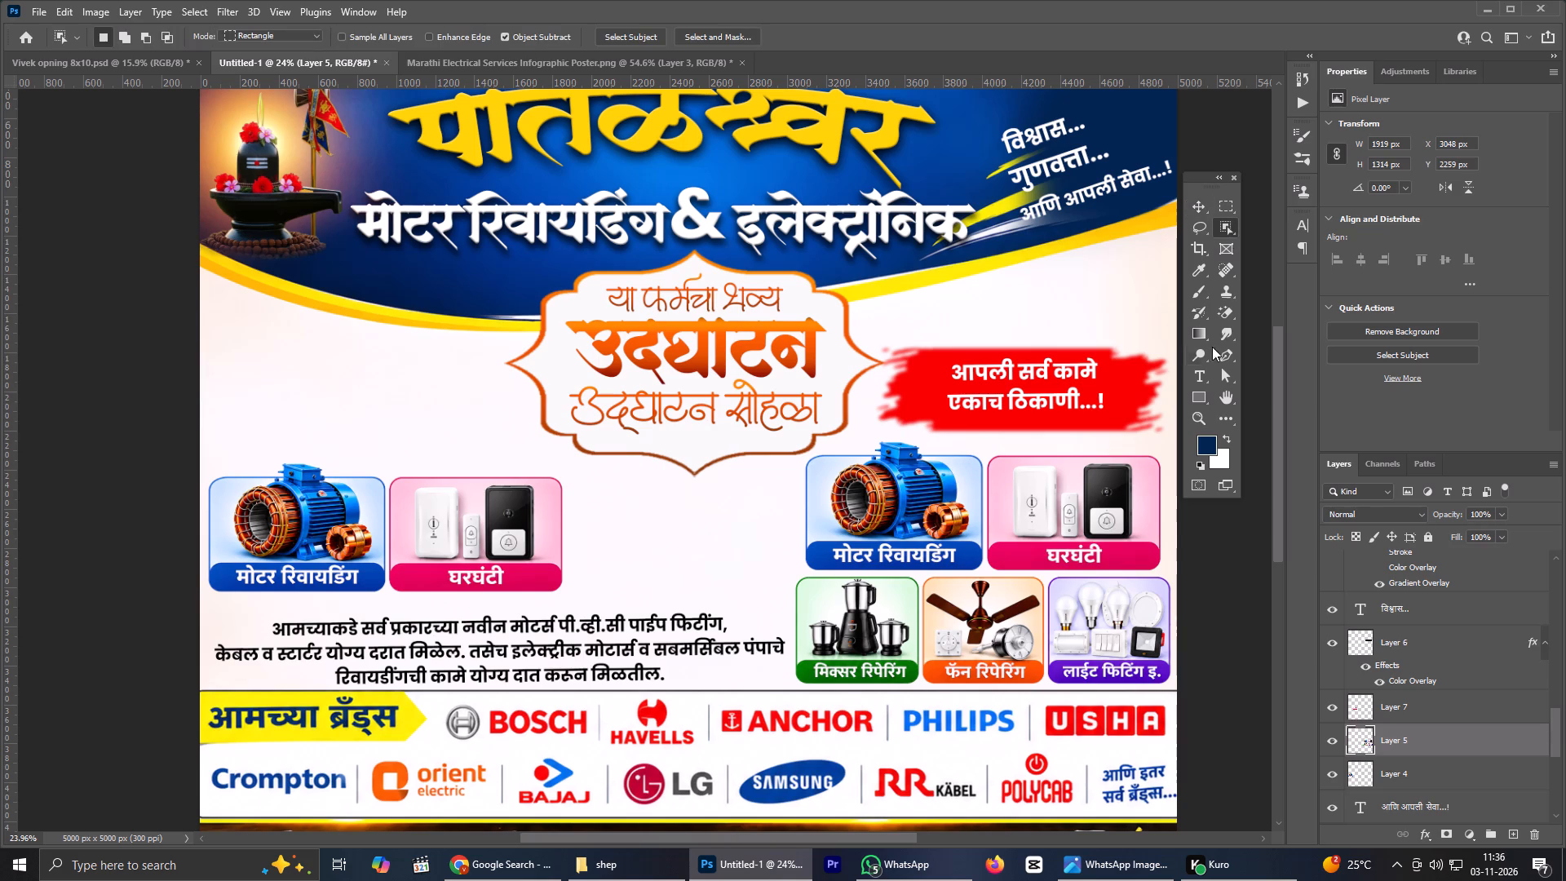
drag(762, 566, 924, 666)
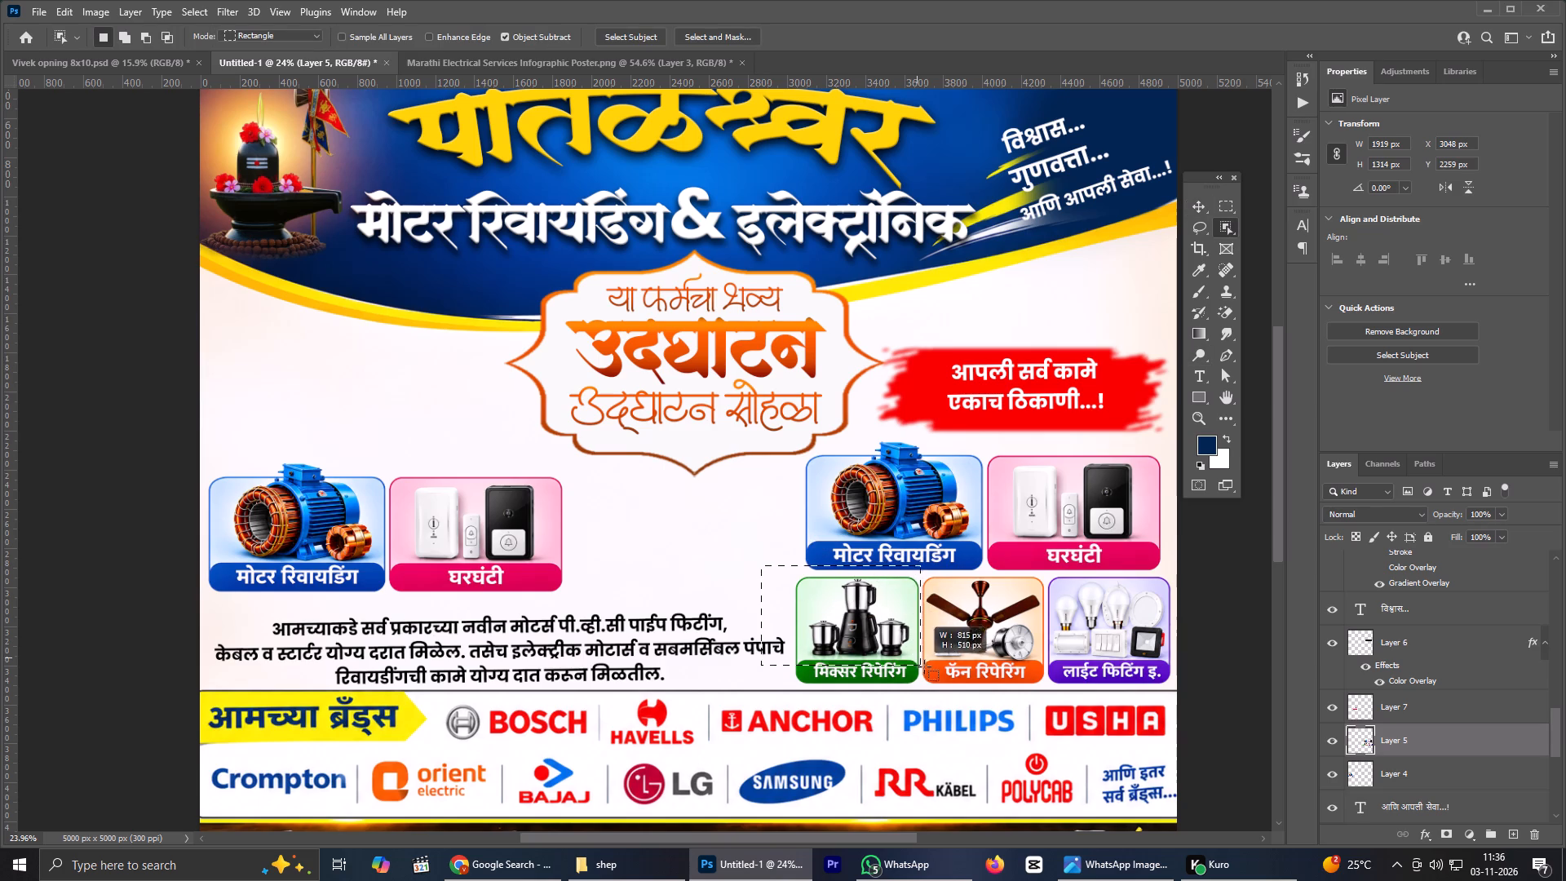
drag(924, 666, 922, 687)
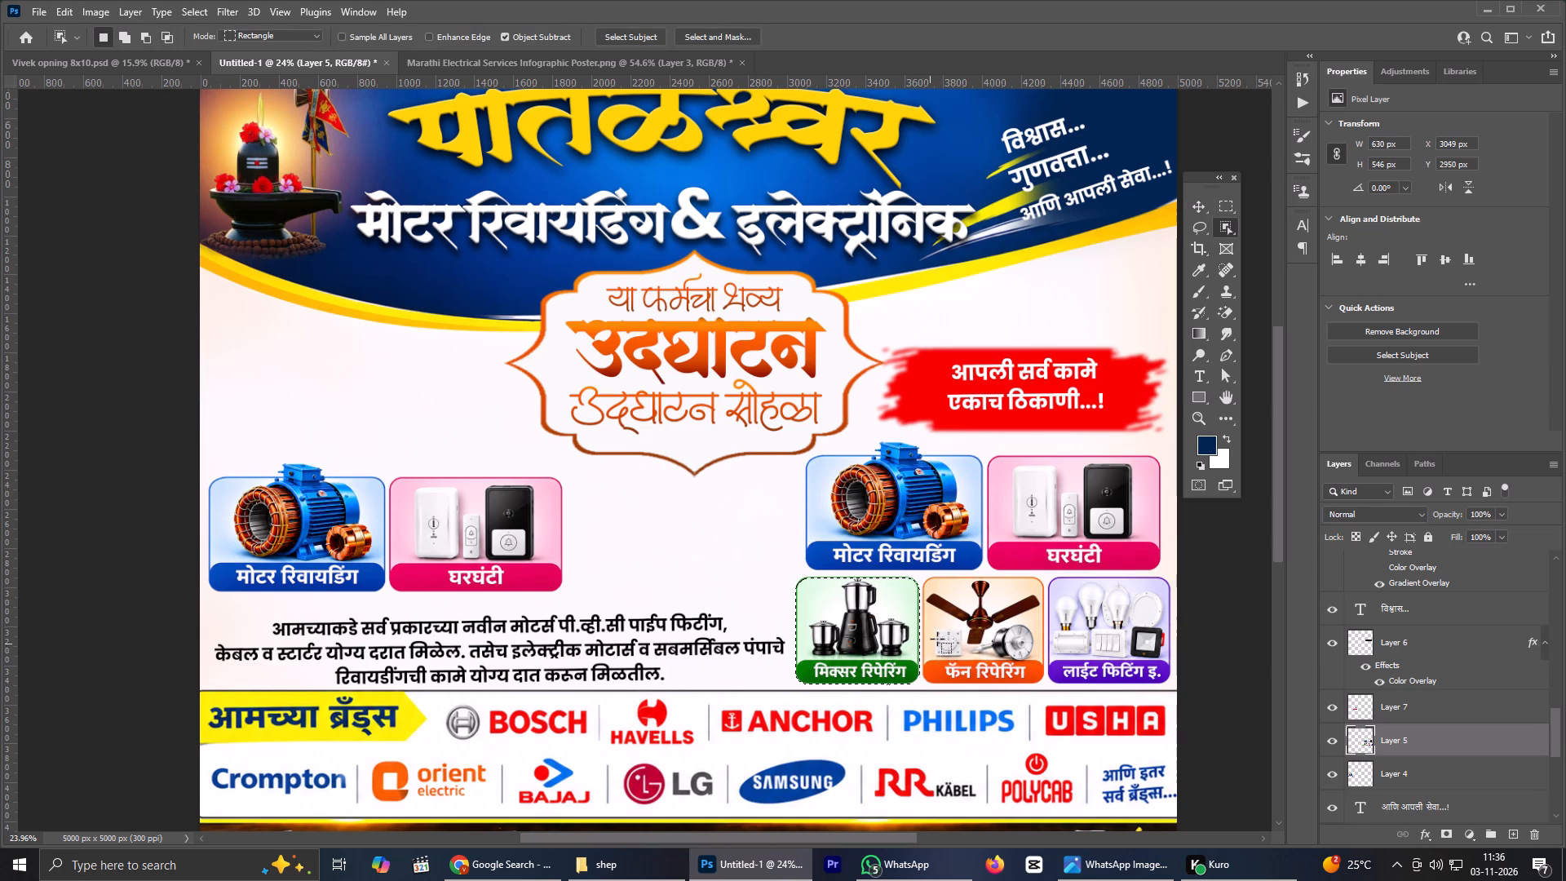
key(ctrl+j)
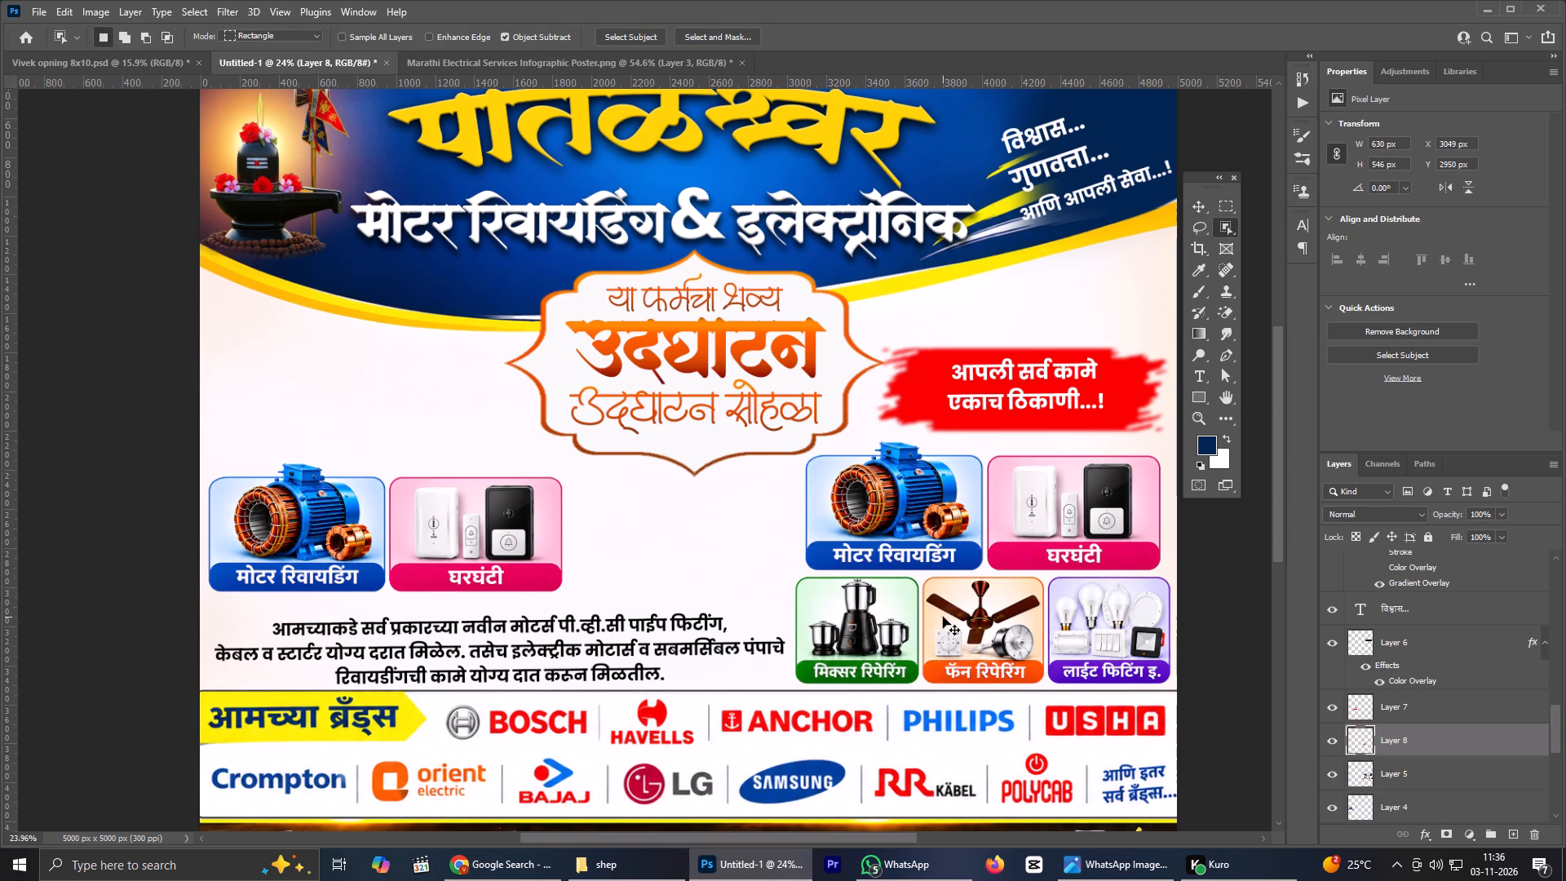
Place the copied मिक्सर रिपेरिंग card just after the घरघंटी card in the new row and stretch its height to about 601 px.
key(v)
ctrl+drag(880, 637, 657, 540)
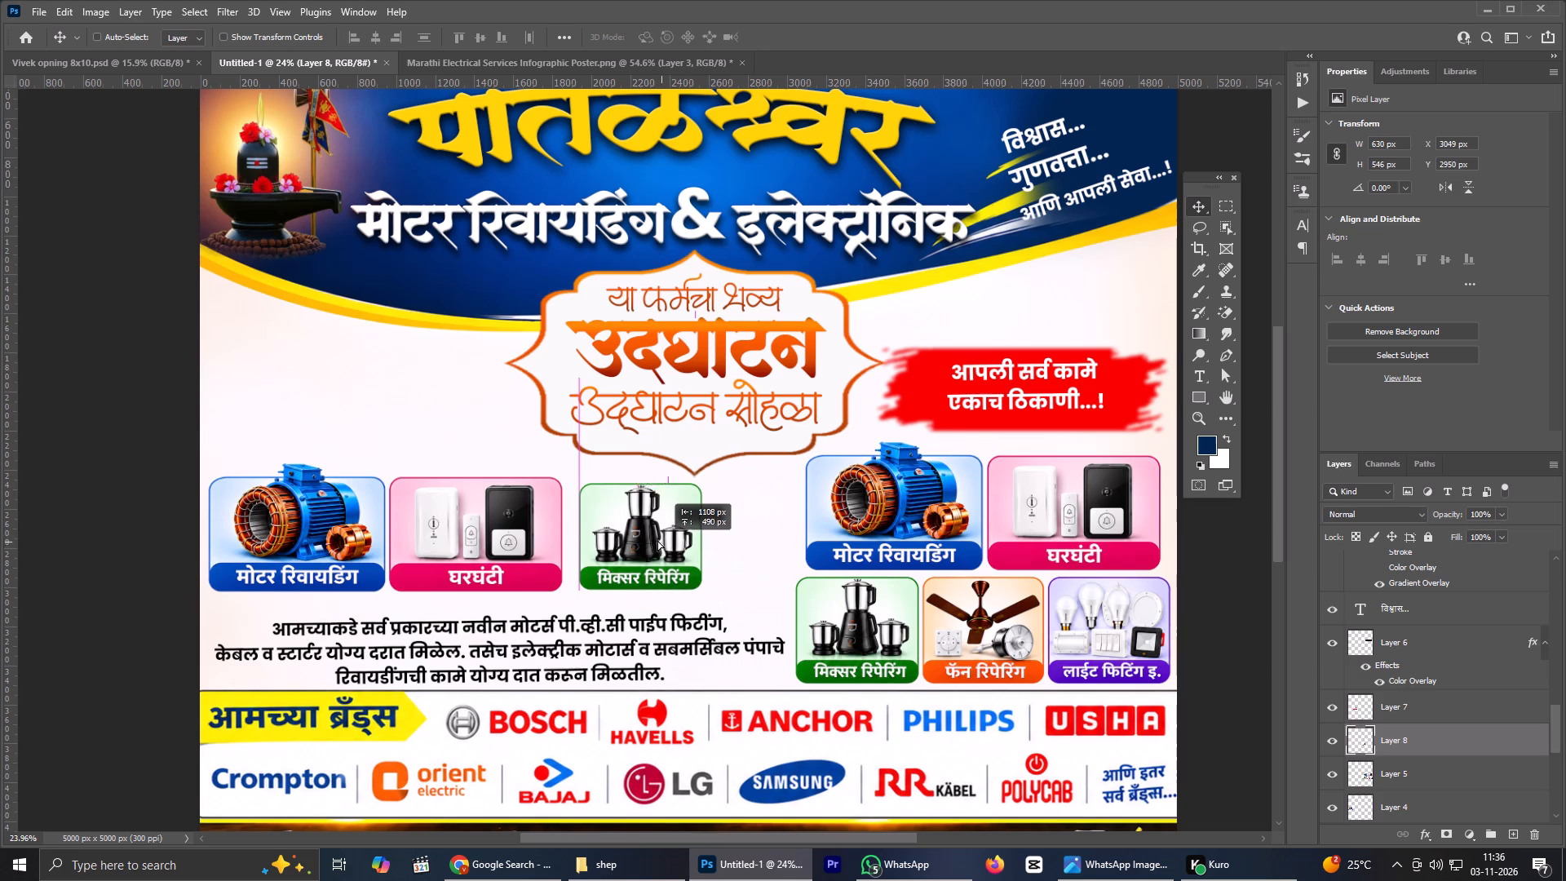
ctrl+drag(657, 540, 654, 535)
key(ctrl+t)
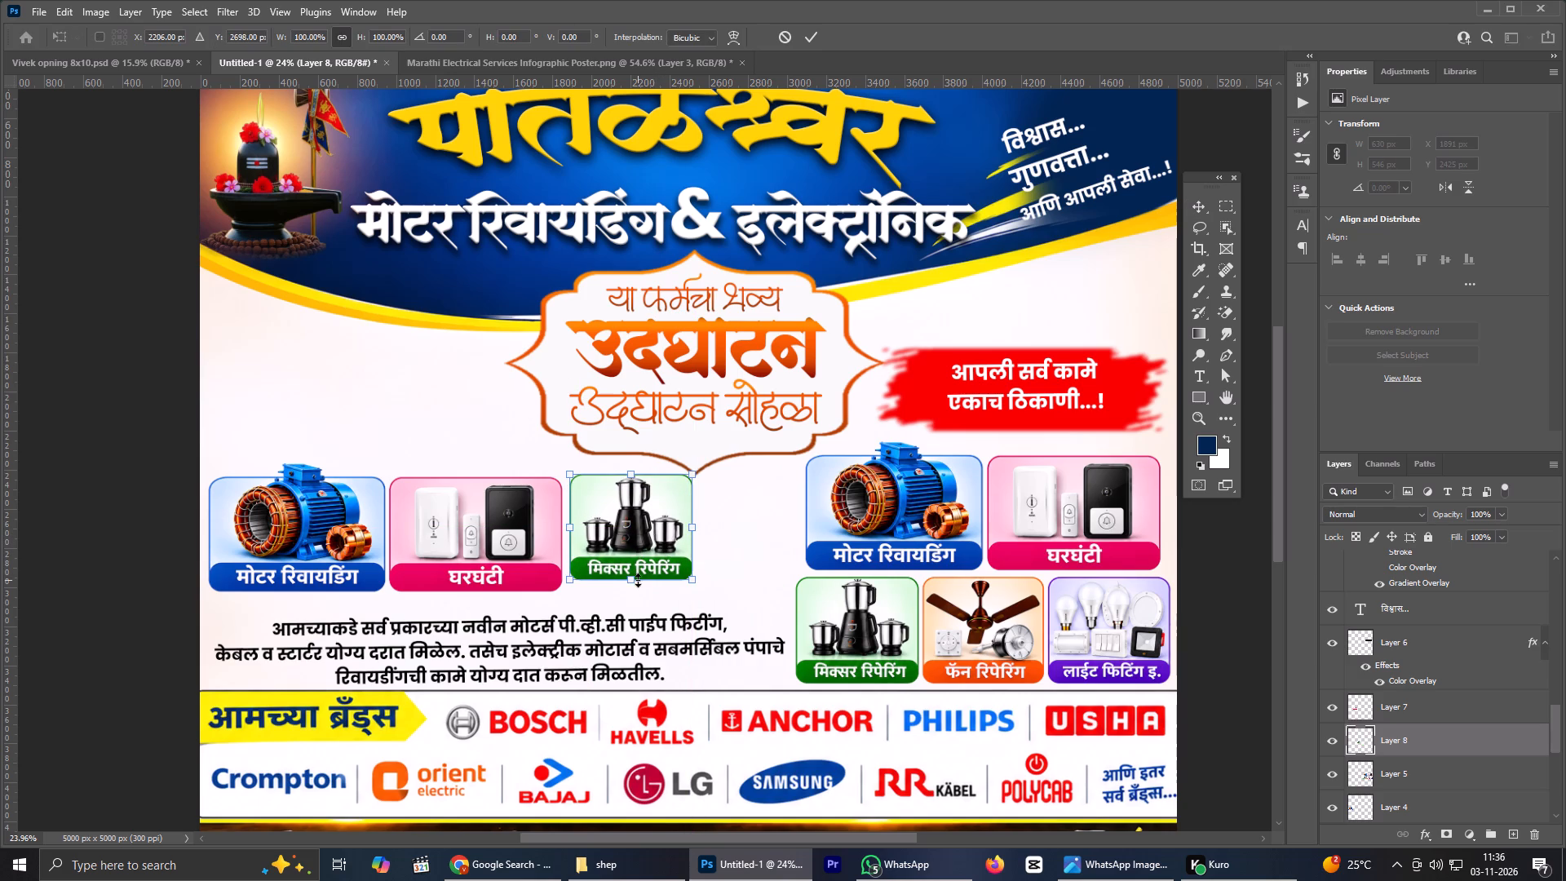
shift+drag(635, 582, 634, 591)
click(804, 43)
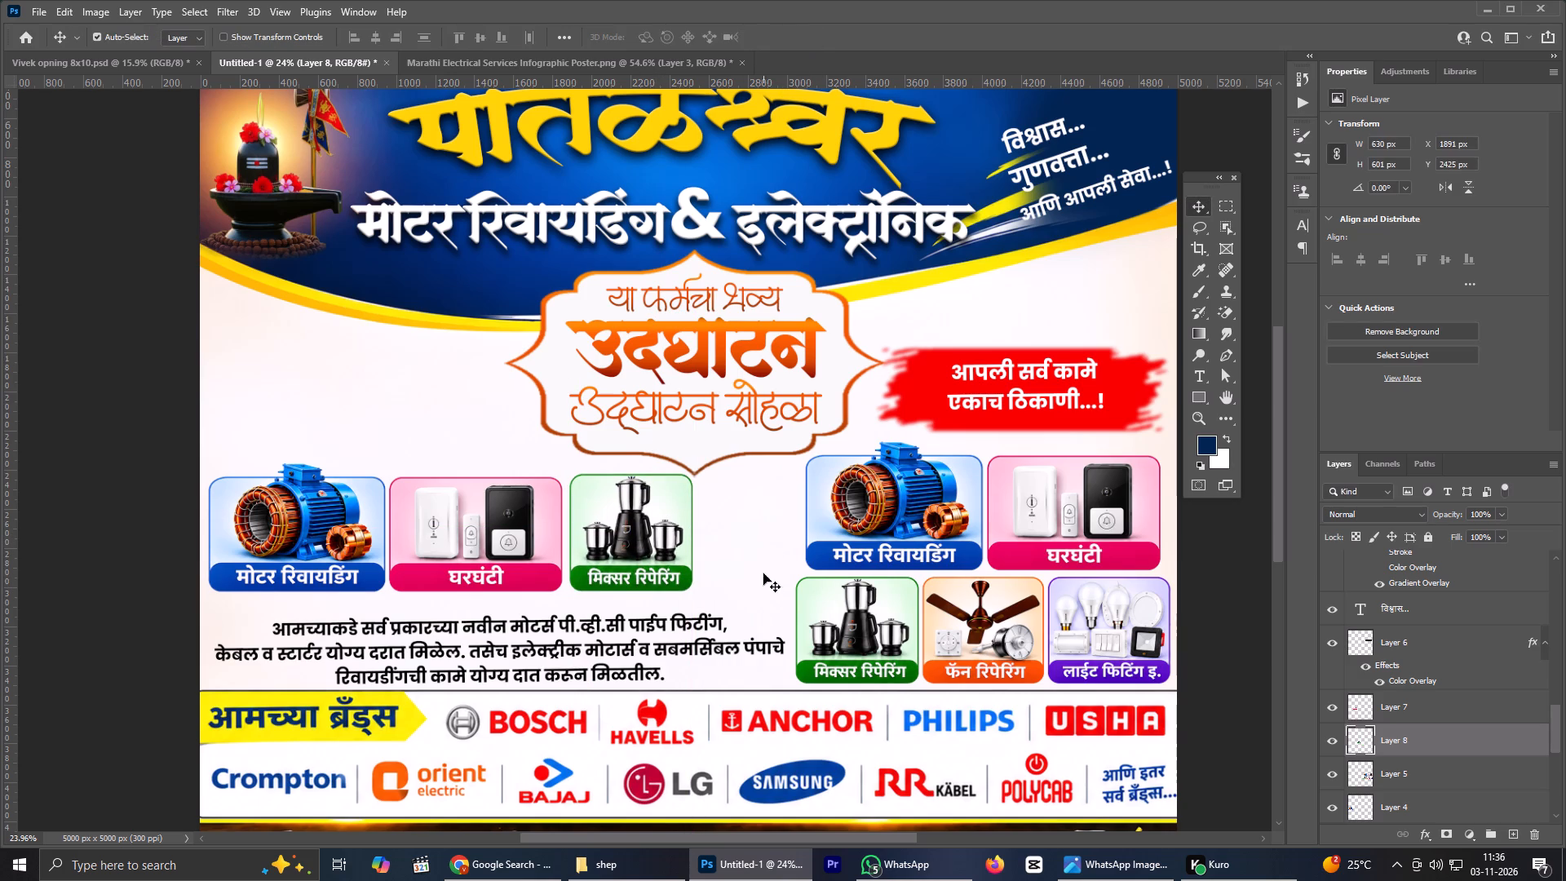
Select the orange फॅन रिपेरिंग card on Layer 5 with the Object Selection tool and copy it to a new layer.
scroll(652, 512, up, 1)
scroll(652, 512, down, 1)
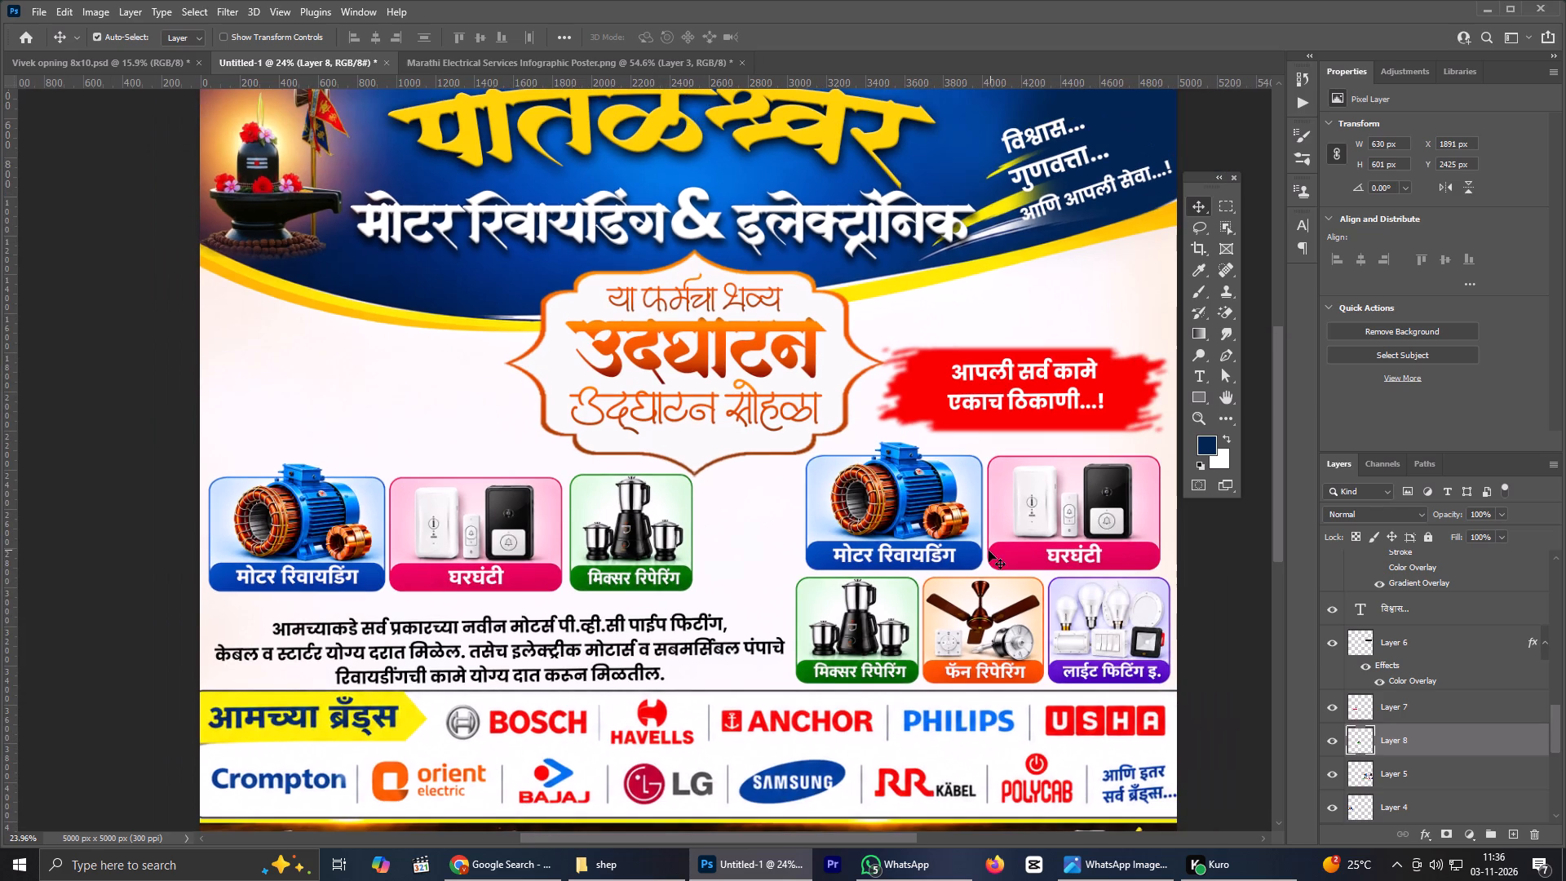
click(968, 635)
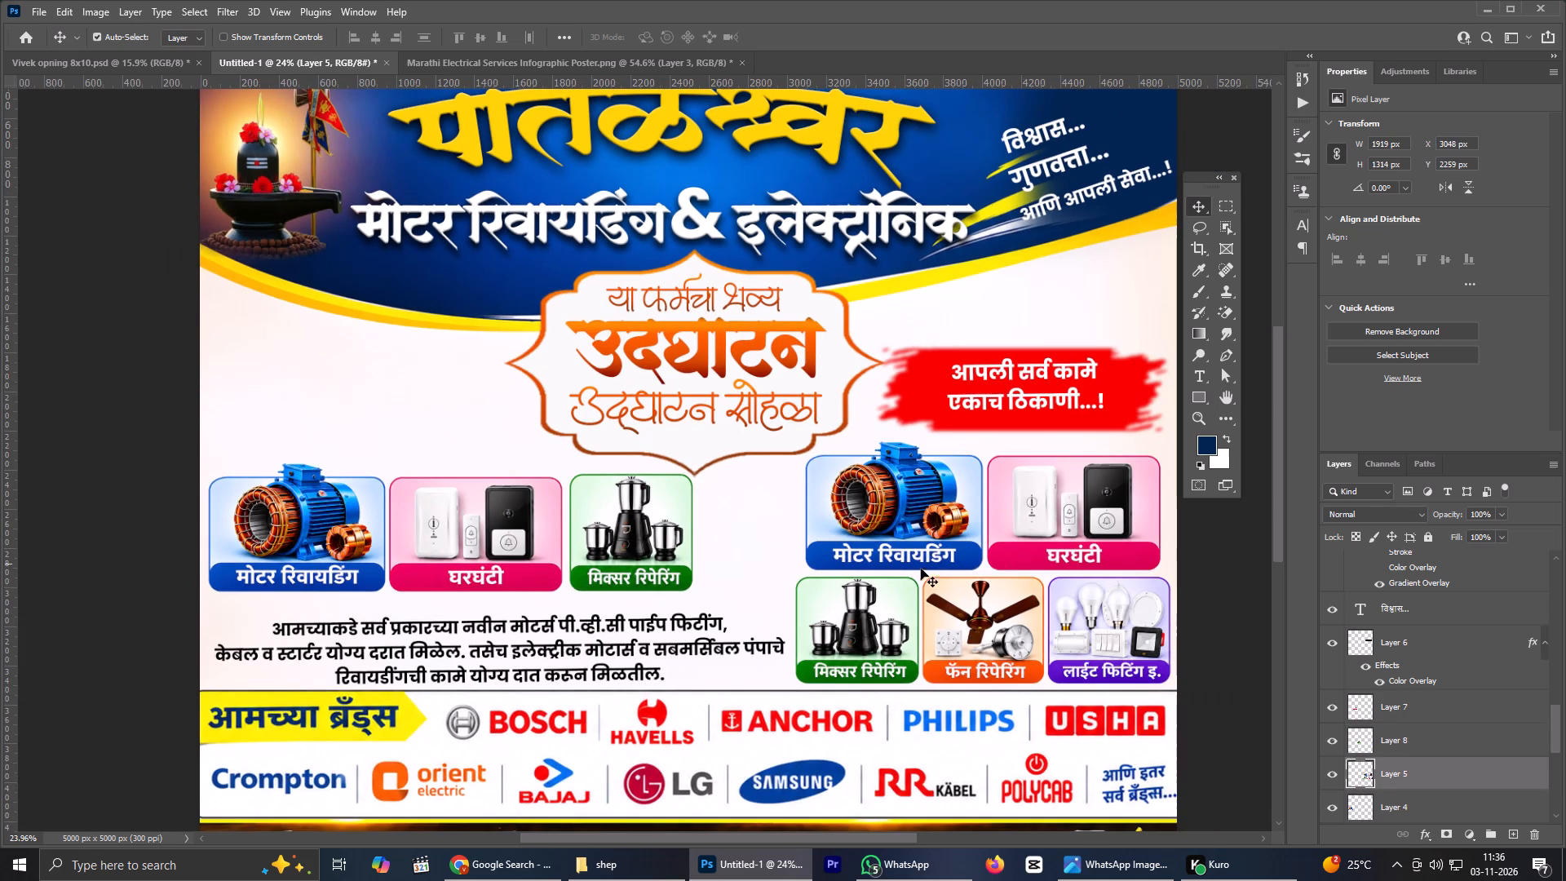
click(1228, 214)
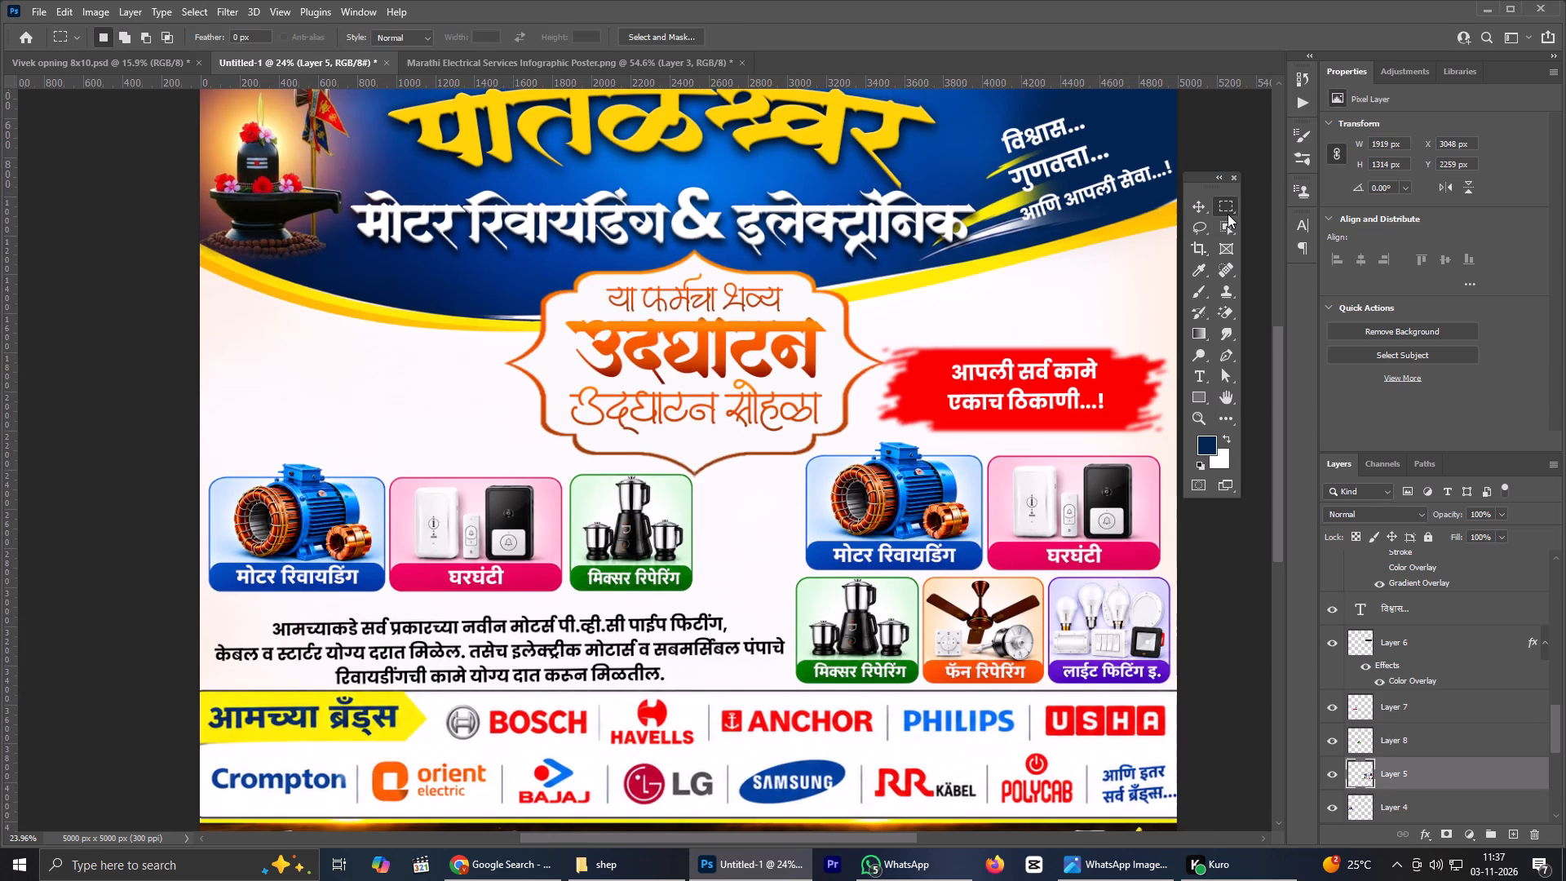
click(1227, 221)
drag(918, 569, 1046, 666)
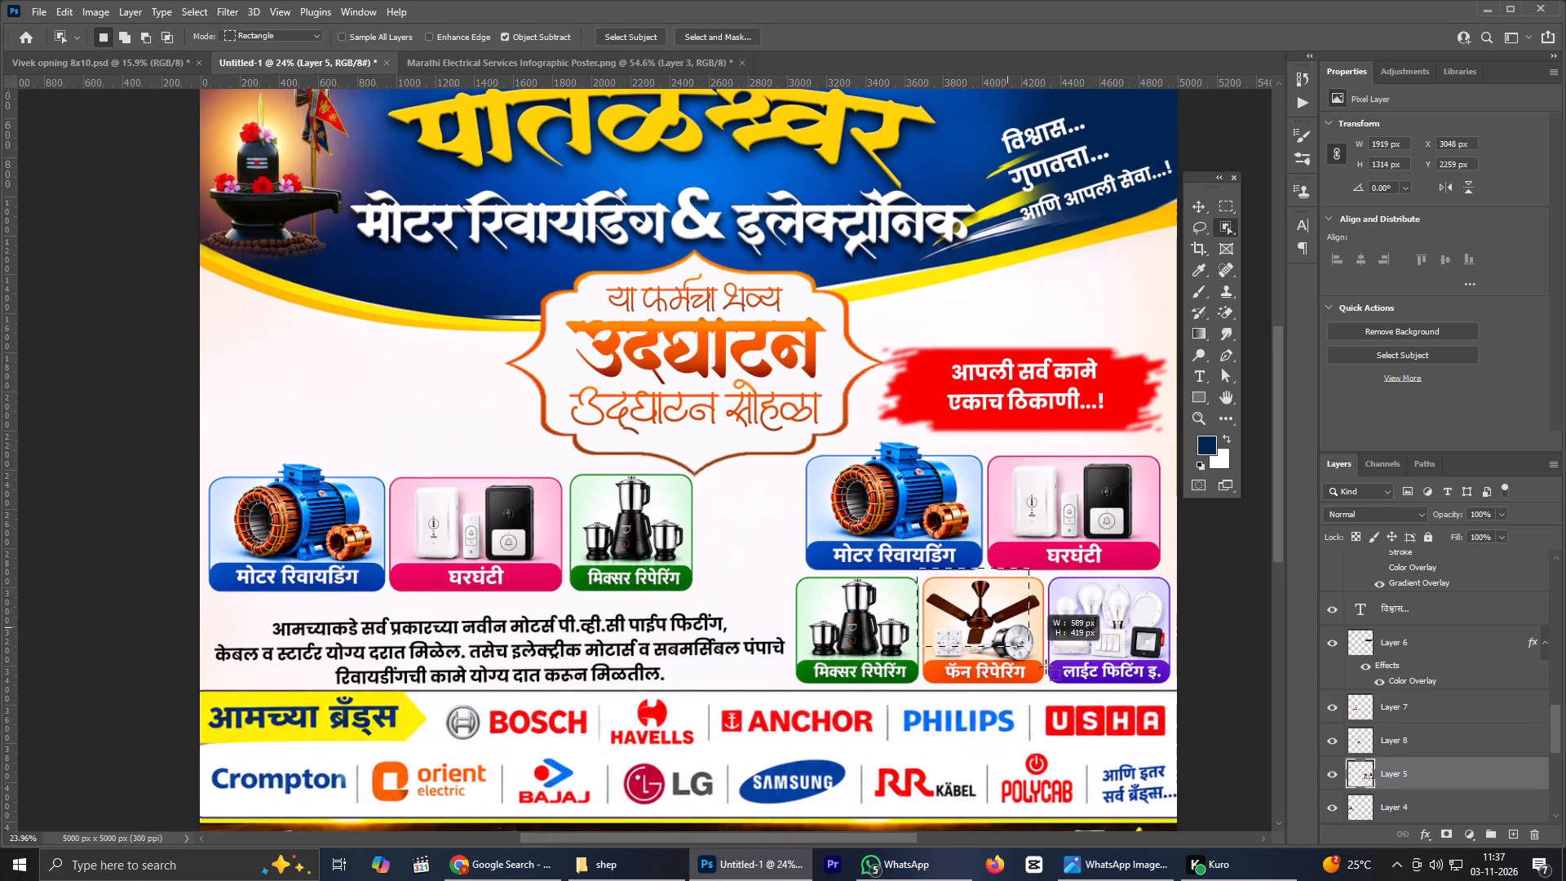
drag(1046, 666, 1044, 686)
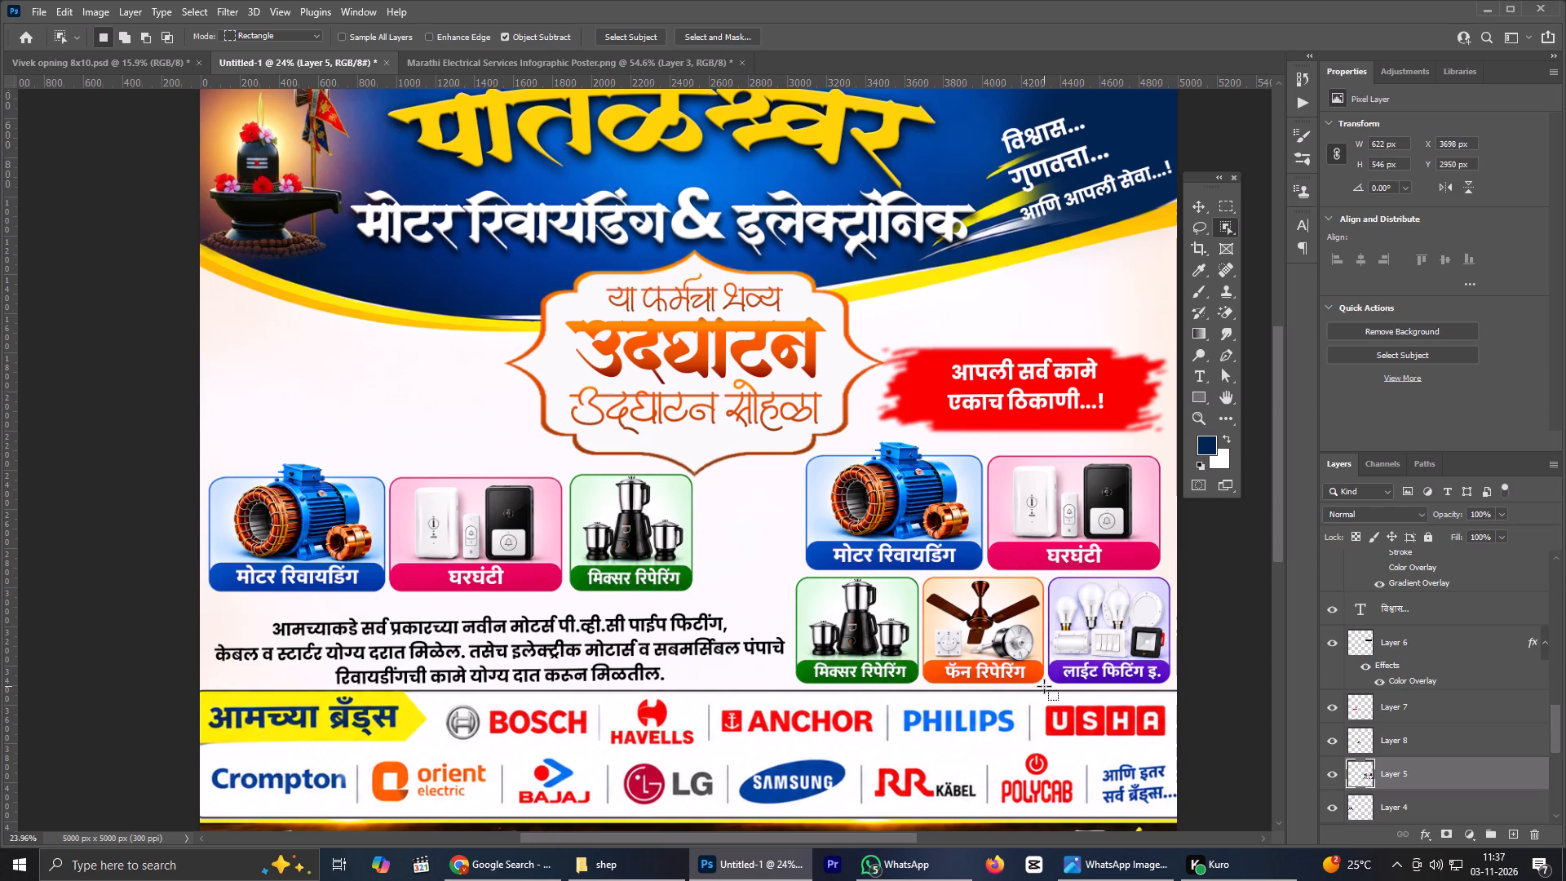
key(ctrl+j)
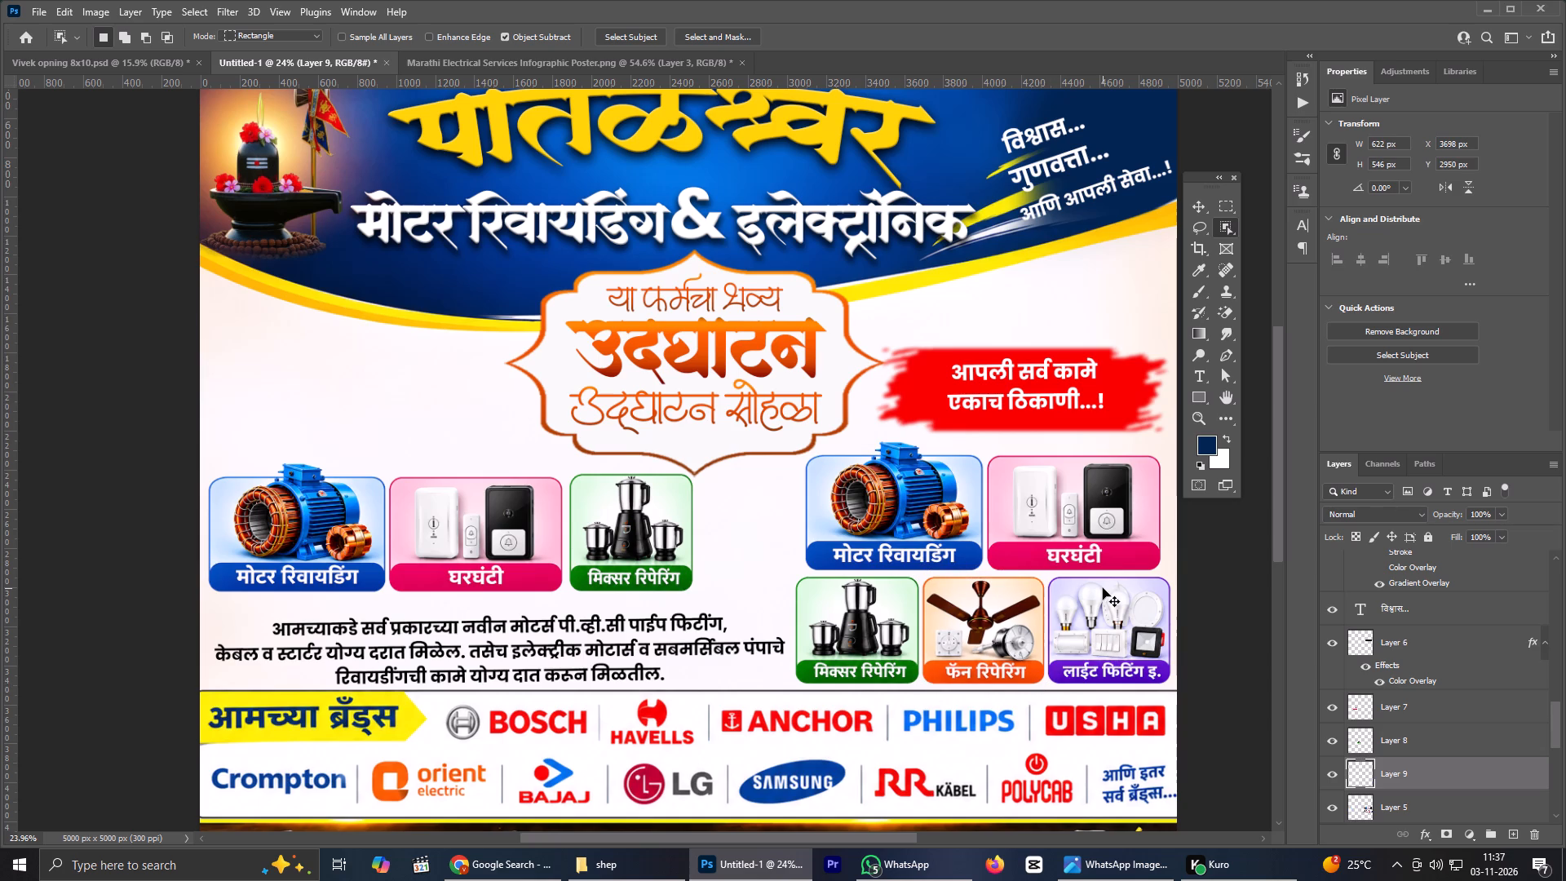
Place the copied फॅन रिपेरिंग card just after the मिक्सर रिपेरिंग card in the row and stretch its height to about 601 px.
key(v)
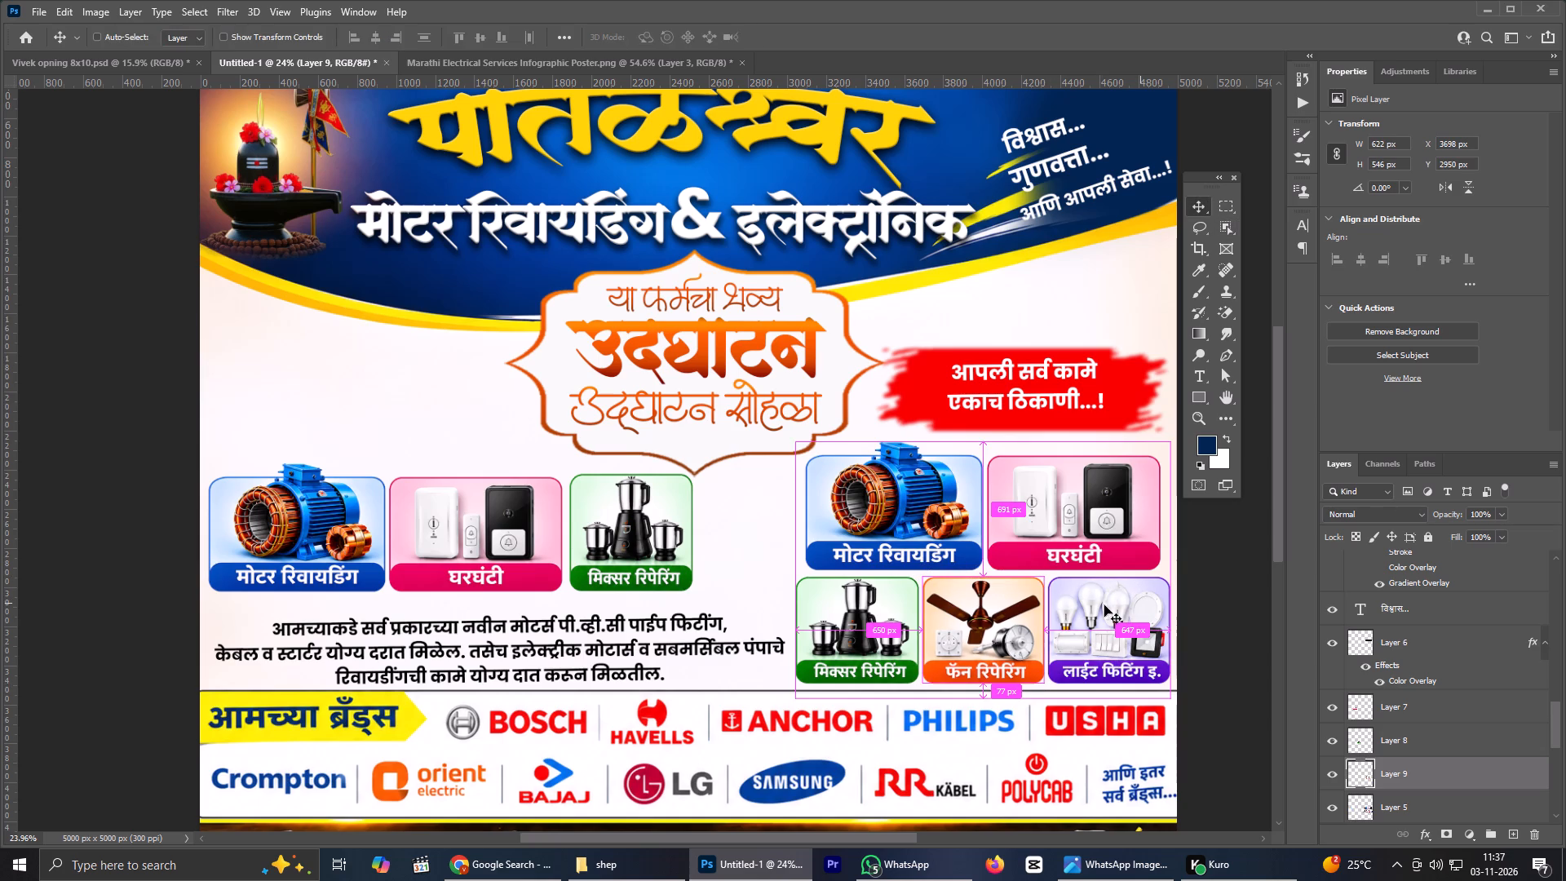
ctrl+drag(995, 626, 771, 524)
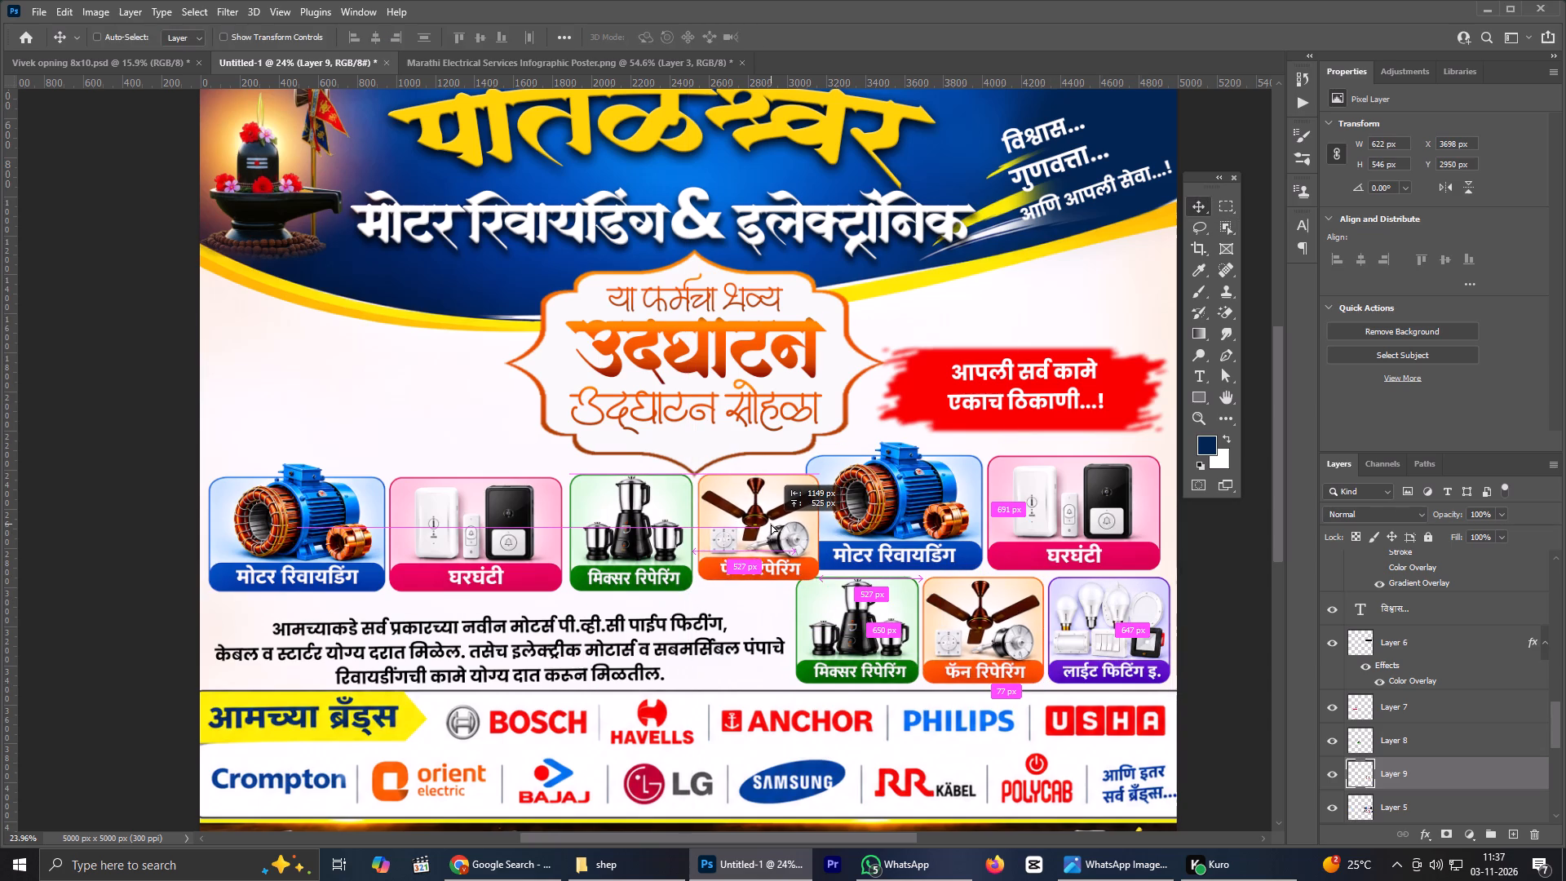
ctrl+drag(771, 524, 772, 523)
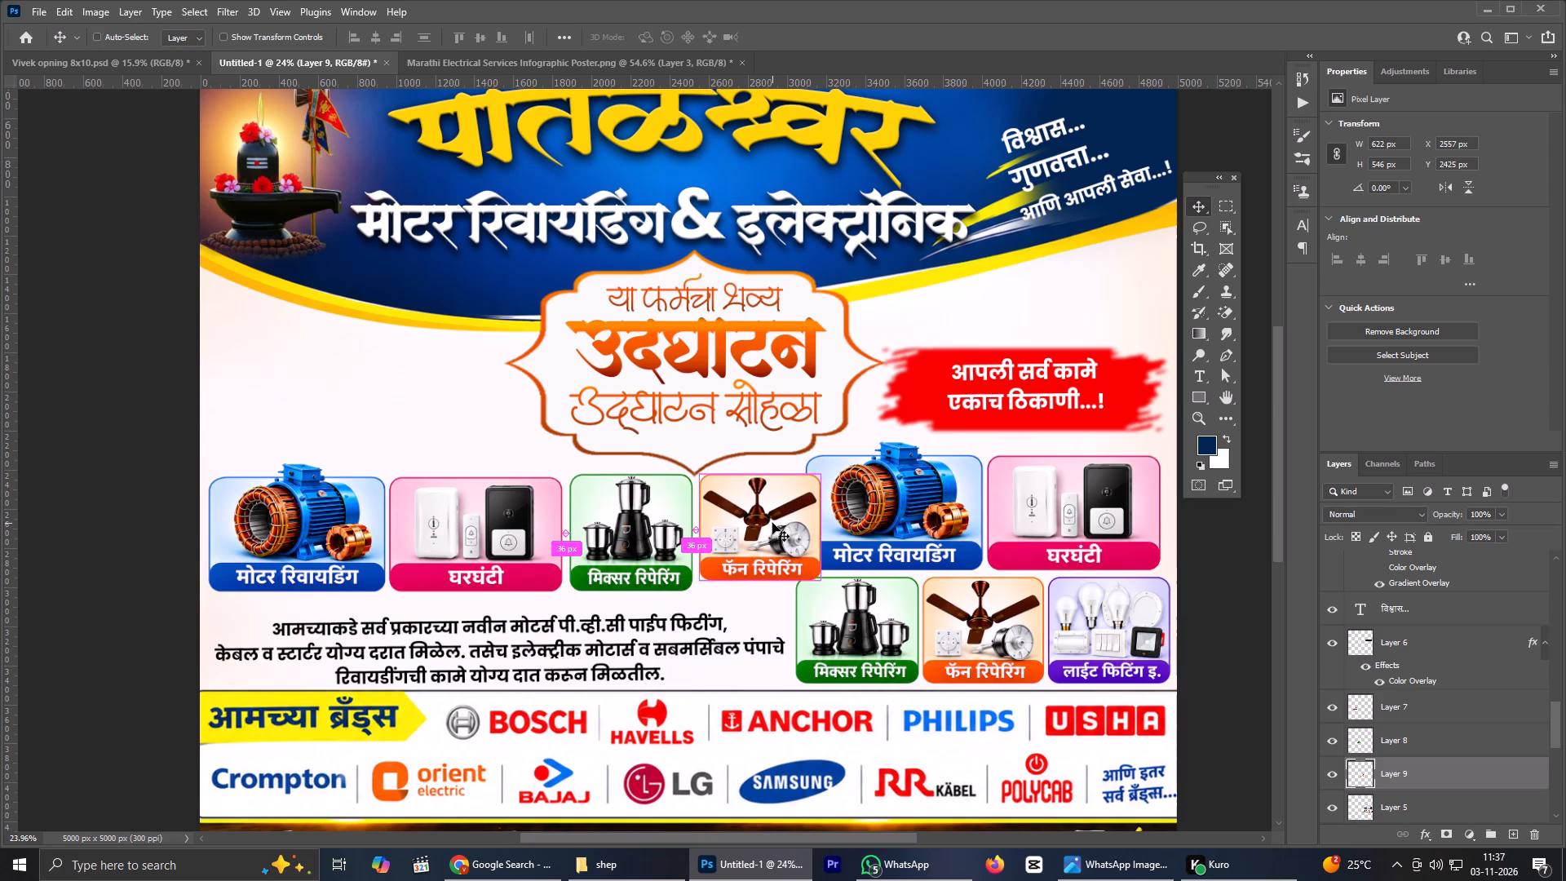
key(Left)
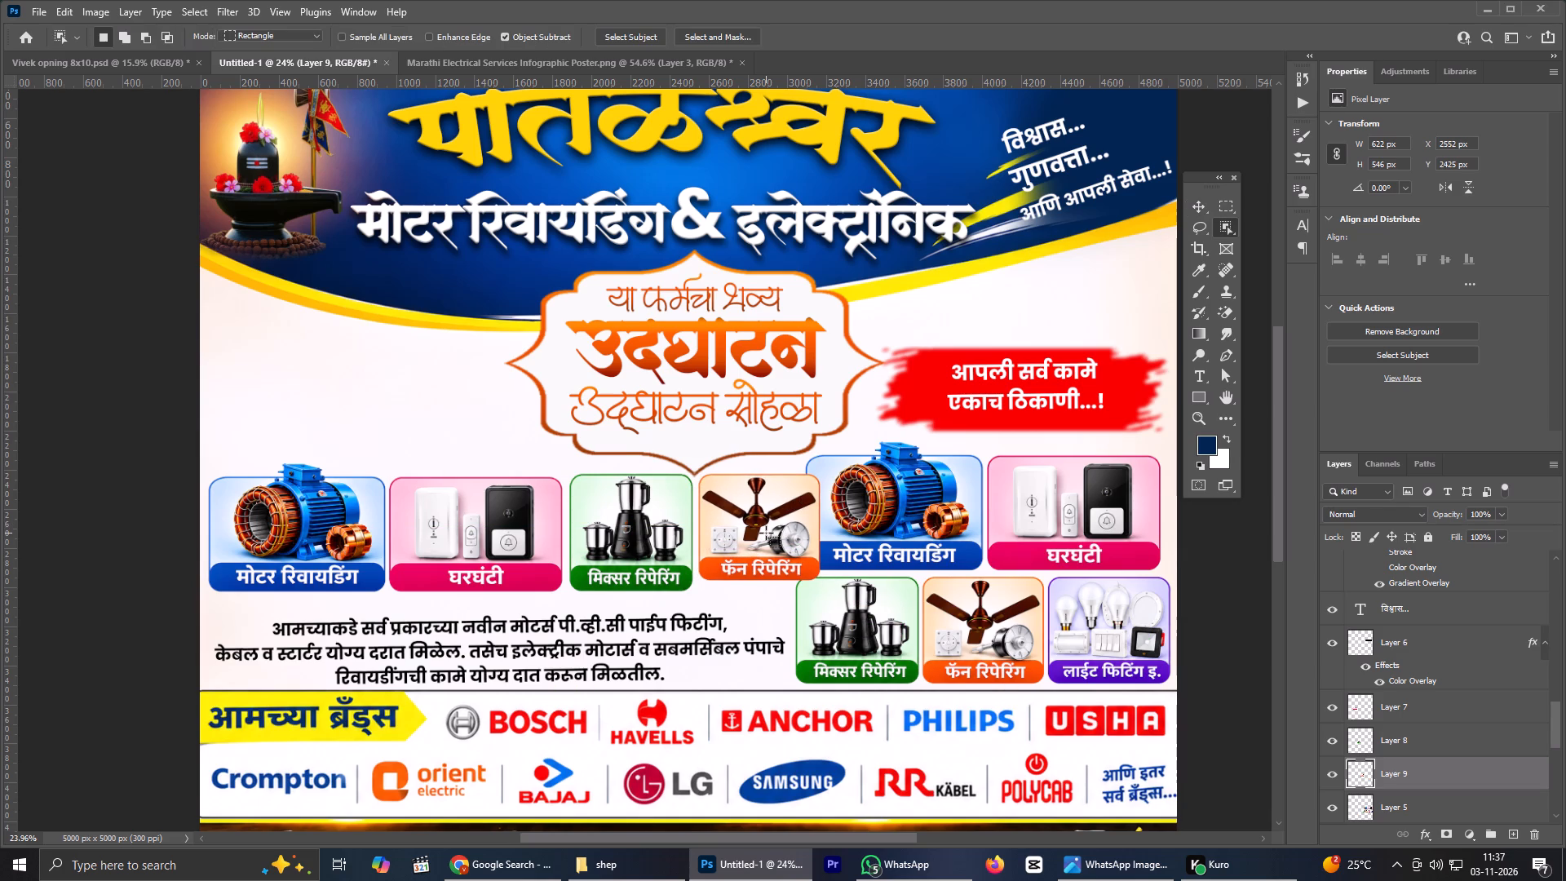
key(ctrl+t)
shift+drag(761, 579, 761, 587)
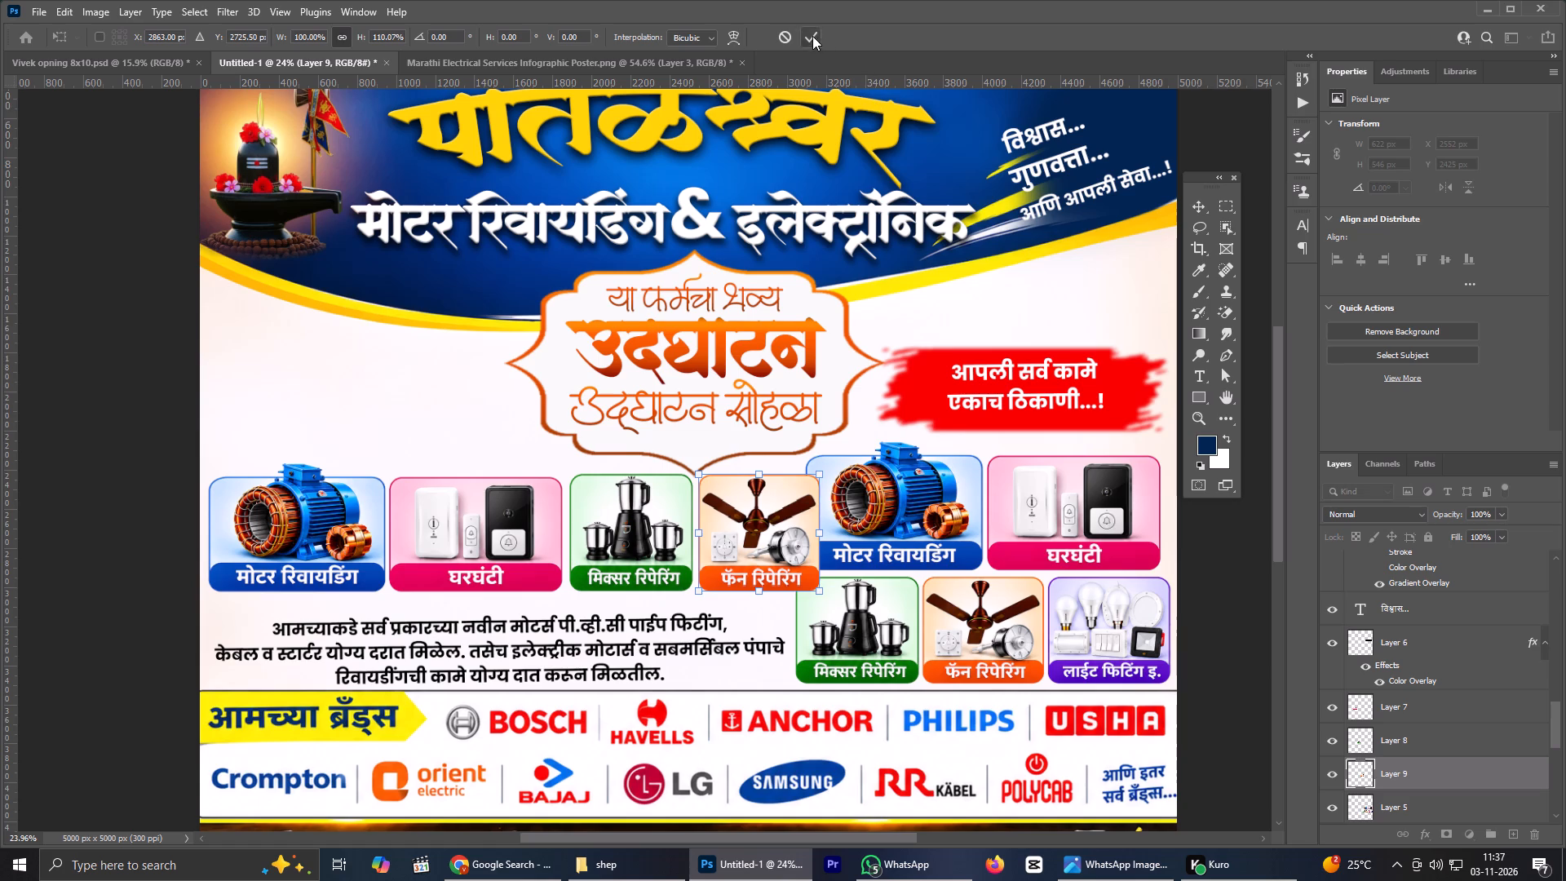
click(812, 36)
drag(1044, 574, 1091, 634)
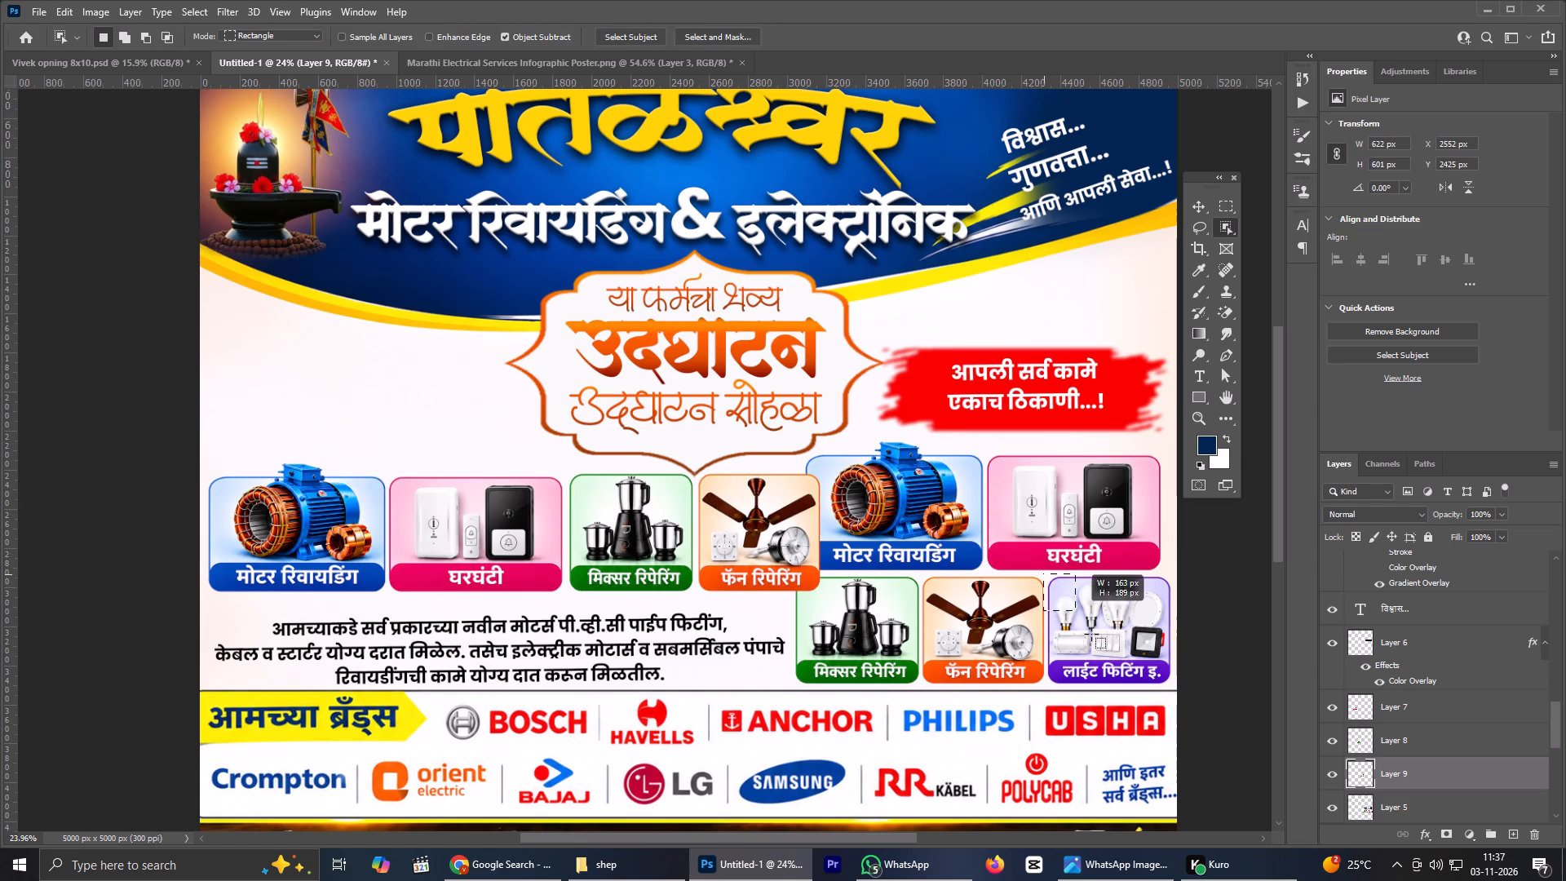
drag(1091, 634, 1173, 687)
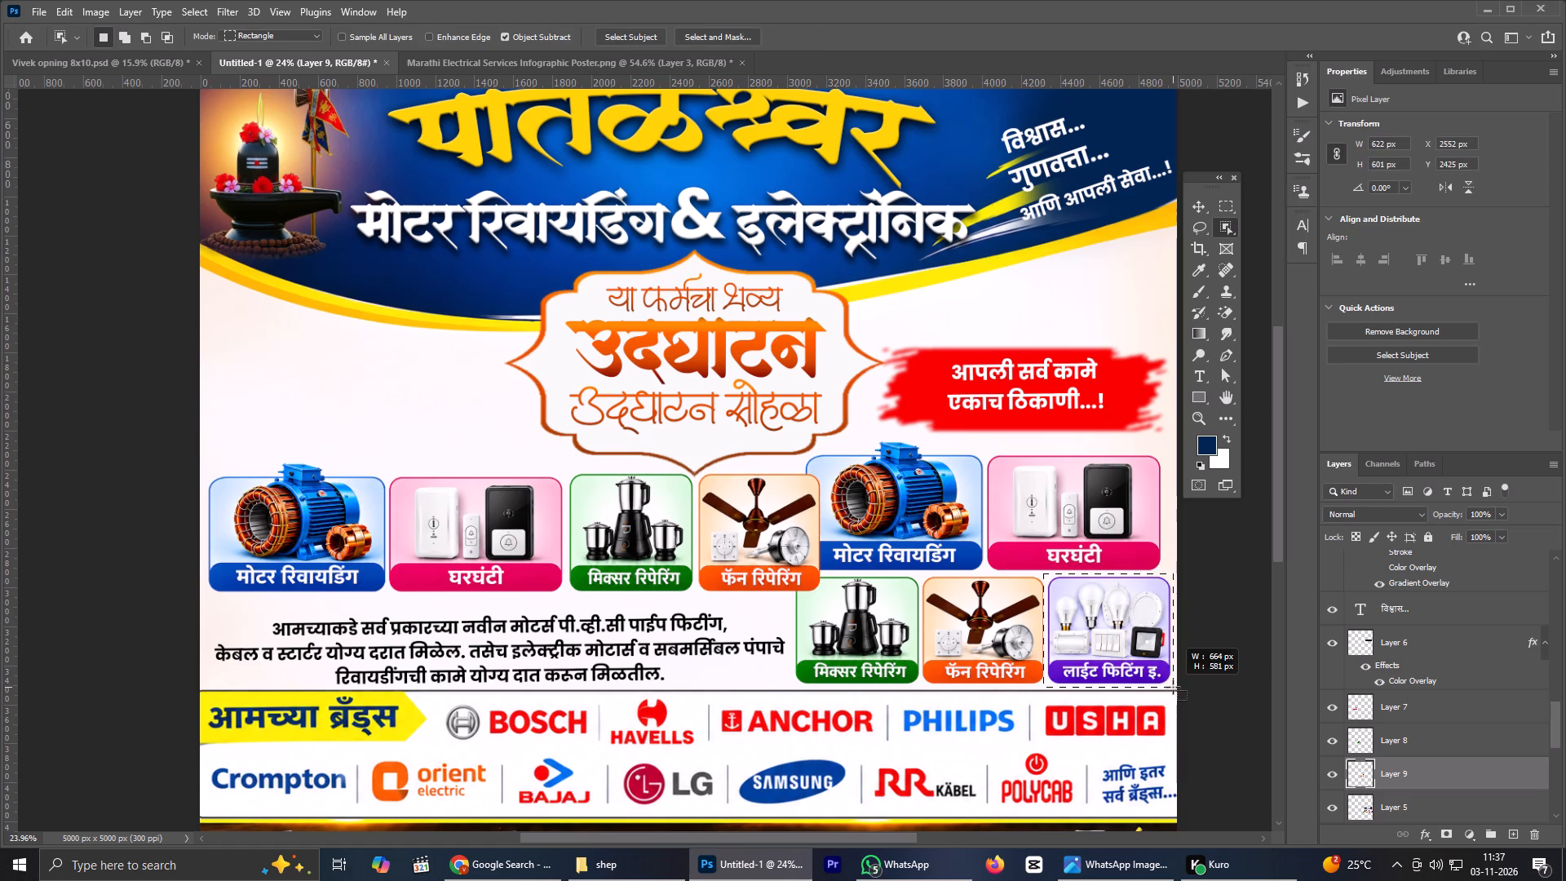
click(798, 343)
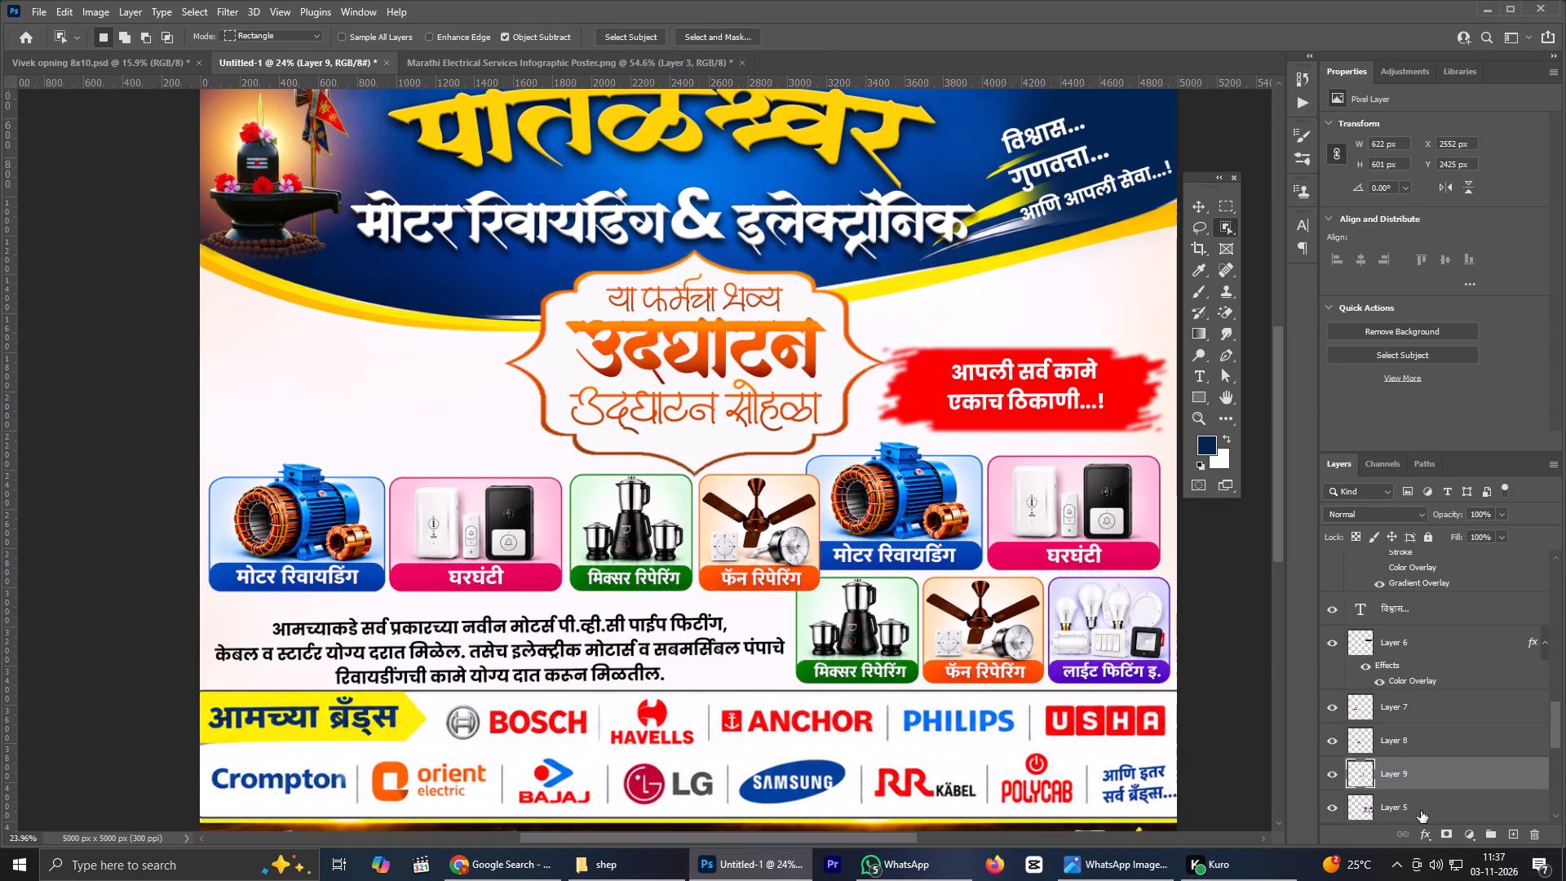
Select the purple लाईट फिटिंग इ. card on Layer 5 with the Object Selection tool and copy it to a new layer.
click(1421, 811)
drag(1044, 576, 1166, 688)
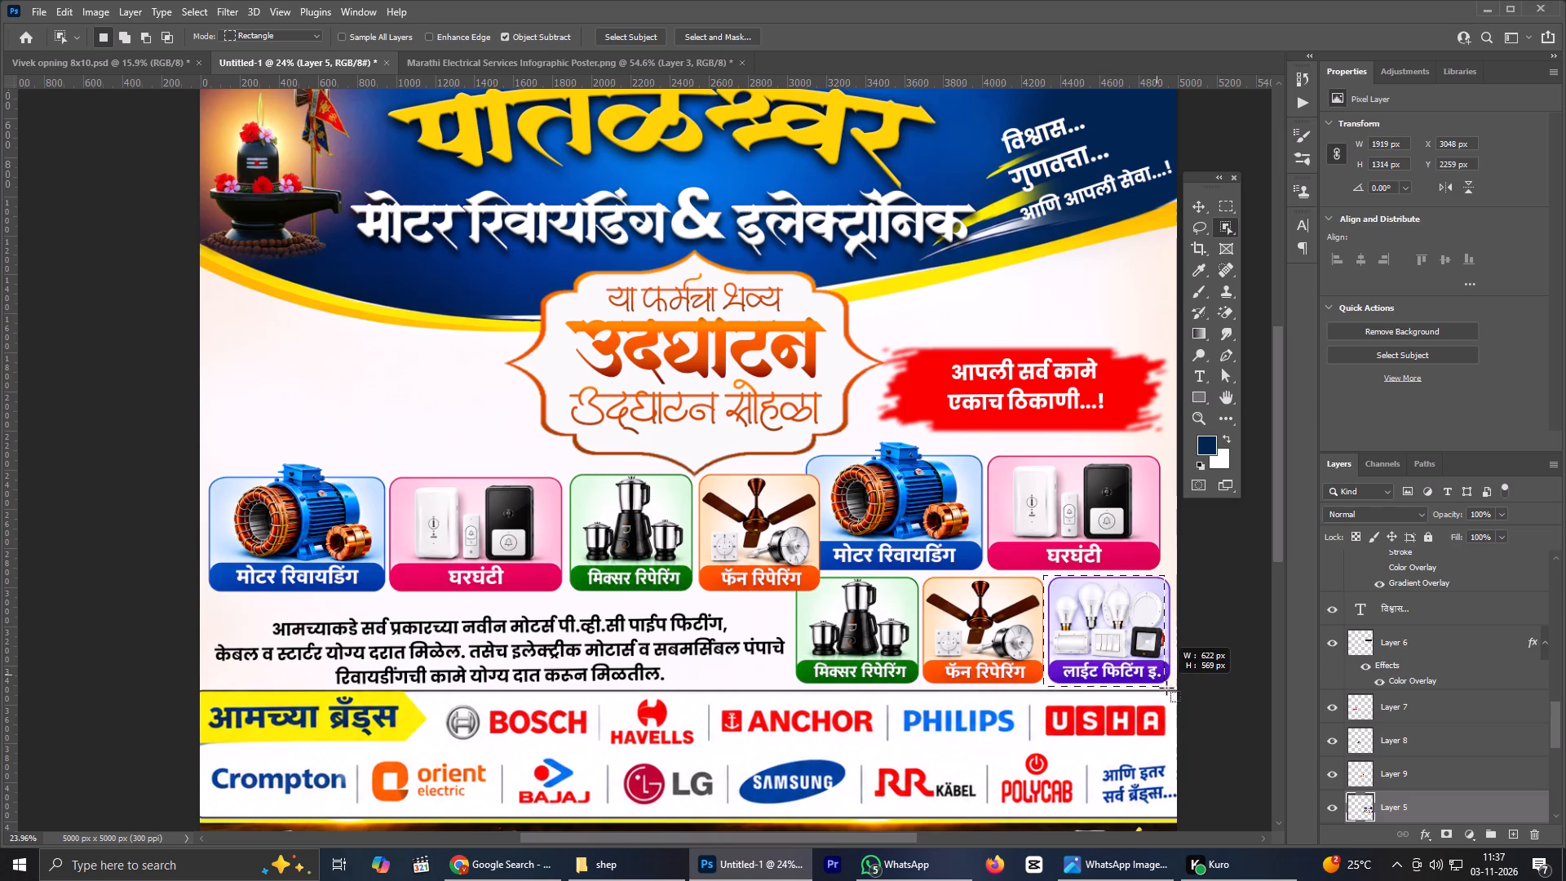
drag(1166, 688, 1170, 688)
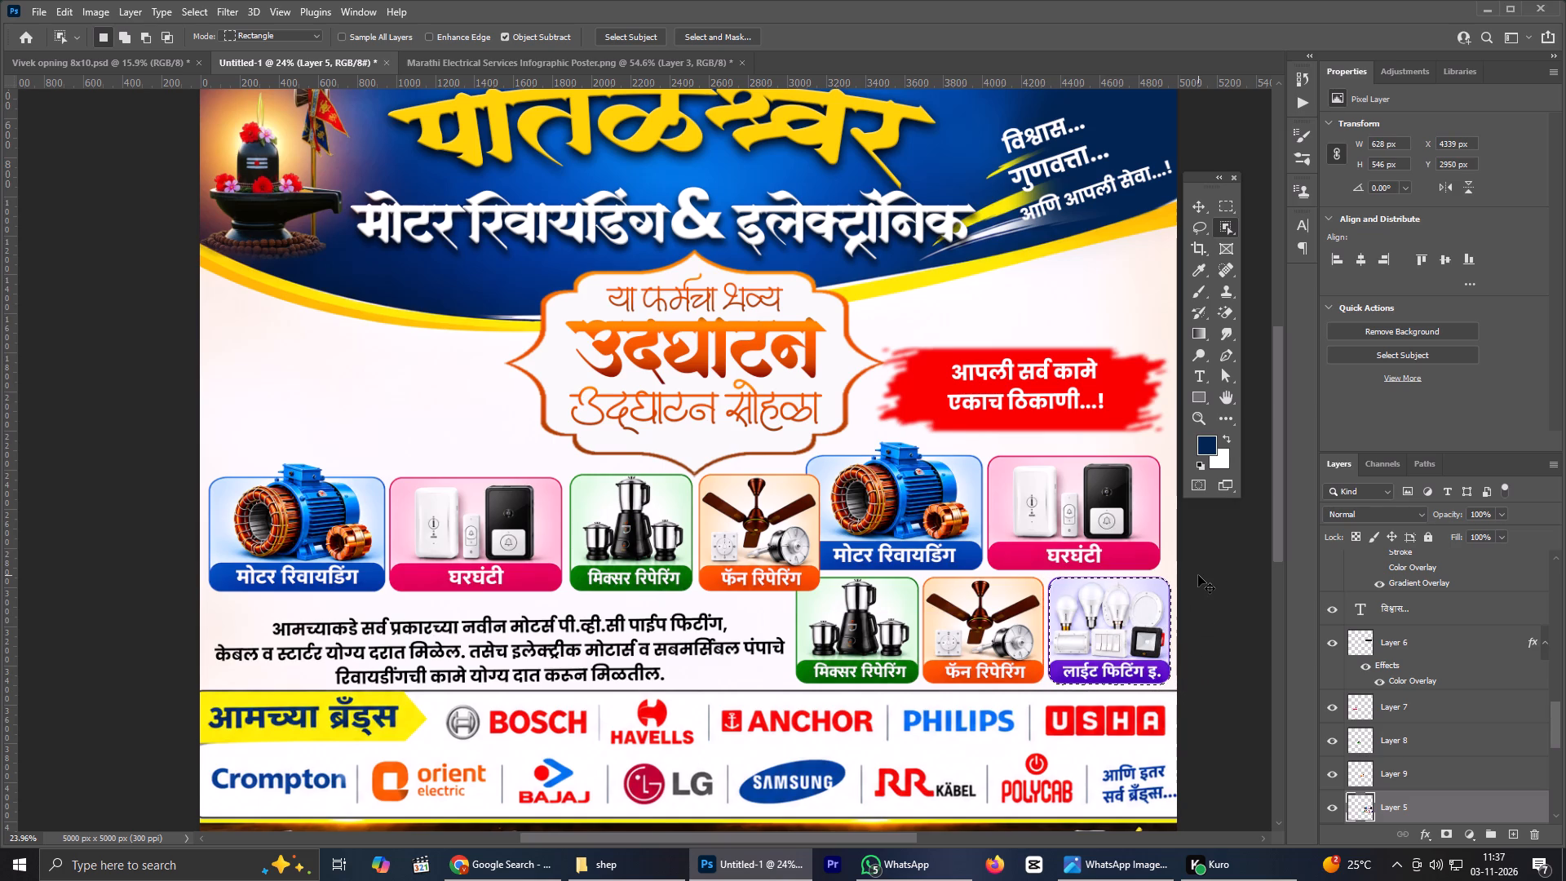
key(ctrl+j)
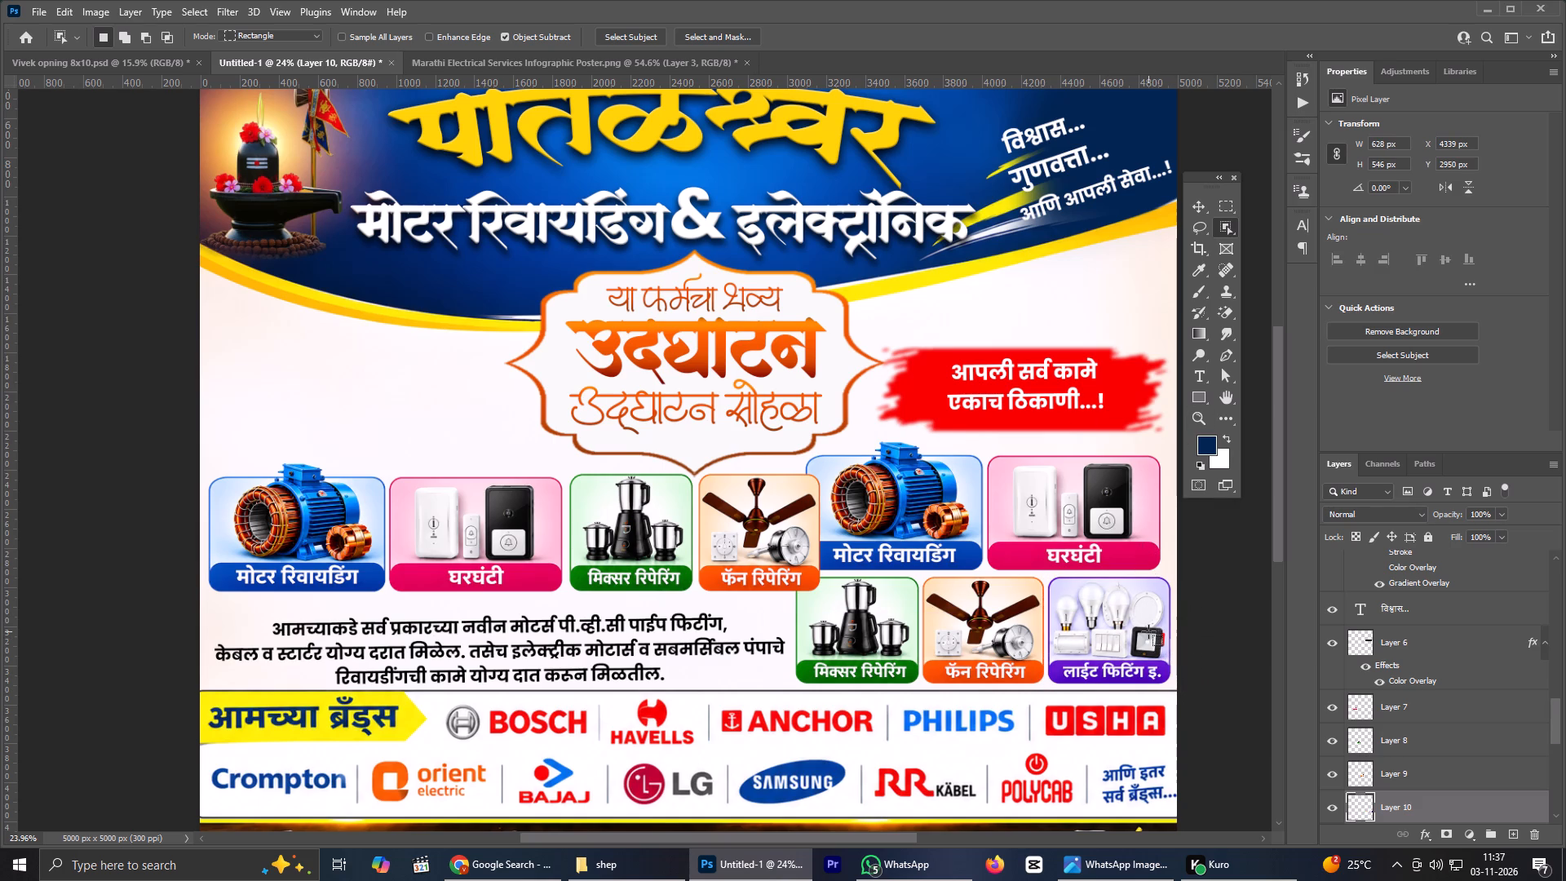
Delete Layer 5, the original combined service-cards layer.
scroll(1351, 684, down, 3)
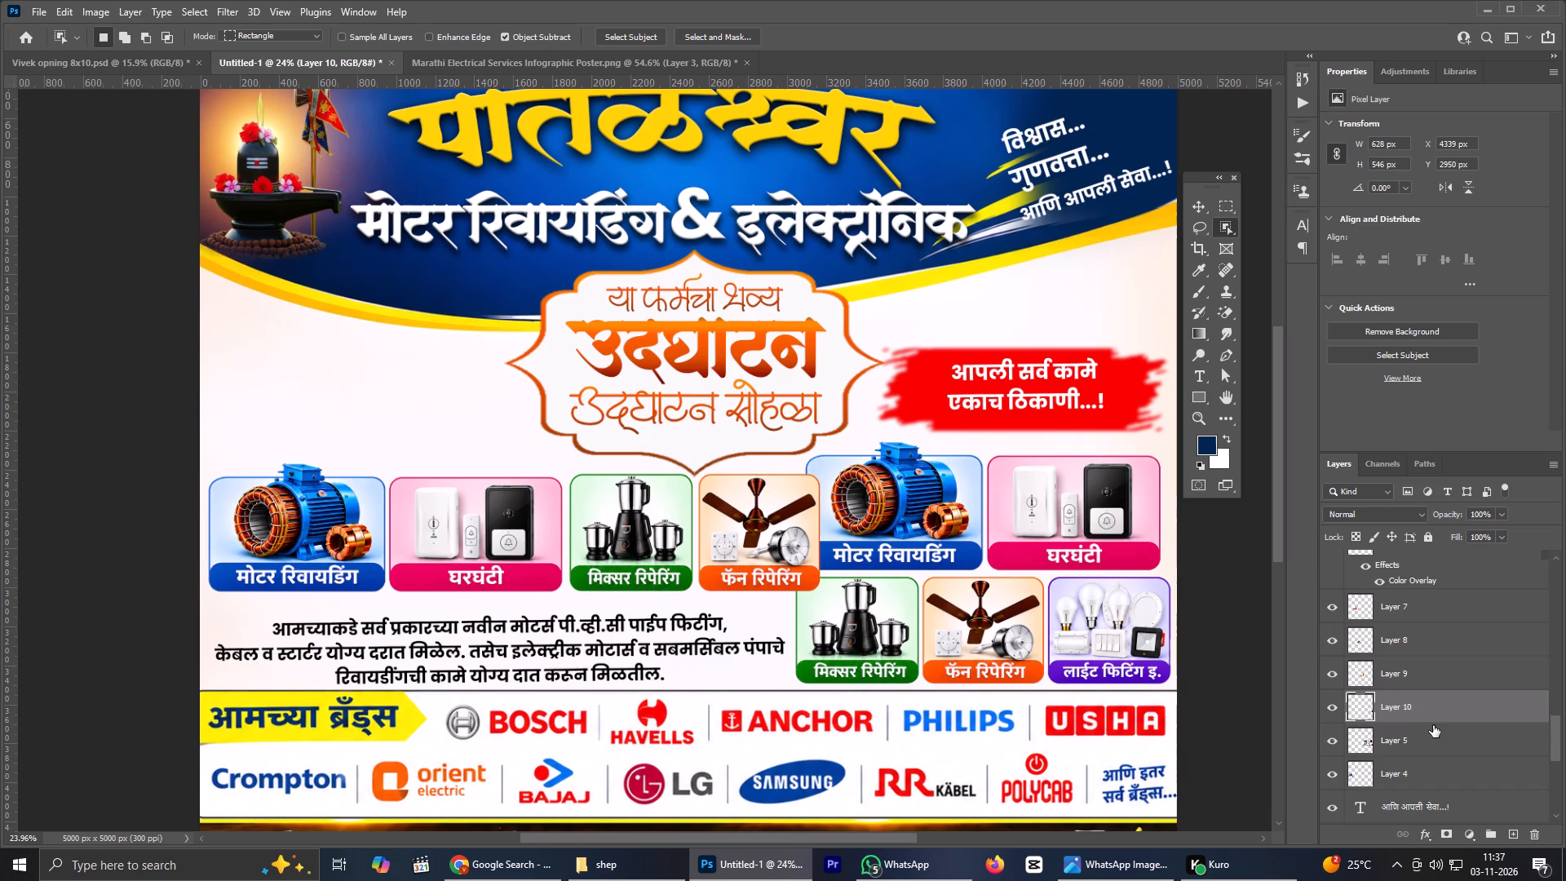
click(1432, 731)
key(BackSpace)
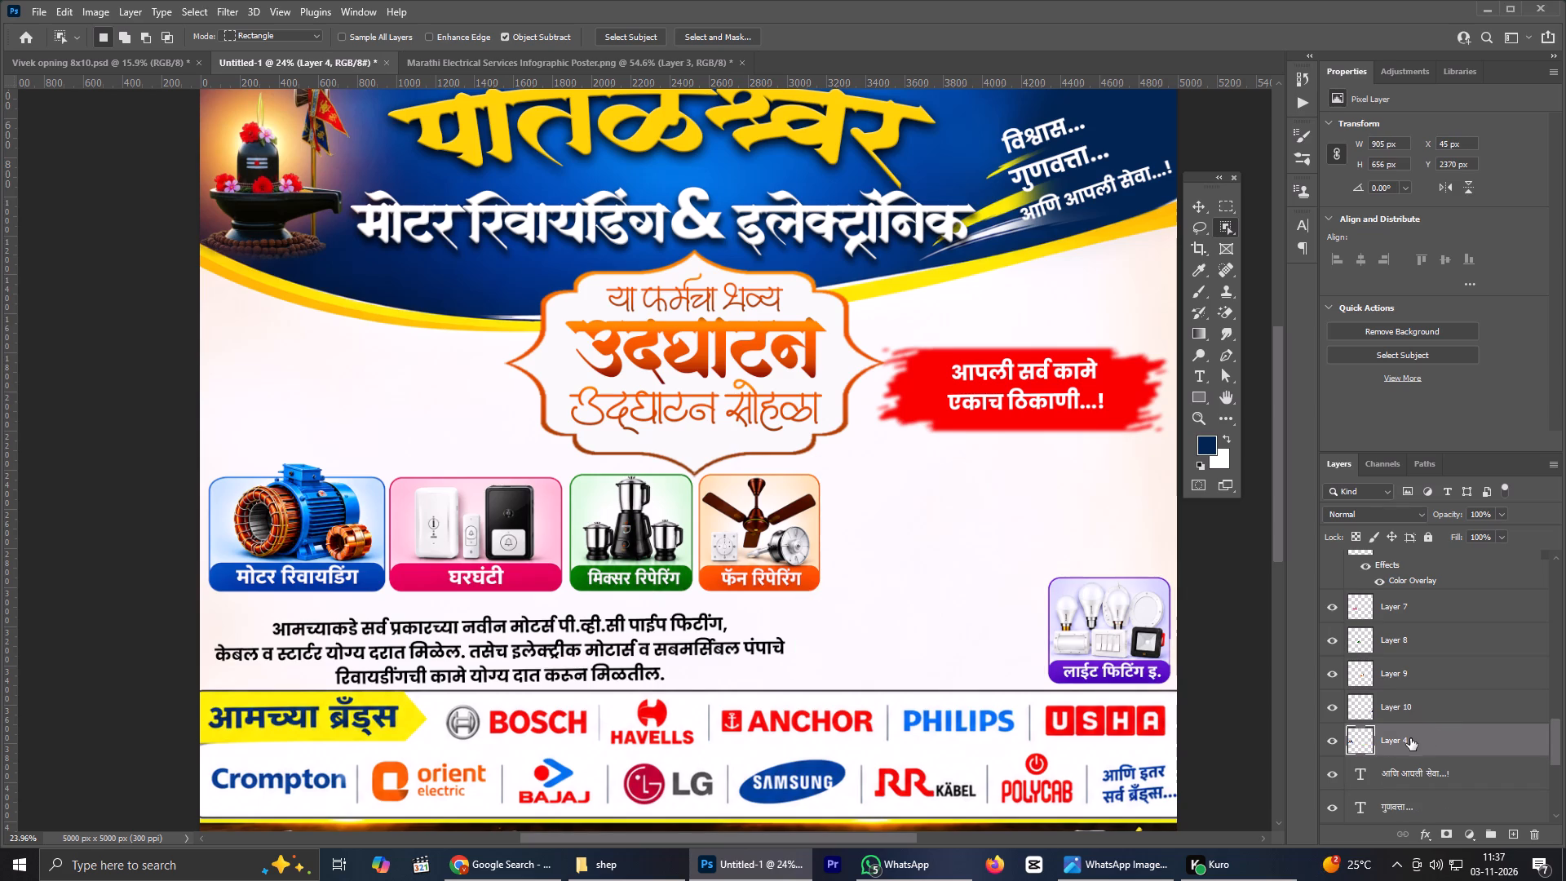
Place the copied लाईट फिटिंग इ. card just after the फॅन रिपेरिंग card in the row and stretch its height to about 604 px.
click(1425, 695)
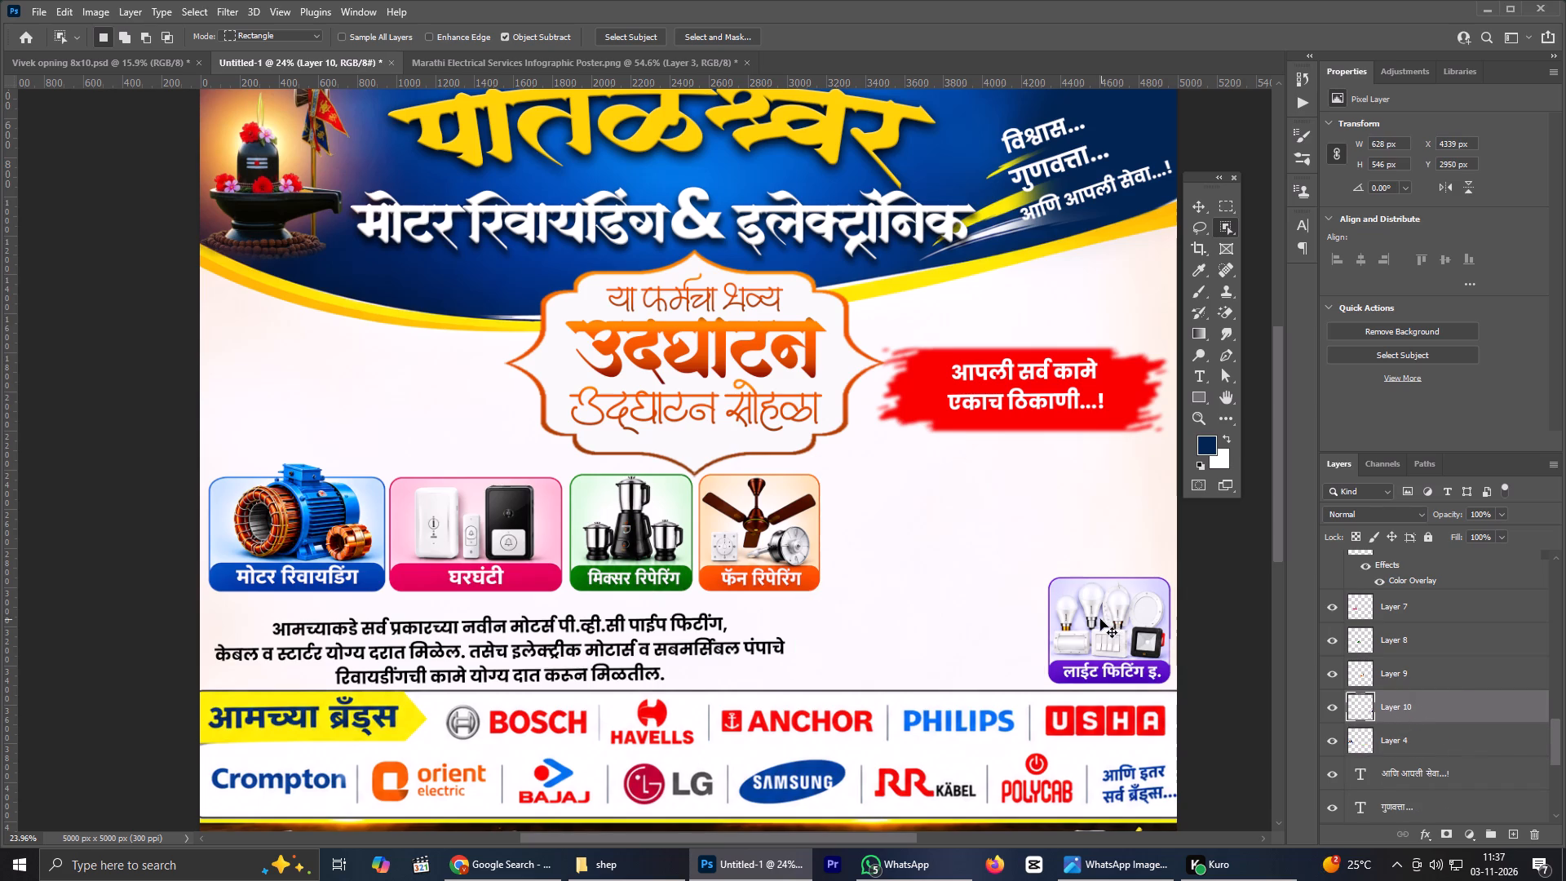
drag(1113, 631, 1116, 640)
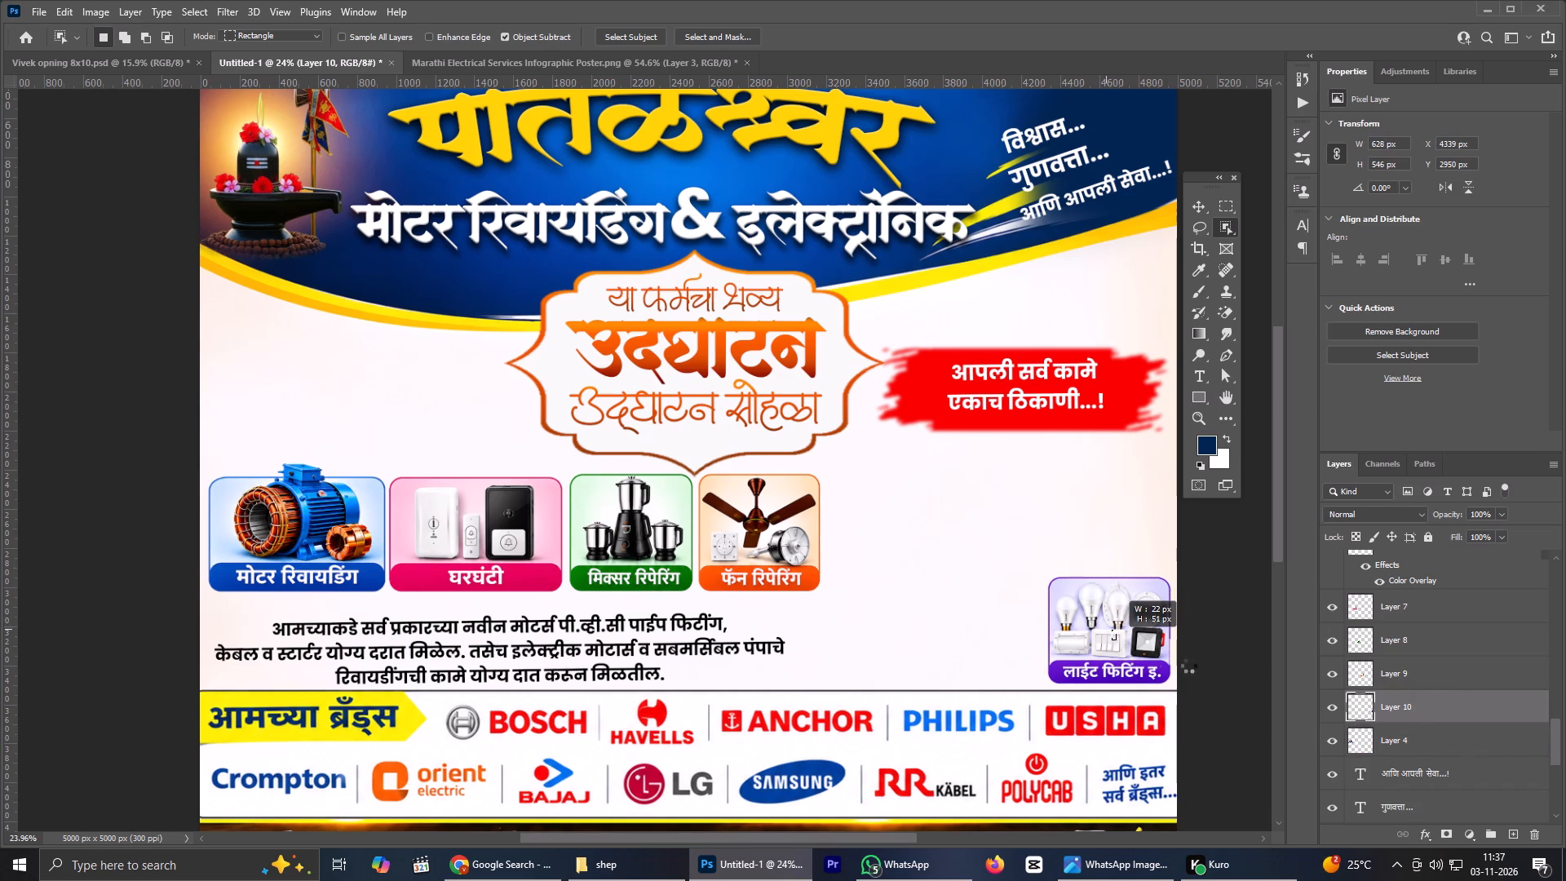
key(ctrl+d)
key(v)
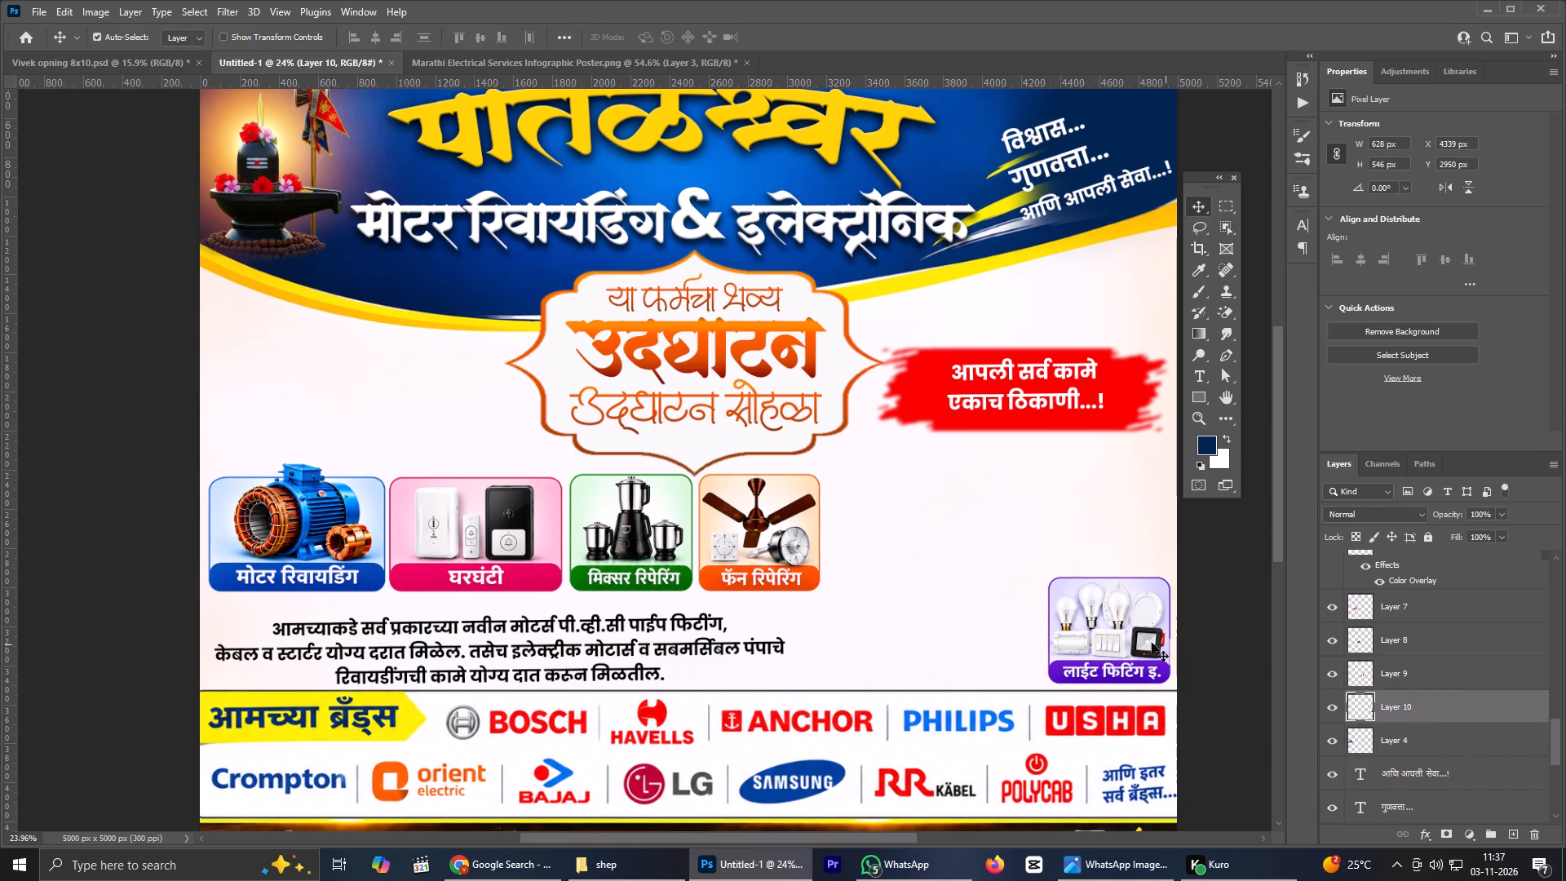
drag(1114, 640, 910, 534)
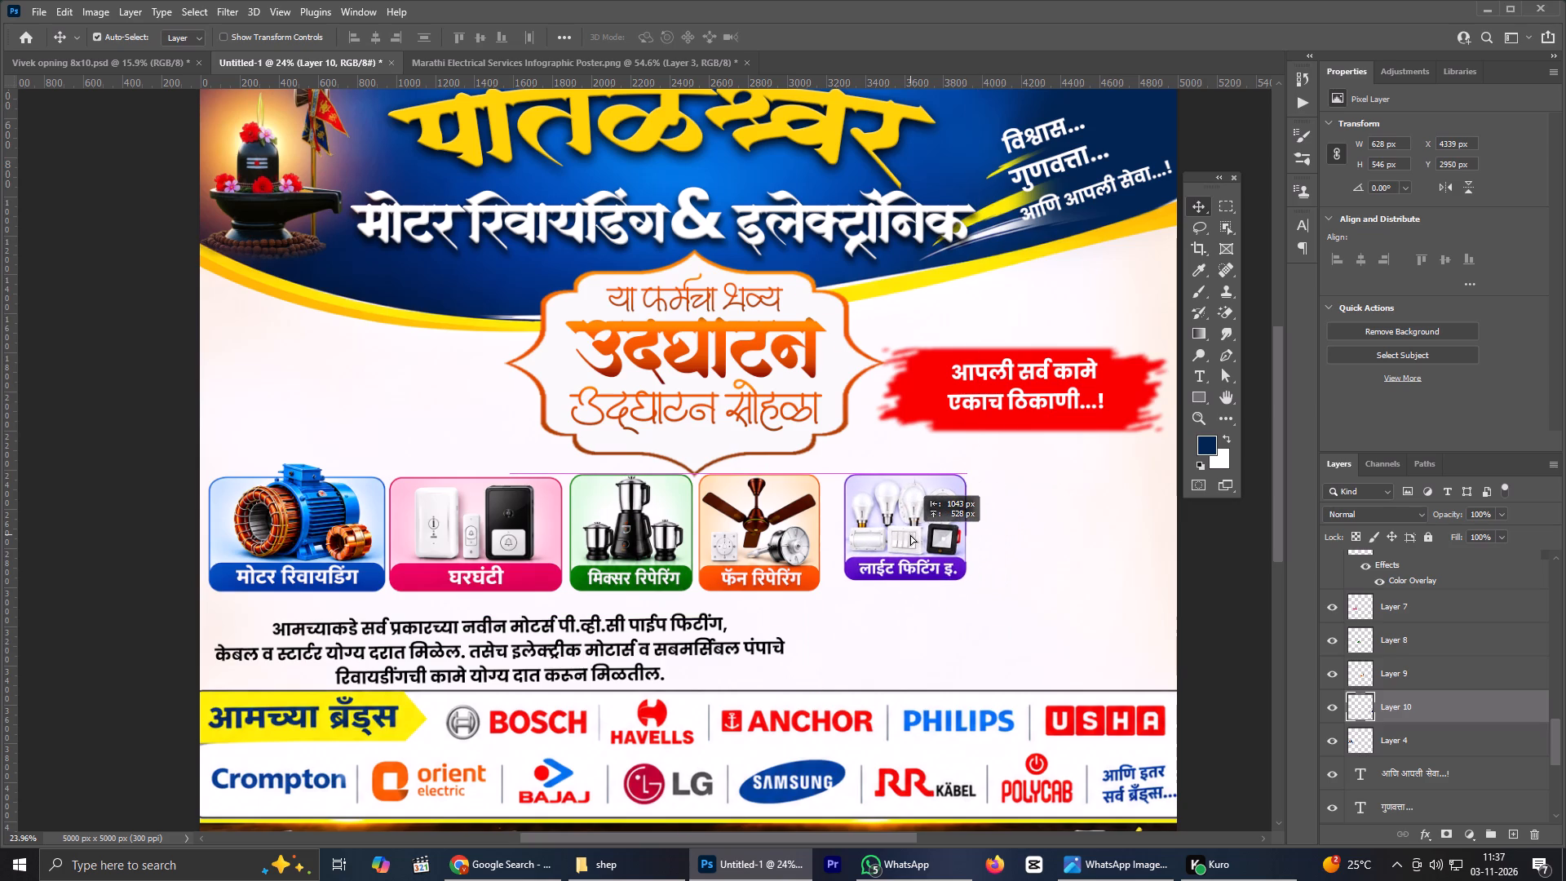
drag(910, 534, 895, 533)
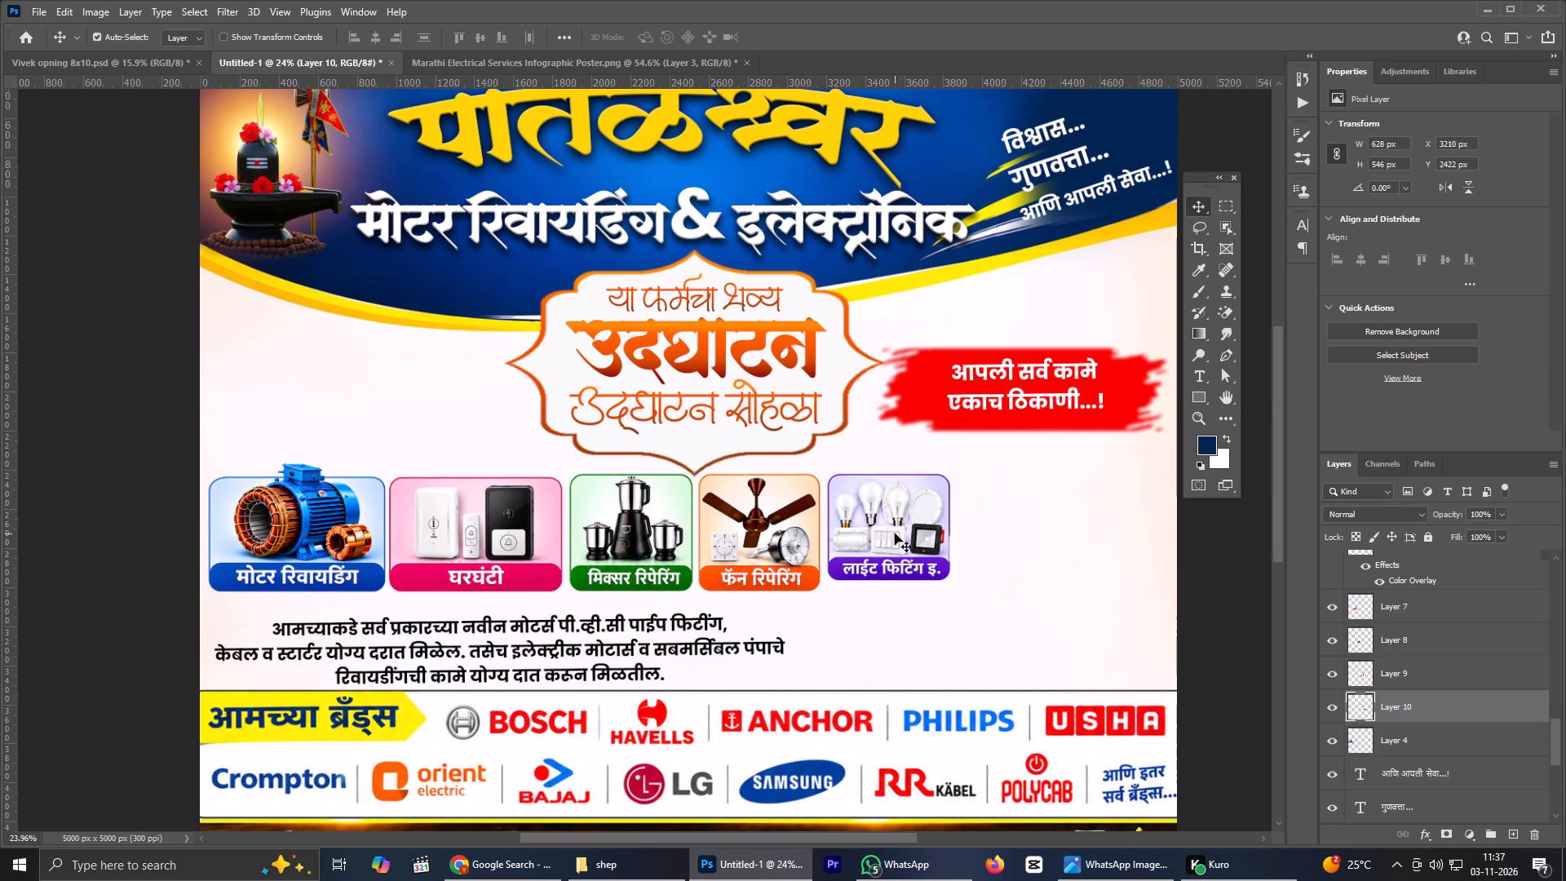
key(ctrl+t)
shift+drag(887, 578, 886, 586)
click(815, 42)
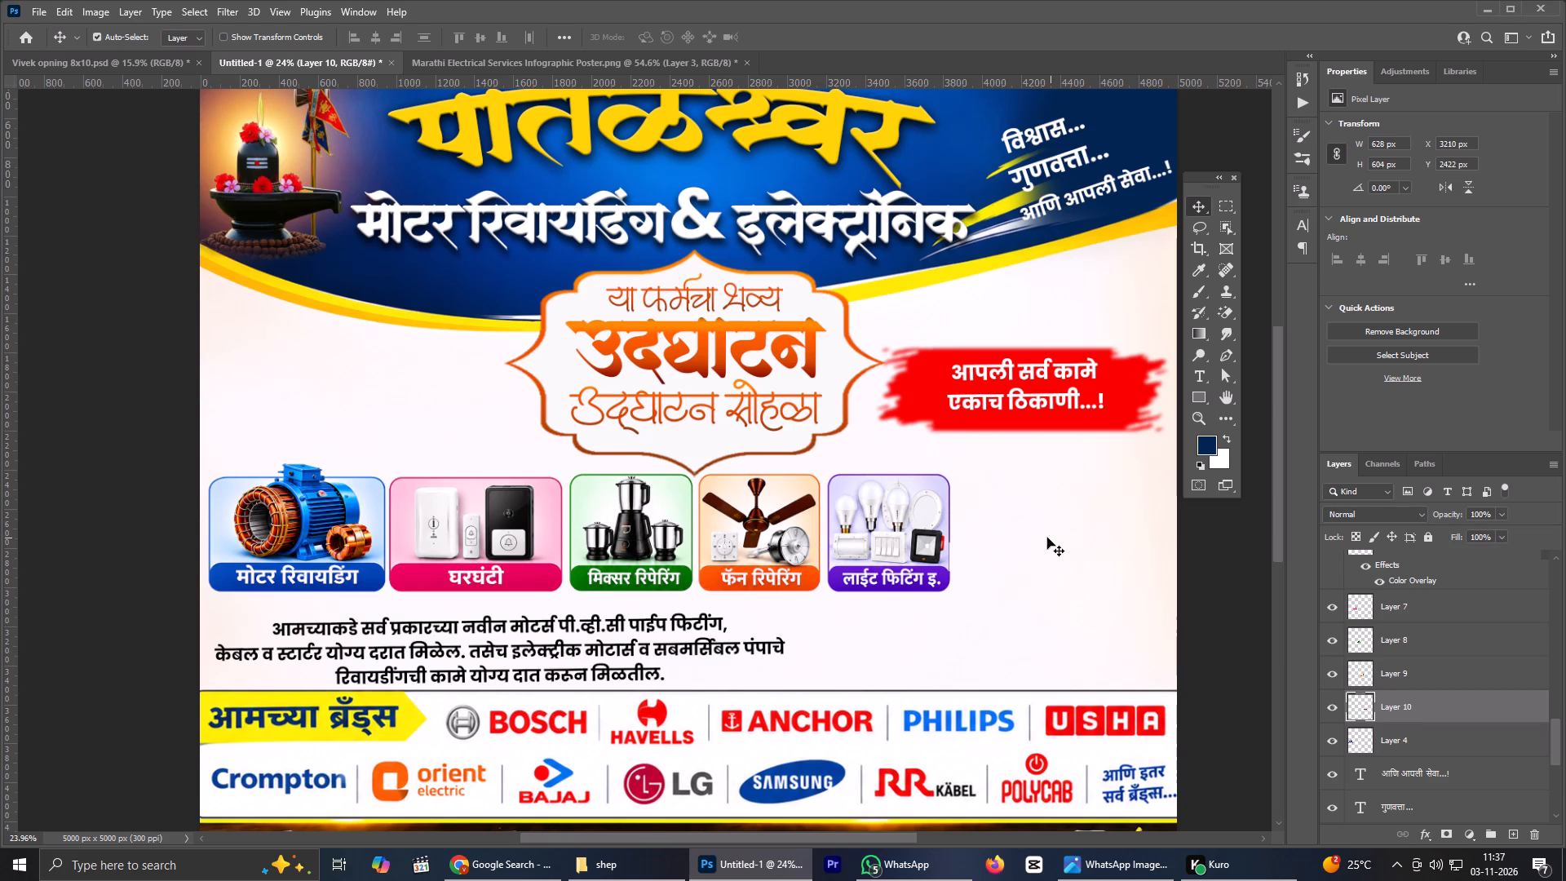
drag(1045, 536, 923, 551)
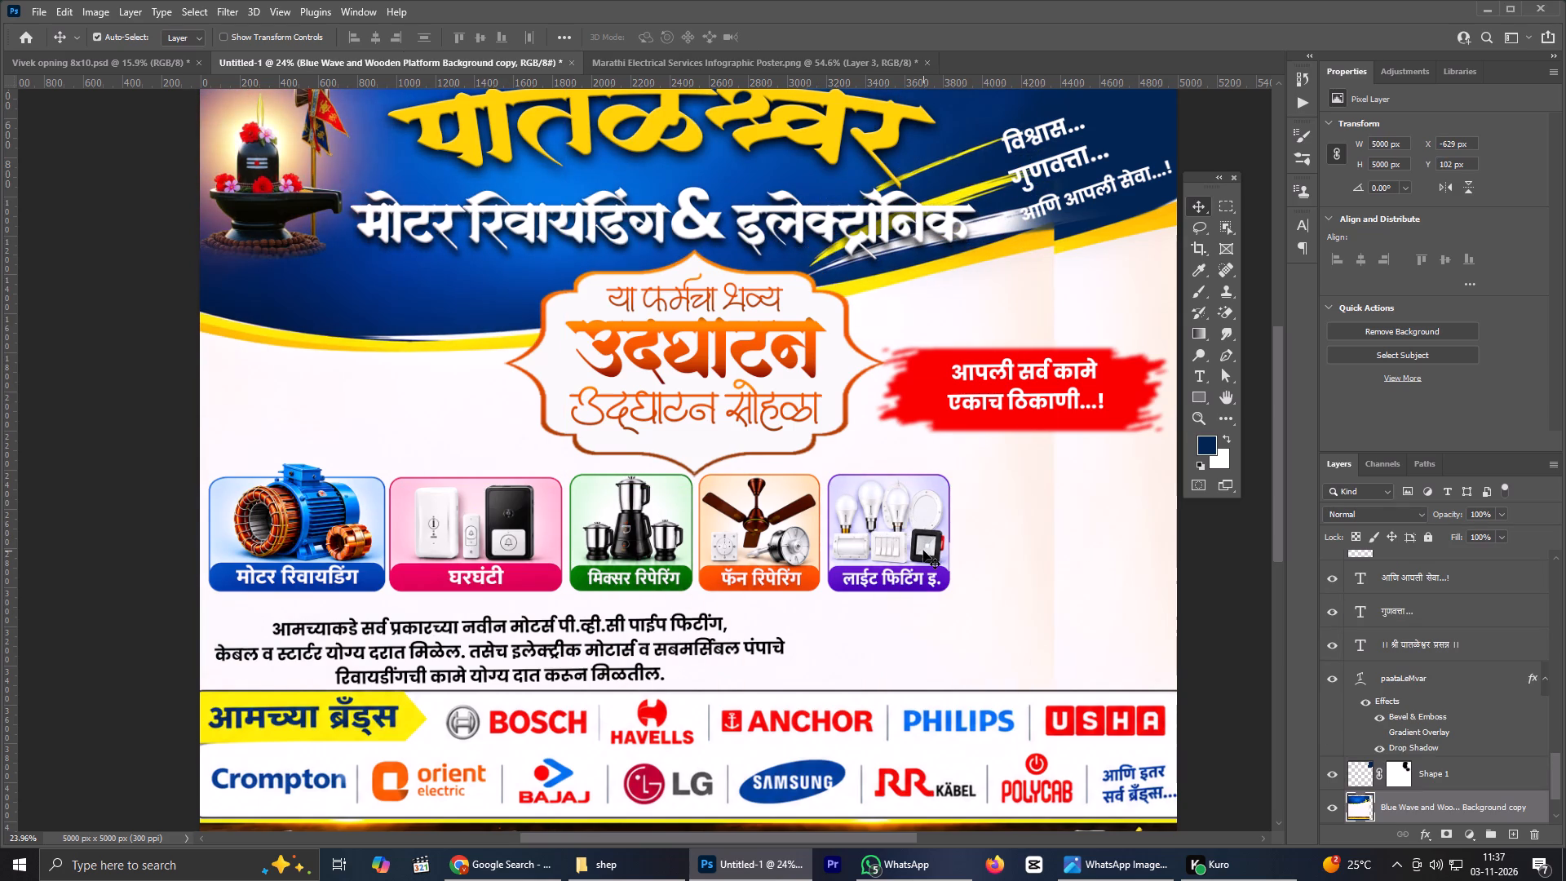
key(ctrl+z)
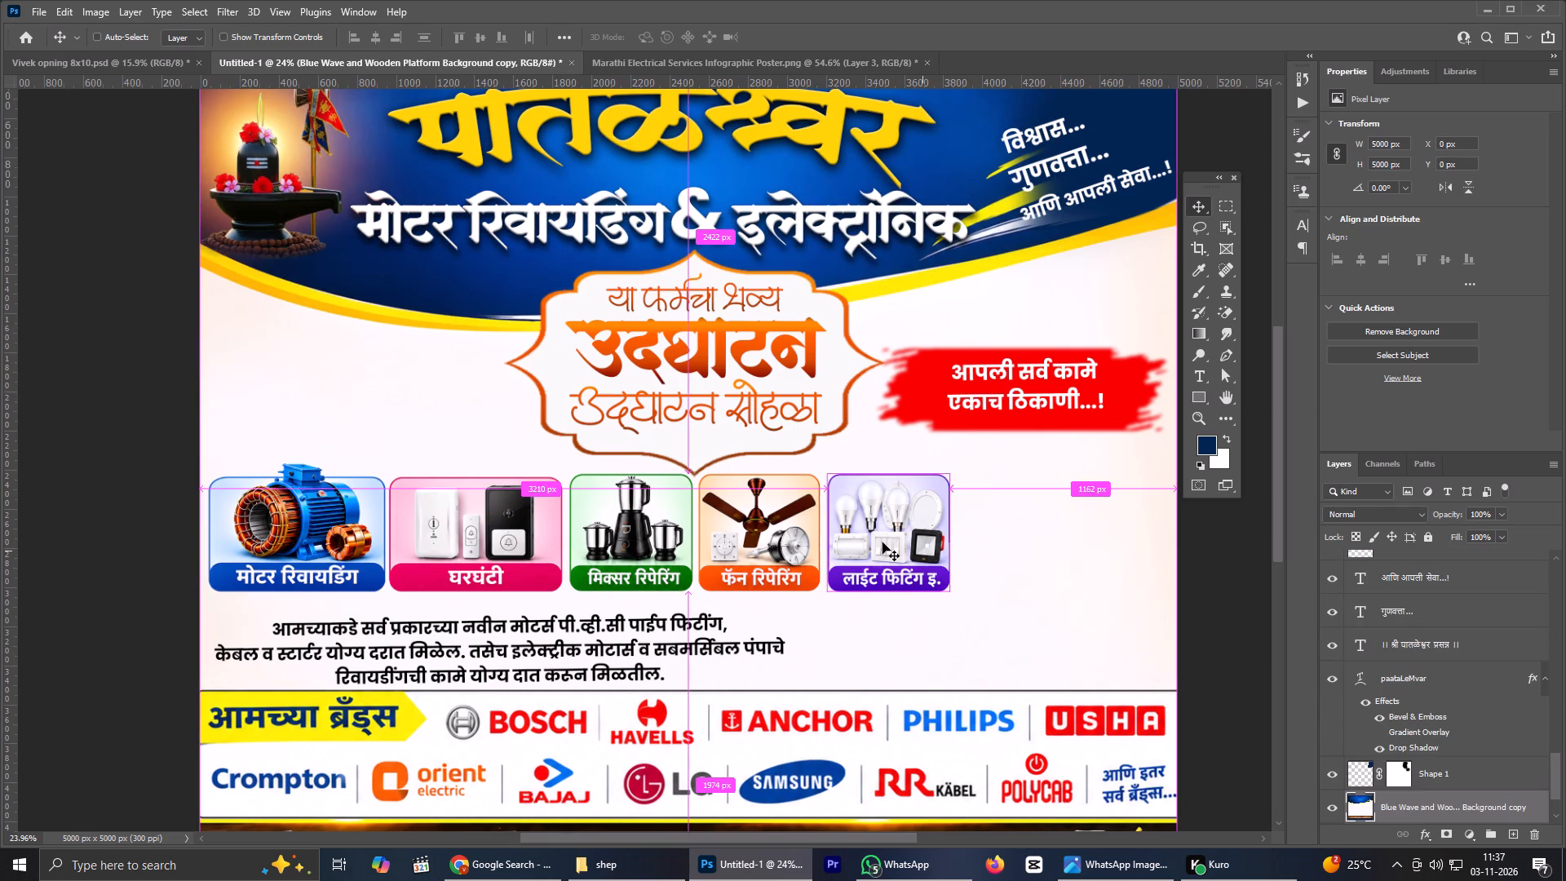
Select Layers 7 through 10, the four service cards that follow the मोटर रिवायडिंग card.
click(883, 542)
scroll(1460, 603, up, 6)
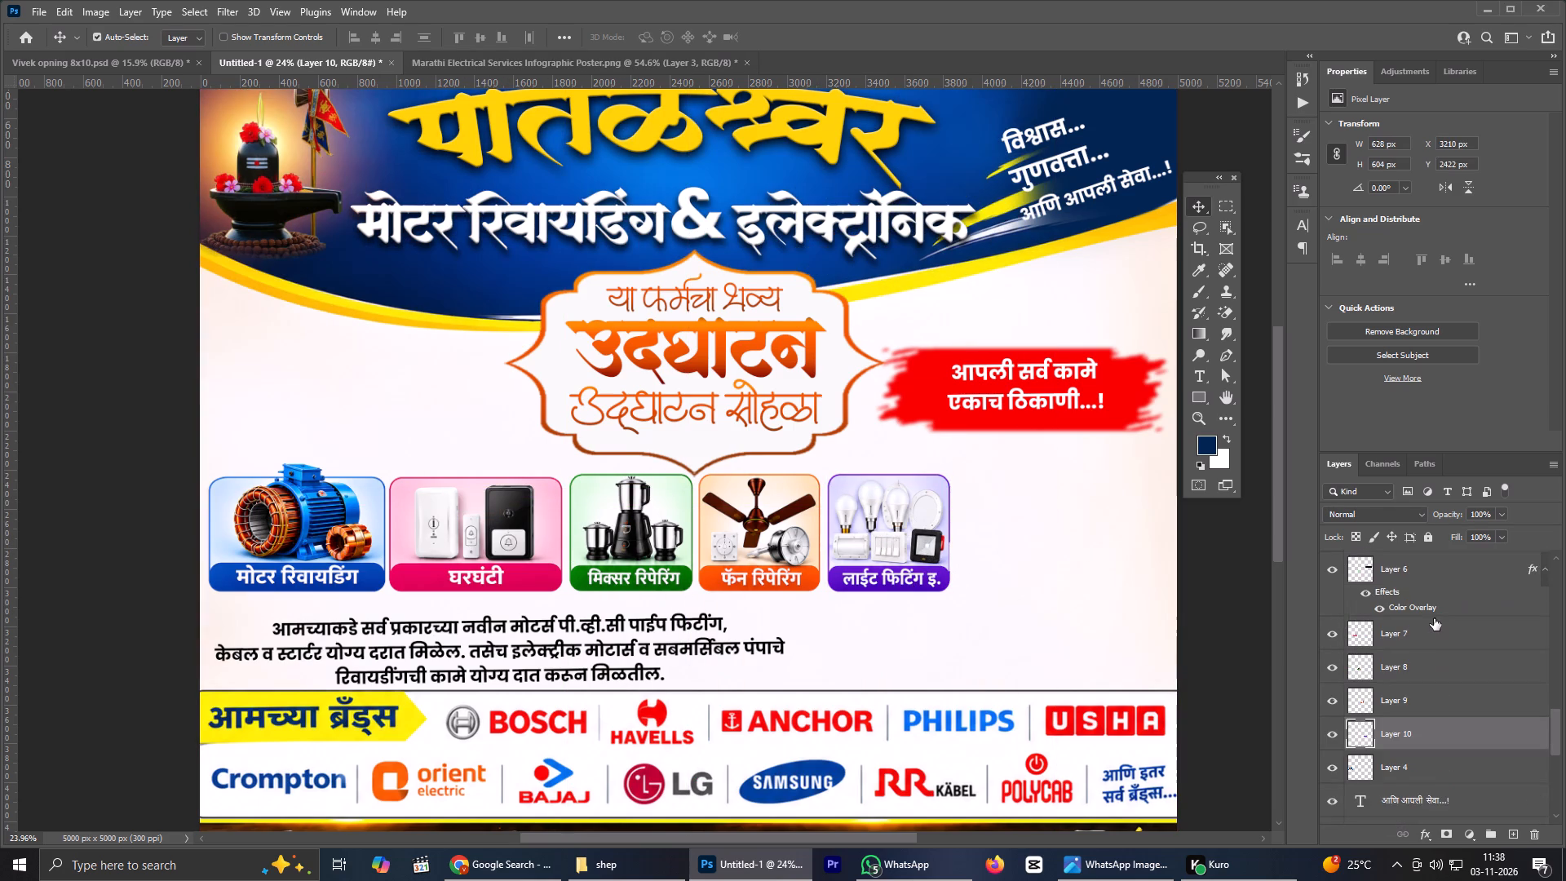
shift+click(1410, 665)
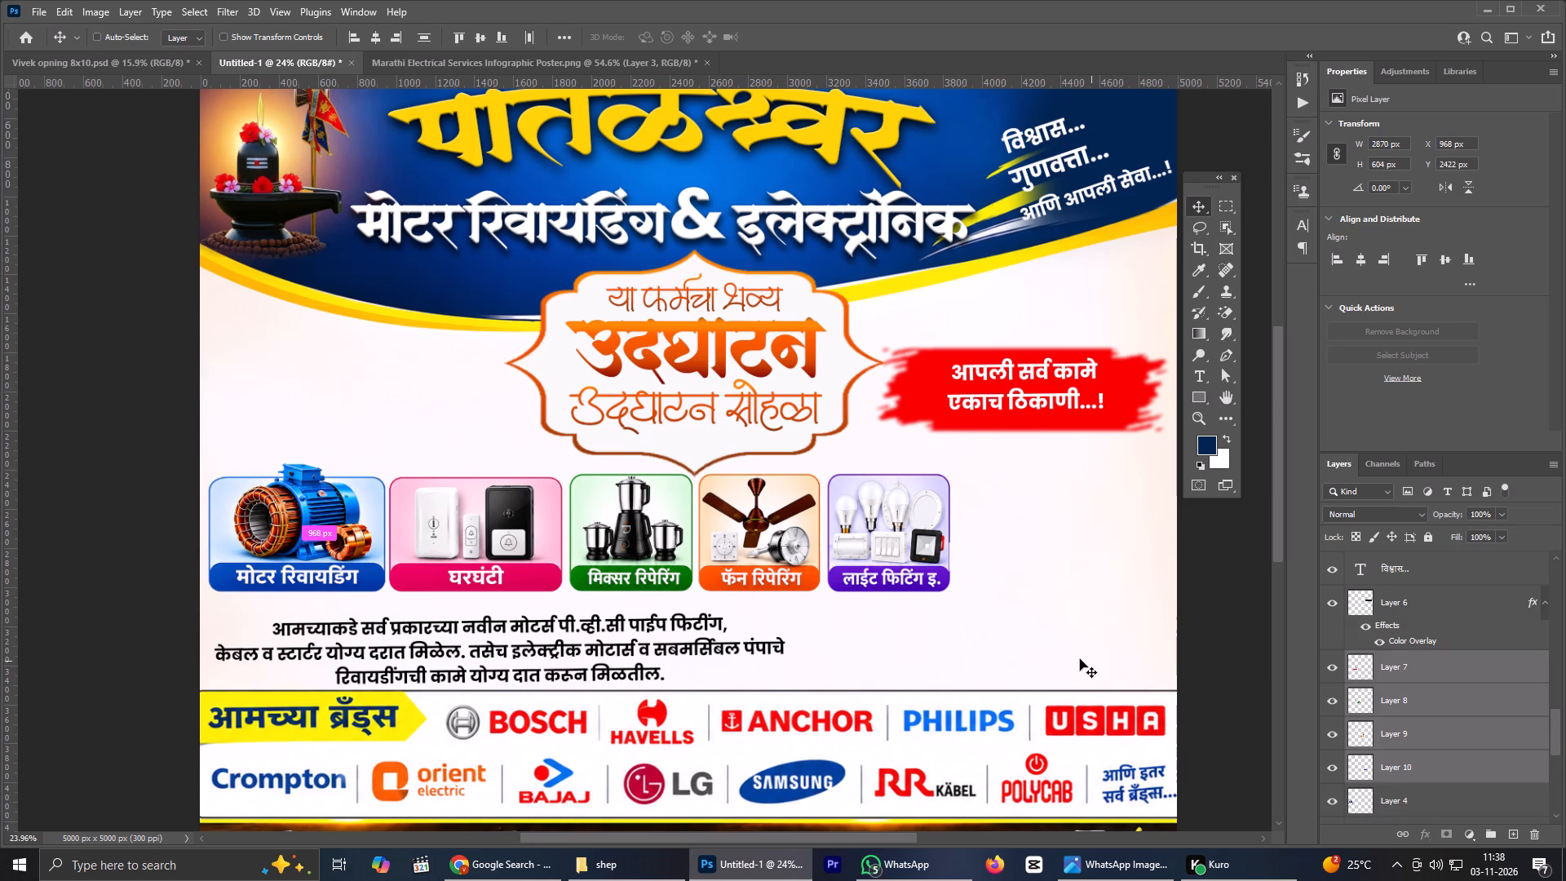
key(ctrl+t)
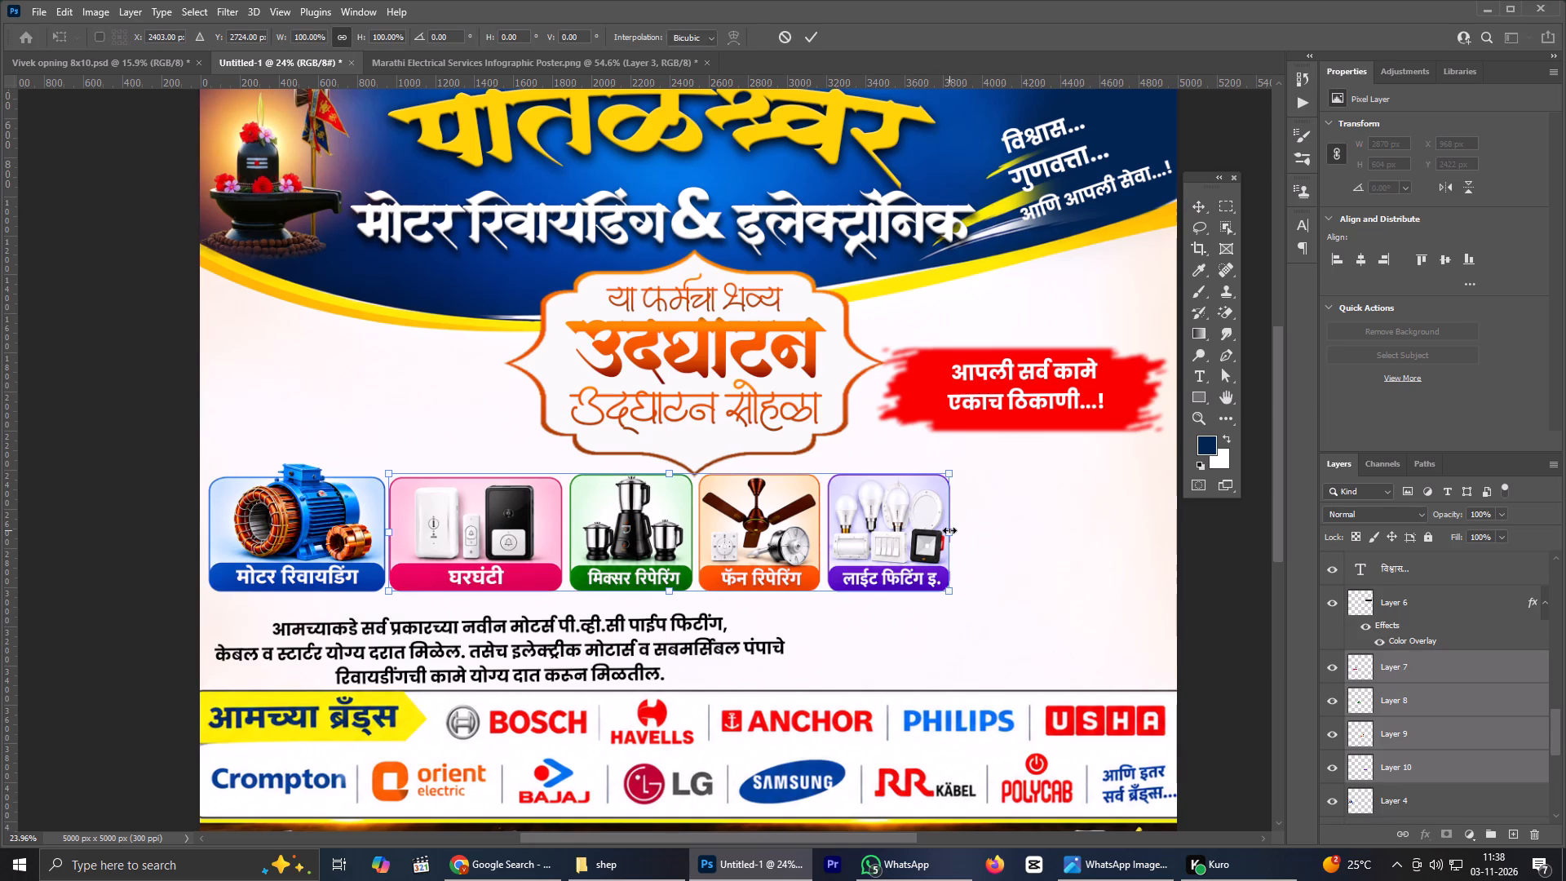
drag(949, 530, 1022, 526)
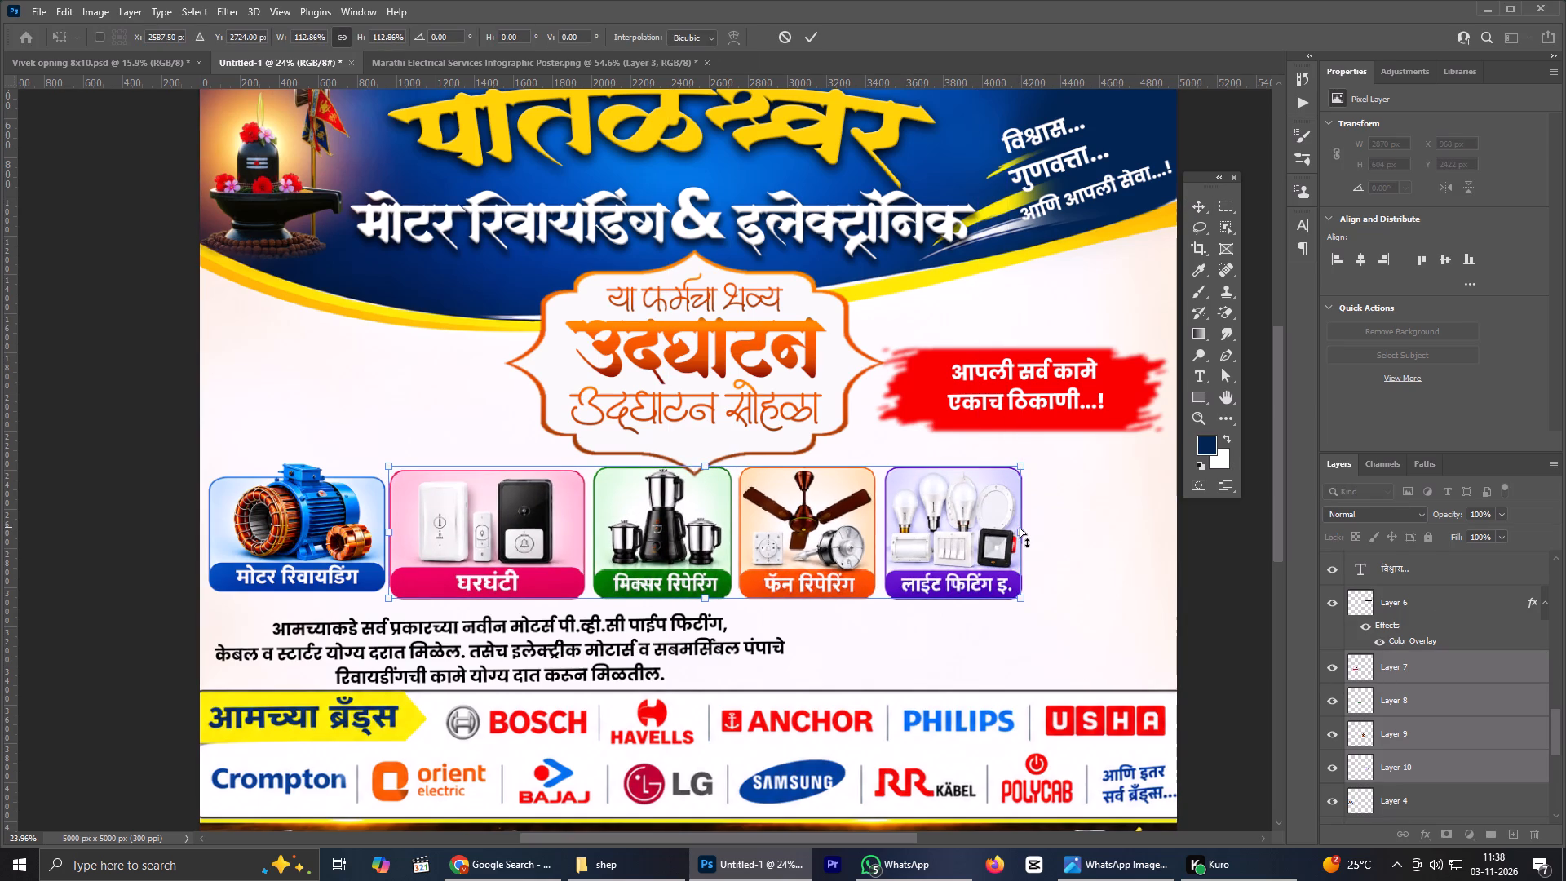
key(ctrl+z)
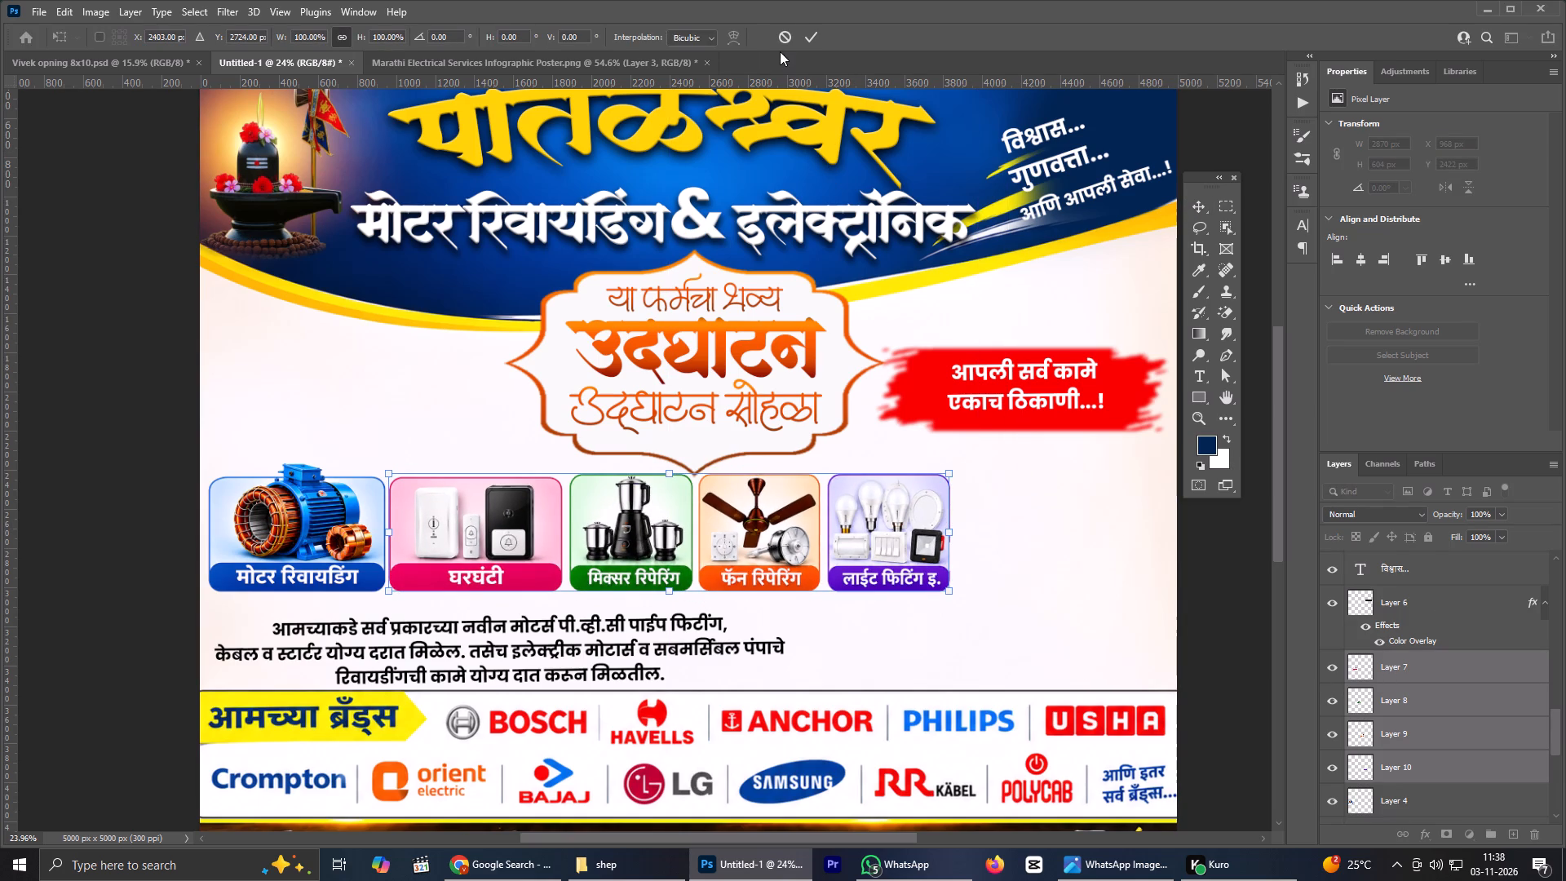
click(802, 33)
Add Layer 4 to the selection and resize all five service cards together to about 4954 px wide and 744 px high.
ctrl+click(1413, 797)
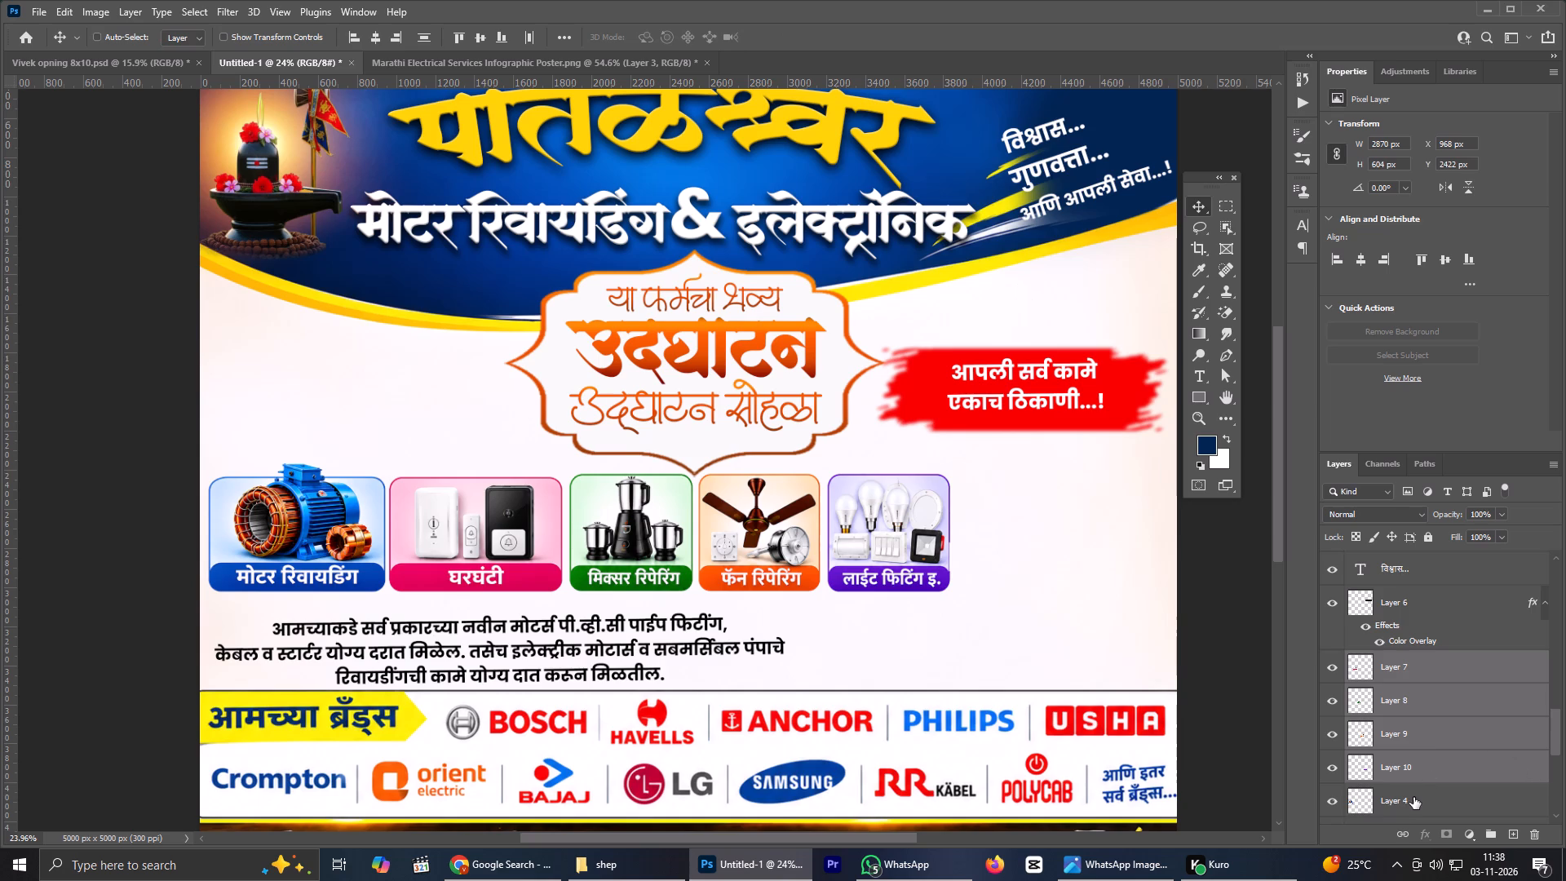
key(ctrl+t)
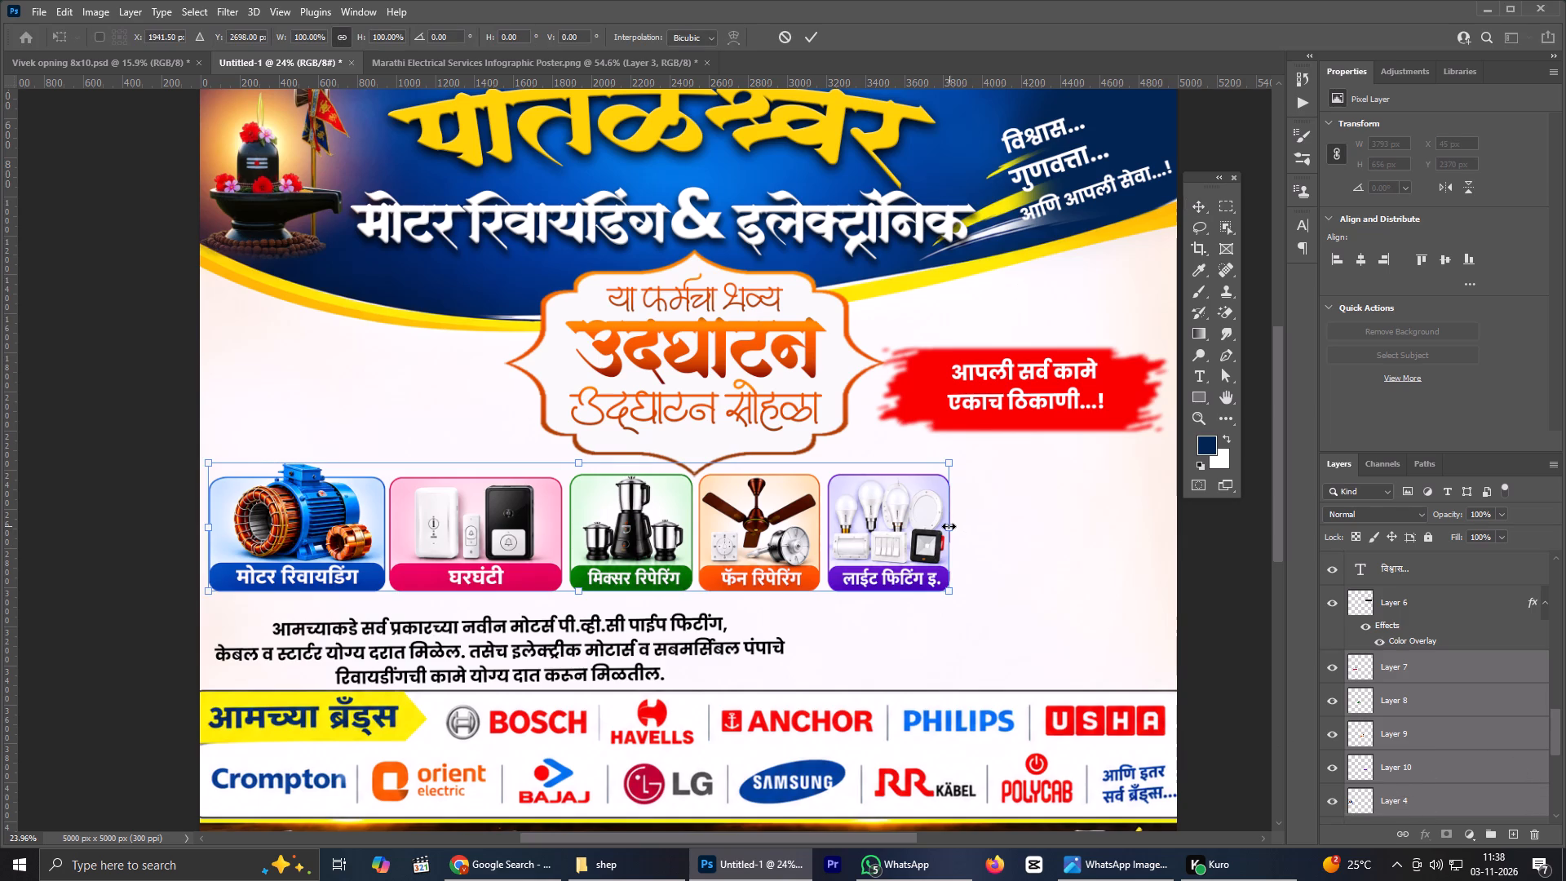
drag(949, 526, 1149, 527)
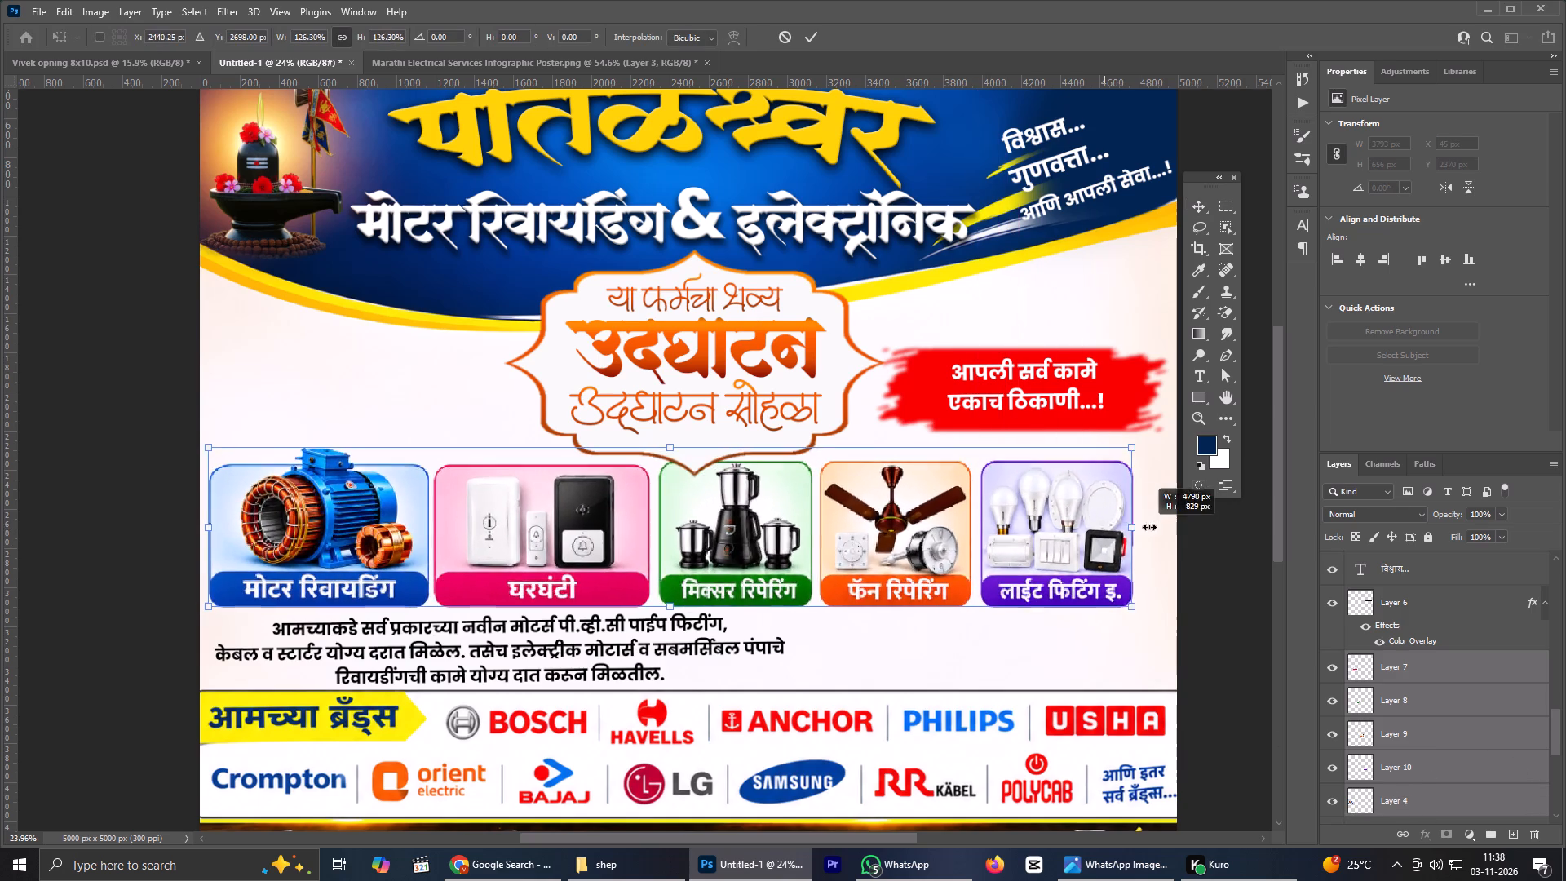
drag(1149, 527, 1177, 522)
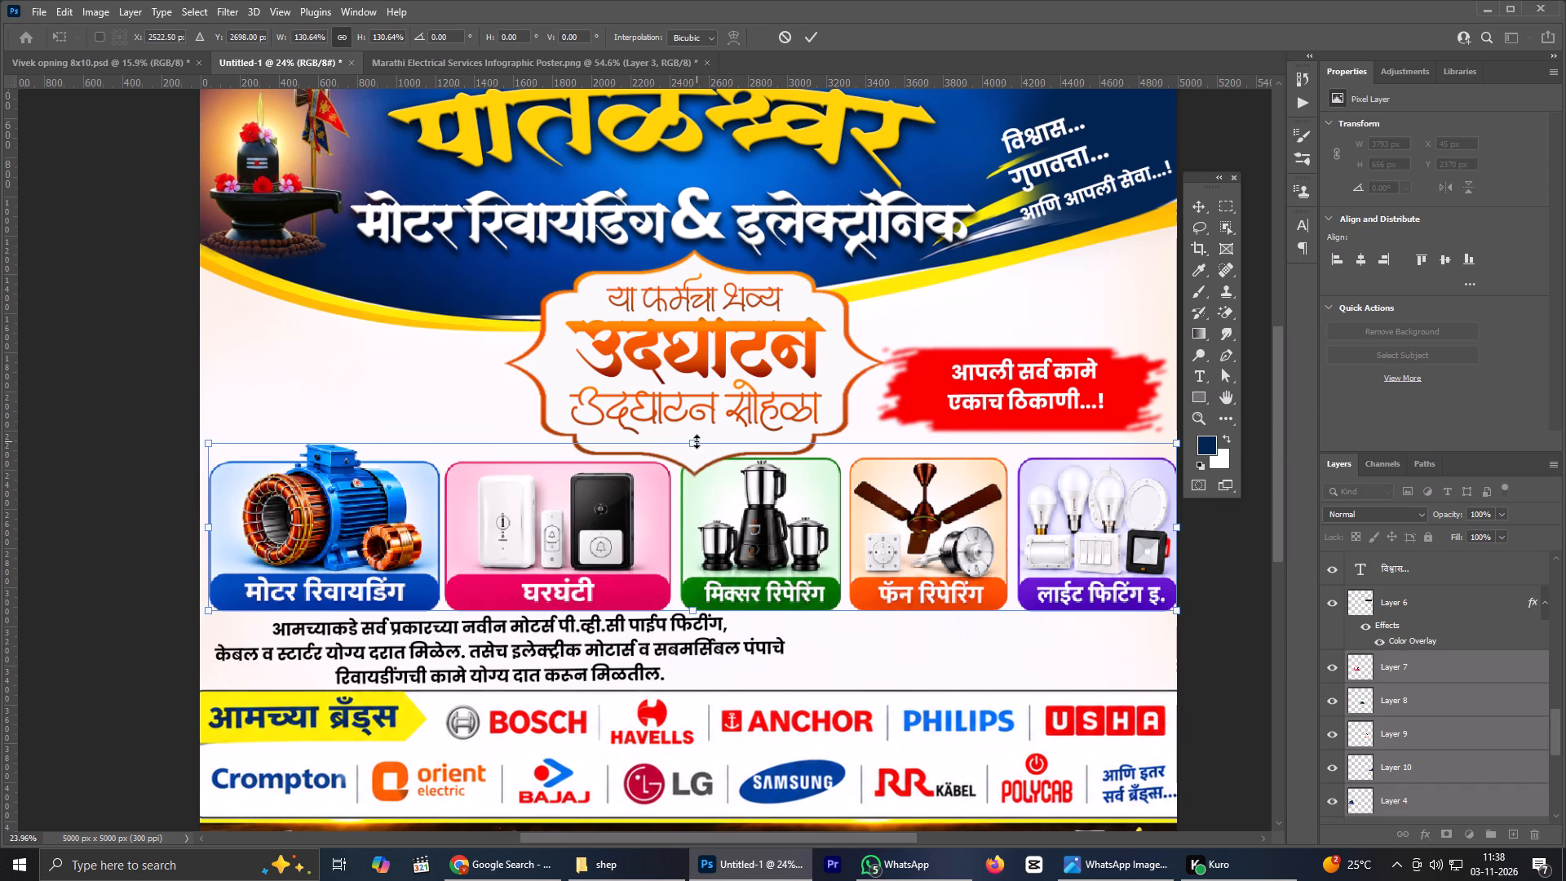
shift+drag(697, 441, 694, 458)
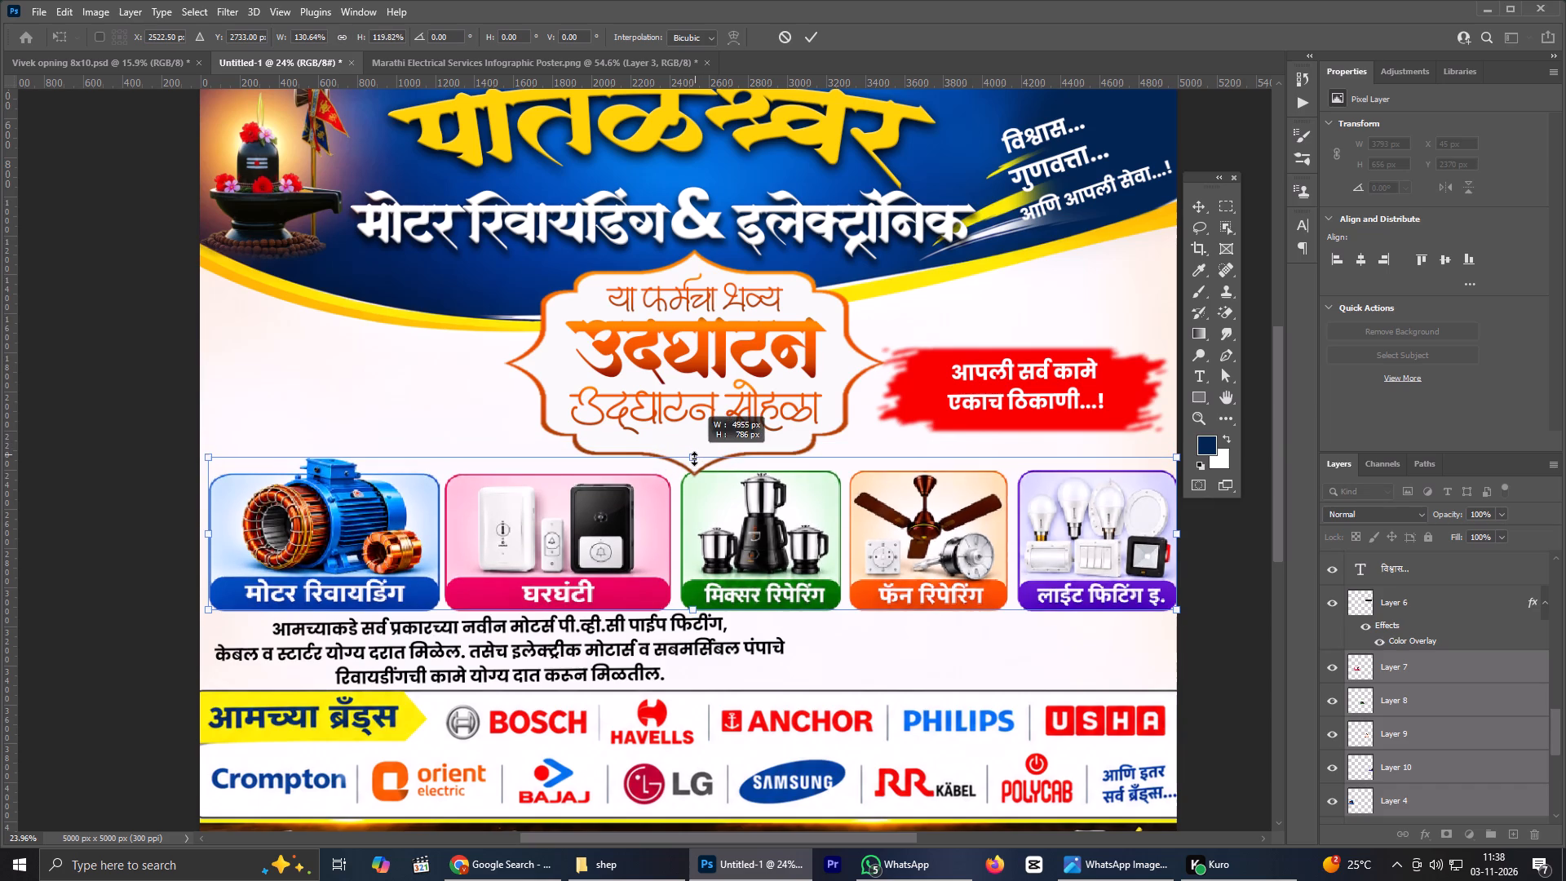
shift+drag(694, 458, 694, 463)
click(803, 45)
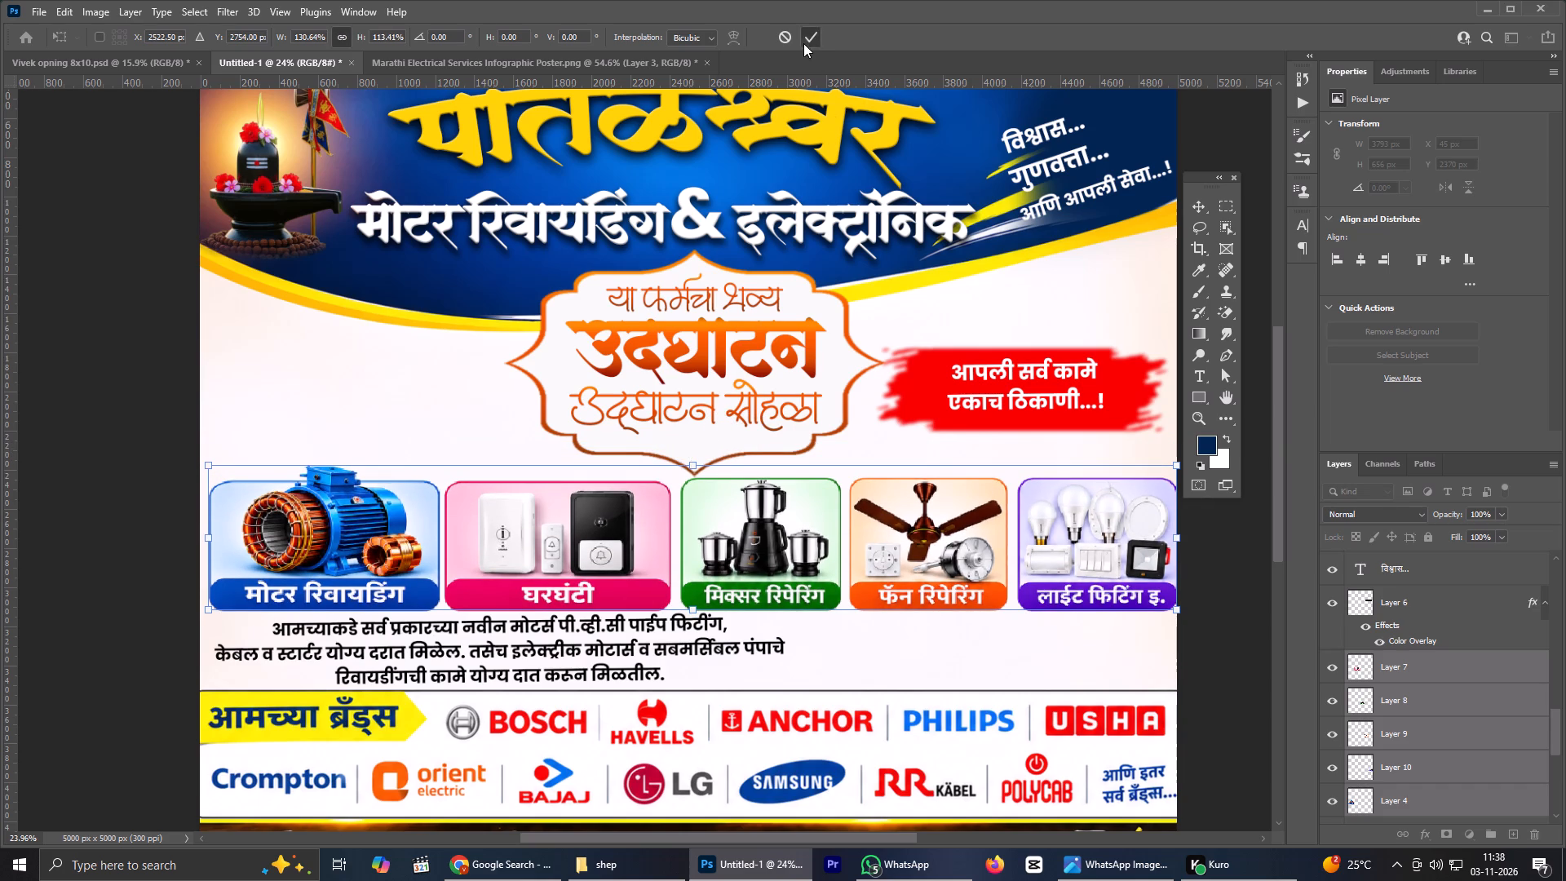
scroll(748, 507, up, 2)
scroll(748, 507, down, 1)
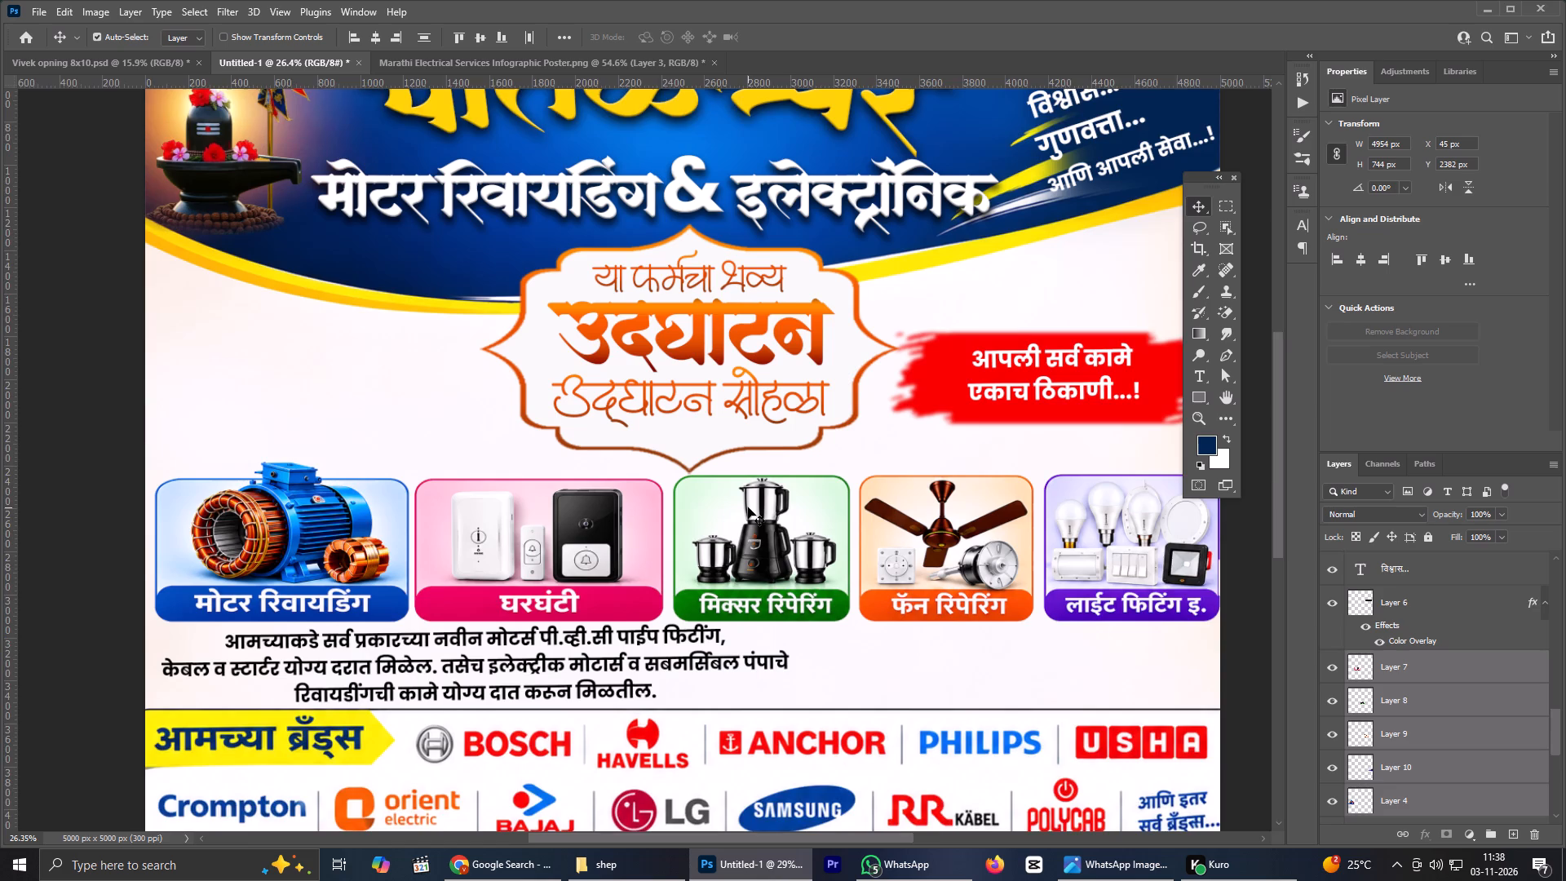
scroll(748, 507, up, 1)
click(751, 507)
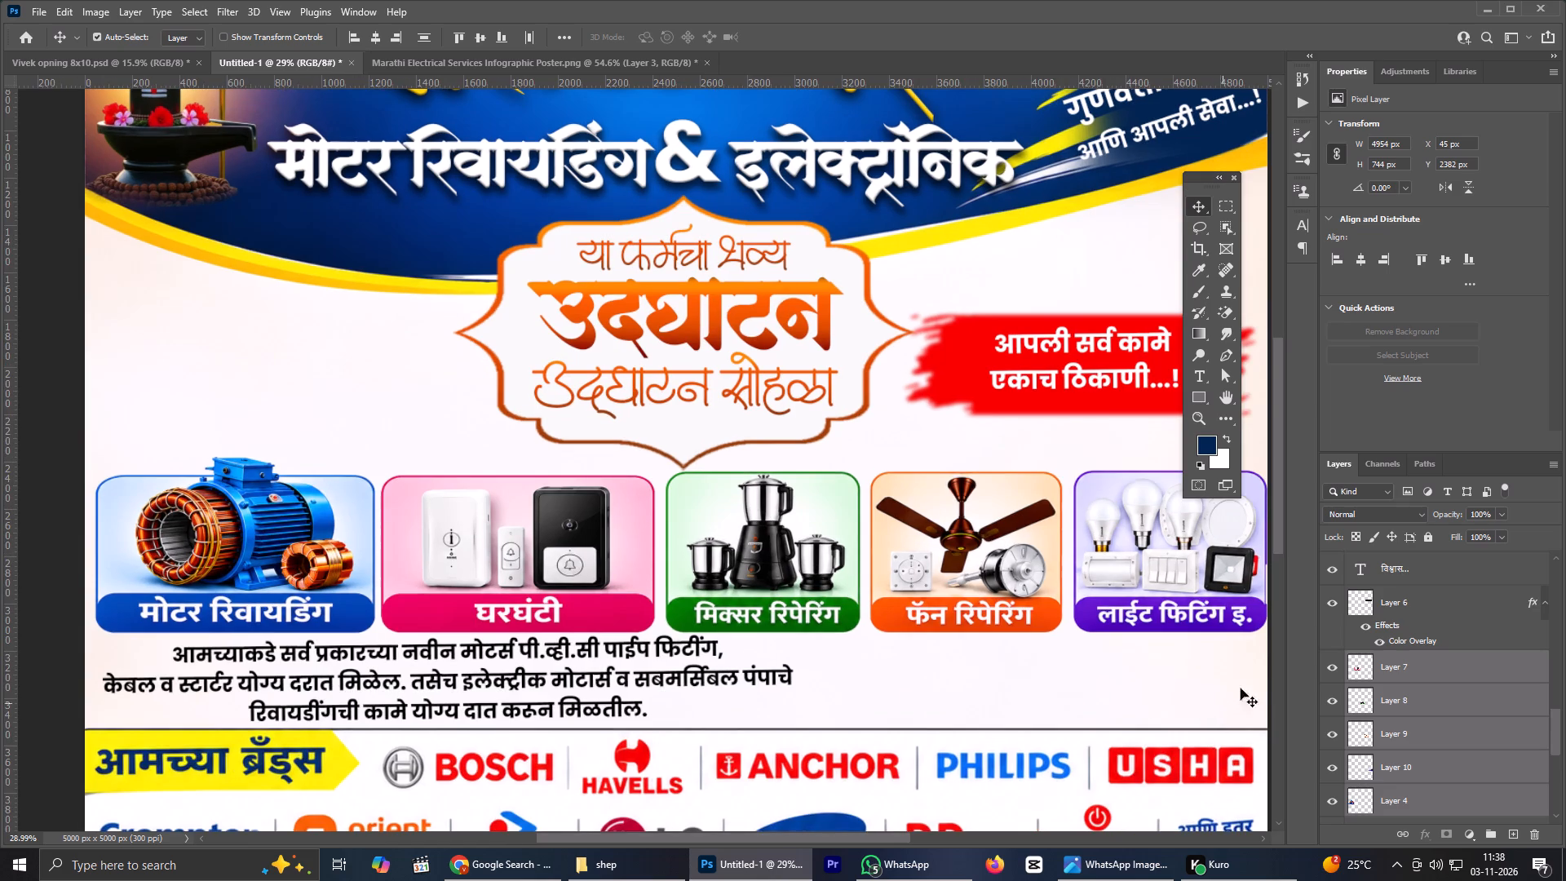
scroll(1056, 644, down, 4)
click(225, 596)
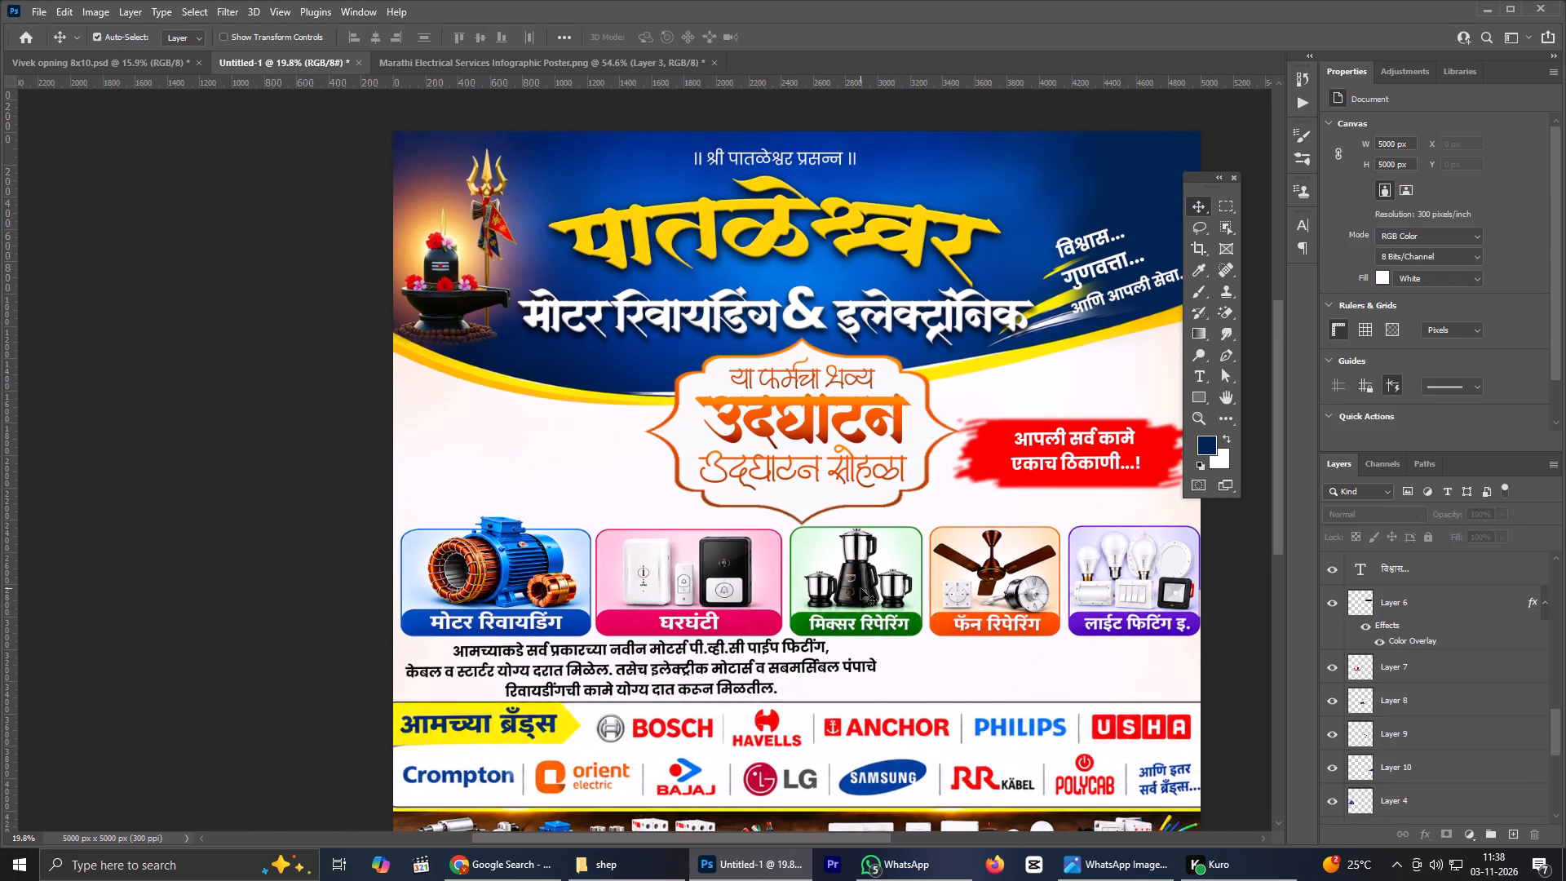
Reduce the height of the मिक्सर रिपेरिंग, फॅन रिपेरिंग and लाईट फिटिंग इ. cards to about 97.23%, keeping their bottom edge fixed.
click(860, 588)
click(1035, 580)
click(1113, 587)
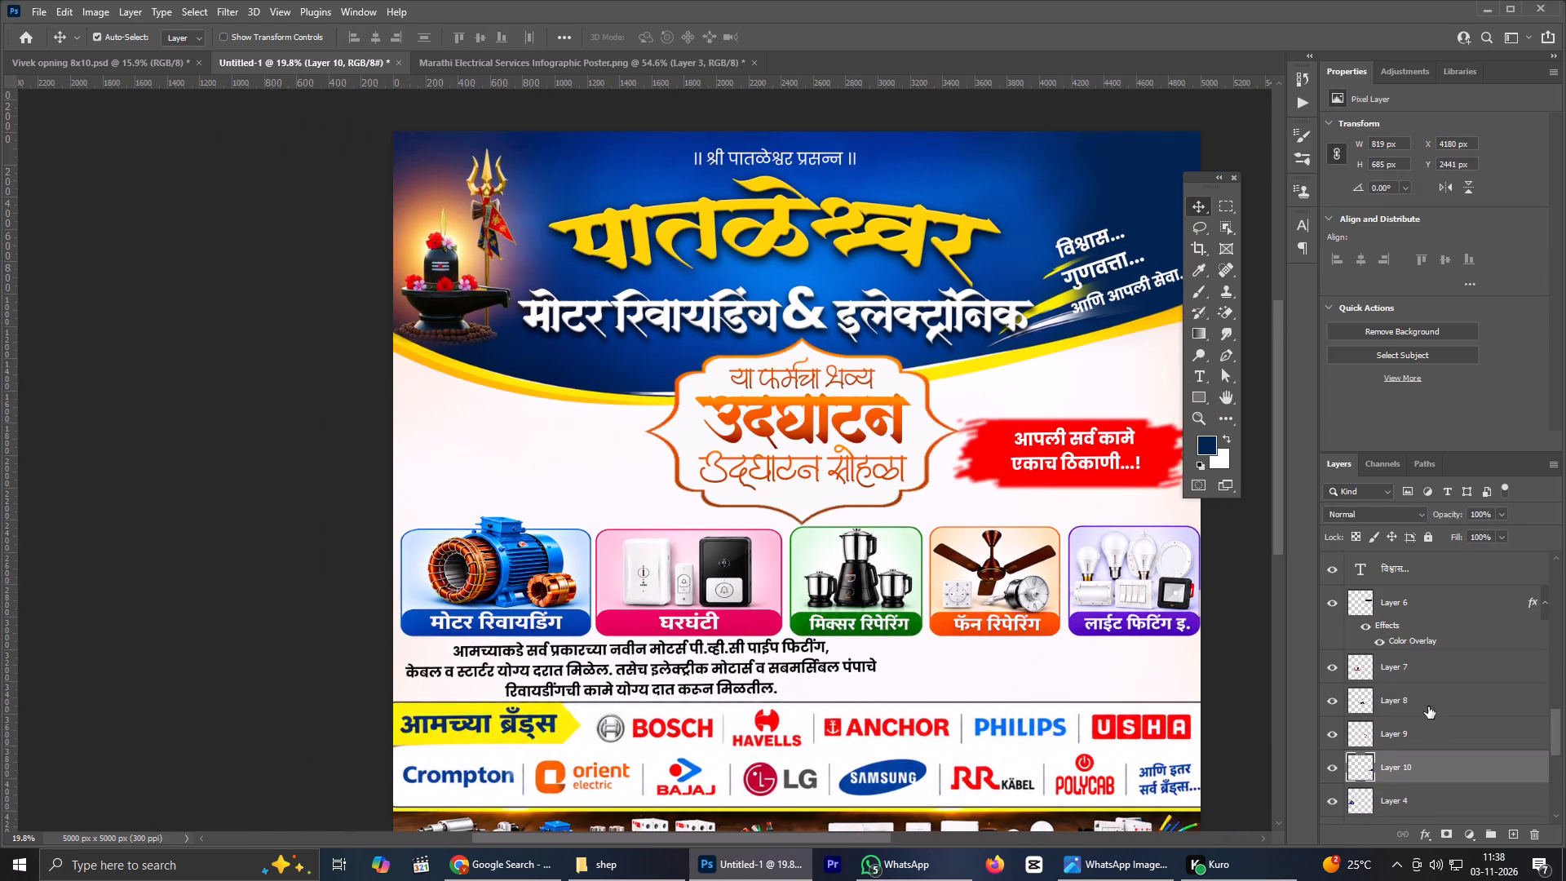
click(1428, 706)
shift+click(1415, 762)
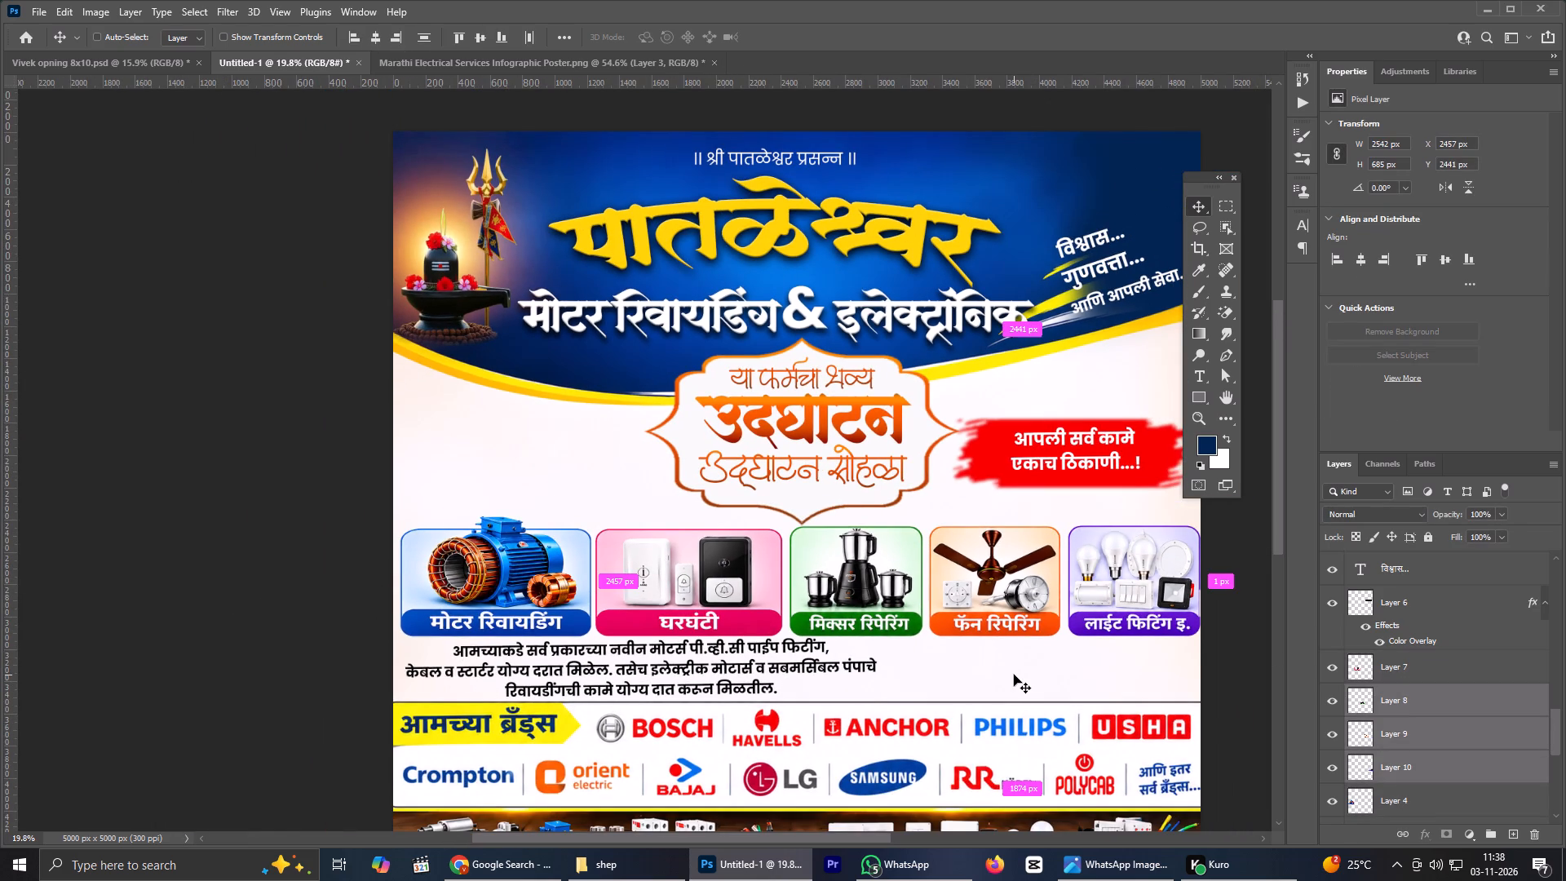
key(ctrl+t)
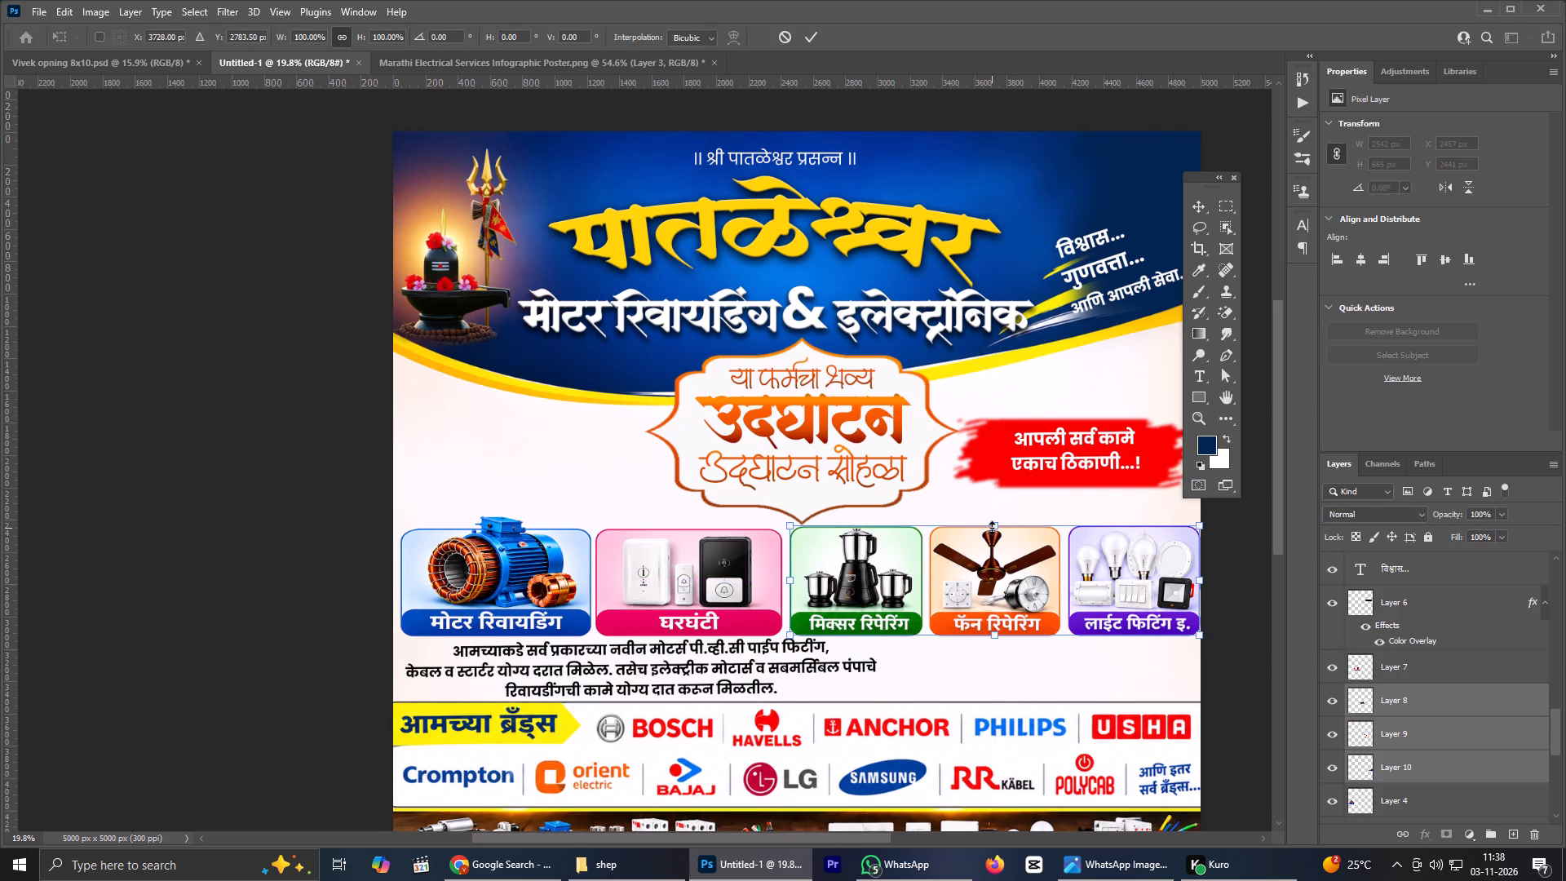
shift+click(992, 528)
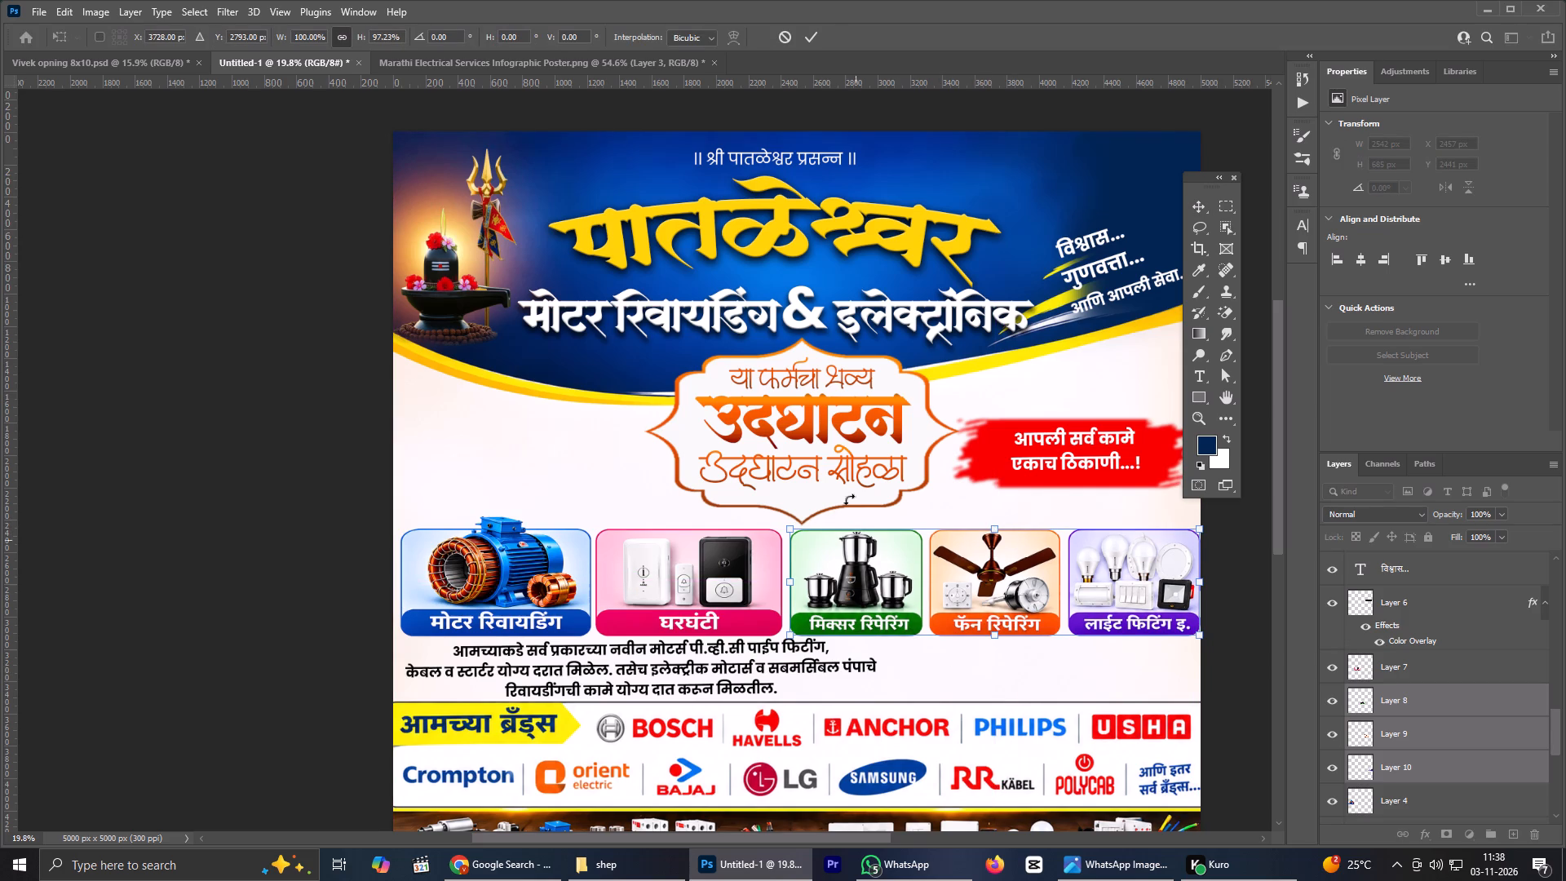
click(812, 33)
click(201, 523)
Move the मोटर रिवायडिंग इलेक्ट्रॉनिक line and its & sign together about 98 px up and 12 px to the right, closer beneath पातळेश्वर.
scroll(940, 584, up, 1)
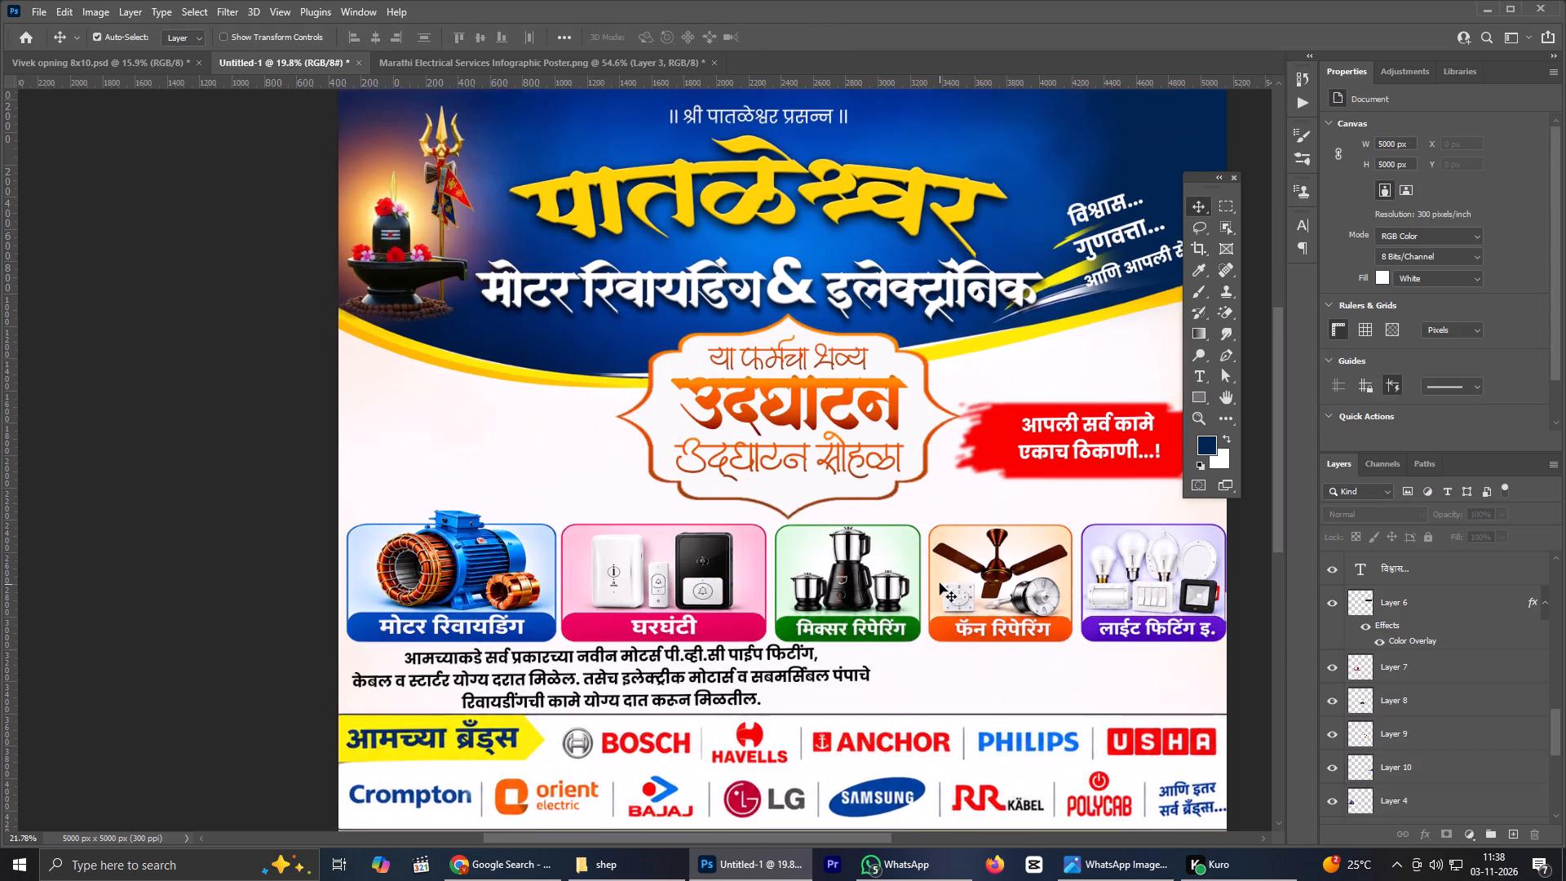
scroll(940, 583, up, 1)
scroll(940, 583, down, 3)
scroll(800, 605, up, 1)
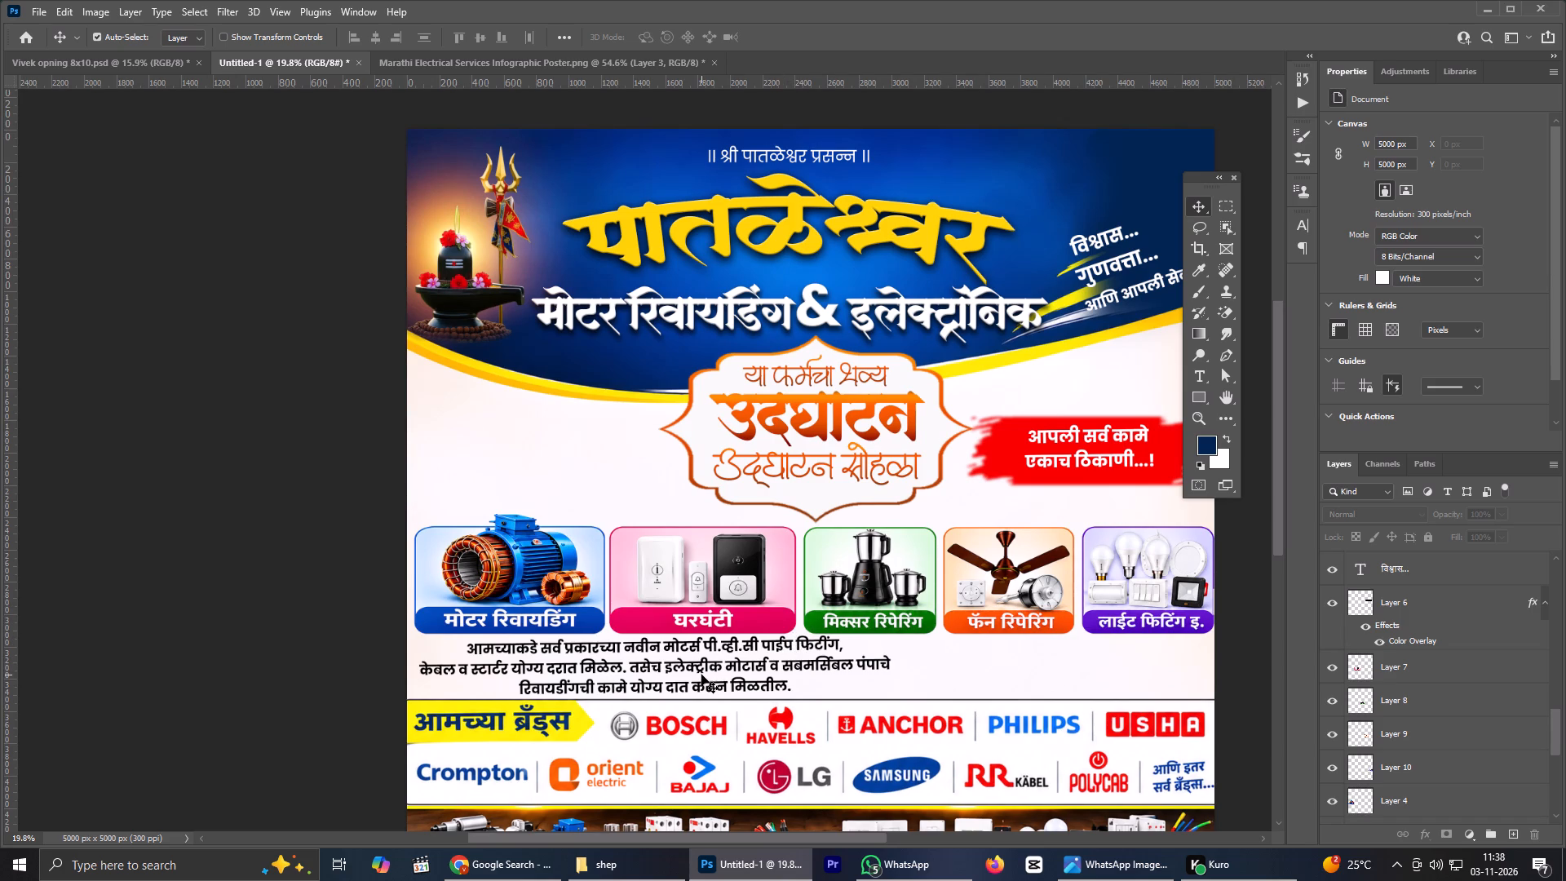
scroll(808, 473, down, 2)
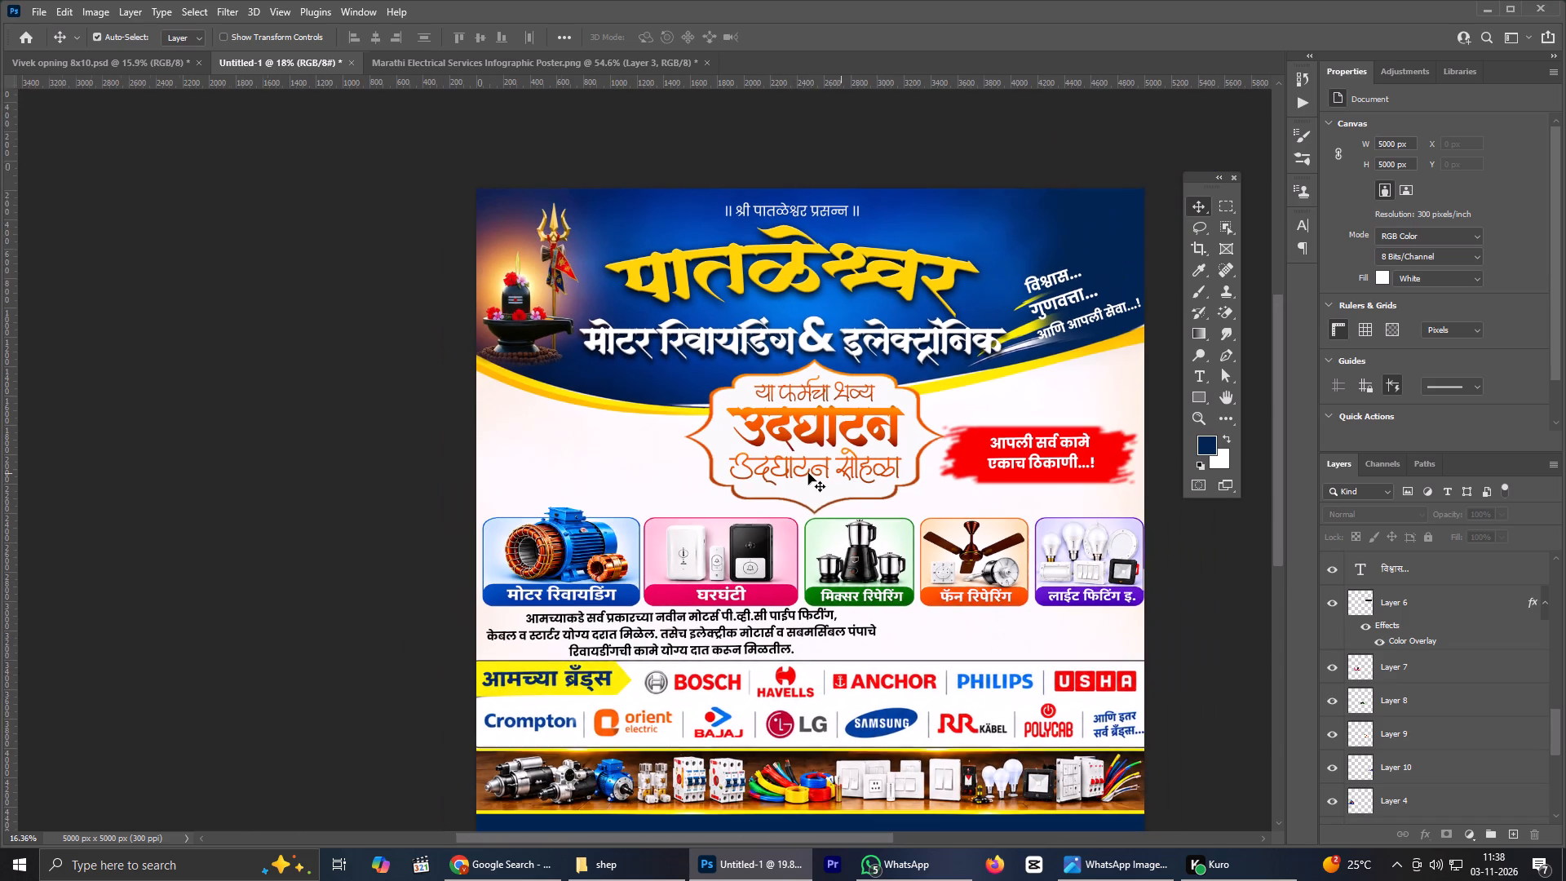
click(840, 259)
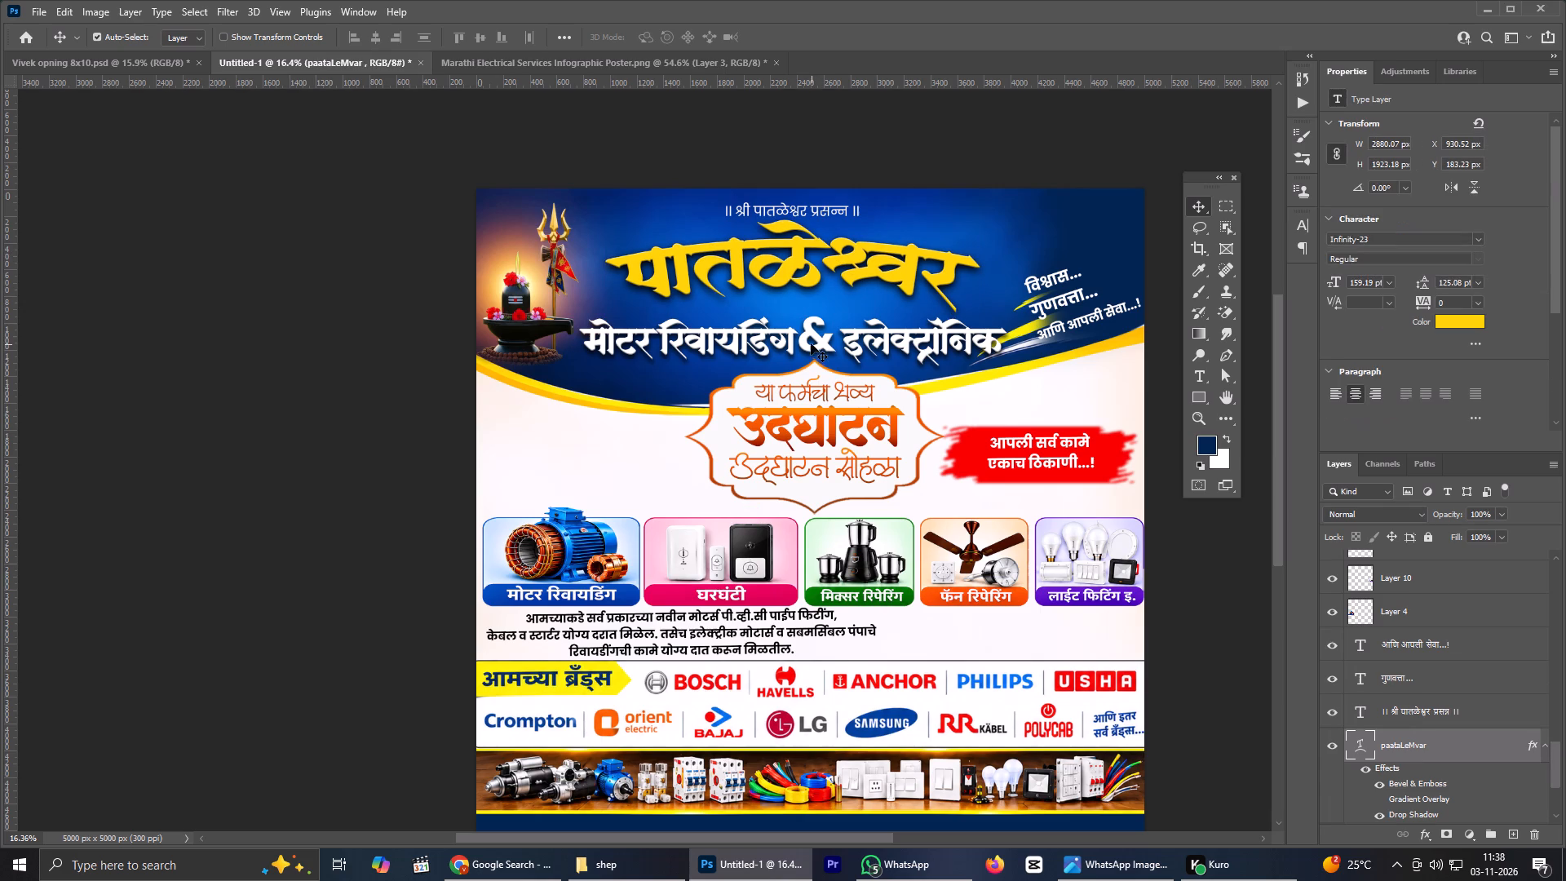
click(783, 345)
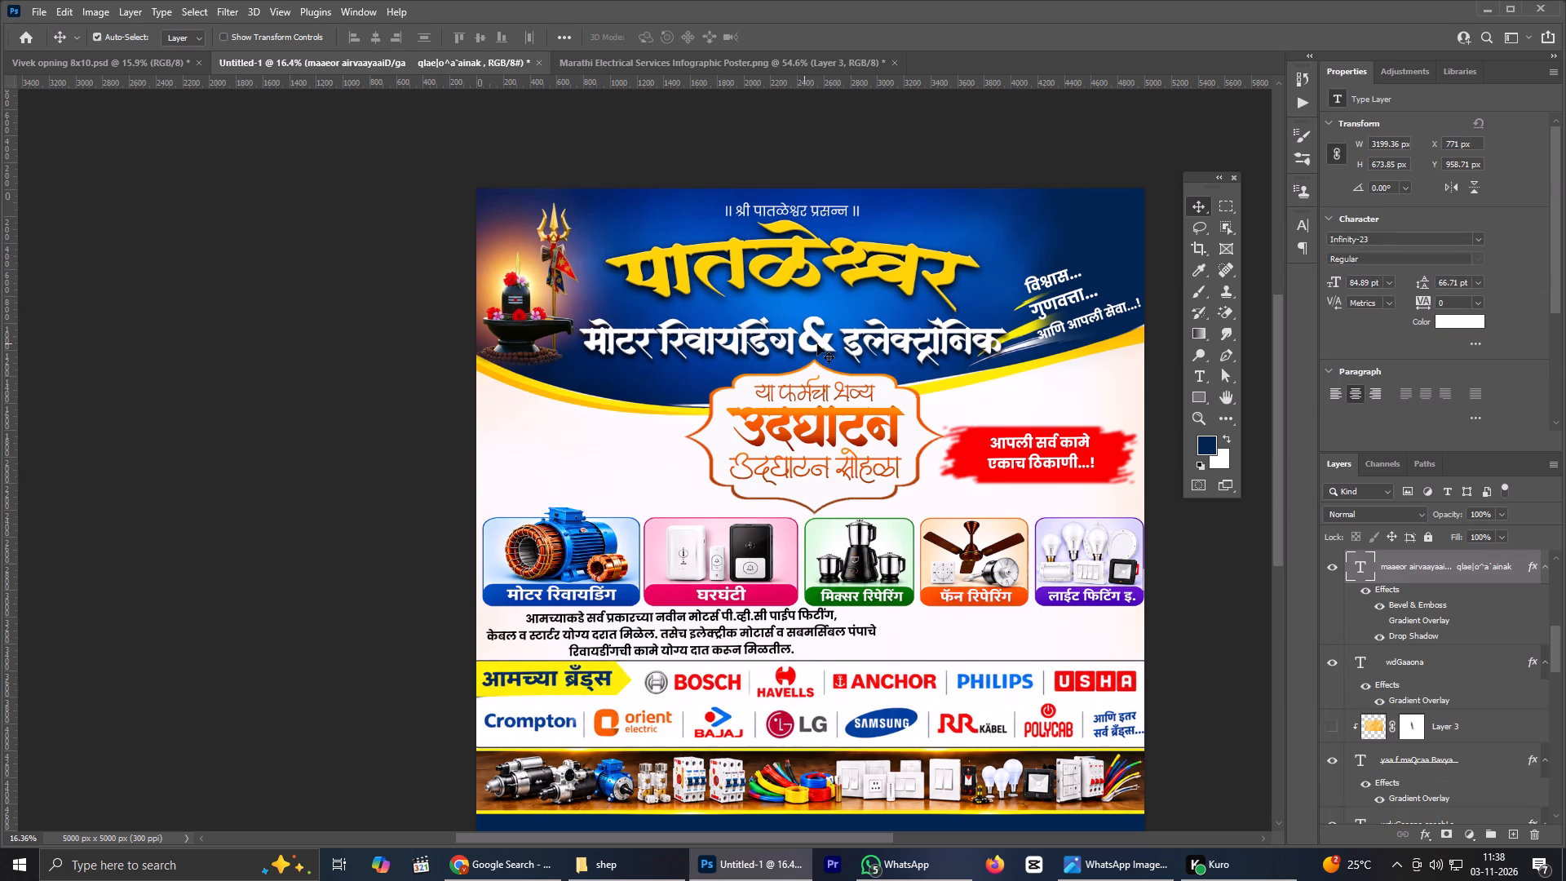
scroll(1444, 625, up, 2)
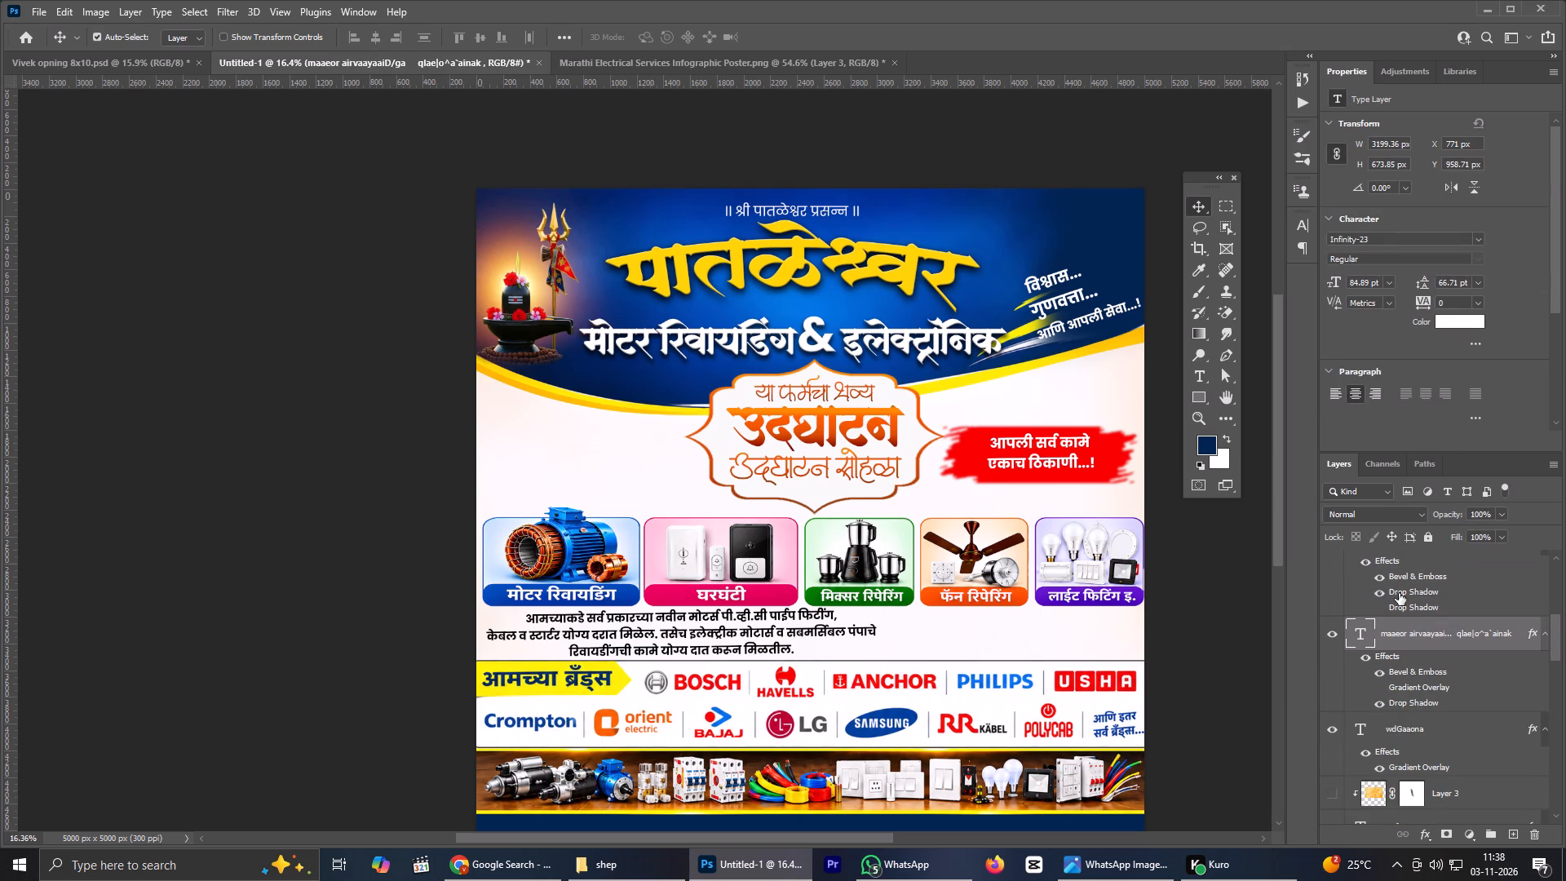
scroll(1399, 593, up, 4)
ctrl+click(1387, 672)
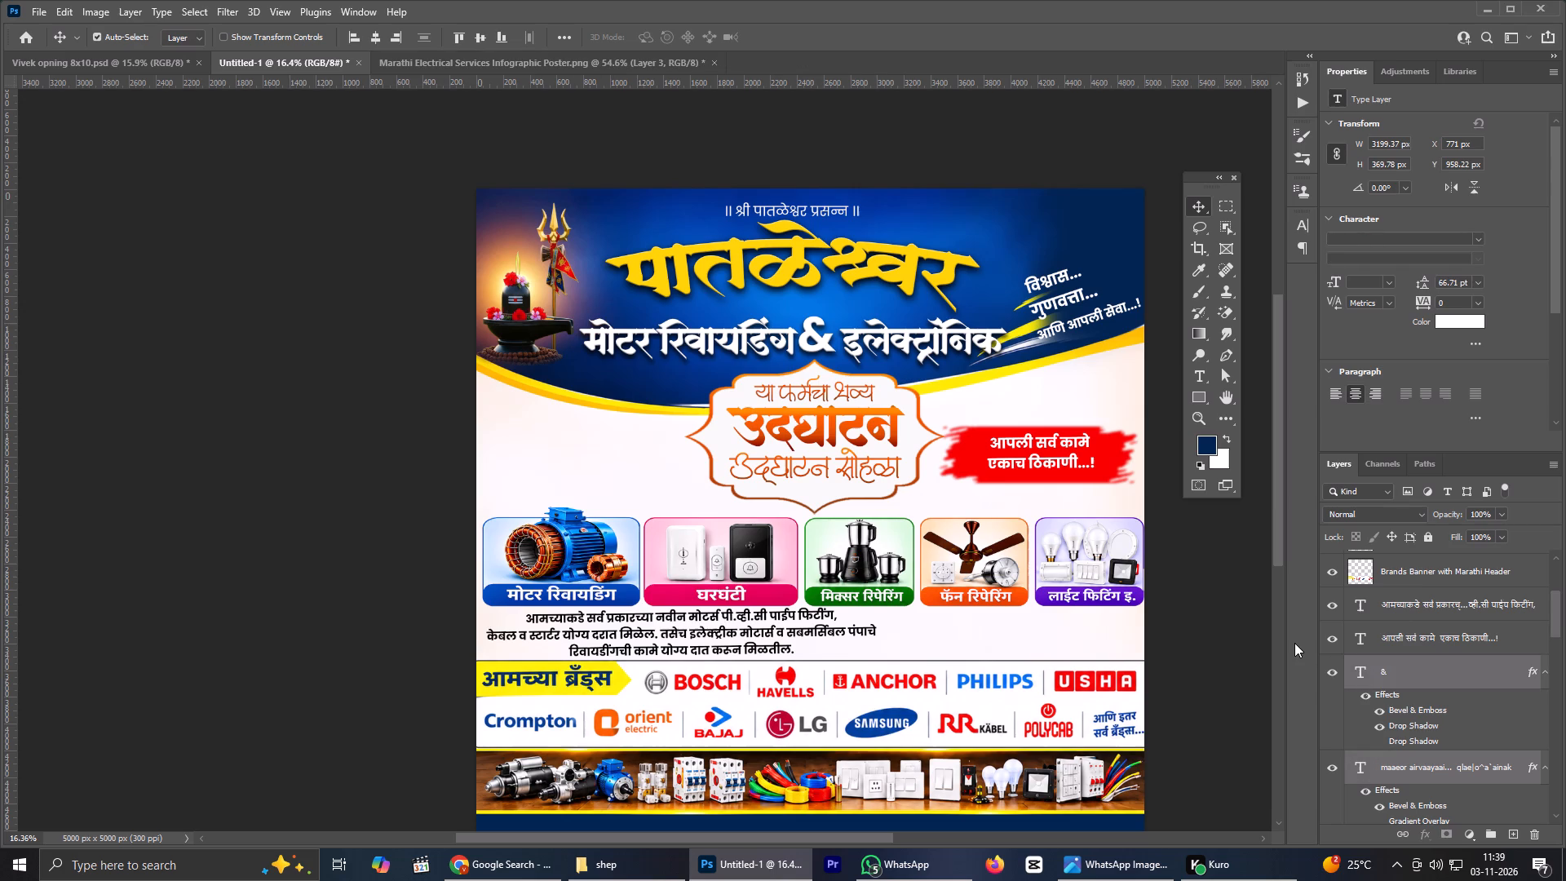
key(Up)
key(Up)
key(Up)
key(Up)
key(Up)
key(Up)
key(Up)
key(Up)
key(Up)
key(Up)
key(Up)
key(Up)
key(Up)
key(Up)
key(Up)
key(Up)
key(Up)
key(Up)
key(Up)
key(Up)
key(Up)
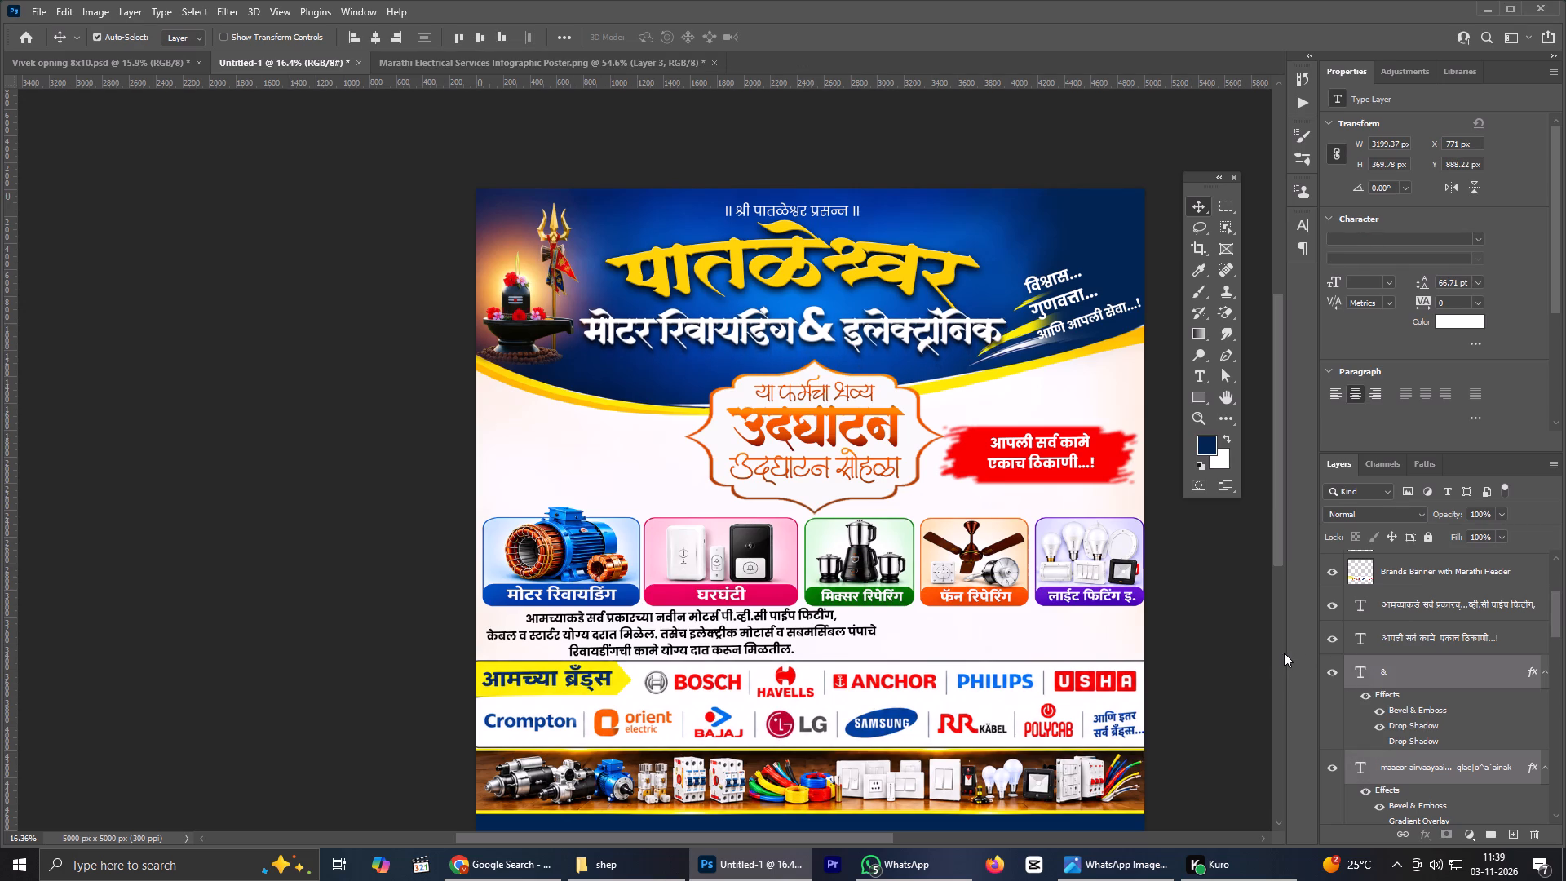
key(Up)
key(Up)
key(Up)
key(Right)
key(Right)
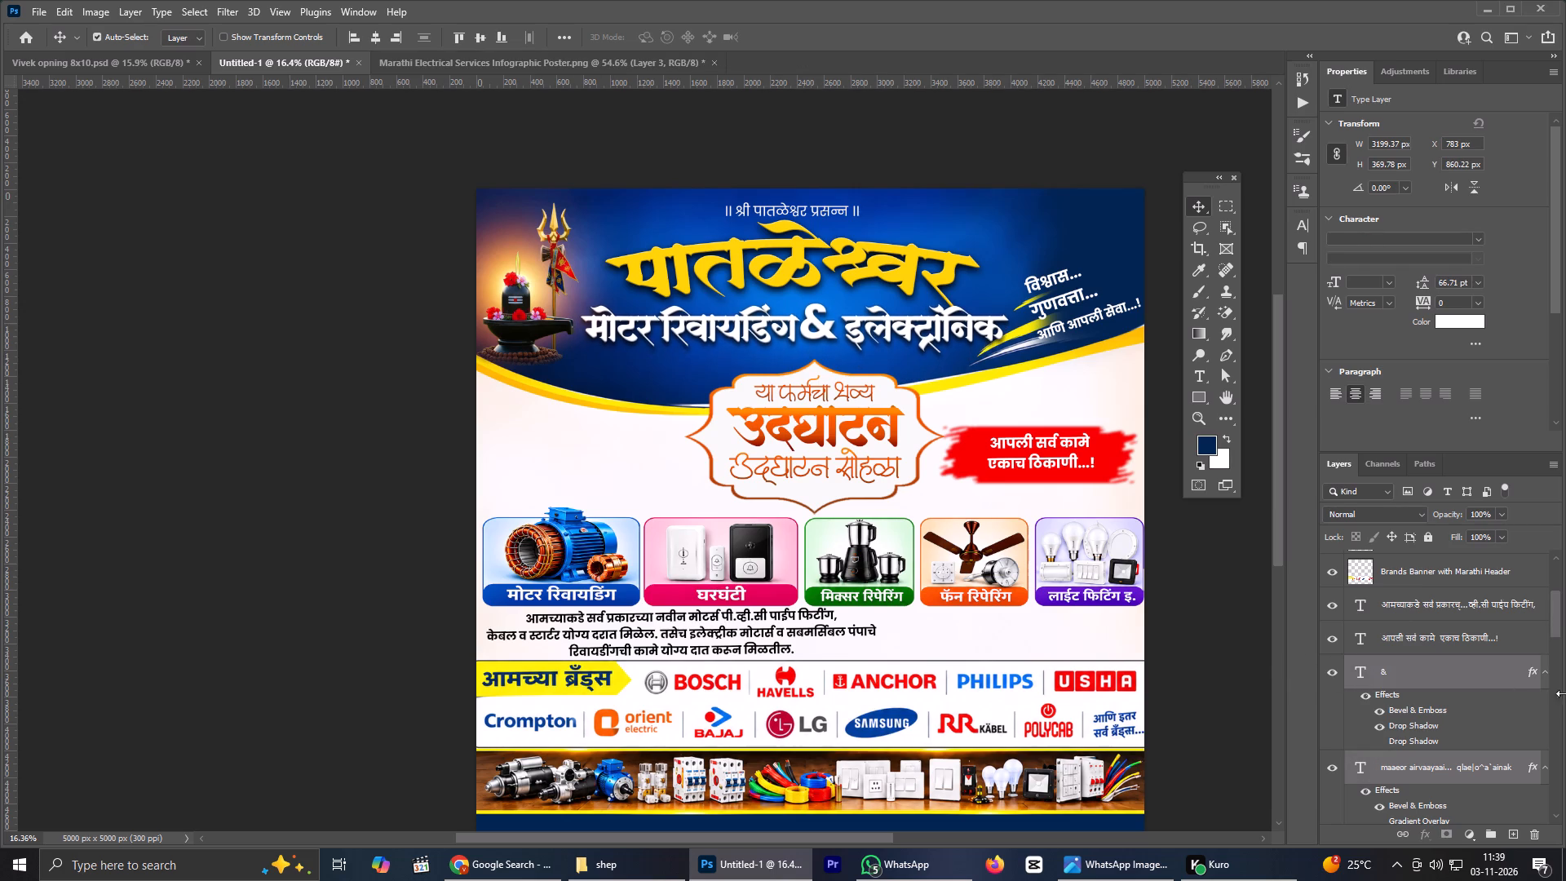
Nudge the मोटर रिवायडिंग इलेक्ट्रॉनिक line and its & sign together about 5 px right and 27 px down.
key(Right)
key(Right)
key(Left)
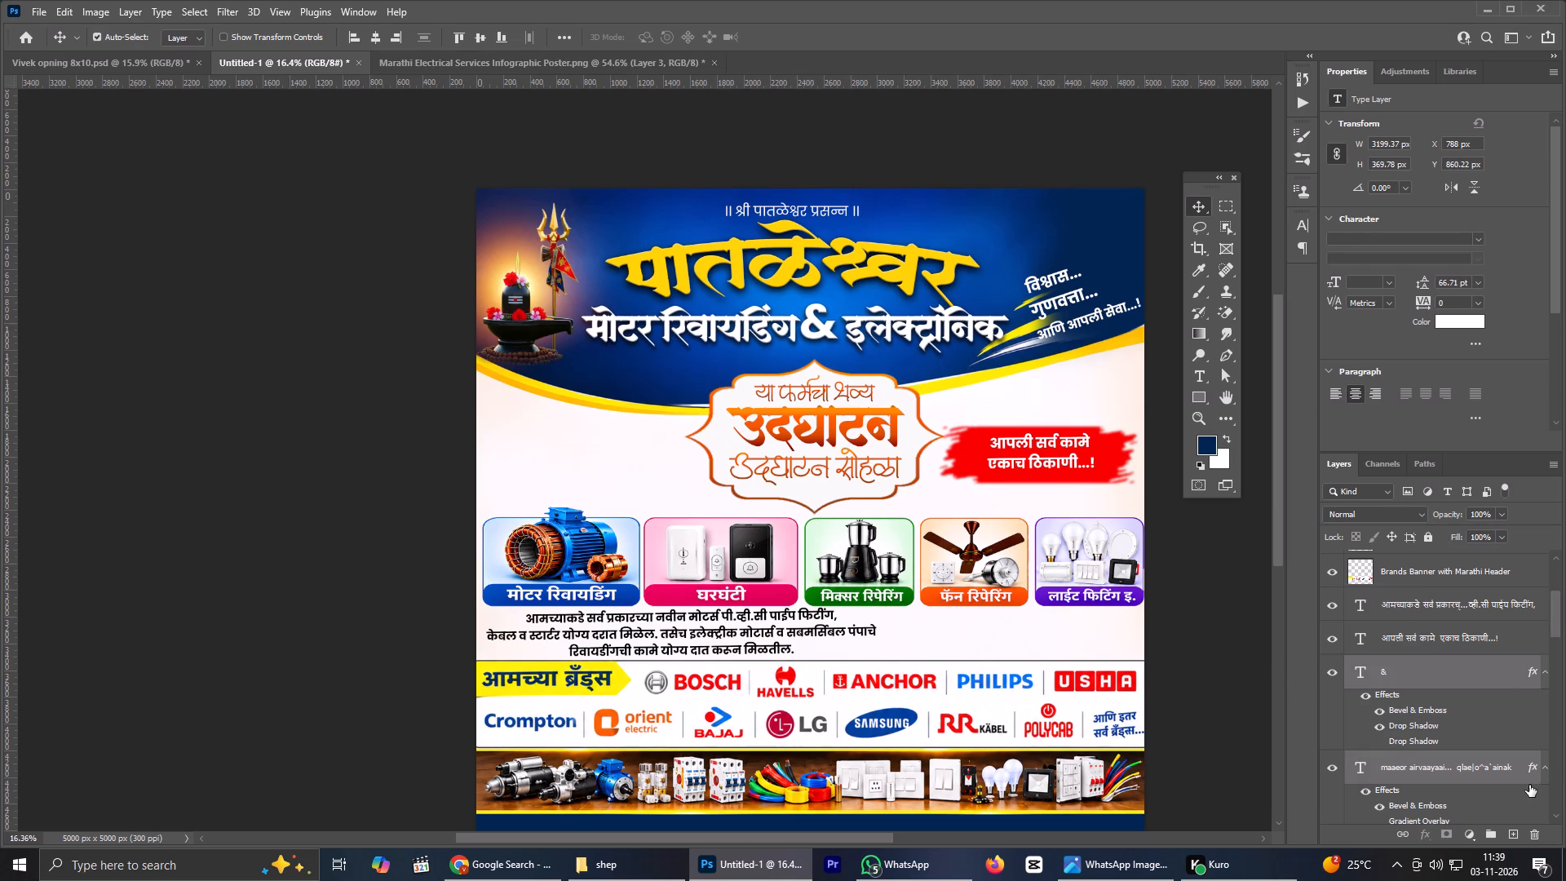
key(Down)
key(Down)
key(Down)
key(Down)
key(Down)
key(Down)
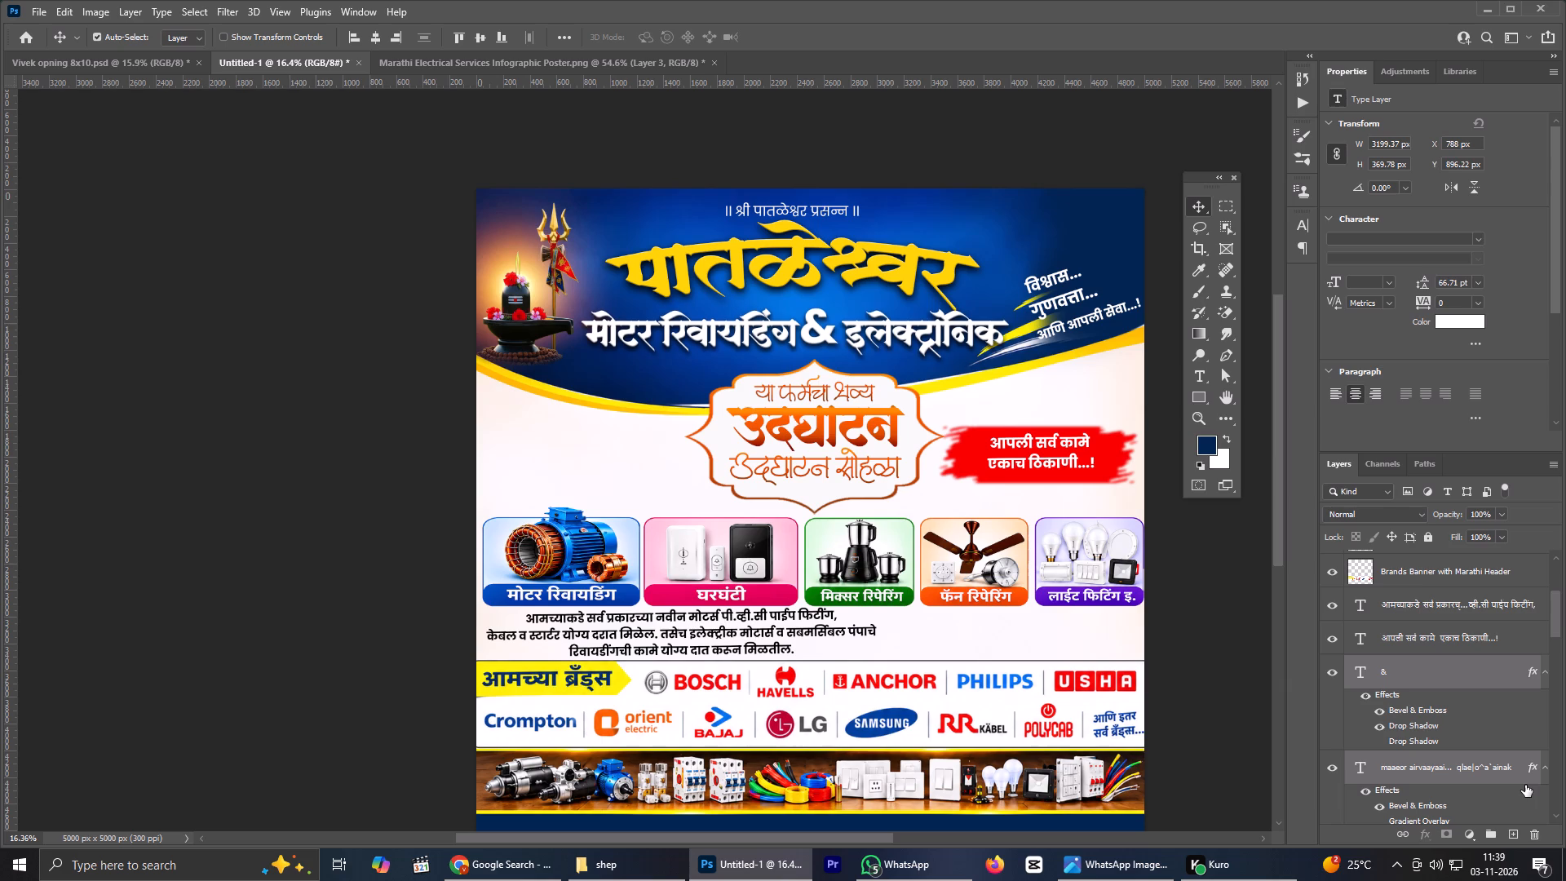
key(Down)
key(Up)
key(Up)
key(Up)
key(Down)
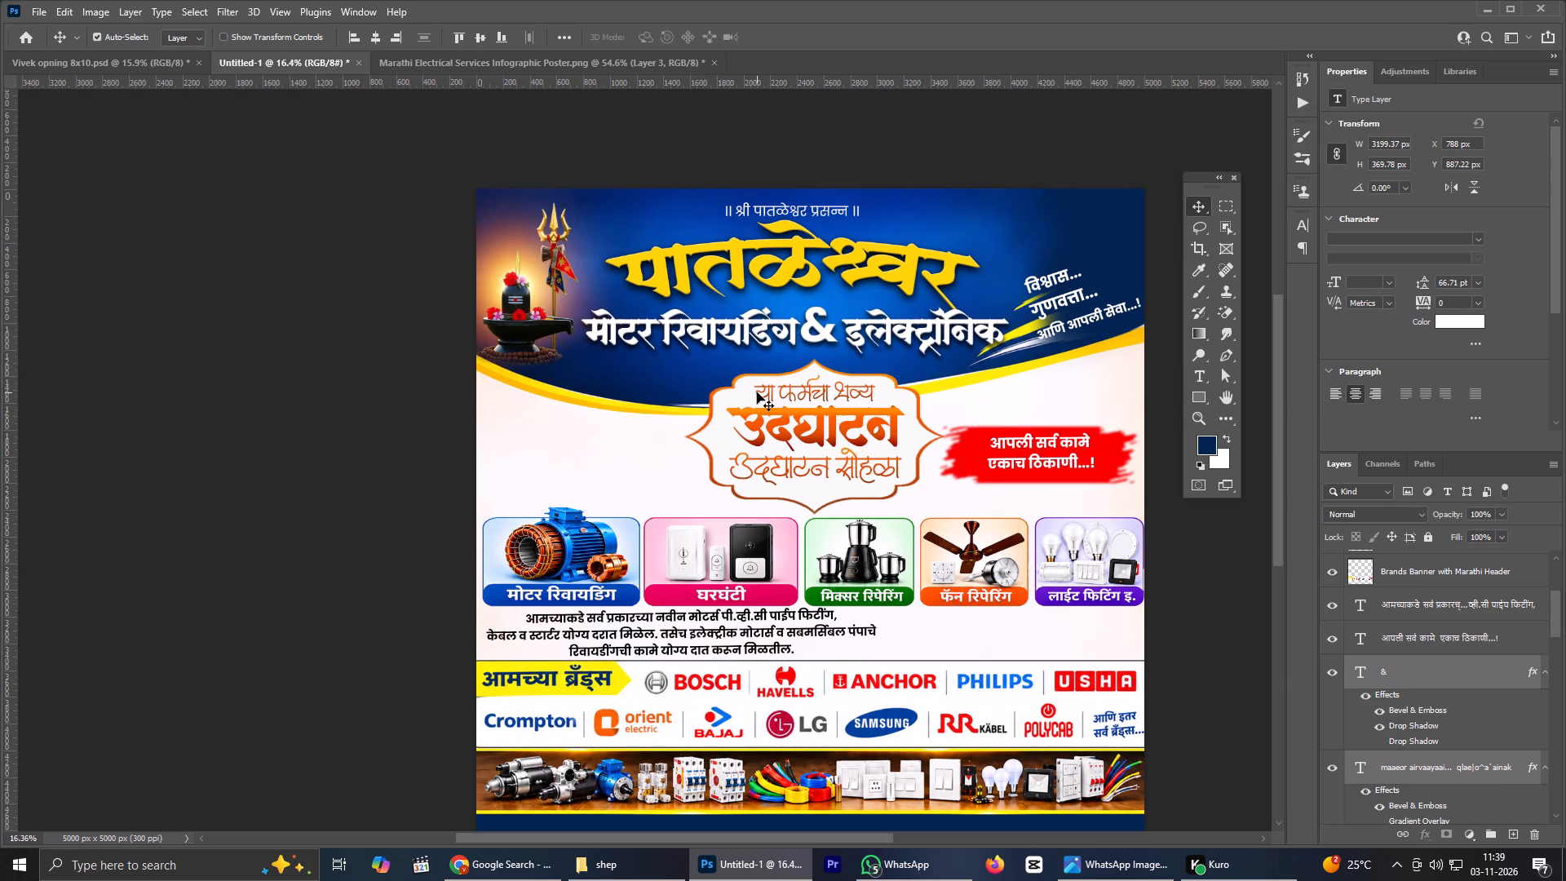
Toggle the visibility of Layer 3 above the या फर्मचा भव्य text to compare the उदघाटन title with and without it.
click(803, 423)
scroll(1361, 702, down, 4)
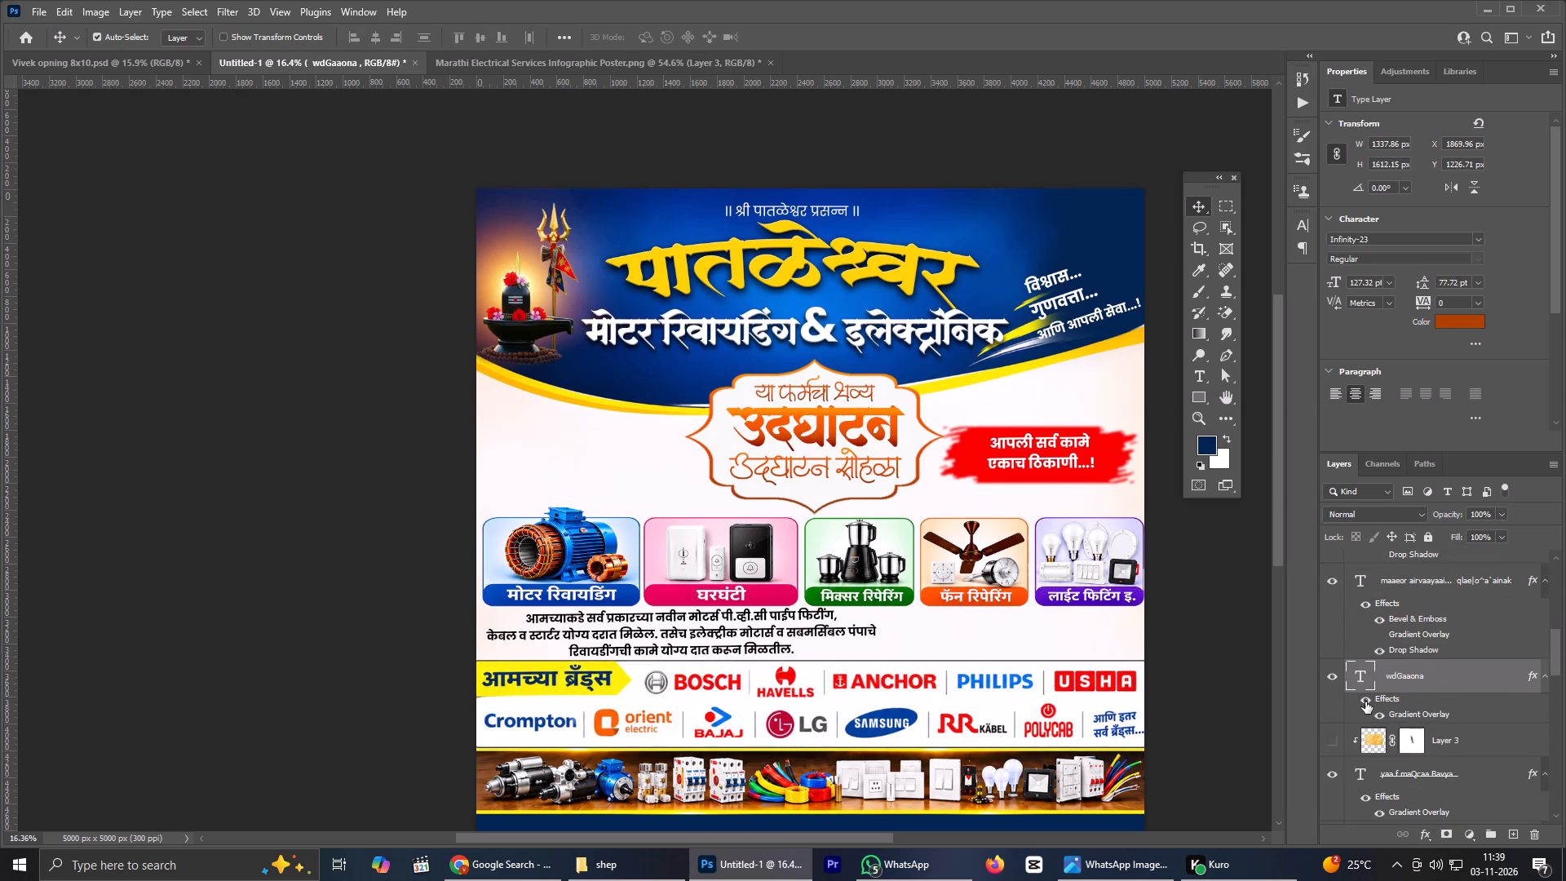
scroll(1442, 714, down, 2)
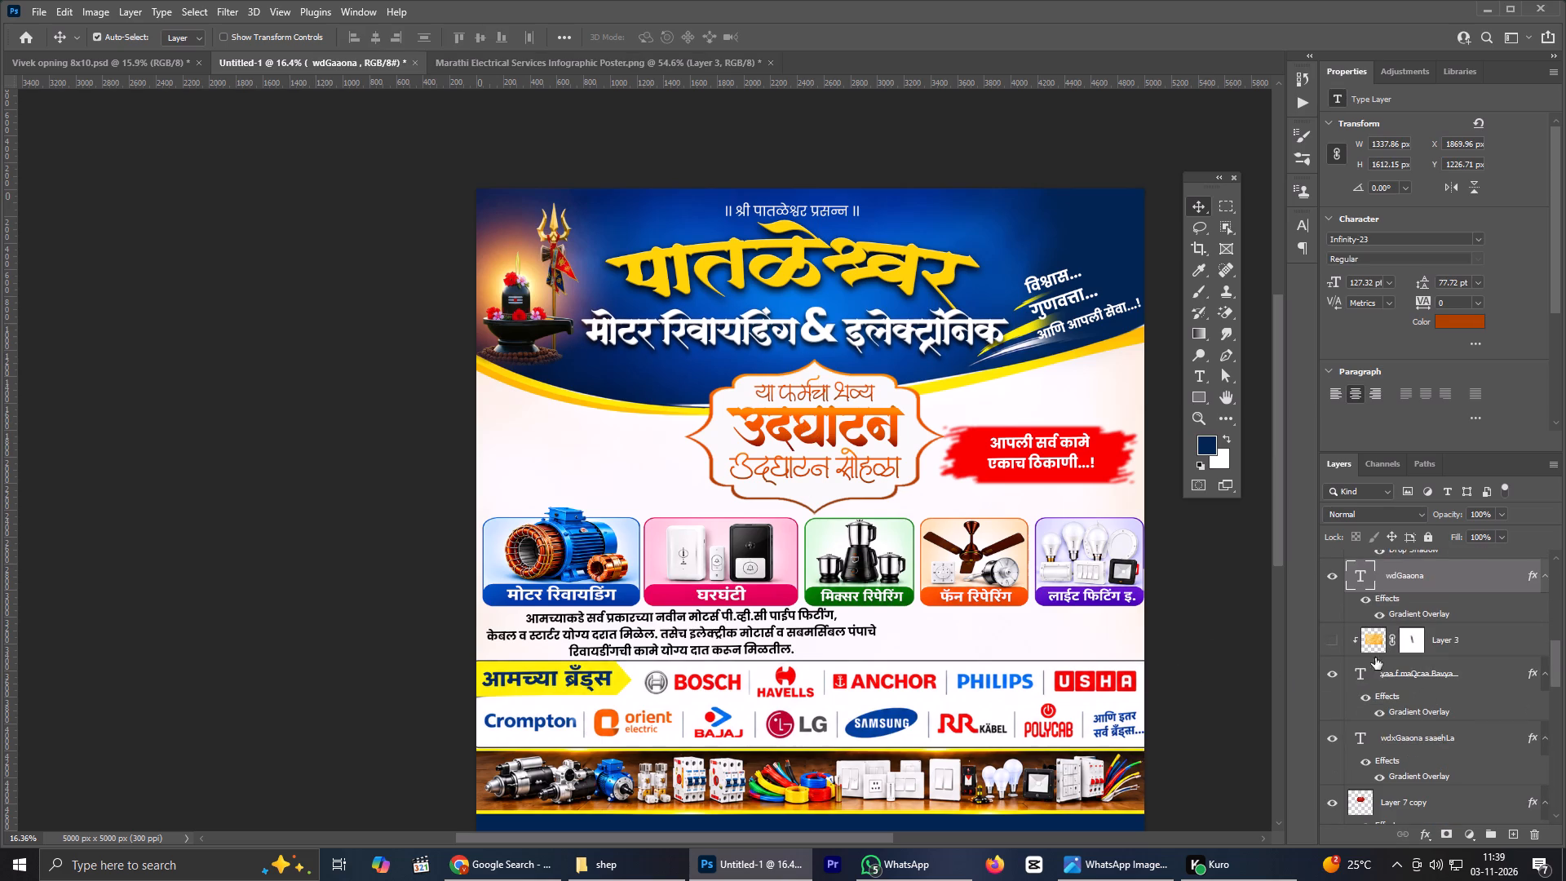
click(1328, 640)
click(1328, 640)
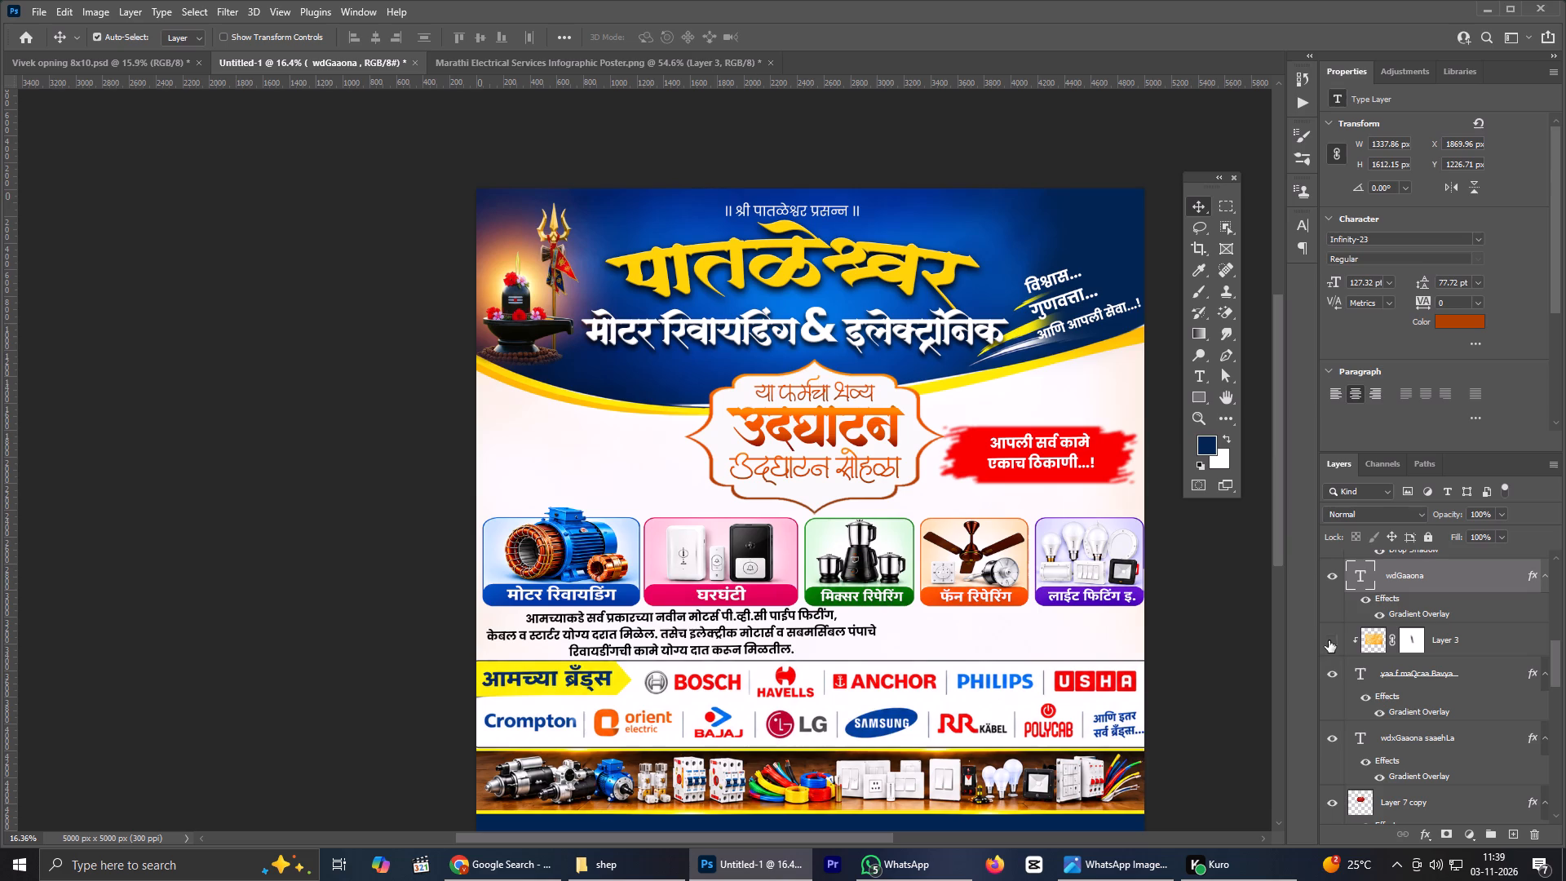
double_click(1330, 641)
scroll(1356, 649, down, 2)
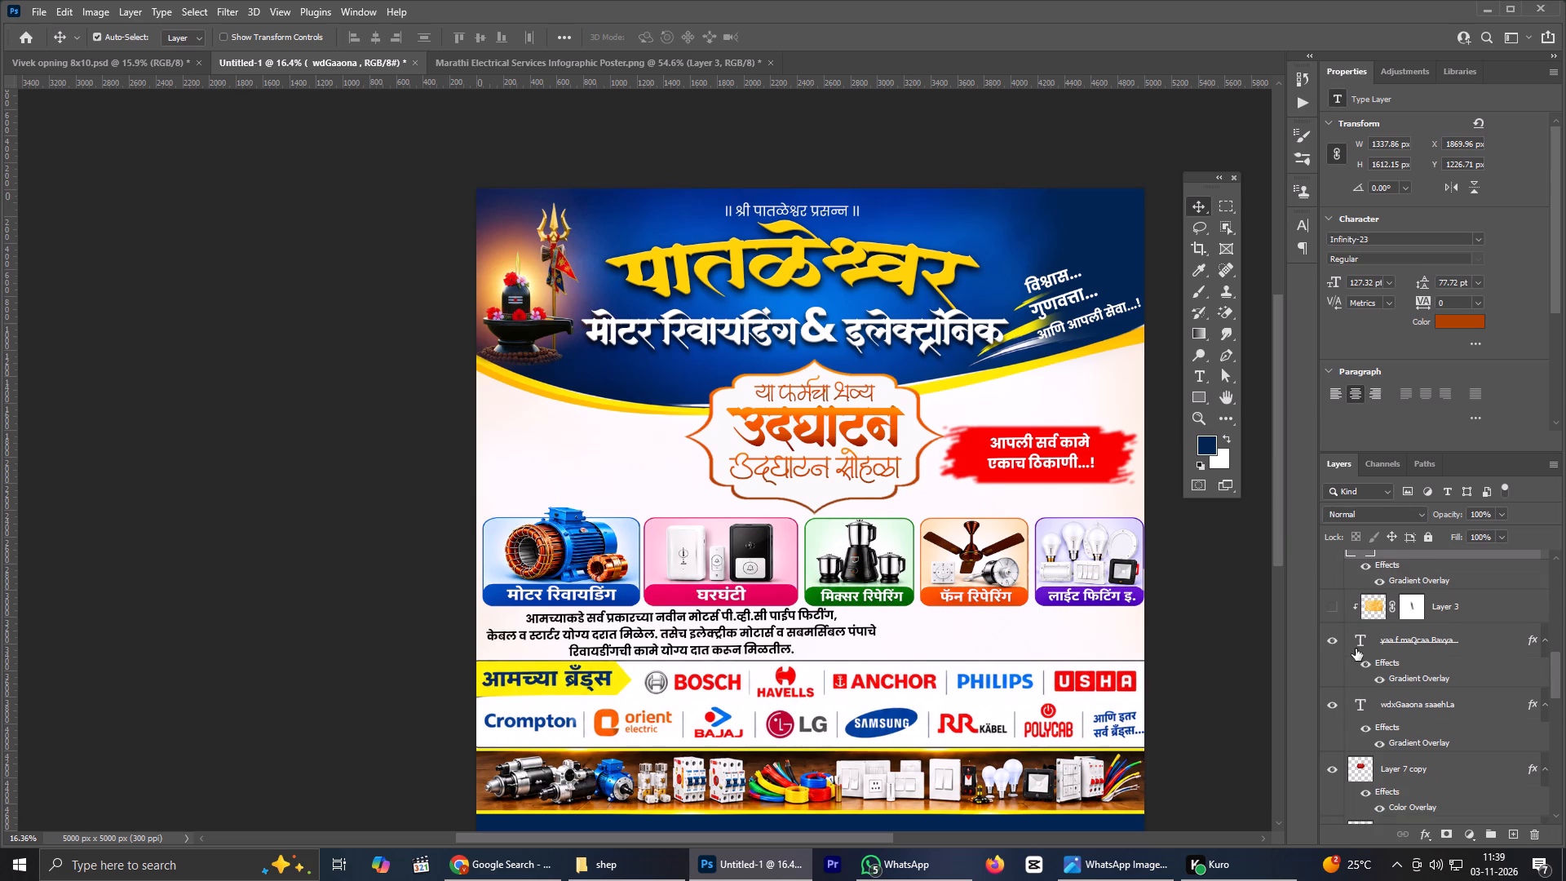
scroll(1356, 649, down, 2)
scroll(1356, 649, up, 2)
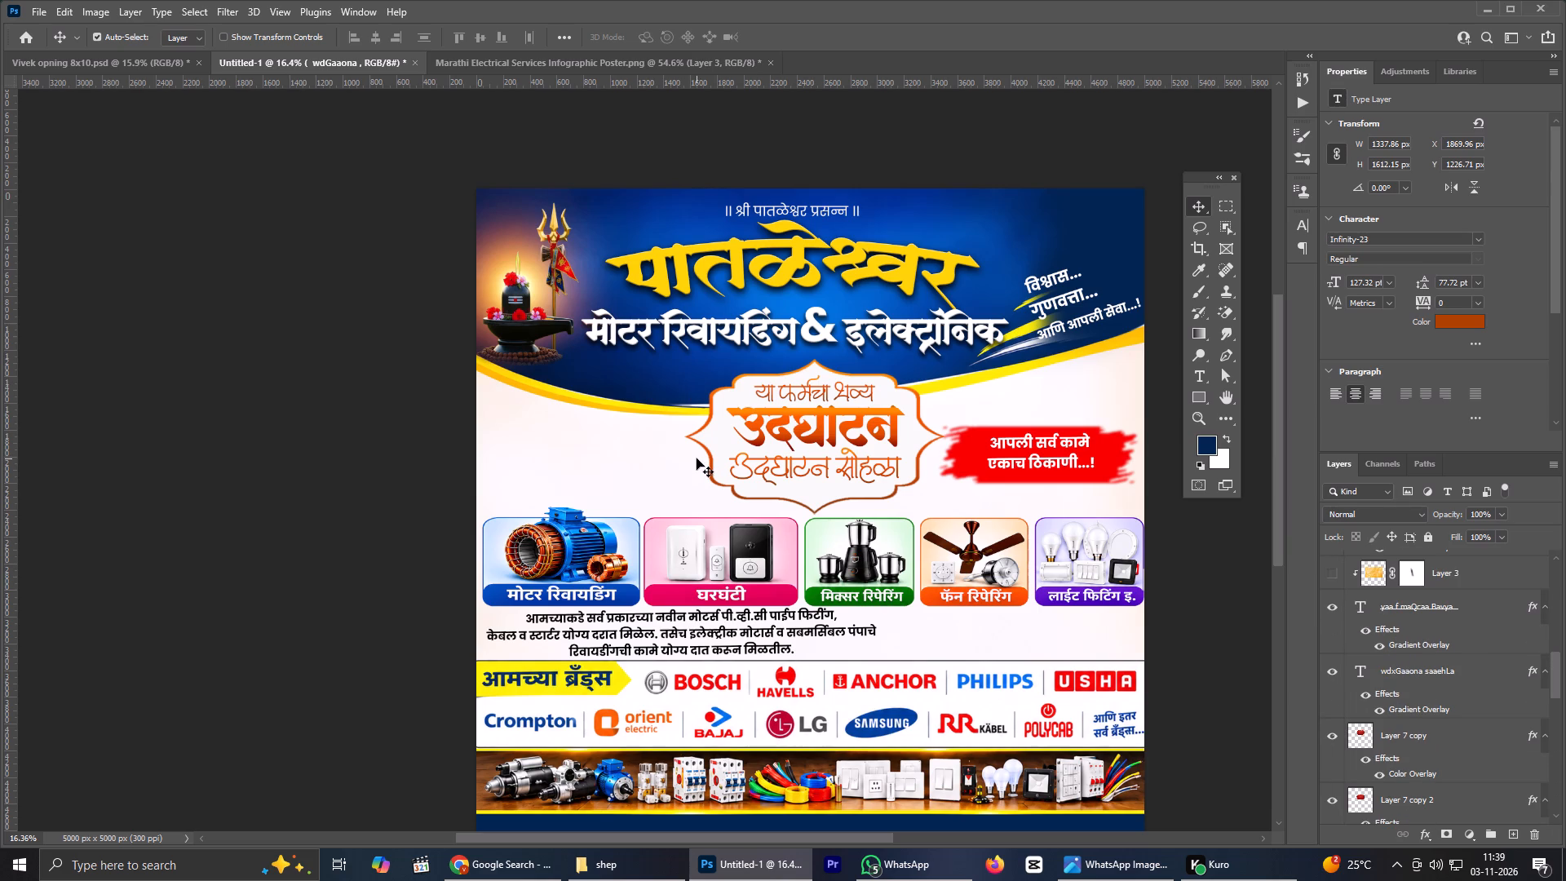
Lock the Blue Wave and Wooden Platform Background layer and its copy.
click(668, 463)
scroll(1417, 759, down, 6)
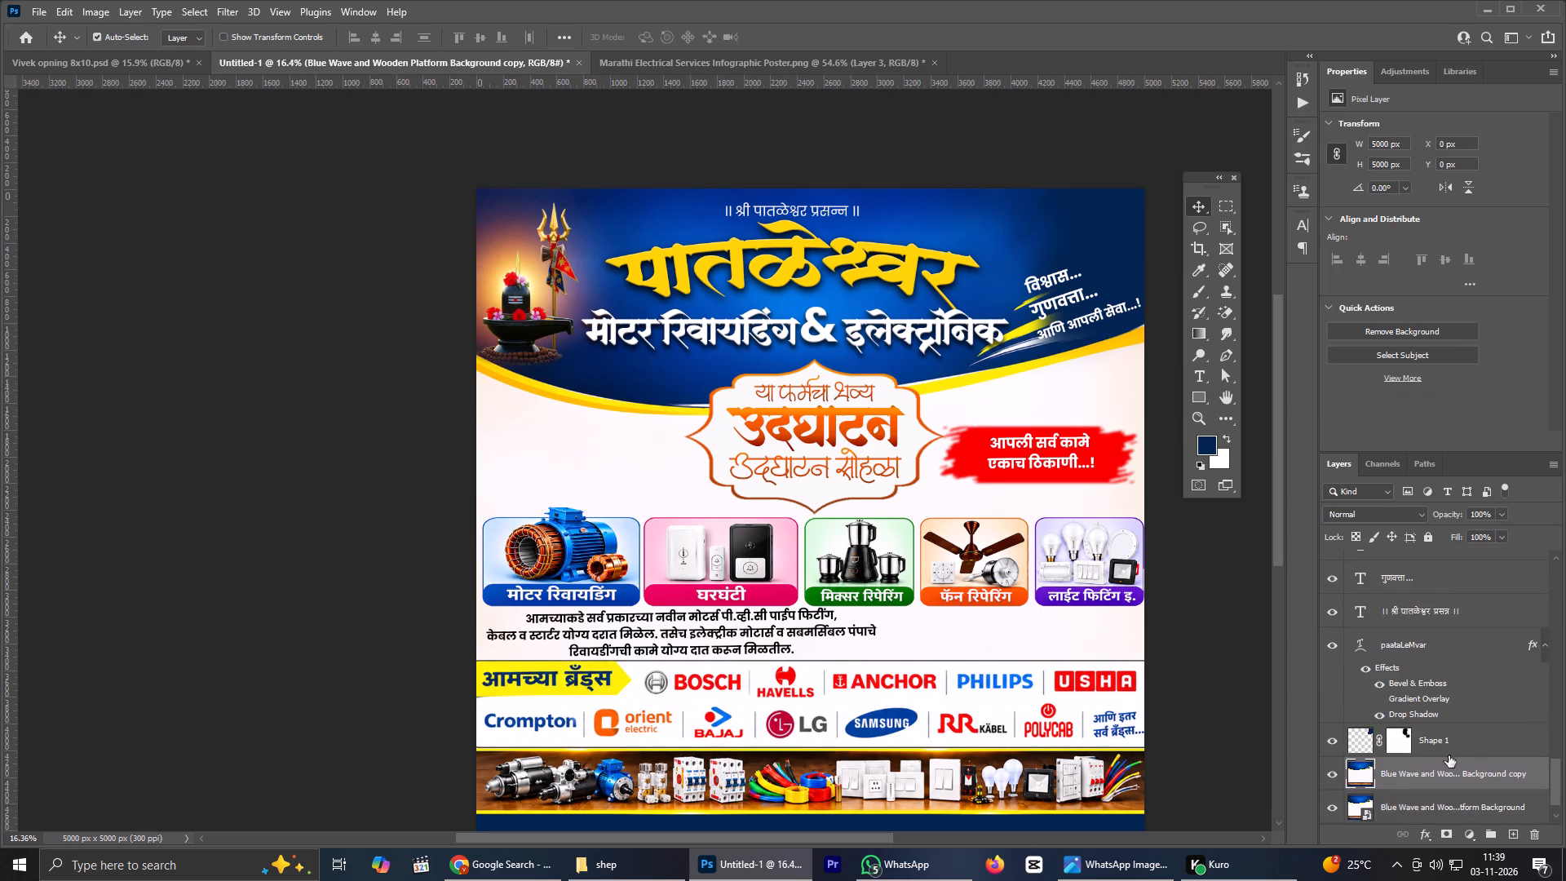
click(1429, 540)
click(1527, 775)
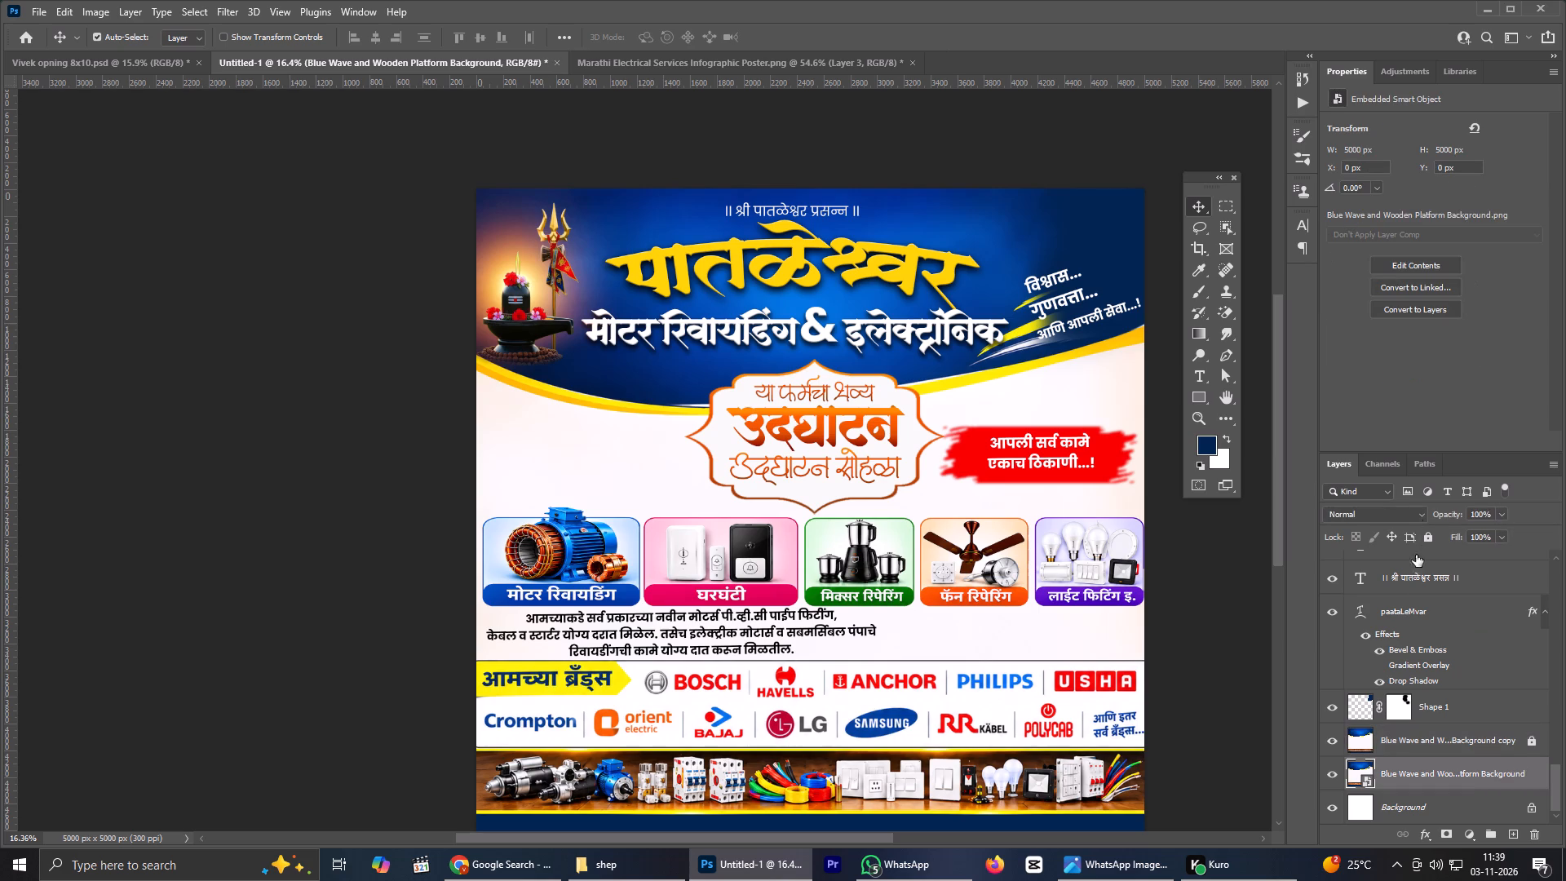
click(1424, 534)
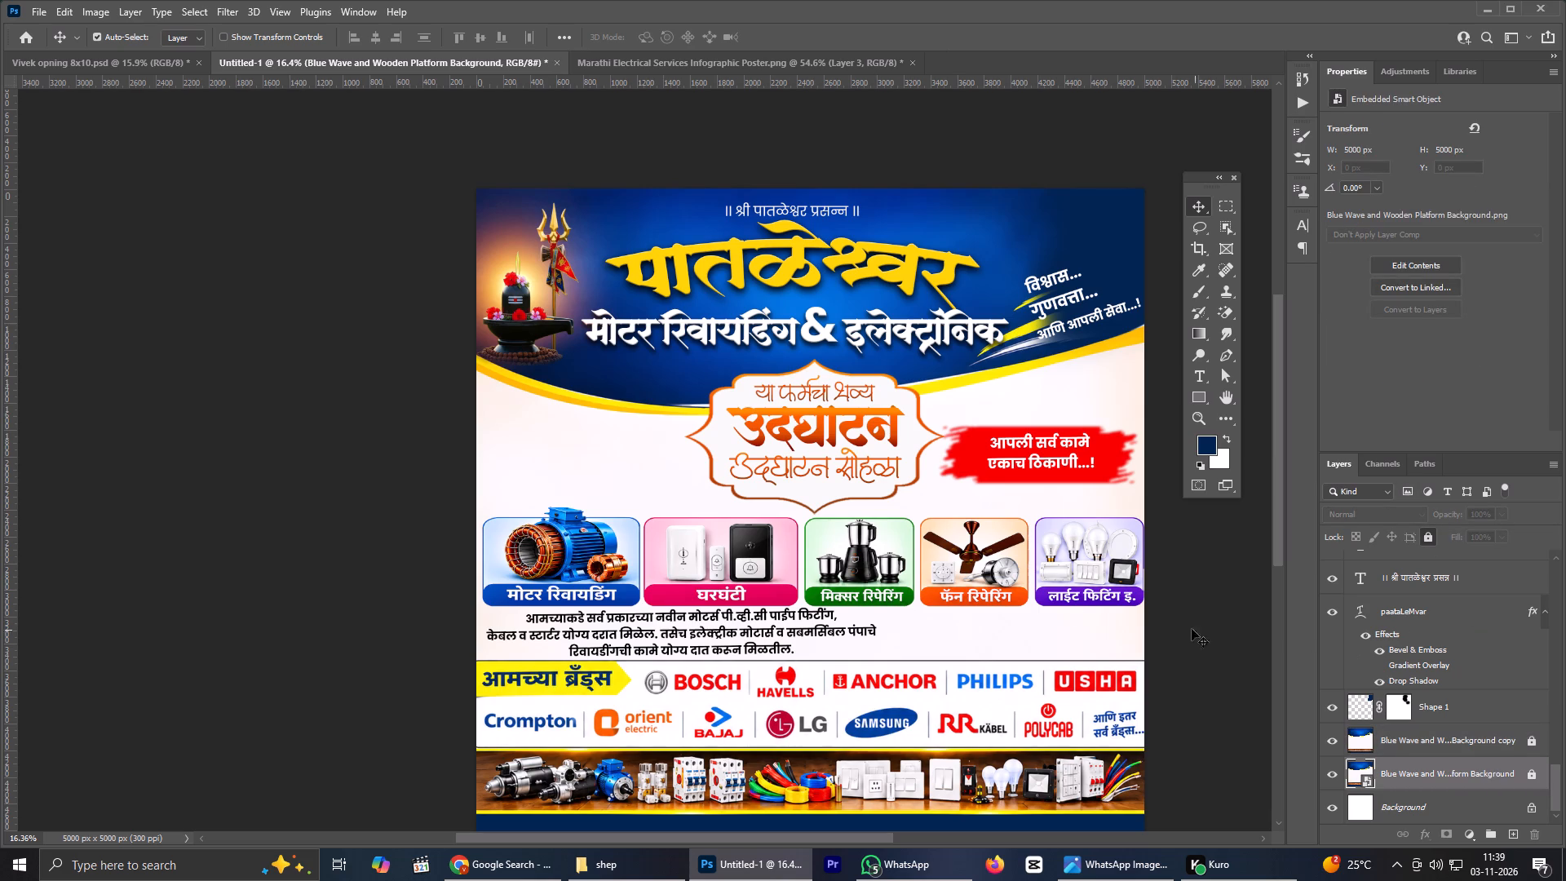
Select the ornamental frame with all three उदघाटन text lines and move them up together, closer beneath the मोटर रिवायडिंग & इलेक्ट्रॉनिक line.
click(665, 471)
drag(627, 460, 913, 440)
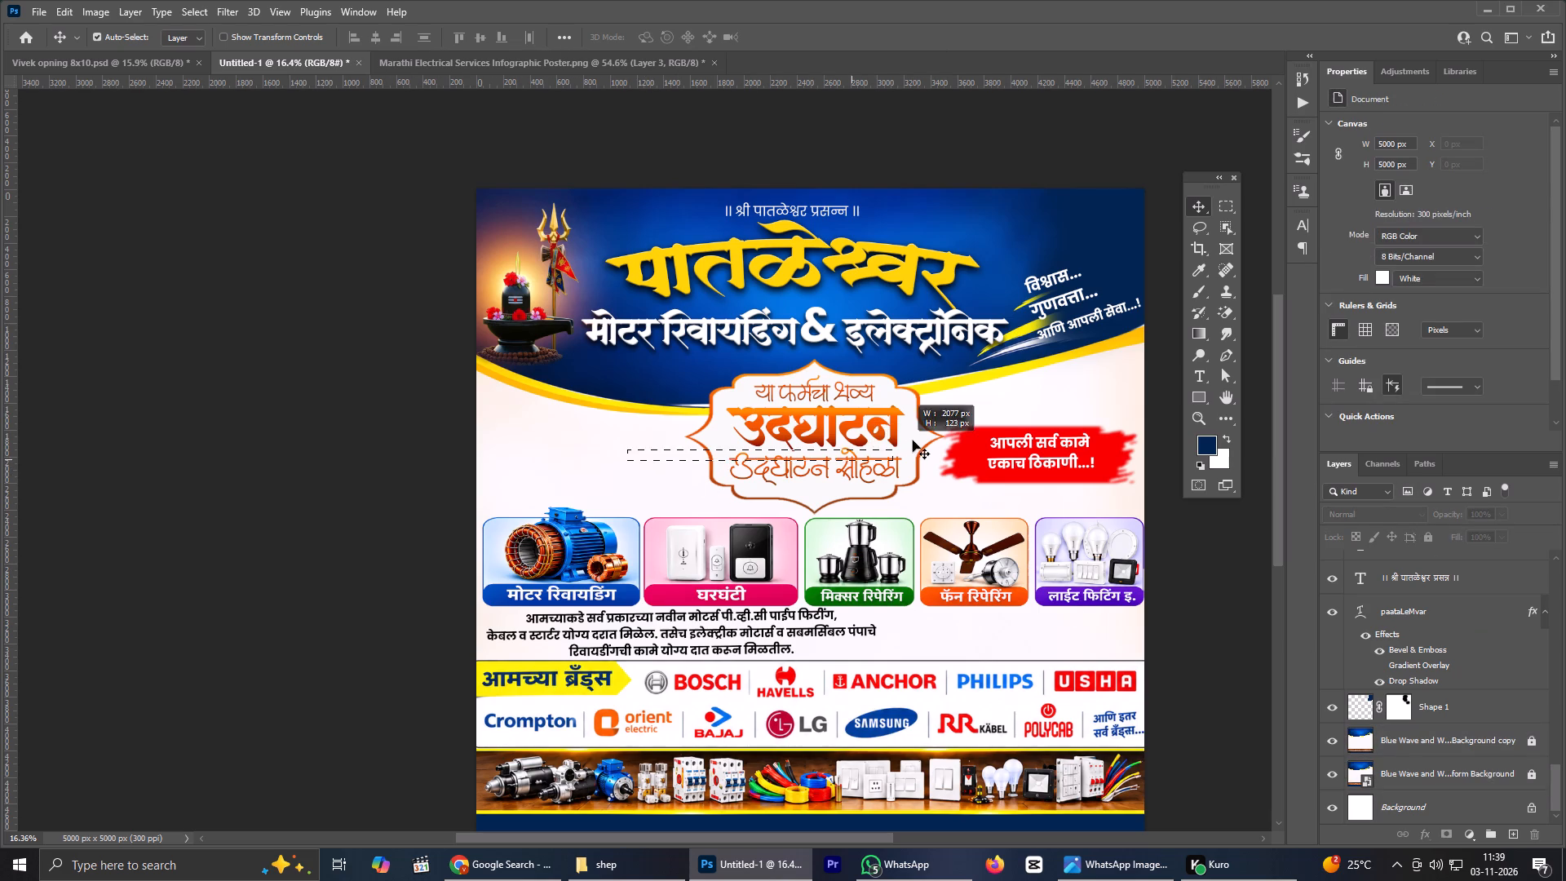
drag(913, 440, 927, 390)
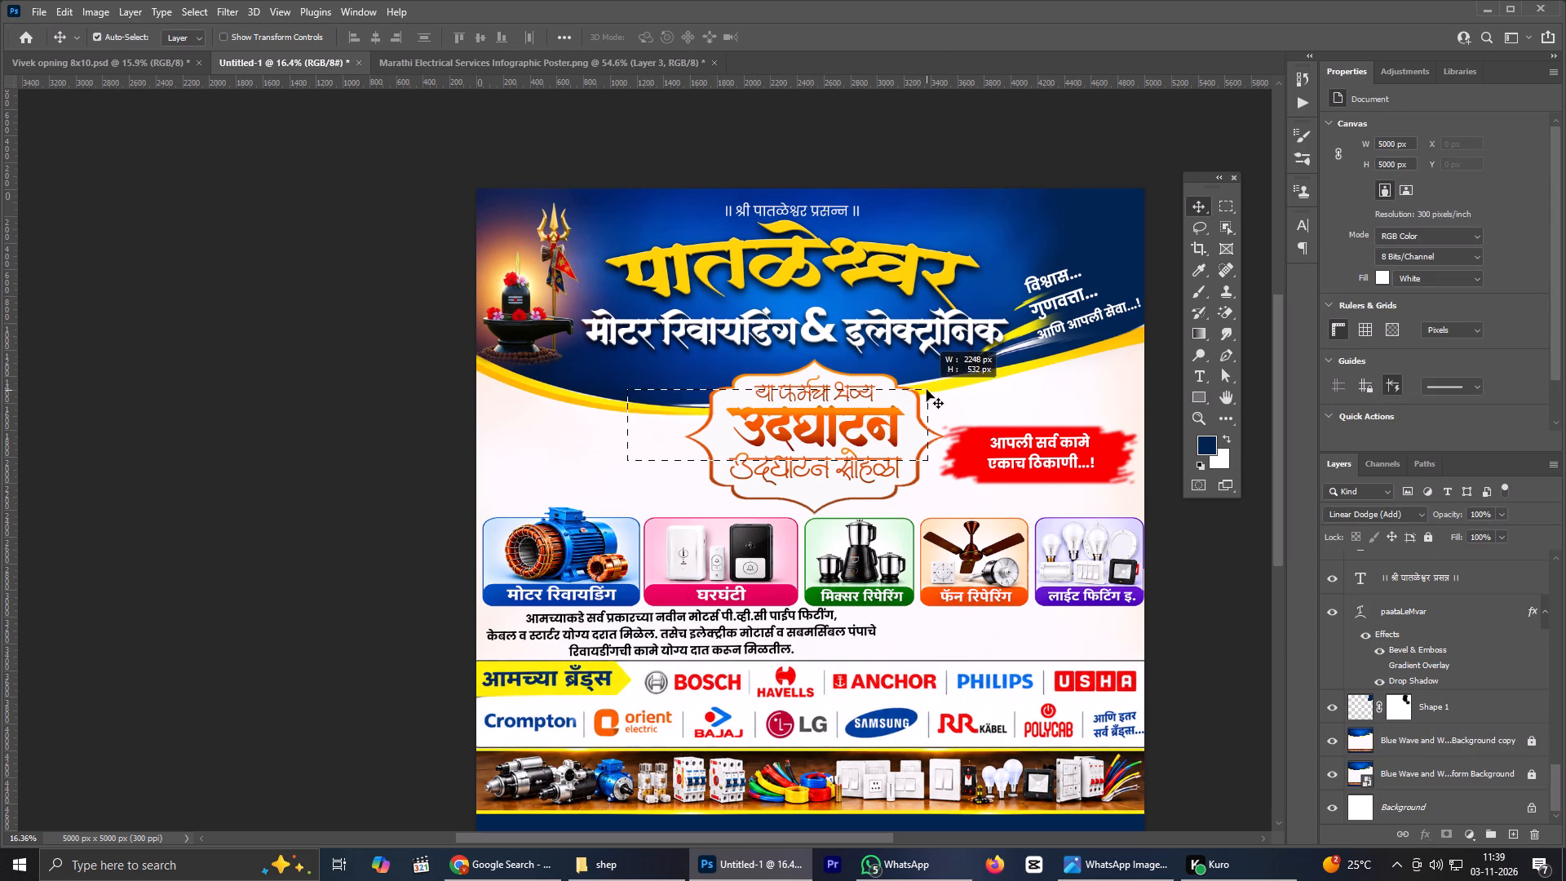
drag(927, 390, 927, 387)
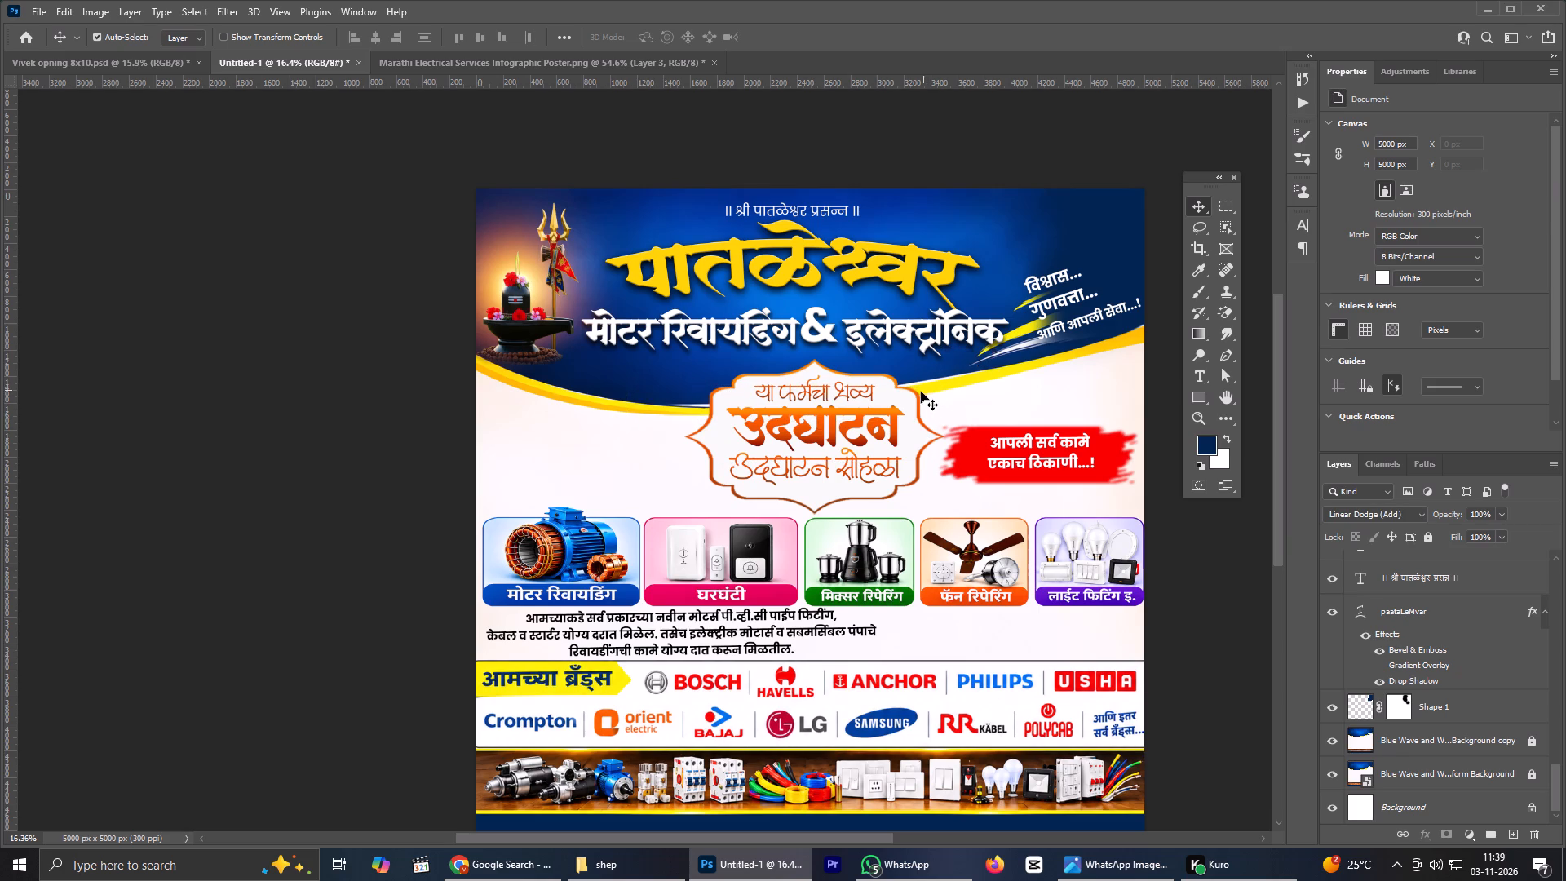
key(Up)
key(Up)
key(Up)
key(Up)
key(Up)
key(Up)
key(Up)
key(Up)
key(Up)
key(Up)
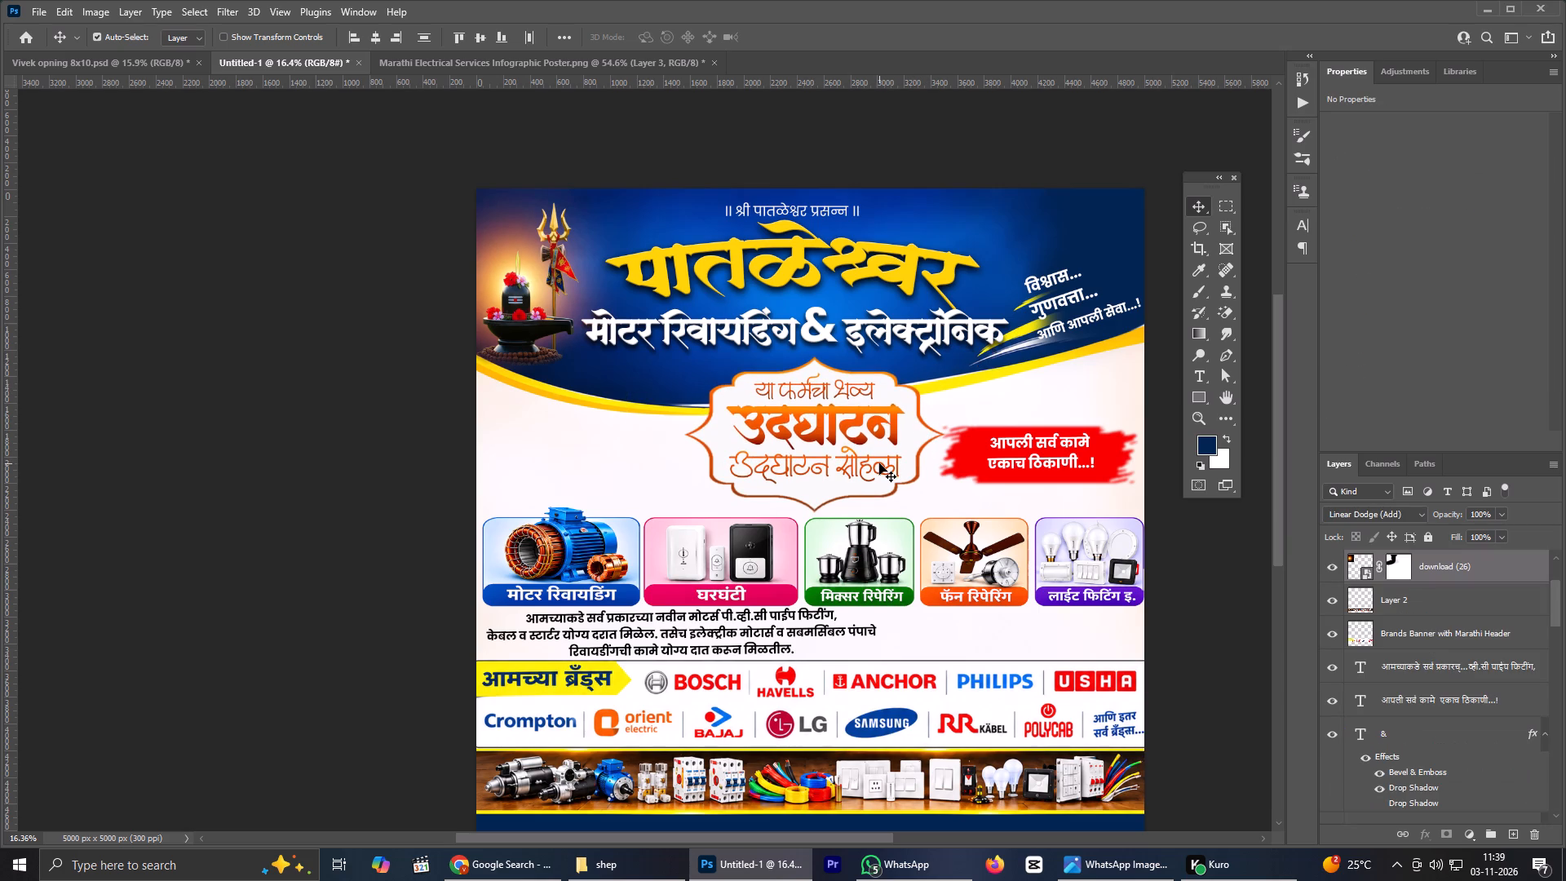
key(Up)
key(Up)
key(Up)
key(Up)
key(Up)
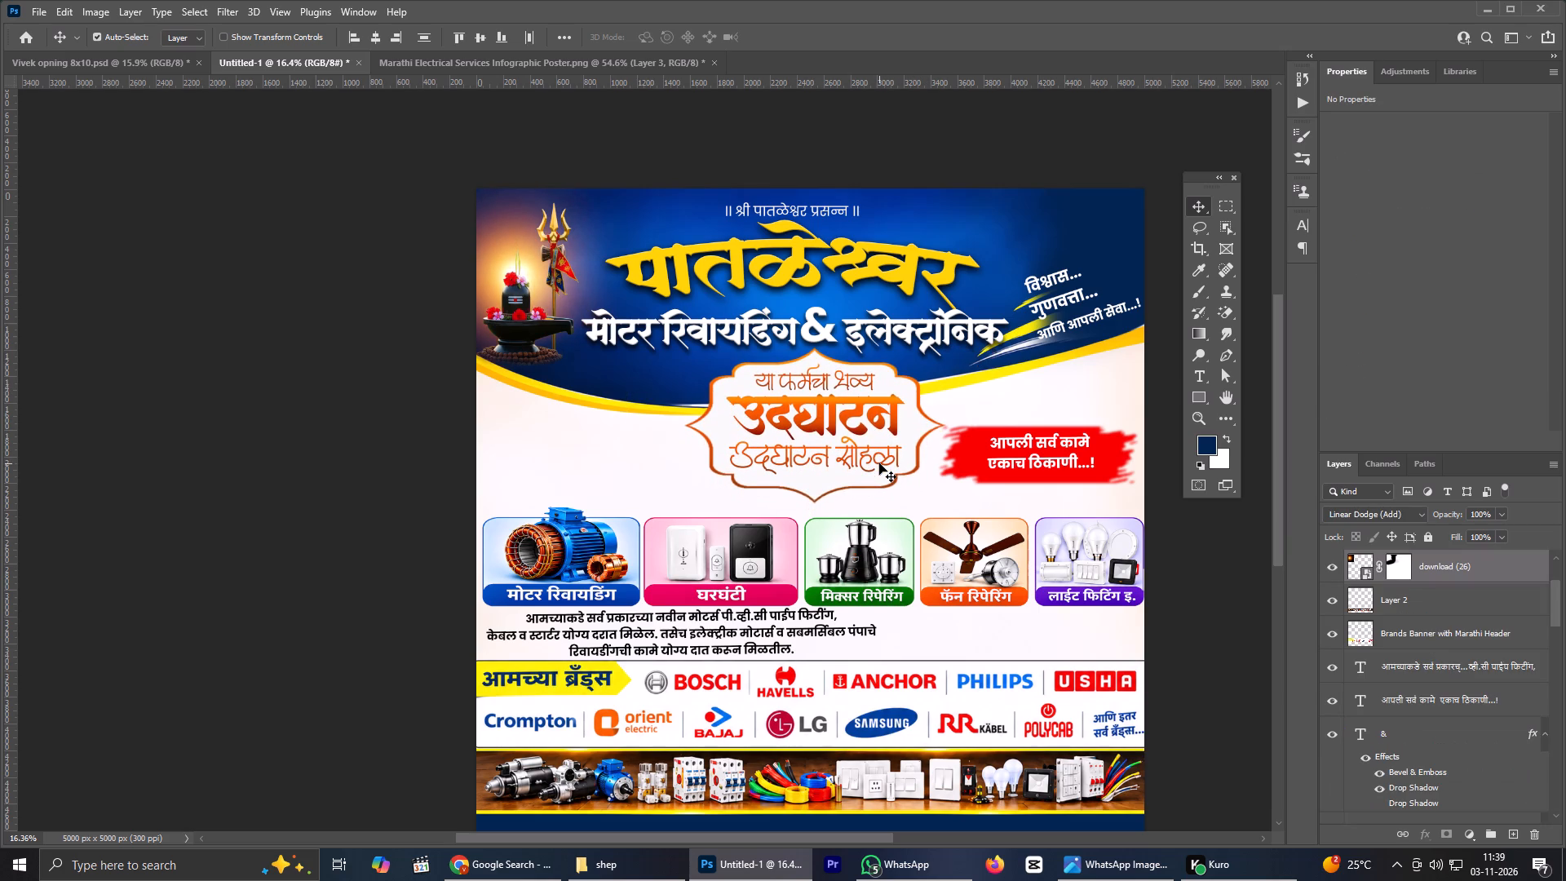
key(Up)
key(Up)
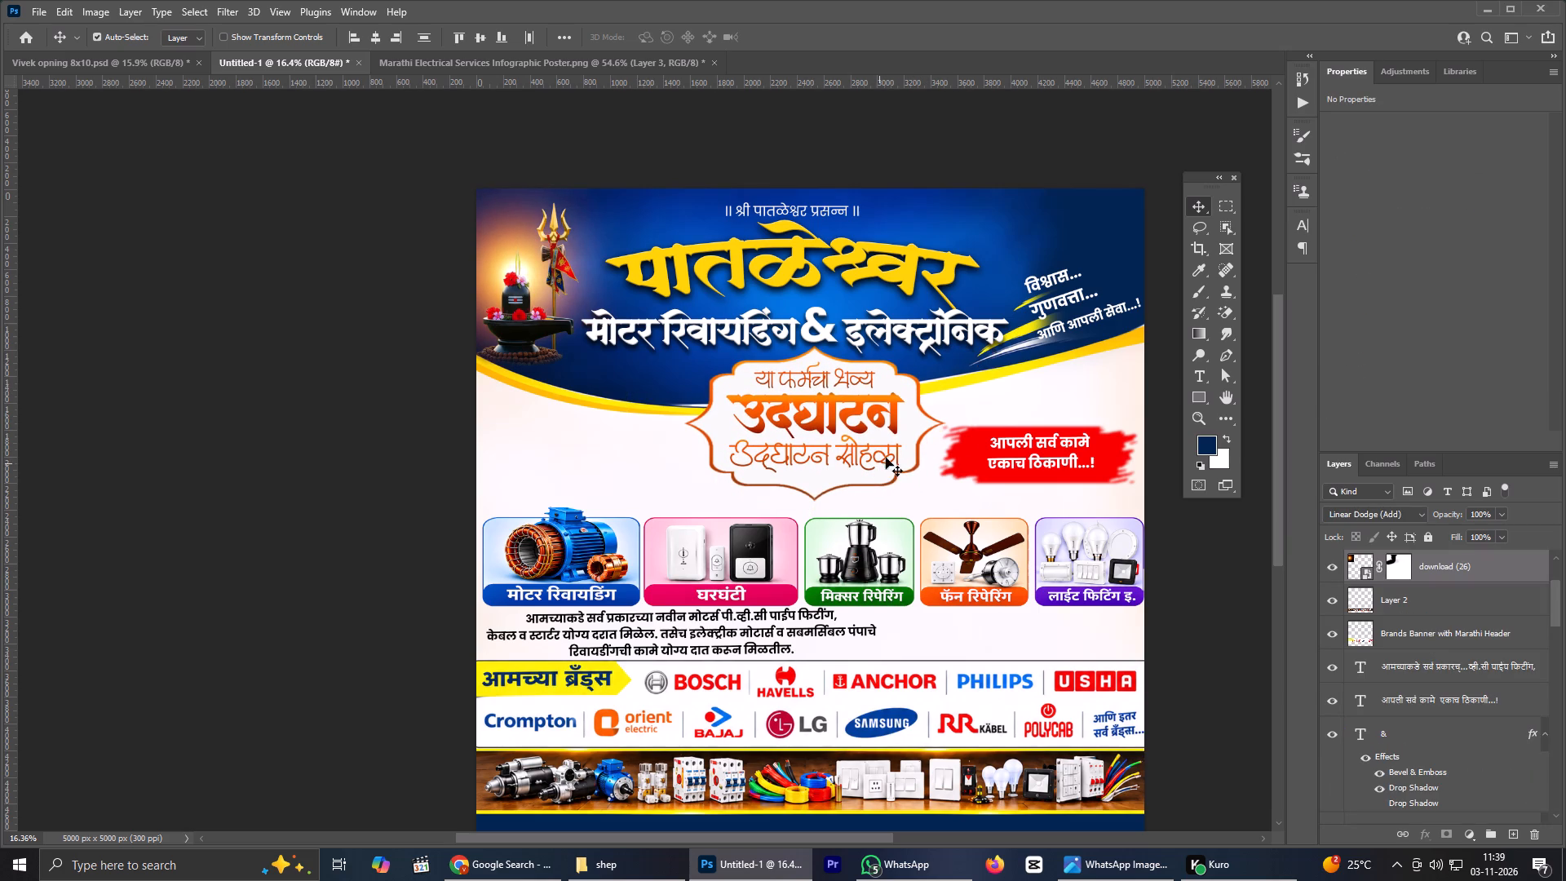
click(261, 369)
scroll(936, 467, up, 1)
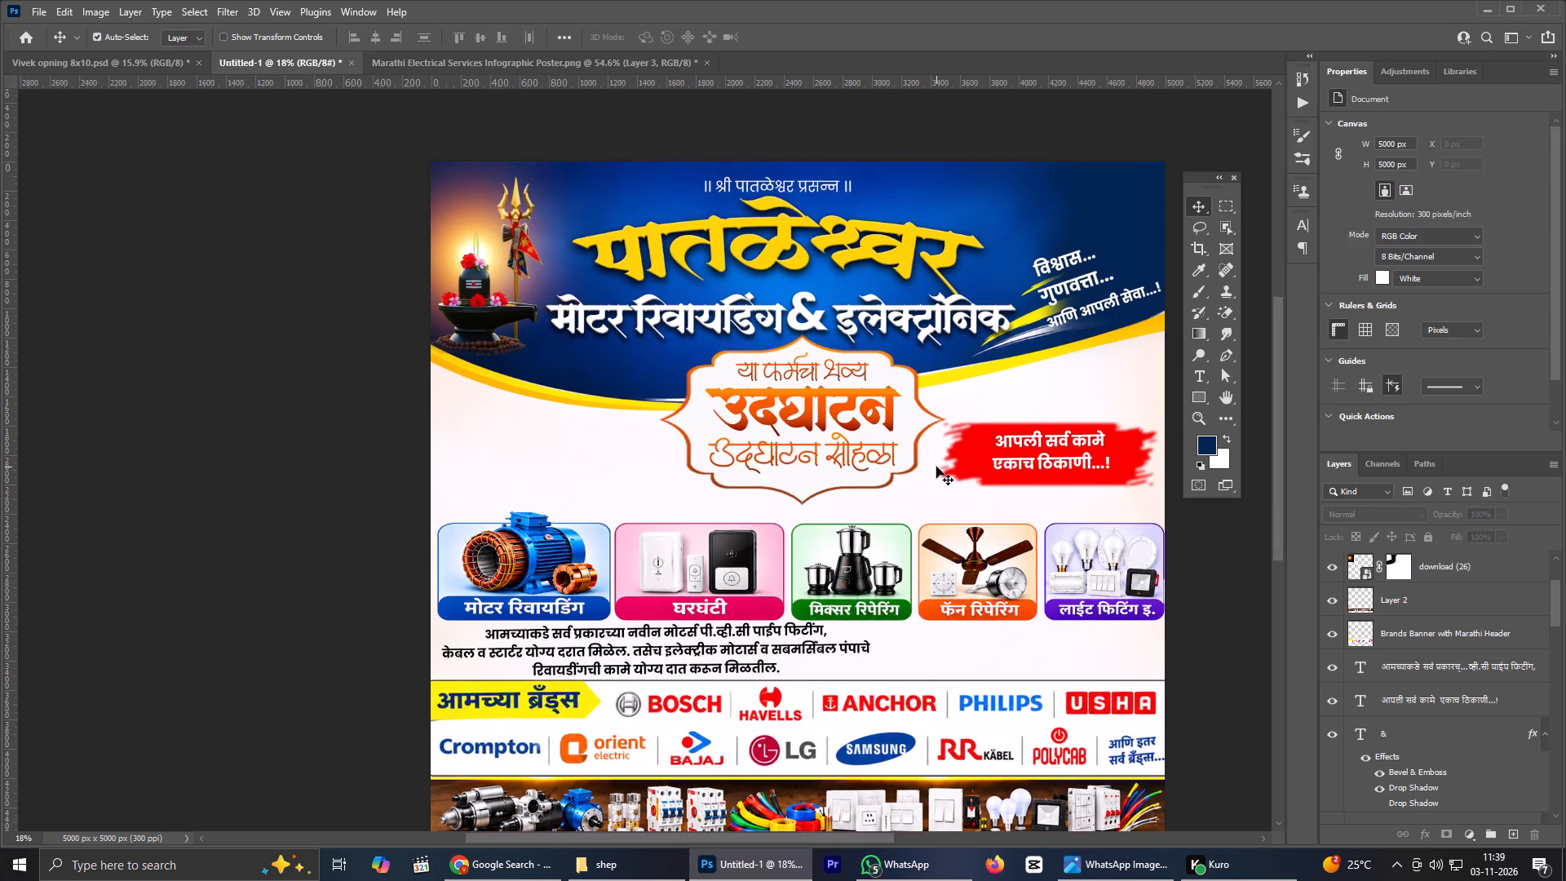
scroll(936, 467, down, 1)
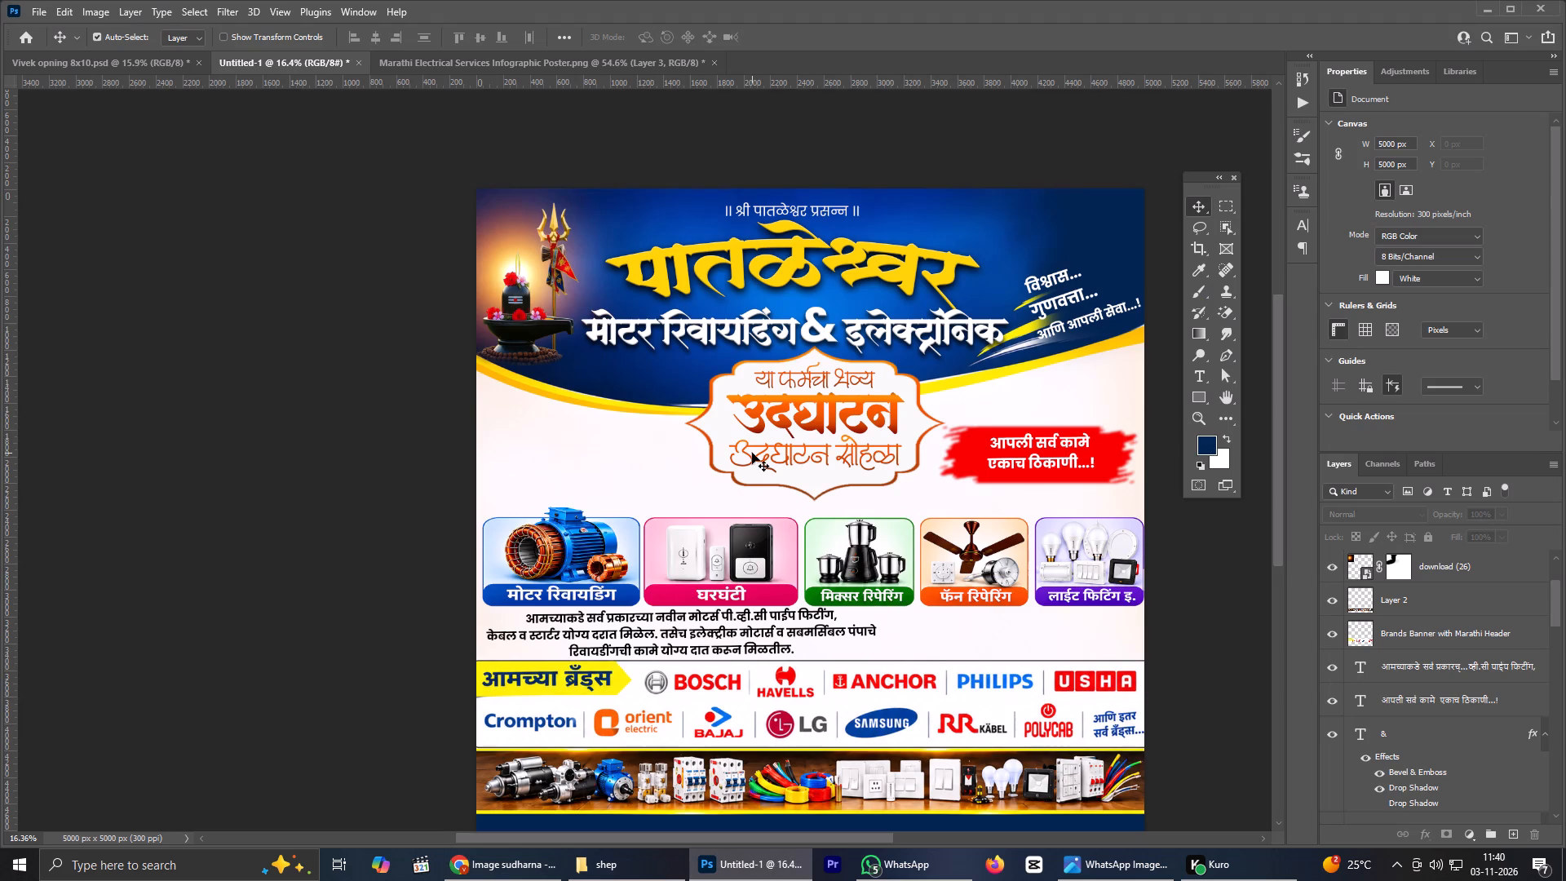
scroll(752, 458, down, 2)
scroll(896, 554, up, 1)
scroll(897, 556, down, 1)
scroll(898, 557, up, 1)
click(759, 605)
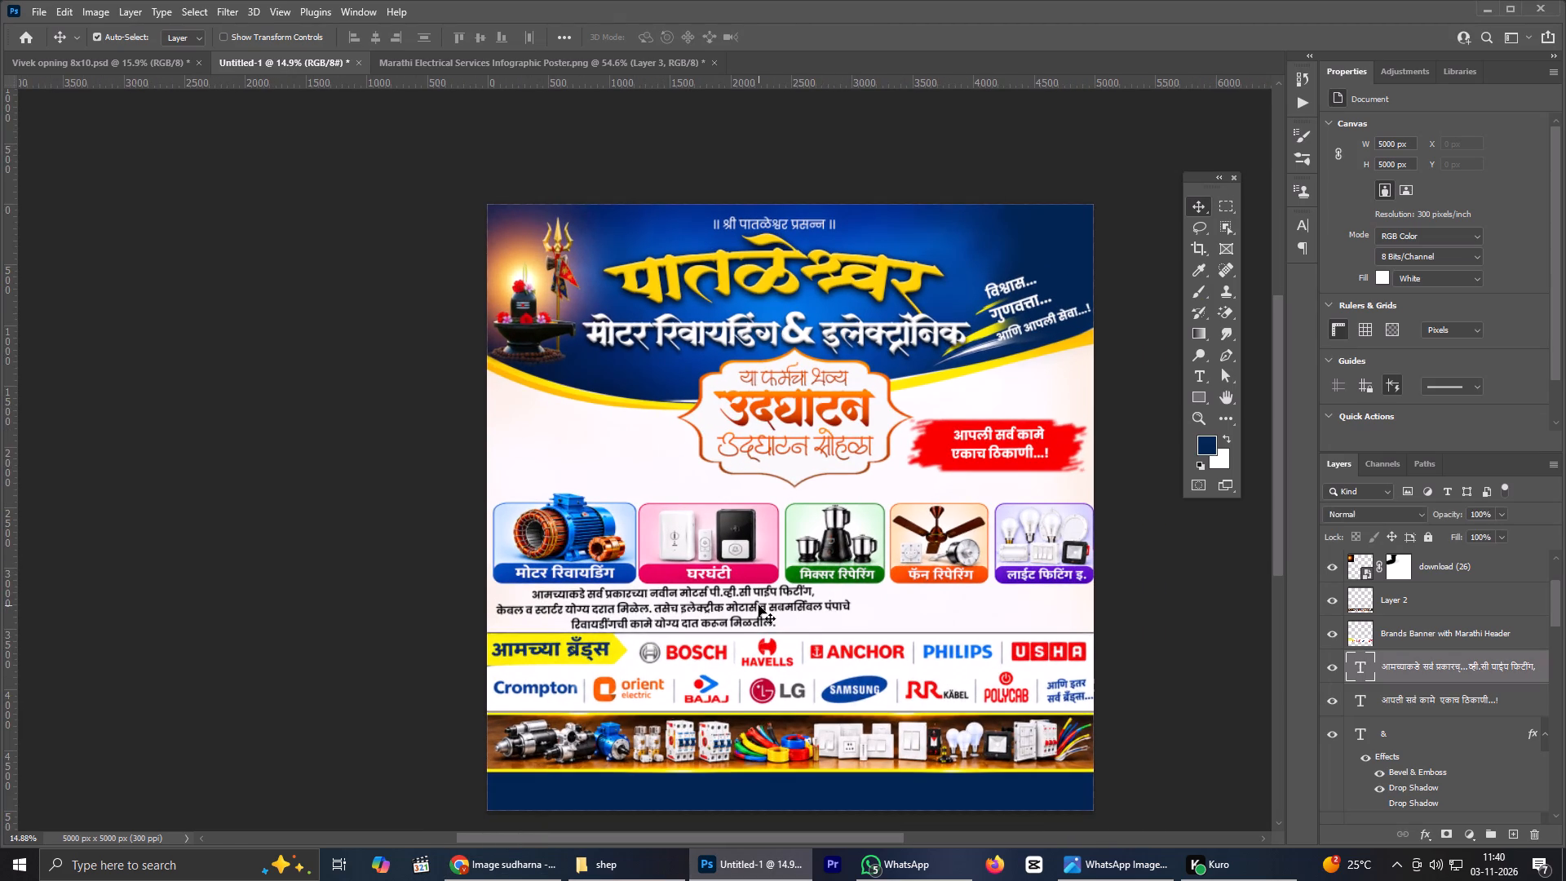
double_click(759, 605)
click(569, 632)
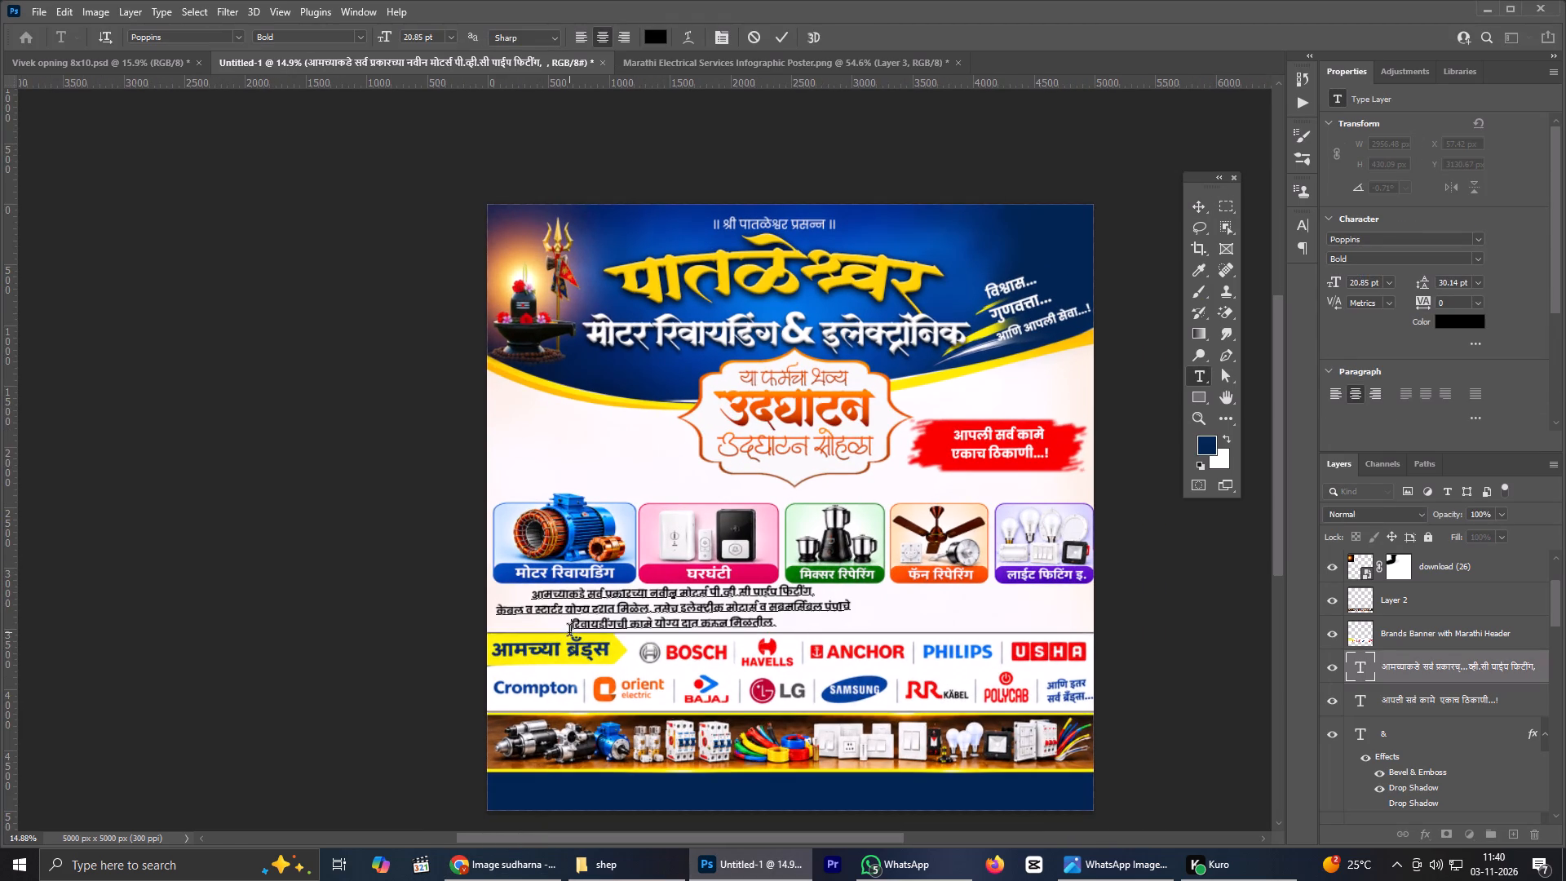
key(BackSpace)
click(779, 40)
Move the two-line paragraph to sit centred between the service cards and the आमच्या ब्रँड्स banner.
drag(679, 600, 760, 614)
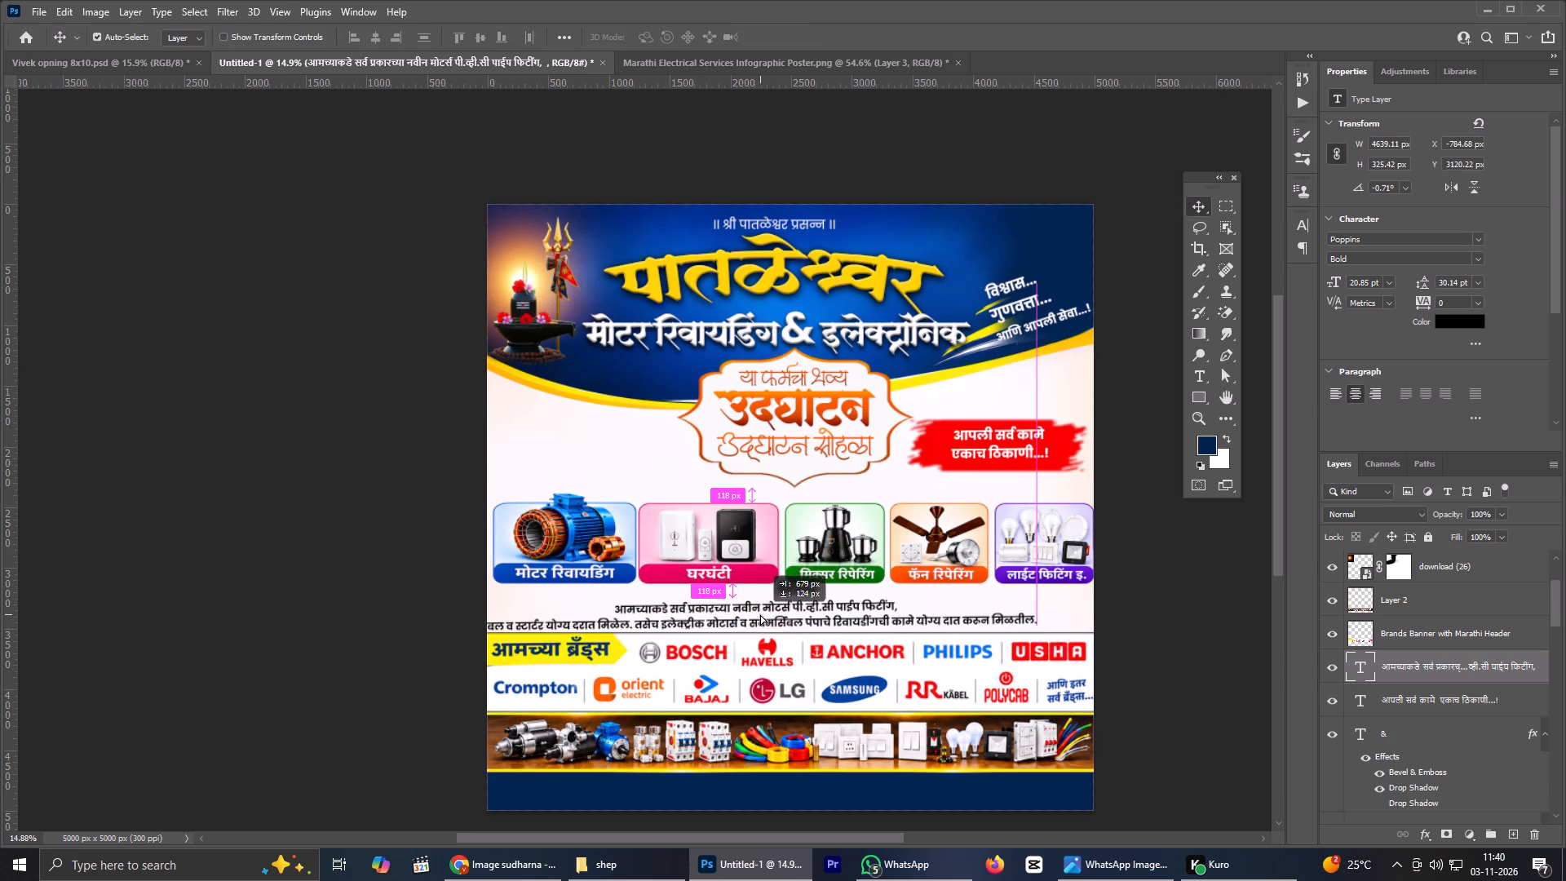
drag(760, 614, 790, 605)
Straighten the two-line paragraph by rotating it 0.60° and enlarge it to about 104%, nearly filling the flyer's width.
key(ctrl+t)
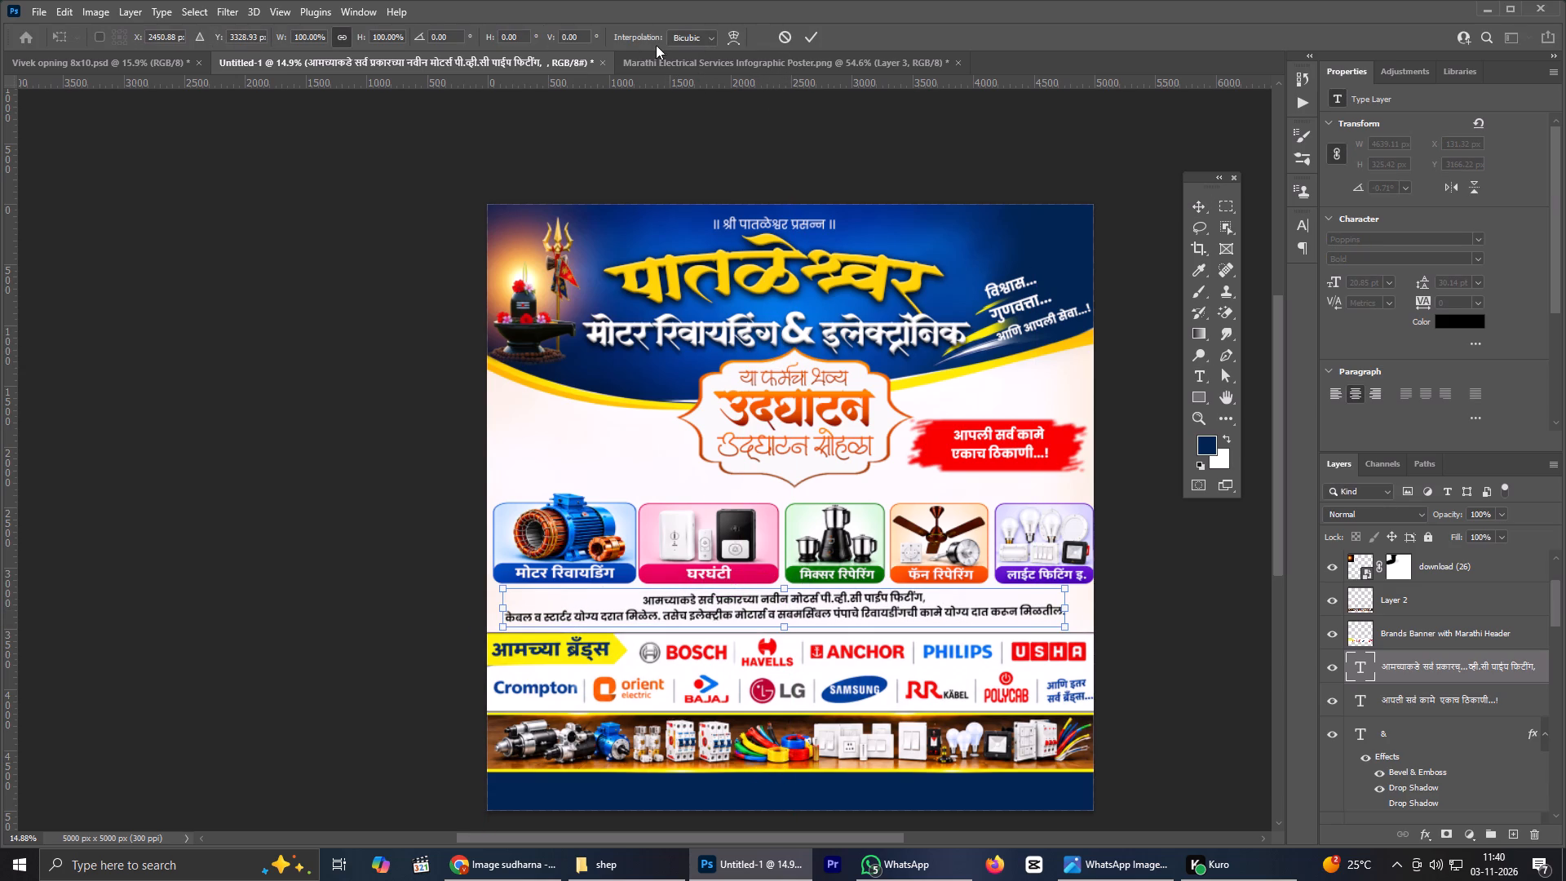
drag(1150, 543, 1160, 551)
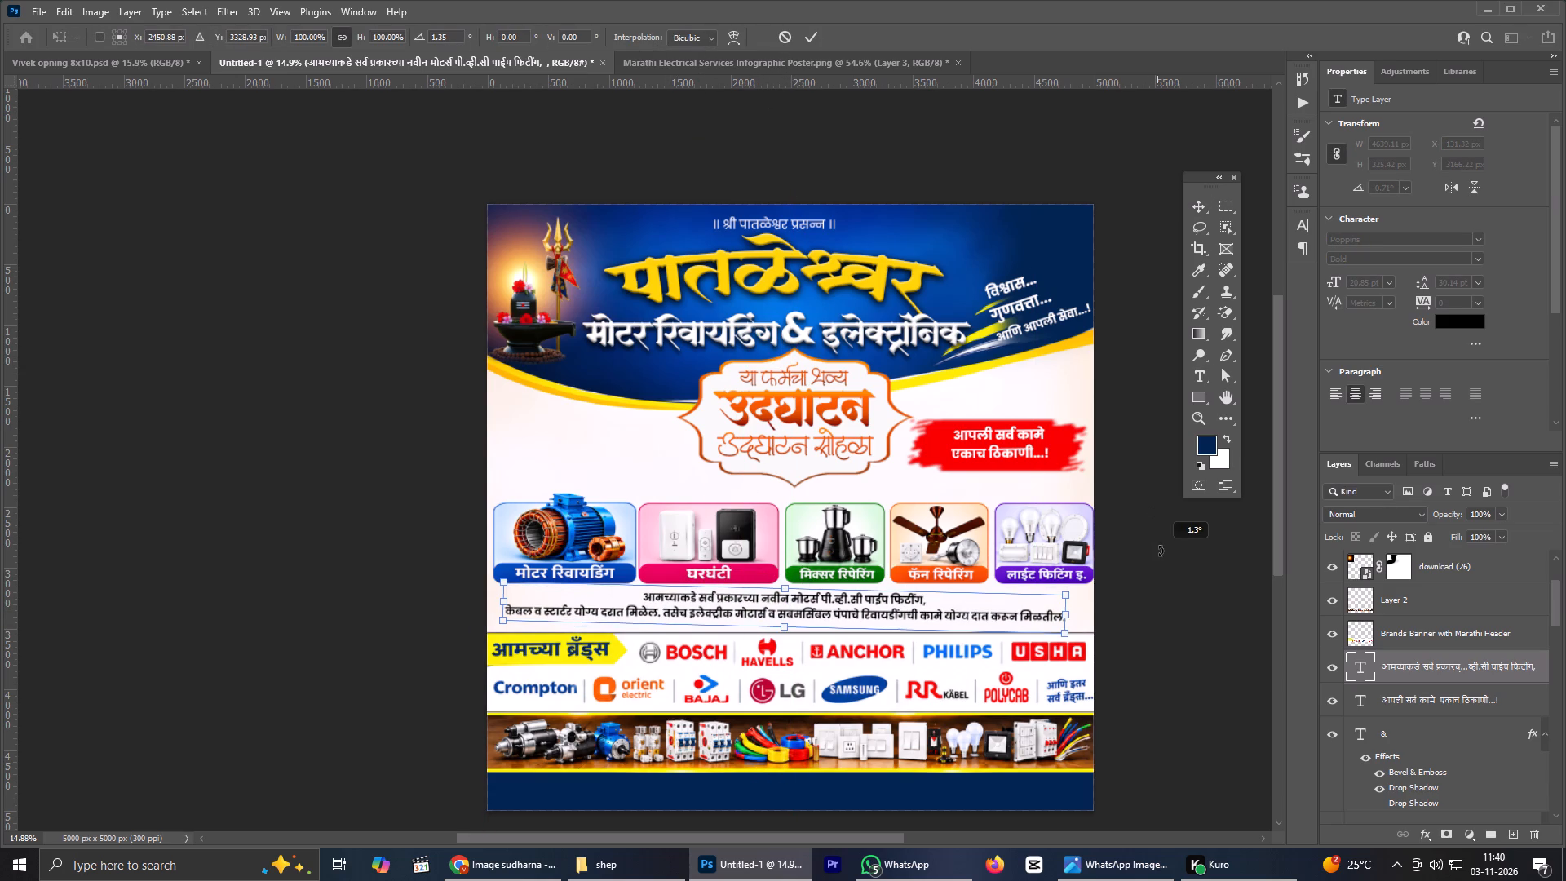
drag(1160, 551, 1161, 550)
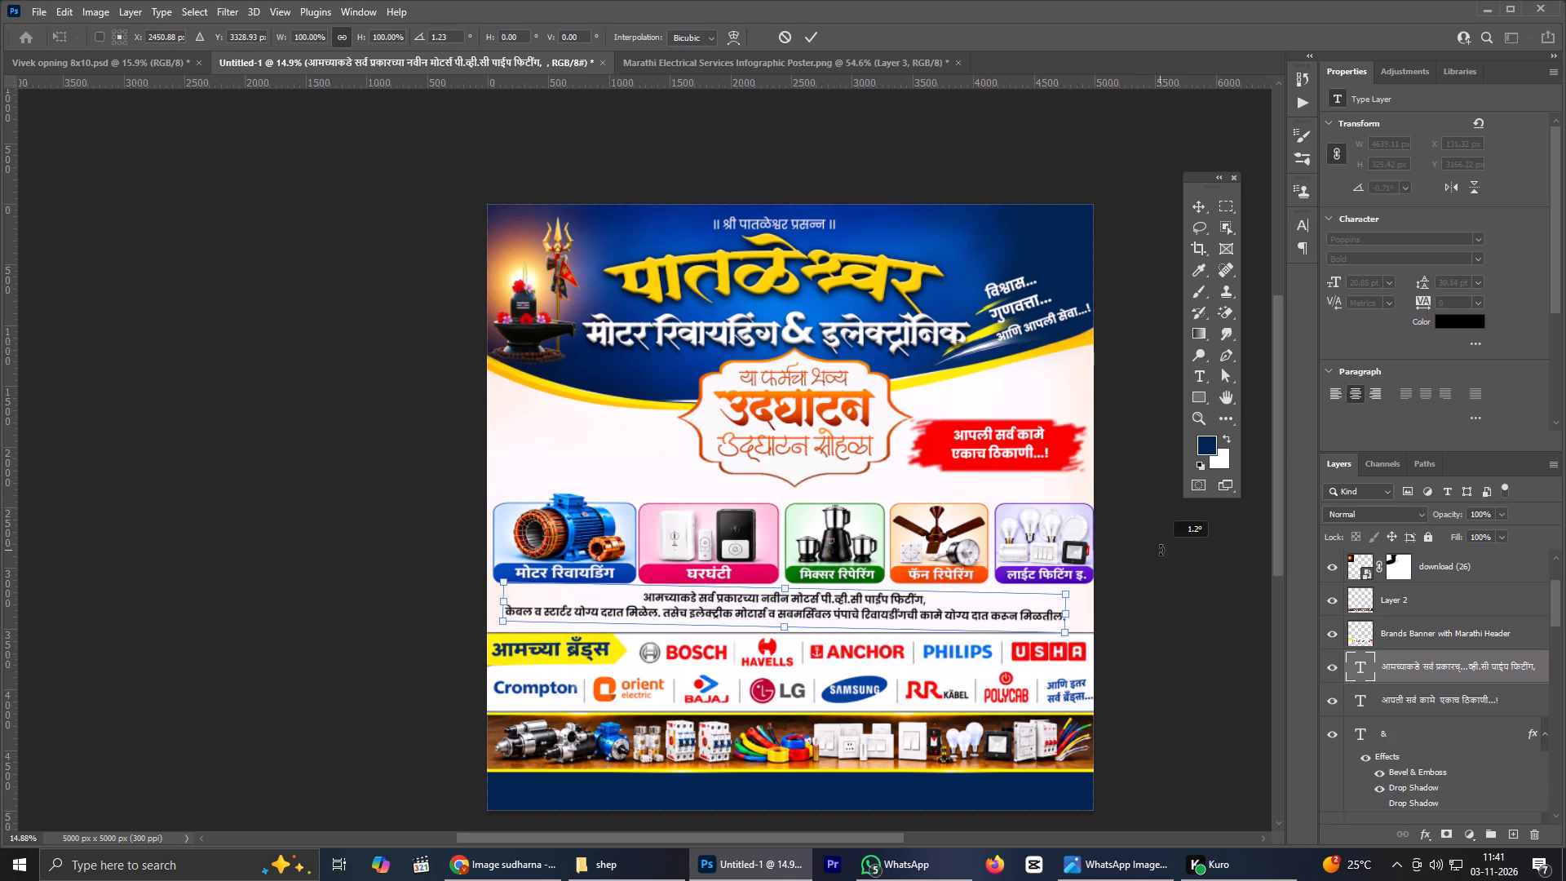
drag(1161, 550, 1157, 547)
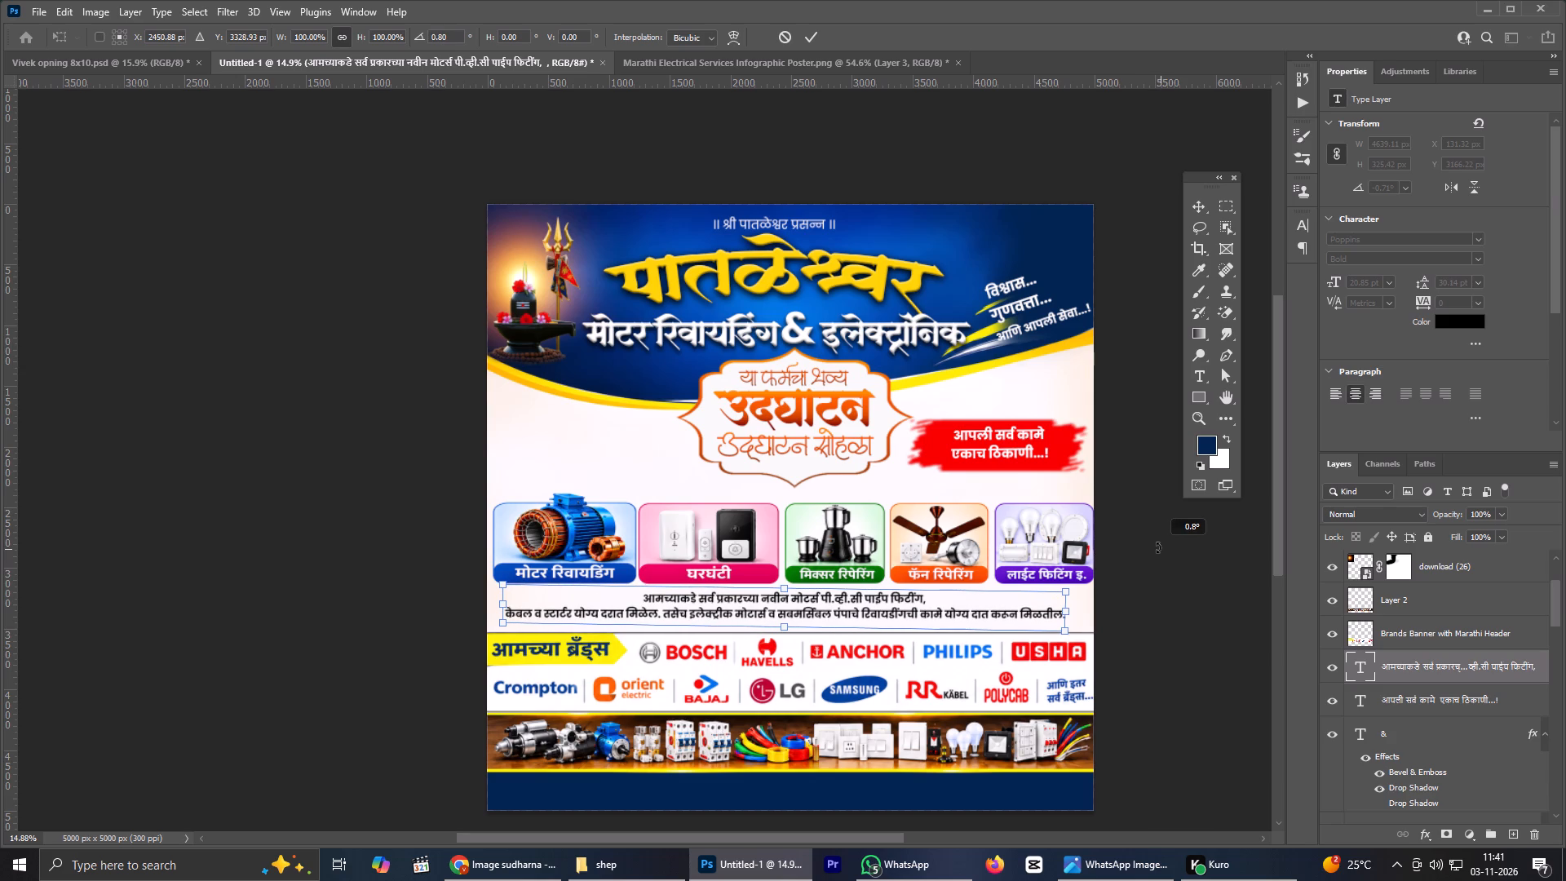
drag(1157, 547, 1156, 544)
drag(1156, 544, 1159, 546)
drag(1070, 609, 1080, 610)
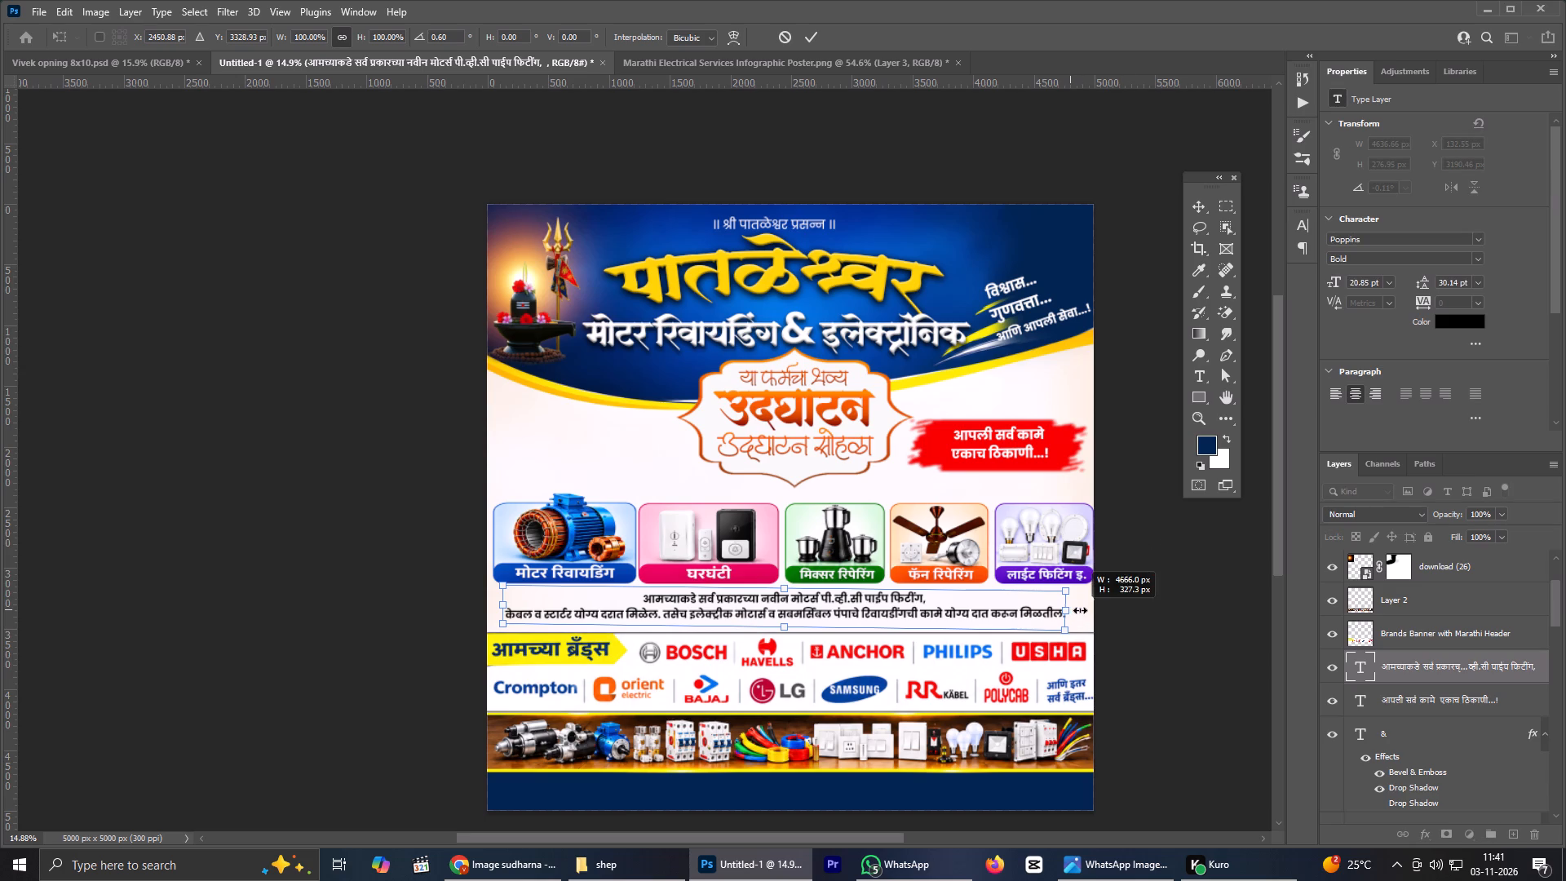
drag(1080, 610, 1083, 610)
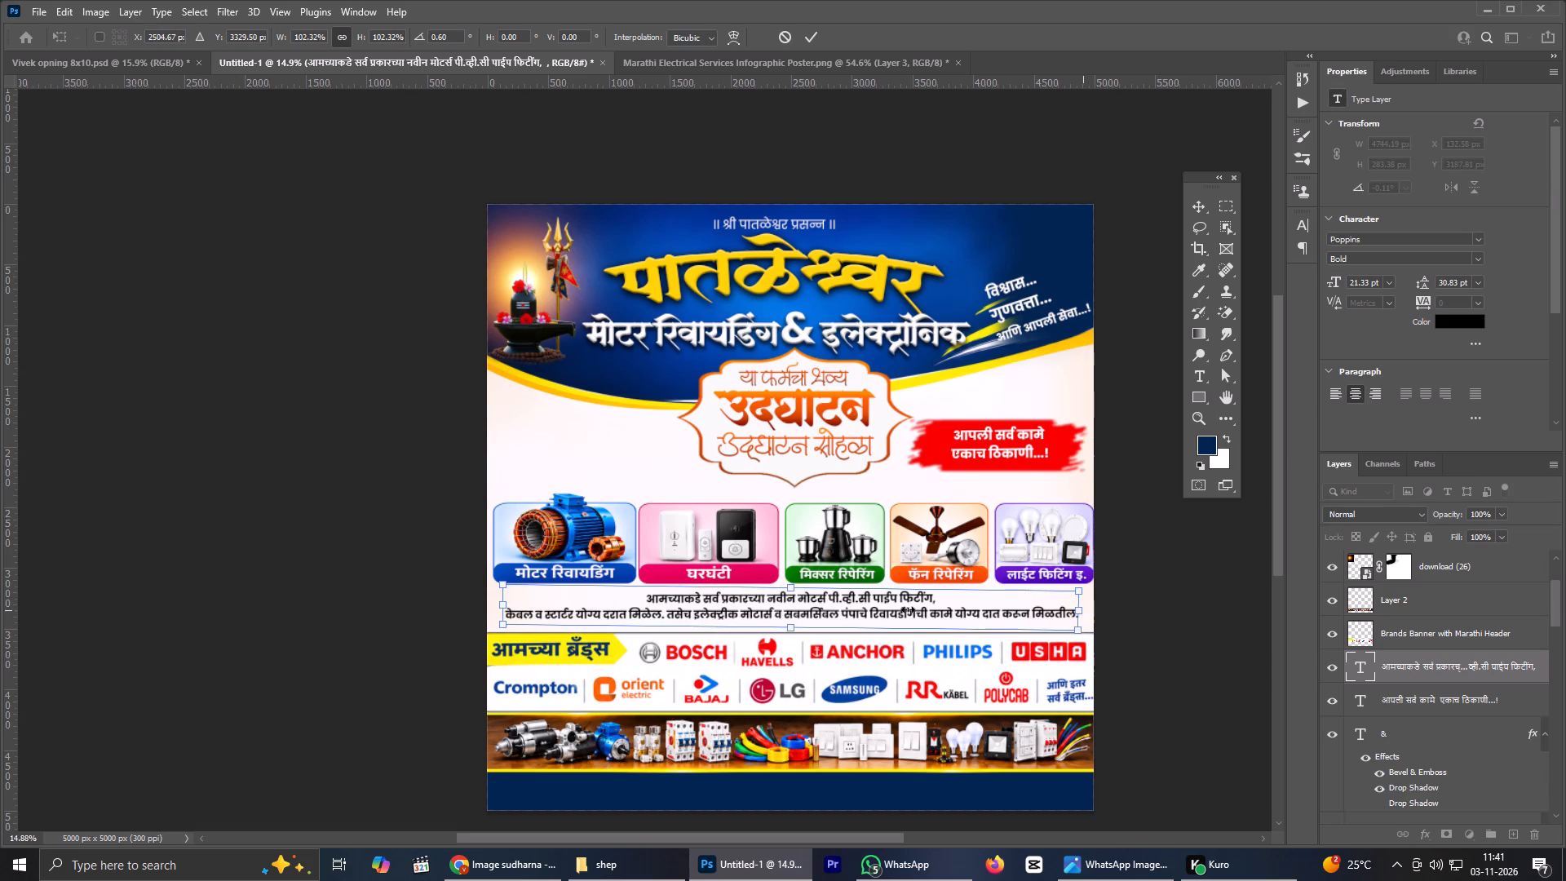
click(497, 605)
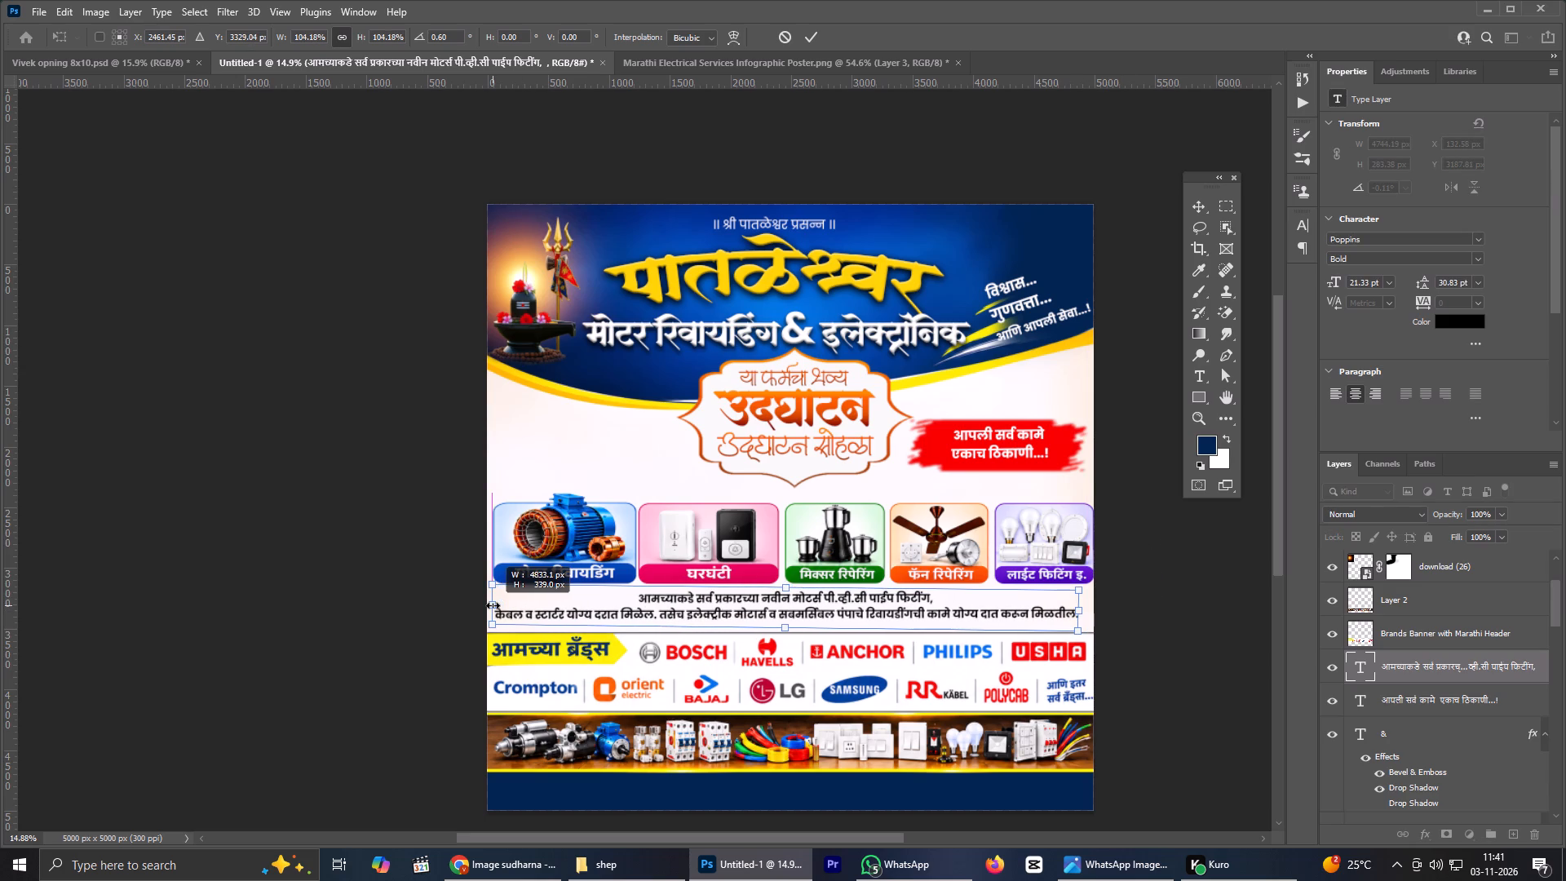
click(807, 37)
Nudge the paragraph slightly down towards the आमच्या ब्रँड्स banner.
scroll(757, 312, up, 1)
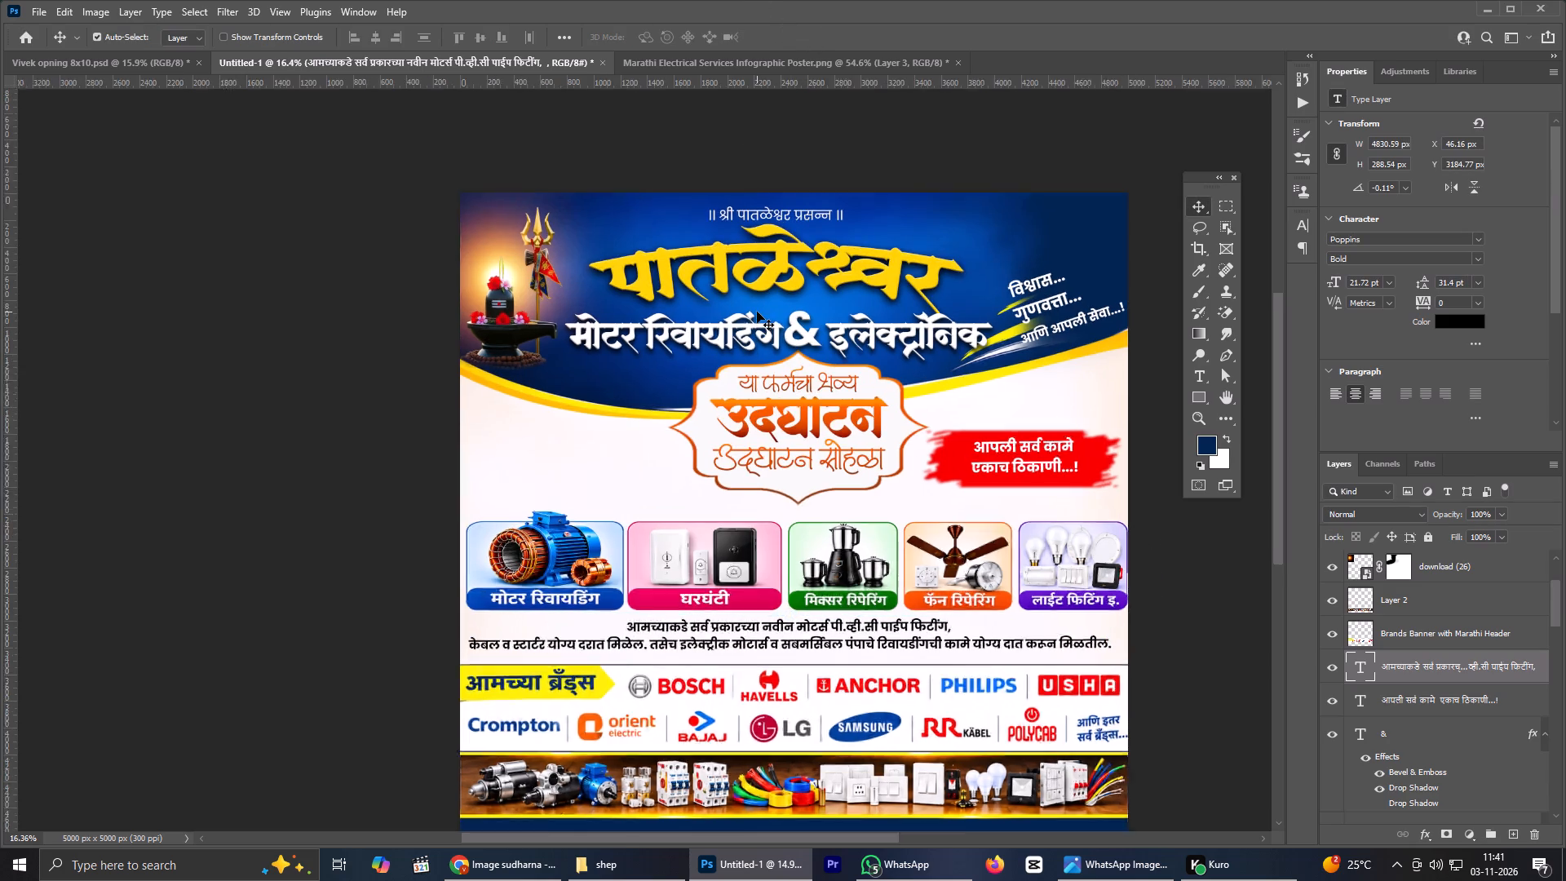
scroll(757, 312, up, 1)
scroll(757, 312, down, 3)
scroll(757, 312, up, 2)
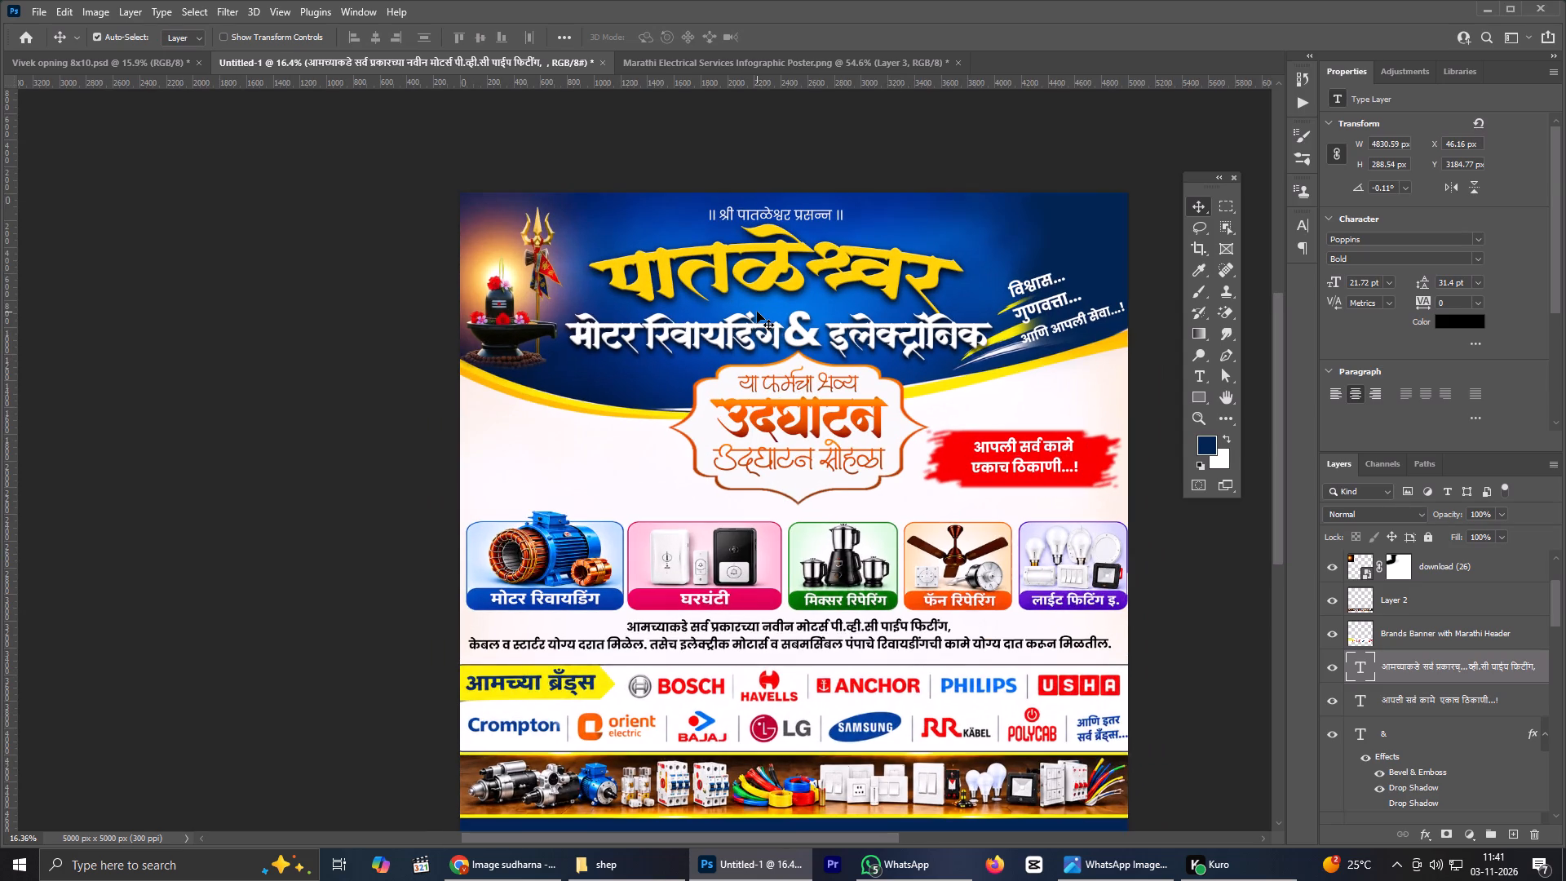
click(850, 623)
key(Down)
key(Down)
key(Down)
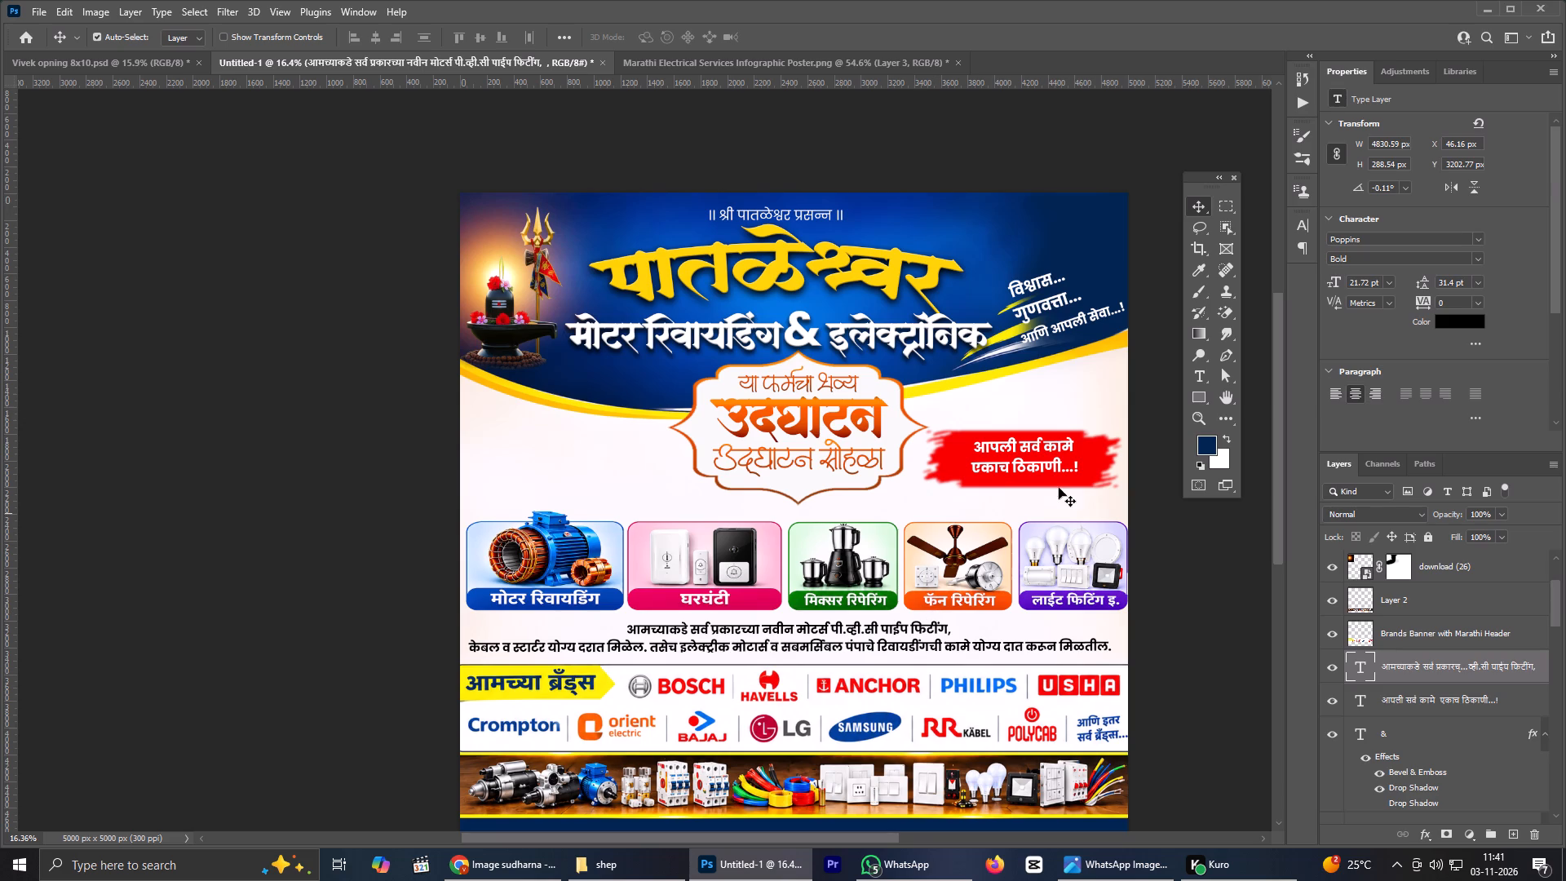
Draw a full-width rectangle about 5031 × 340 px behind the paragraph, layered directly beneath its text.
click(1397, 698)
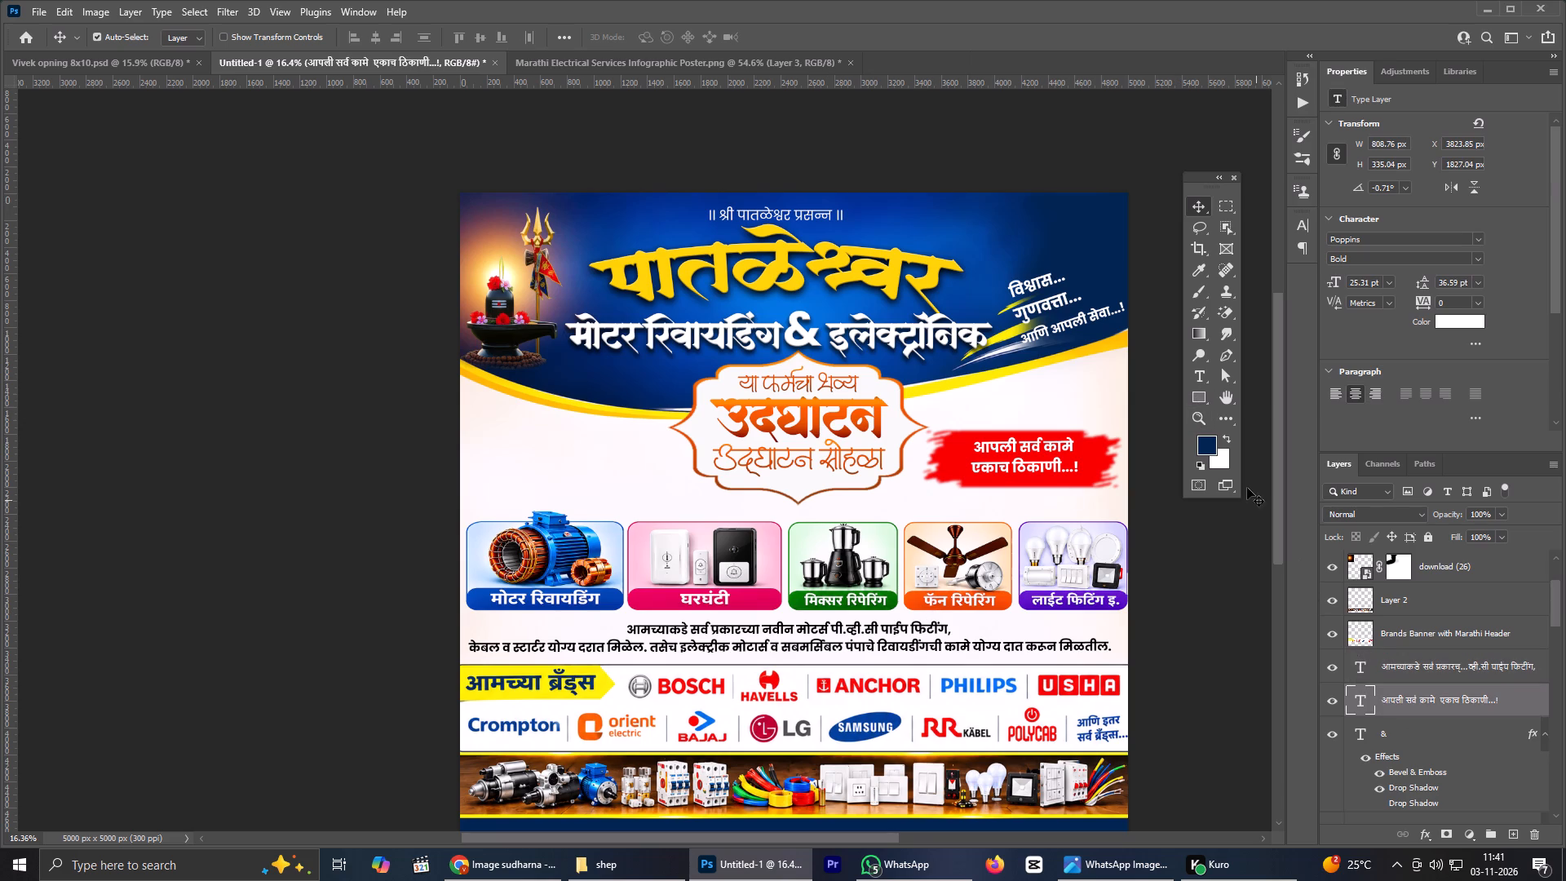
click(1202, 396)
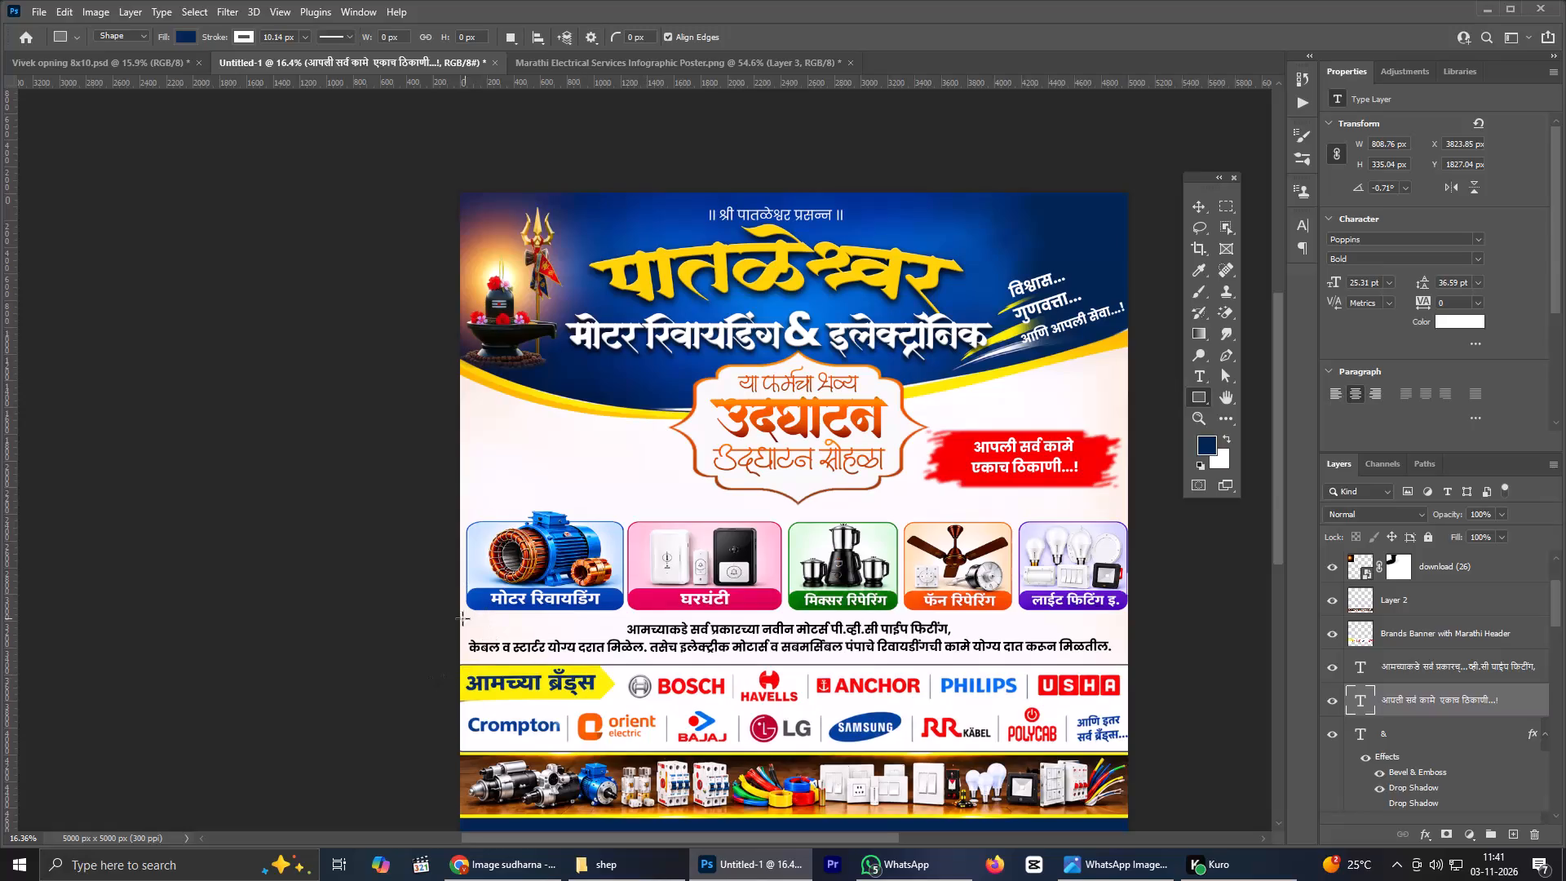
drag(461, 615, 1122, 661)
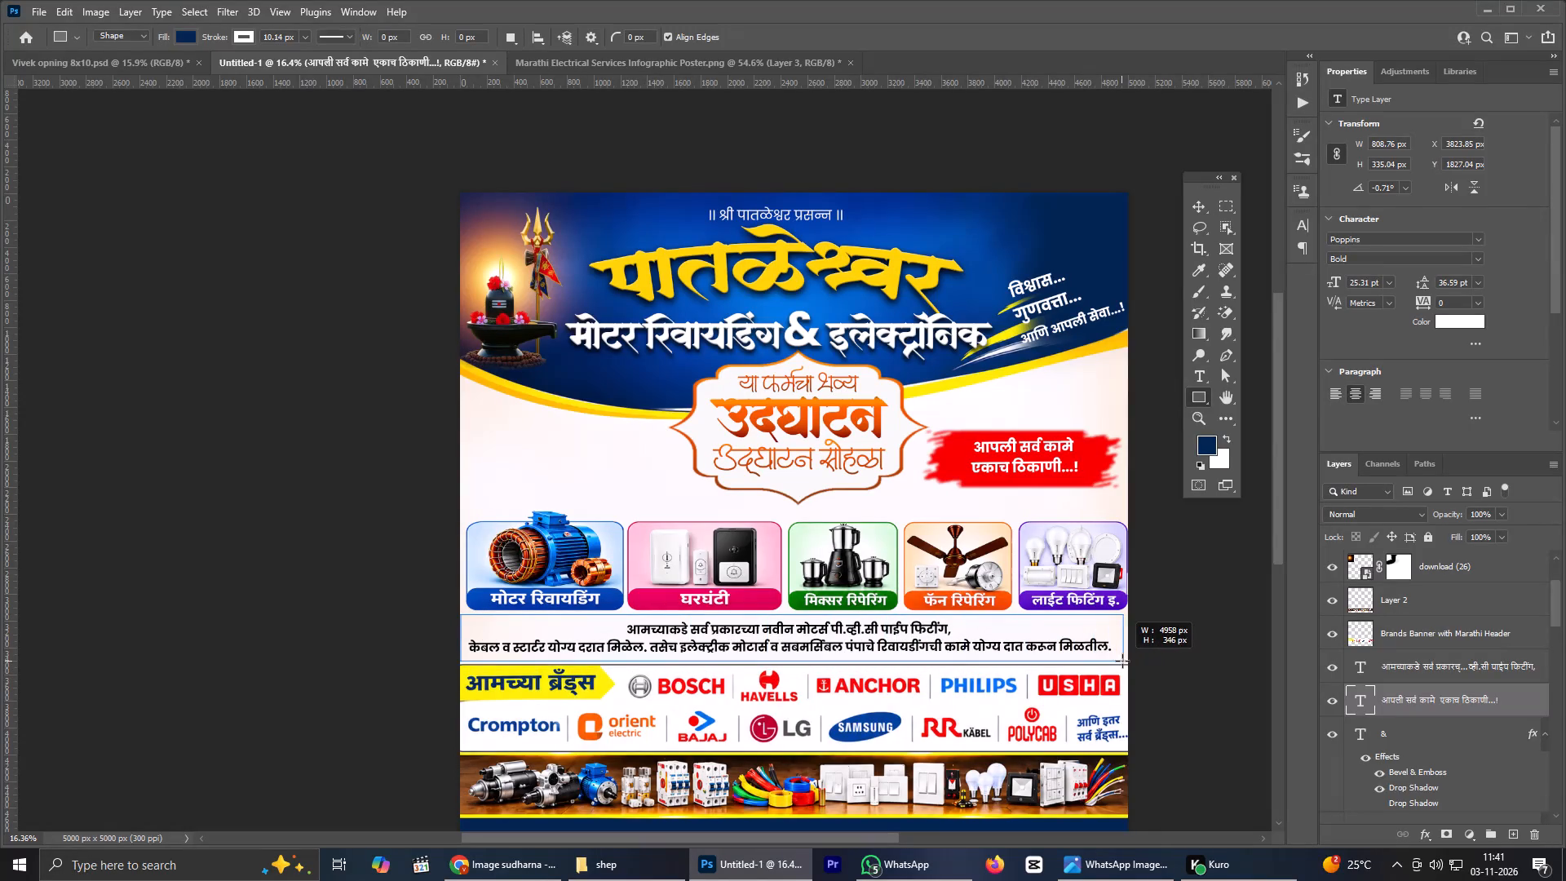
drag(1122, 661, 1132, 660)
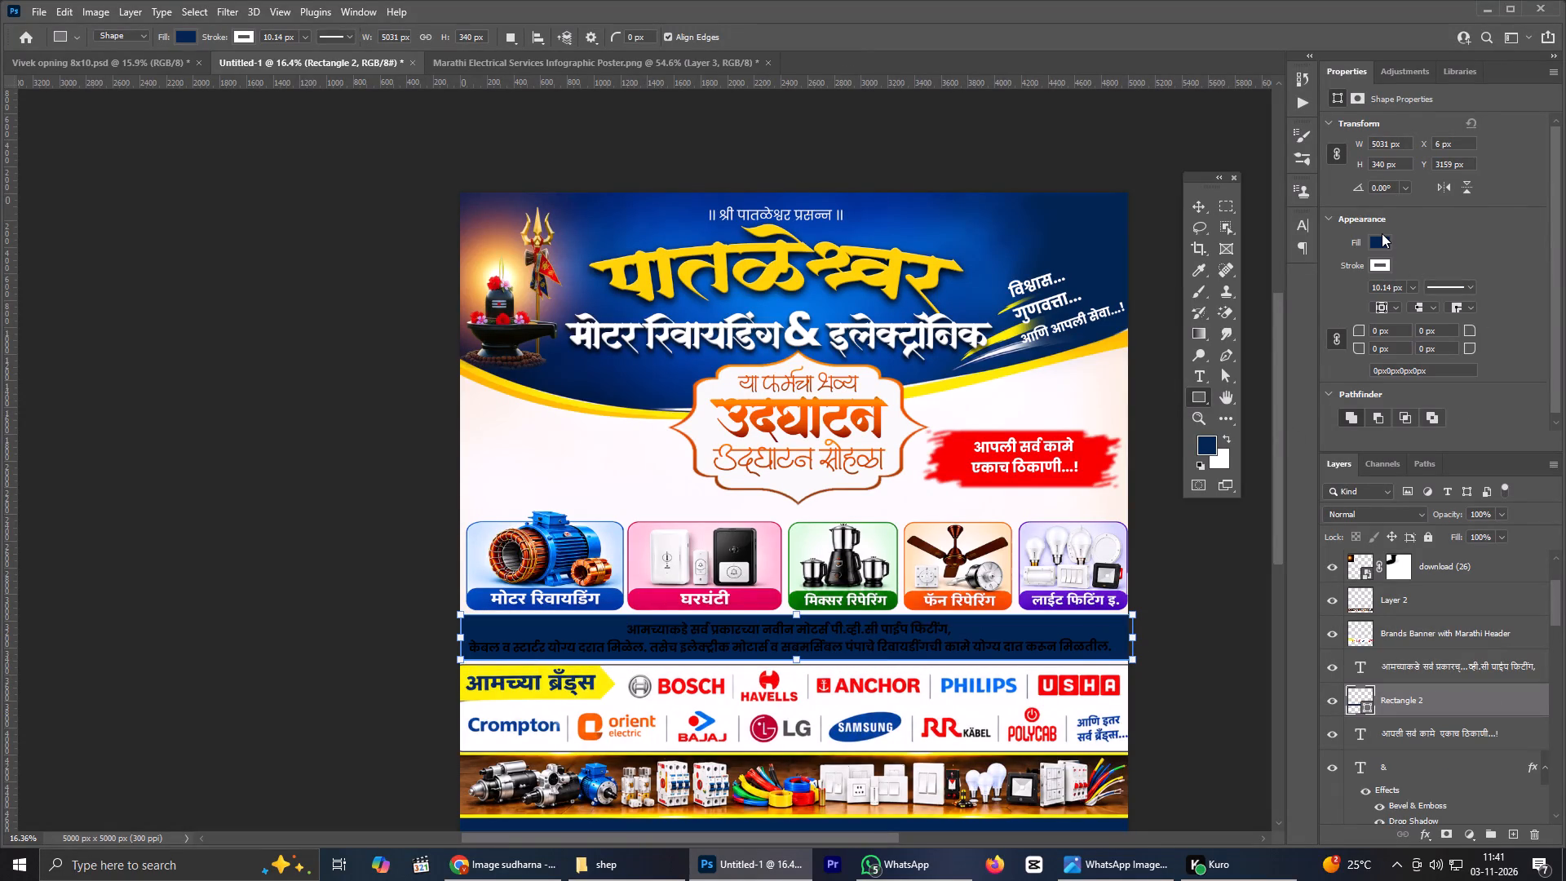
Set the fill of the rectangle behind the paragraph to a custom dark red.
click(1382, 233)
click(1380, 236)
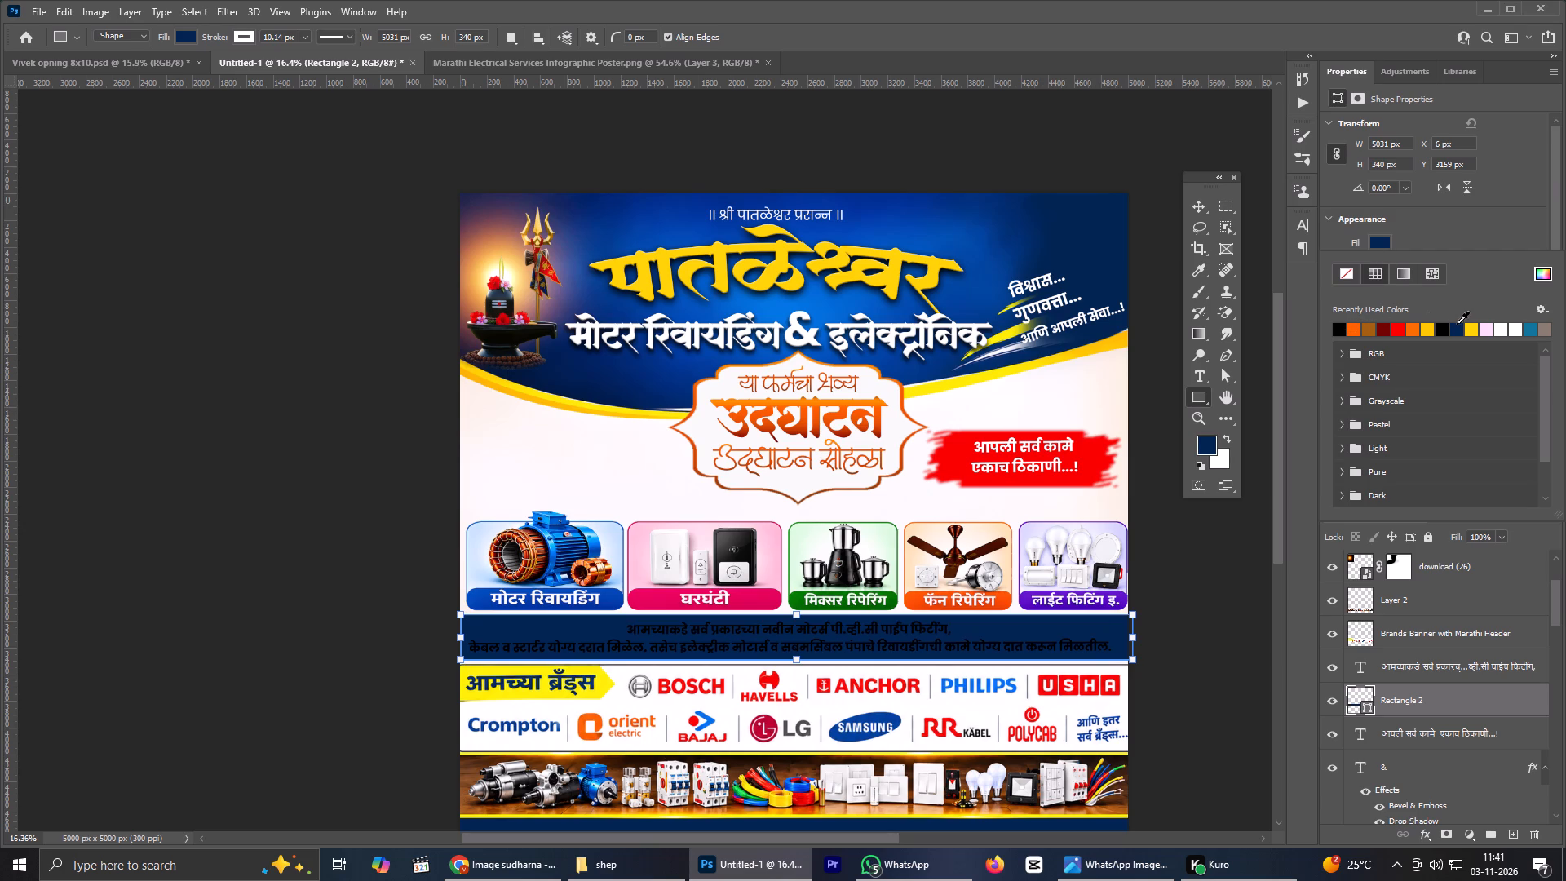
click(1482, 330)
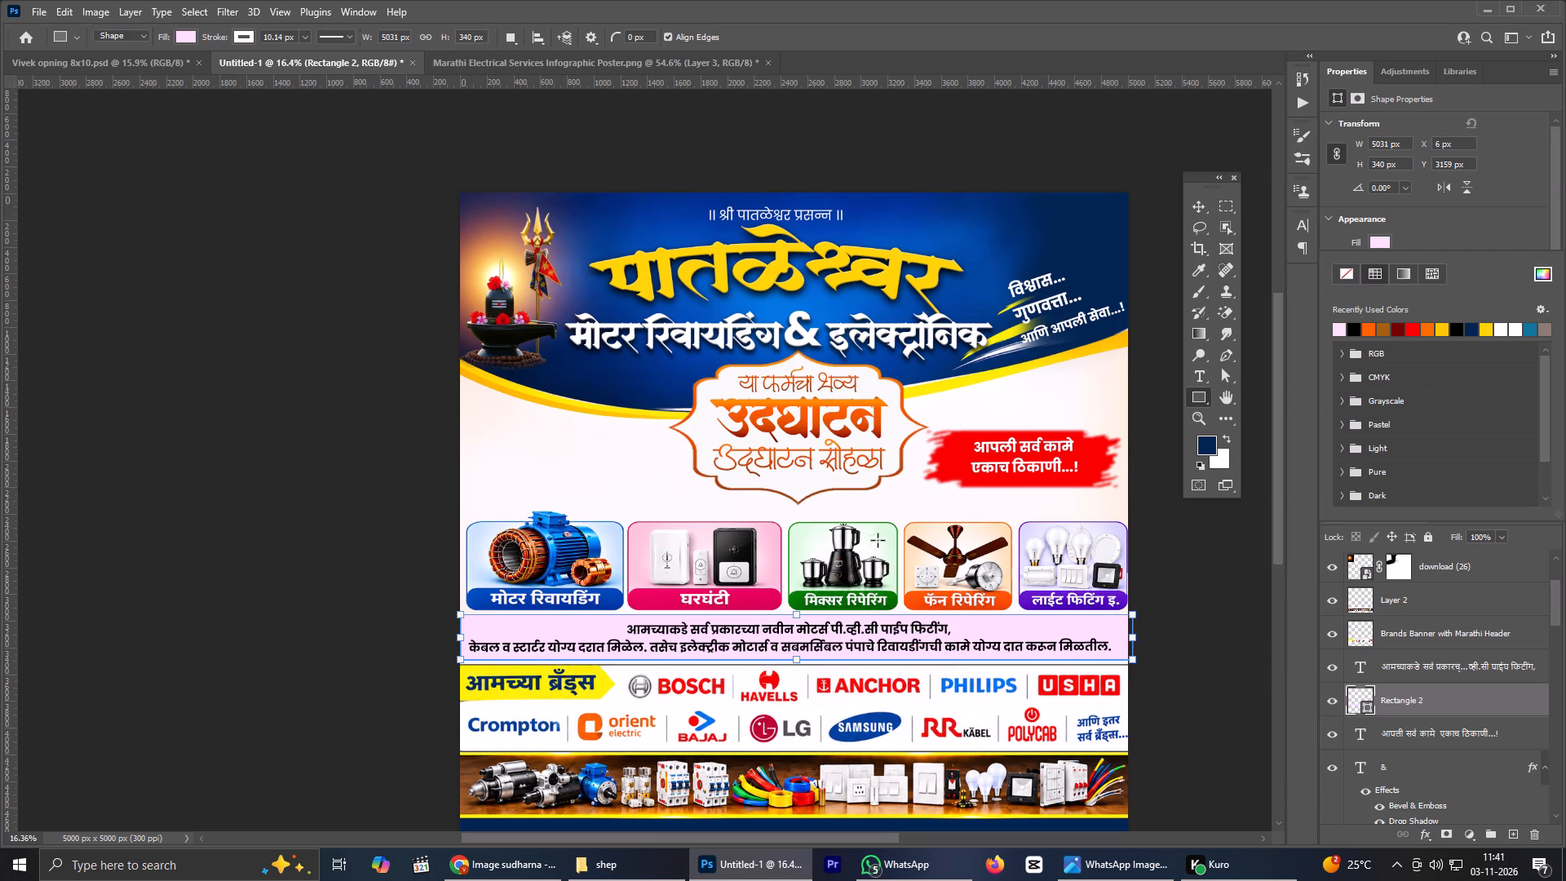
click(1547, 273)
drag(1246, 719, 1261, 713)
drag(1290, 745, 1293, 773)
drag(1226, 687, 1244, 680)
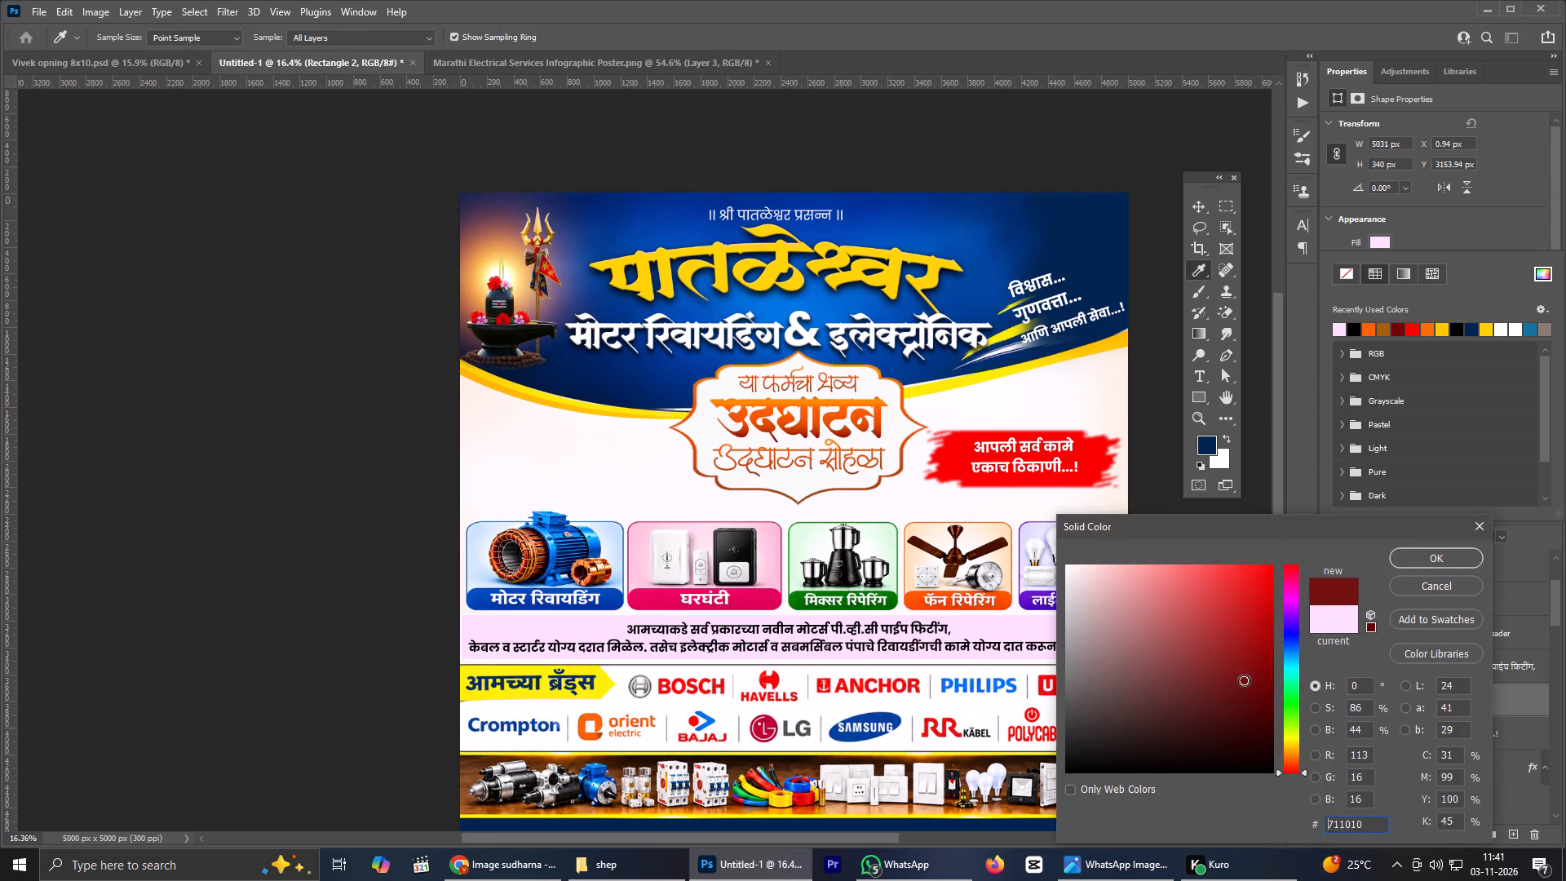
drag(1247, 657, 1279, 618)
drag(1245, 600, 1258, 600)
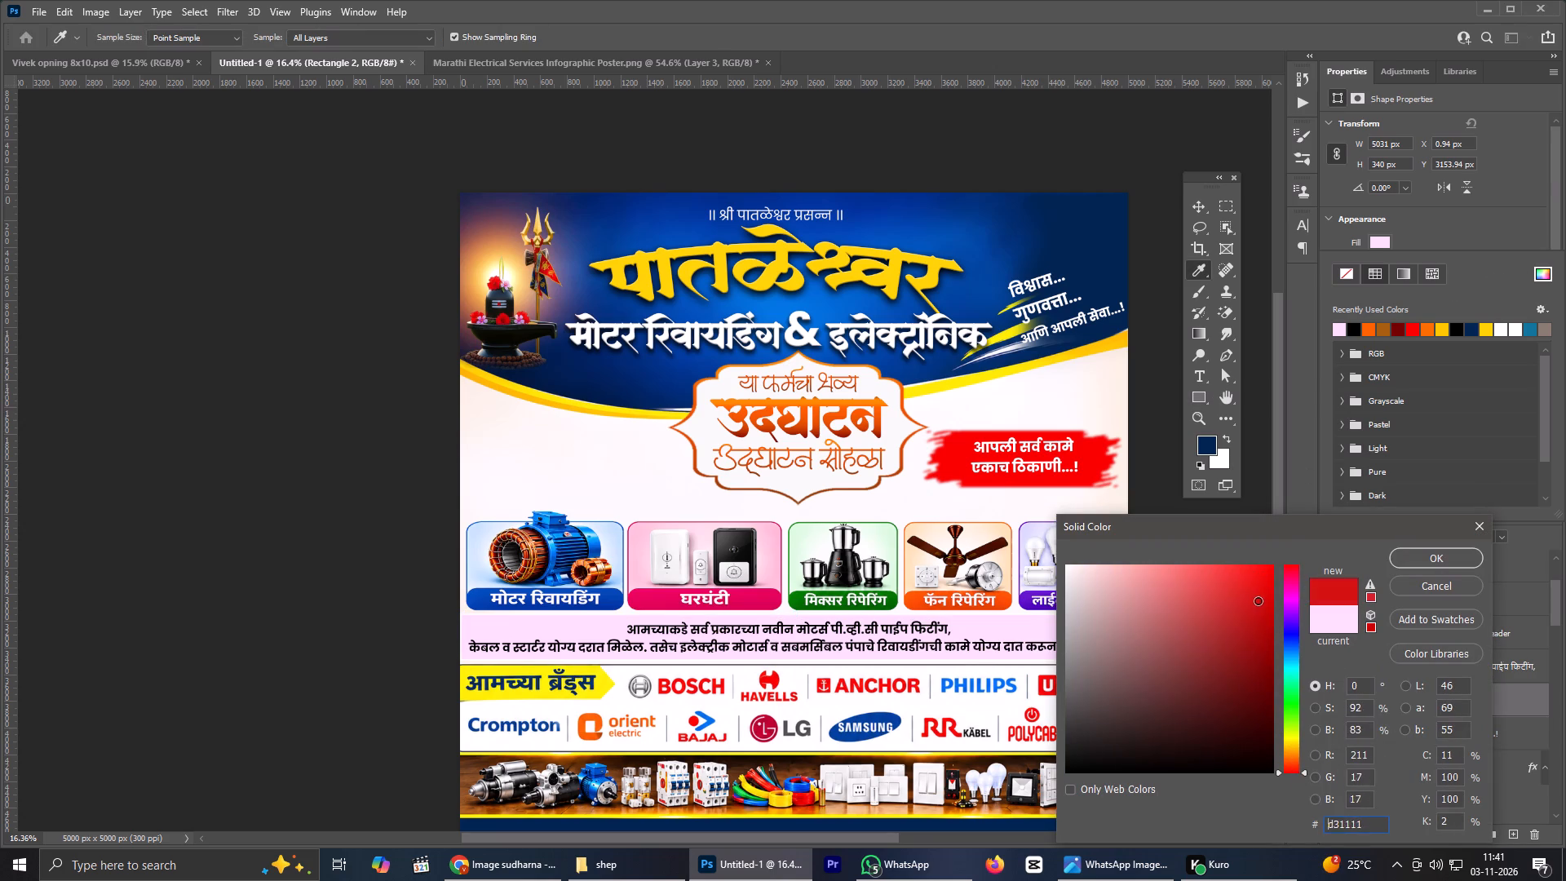
drag(1258, 600, 1294, 637)
click(1411, 567)
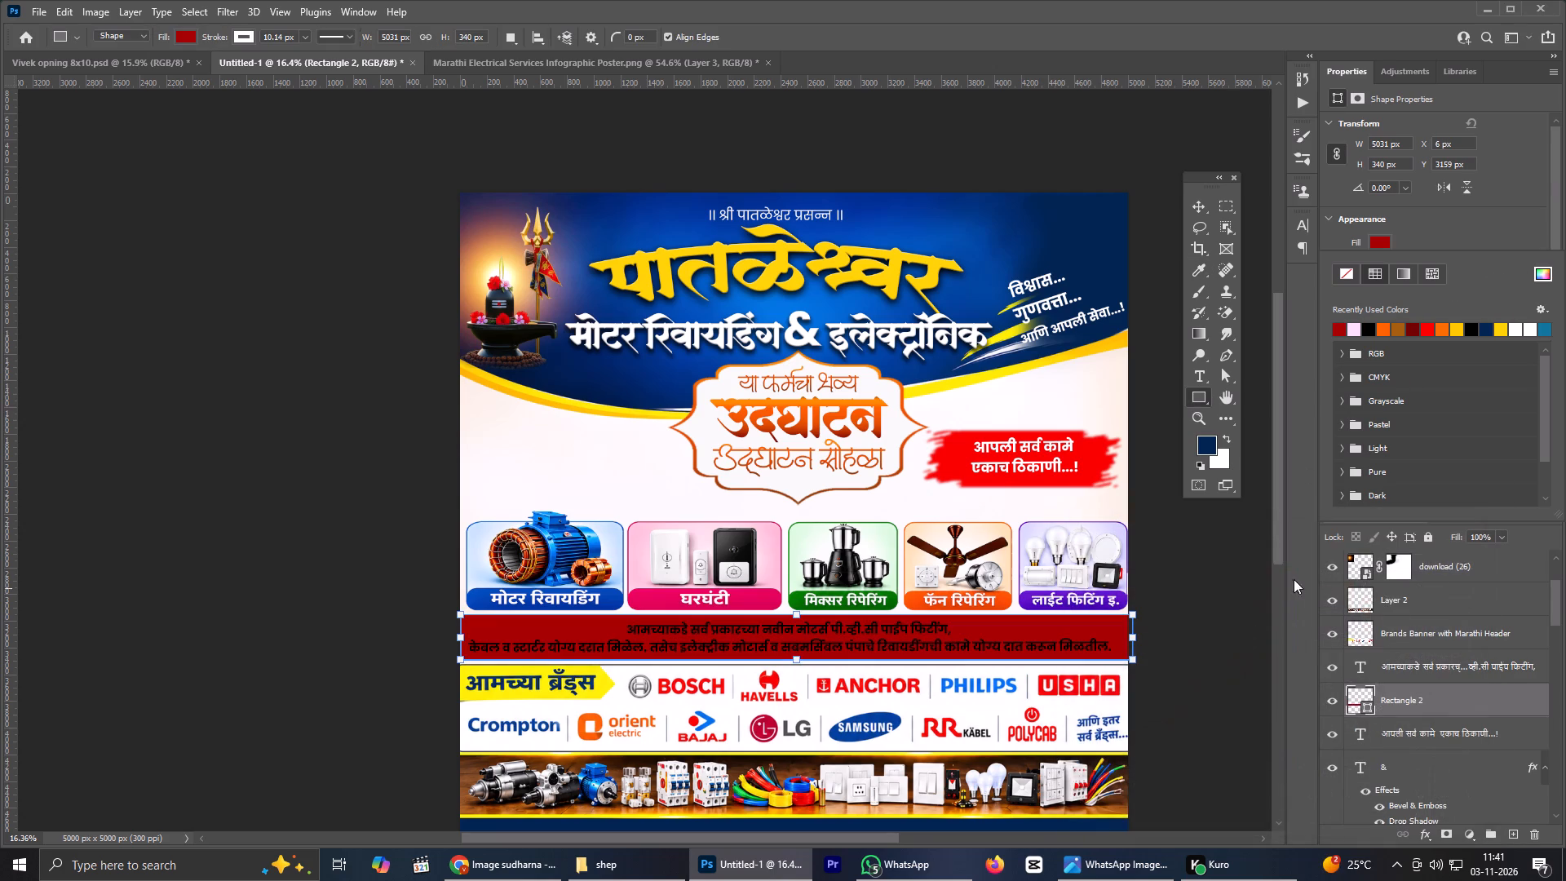
click(1516, 280)
Set the dark red rectangle's blend mode to Darker Color.
key(v)
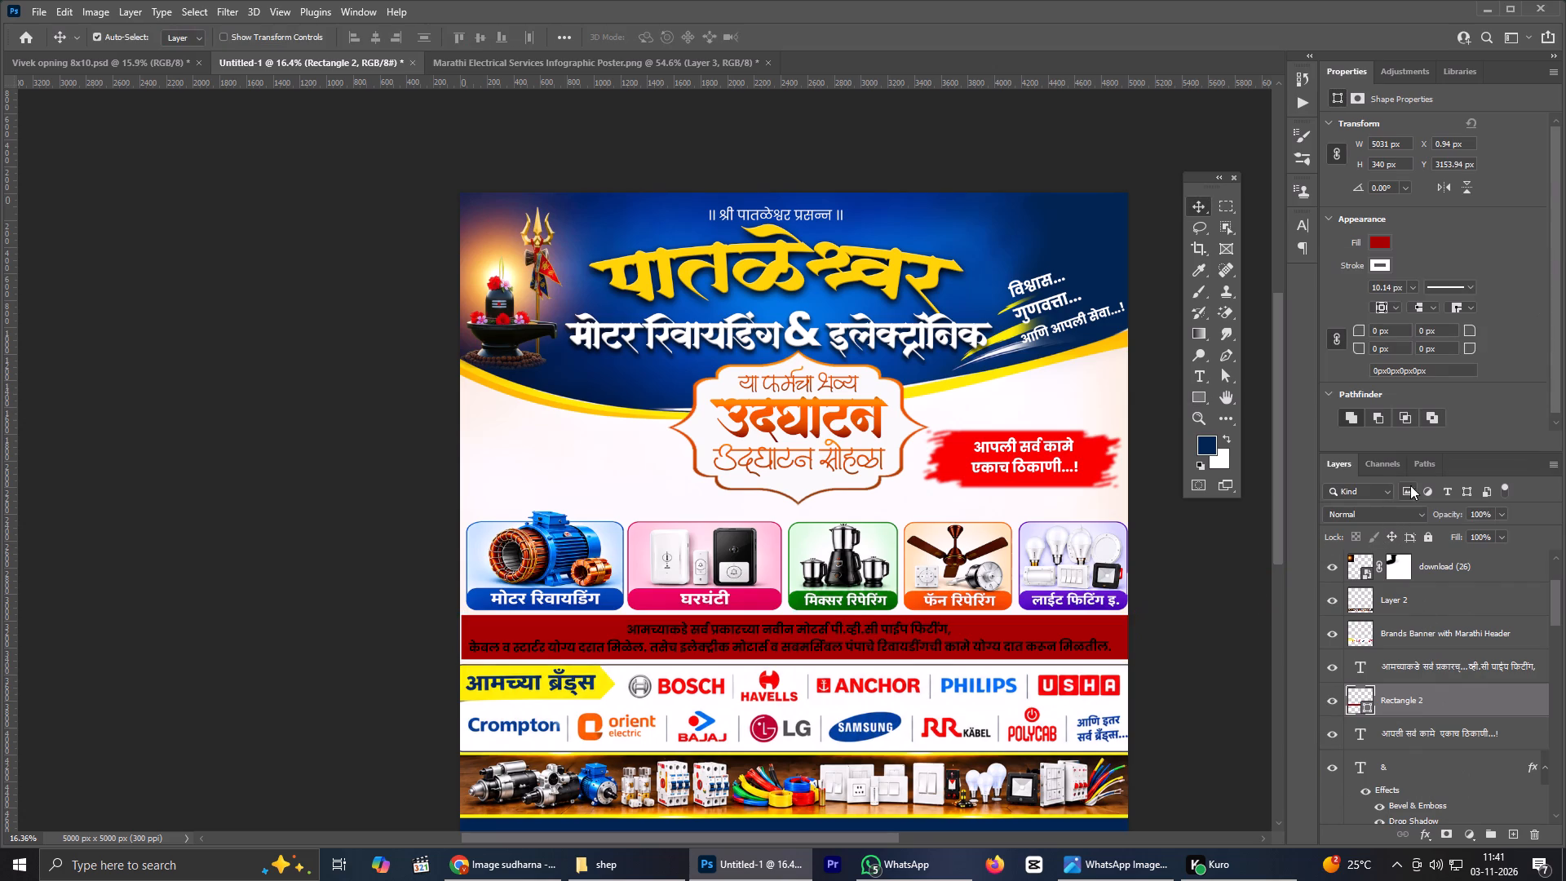
click(1381, 515)
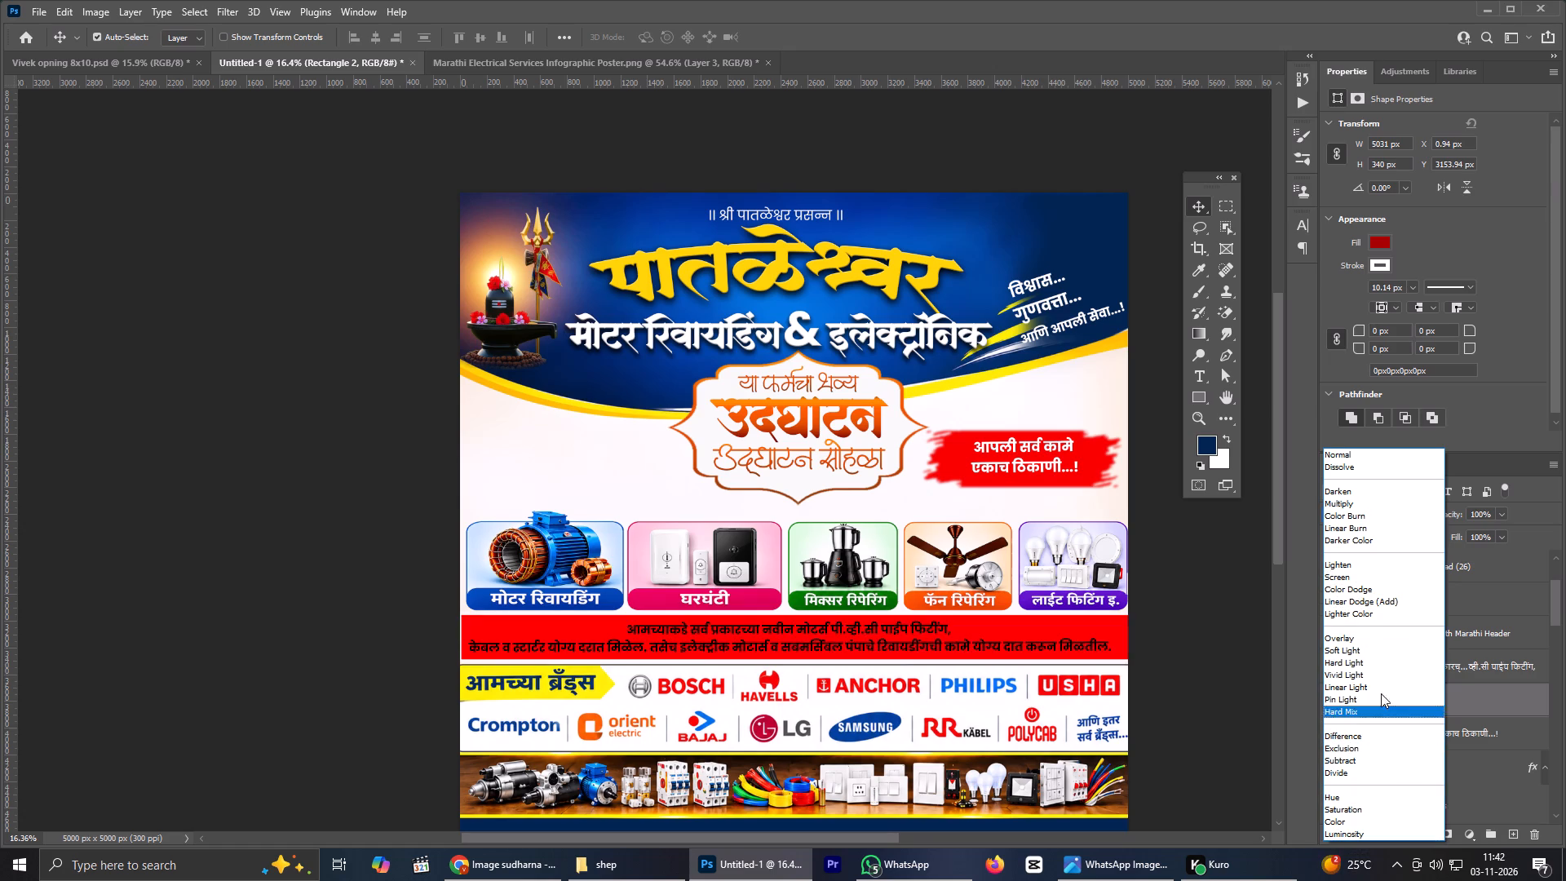
click(1395, 539)
Change the text colour of the paragraph on the red strip to white (ffffff).
click(1419, 658)
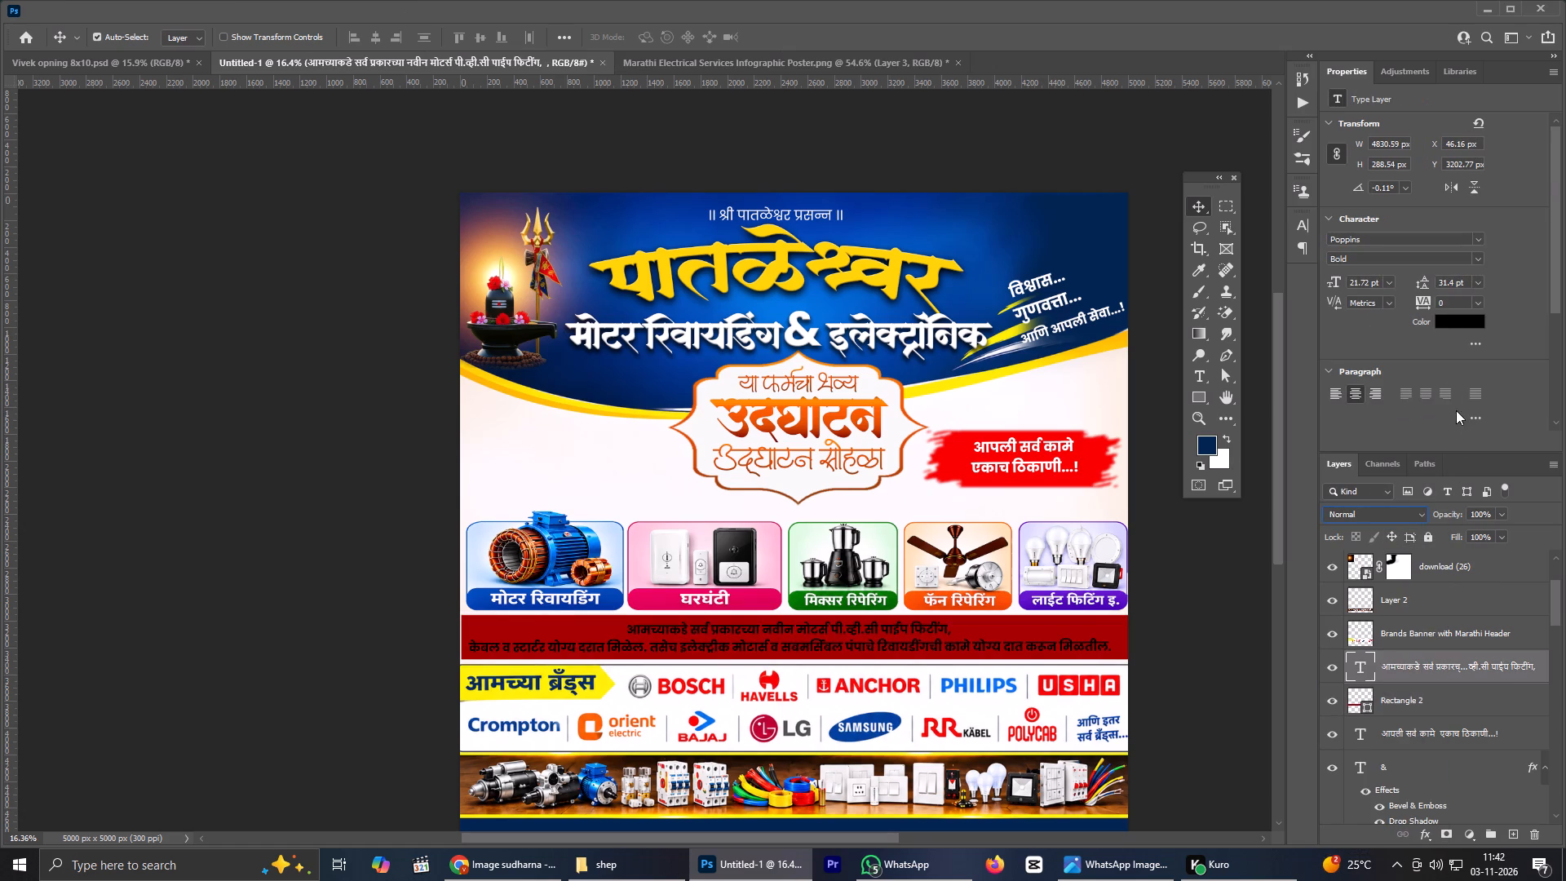
click(1462, 320)
drag(1224, 694, 855, 433)
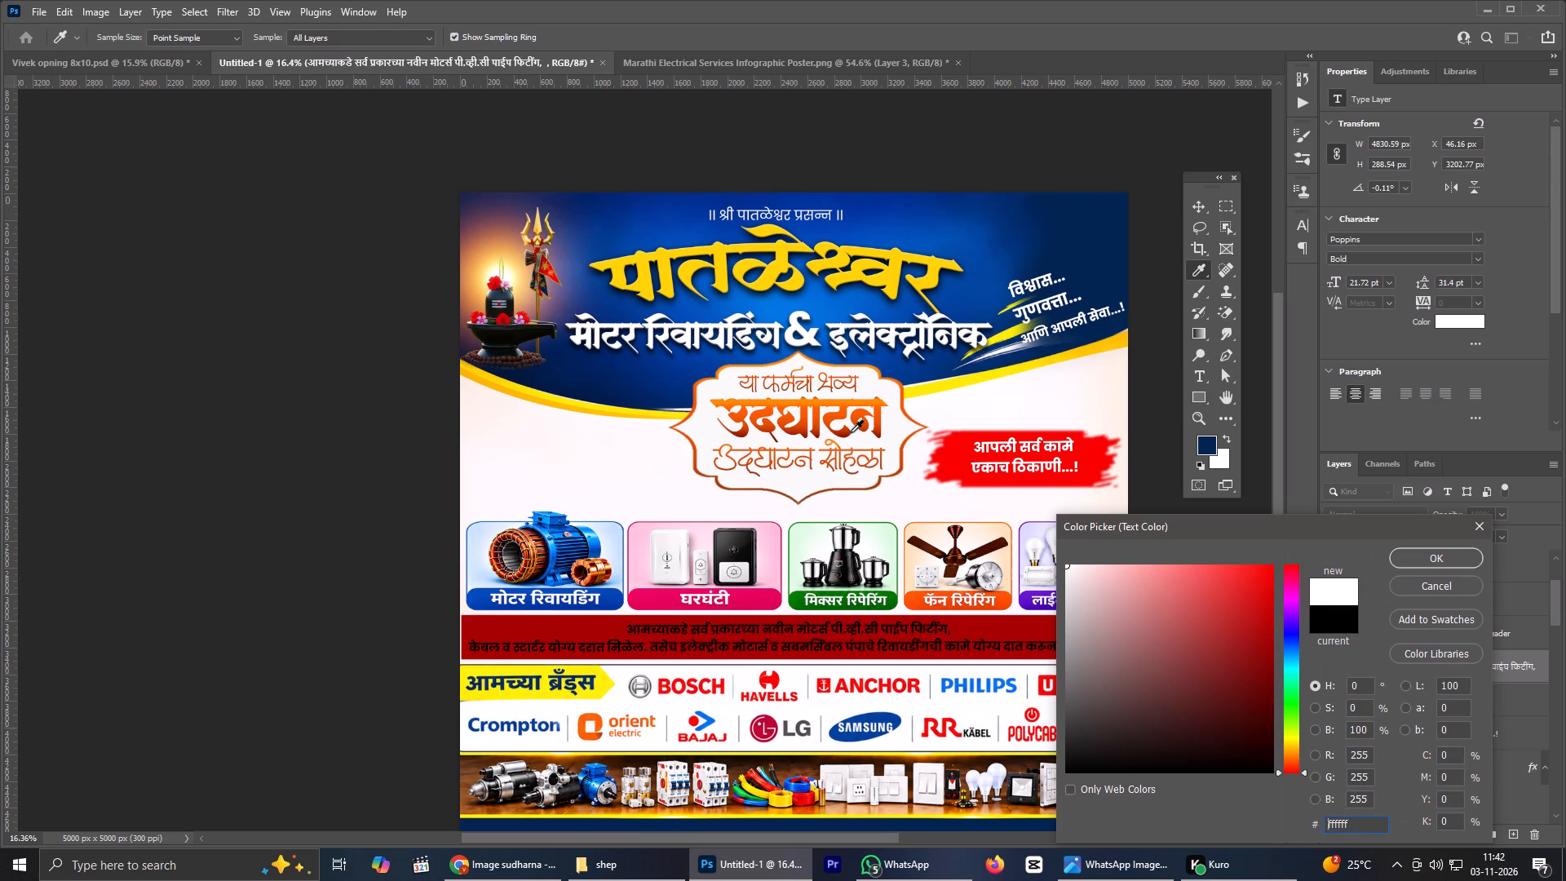
click(1463, 550)
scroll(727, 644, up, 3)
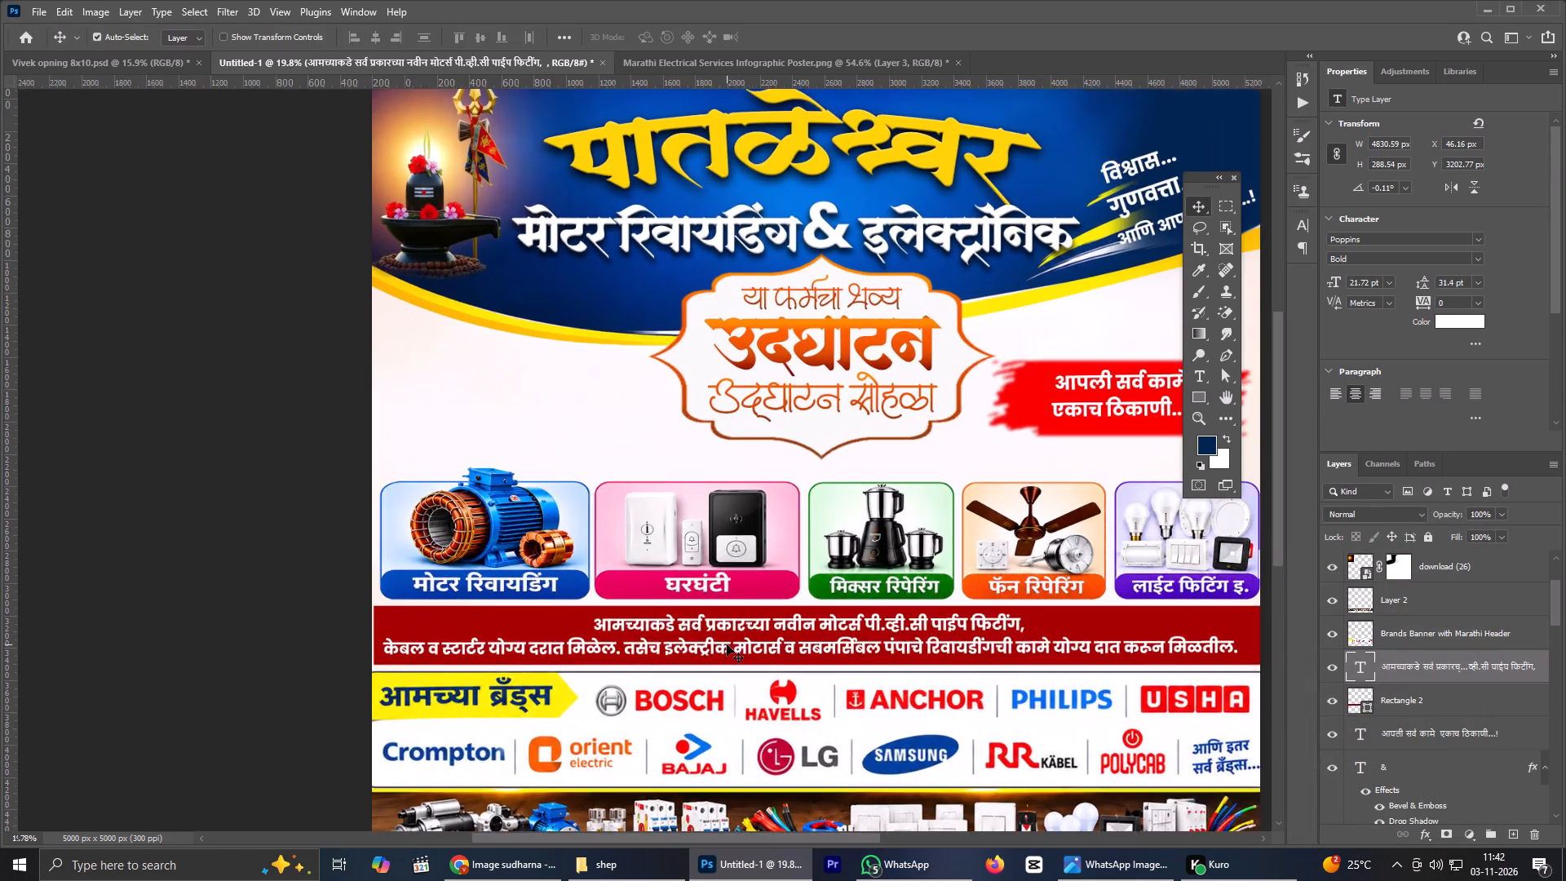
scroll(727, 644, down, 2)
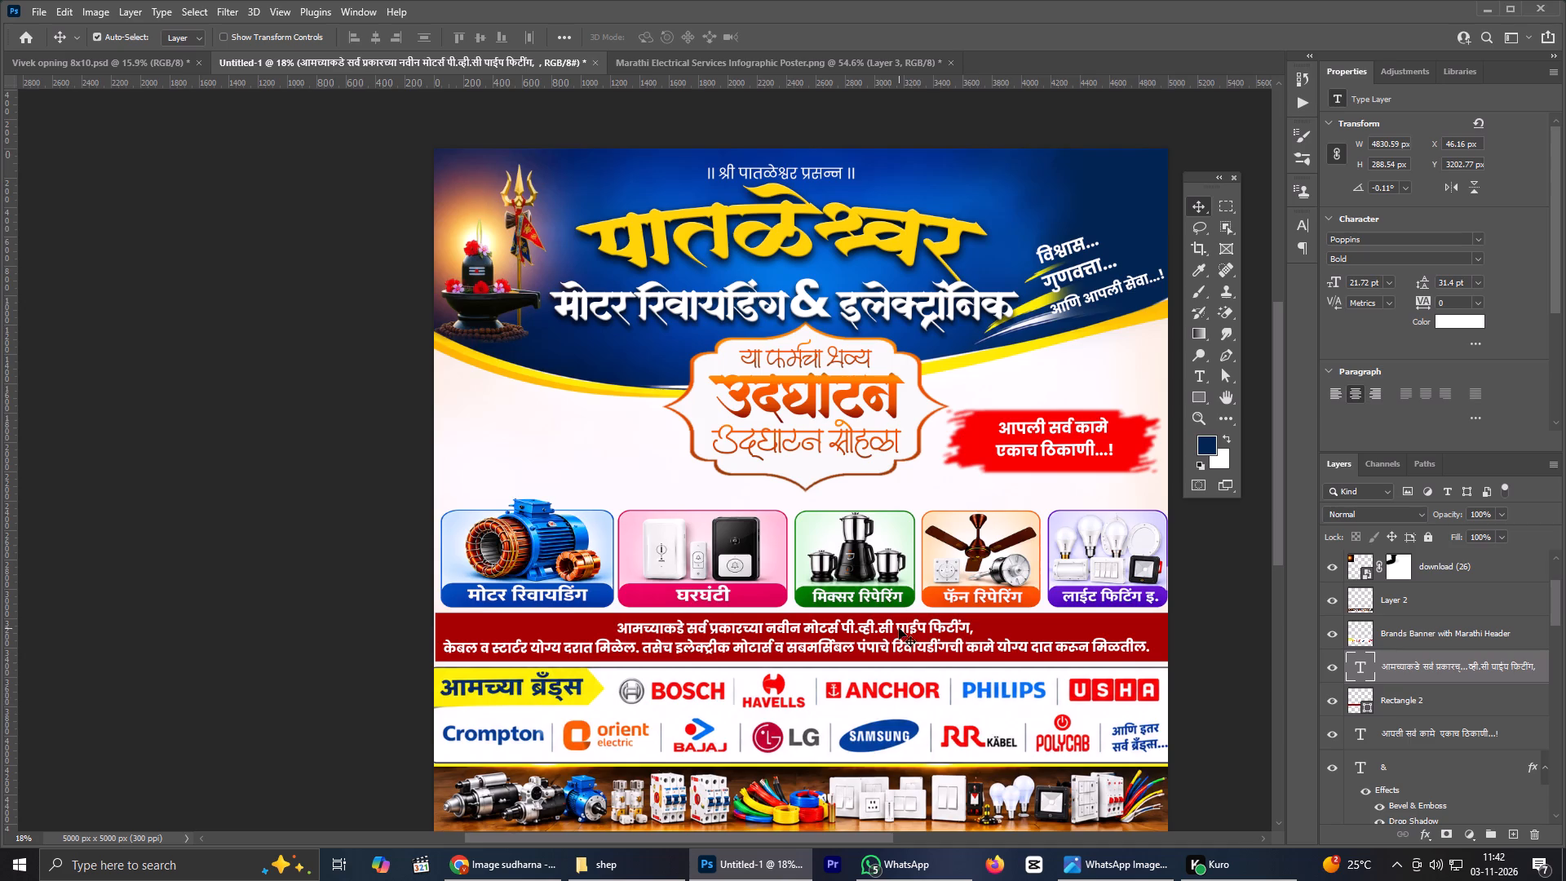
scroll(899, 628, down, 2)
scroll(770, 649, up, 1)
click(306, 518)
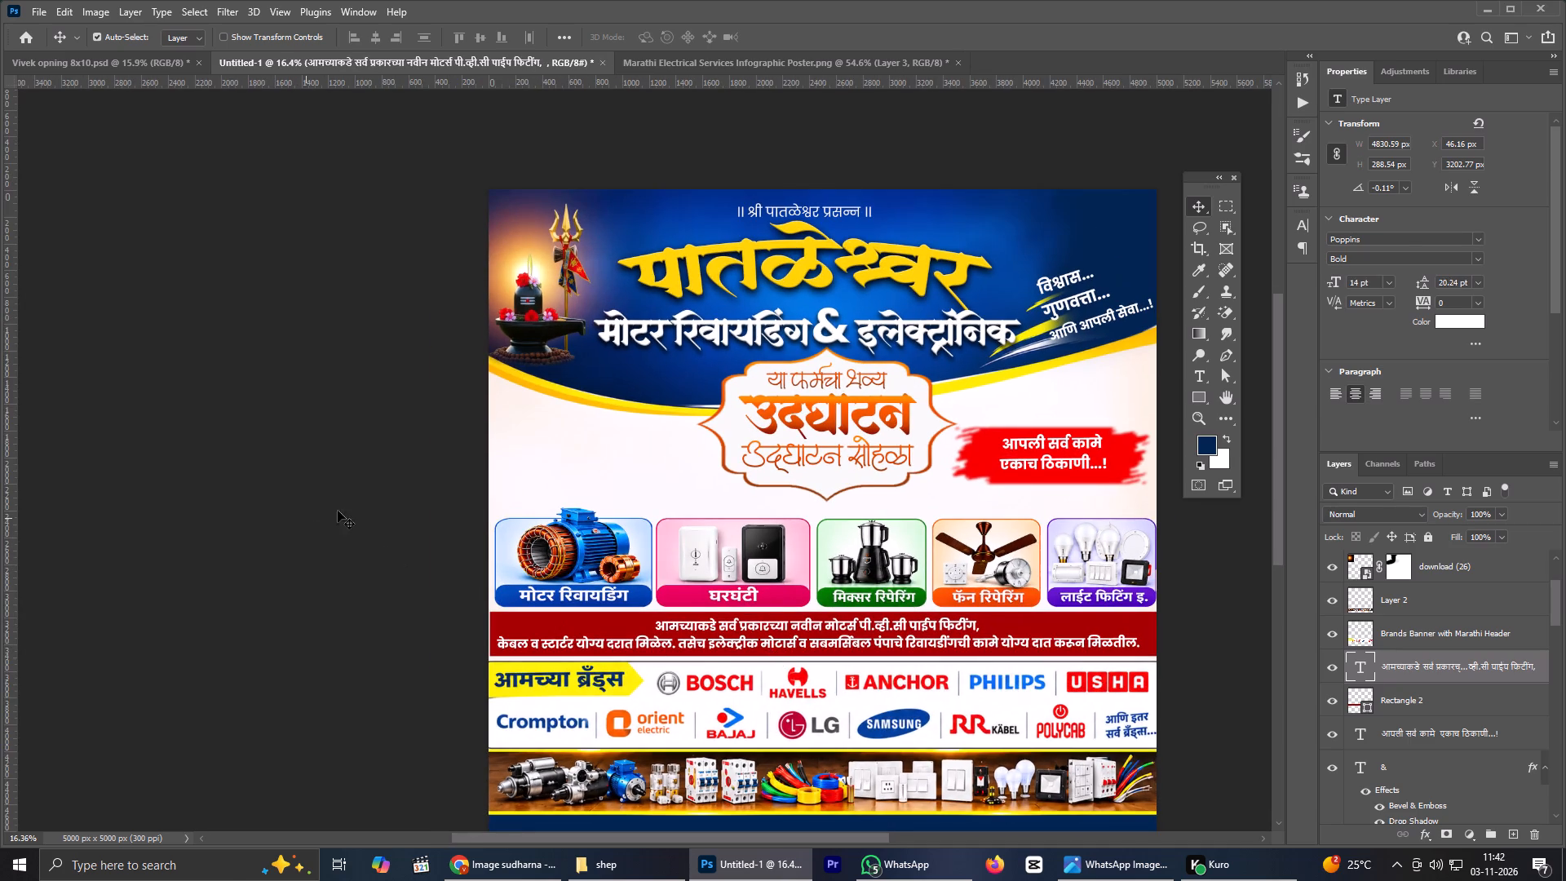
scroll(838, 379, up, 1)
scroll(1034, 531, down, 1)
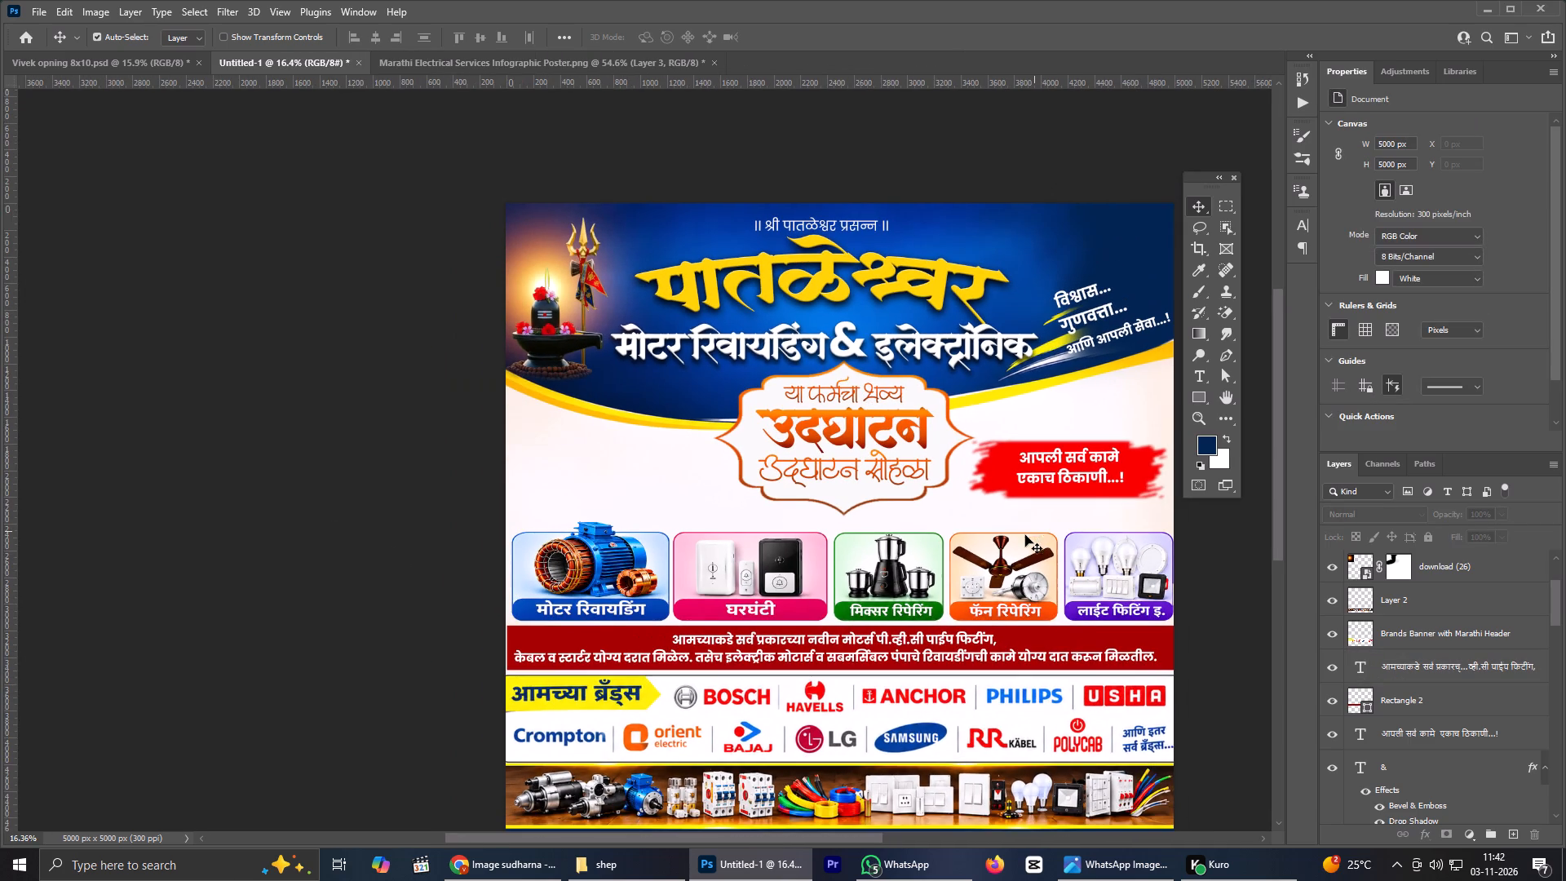
Switch to Chrome and copy the generated red brush stroke image from the Image sudharna ChatGPT chat.
click(515, 880)
scroll(998, 719, down, 2)
right_click(1052, 685)
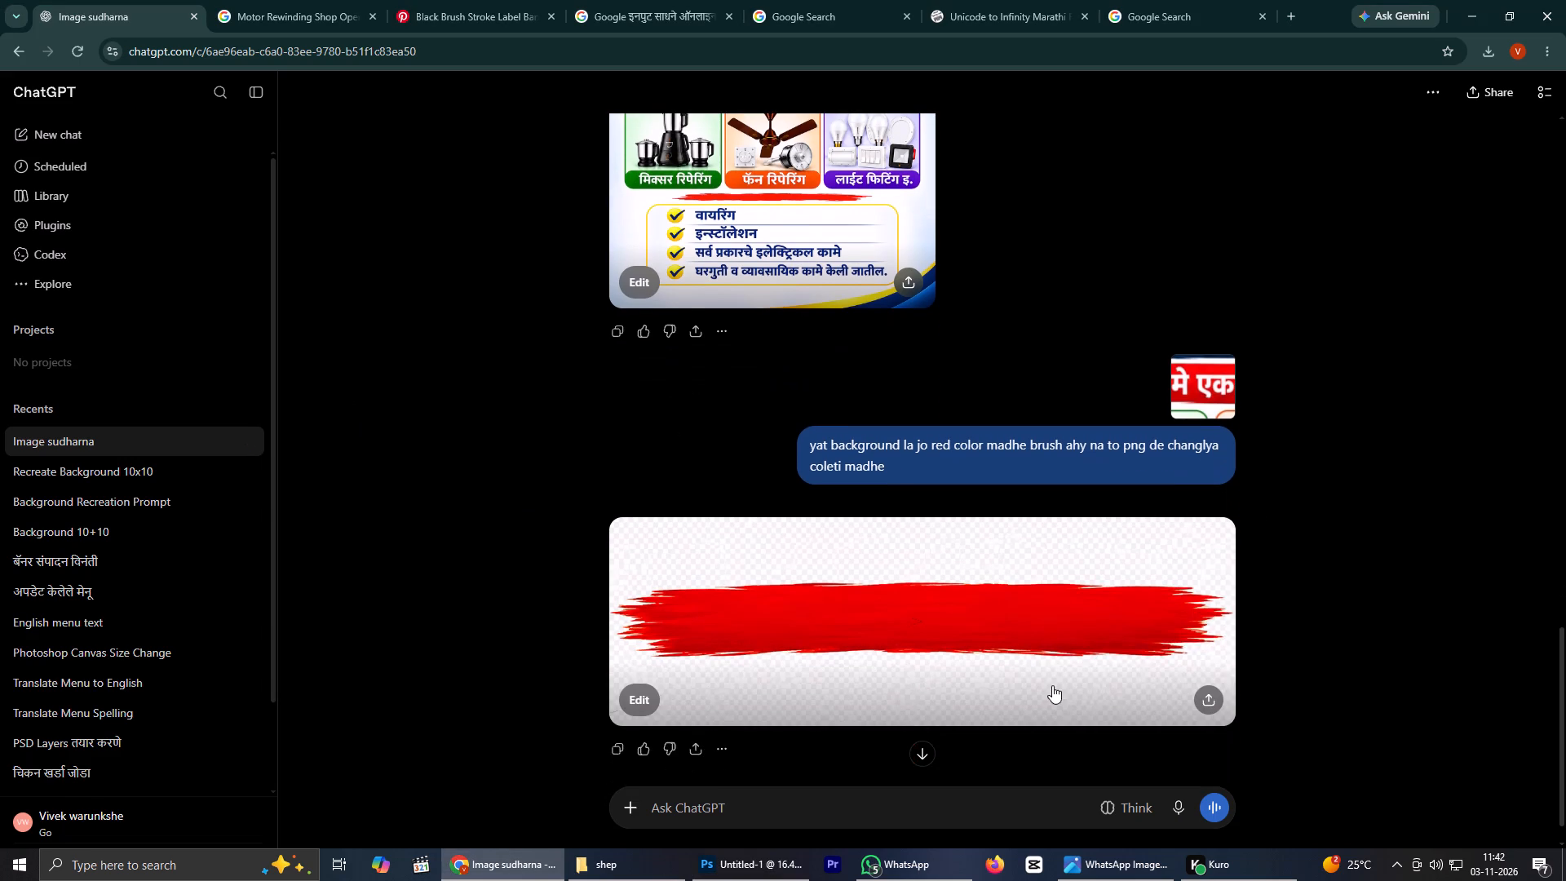
click(1126, 578)
Return to Photoshop and paste the red brush image into the Marathi Electrical Services Infographic Poster.png document.
click(751, 874)
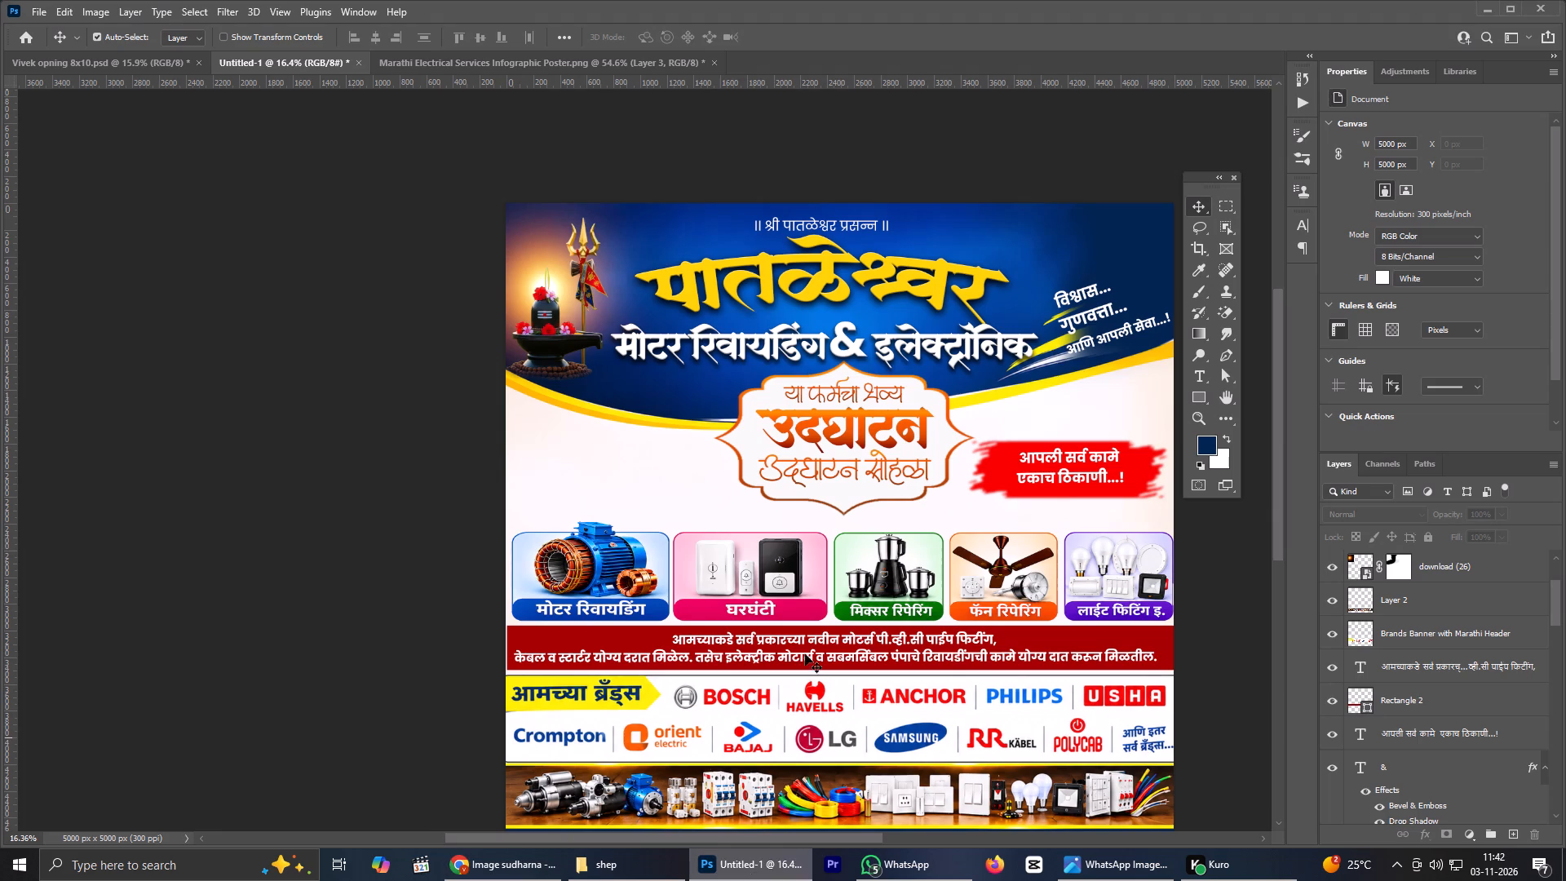
click(651, 63)
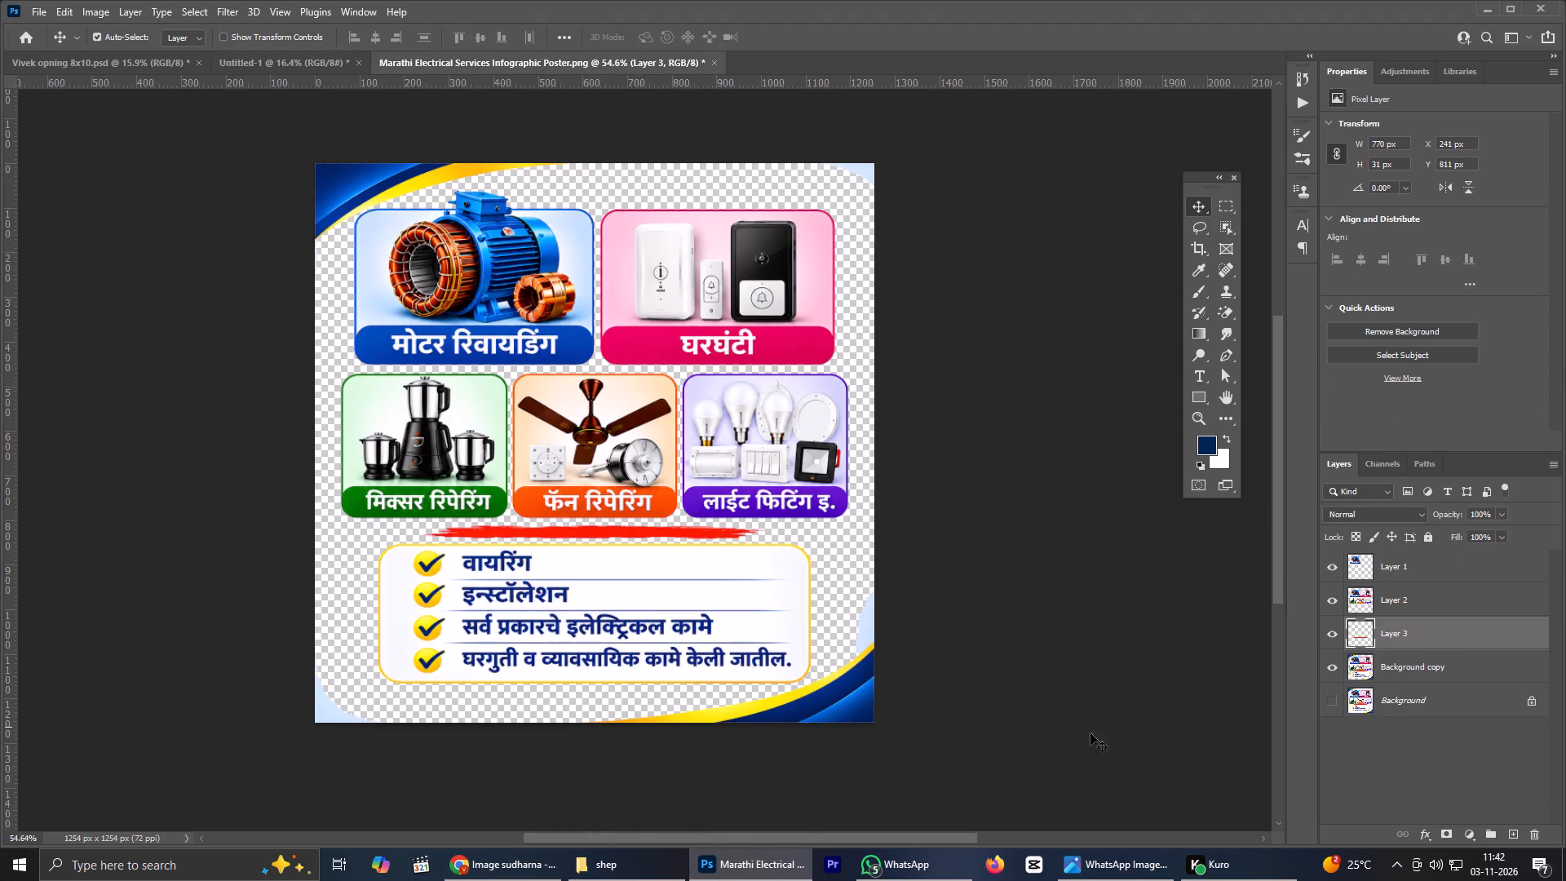
click(1127, 720)
key(ctrl+v)
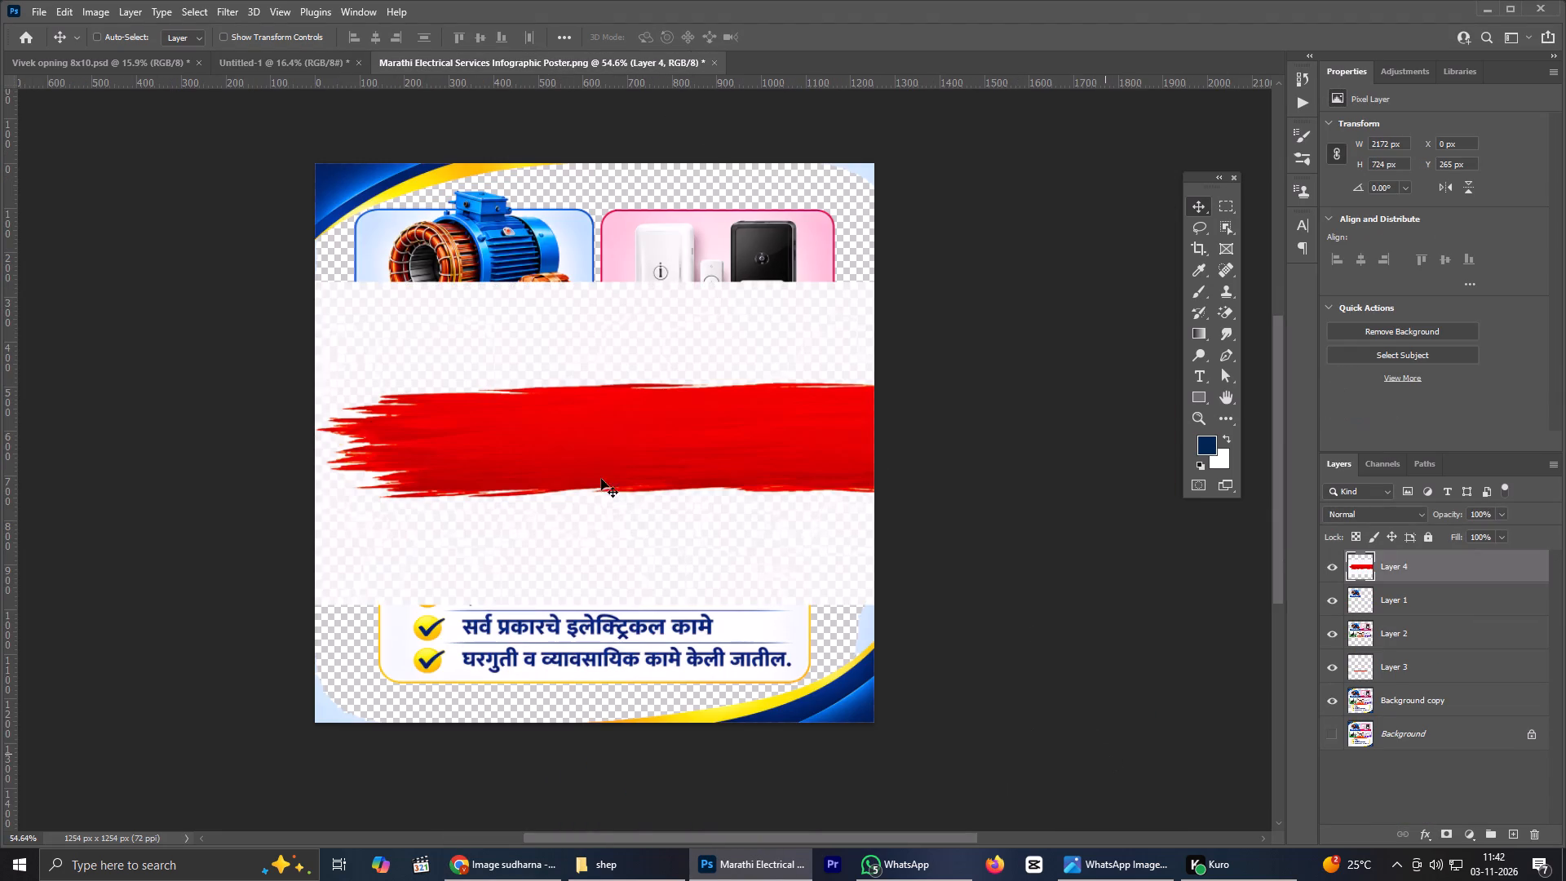
Scale the pasted red brush image down to about 1106 px wide and fit it within the poster canvas.
drag(596, 429, 563, 436)
key(ctrl+t)
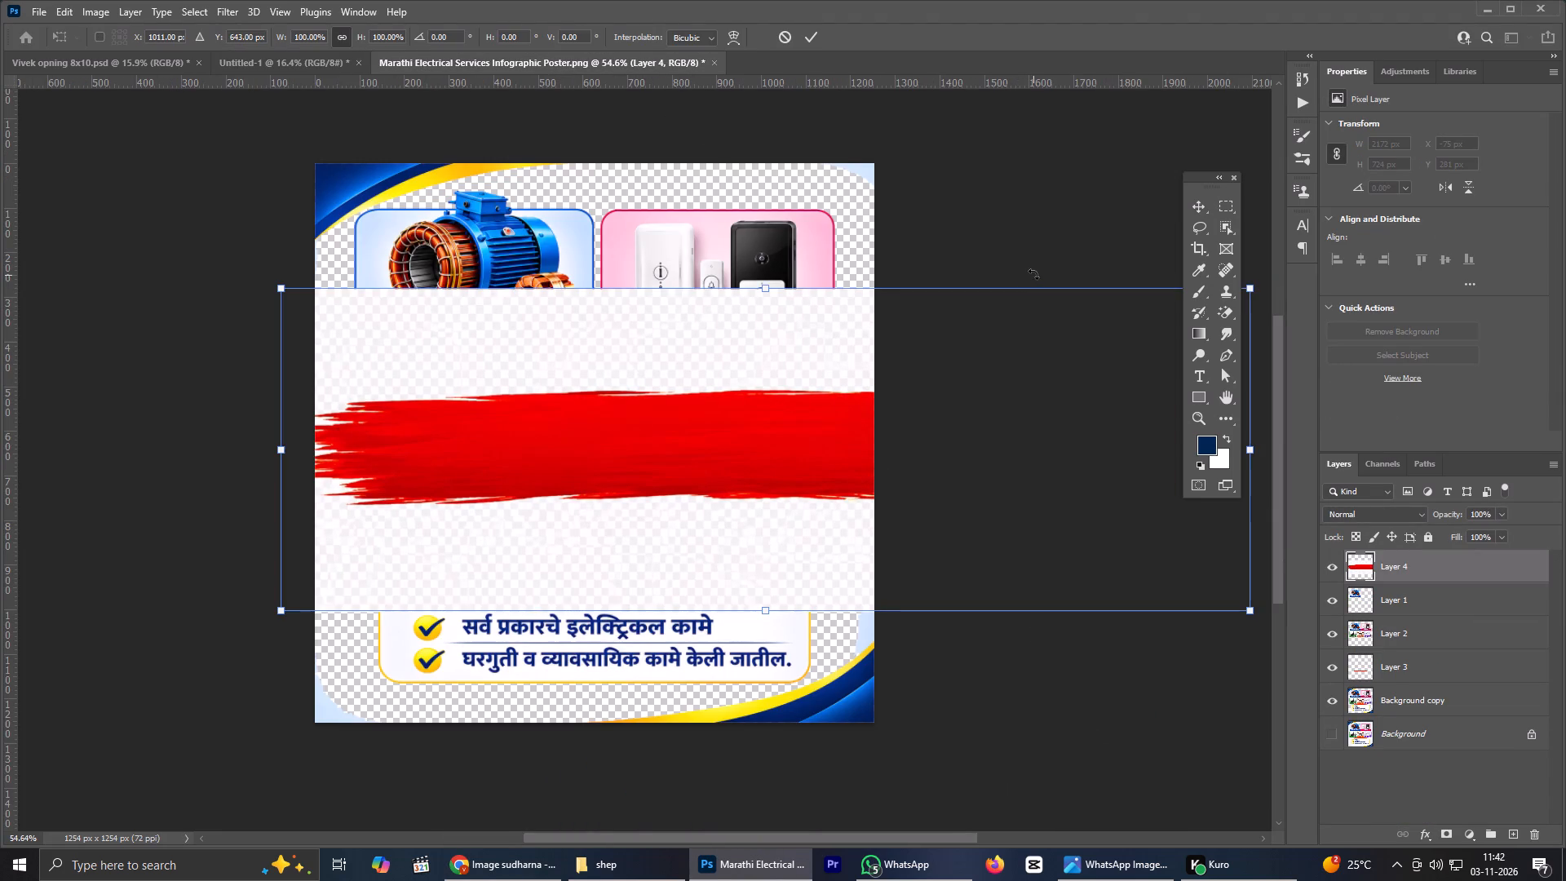
scroll(1032, 289, down, 2)
drag(1215, 556, 880, 433)
drag(522, 365, 542, 361)
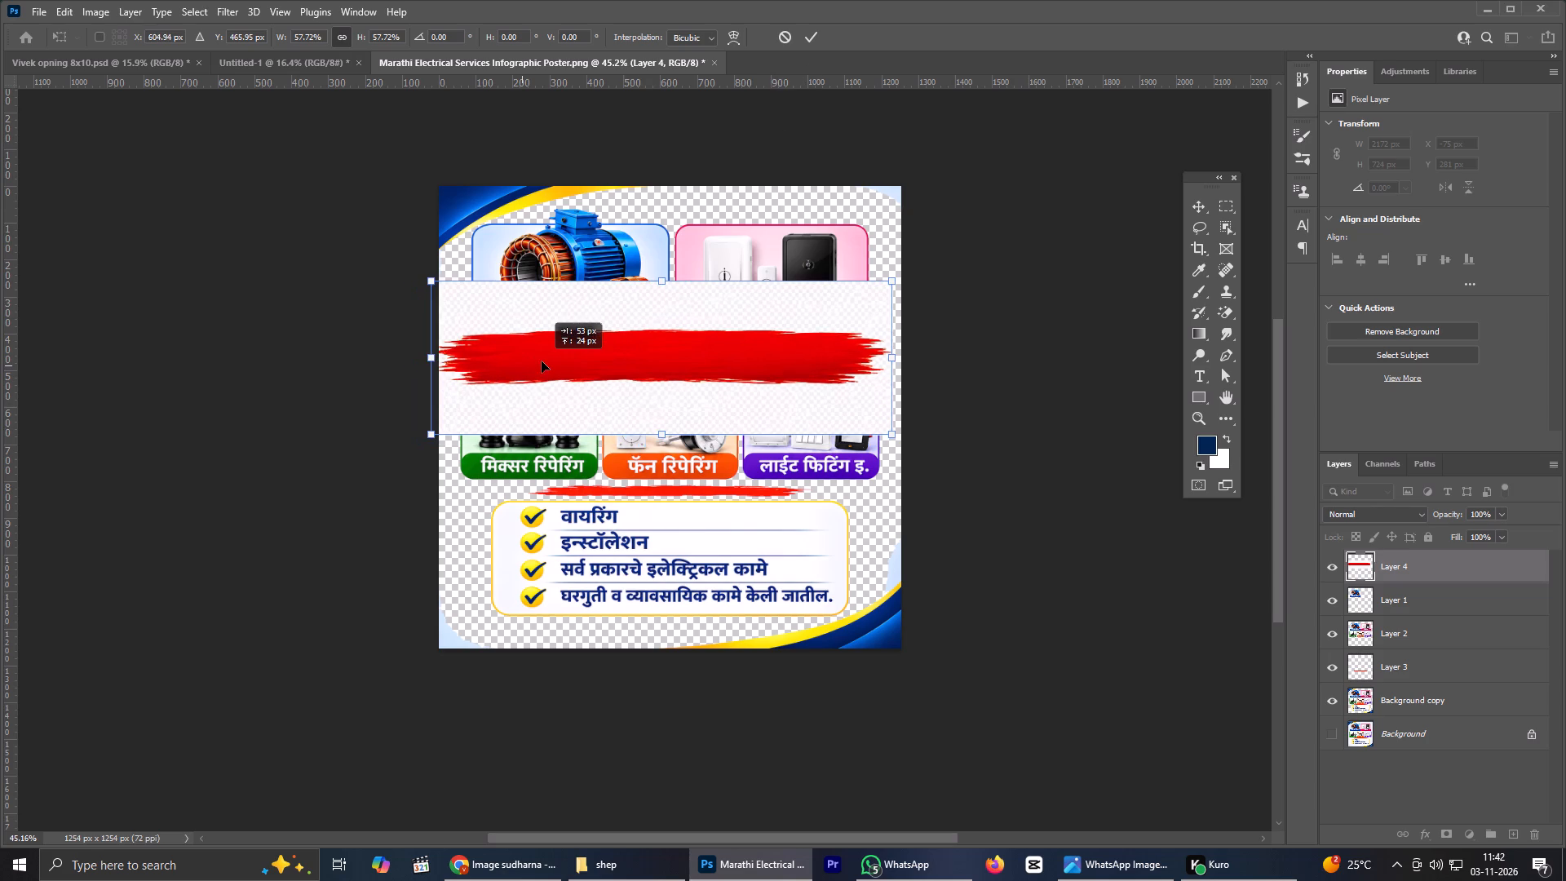
drag(542, 361, 551, 359)
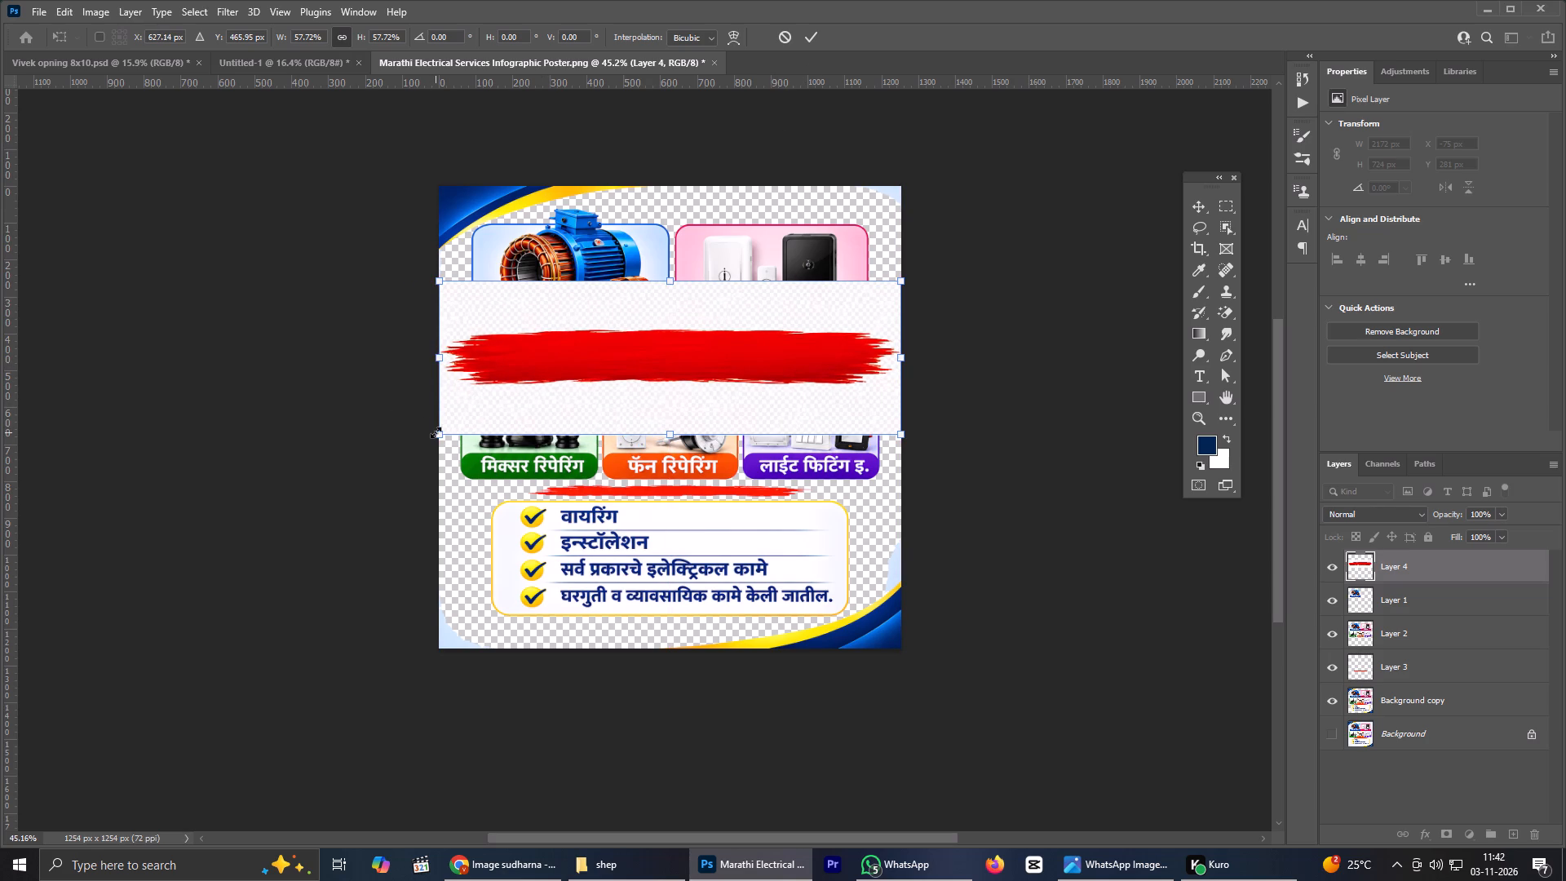
alt+drag(436, 432, 463, 425)
click(803, 46)
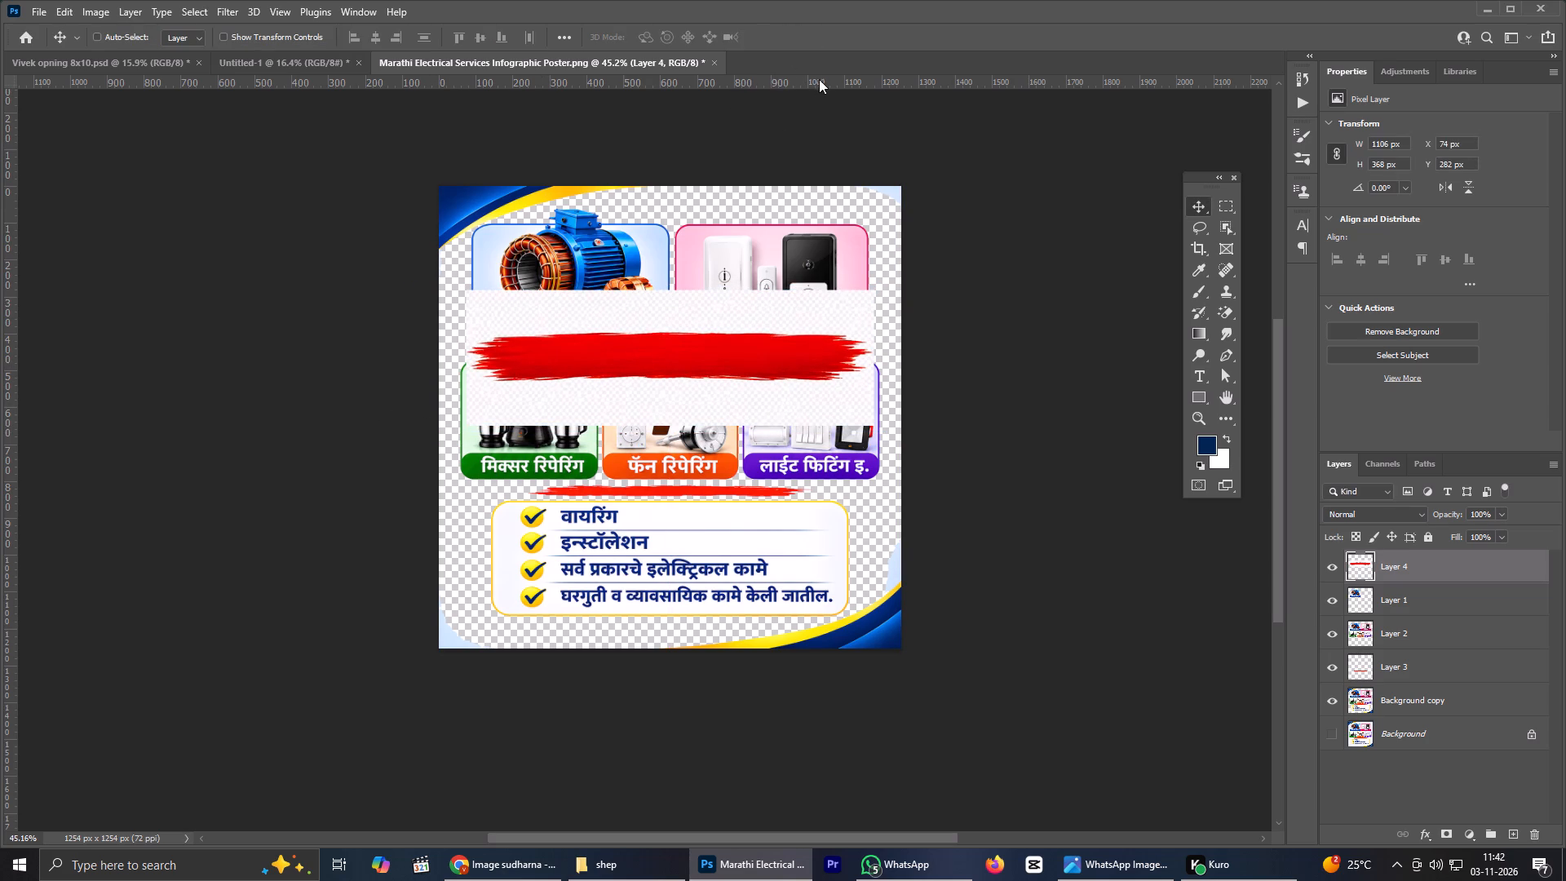
Apply Levels to the brush image with the white input level at 225 to turn its checkered background pure white.
key(ctrl+l)
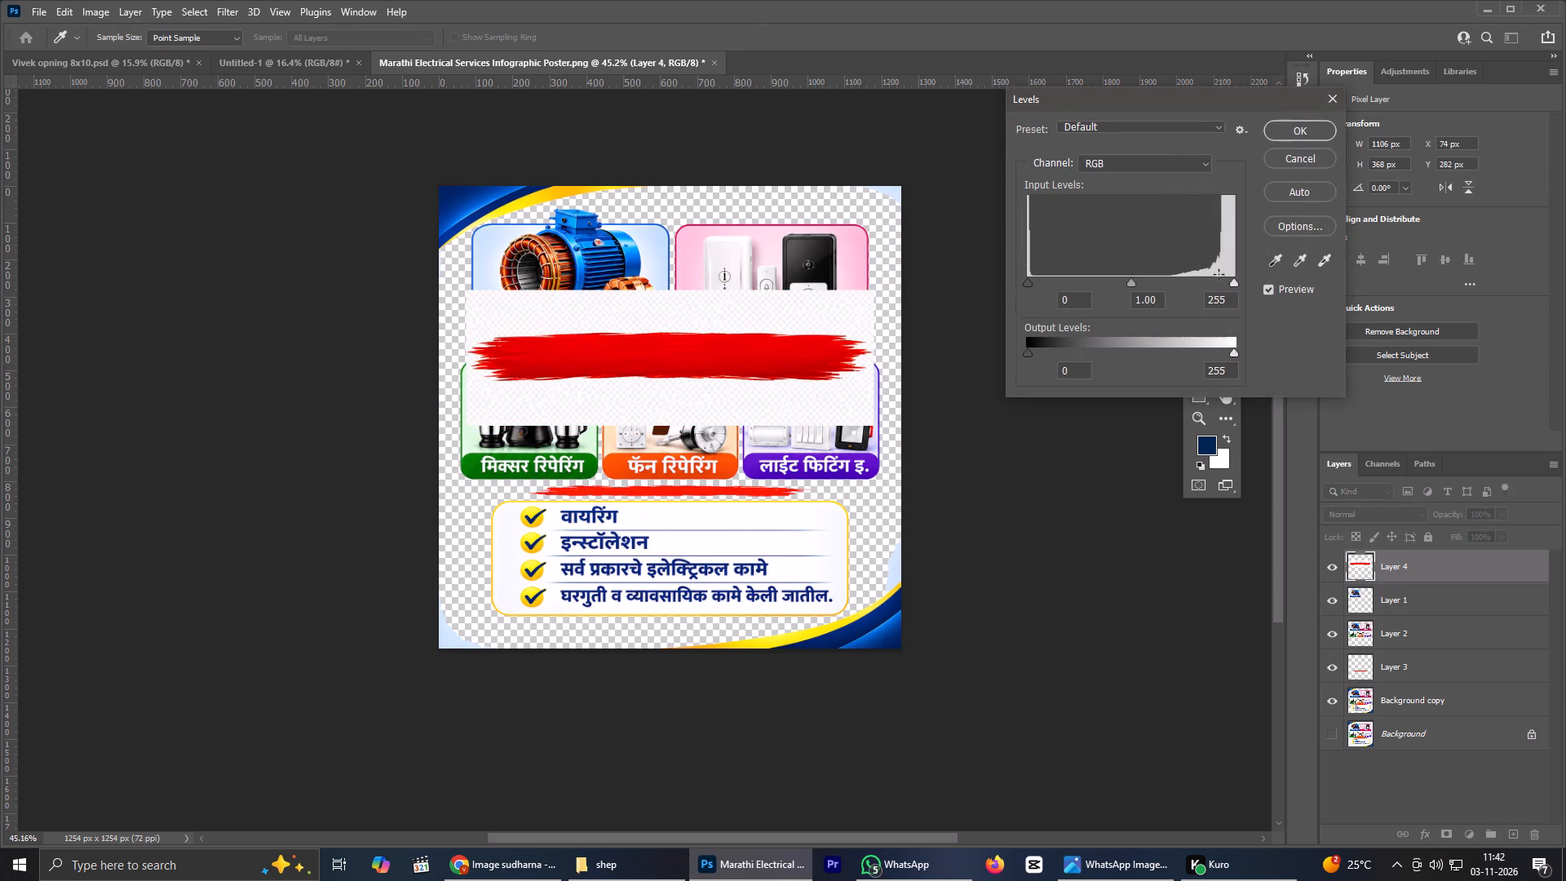
drag(1235, 281, 1210, 277)
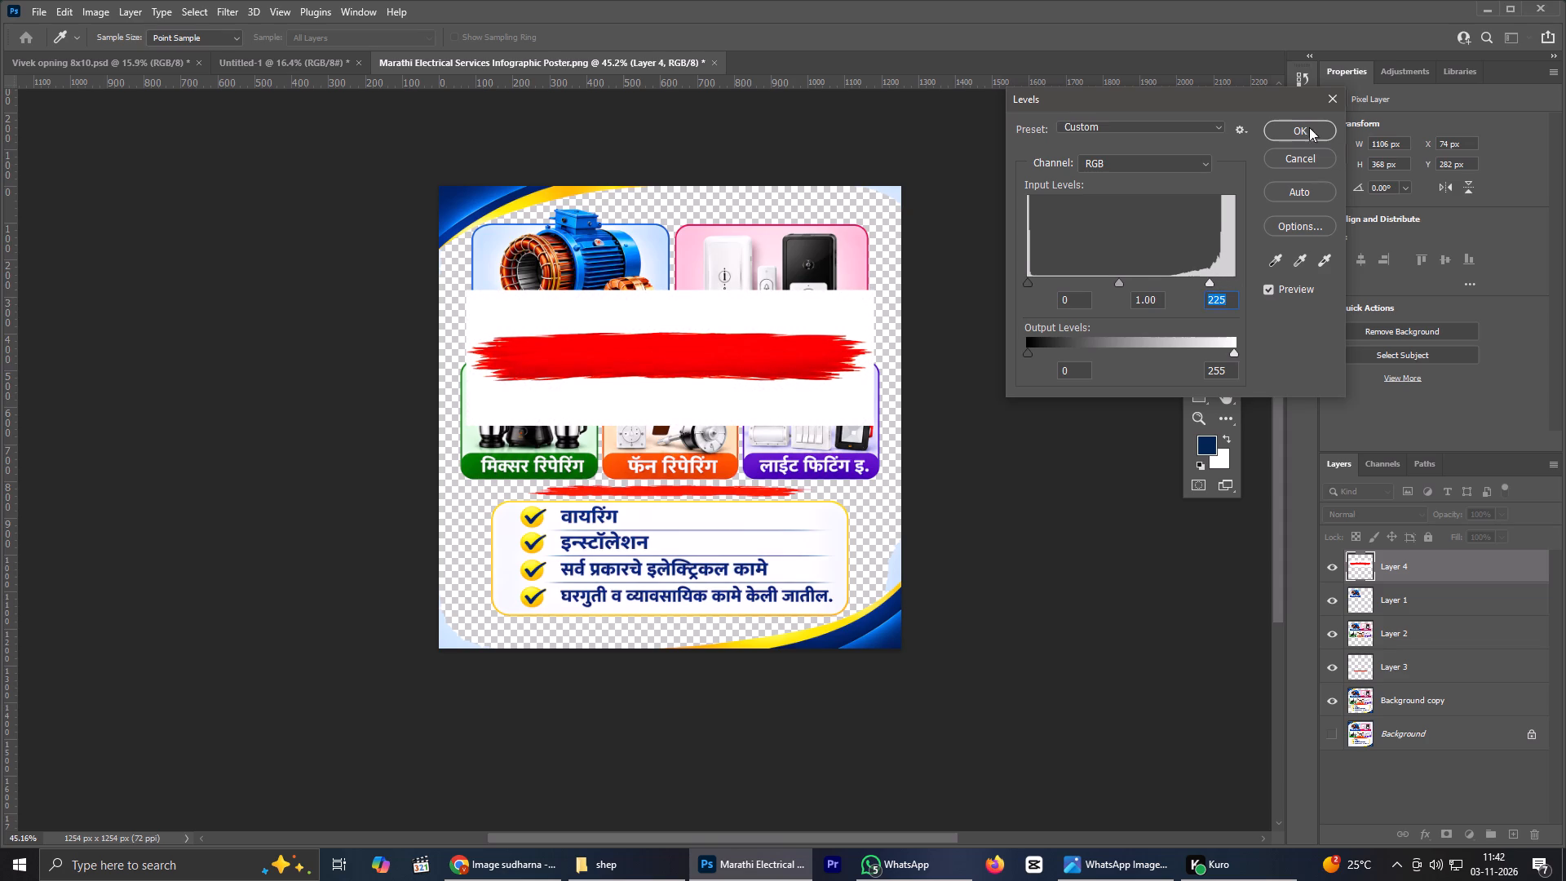
click(1303, 124)
Erase the white background around the red brush stroke with the Magic Eraser at tolerance 32.
click(1224, 310)
click(824, 303)
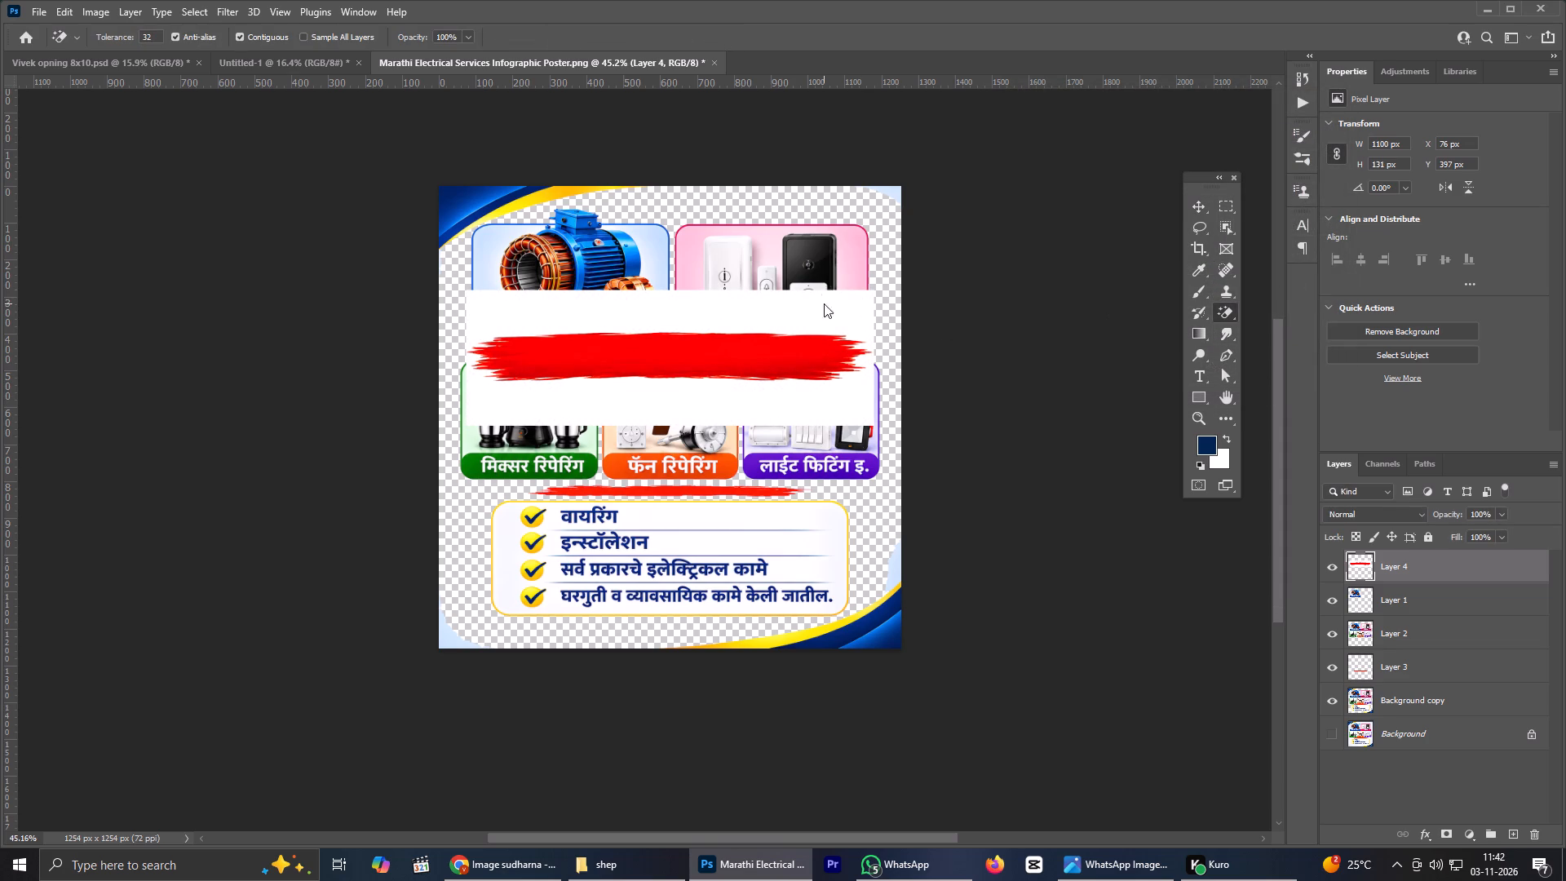
Bring the brush stroke into the Untitled-1 flyer beneath the उदघाटन badge and enlarge it to about 2597 px wide.
click(1202, 207)
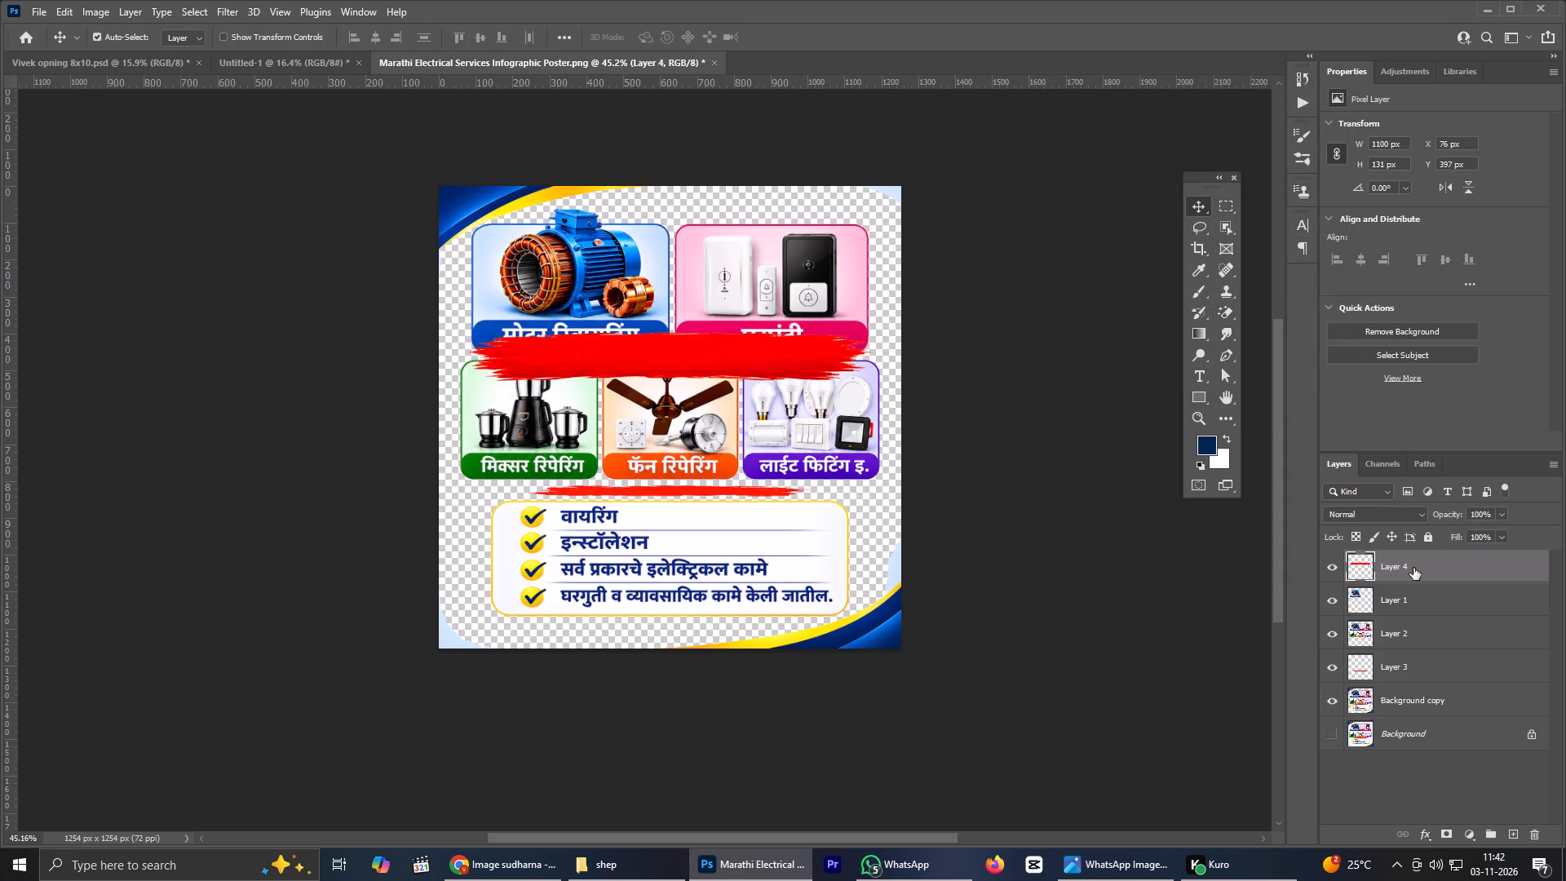
drag(1413, 568, 781, 432)
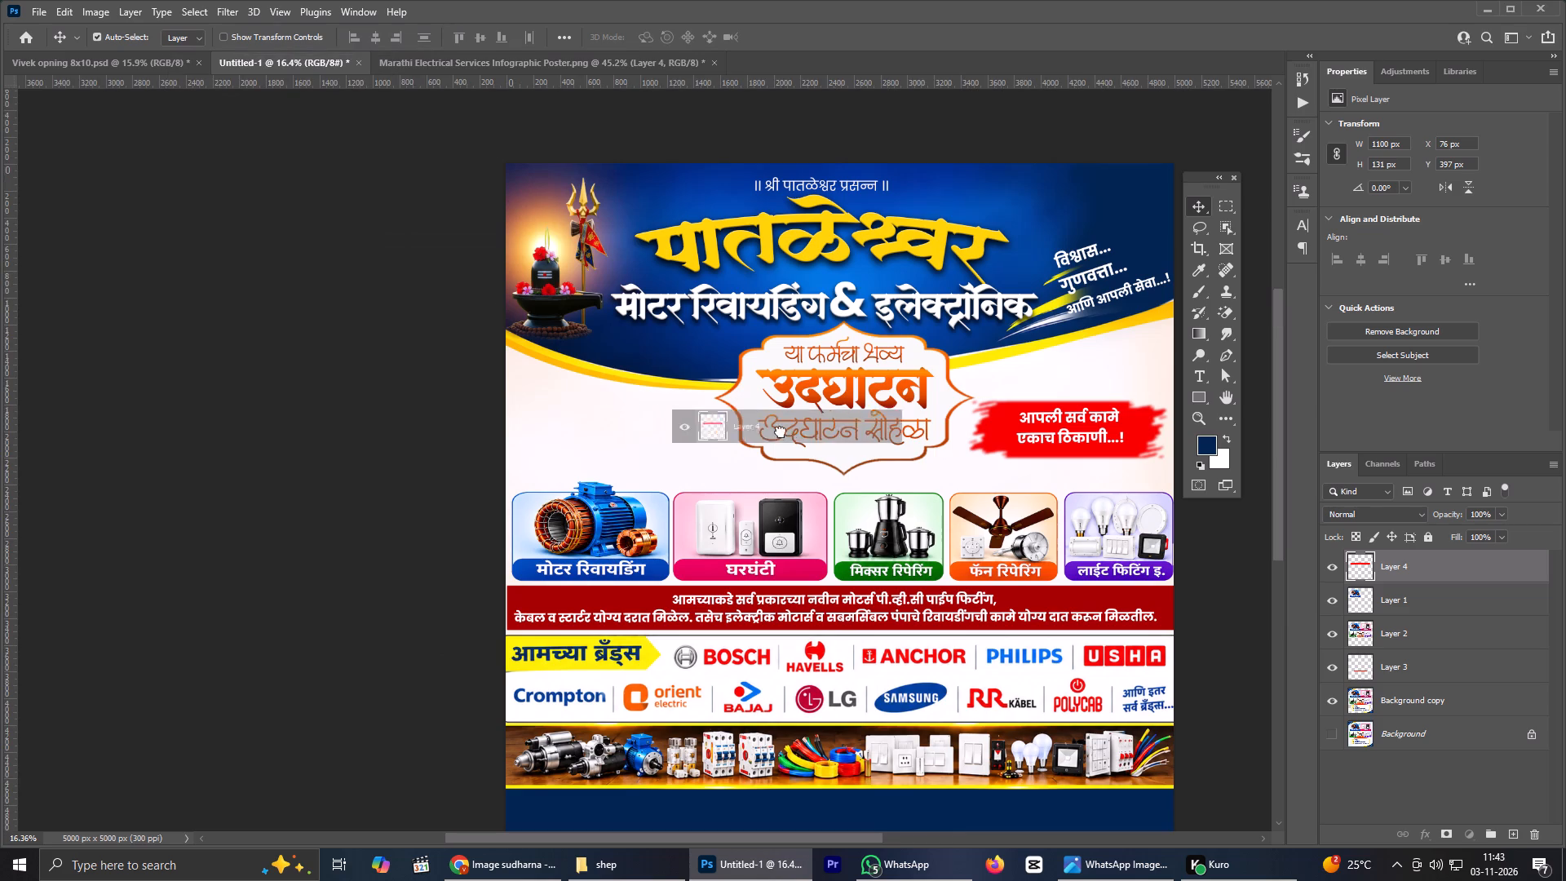
drag(781, 432, 800, 478)
key(ctrl+t)
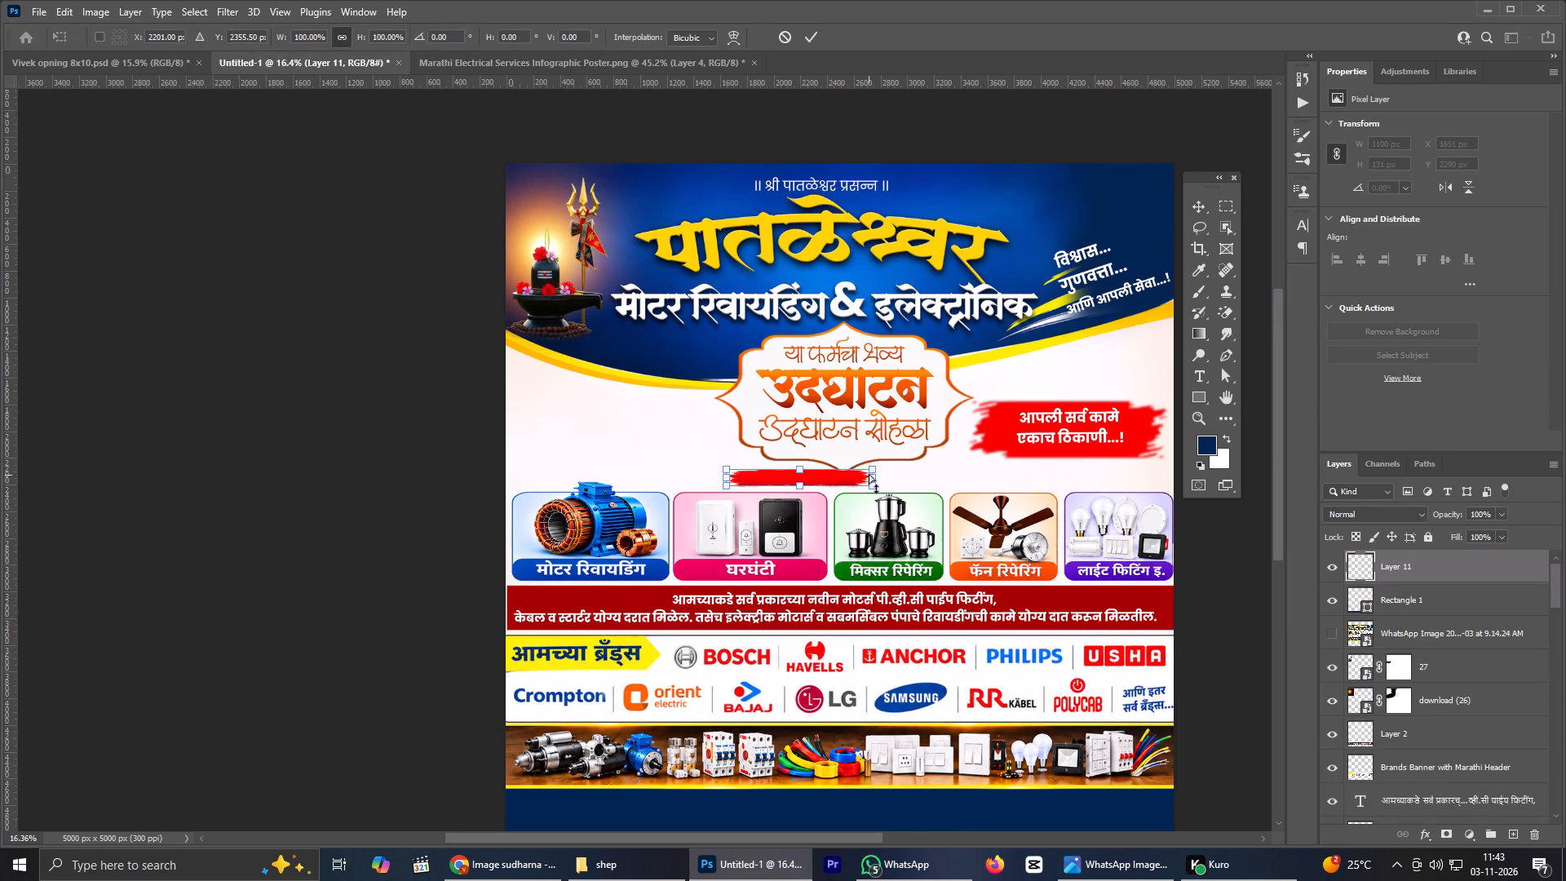
drag(874, 480, 1015, 470)
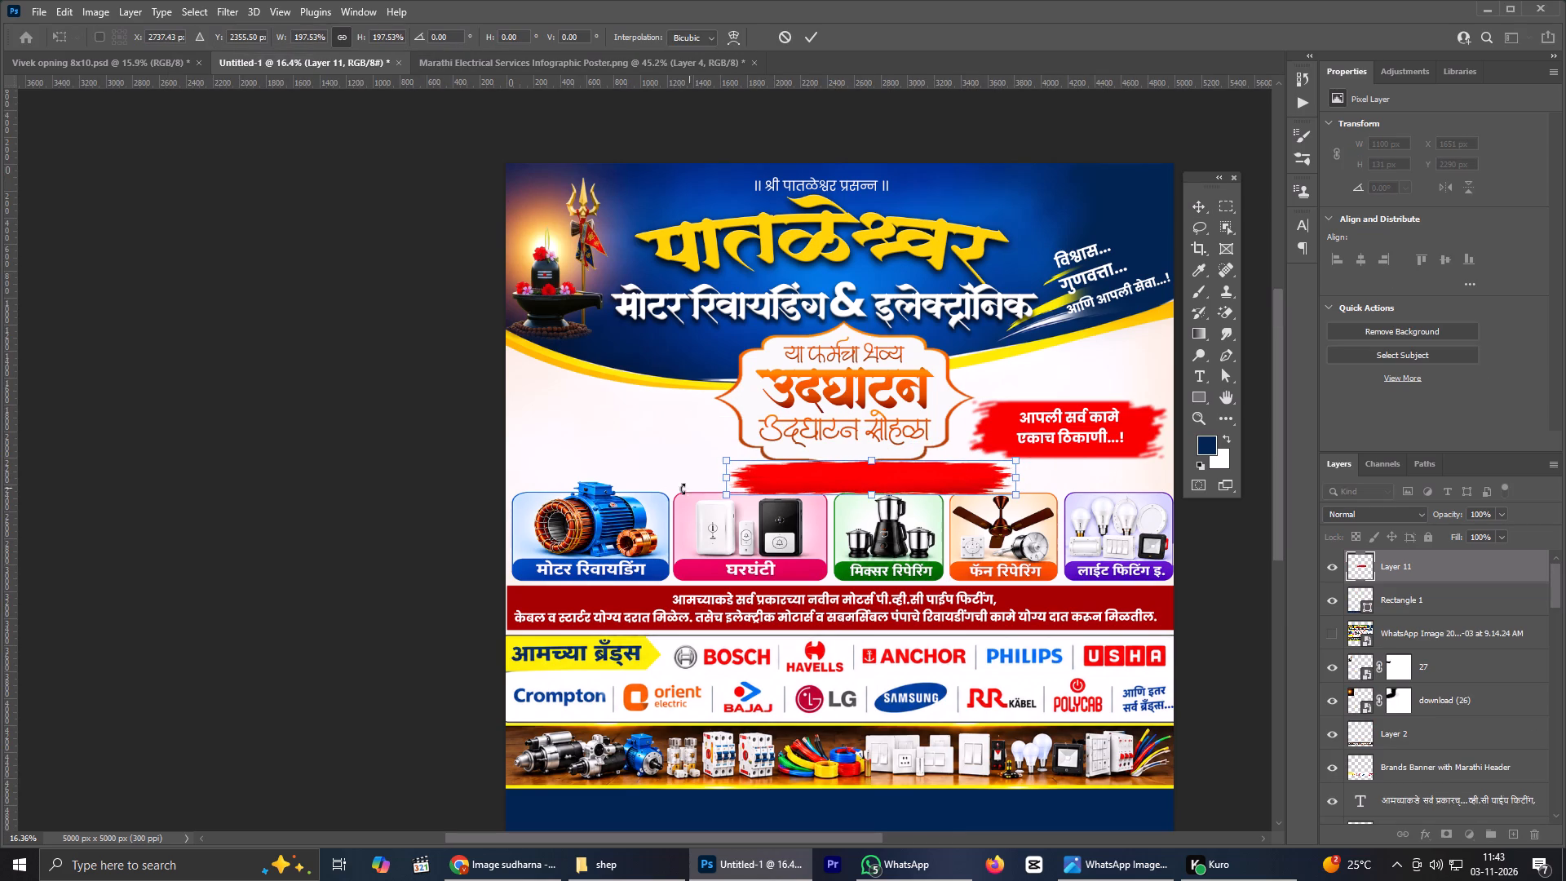
drag(728, 478, 673, 466)
scroll(843, 450, down, 2)
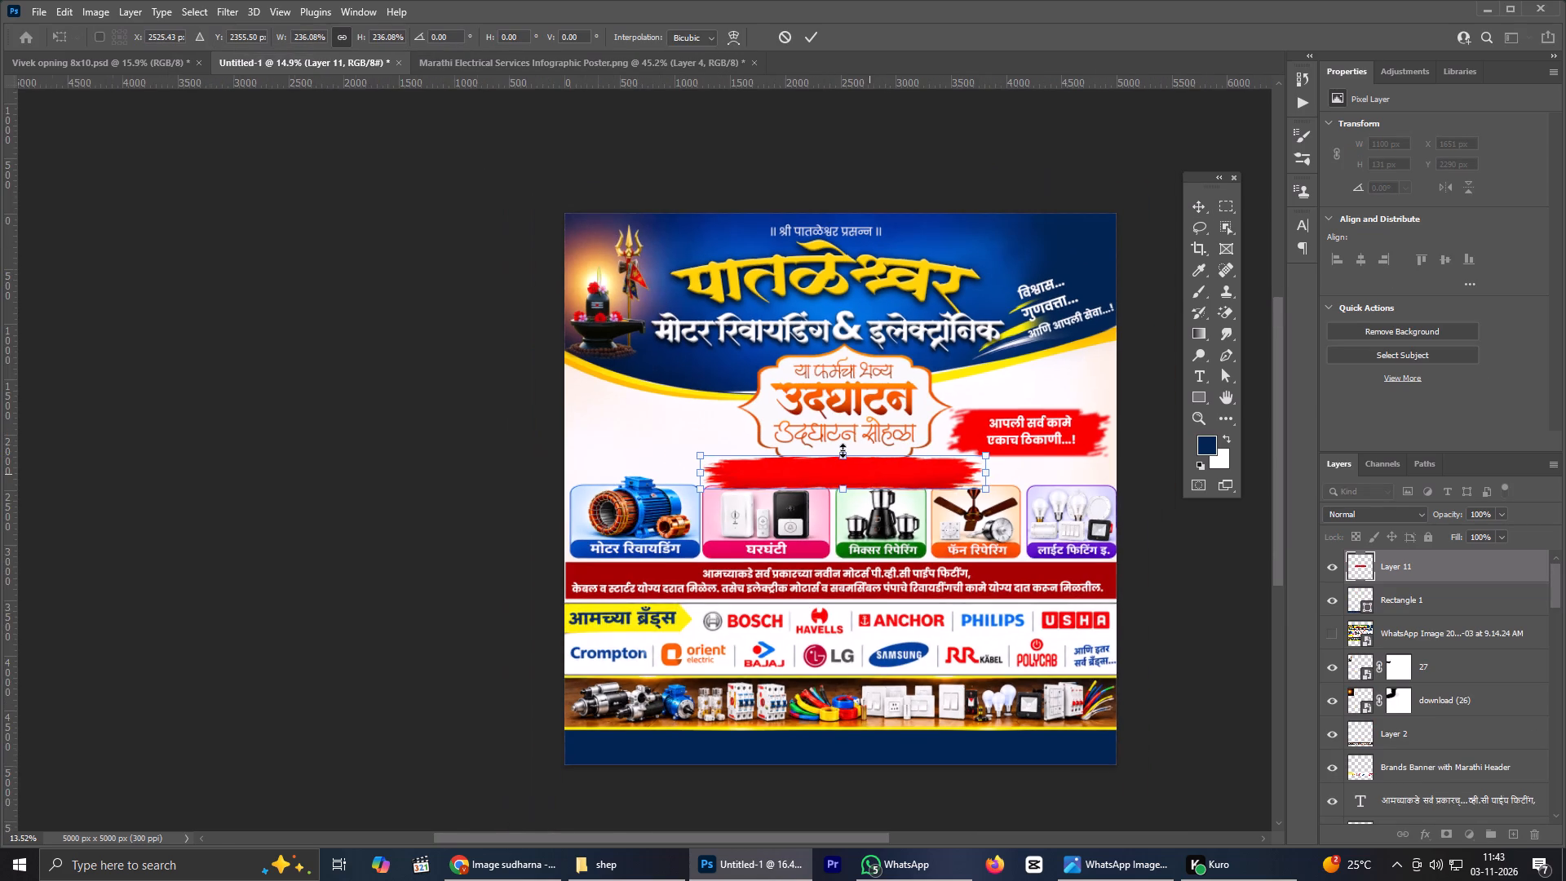
Reorder the red brush stroke's layer to sit between Layer 9 and Layer 10, behind the उदघाटन badge.
drag(1440, 572, 1447, 861)
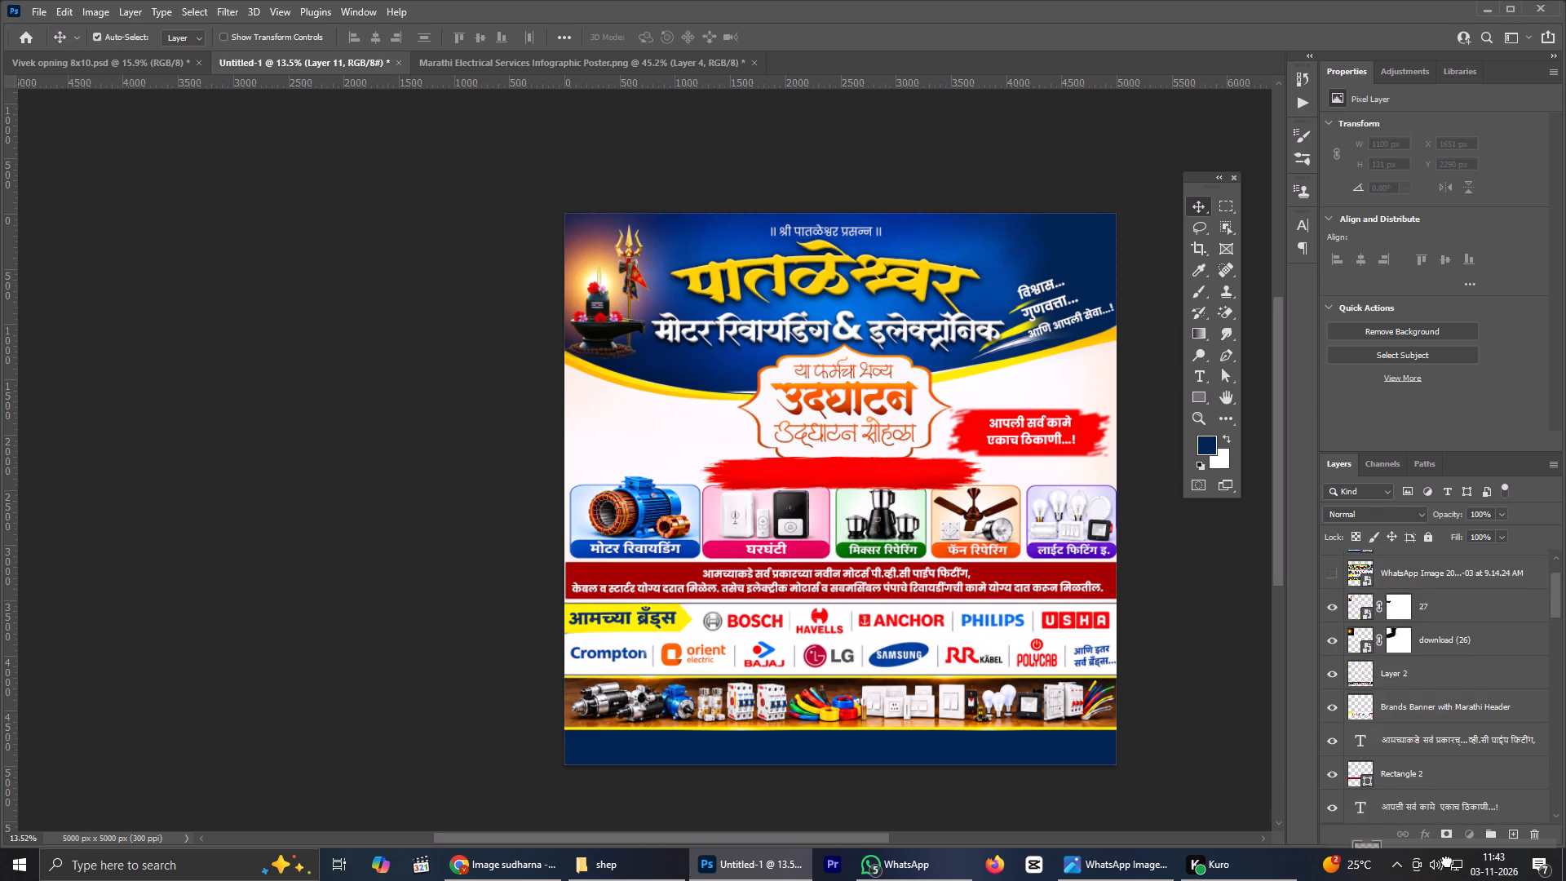
drag(1447, 861, 1434, 796)
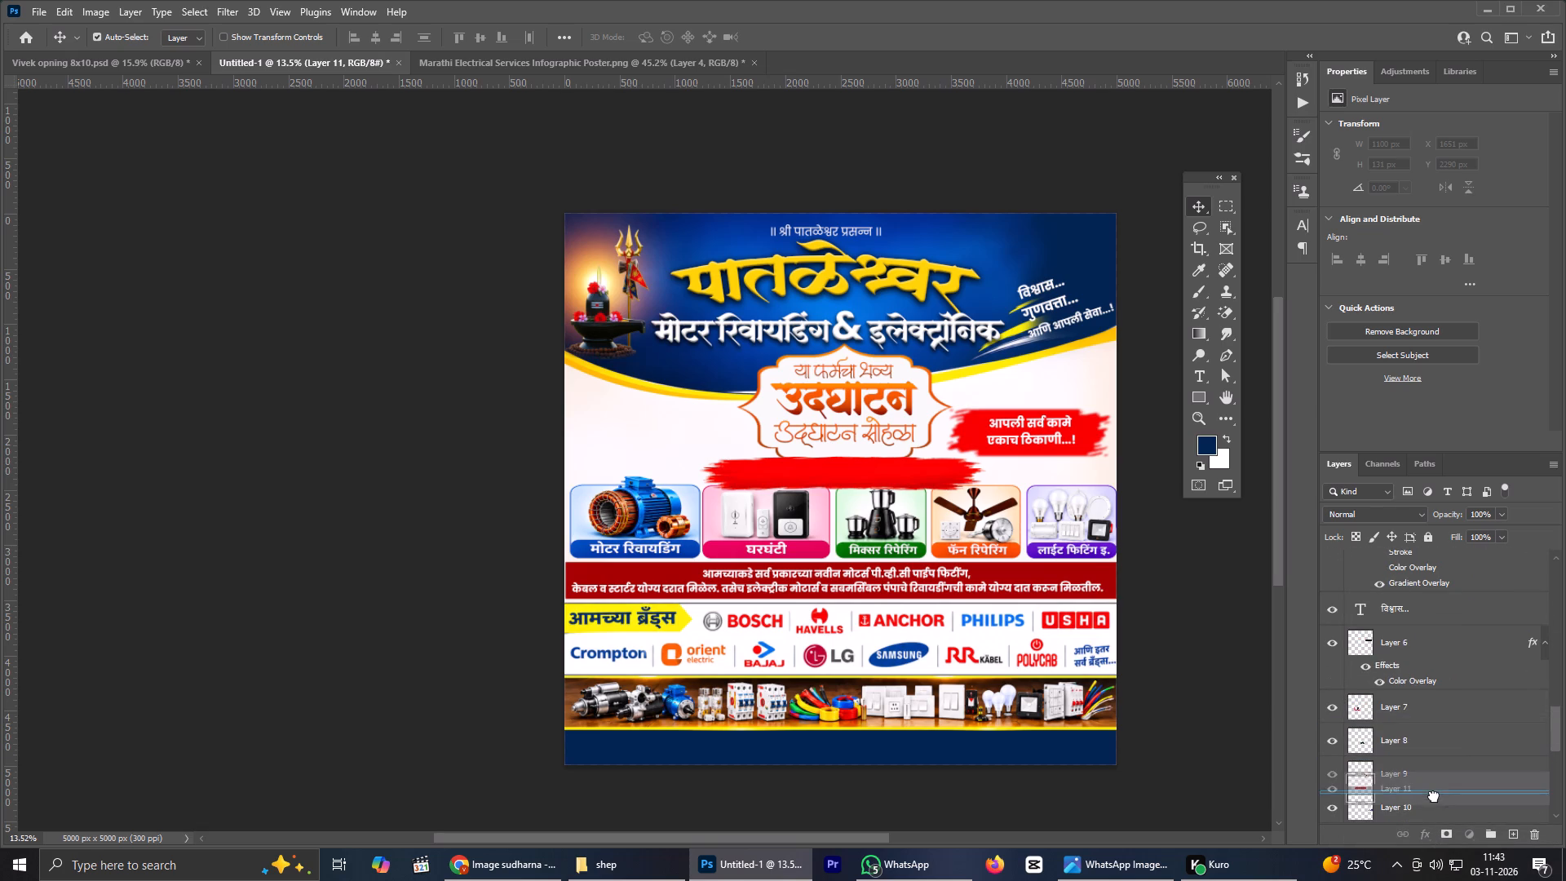
drag(1434, 796, 1434, 792)
Centre the red brush stroke under the badge and enlarge it to about 2889 by 343 px.
scroll(871, 491, up, 3)
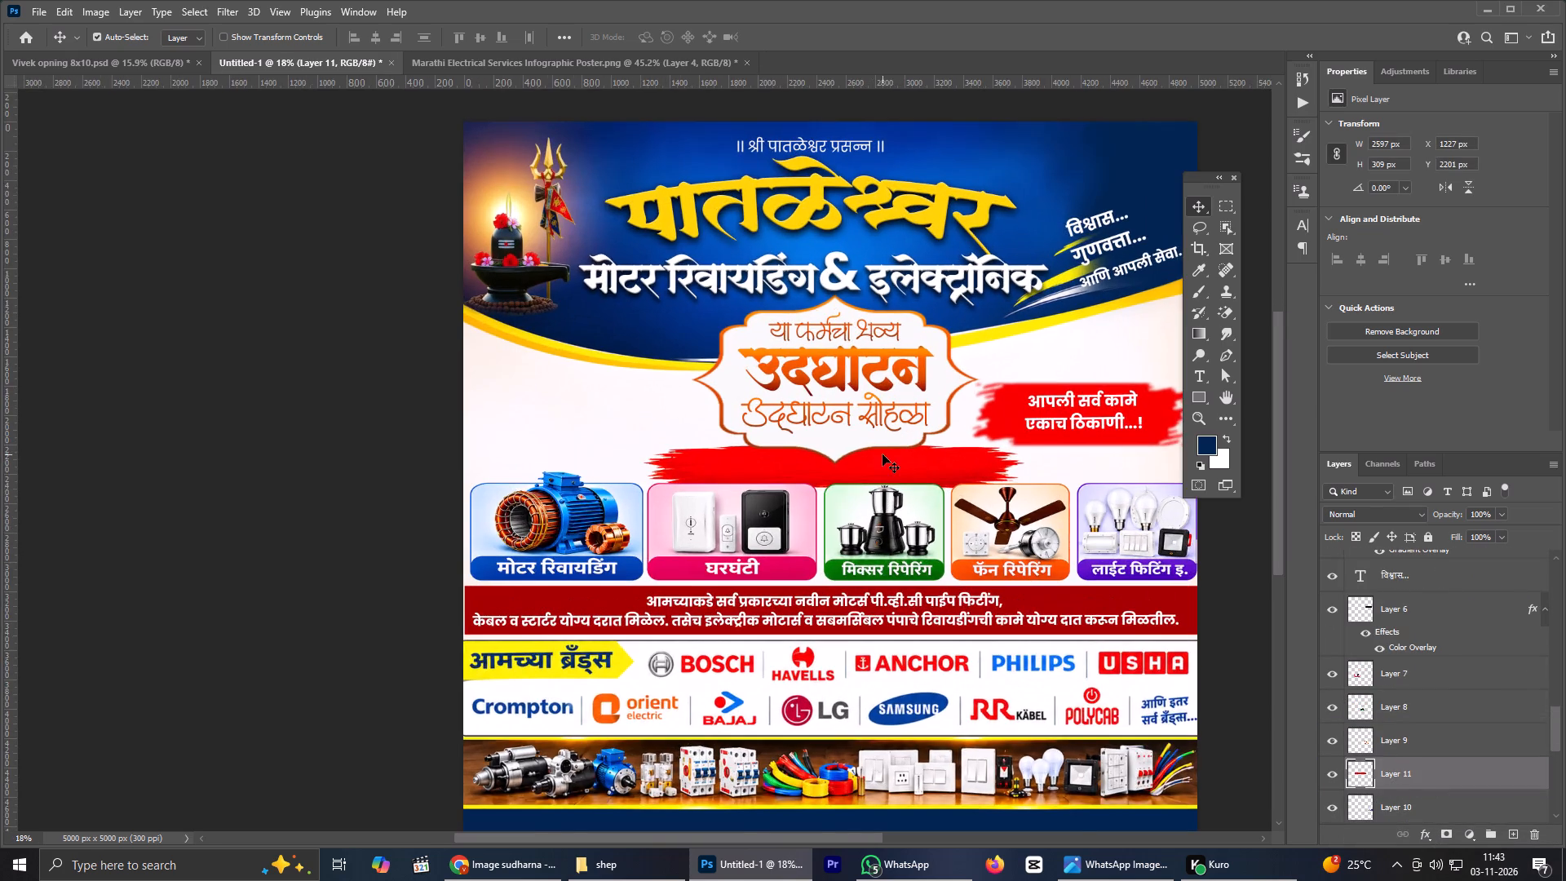
scroll(886, 449, up, 3)
drag(887, 467, 877, 469)
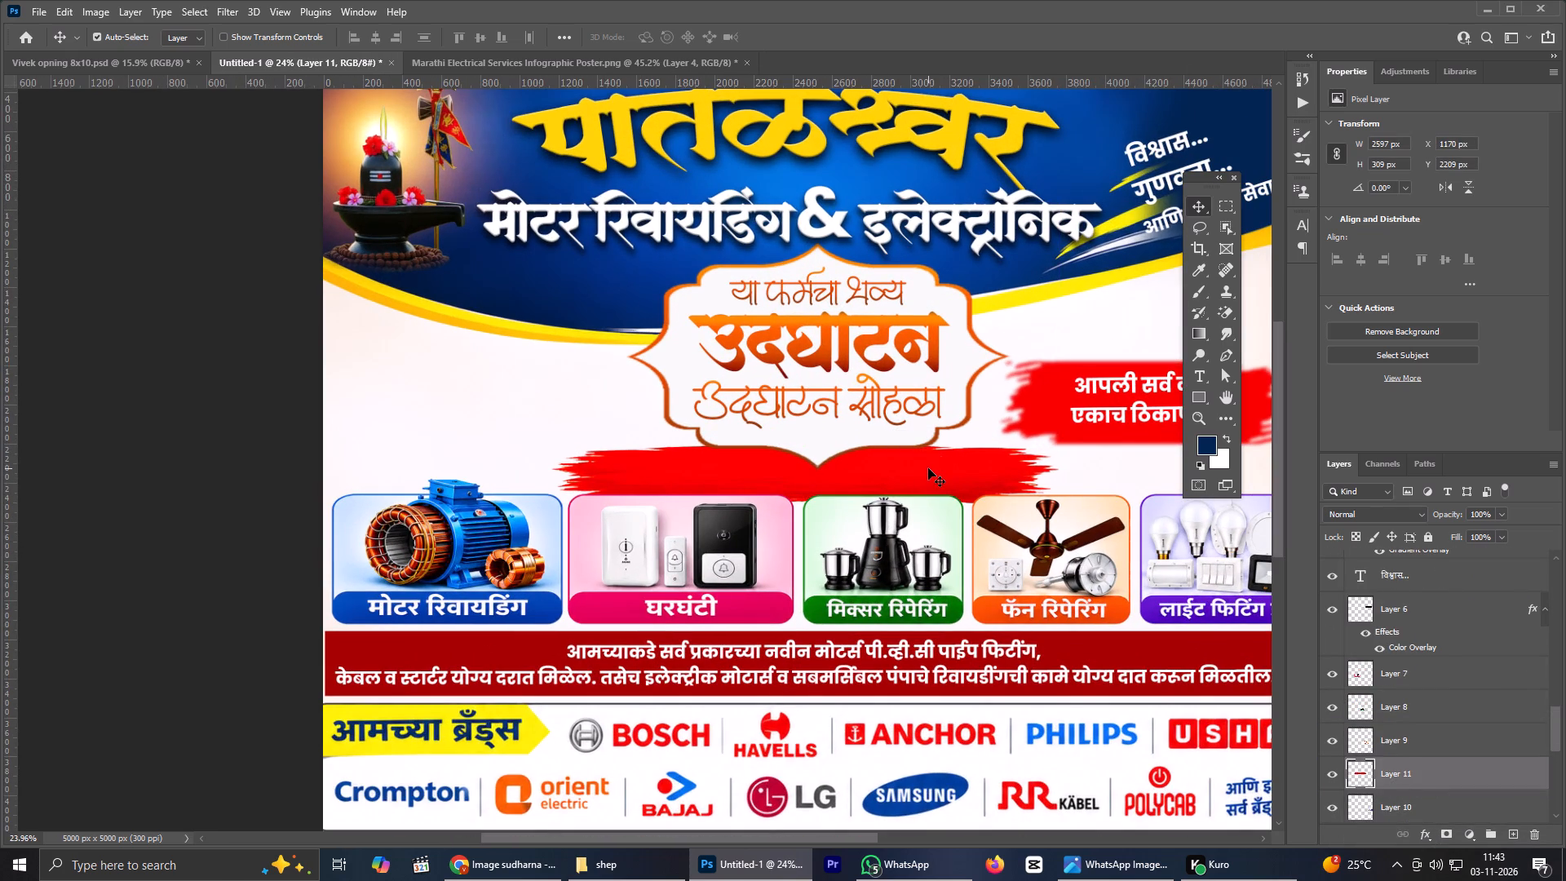
key(ctrl+t)
drag(1059, 478, 1077, 476)
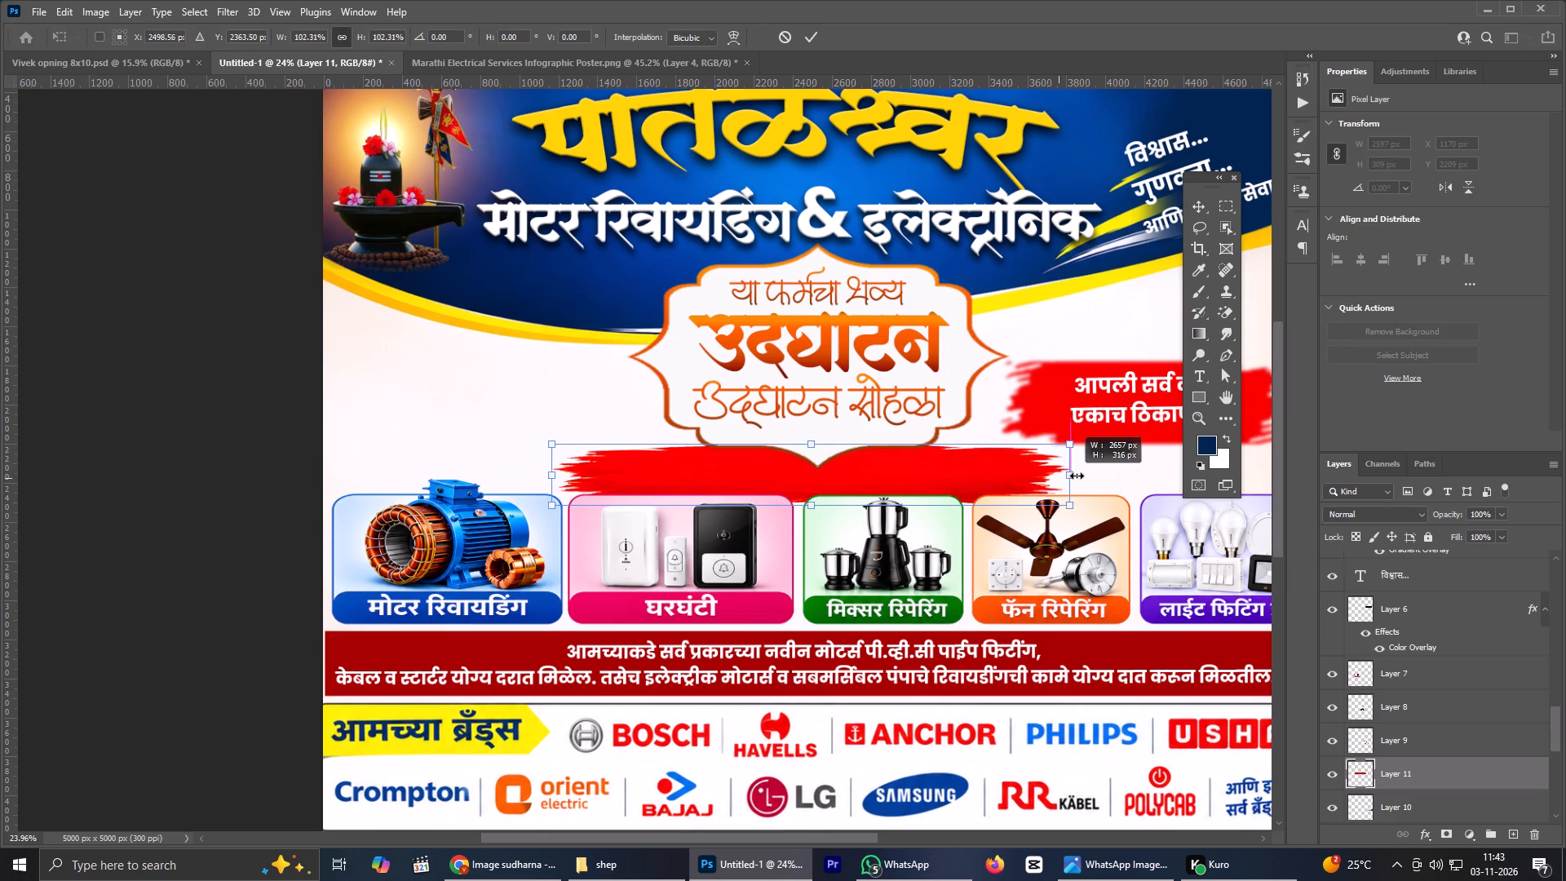
drag(1077, 476, 1090, 475)
drag(543, 468, 518, 467)
click(814, 38)
Move the white text आपली सर्व कामे एकाच ठिकाणी...! from the small red patch onto the new red brush stroke.
scroll(922, 199, down, 4)
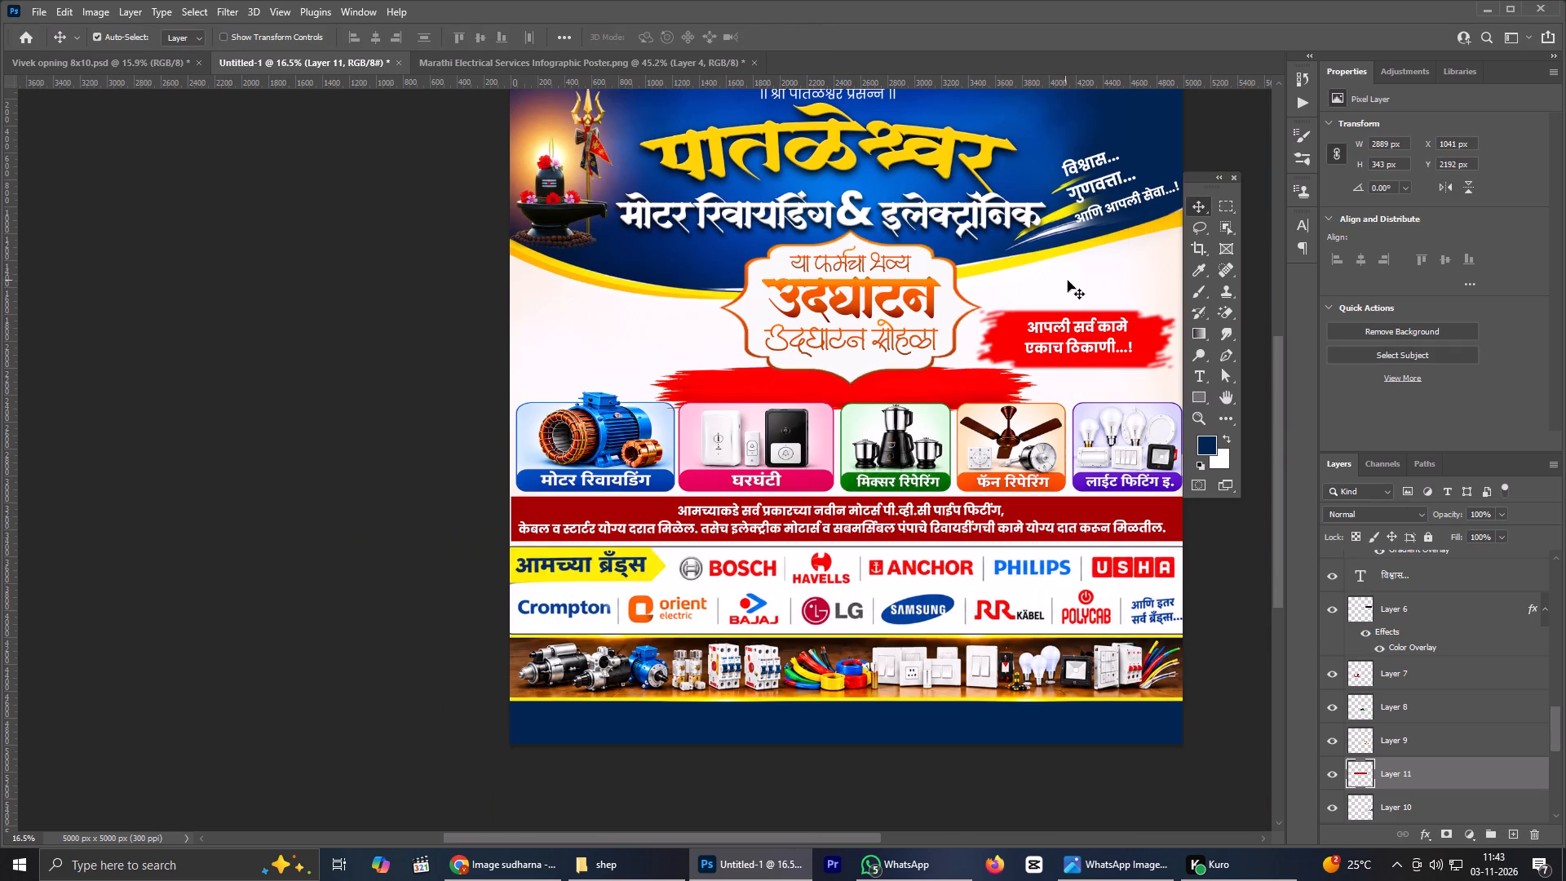
click(1068, 328)
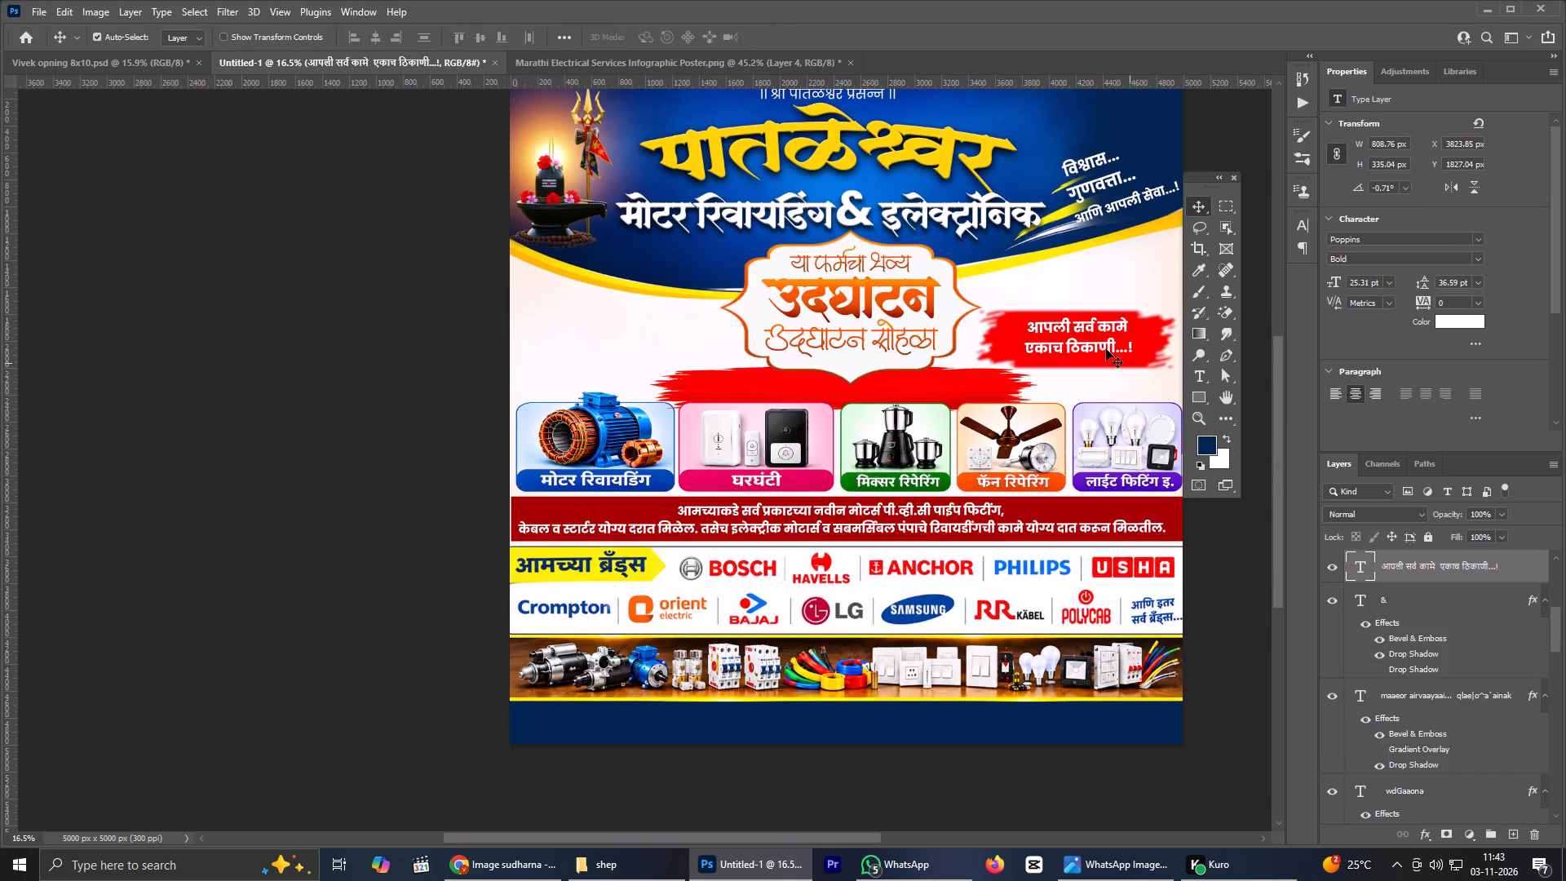
drag(1085, 324, 731, 379)
Join the आपली सर्व कामे एकाच ठिकाणी...! text into a single line and centre it on the brush stroke.
double_click(731, 379)
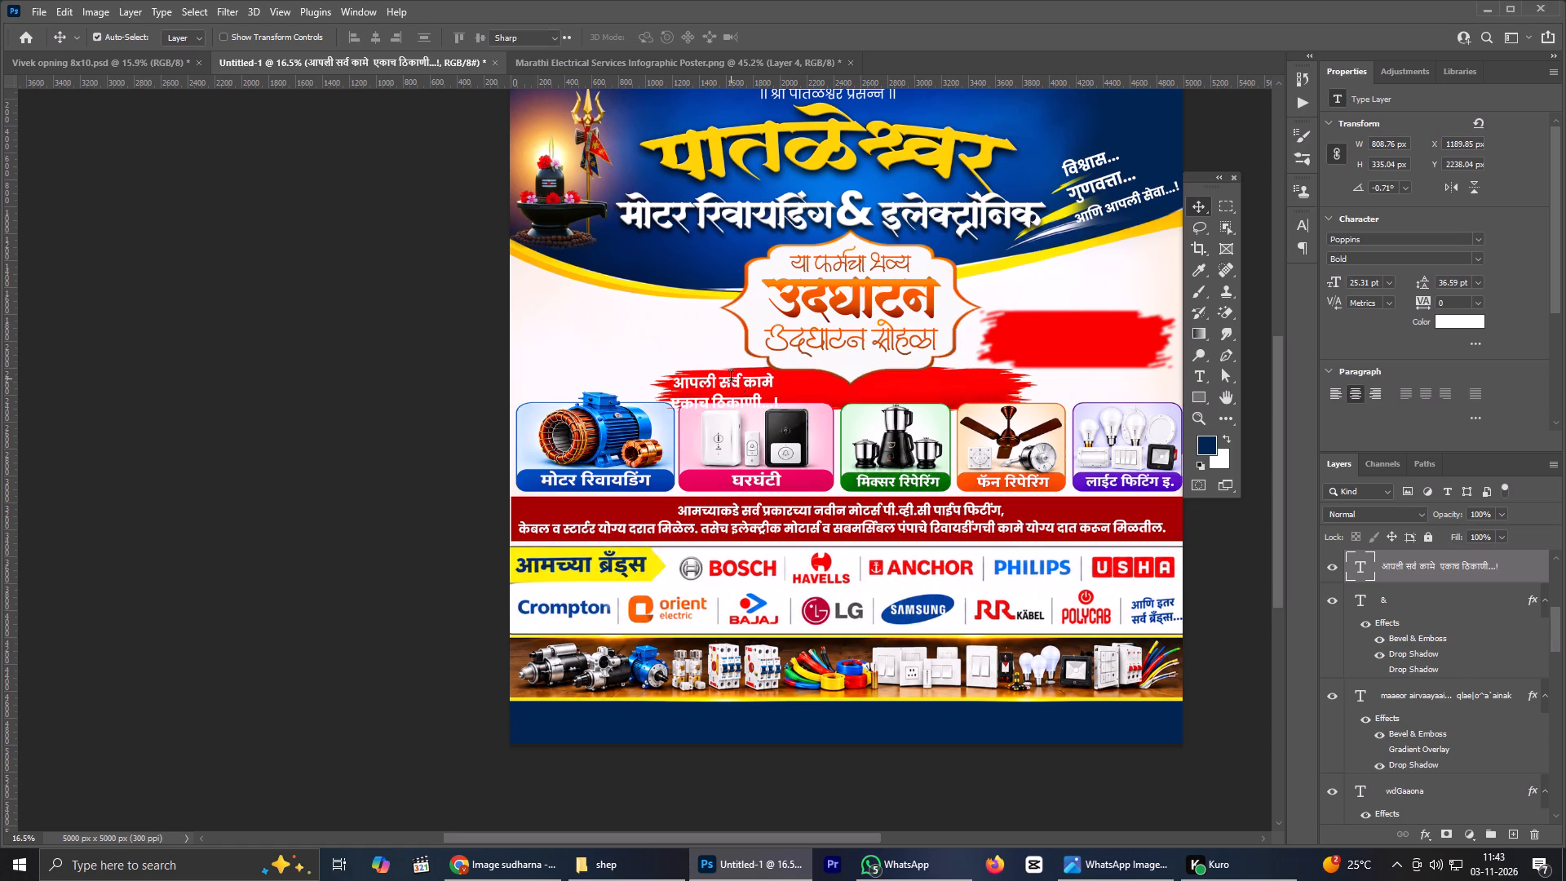
click(671, 413)
key(BackSpace)
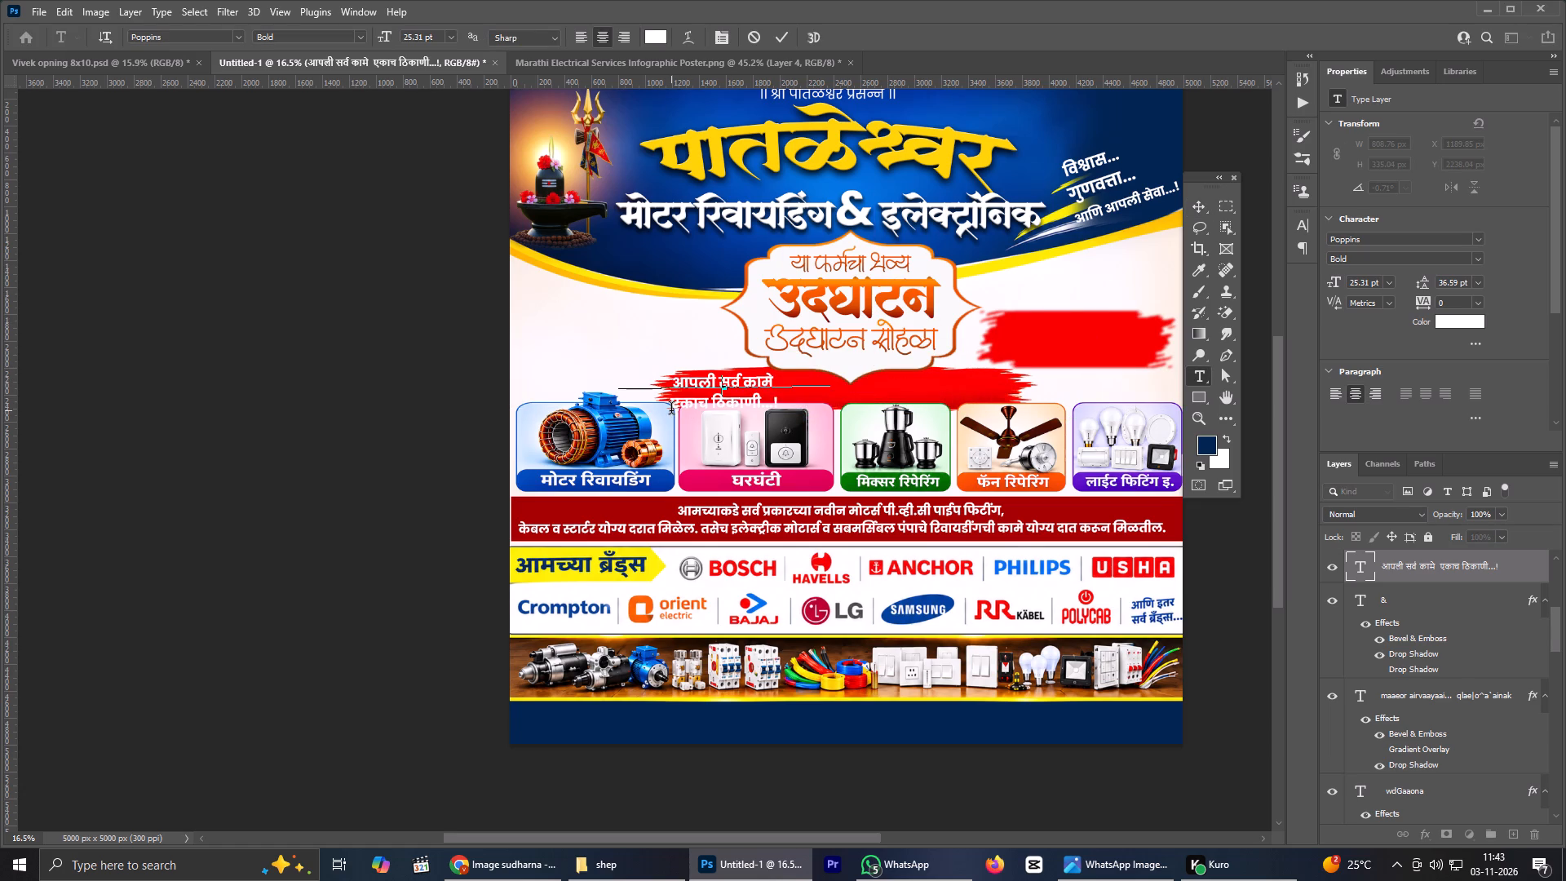
click(788, 37)
drag(757, 376, 883, 384)
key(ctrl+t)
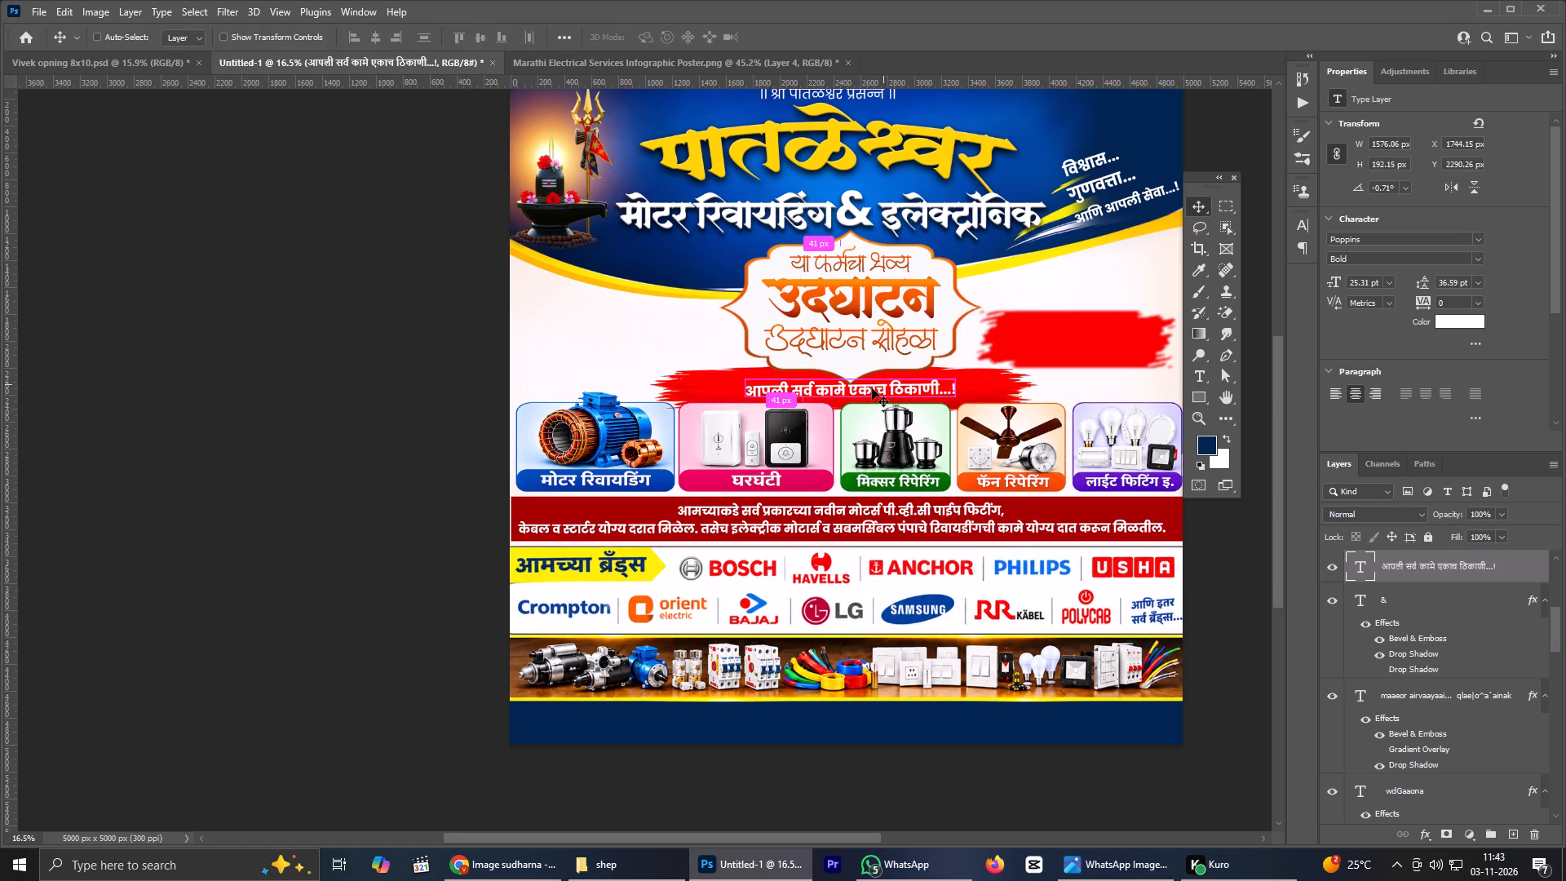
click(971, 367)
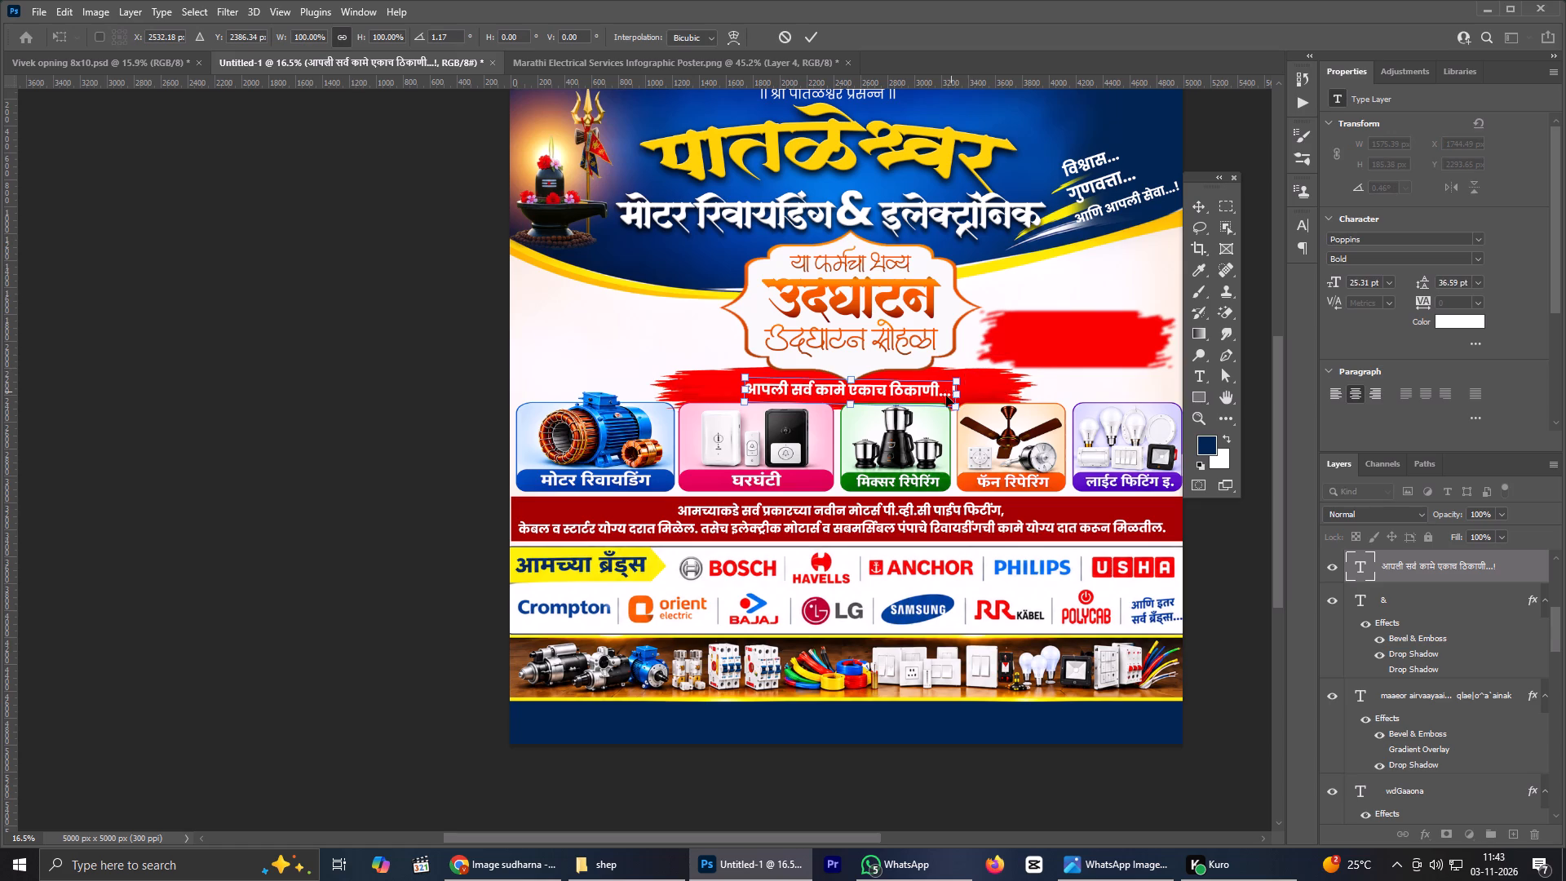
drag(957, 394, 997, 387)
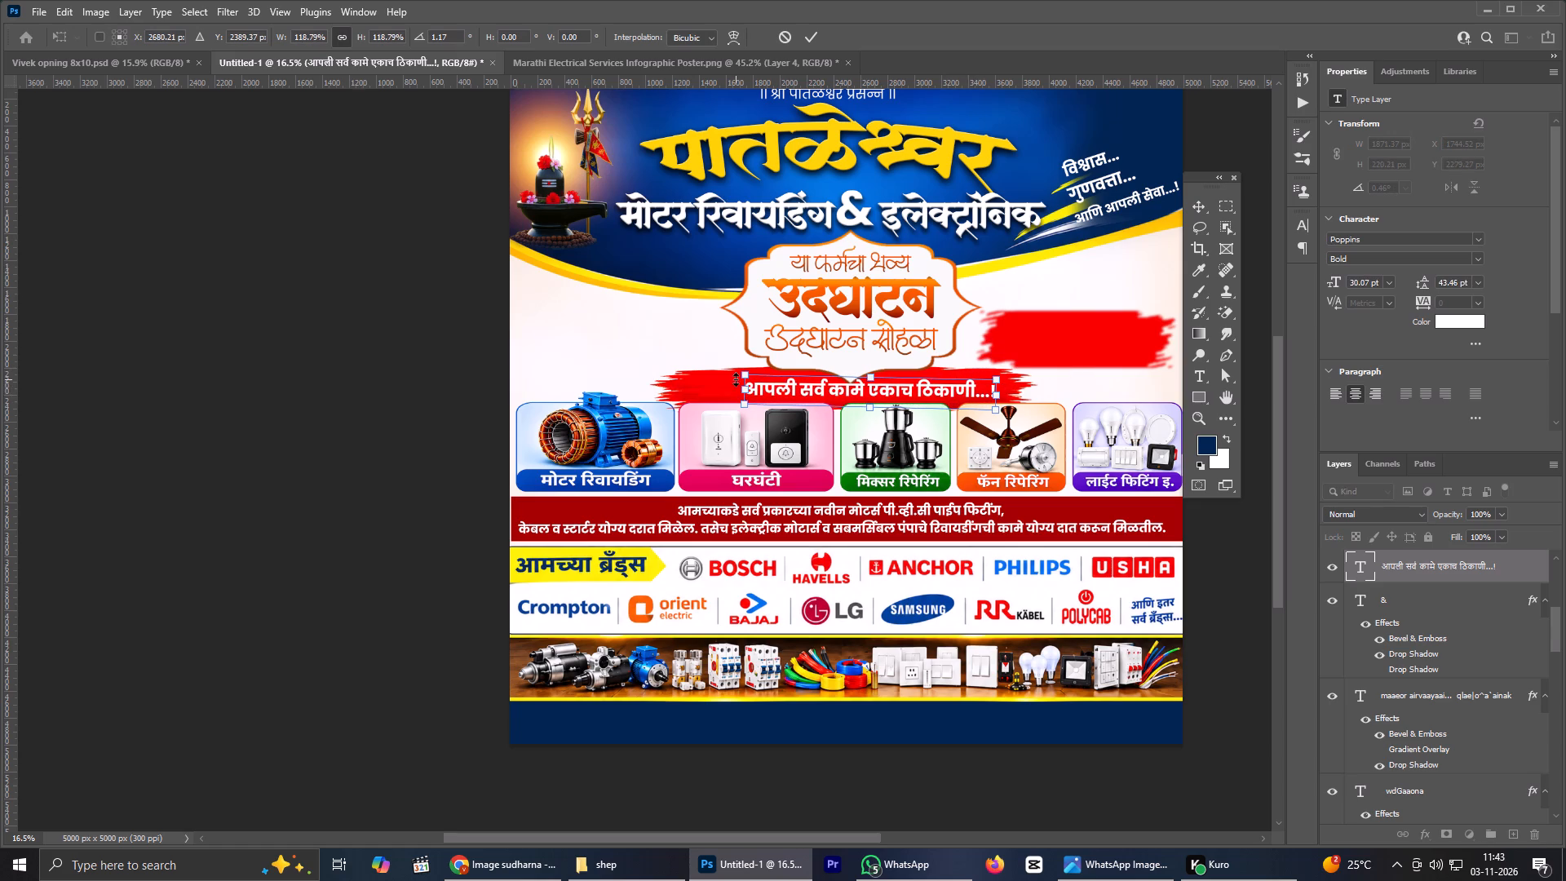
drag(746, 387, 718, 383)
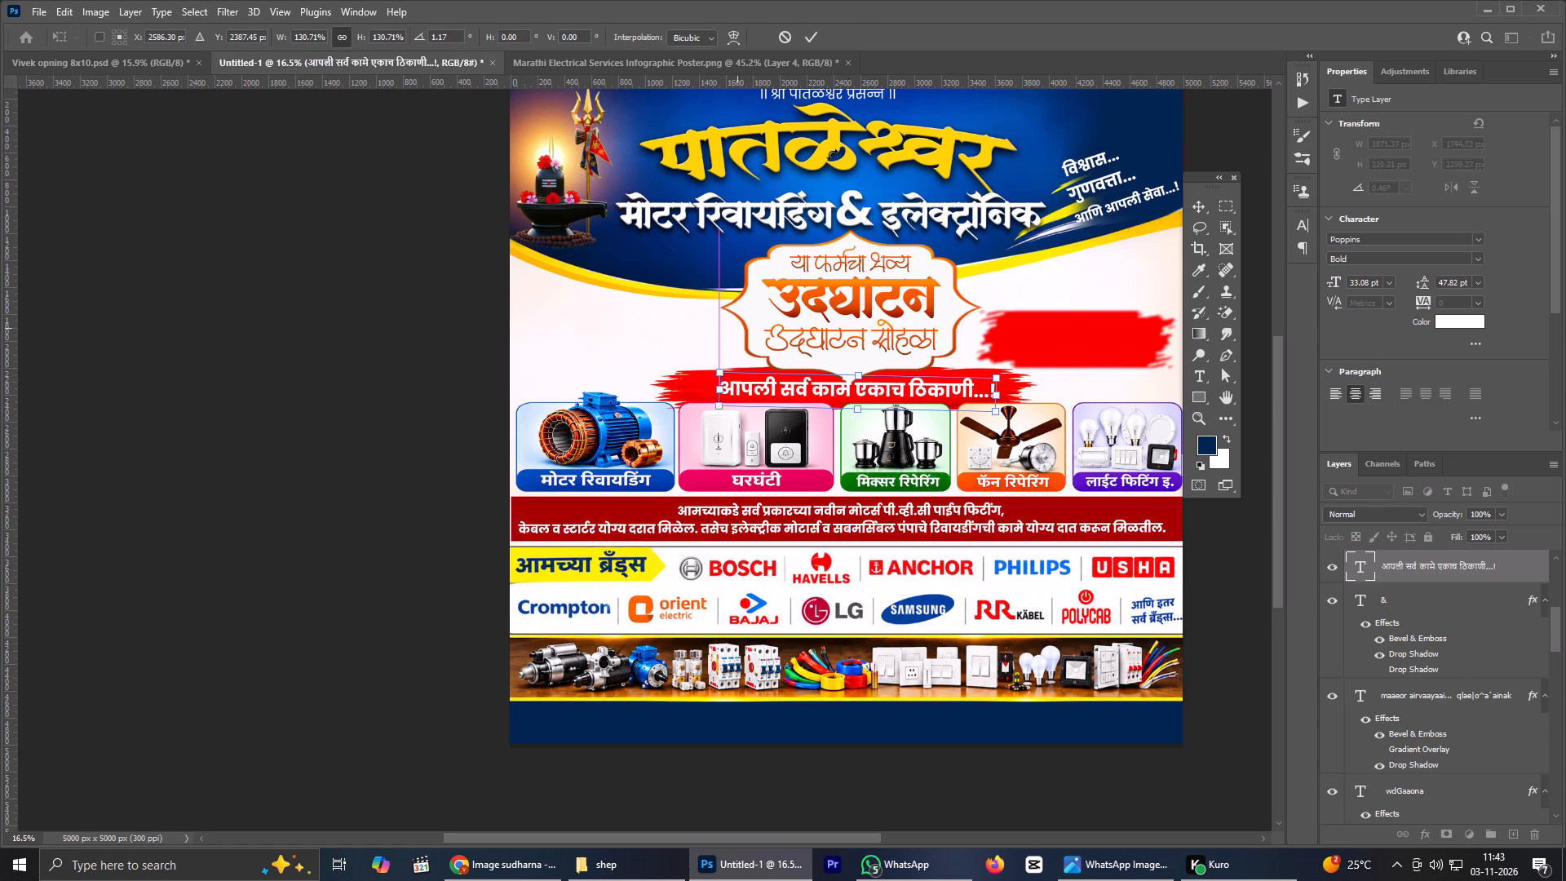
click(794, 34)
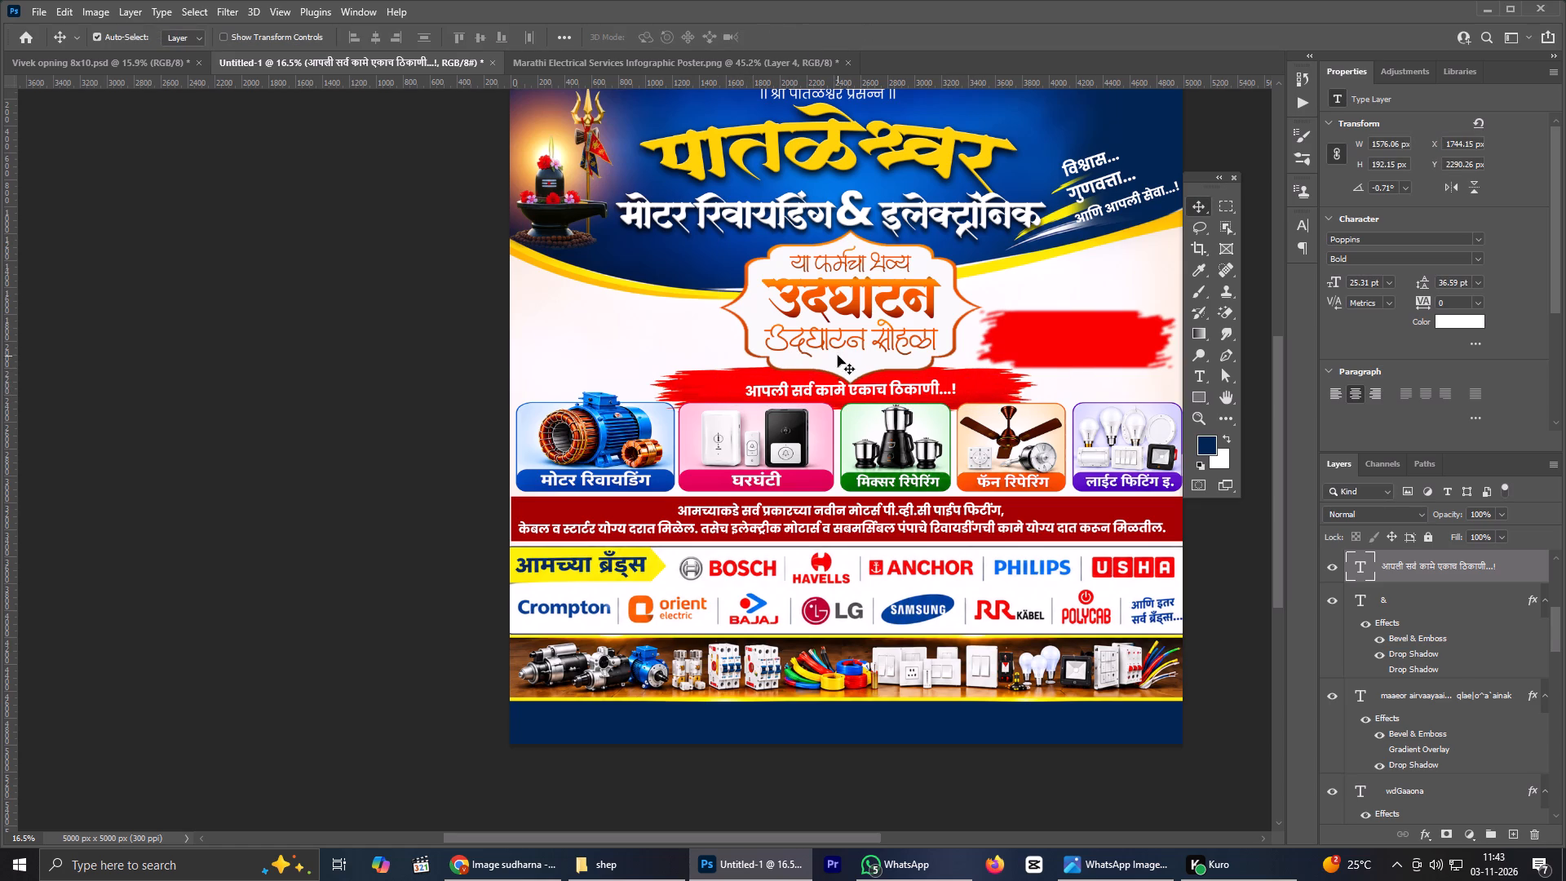
Shorten the उदघाटन badge and its text from the bottom to about 95.5% height, clearing the text below.
drag(675, 327, 741, 308)
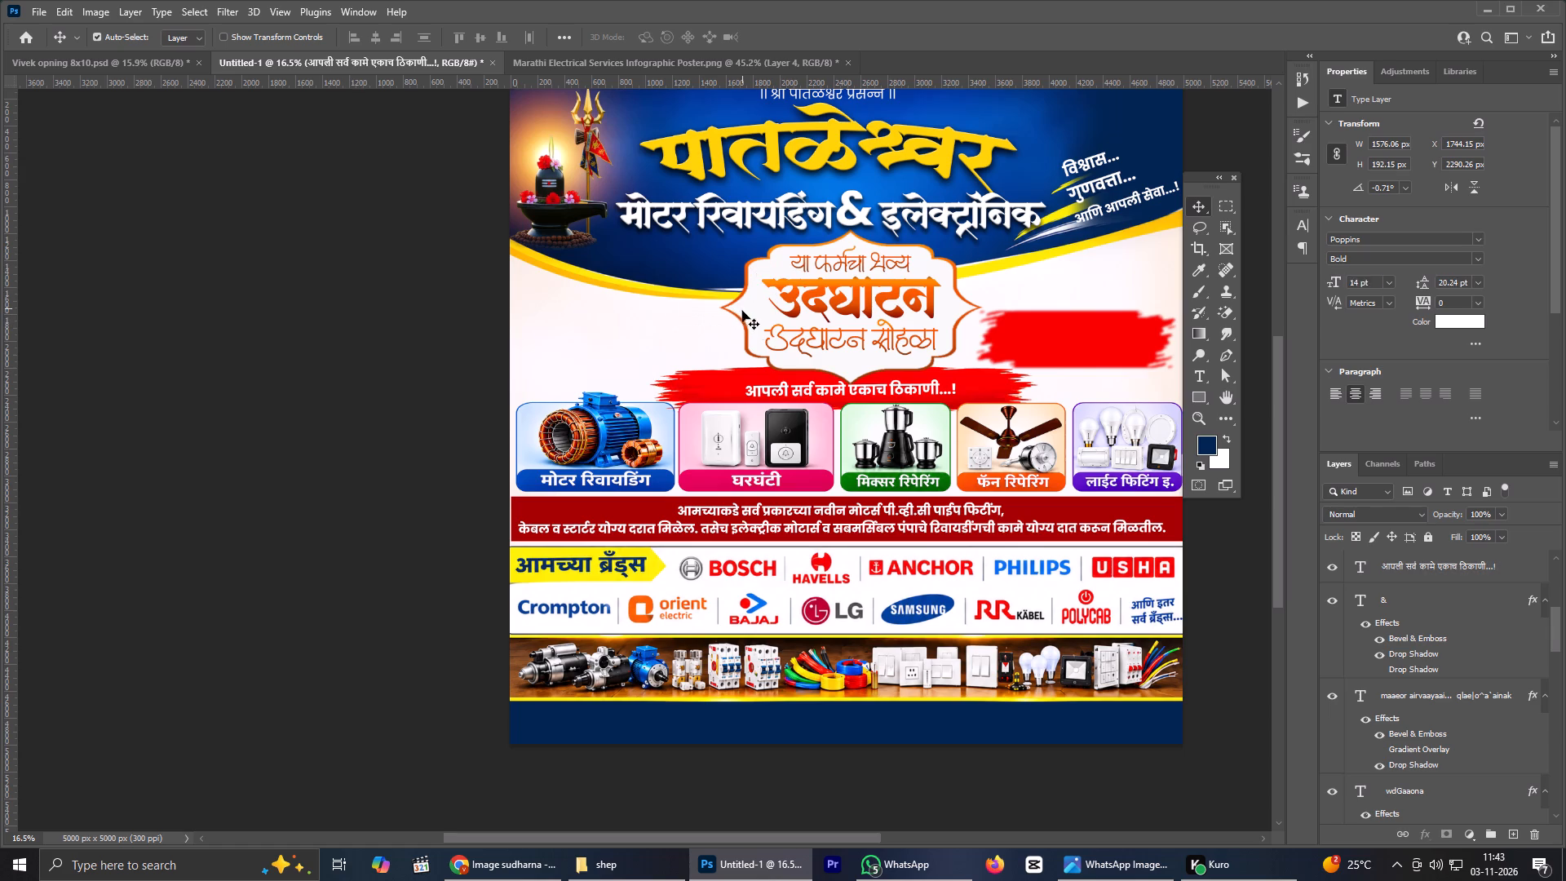
key(ctrl+t)
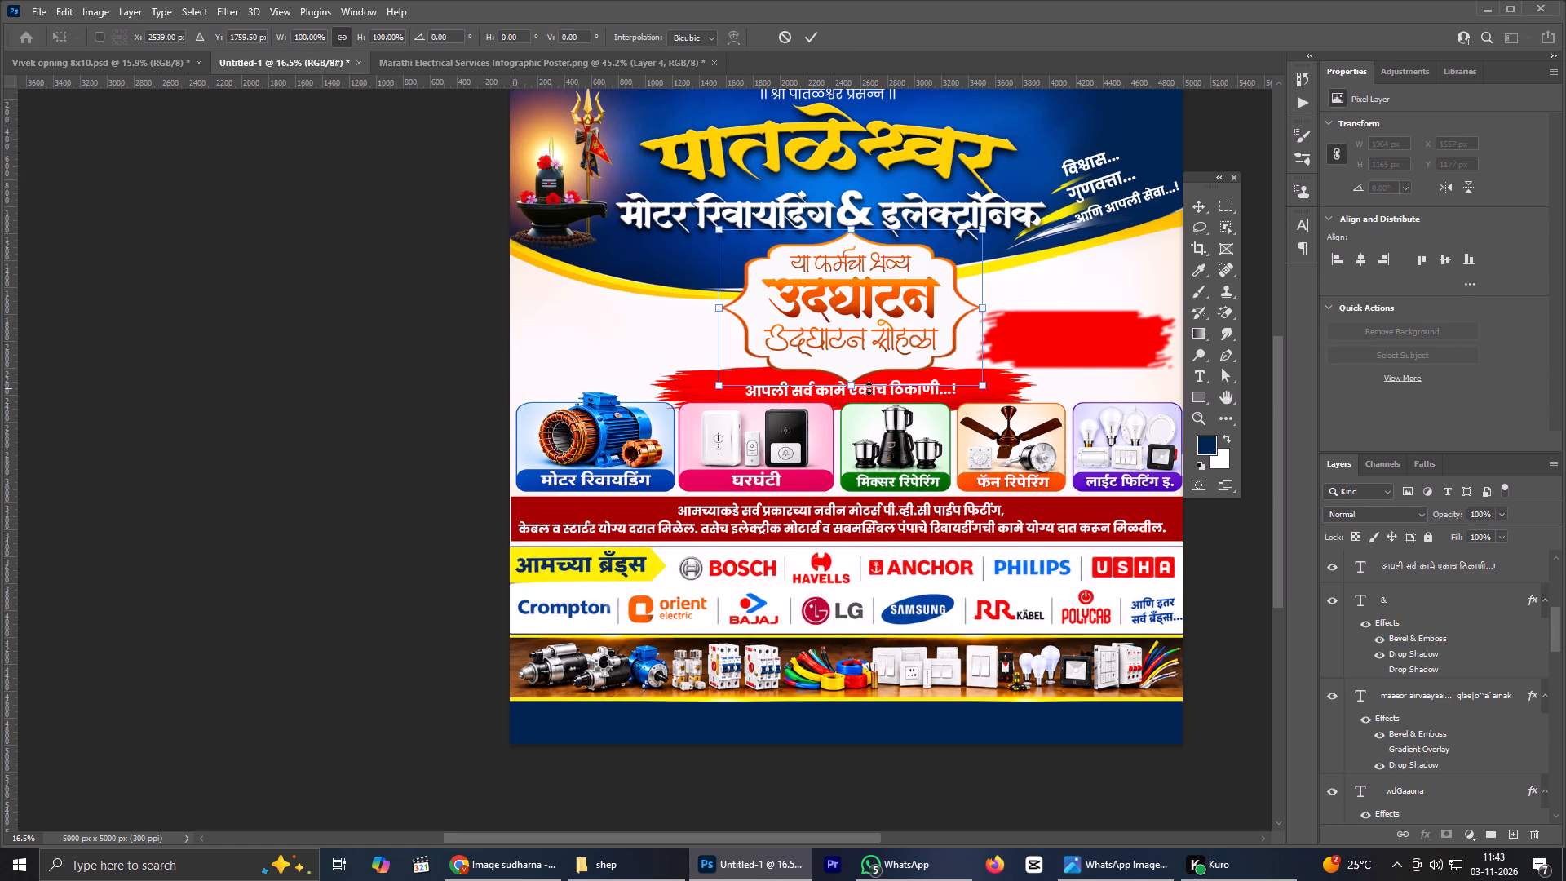
shift+drag(854, 389, 854, 379)
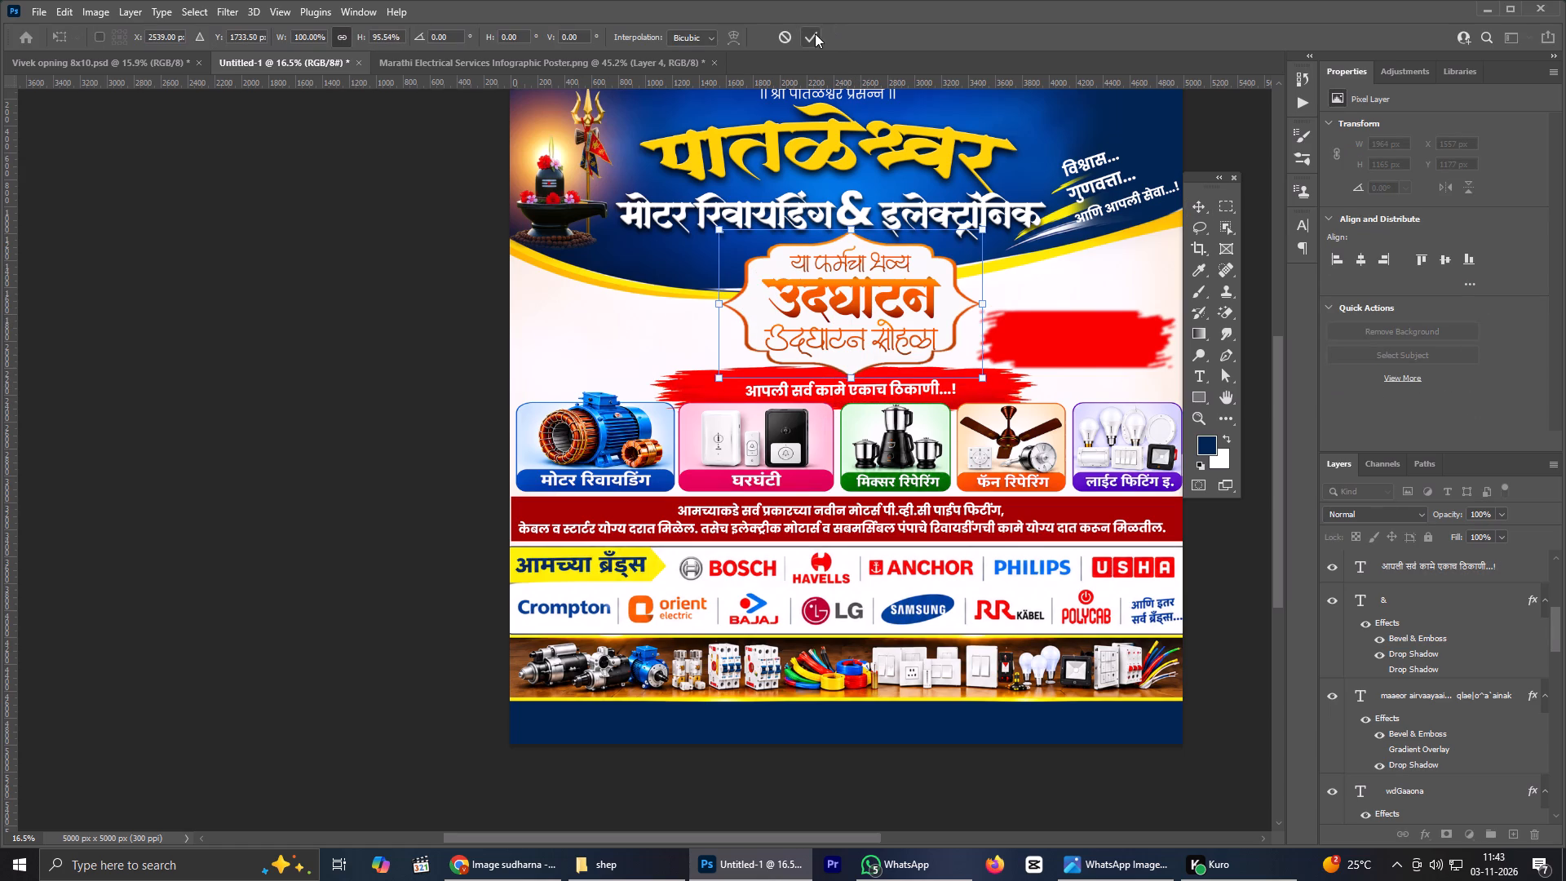
click(815, 33)
Enlarge the आपली सर्व कामे एकाच ठिकाणी...! text to about 2278 by 252 px and straighten its slight tilt.
click(843, 387)
key(ctrl+t)
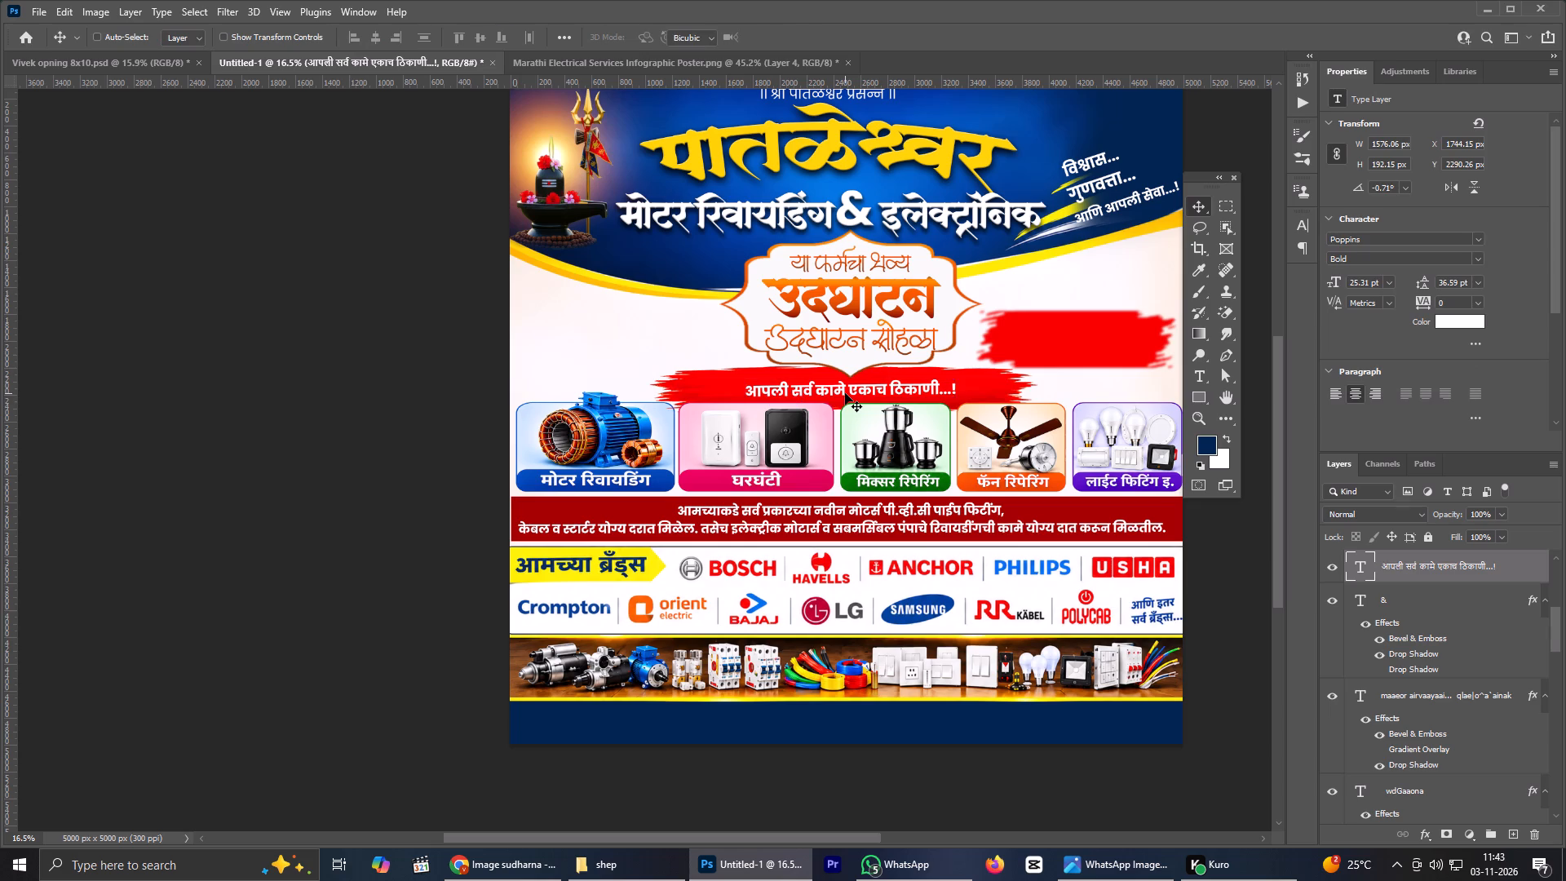
drag(953, 394, 991, 392)
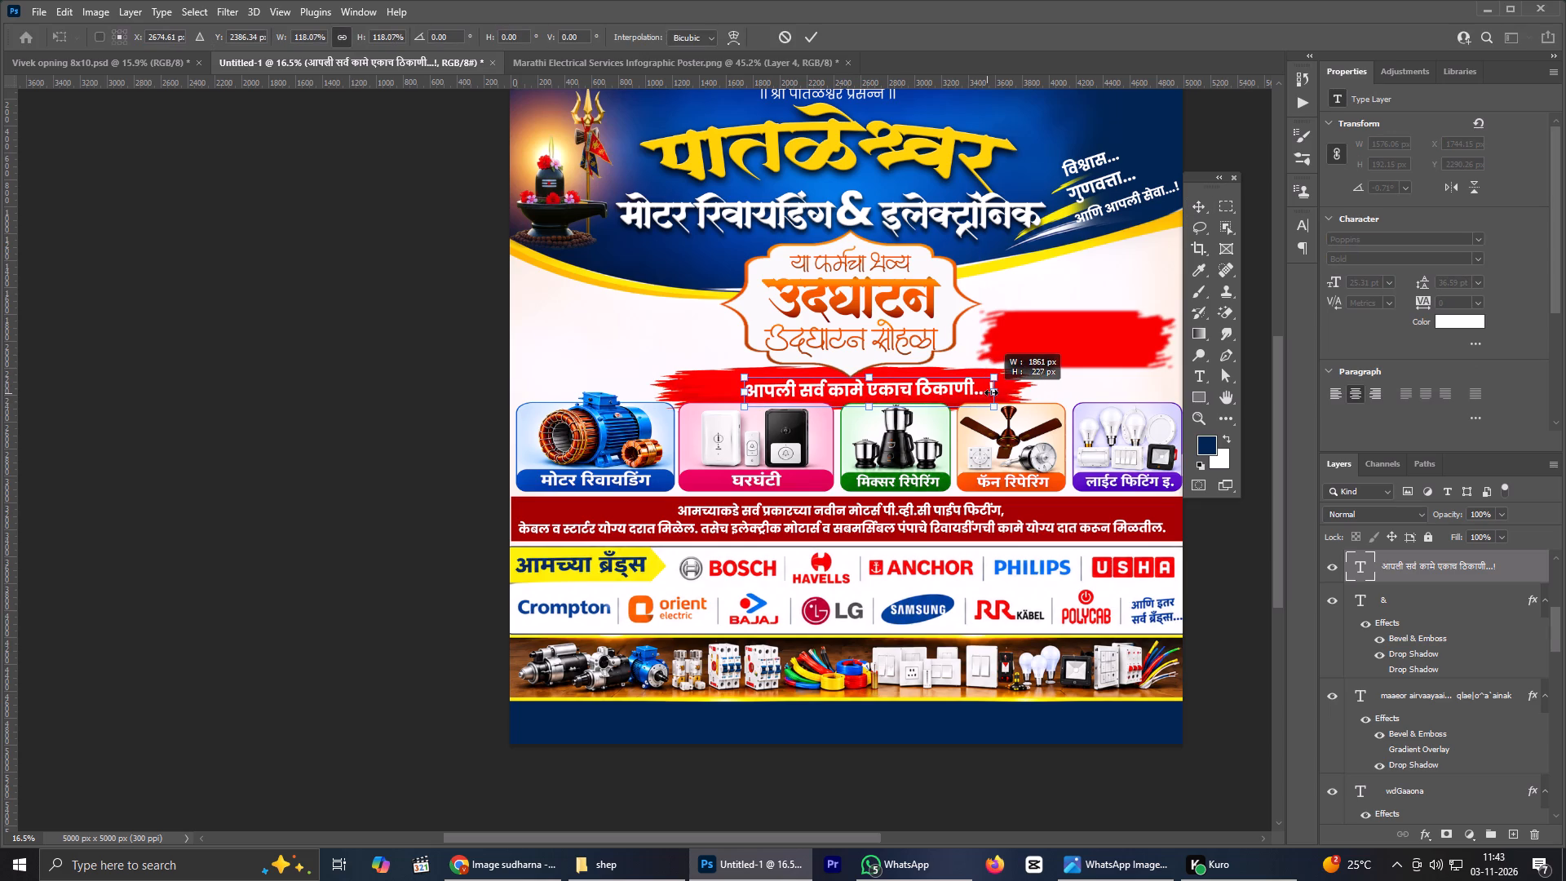
drag(745, 389, 711, 389)
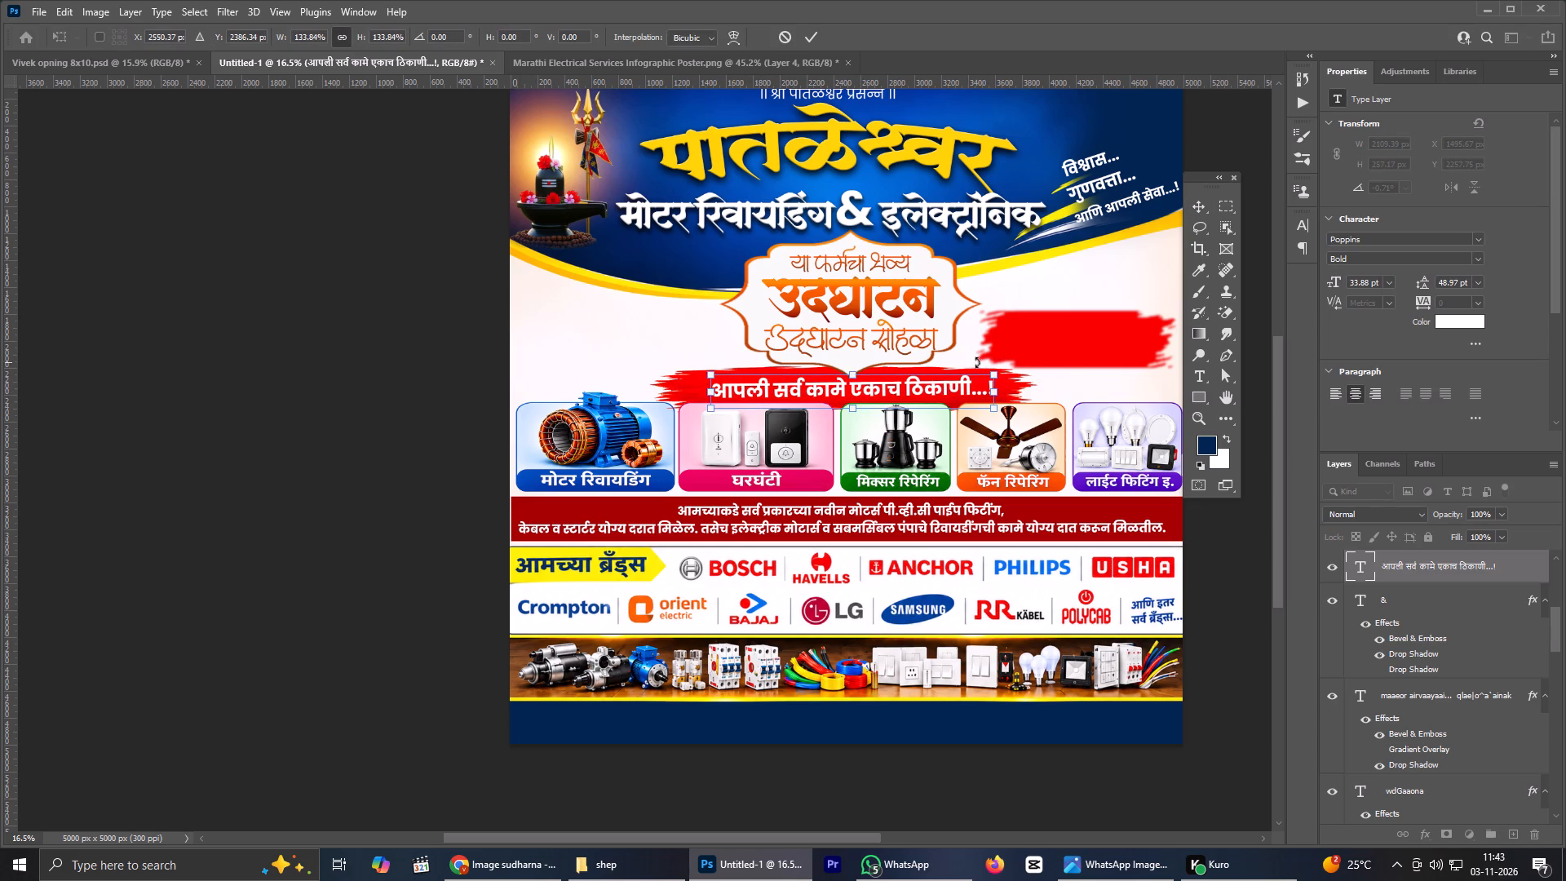
click(1013, 354)
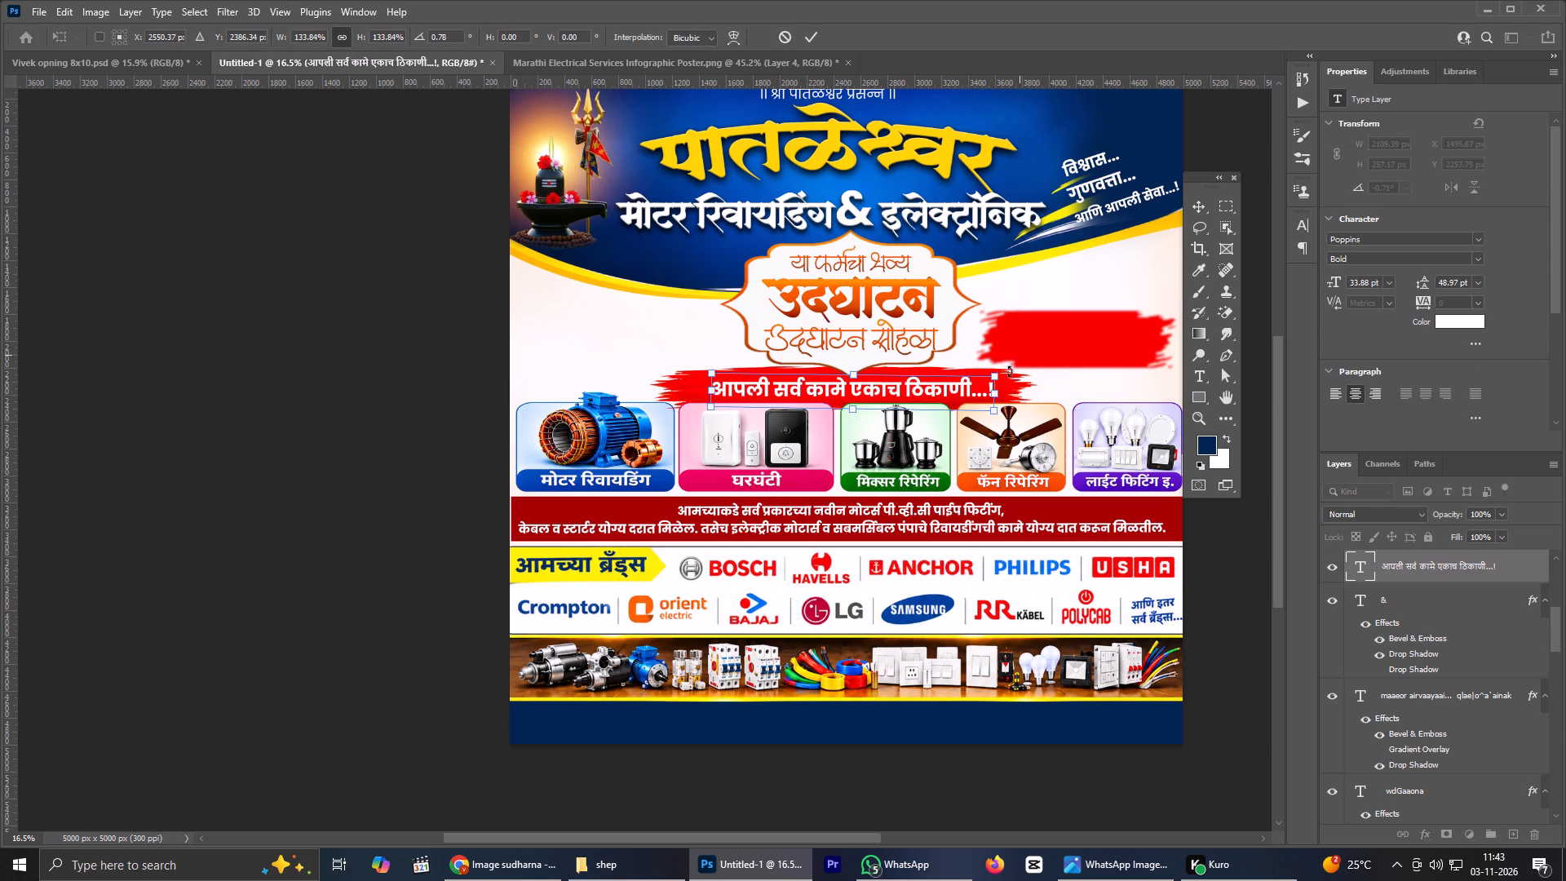
drag(991, 377, 999, 370)
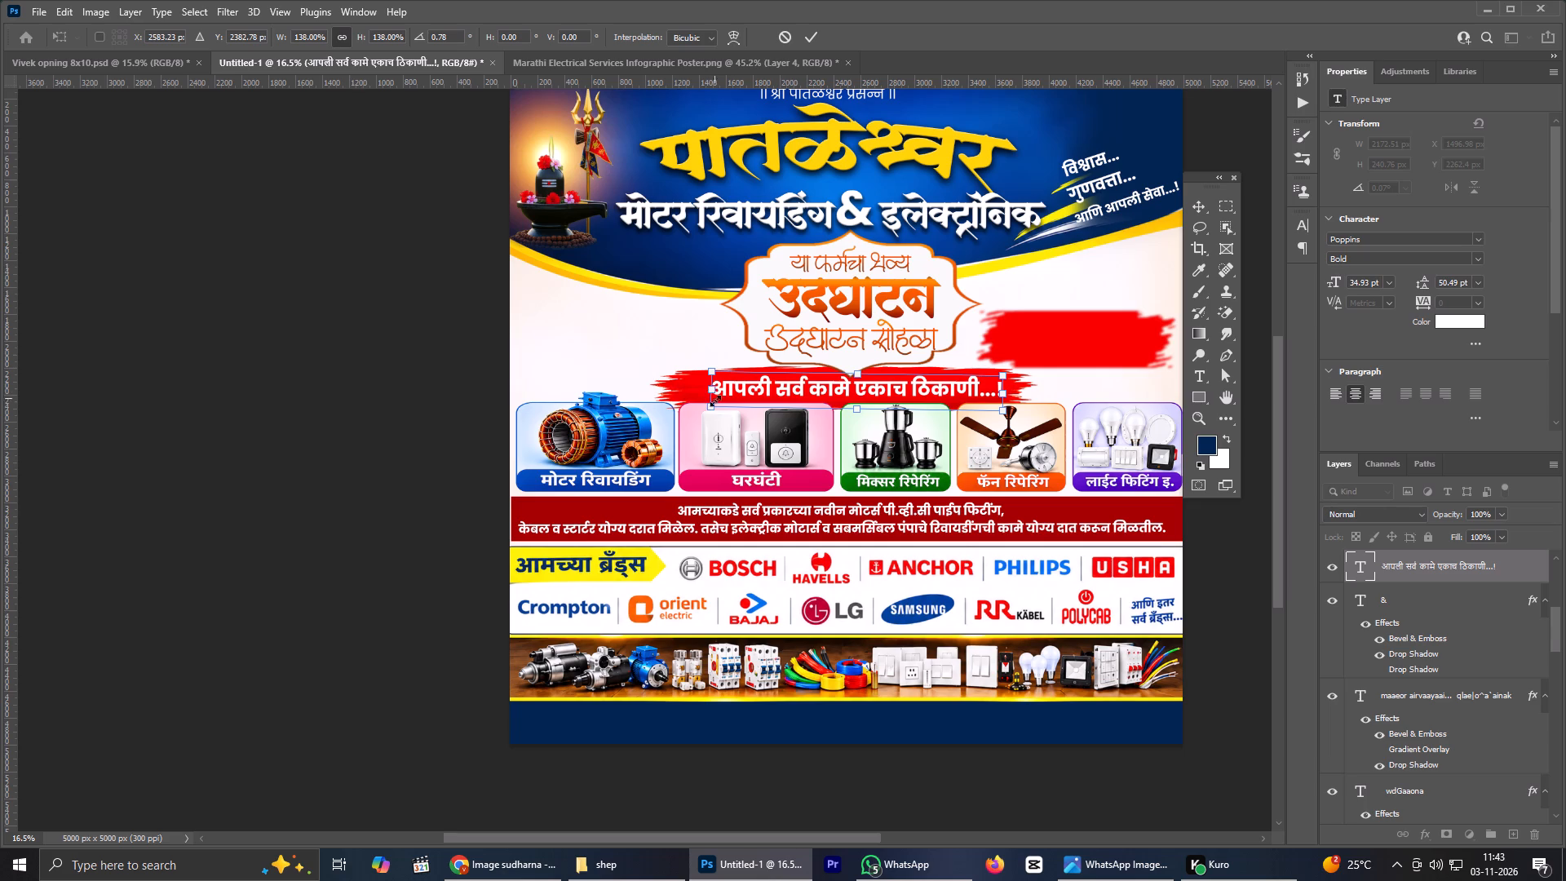
drag(713, 408, 699, 413)
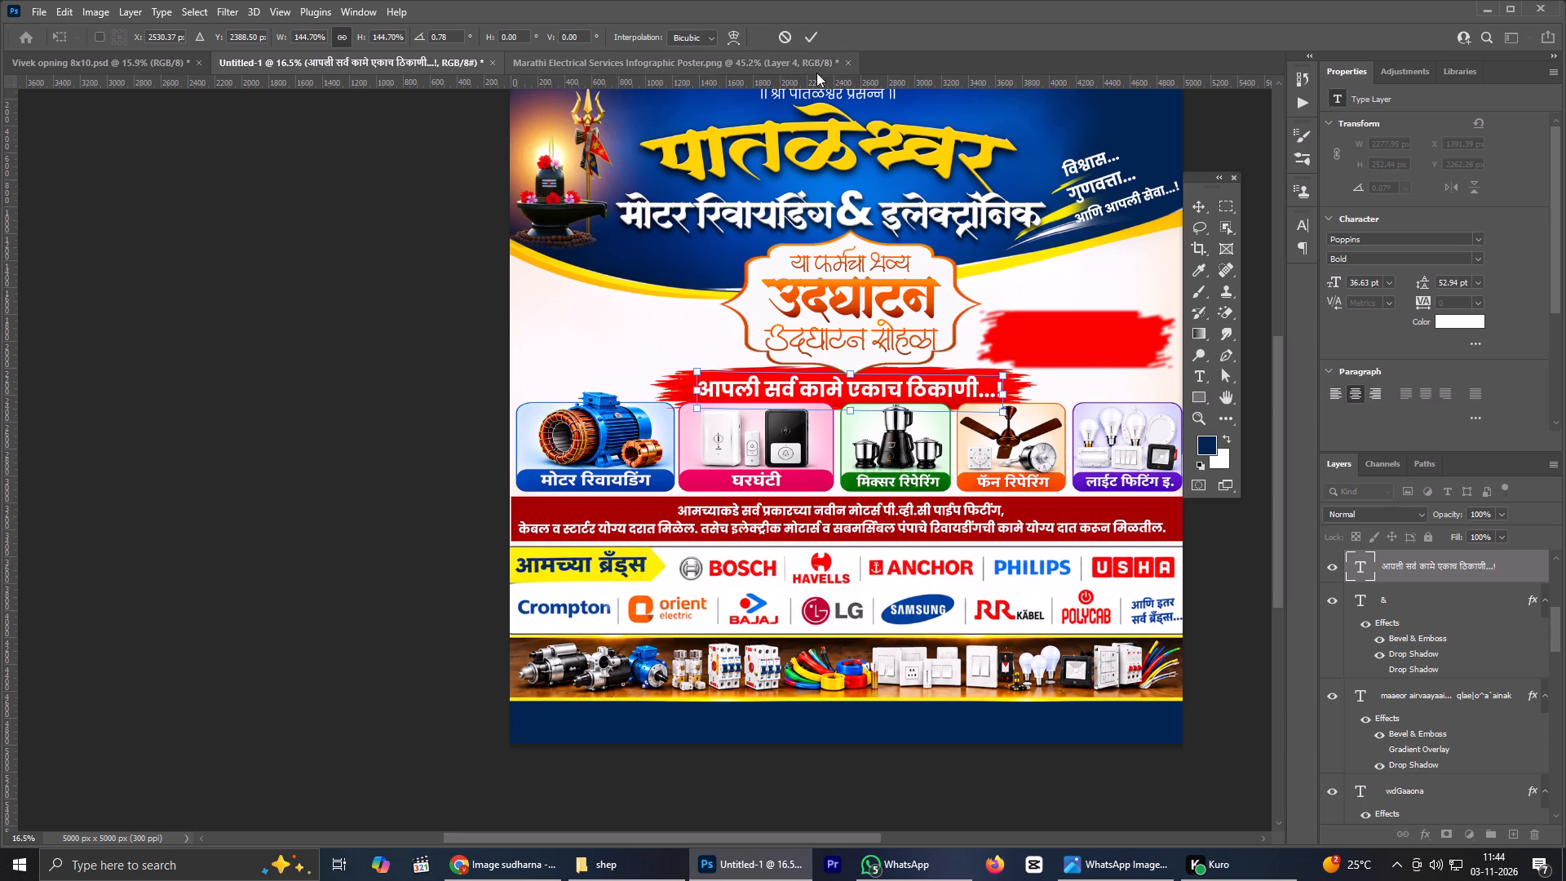
click(809, 31)
Narrow the red brush stroke behind the tagline from both ends to about 2667 px wide, keeping its height.
scroll(790, 361, up, 4)
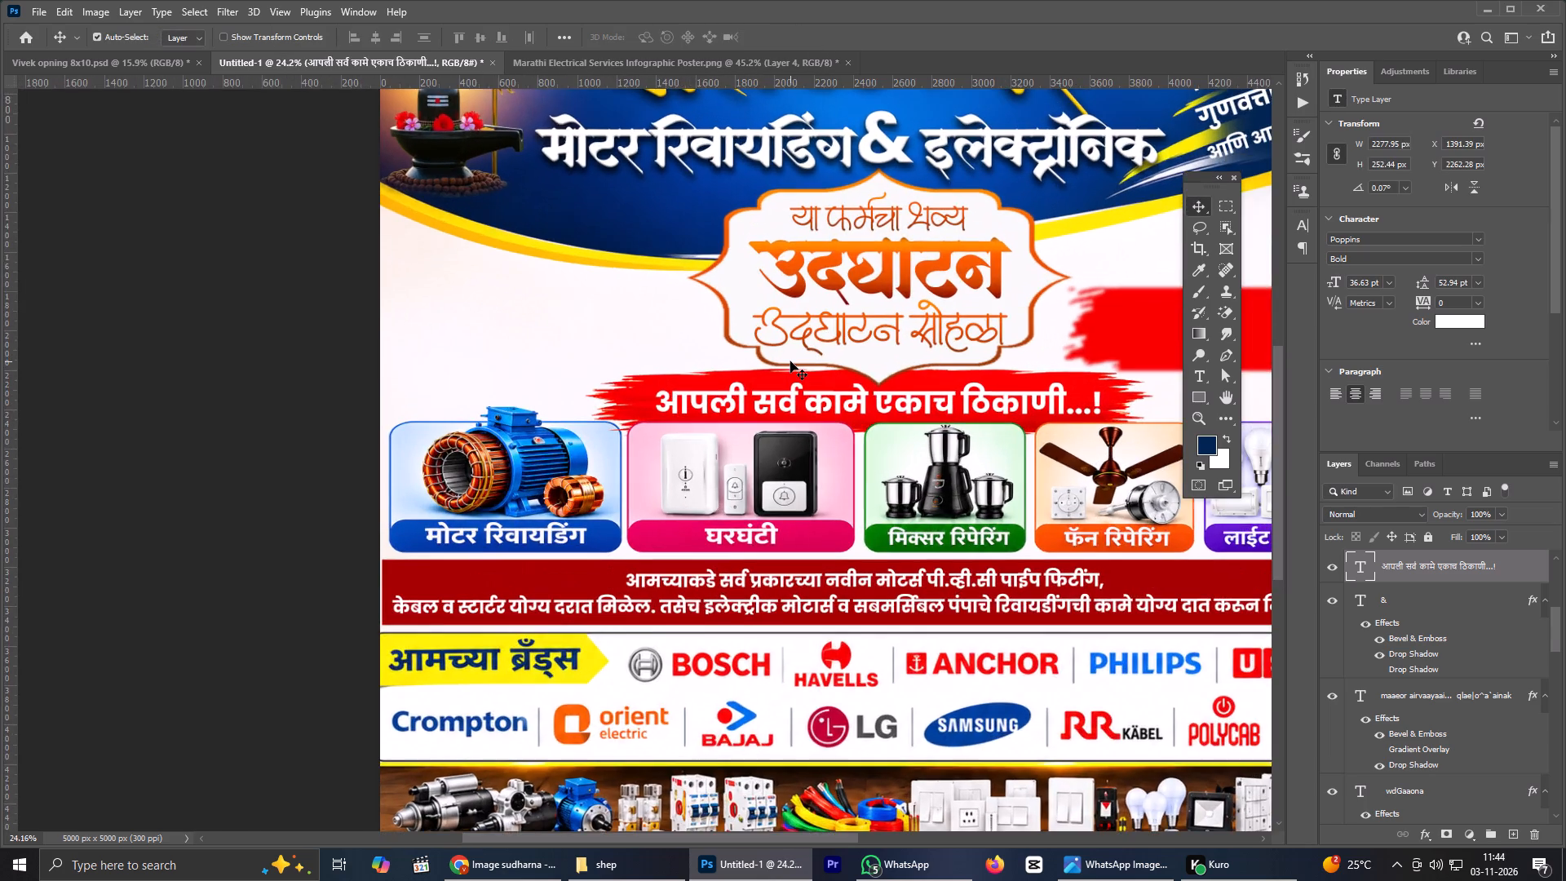
scroll(790, 361, down, 6)
click(701, 388)
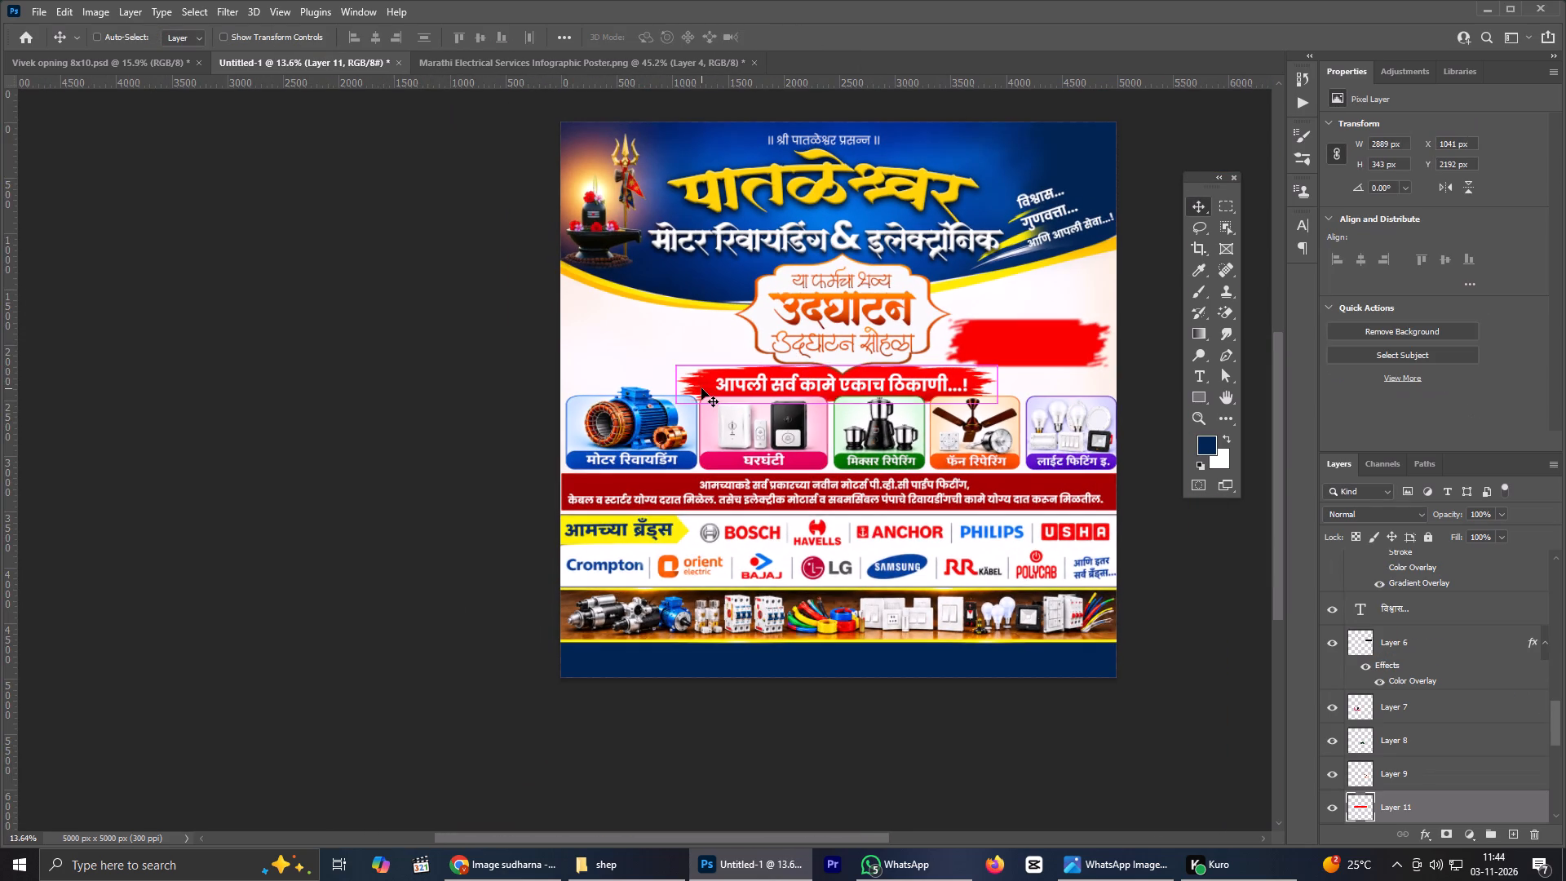
key(ctrl+t)
shift+drag(678, 385, 692, 385)
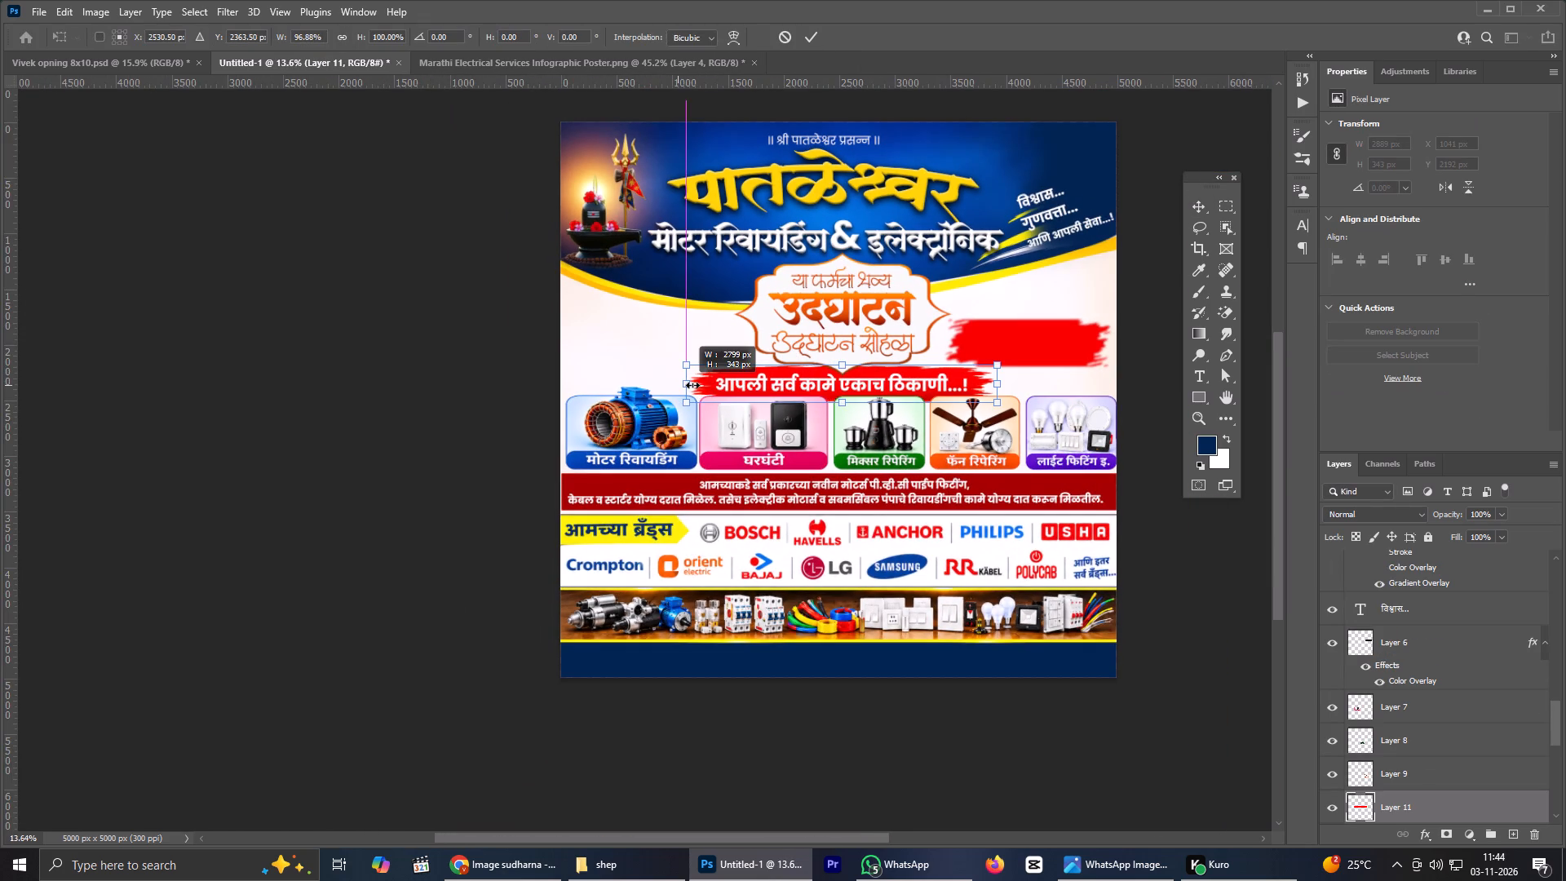
shift+drag(692, 385, 693, 384)
shift+drag(999, 383, 993, 383)
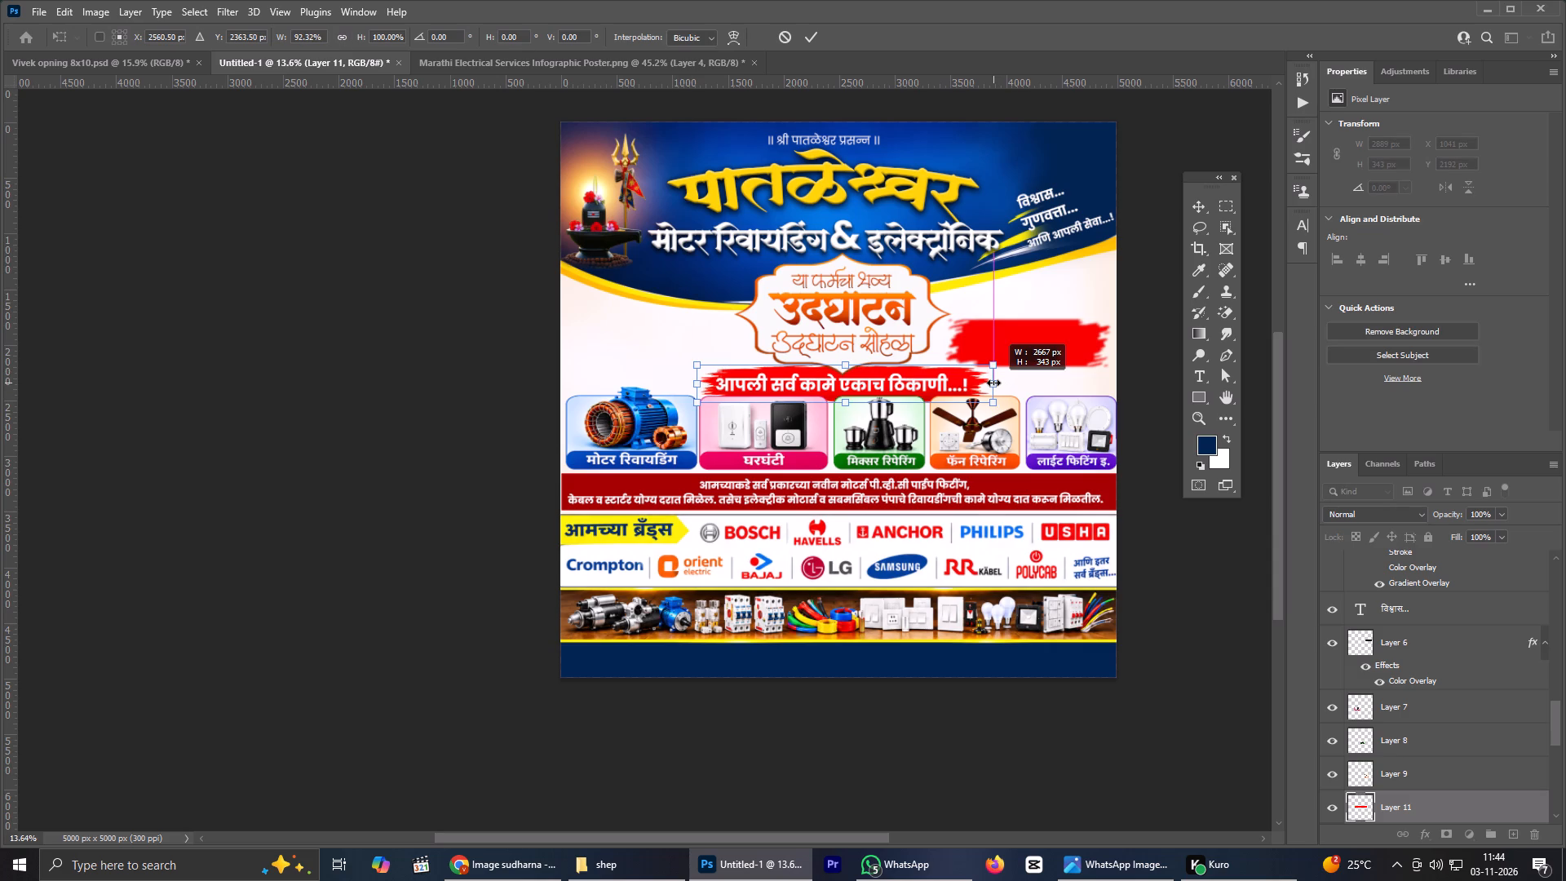
shift+drag(993, 383, 991, 382)
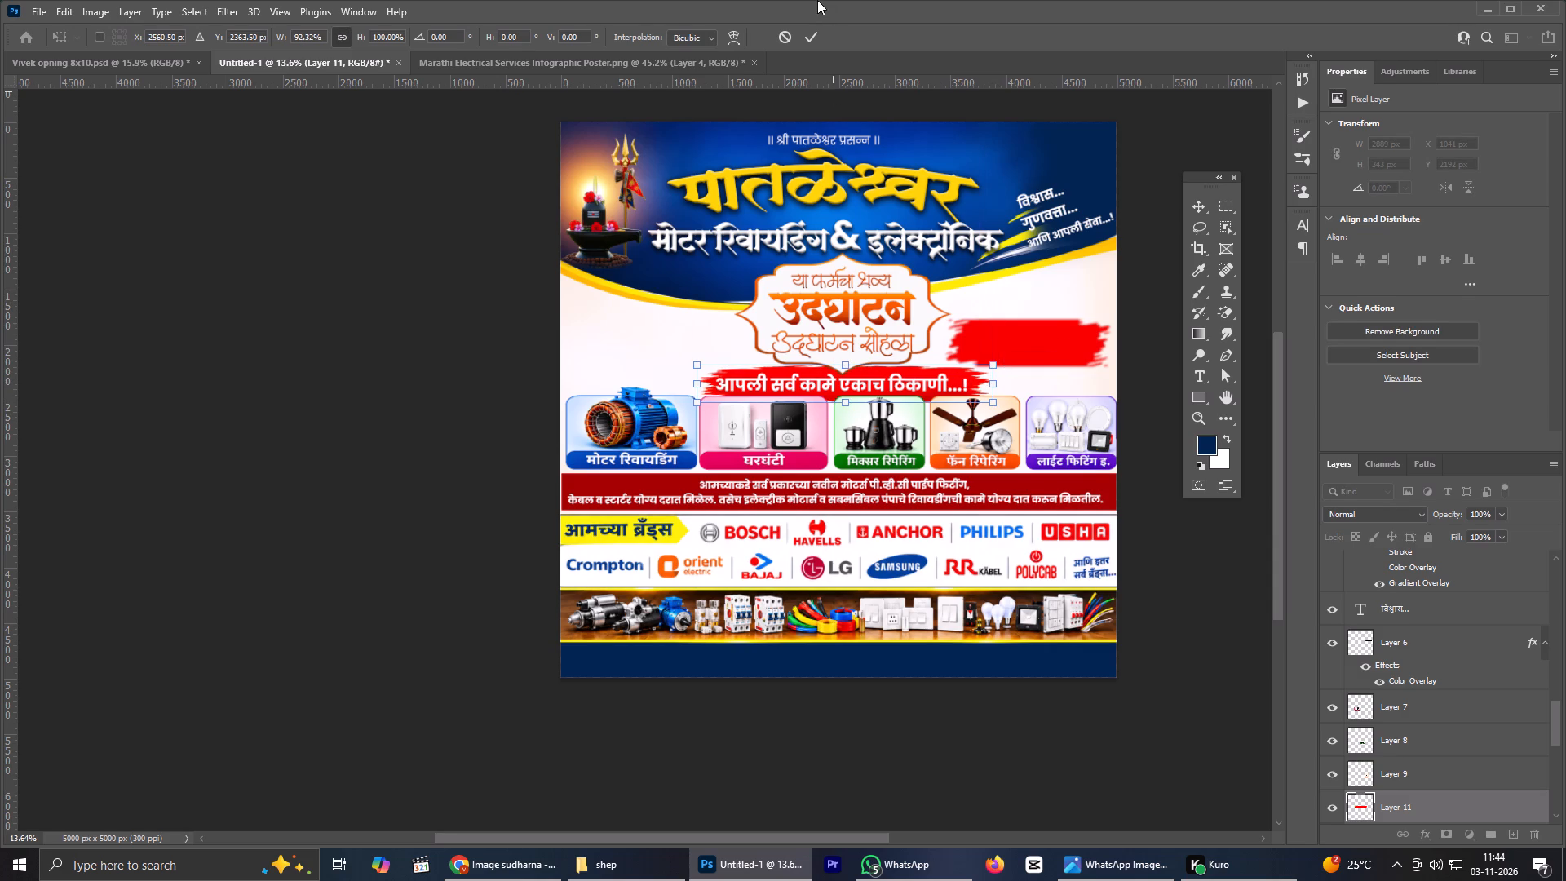
click(815, 19)
click(808, 46)
Move the WhatsApp reference image layer to the top of the layer stack, check it over the flyer, and leave it hidden.
scroll(739, 352, down, 2)
scroll(804, 352, up, 2)
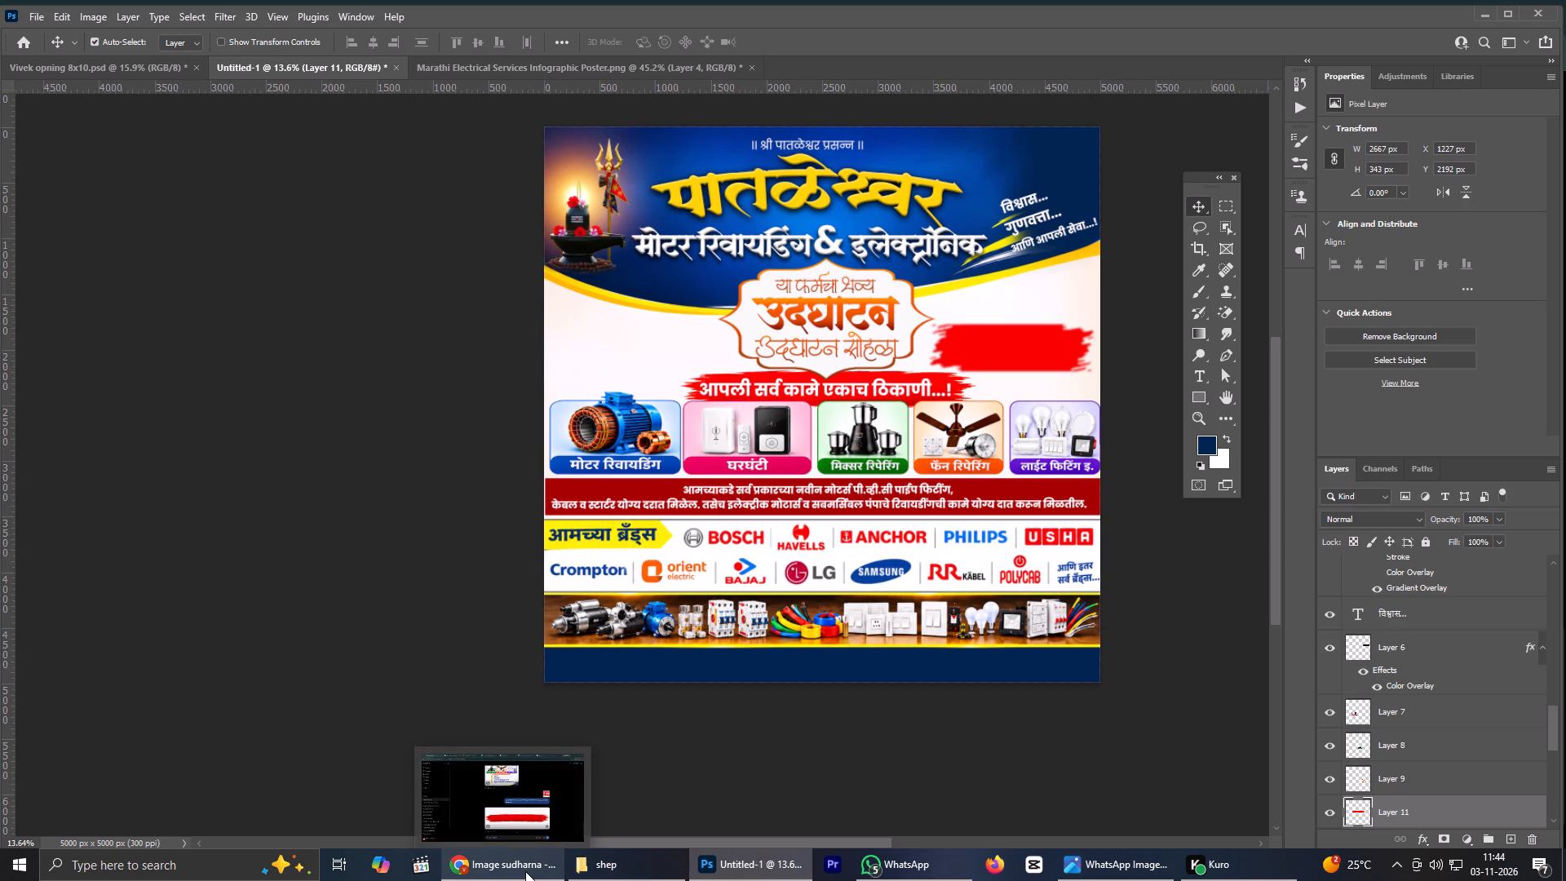
scroll(1423, 650, up, 12)
scroll(1360, 609, up, 12)
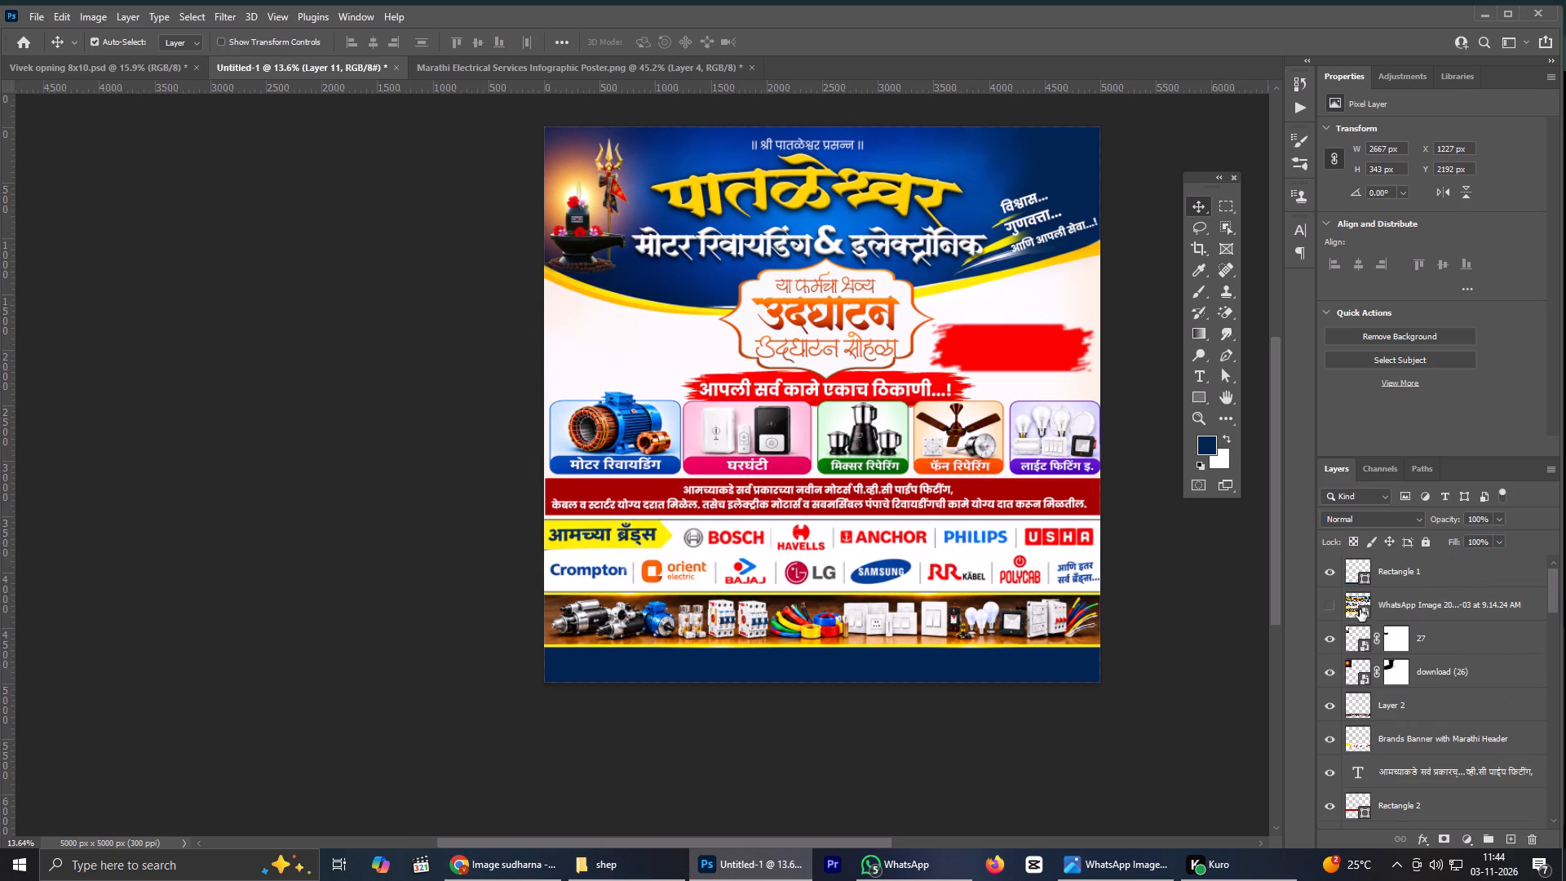
scroll(1360, 609, up, 8)
click(1327, 604)
drag(1427, 596, 1427, 562)
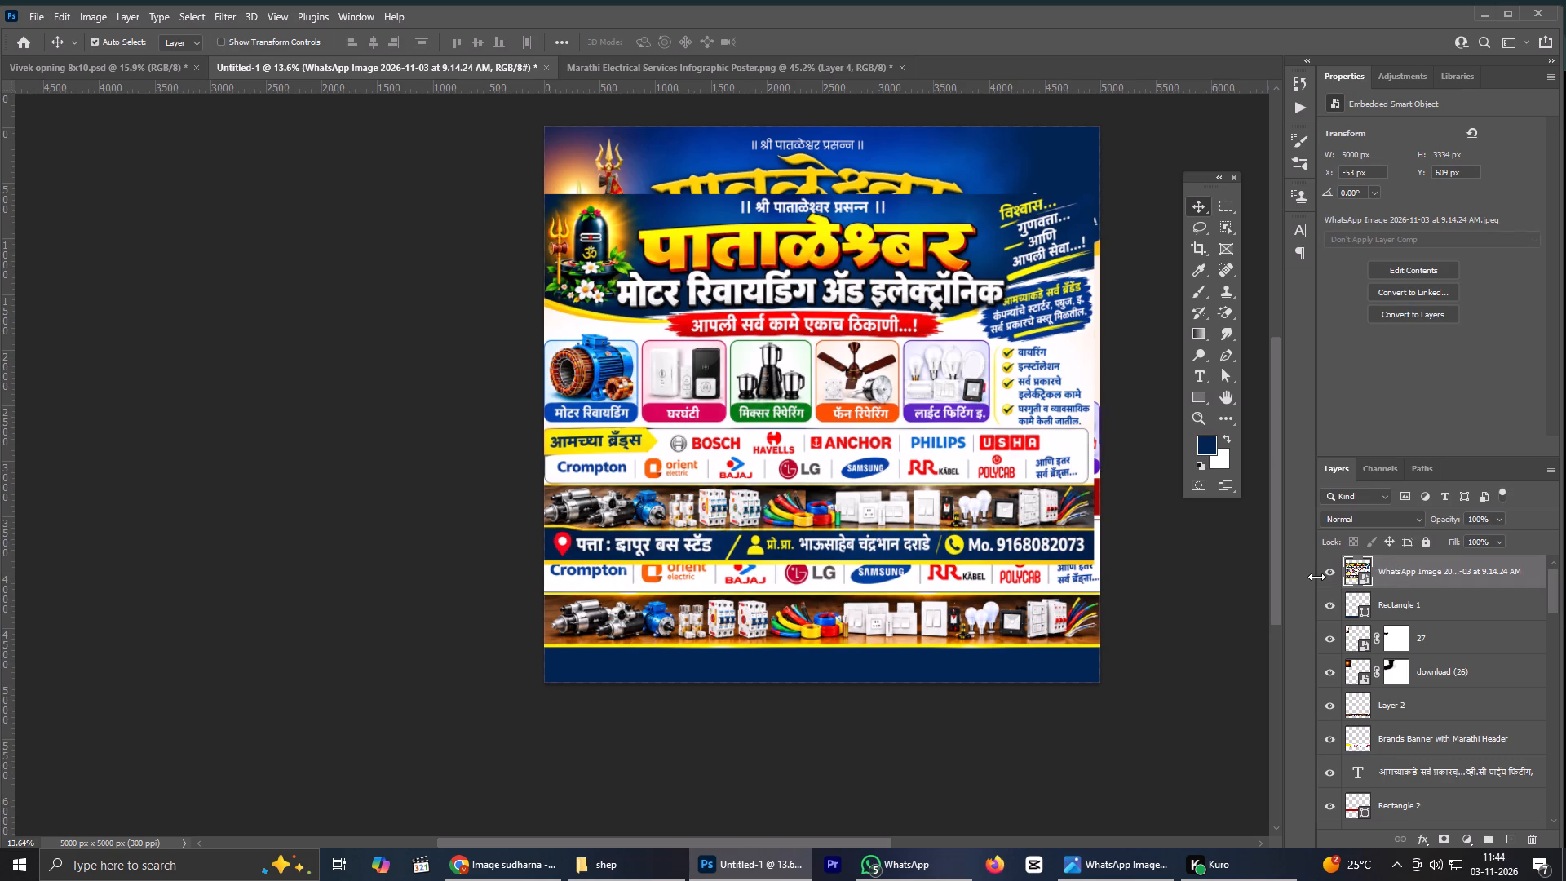
click(1337, 575)
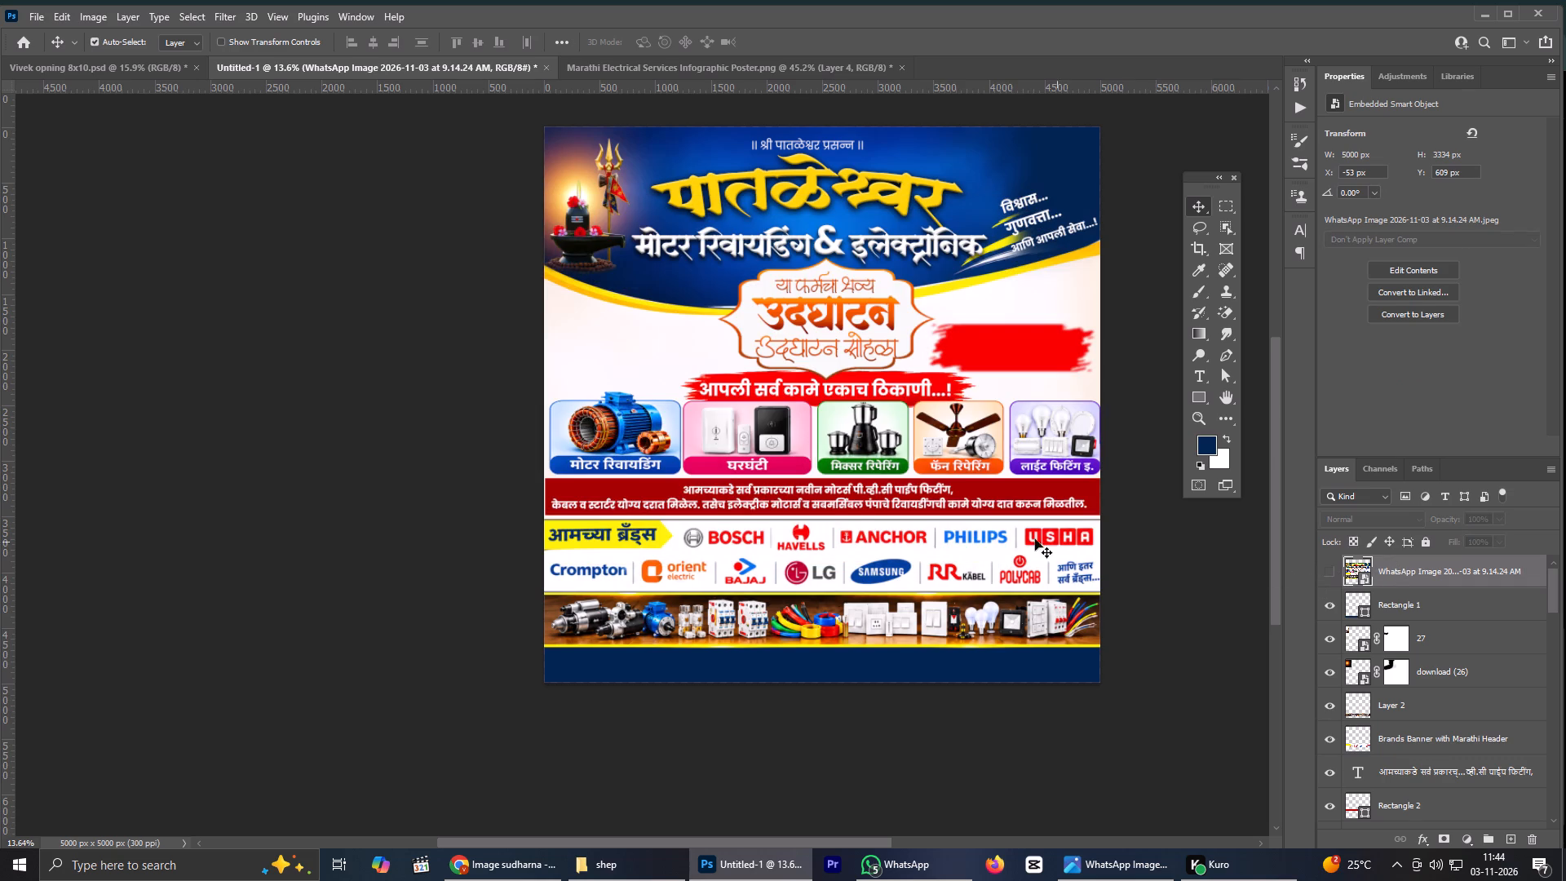
Hide the spare red brush stroke beside the उदघाटन badge.
click(1024, 343)
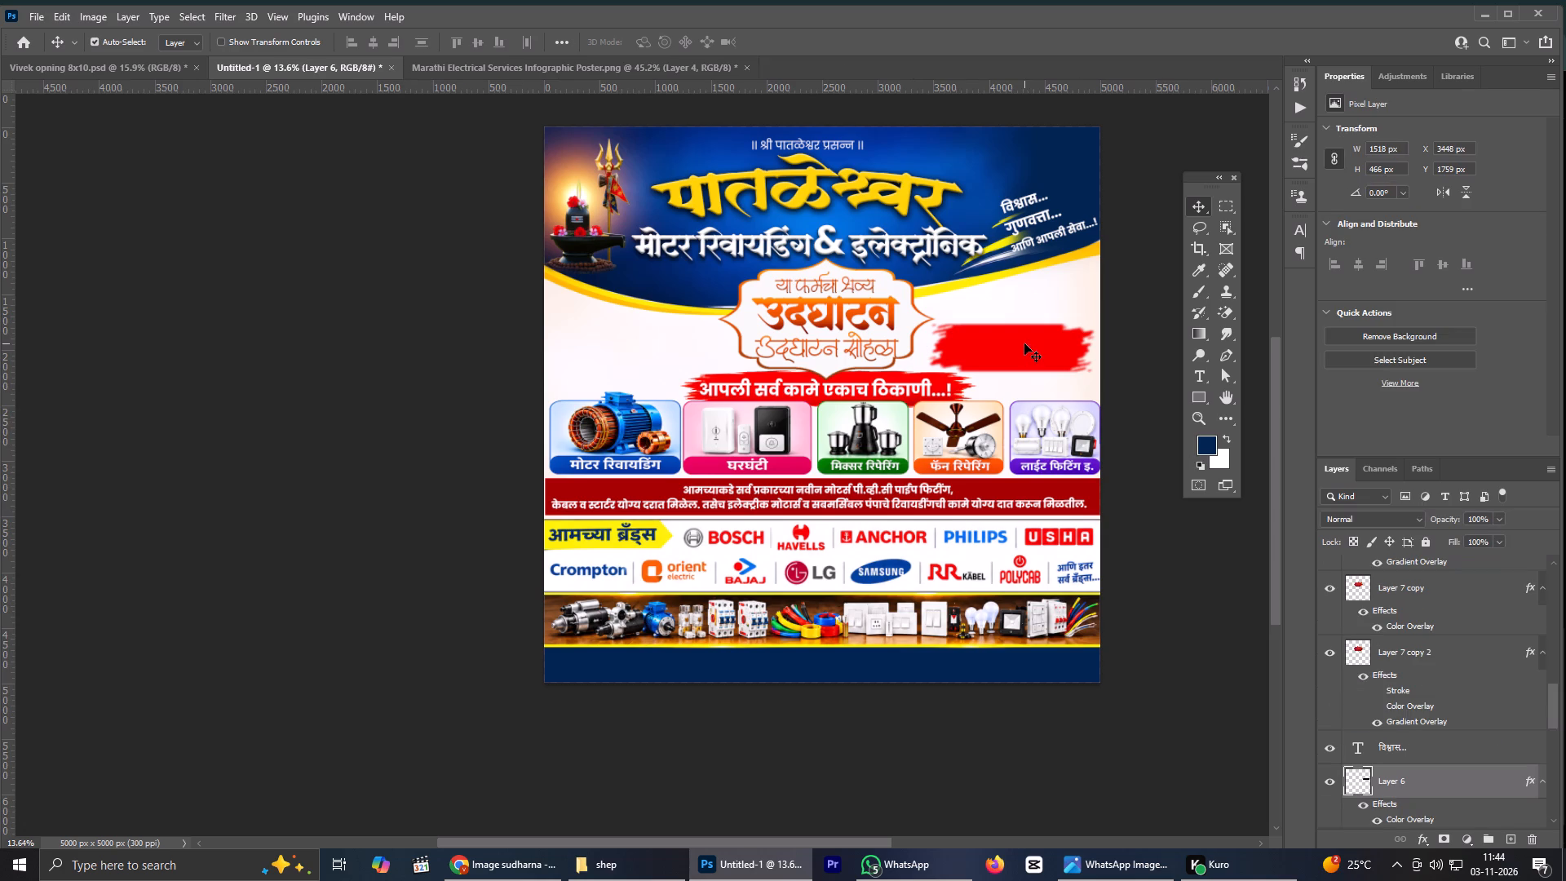
click(1325, 779)
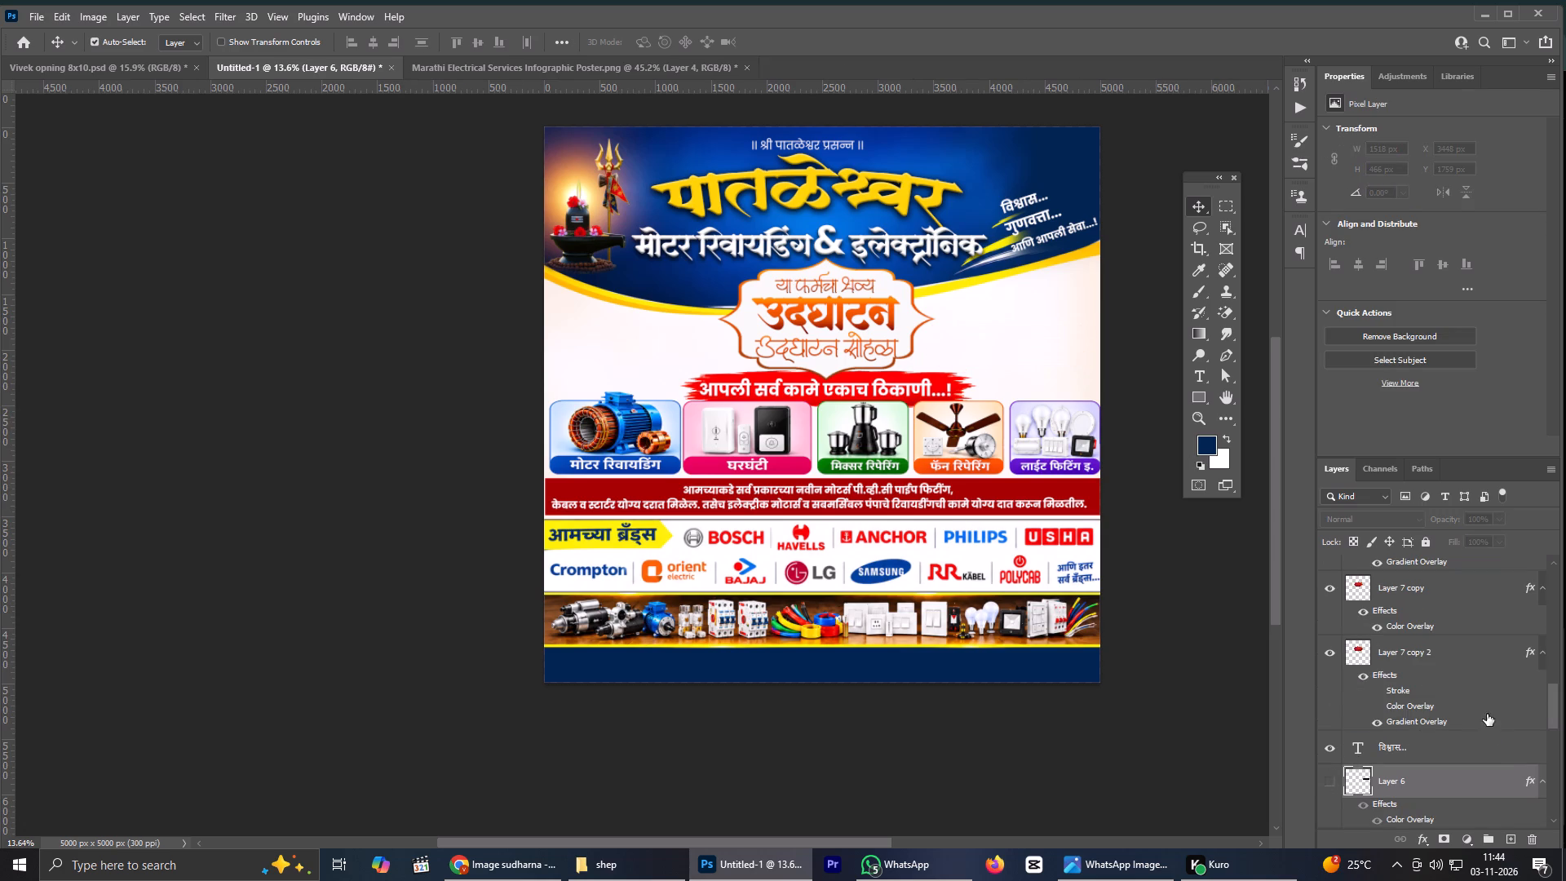
Move the tagline's red brush stroke layer beneath all five service card layers, directly below Layer 4.
scroll(948, 397, up, 3)
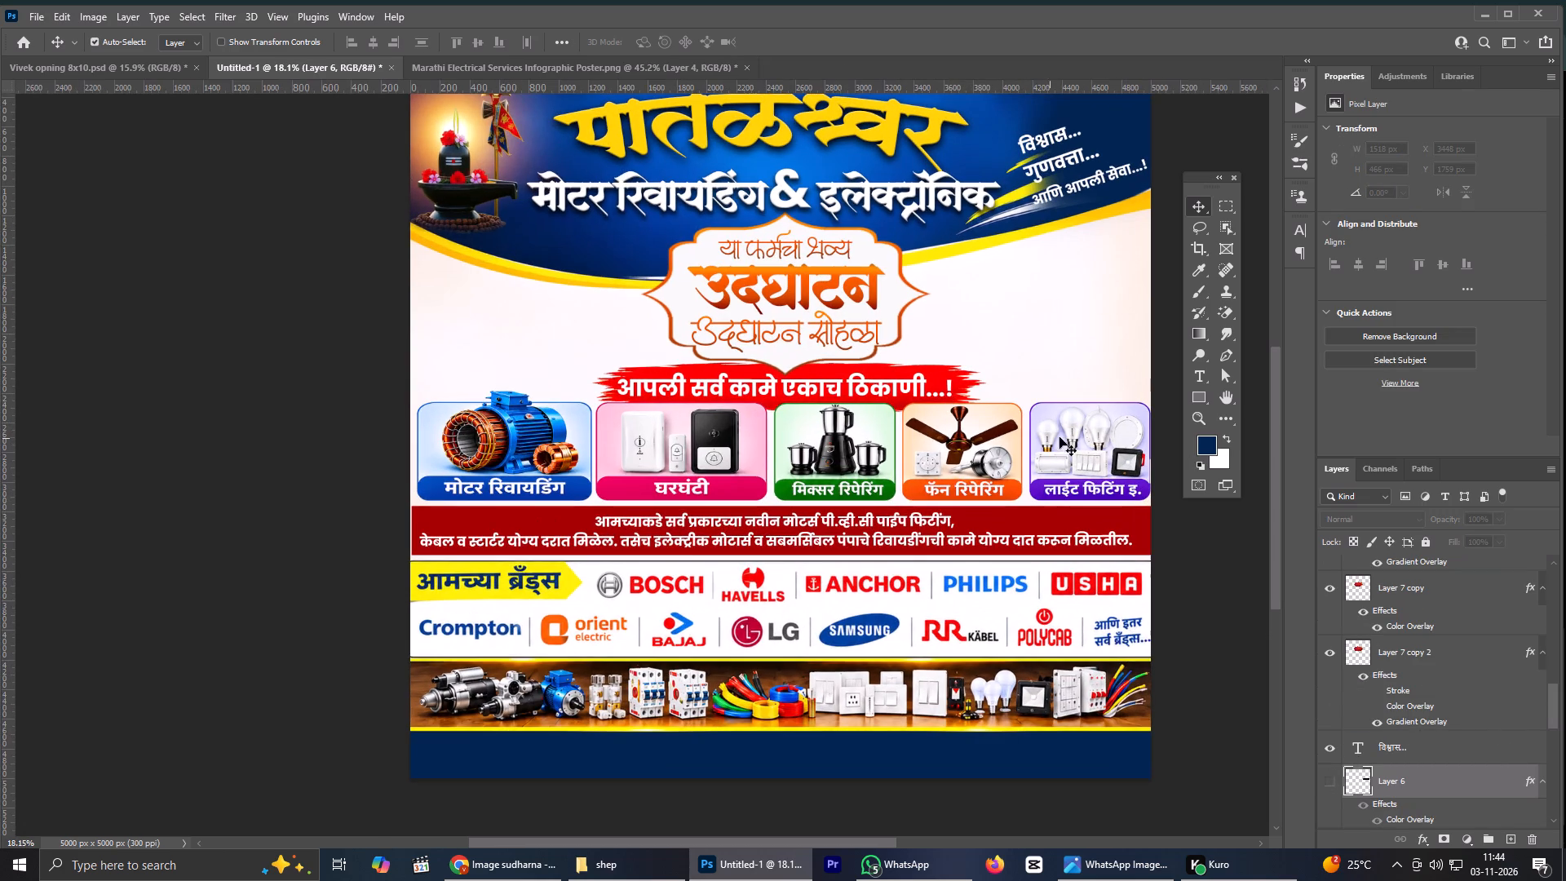
click(1092, 437)
scroll(1427, 647, down, 4)
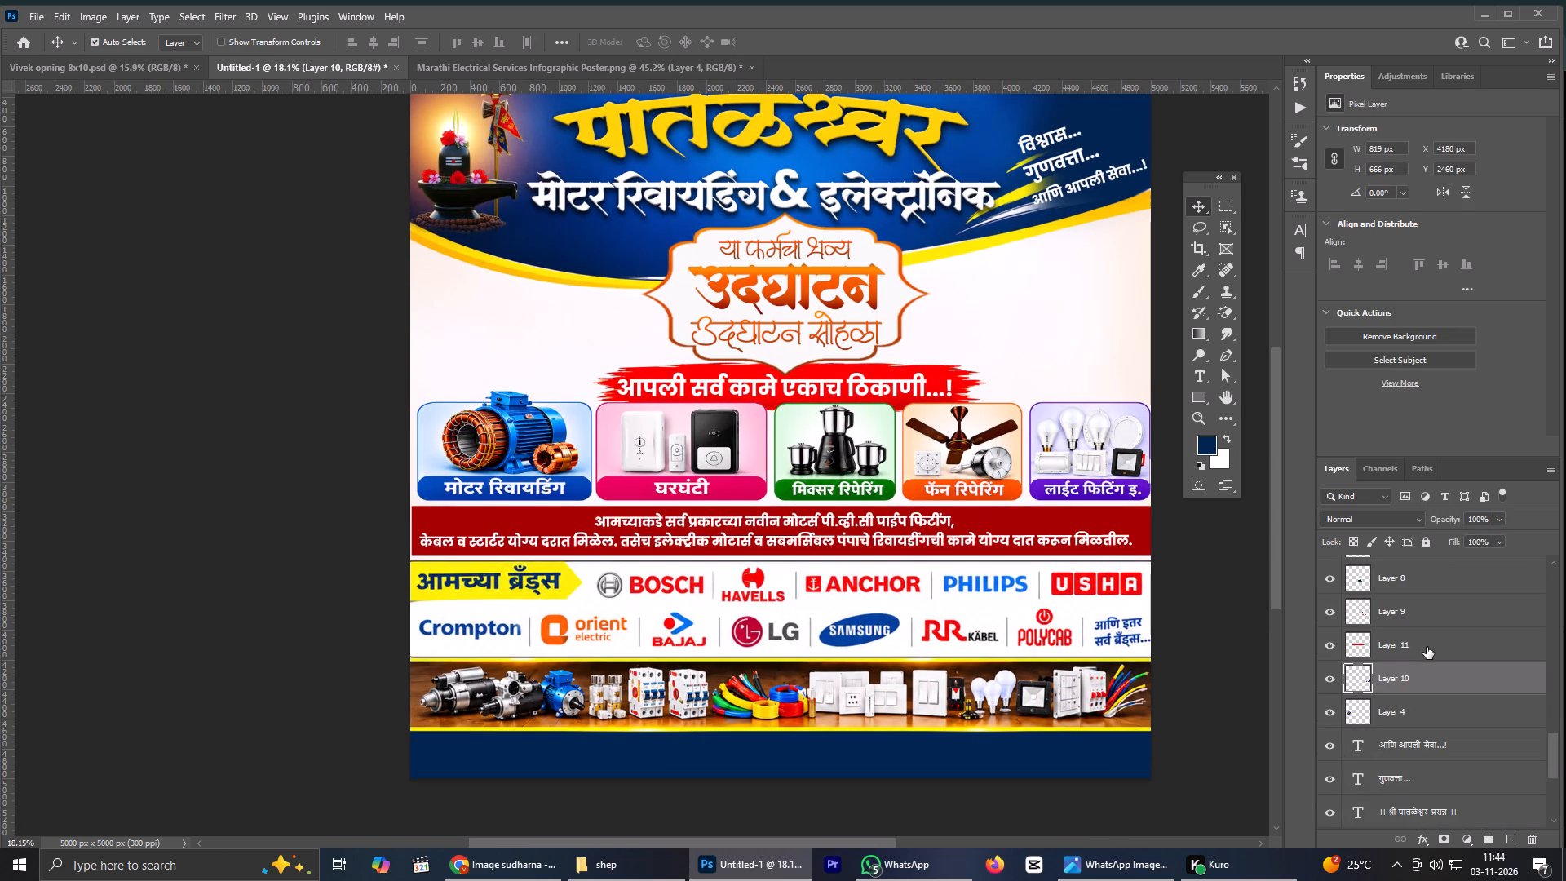
scroll(1427, 647, up, 1)
drag(1401, 681, 1425, 648)
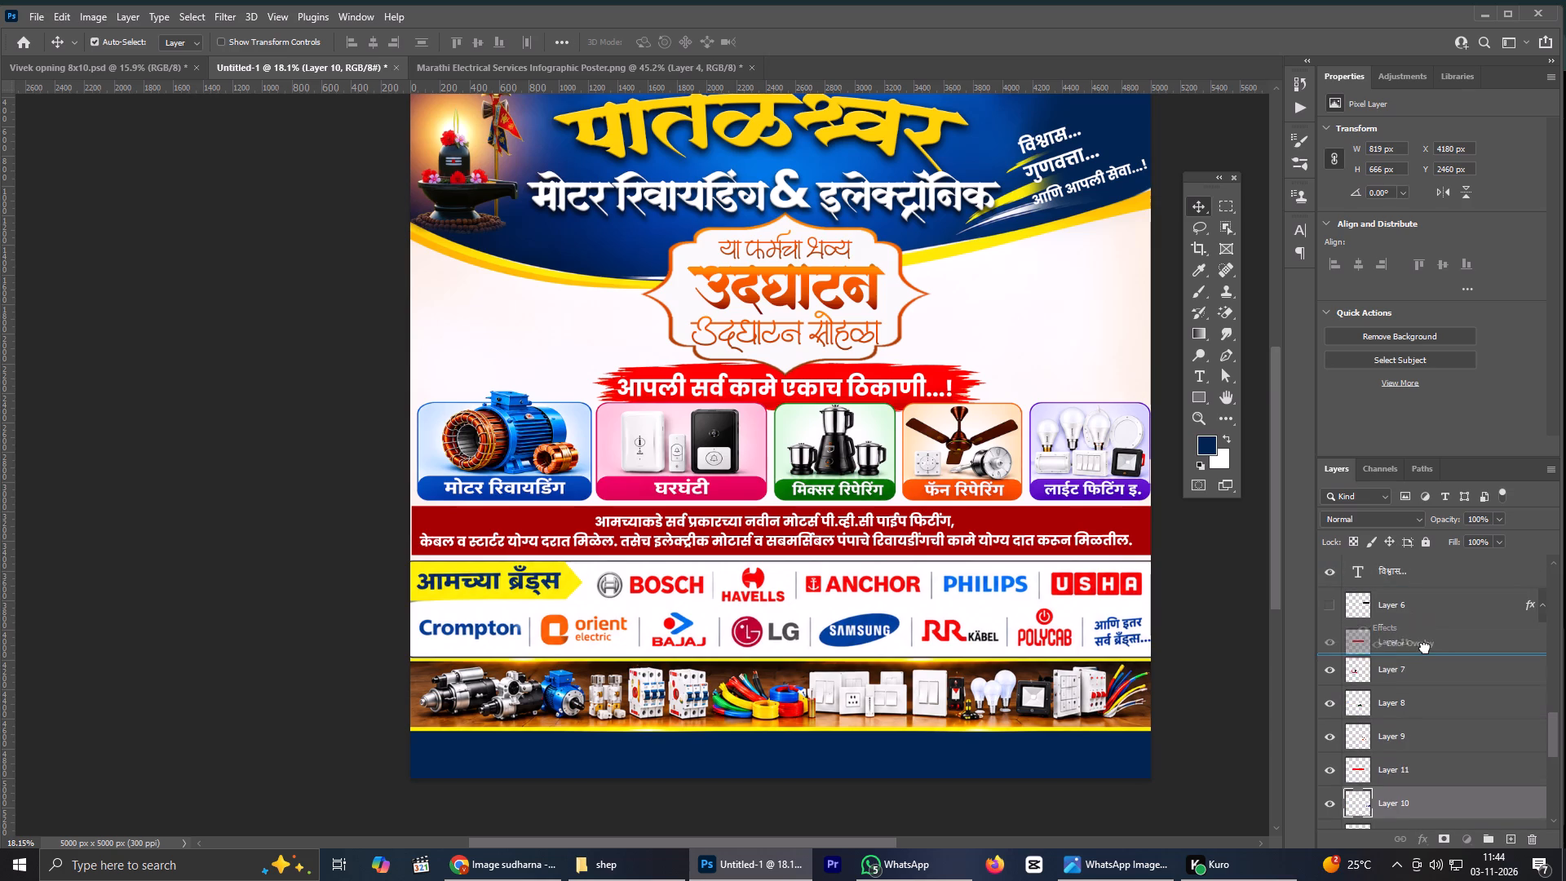
drag(1425, 648, 1435, 806)
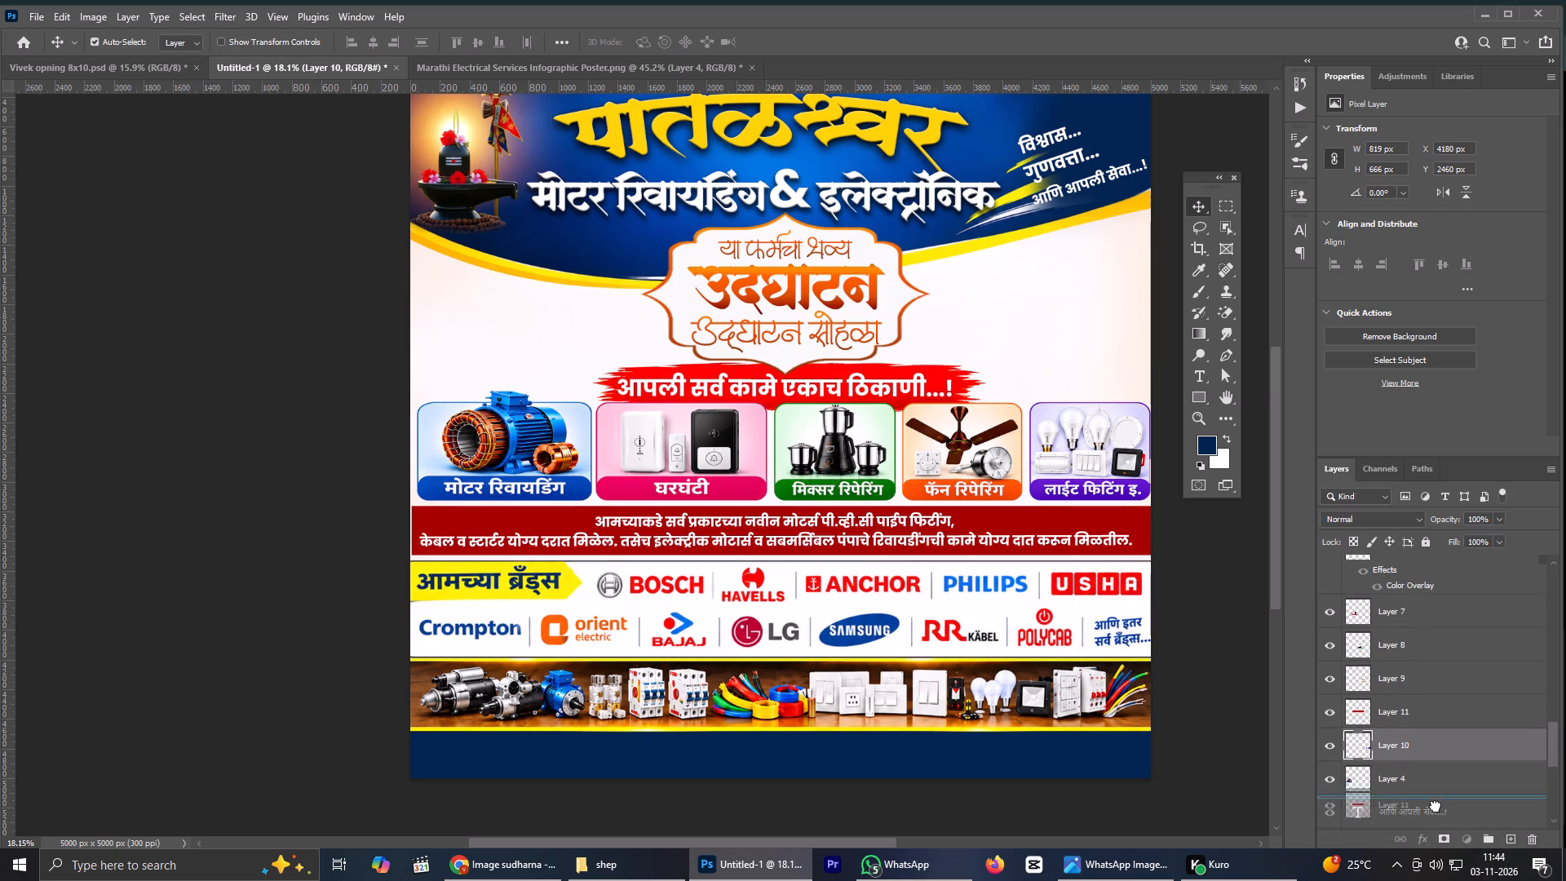
drag(1435, 806, 1446, 766)
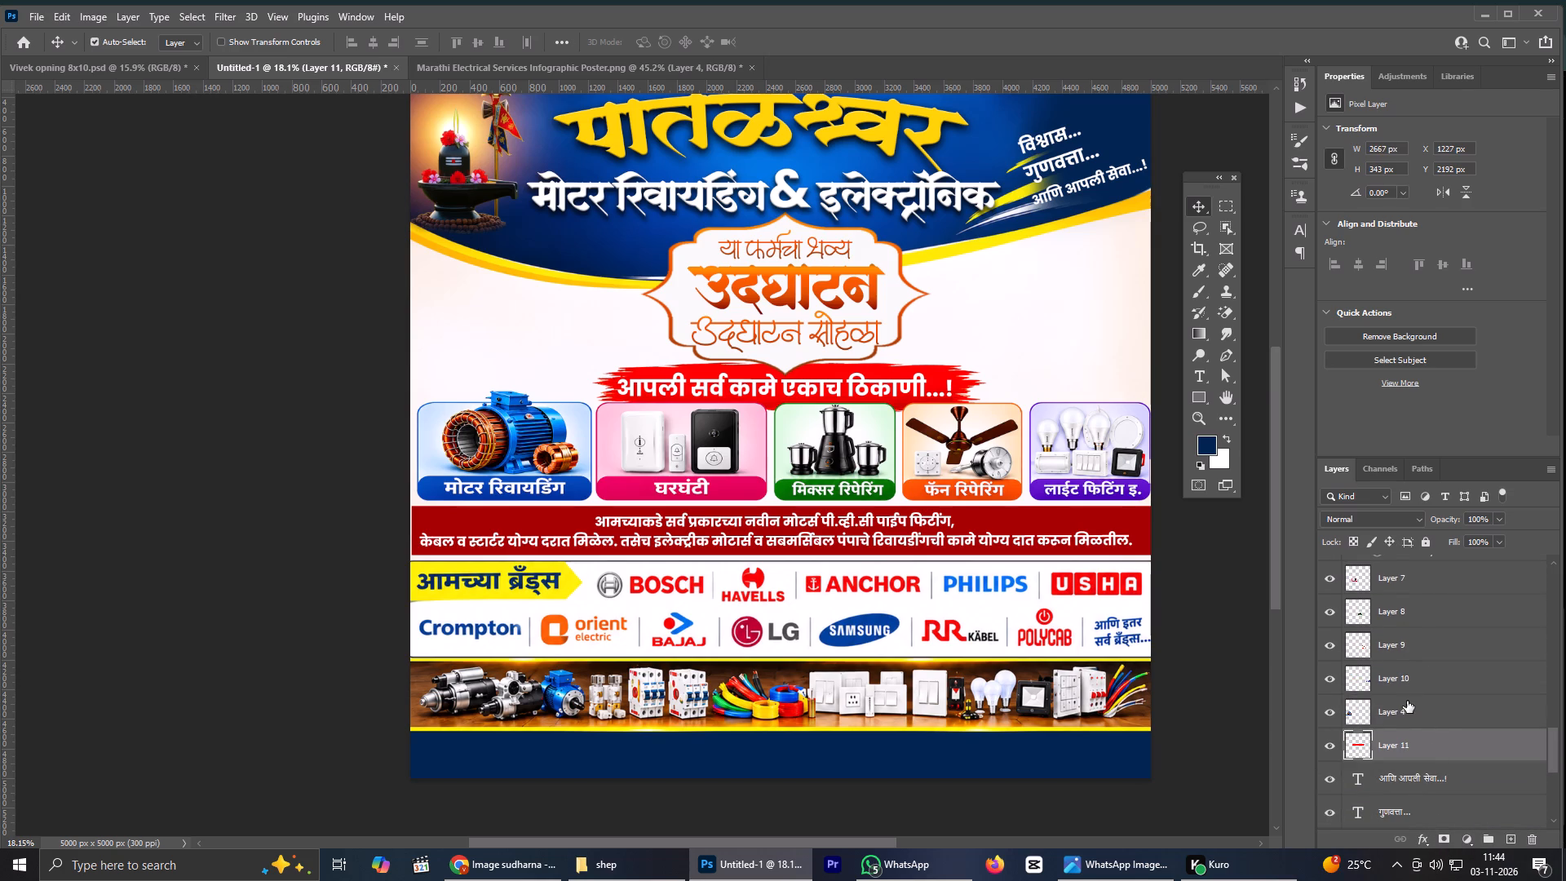
Scale the five service cards together to about 84.2% width and 96.5% height, keeping the मोटर रिवायडिंग side fixed and extending down to the maroon band.
click(495, 449)
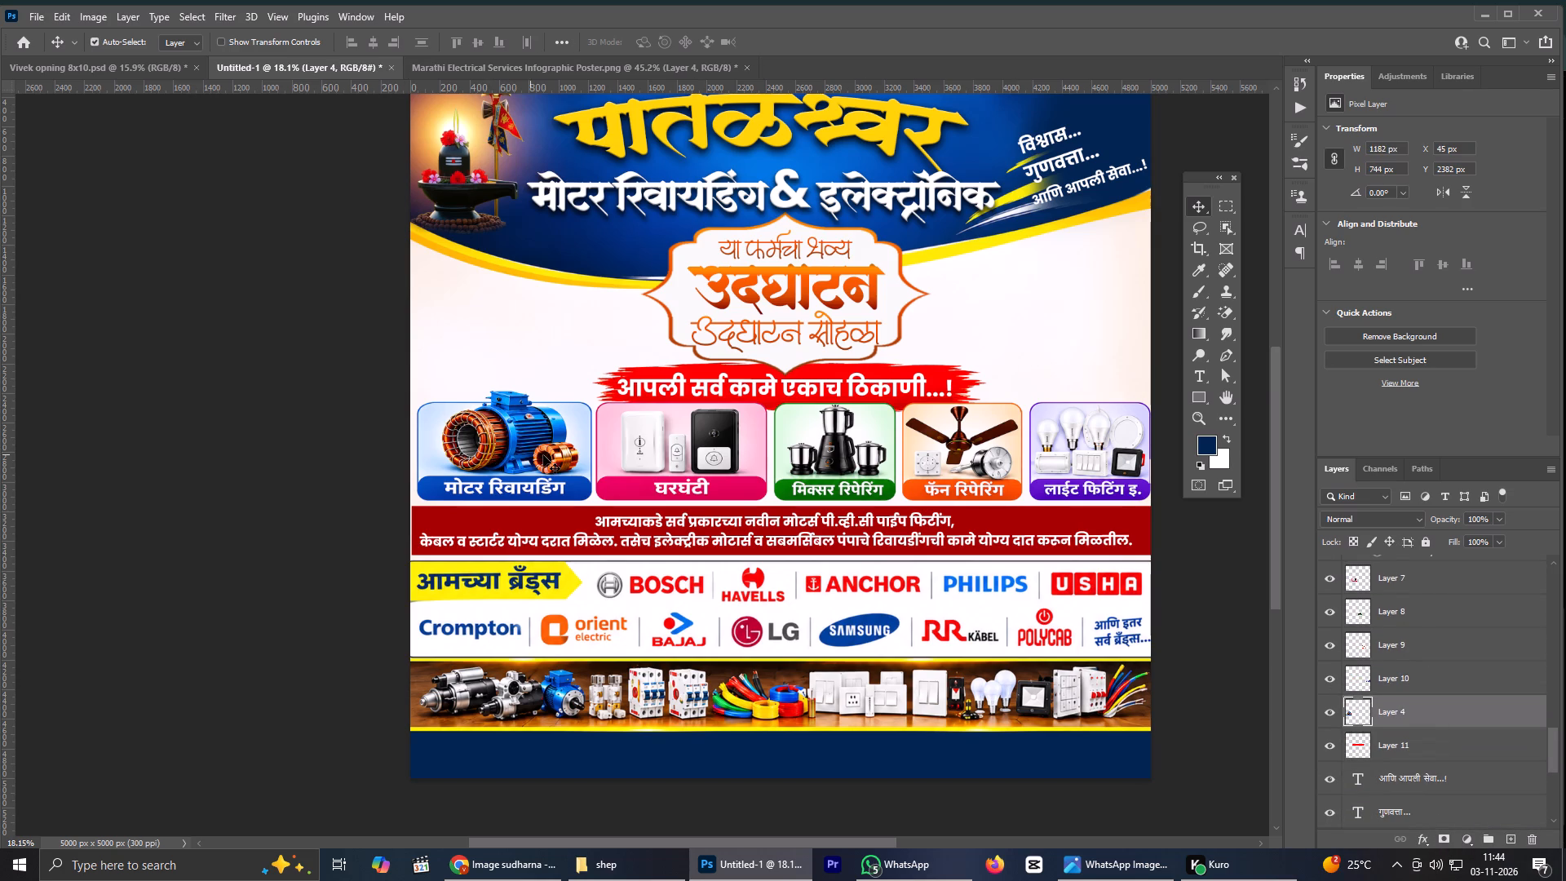
click(639, 454)
click(867, 467)
click(1024, 459)
click(1095, 451)
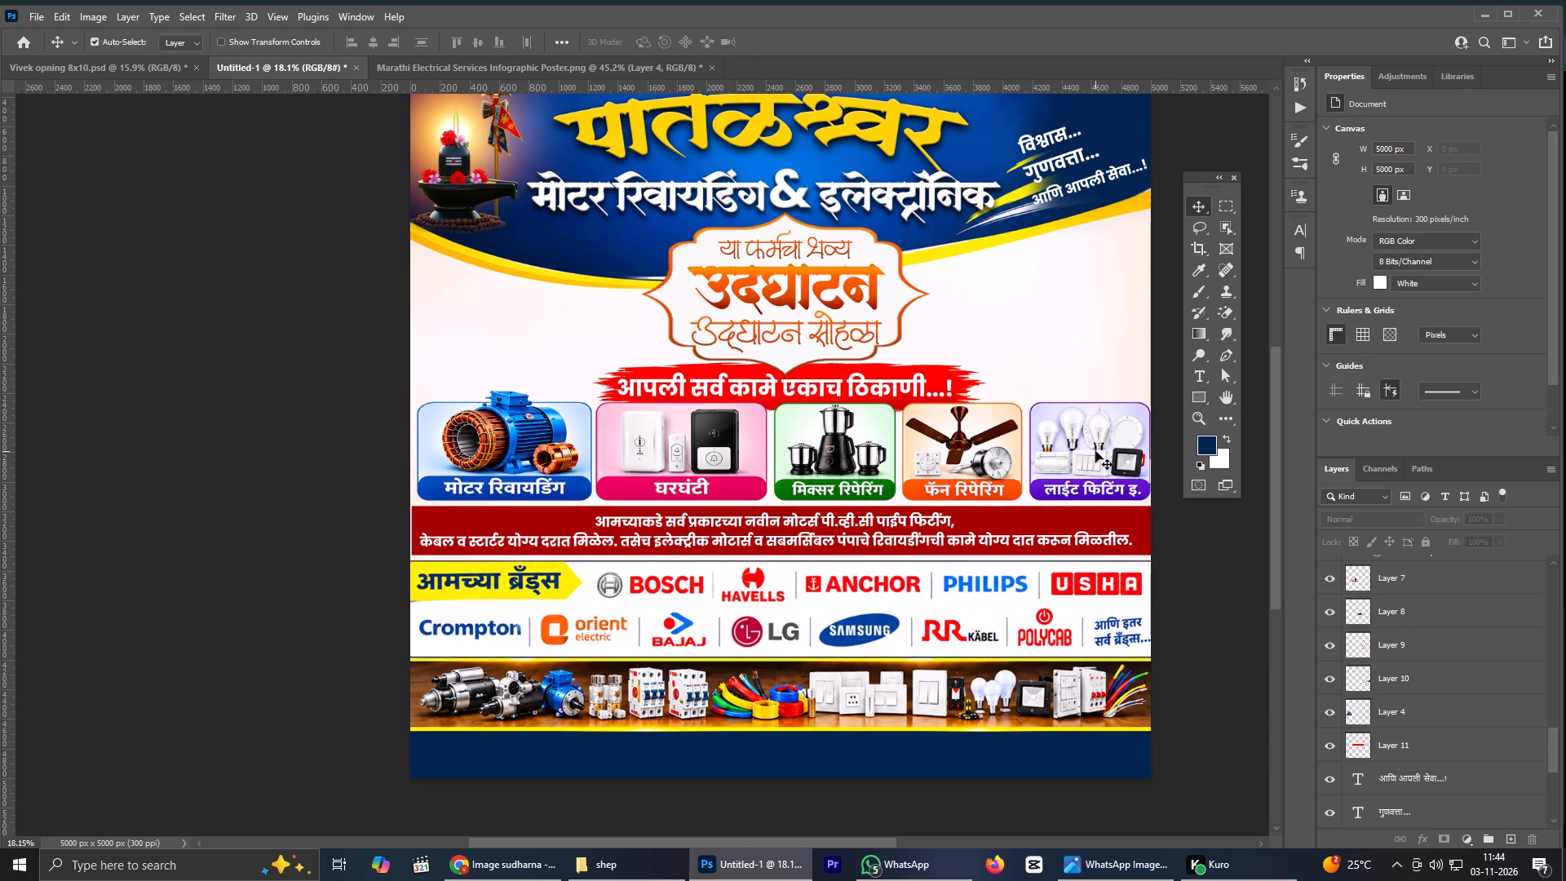
click(1062, 463)
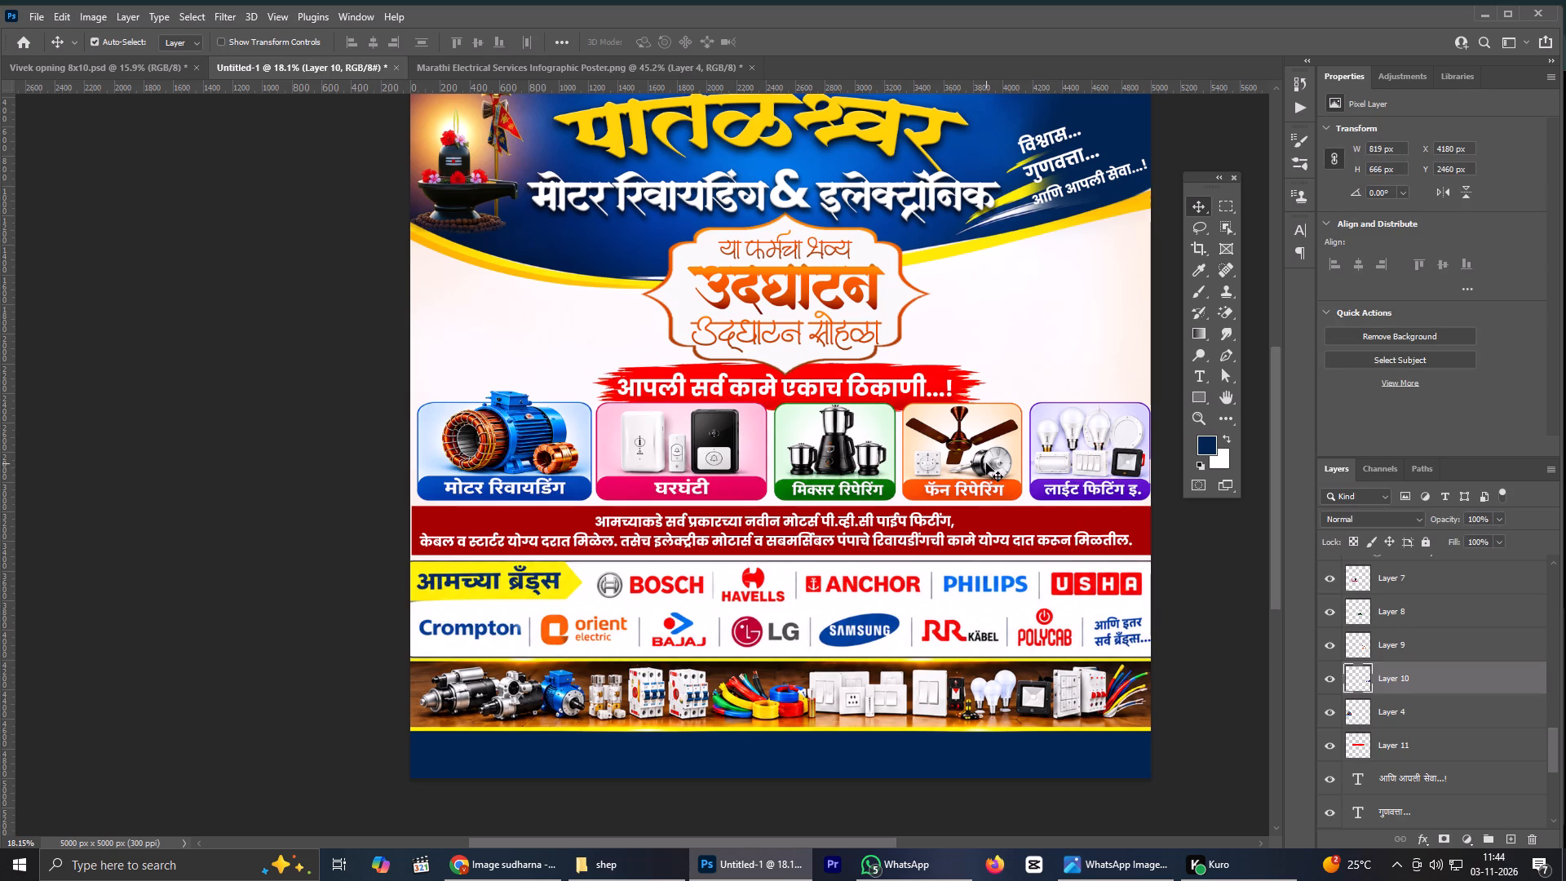
click(986, 463)
click(868, 463)
click(696, 453)
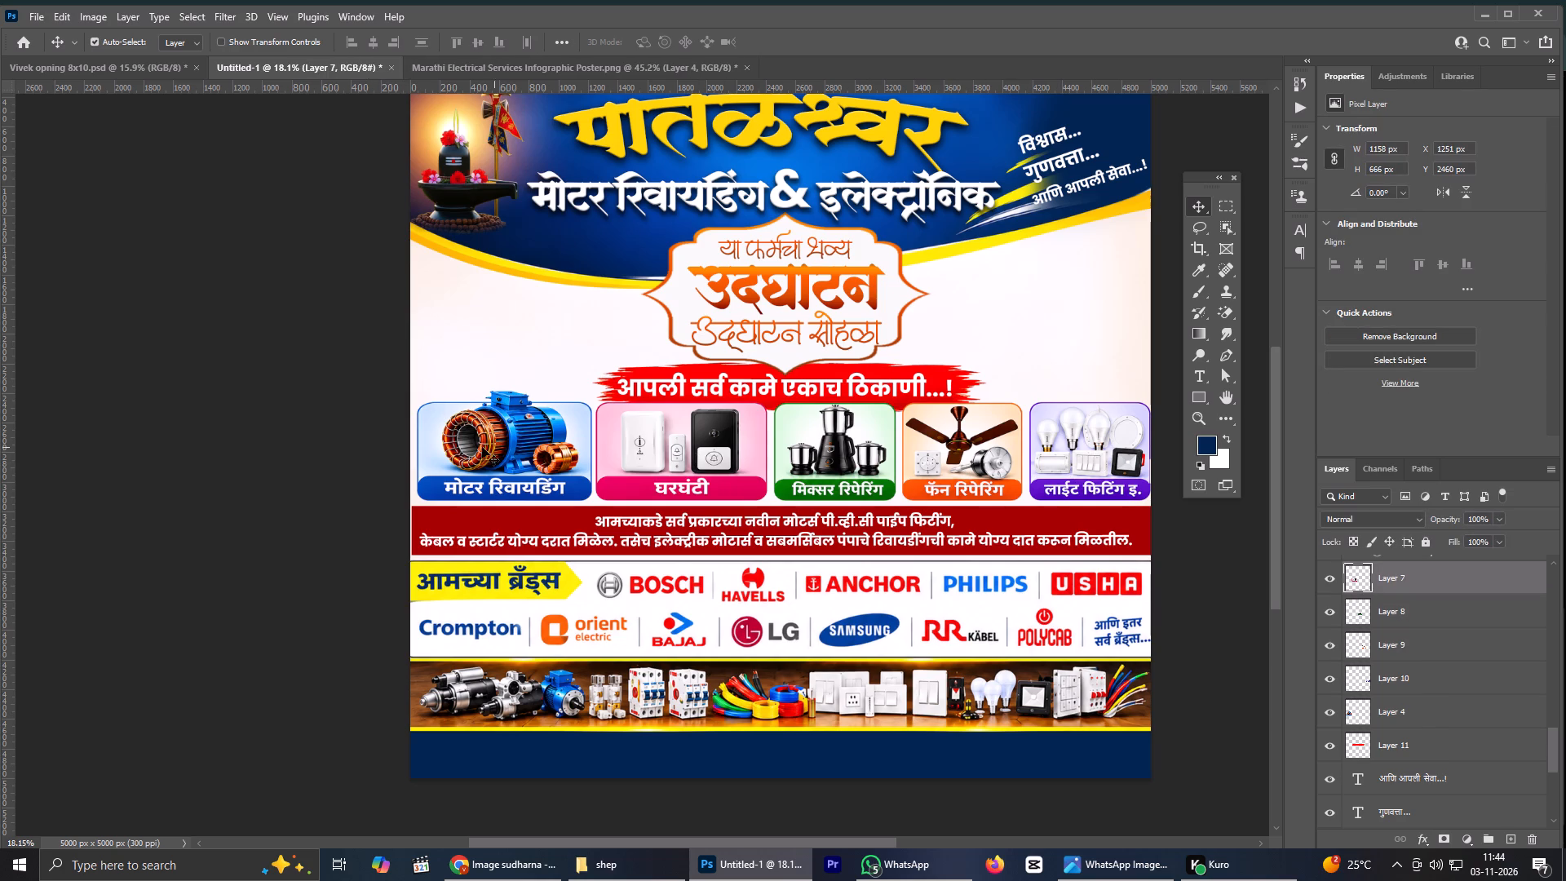
click(480, 447)
click(1413, 581)
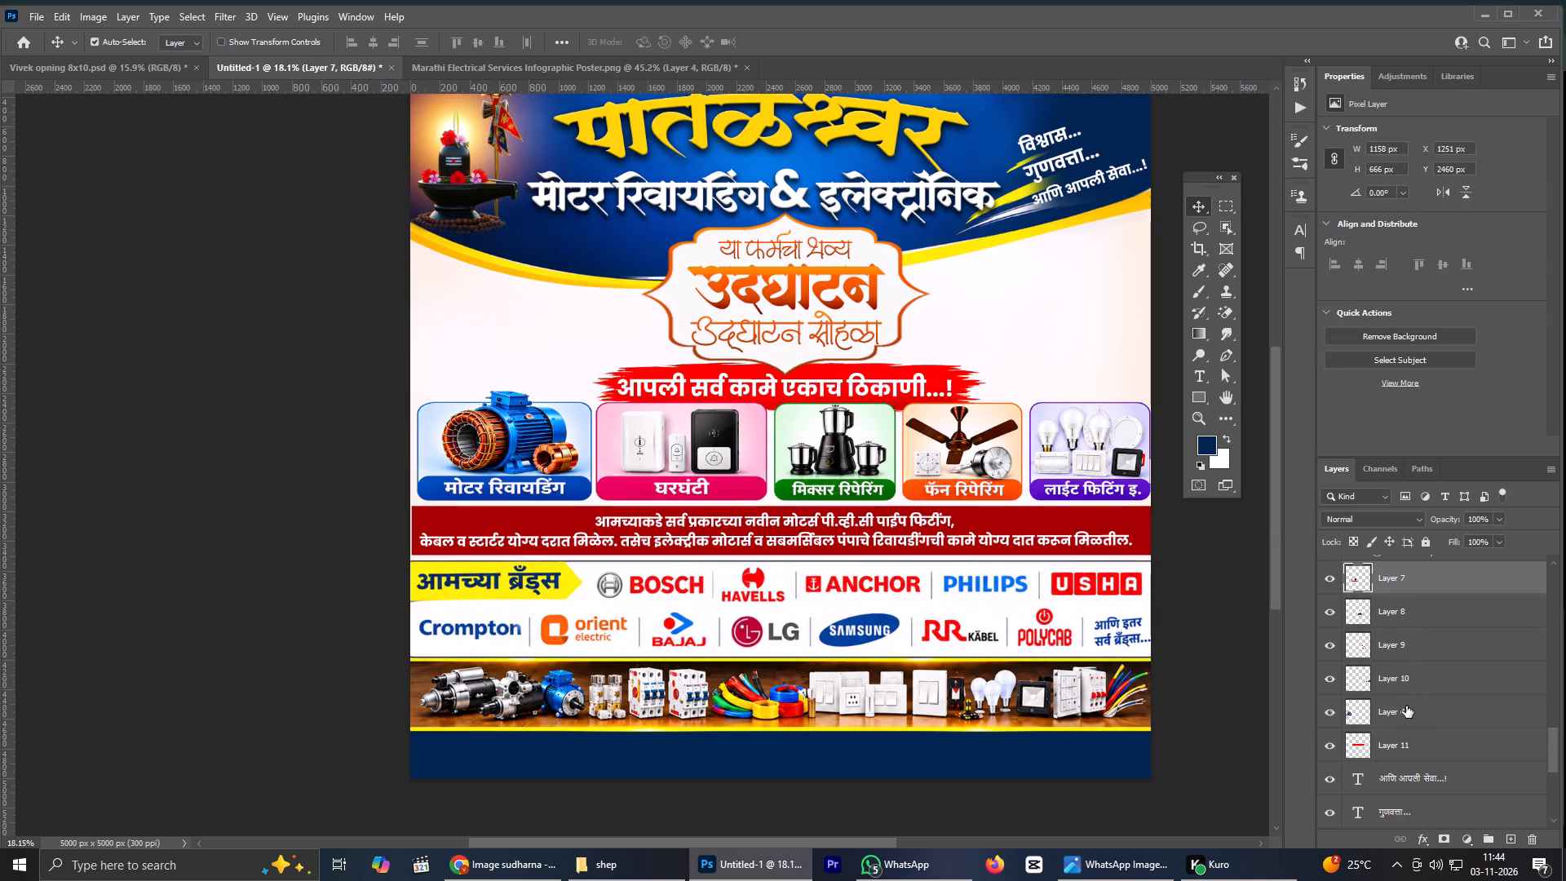
shift+click(1400, 713)
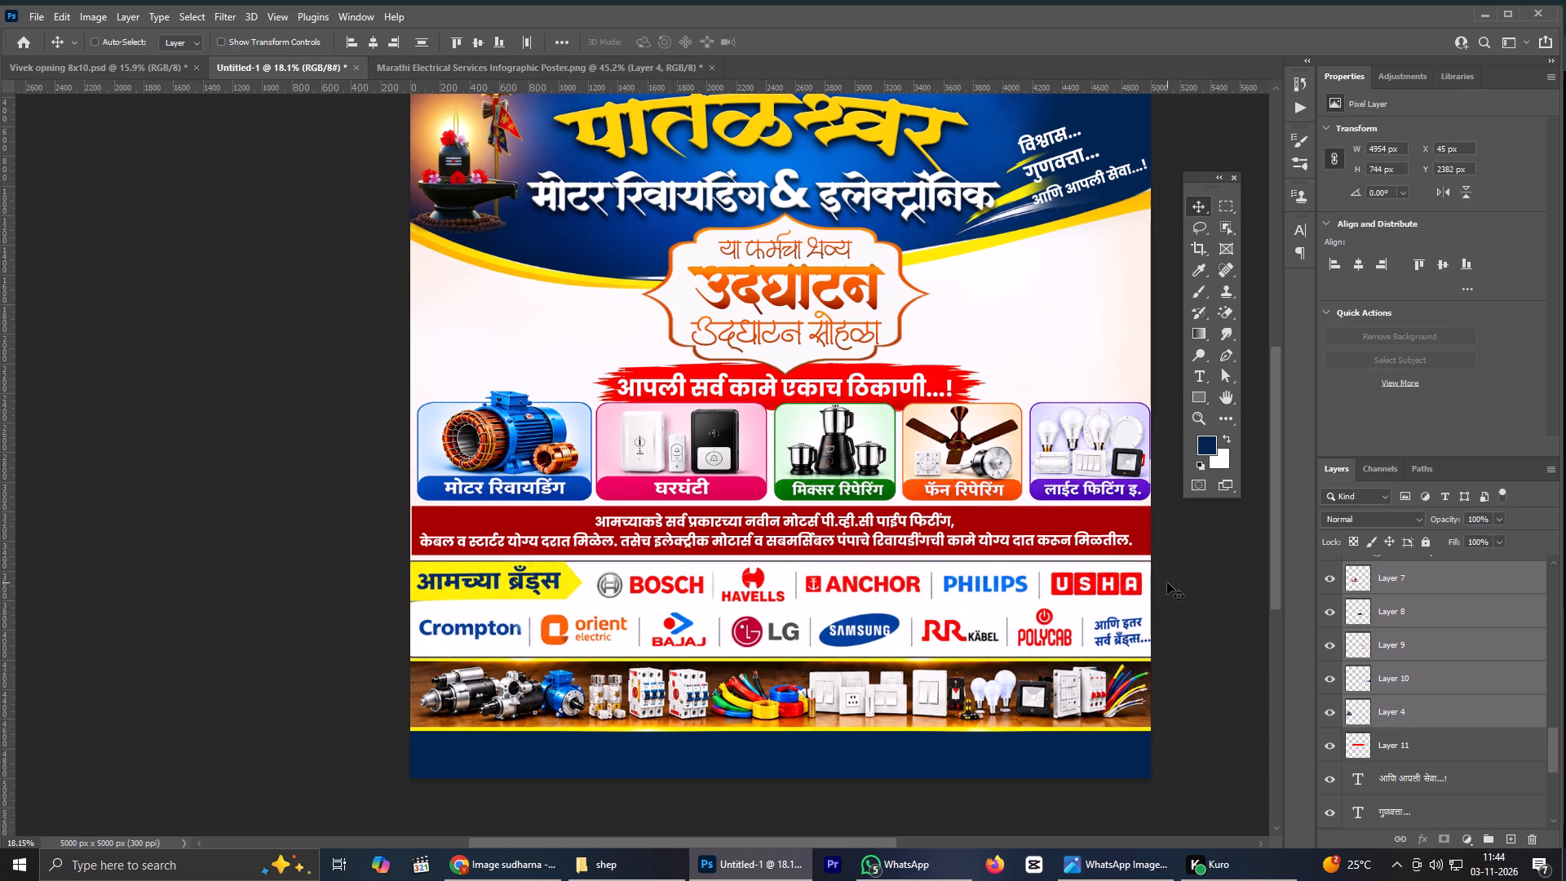
key(ctrl+t)
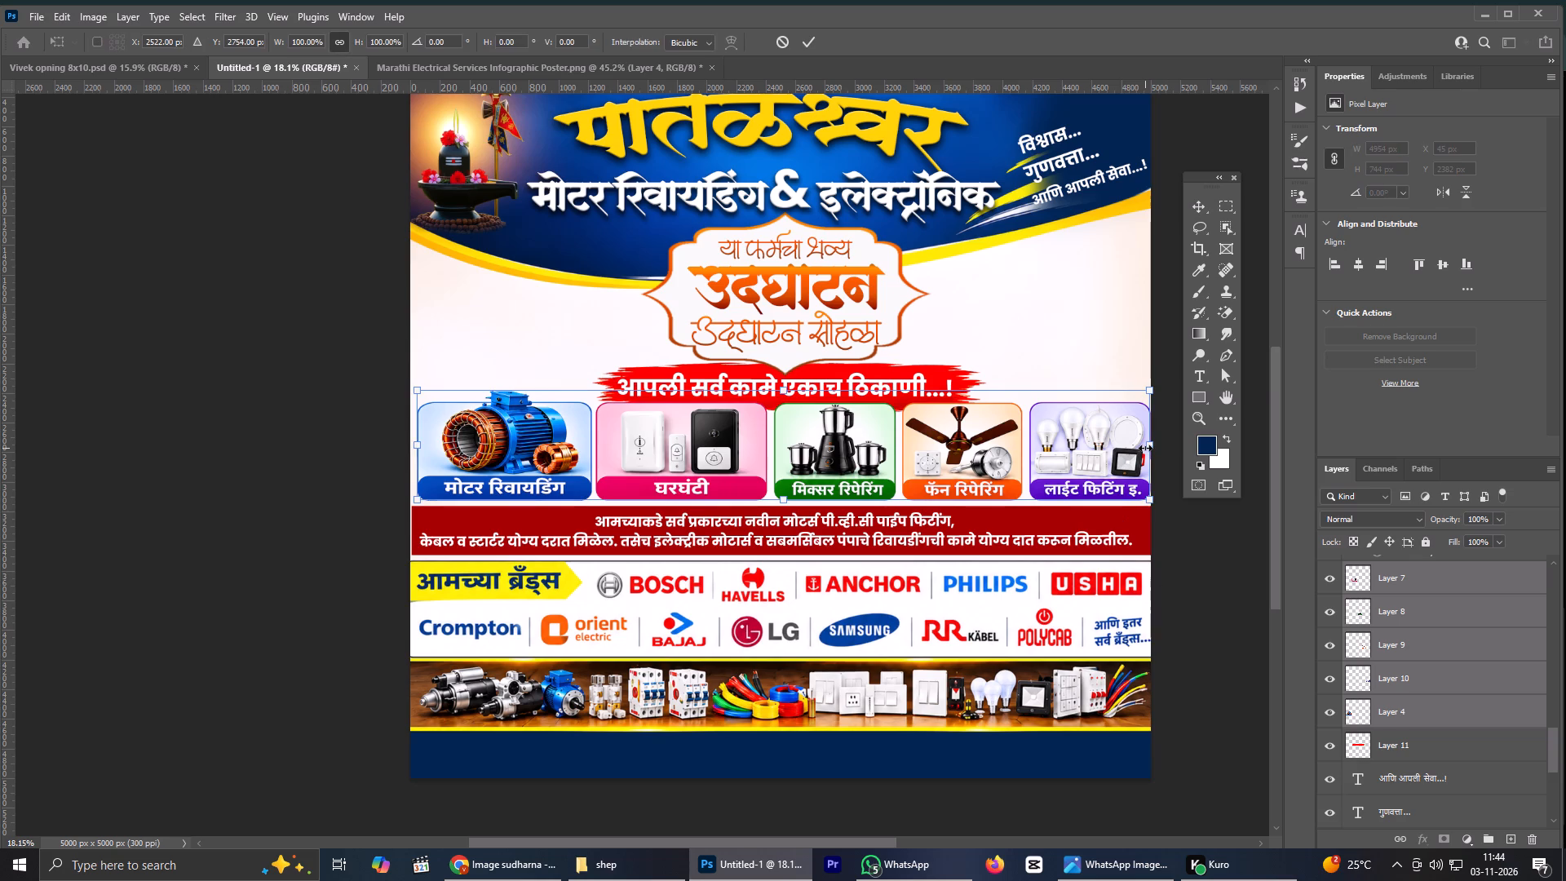
drag(1145, 448, 1040, 455)
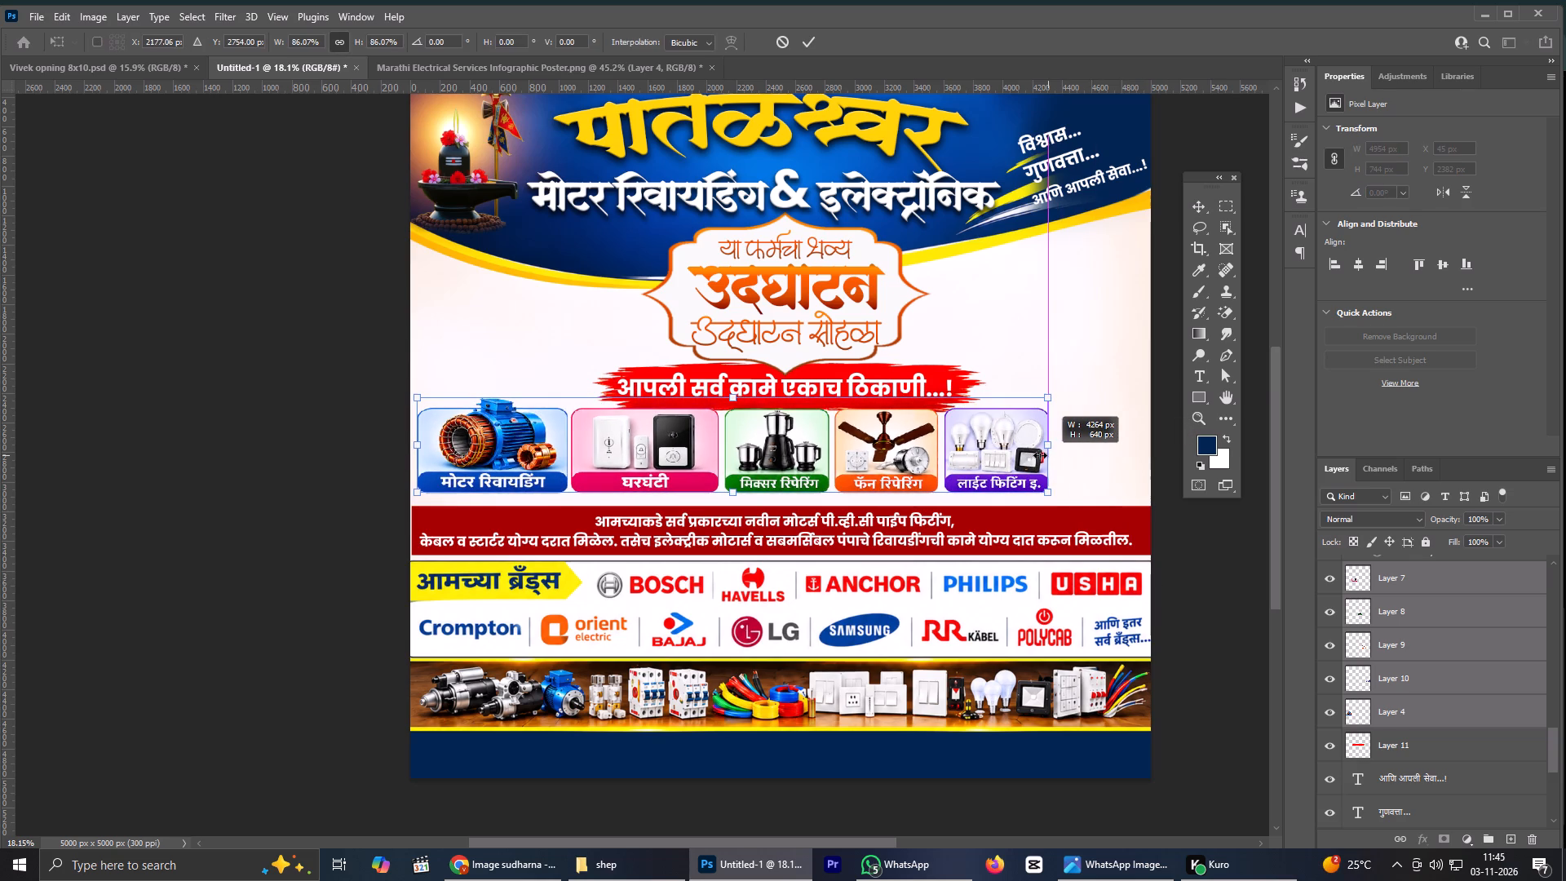
drag(1040, 455, 1032, 455)
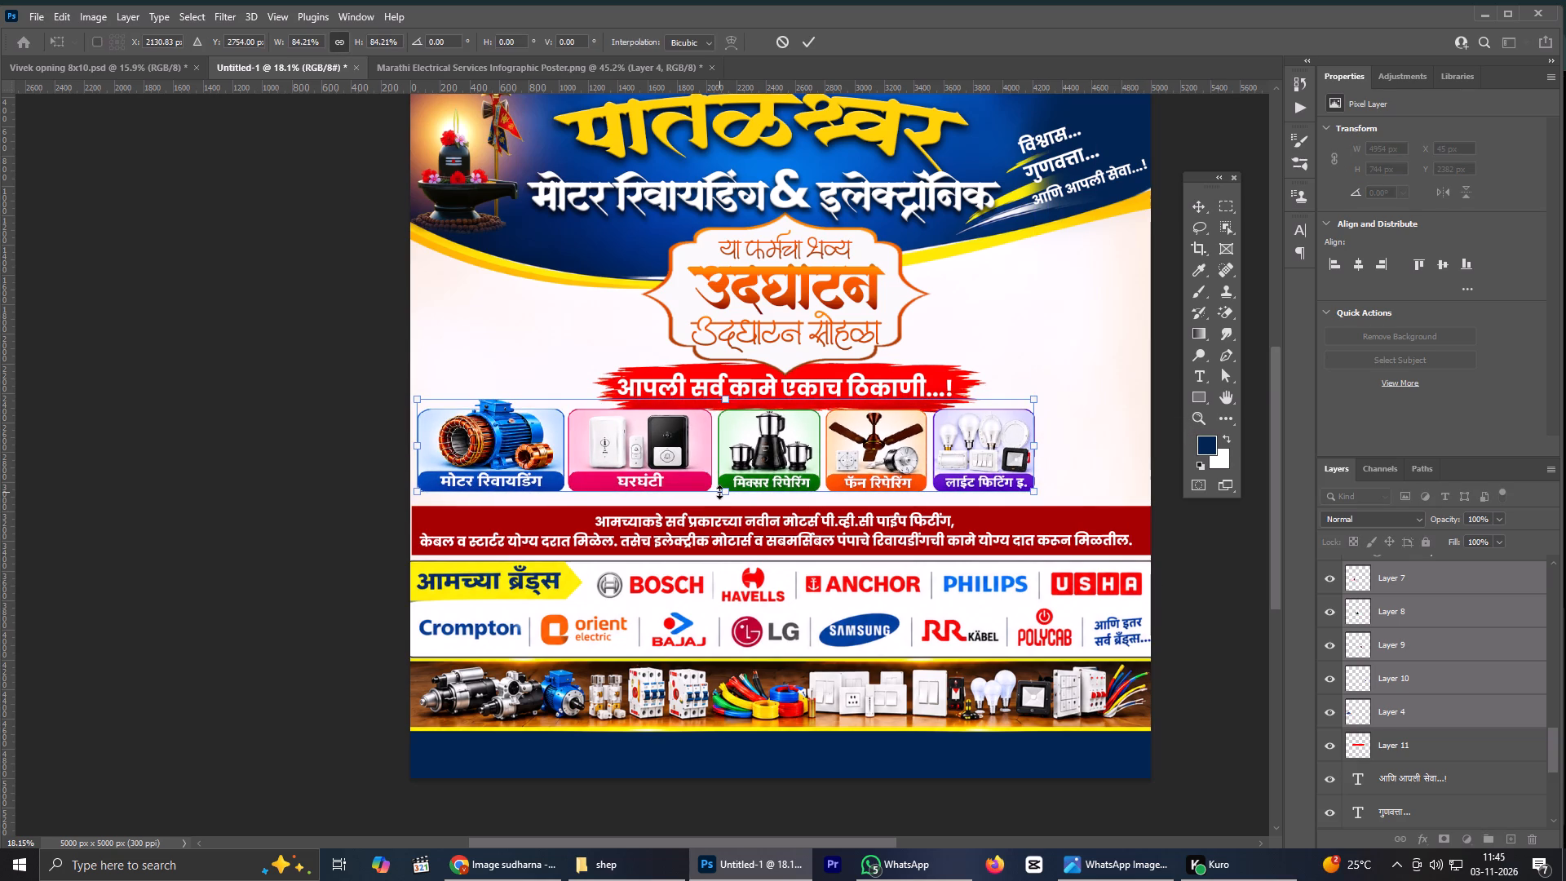
shift+drag(722, 491, 719, 505)
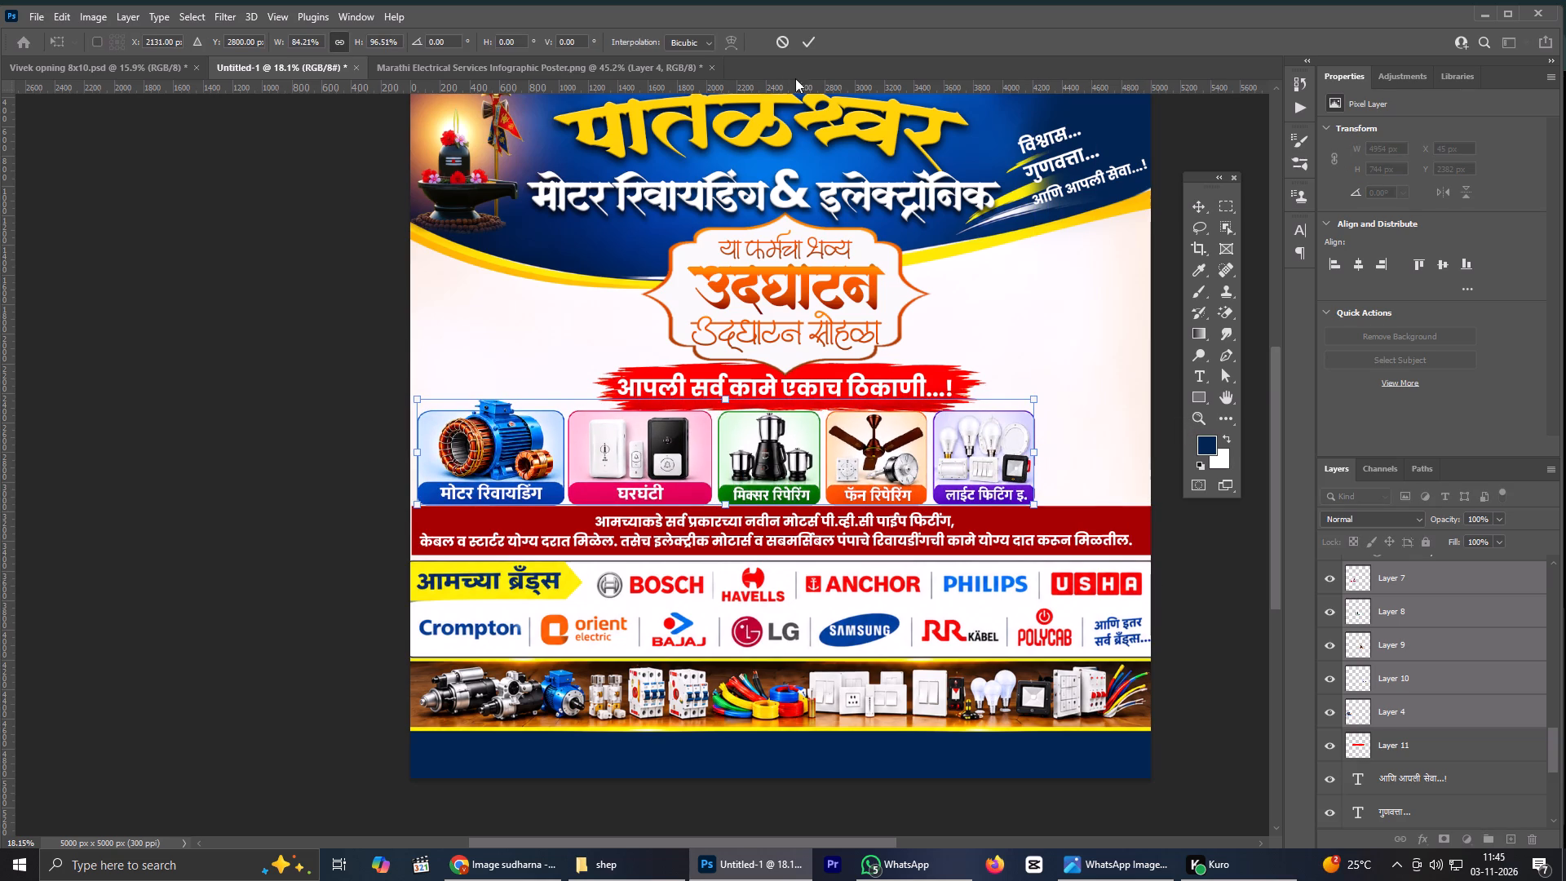
click(810, 38)
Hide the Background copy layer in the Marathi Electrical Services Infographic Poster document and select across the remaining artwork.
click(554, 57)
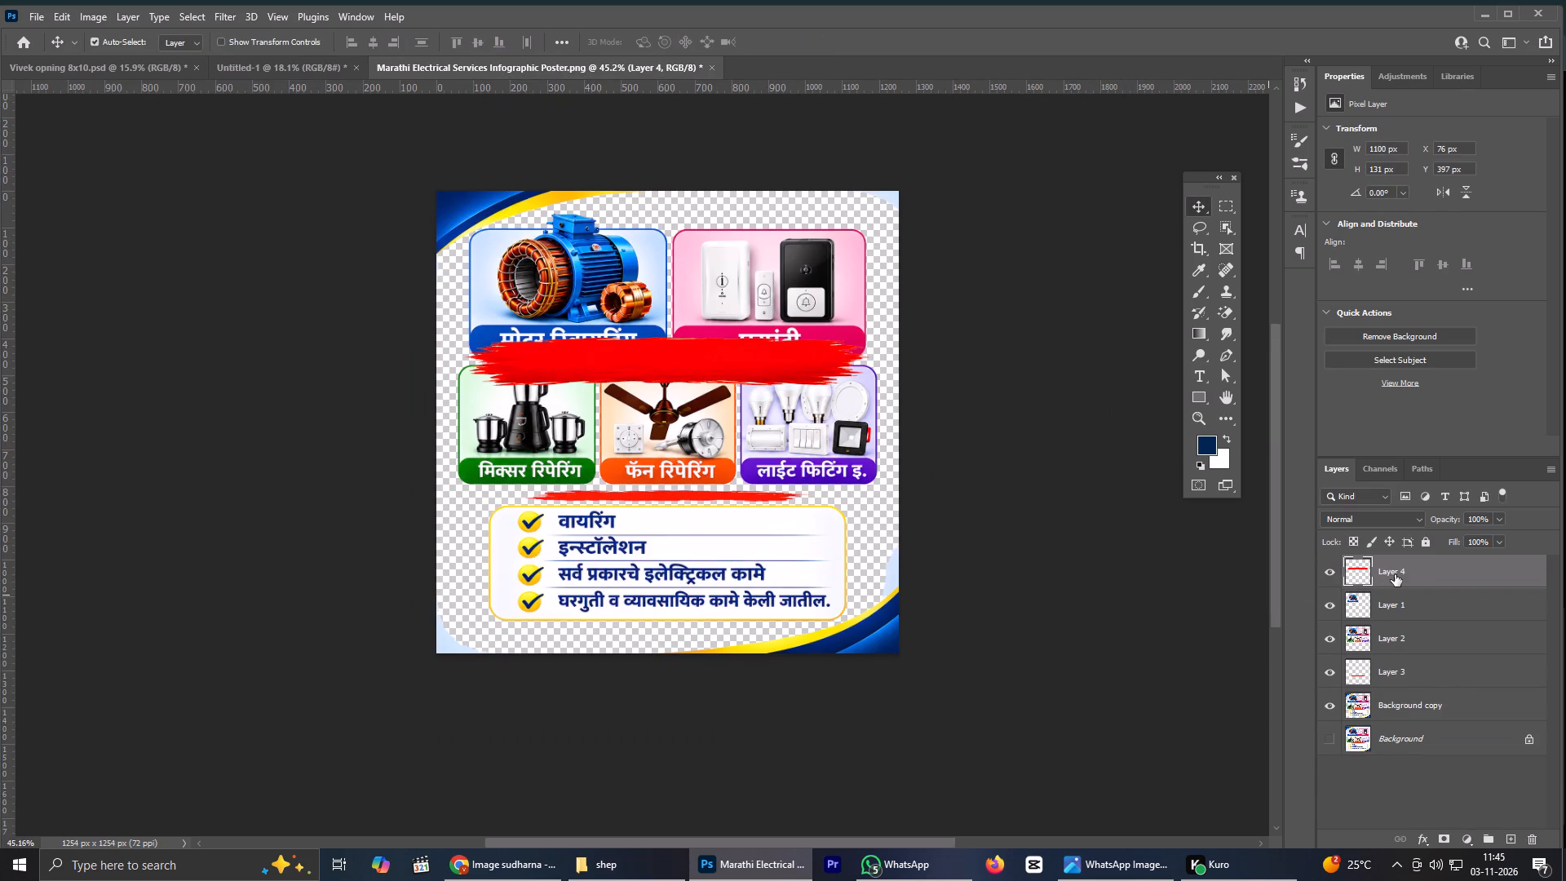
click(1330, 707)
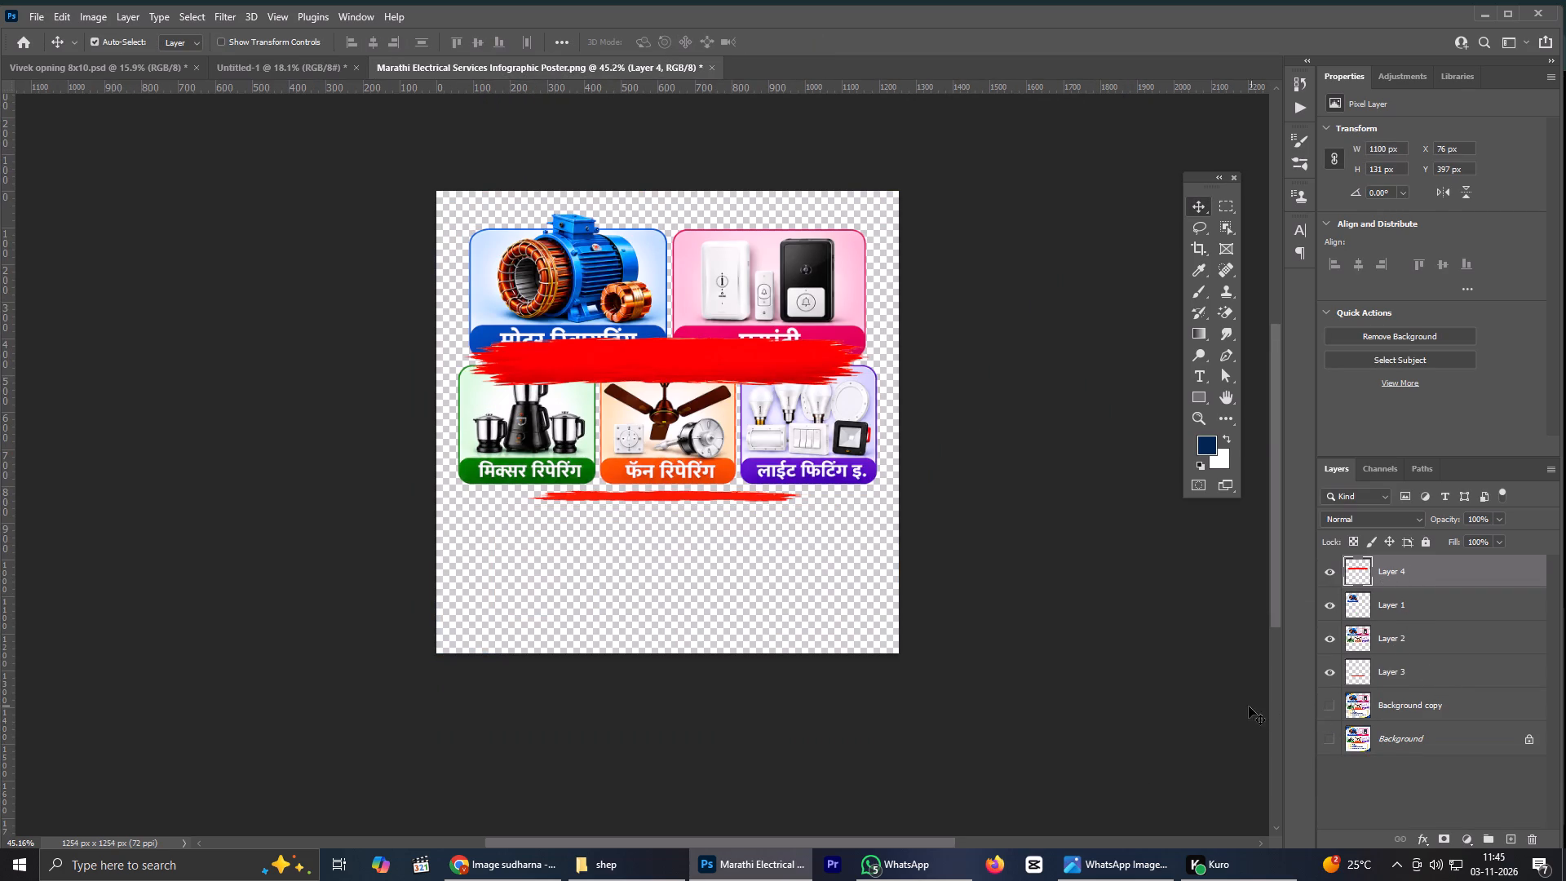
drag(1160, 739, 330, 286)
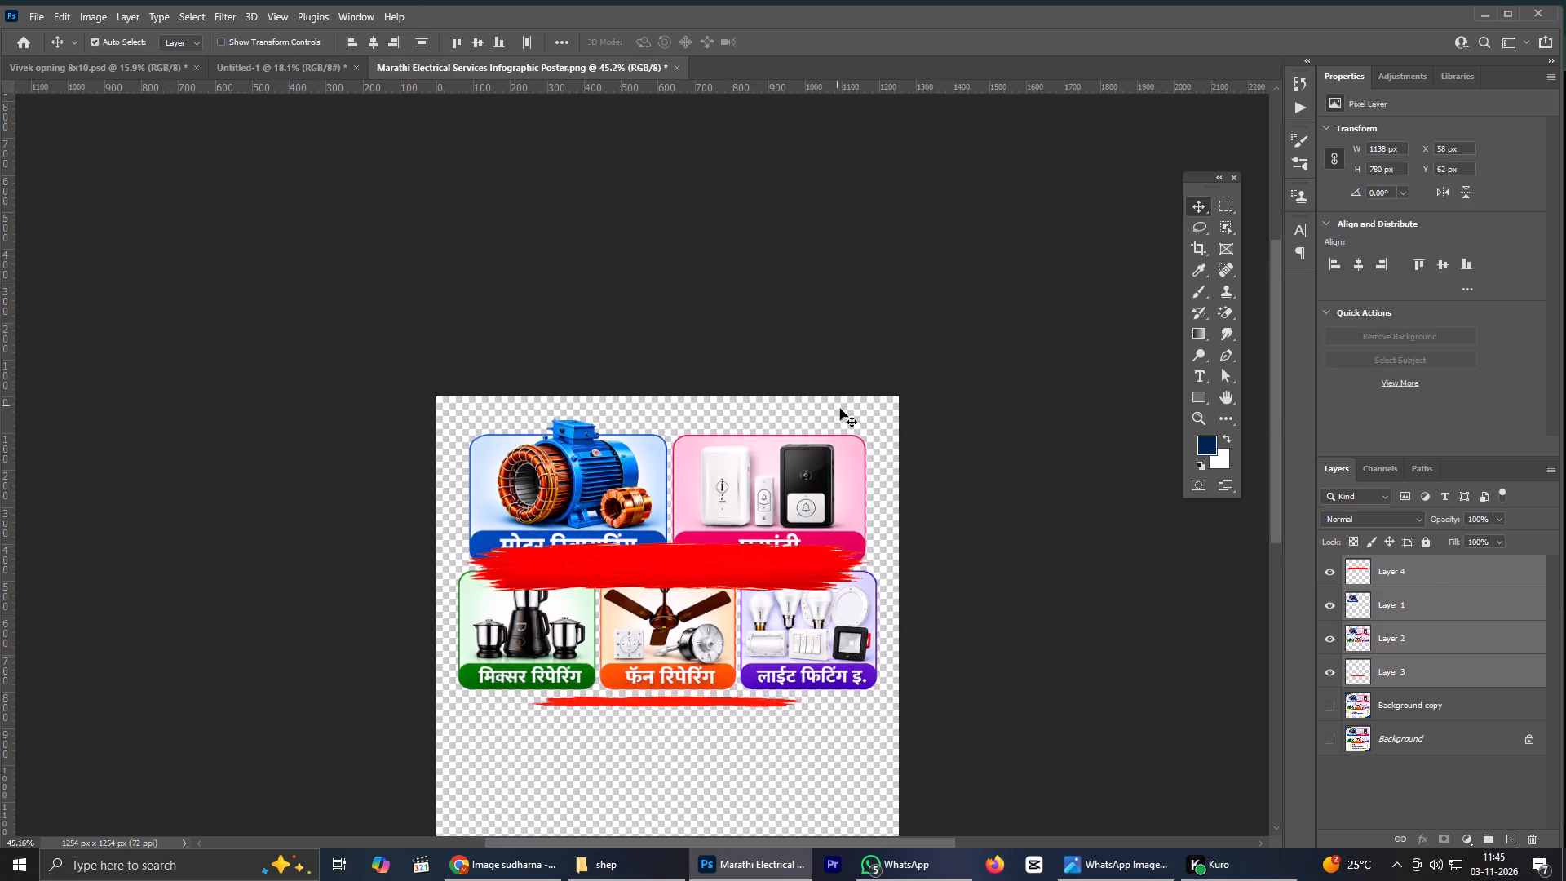
Delete the four selected layers, Layer 1 to Layer 4, from the infographic poster document and make the Background copy layer visible.
key(BackSpace)
scroll(851, 426, down, 4)
click(1332, 573)
scroll(688, 485, up, 4)
scroll(746, 541, down, 1)
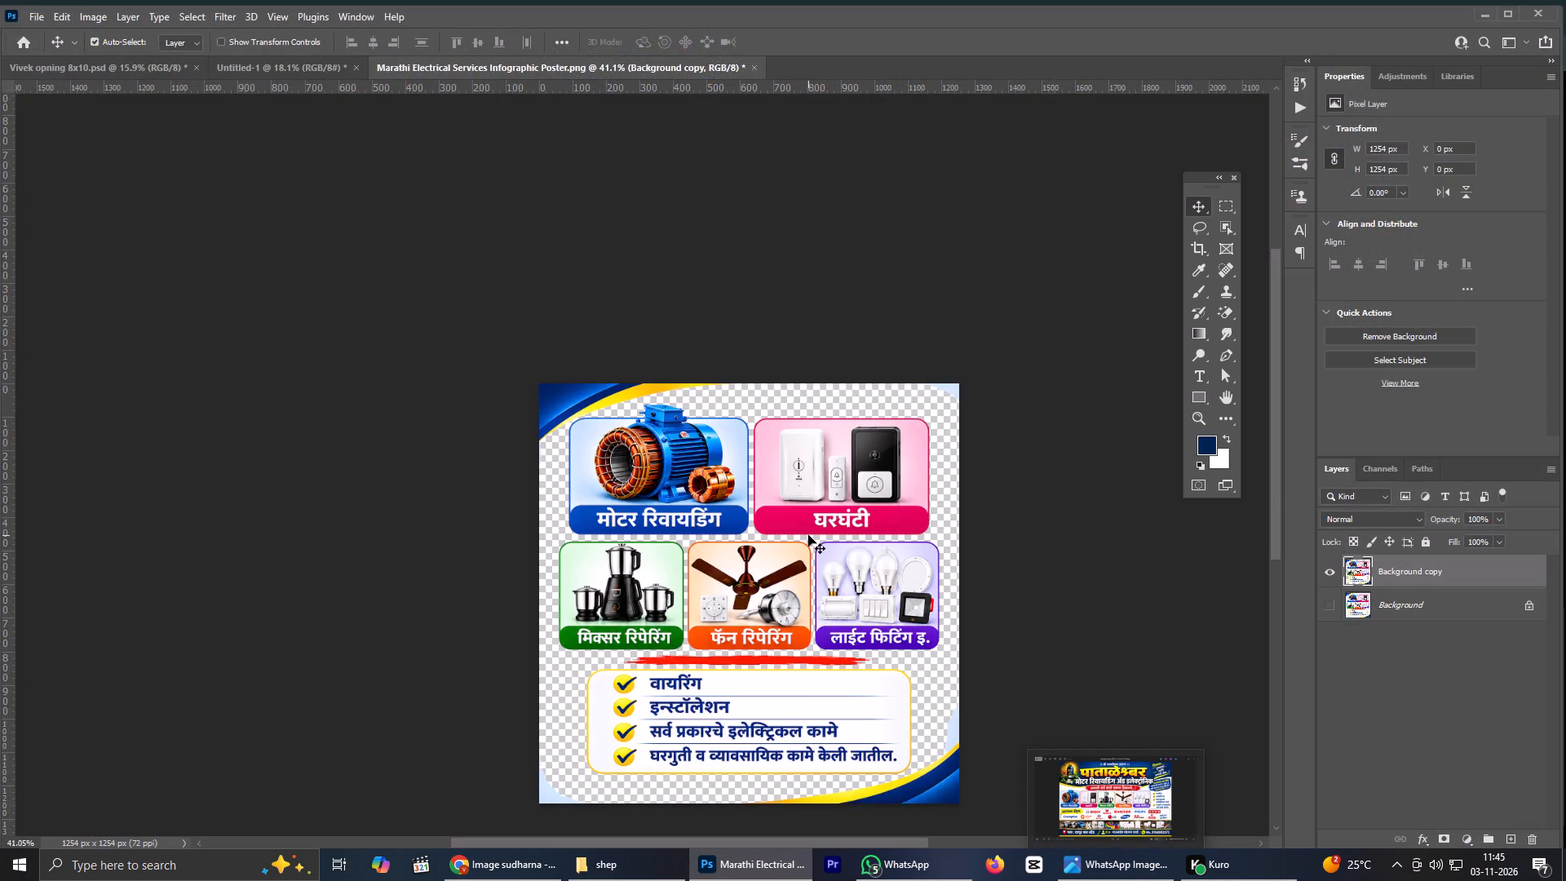
Switch to the WhatsApp reference flyer in Photos and take a screen snip of the ticked service list beside the लाईट फिटिंग इ. box.
click(1099, 880)
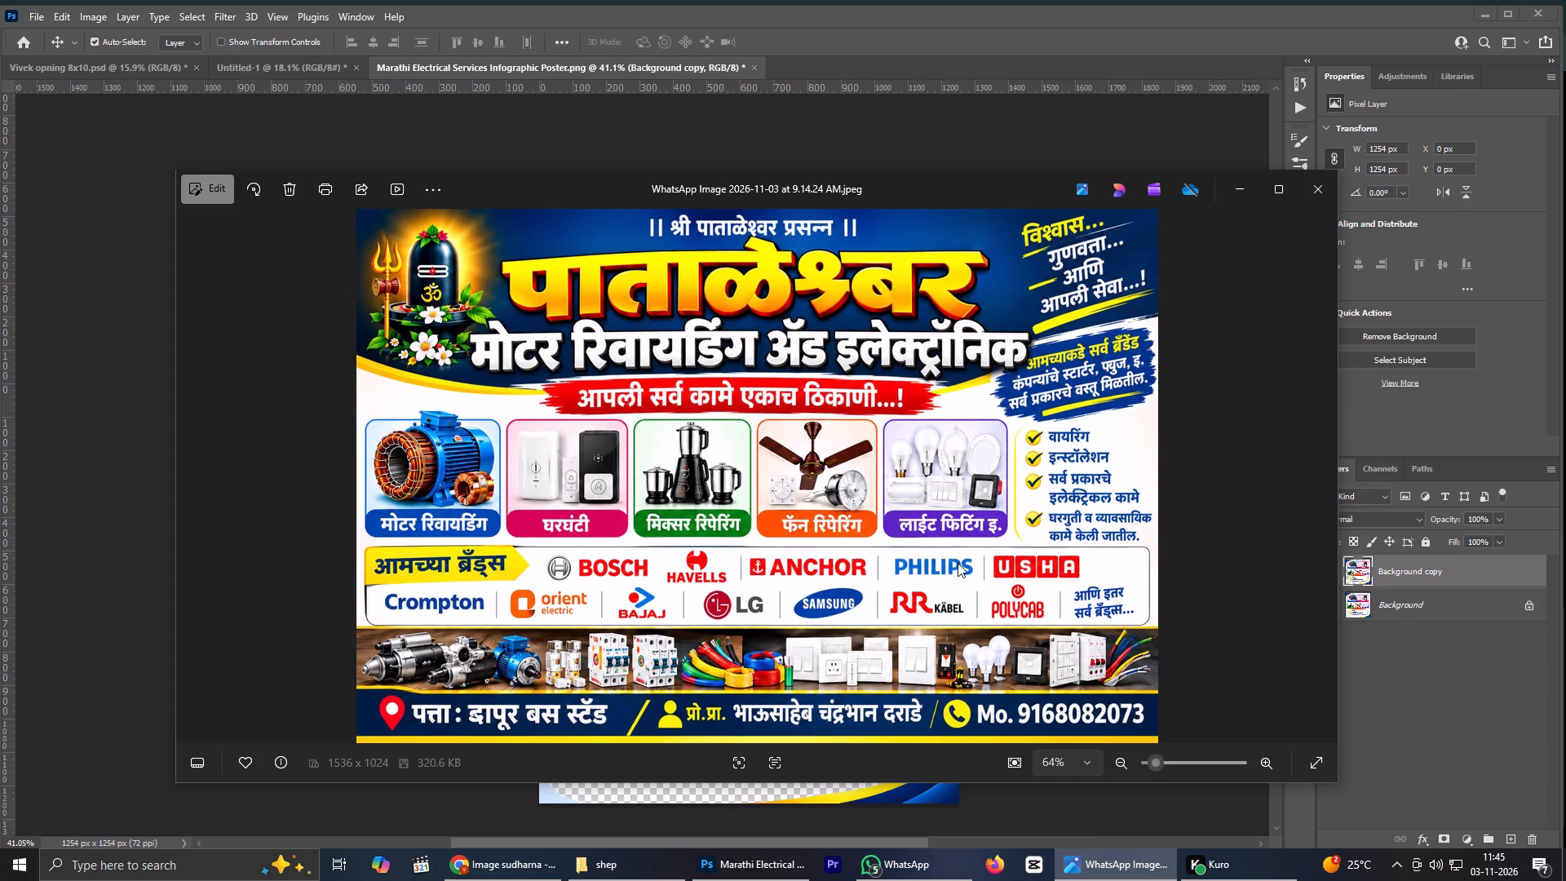
scroll(1043, 444, up, 3)
scroll(1198, 427, down, 2)
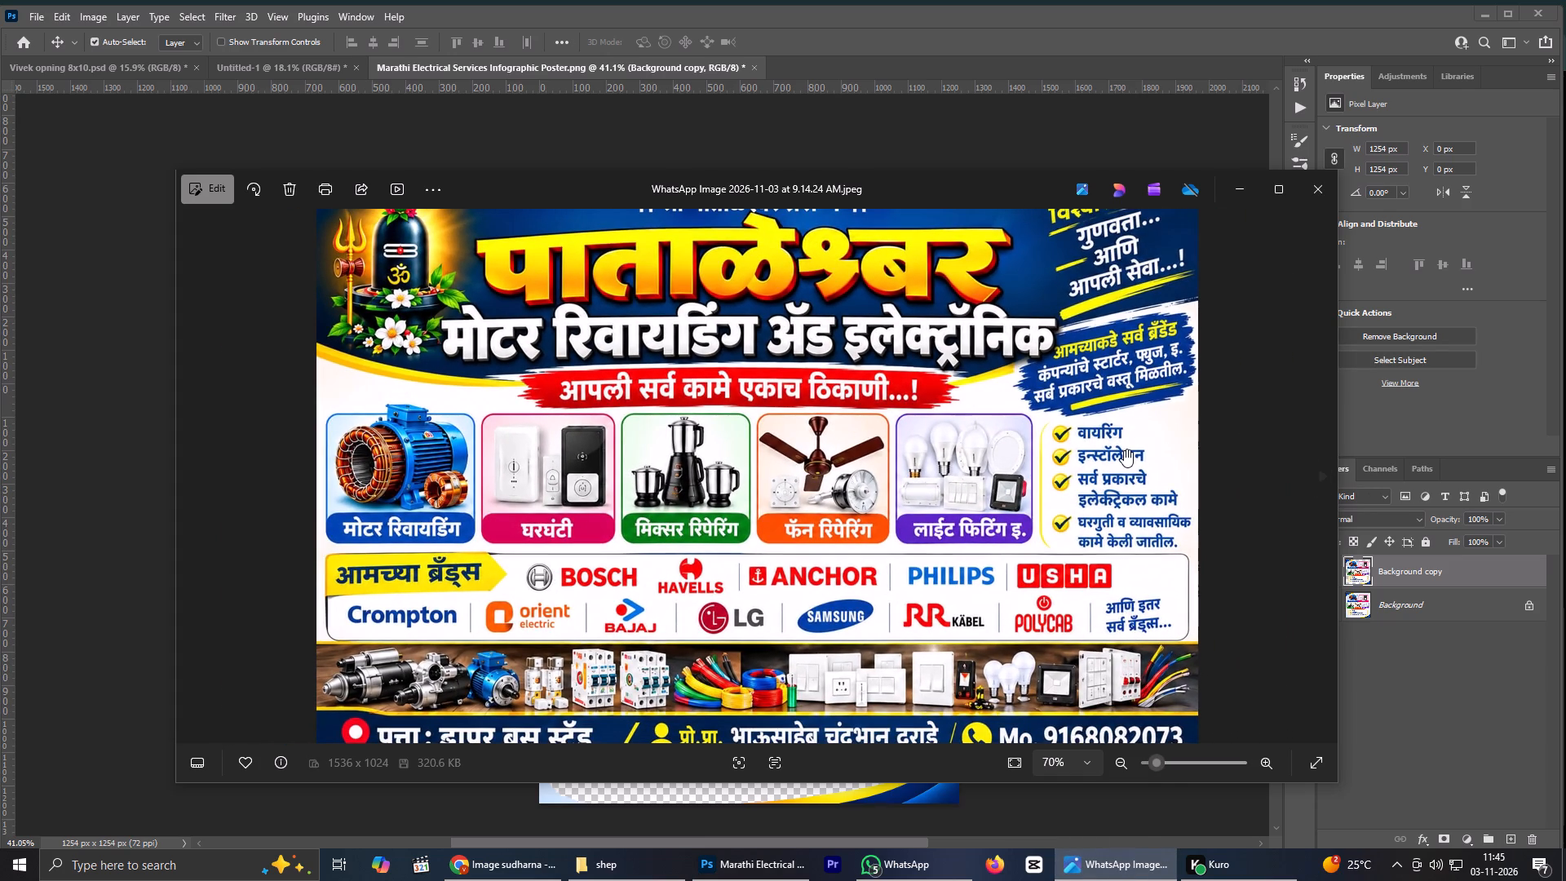
key(shift+super+s)
drag(1040, 412, 1194, 522)
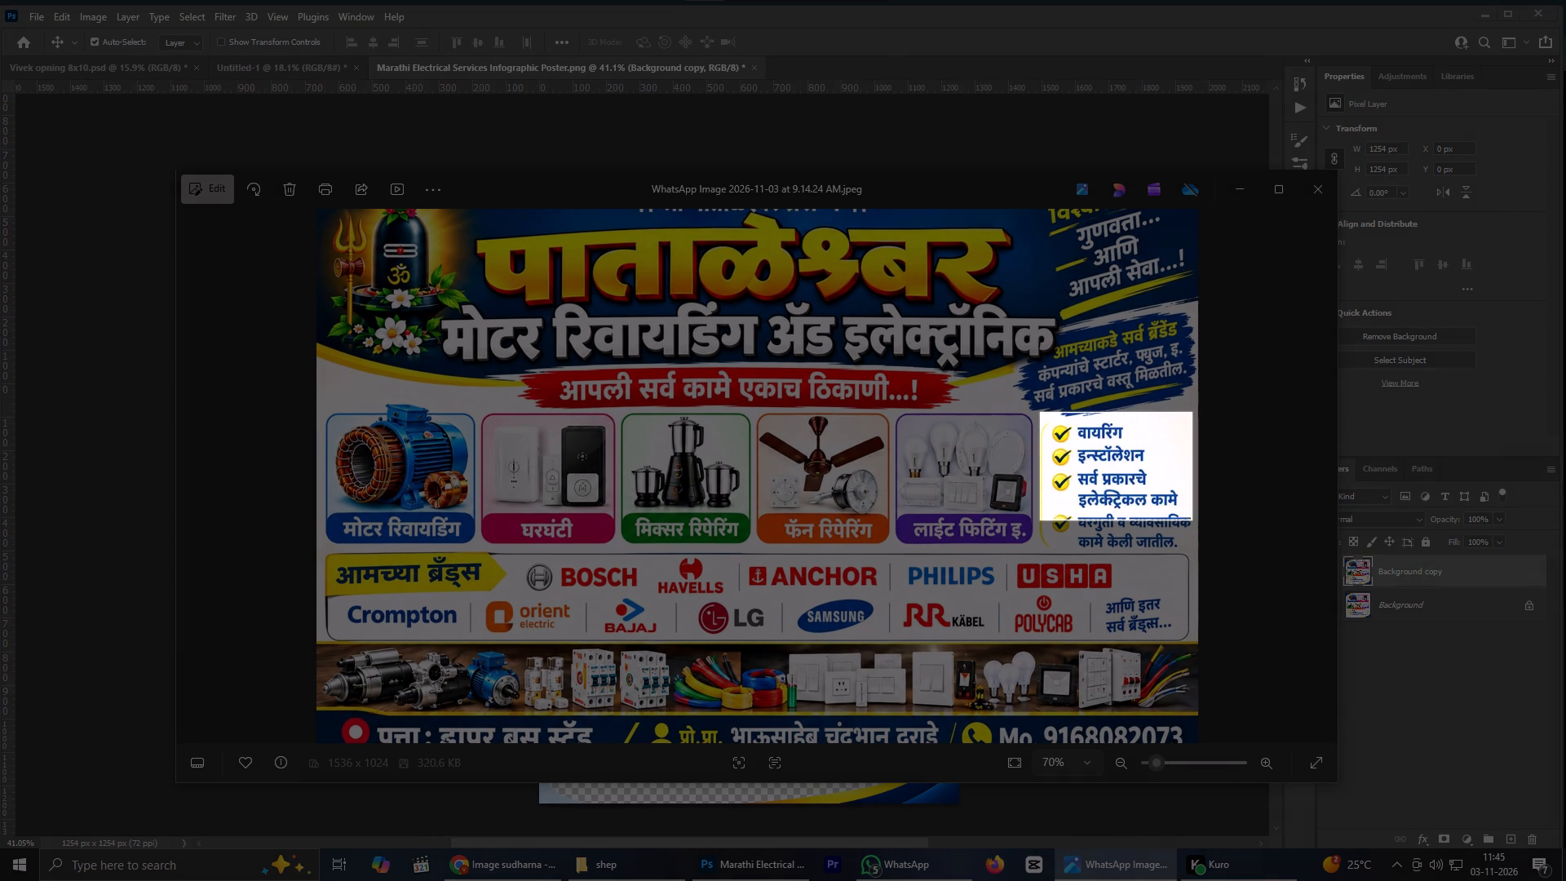
drag(1194, 522, 1208, 555)
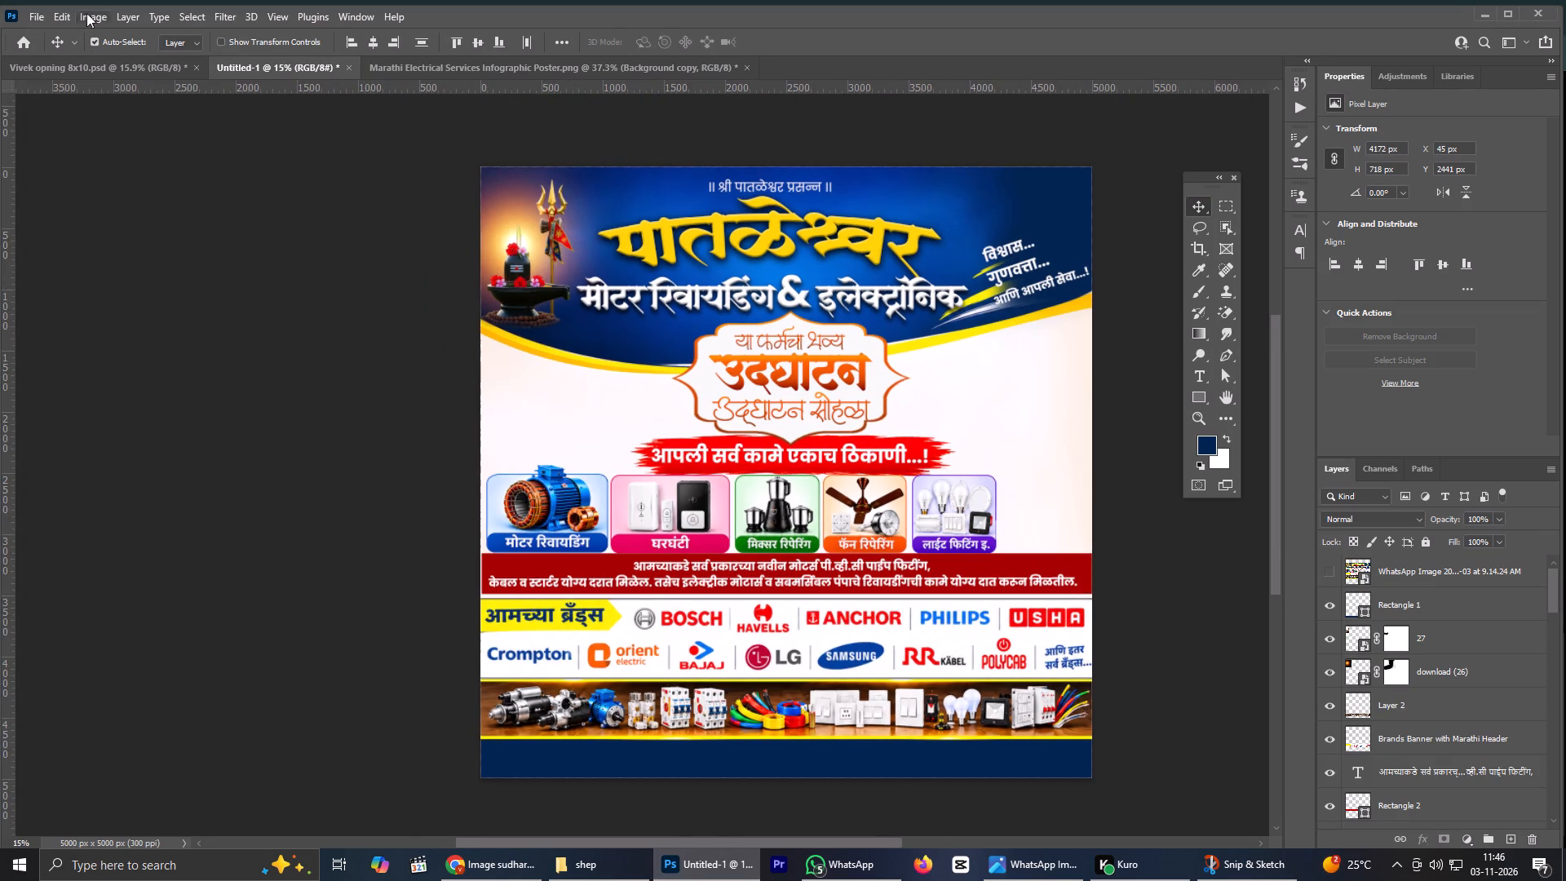
Copy the पत्ता address line from the reference flyer in Google image search and paste it below आणि आपली सेवा...! in Google Input Tools.
click(536, 868)
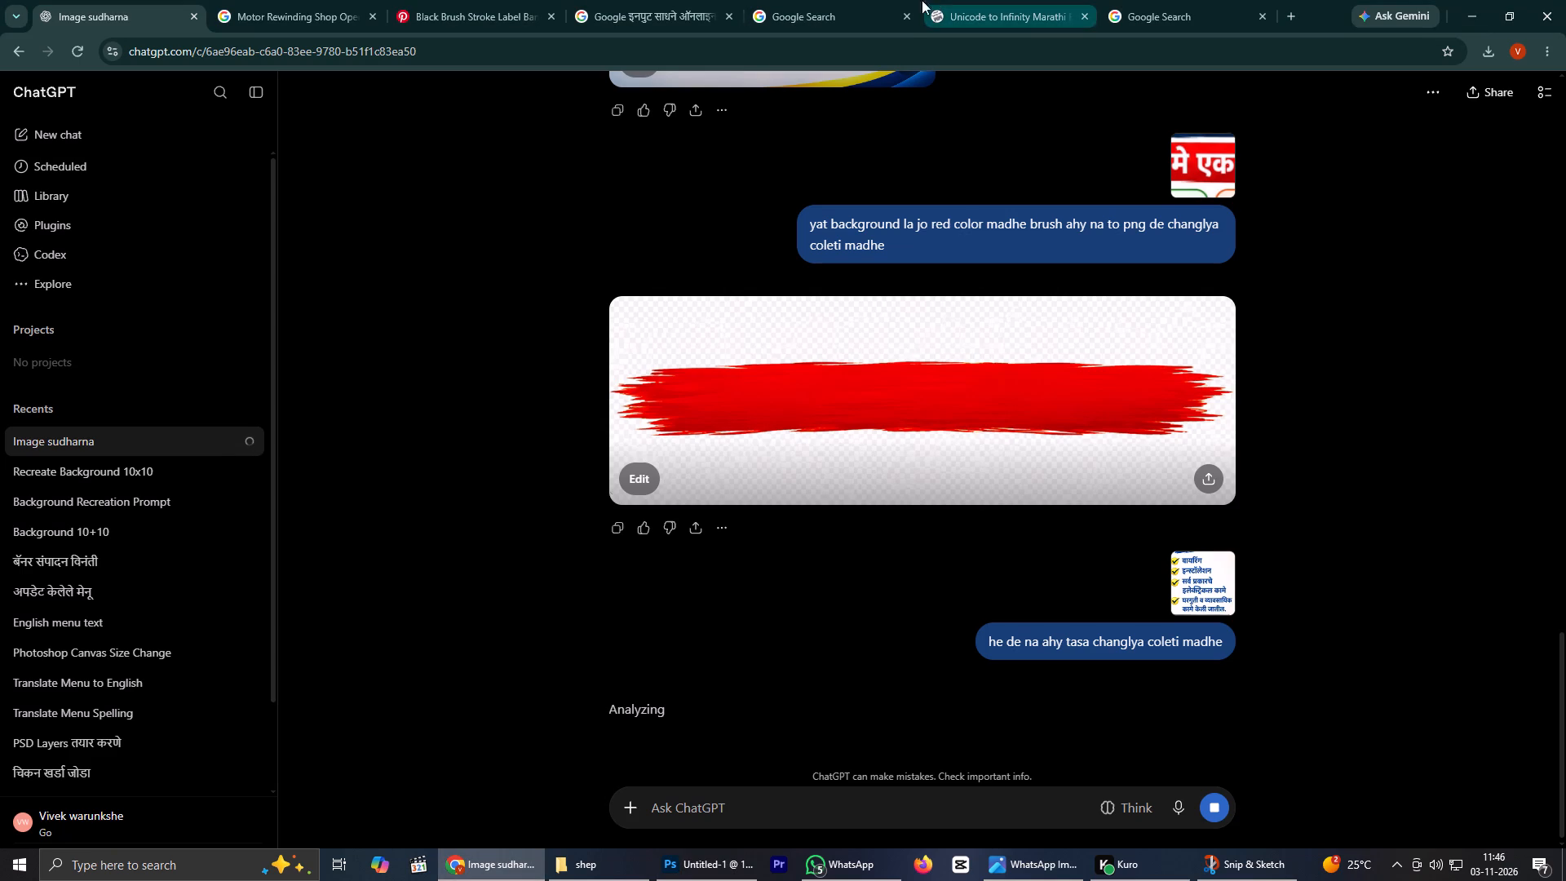
click(878, 0)
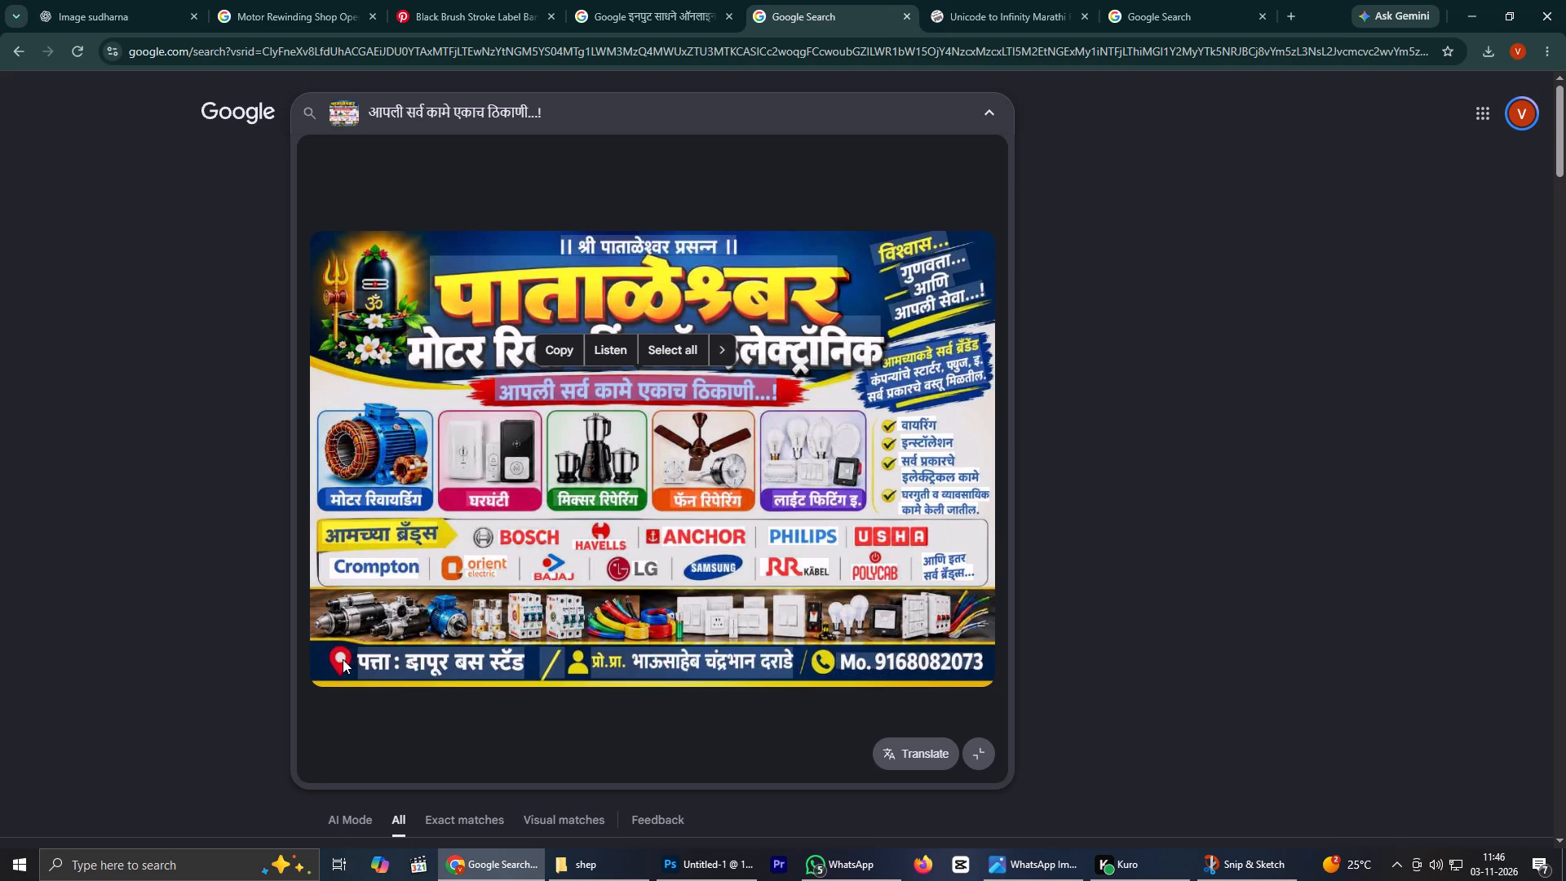
drag(359, 662, 502, 669)
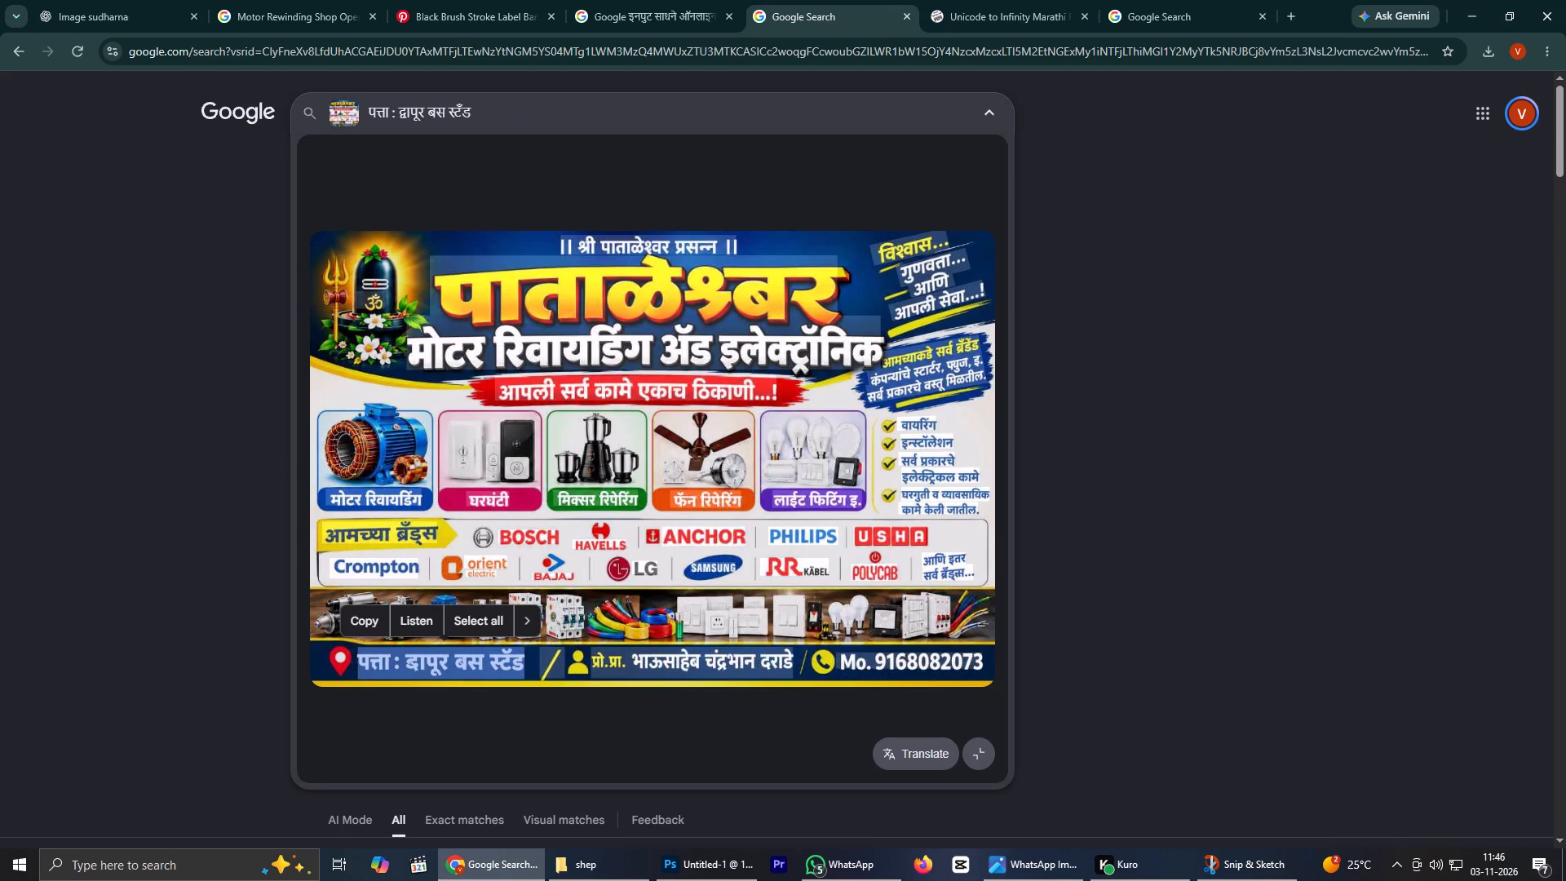
click(356, 622)
click(654, 0)
click(535, 477)
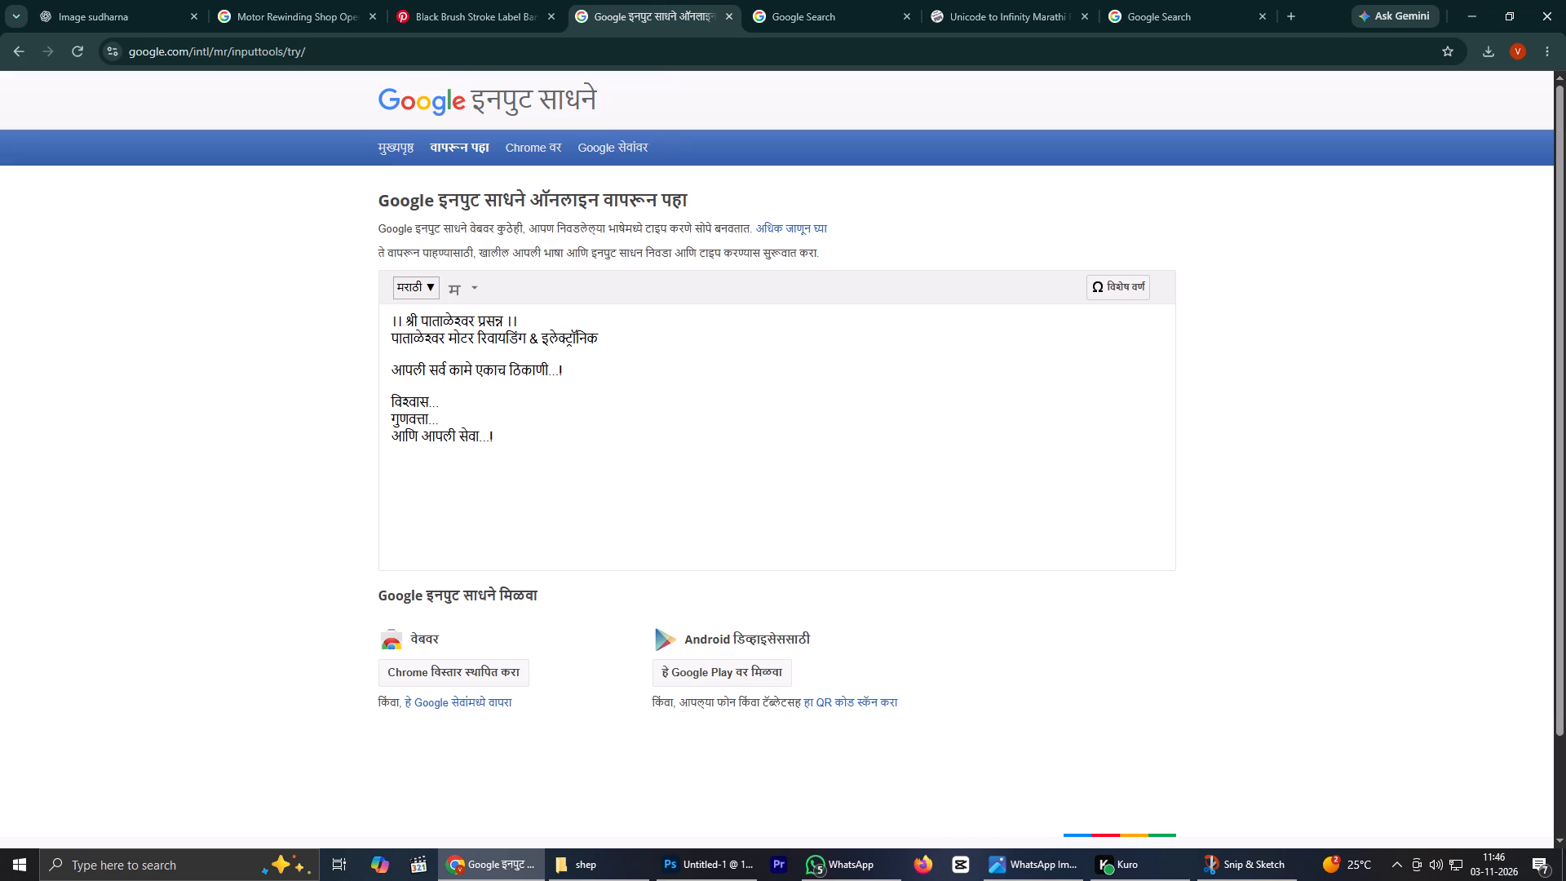
key(ctrl+v)
Correct the misread place name in the पत्ता line to दापूर, using the Marathi transliteration of "dapur".
click(423, 457)
double_click(427, 457)
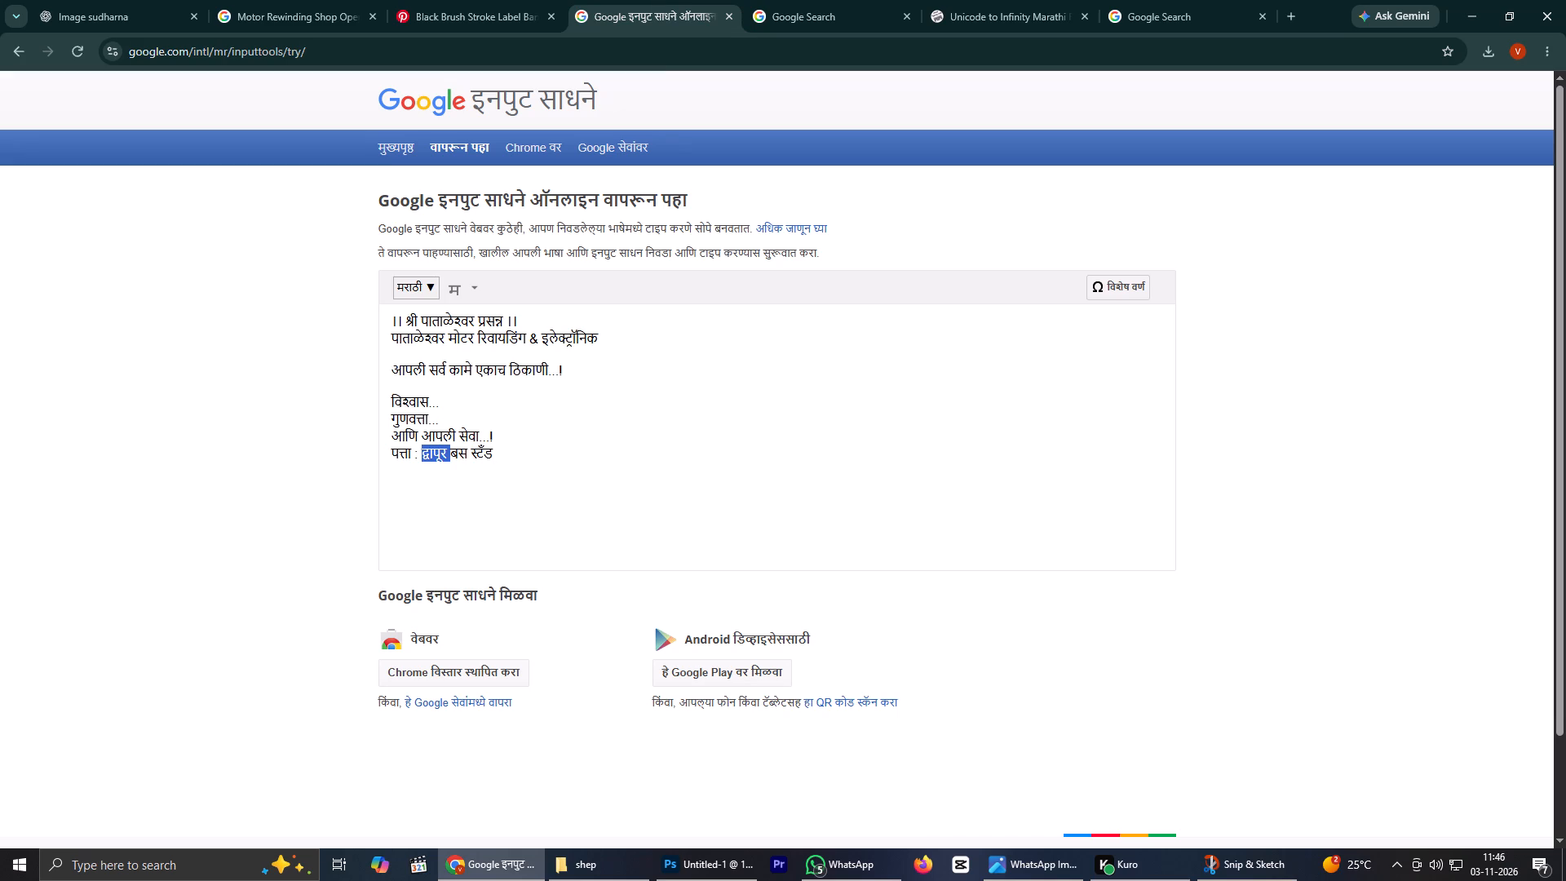
text(da)
text(pur)
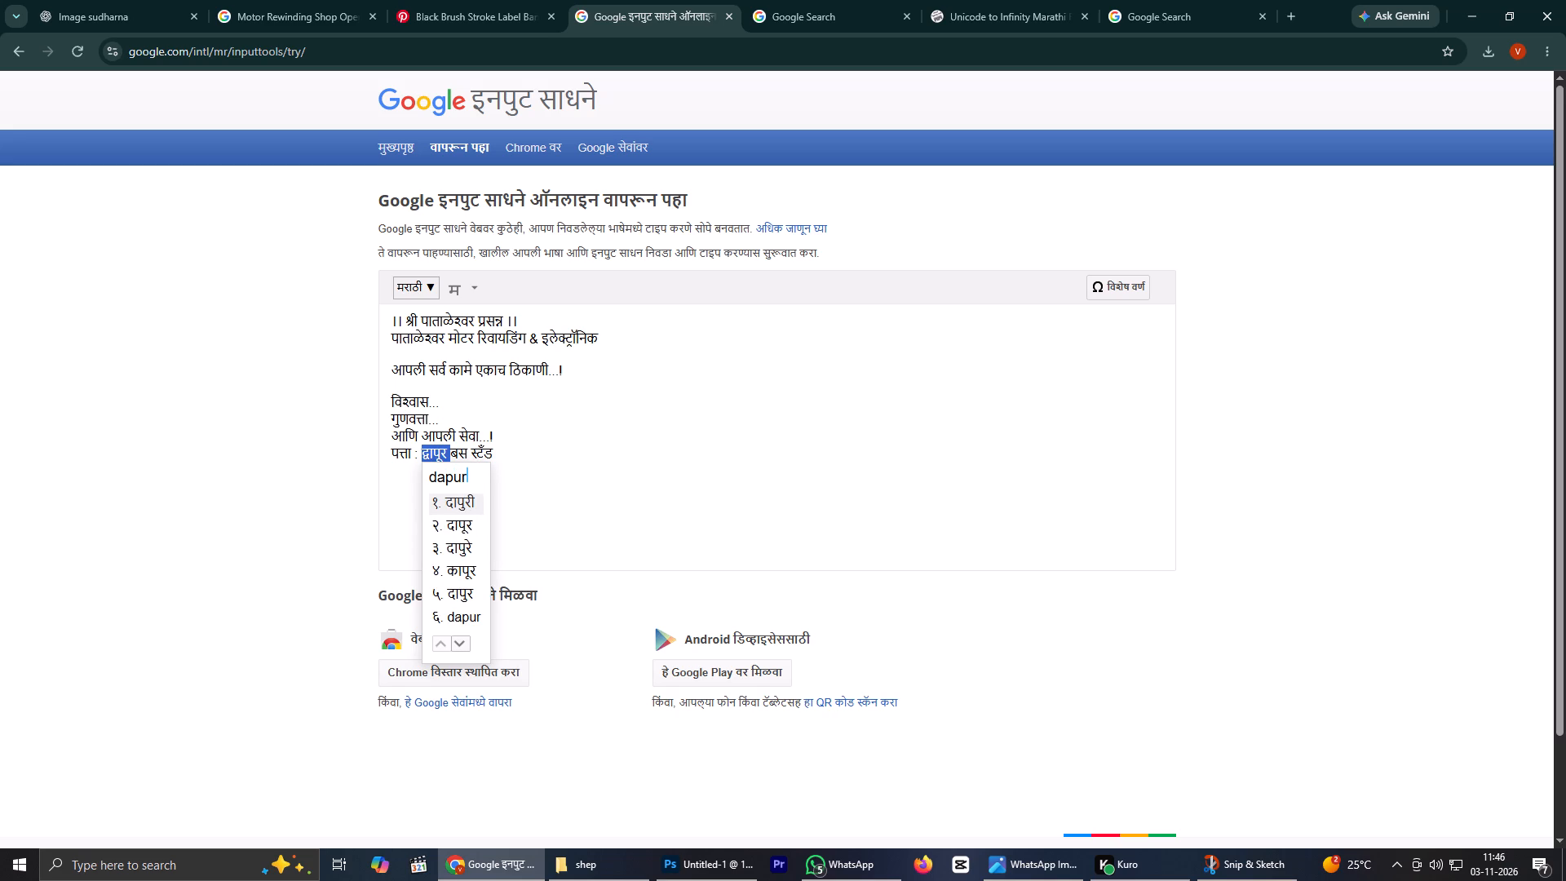
click(465, 525)
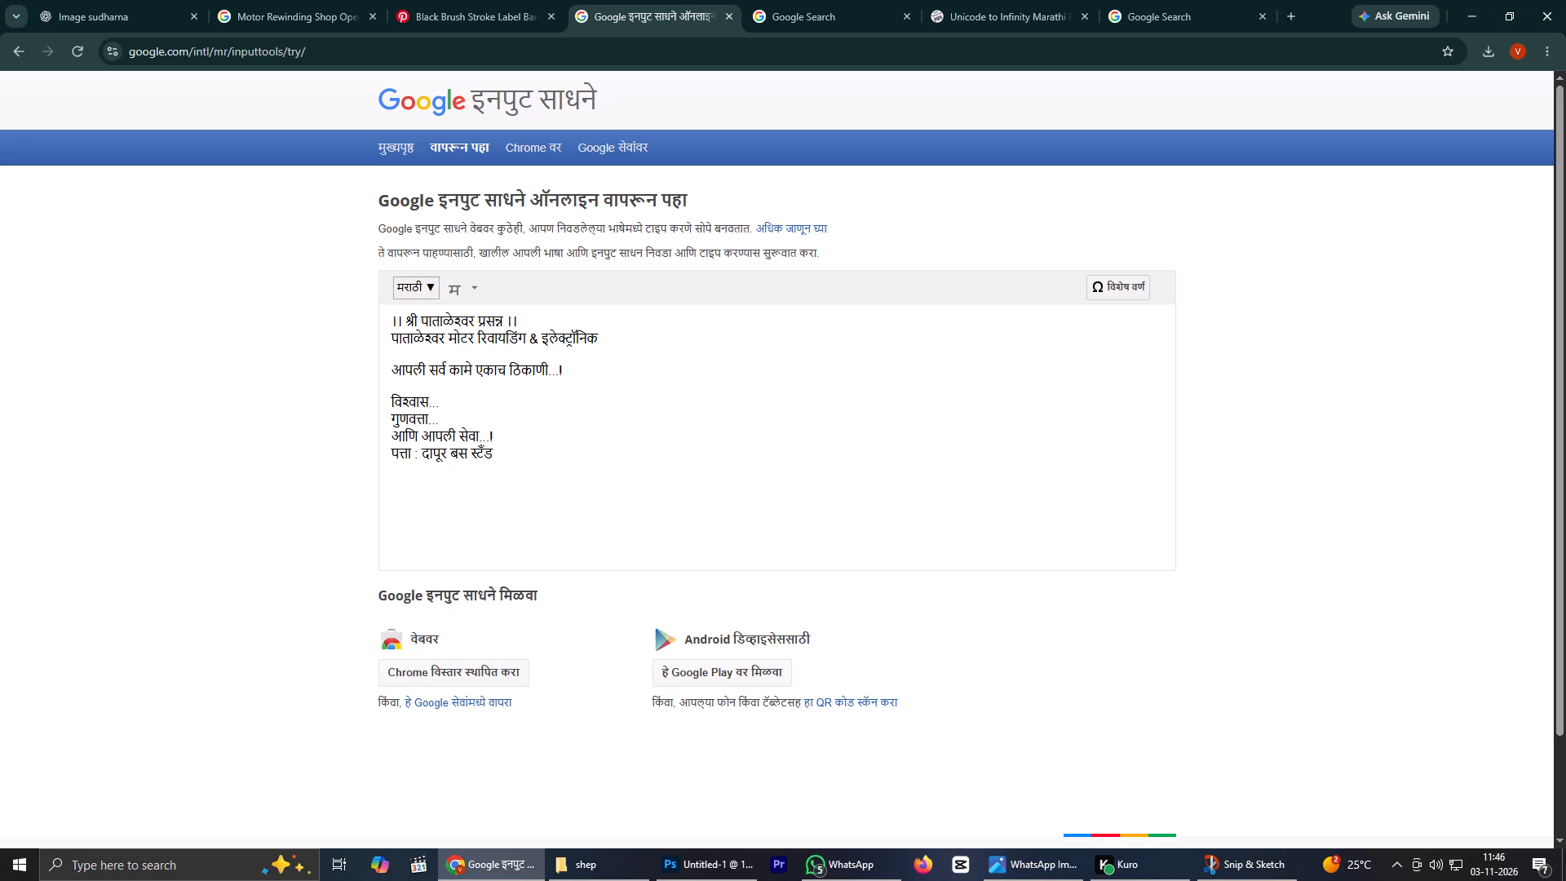
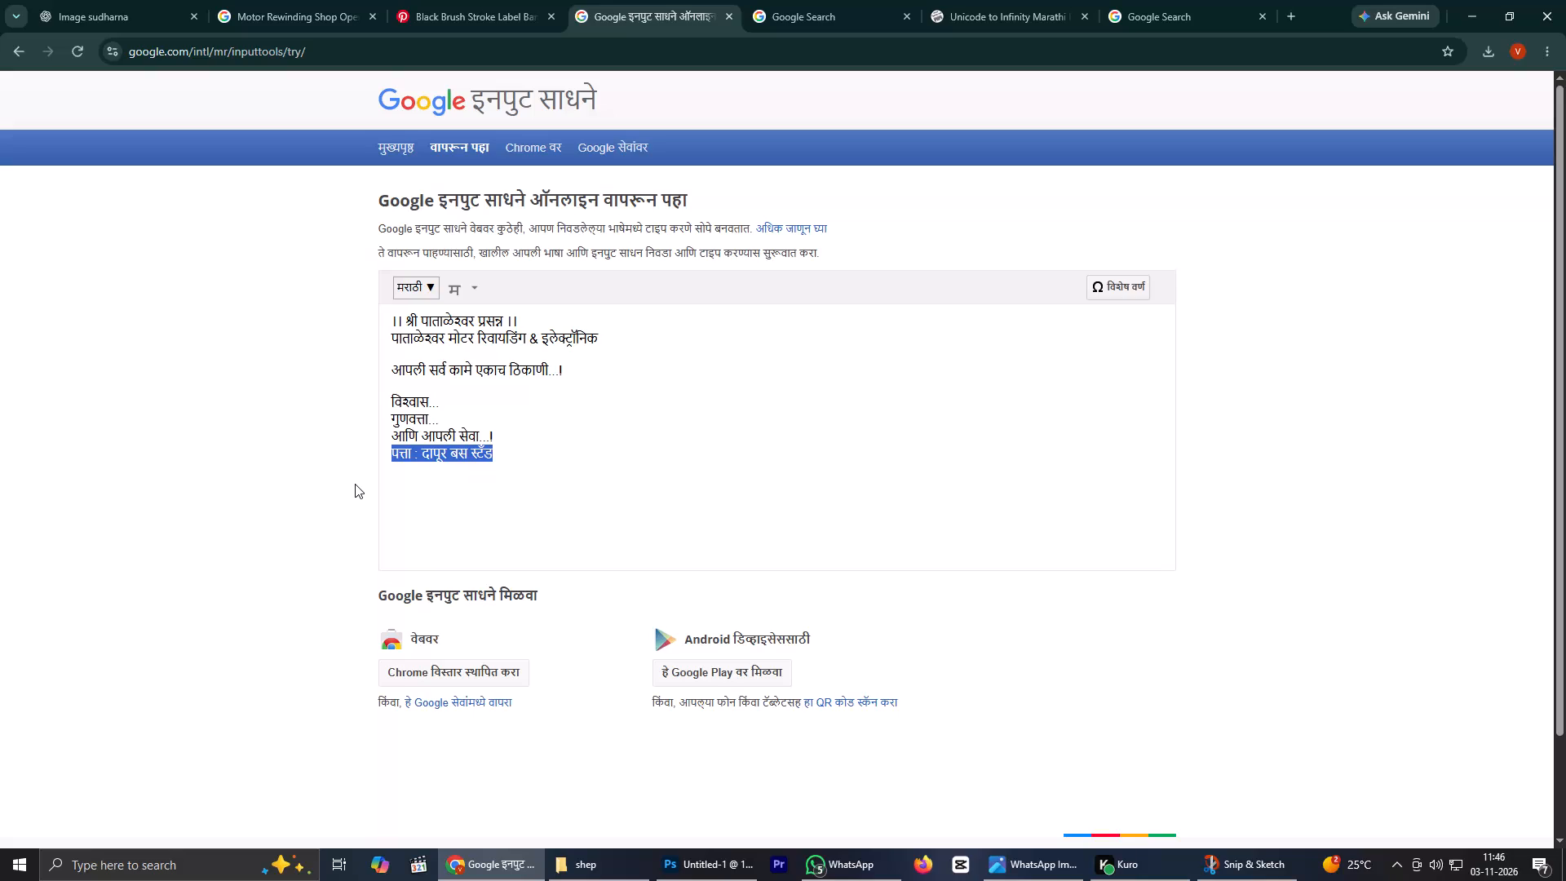
Copy the selected Marathi address line and, in Photoshop, duplicate the white tagline text from the red brush onto the poster's bottom navy strip.
key(ctrl+c)
click(697, 880)
scroll(617, 753, up, 2)
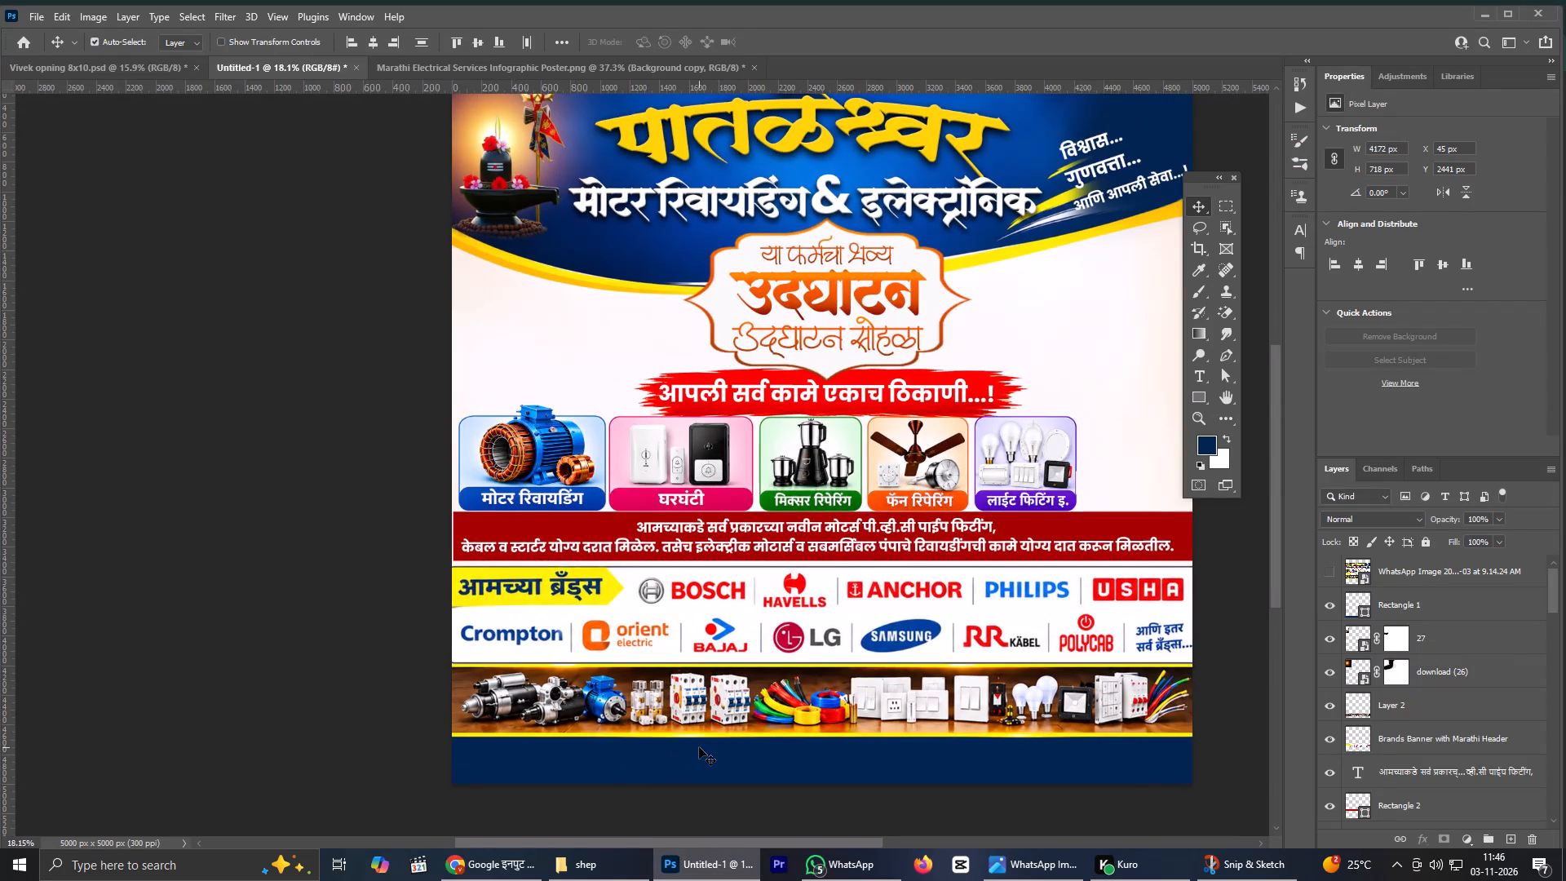
scroll(699, 747, down, 1)
scroll(795, 545, up, 1)
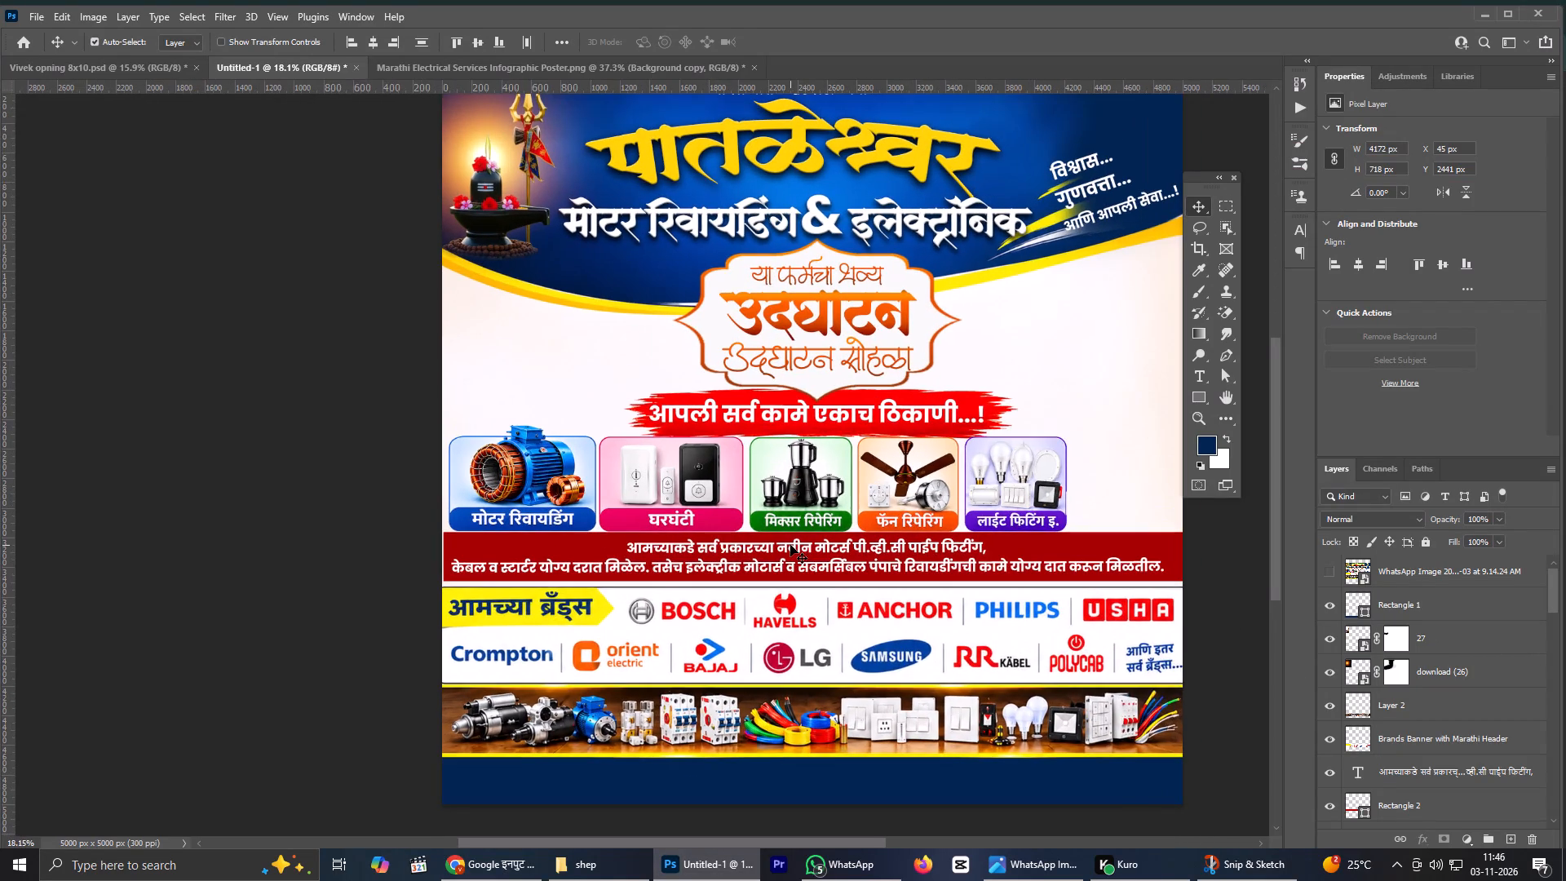
scroll(790, 543, down, 1)
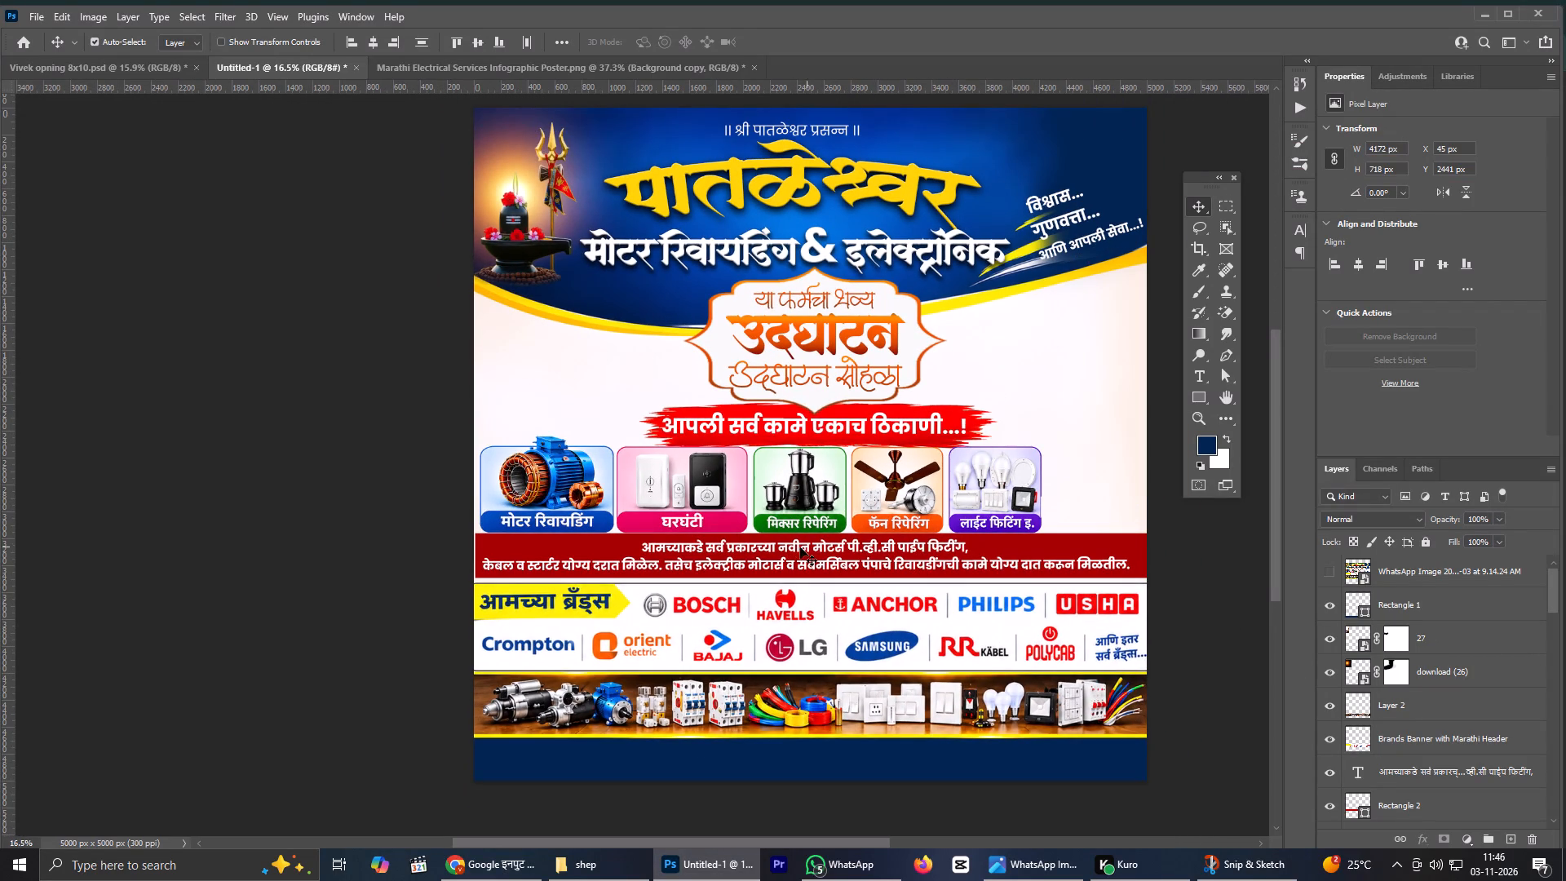
click(714, 418)
alt+drag(714, 421, 553, 754)
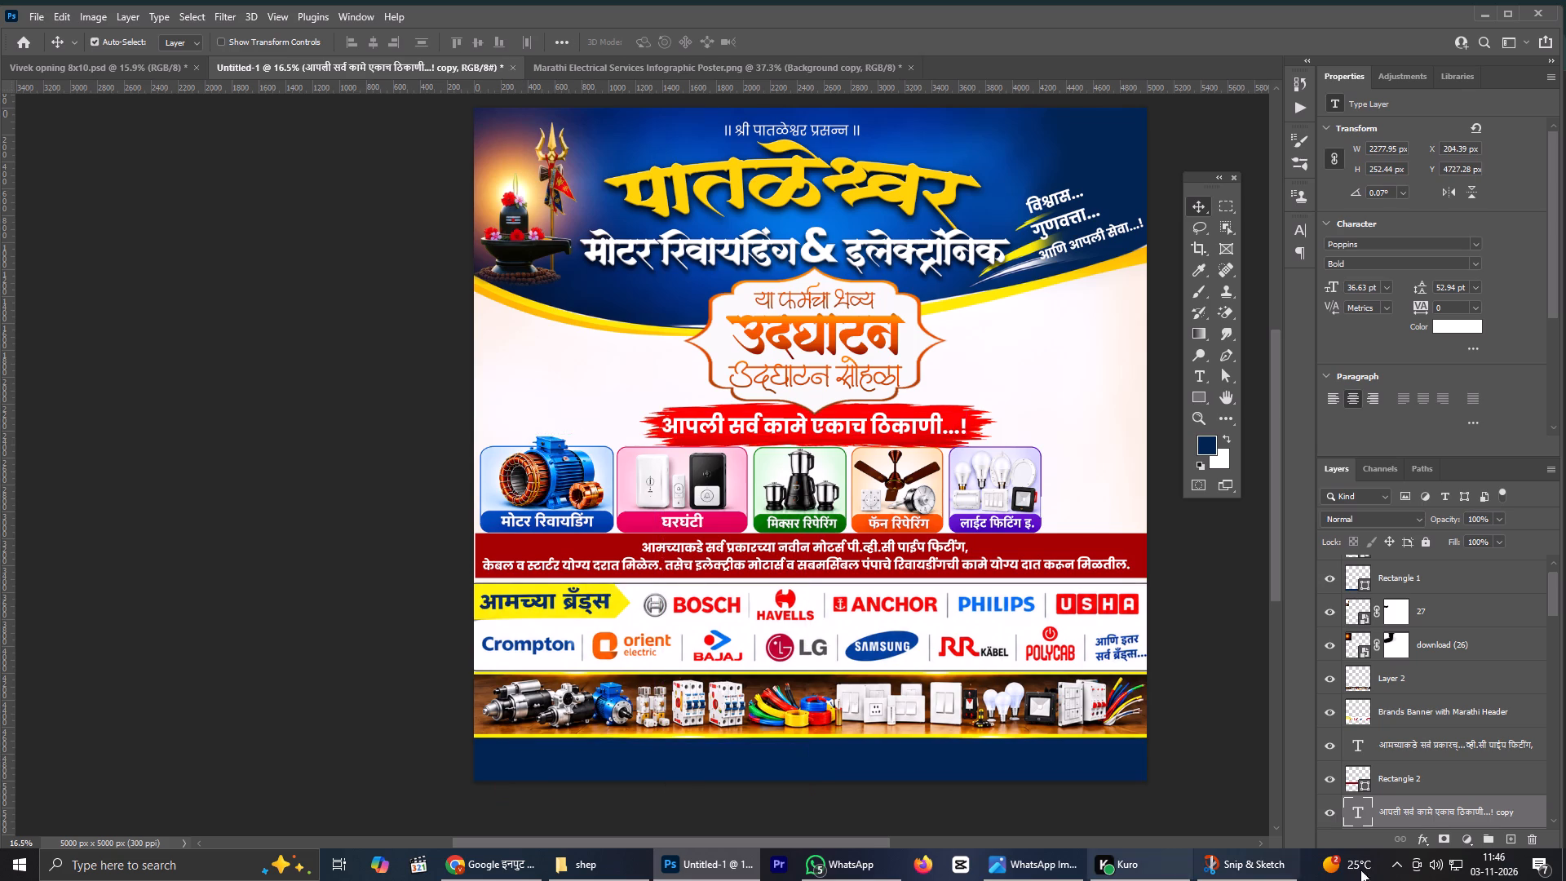
Move the duplicated tagline text layer up the layer stack to just above Rectangle 1.
drag(1435, 817, 1417, 815)
scroll(1413, 666, up, 5)
scroll(1411, 667, down, 9)
scroll(1413, 717, up, 4)
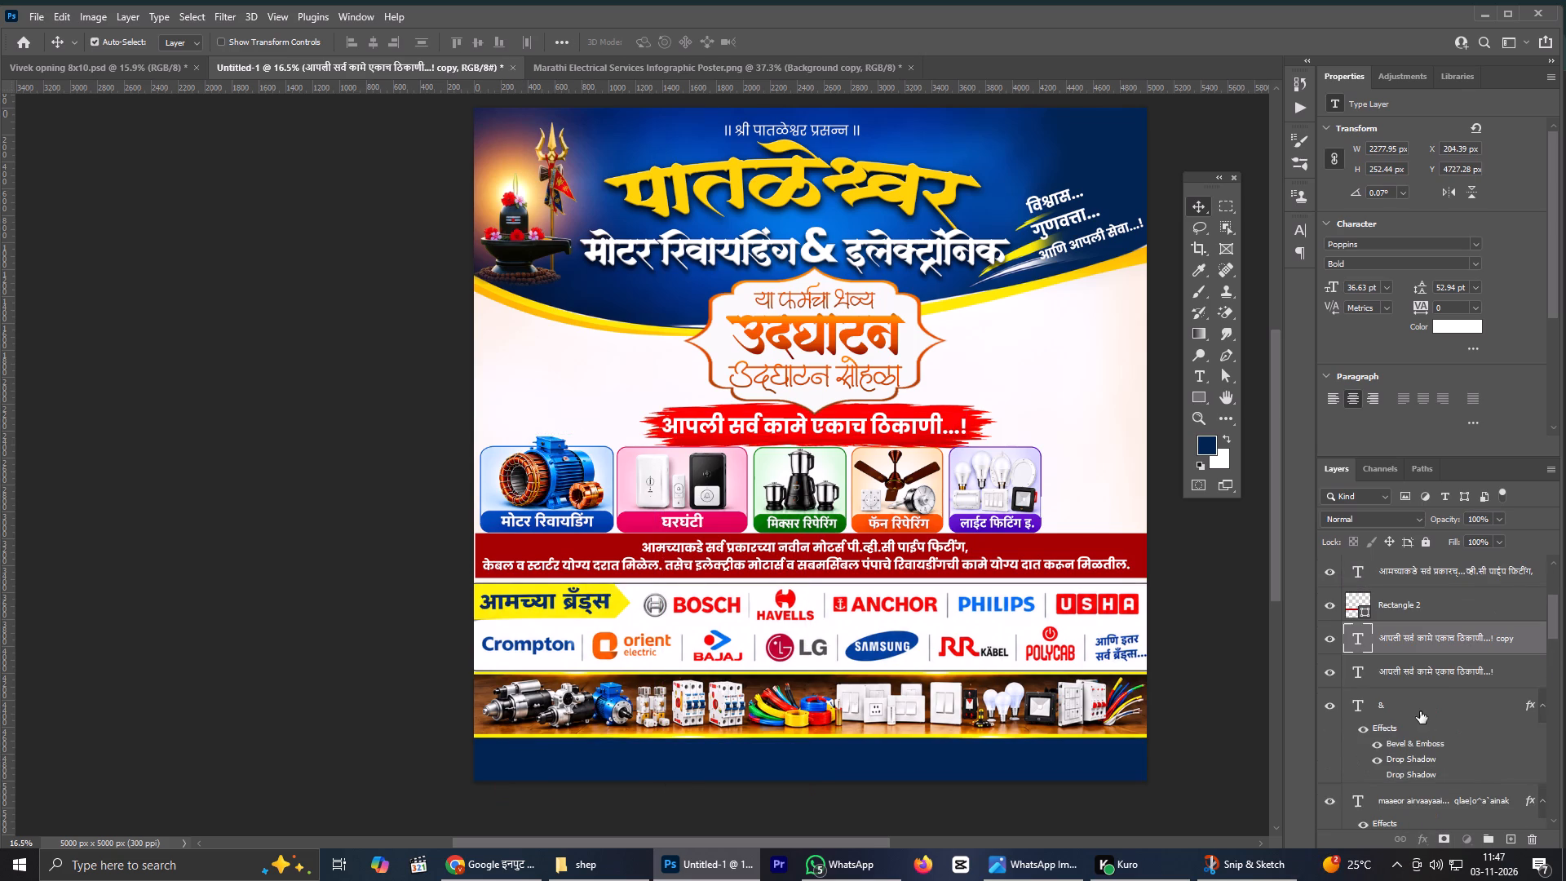
drag(1420, 663, 1429, 552)
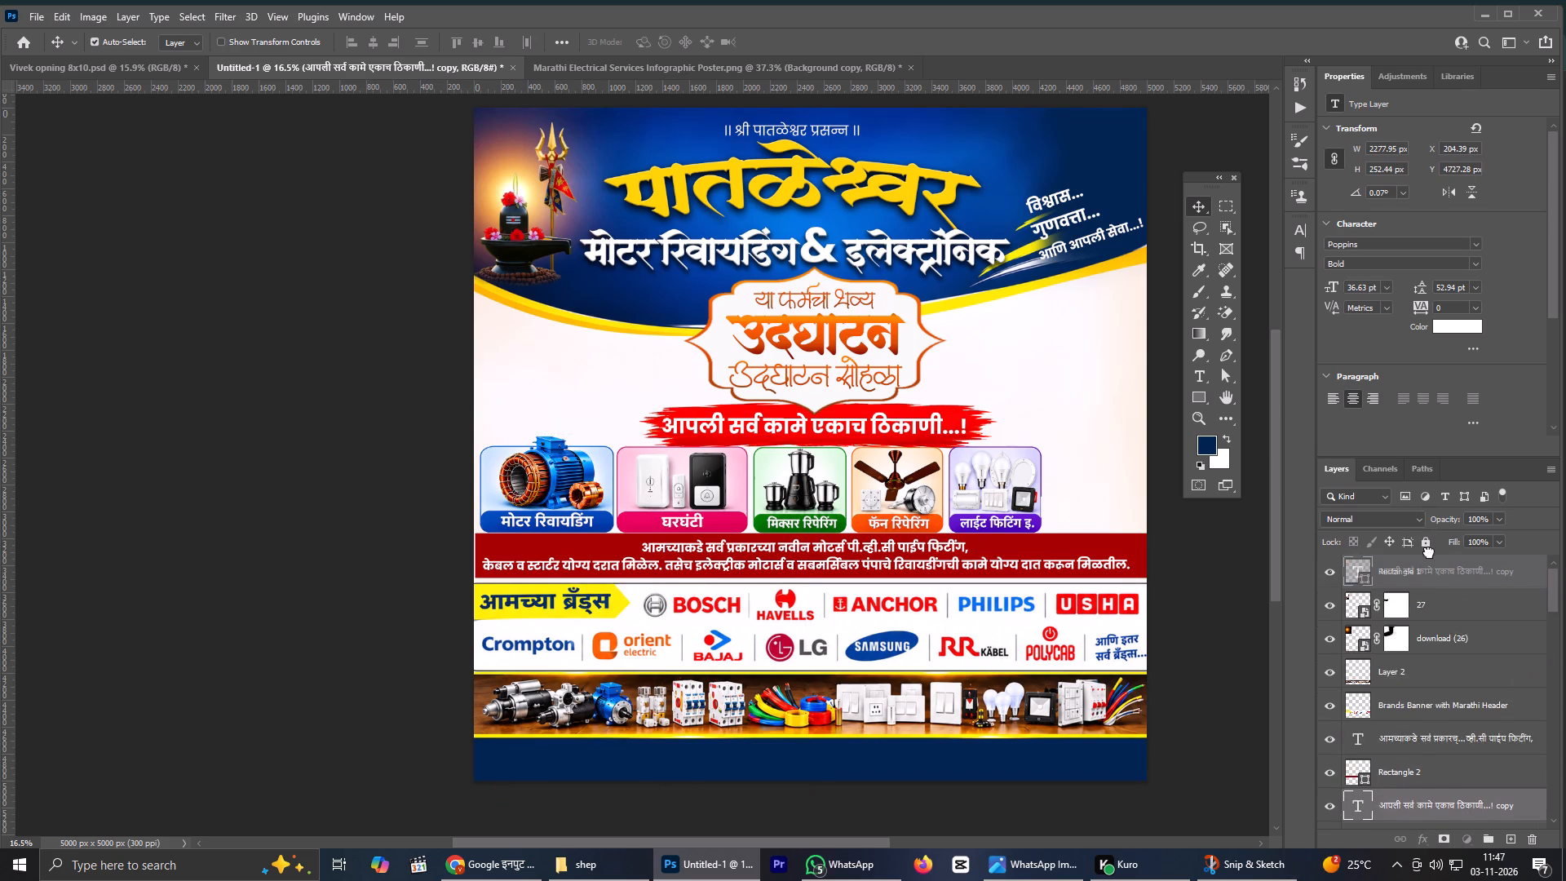
drag(1429, 552, 1420, 585)
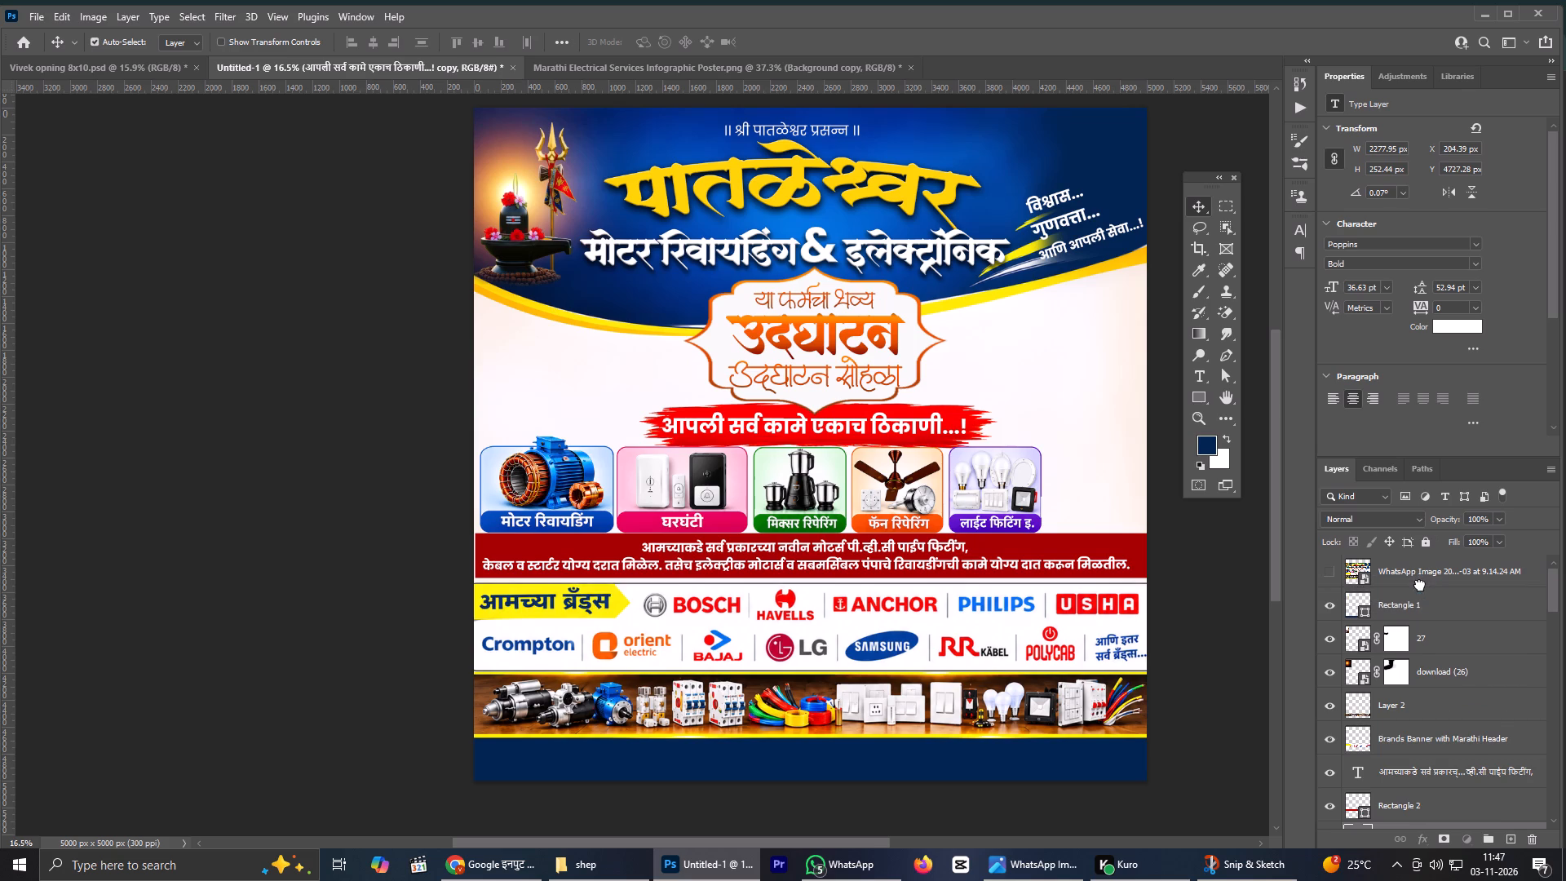
Replace the duplicate's text with "पत्ता : दापूर बस स्टँड" and place it near the navy strip's left end, about X 282 px, Y 4728 px.
double_click(583, 757)
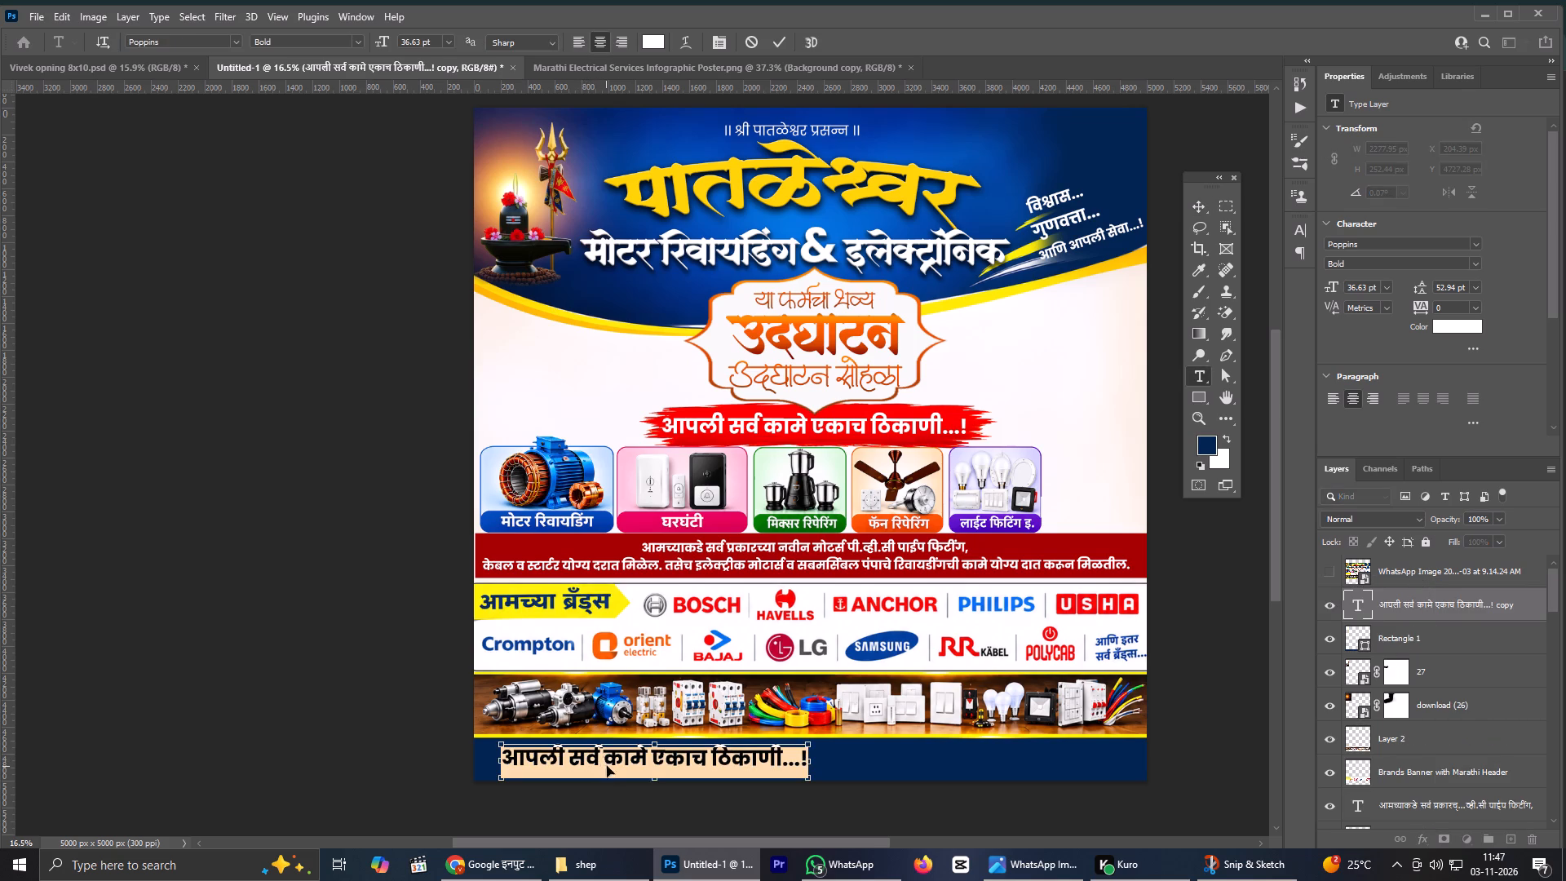
key(ctrl+v)
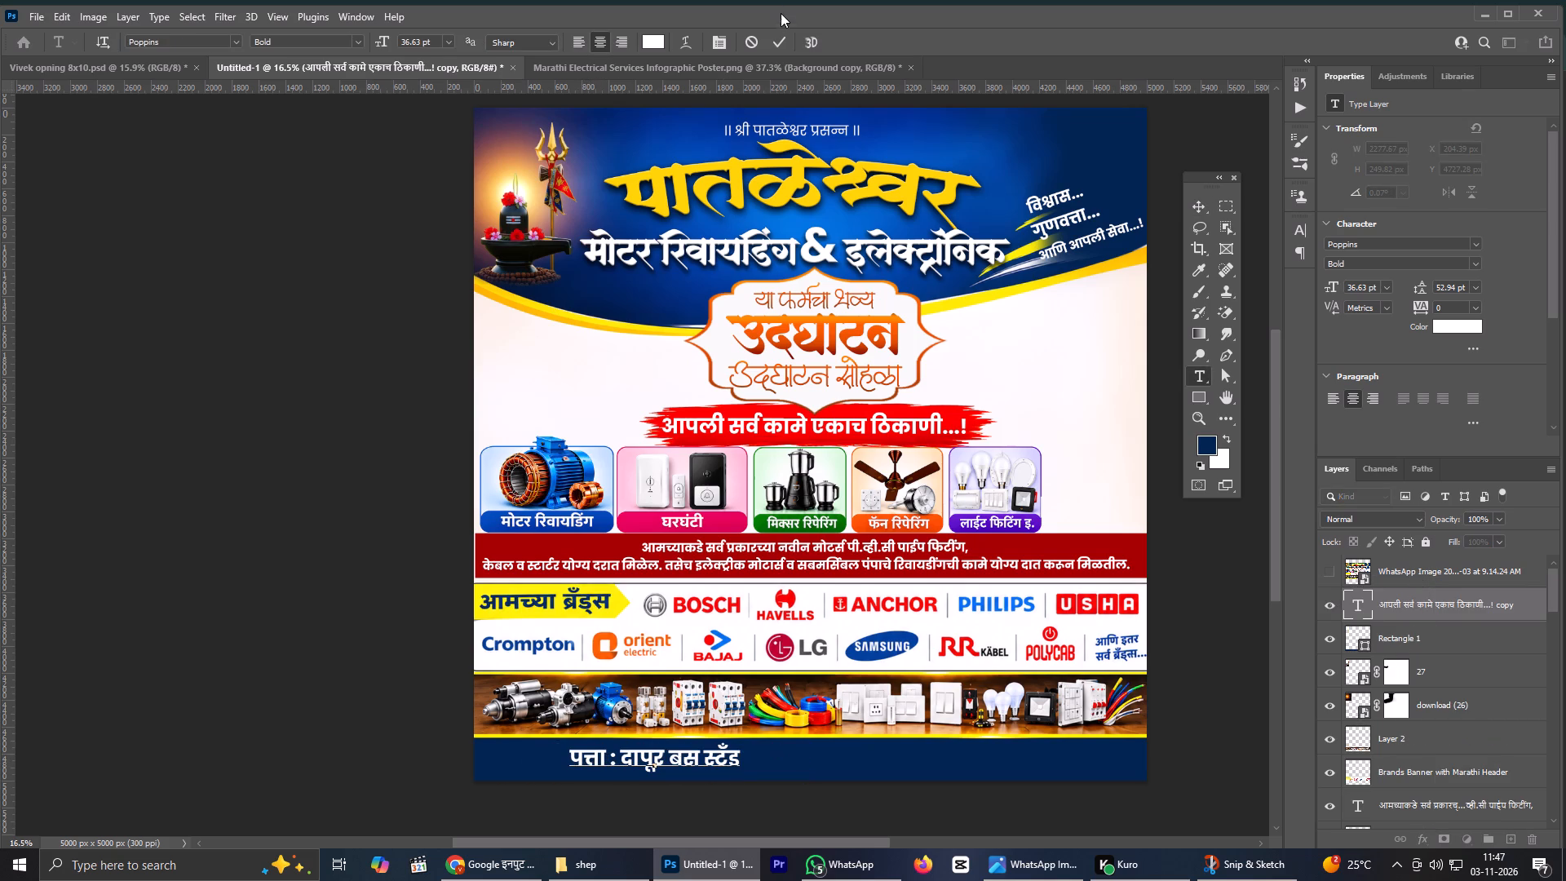
click(779, 33)
drag(694, 756, 686, 757)
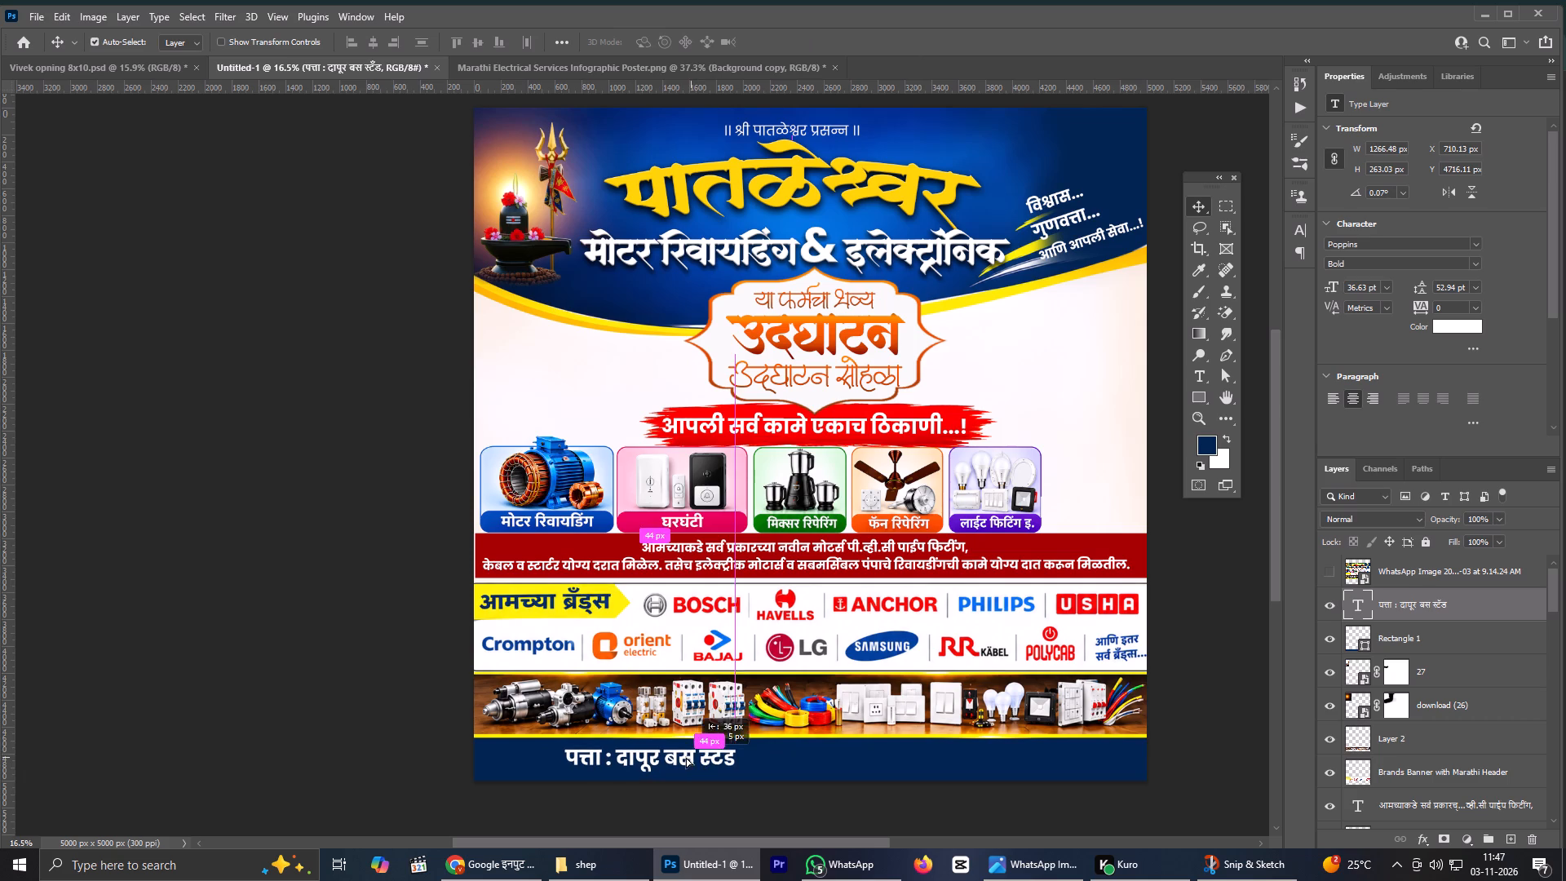
drag(686, 757, 636, 759)
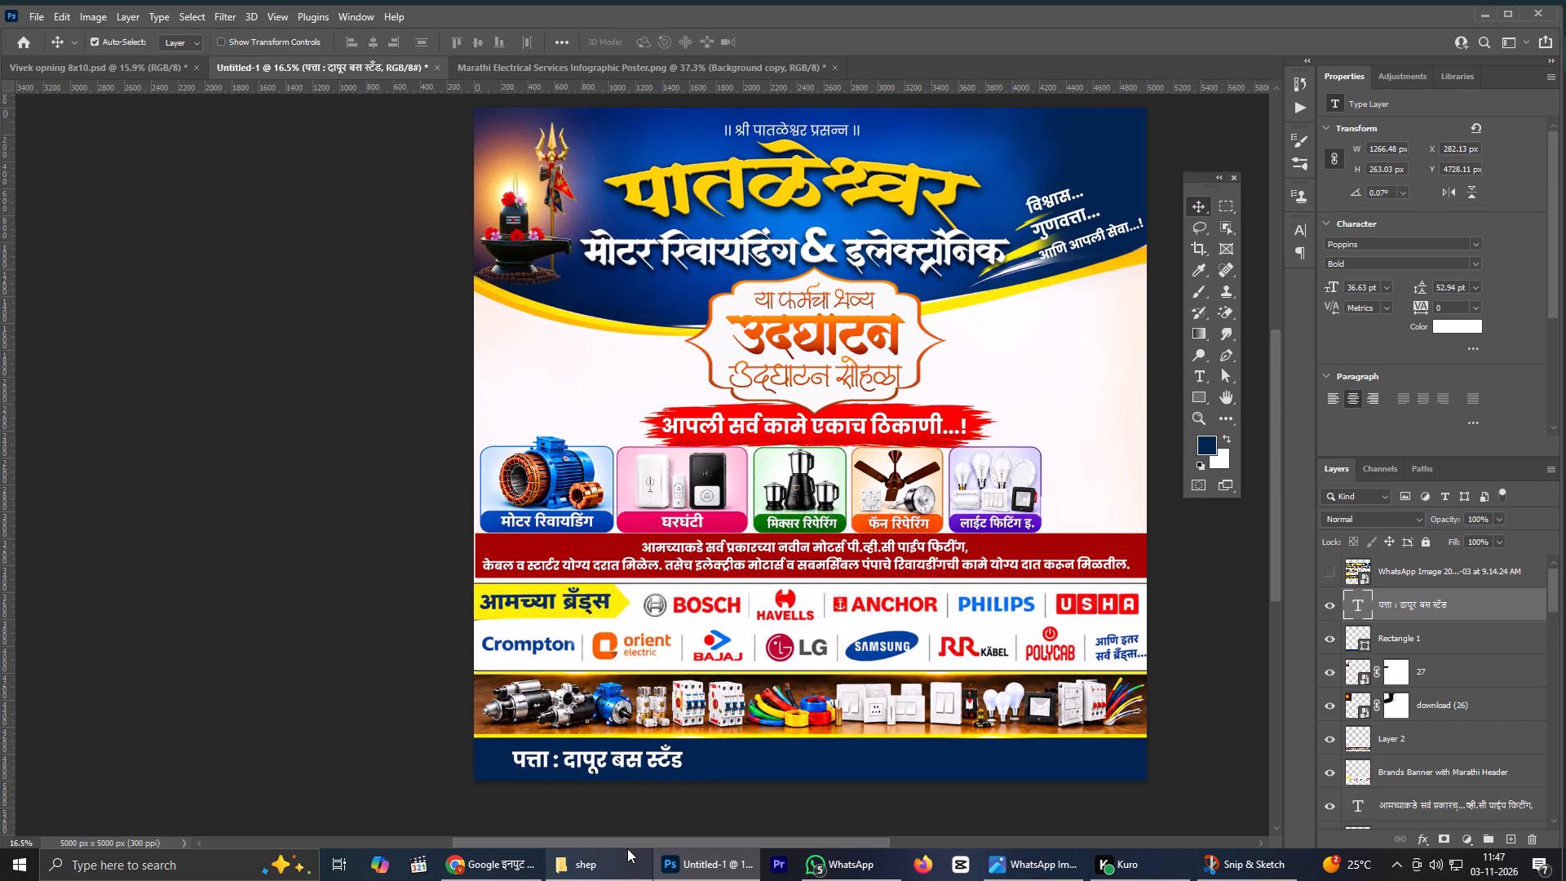
click(591, 880)
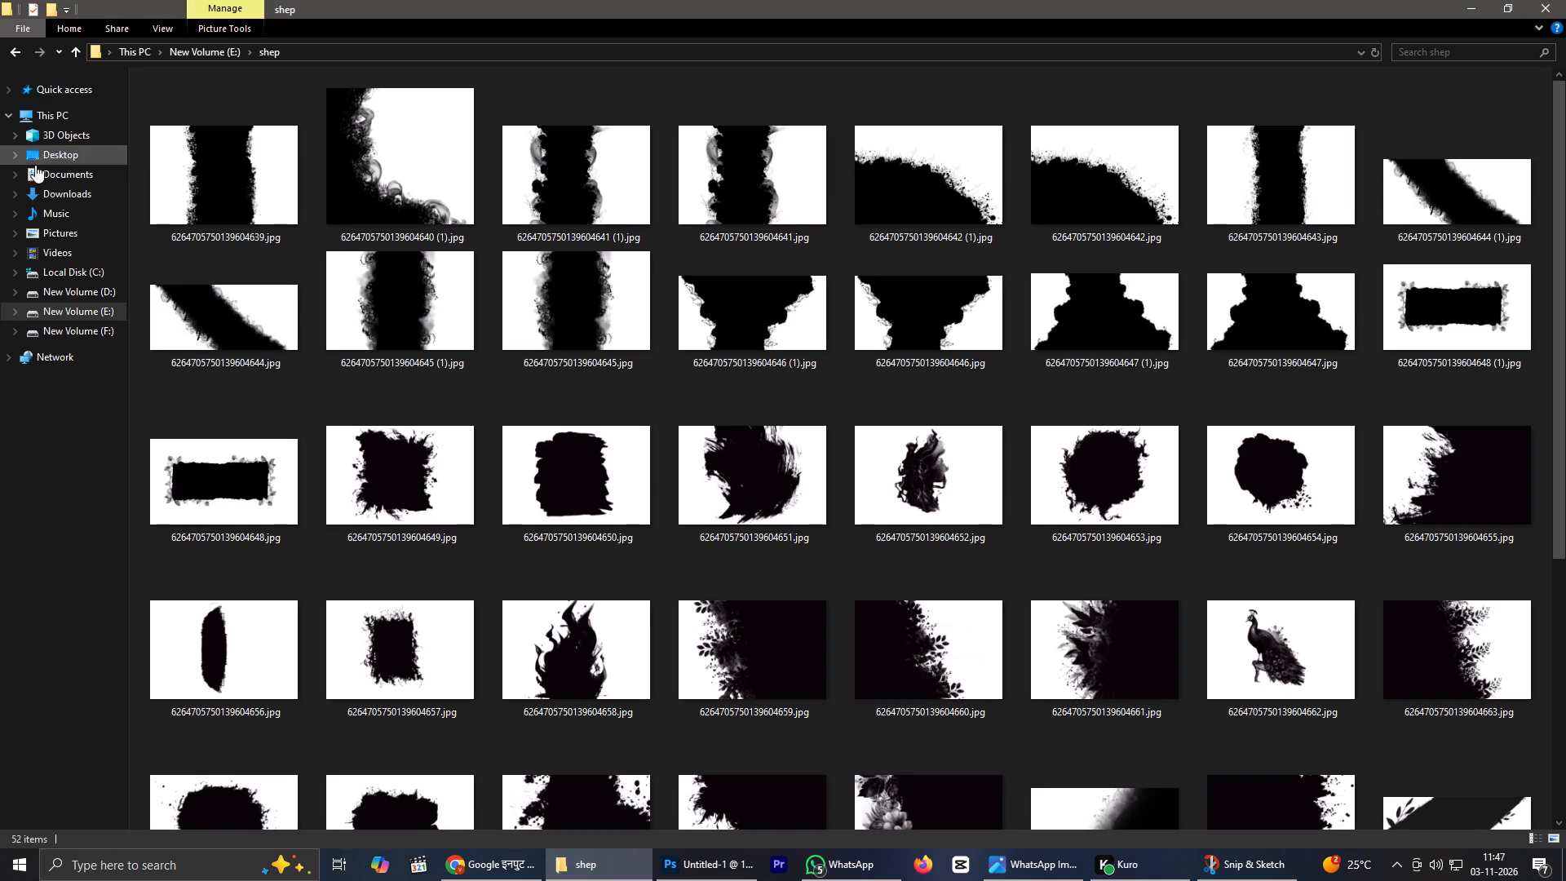
click(55, 193)
scroll(765, 374, down, 4)
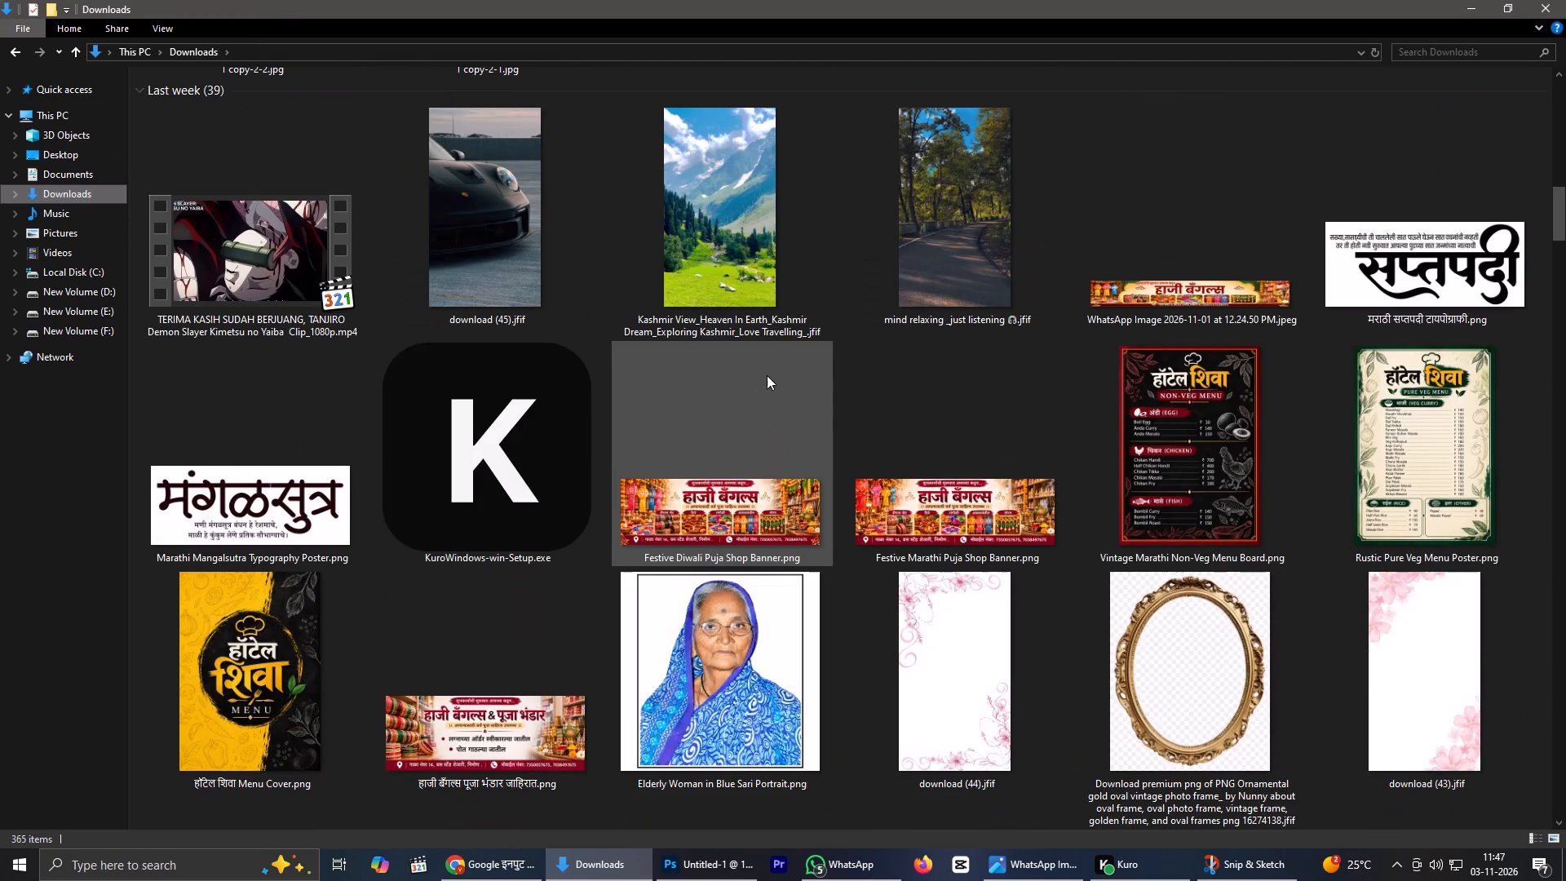
scroll(767, 375, down, 3)
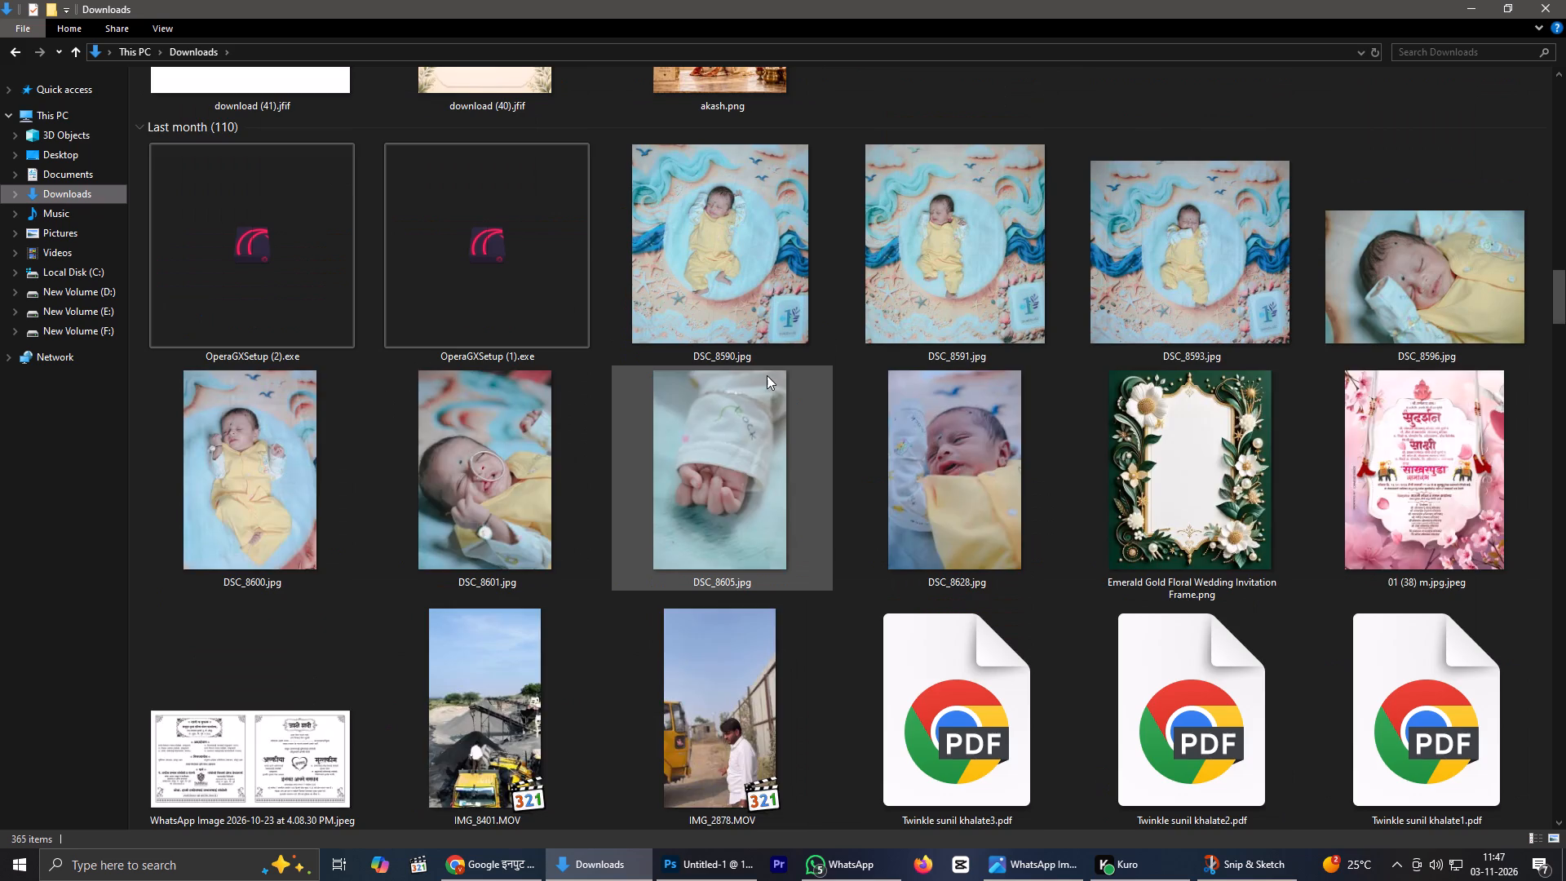
scroll(767, 375, up, 1)
scroll(767, 375, down, 2)
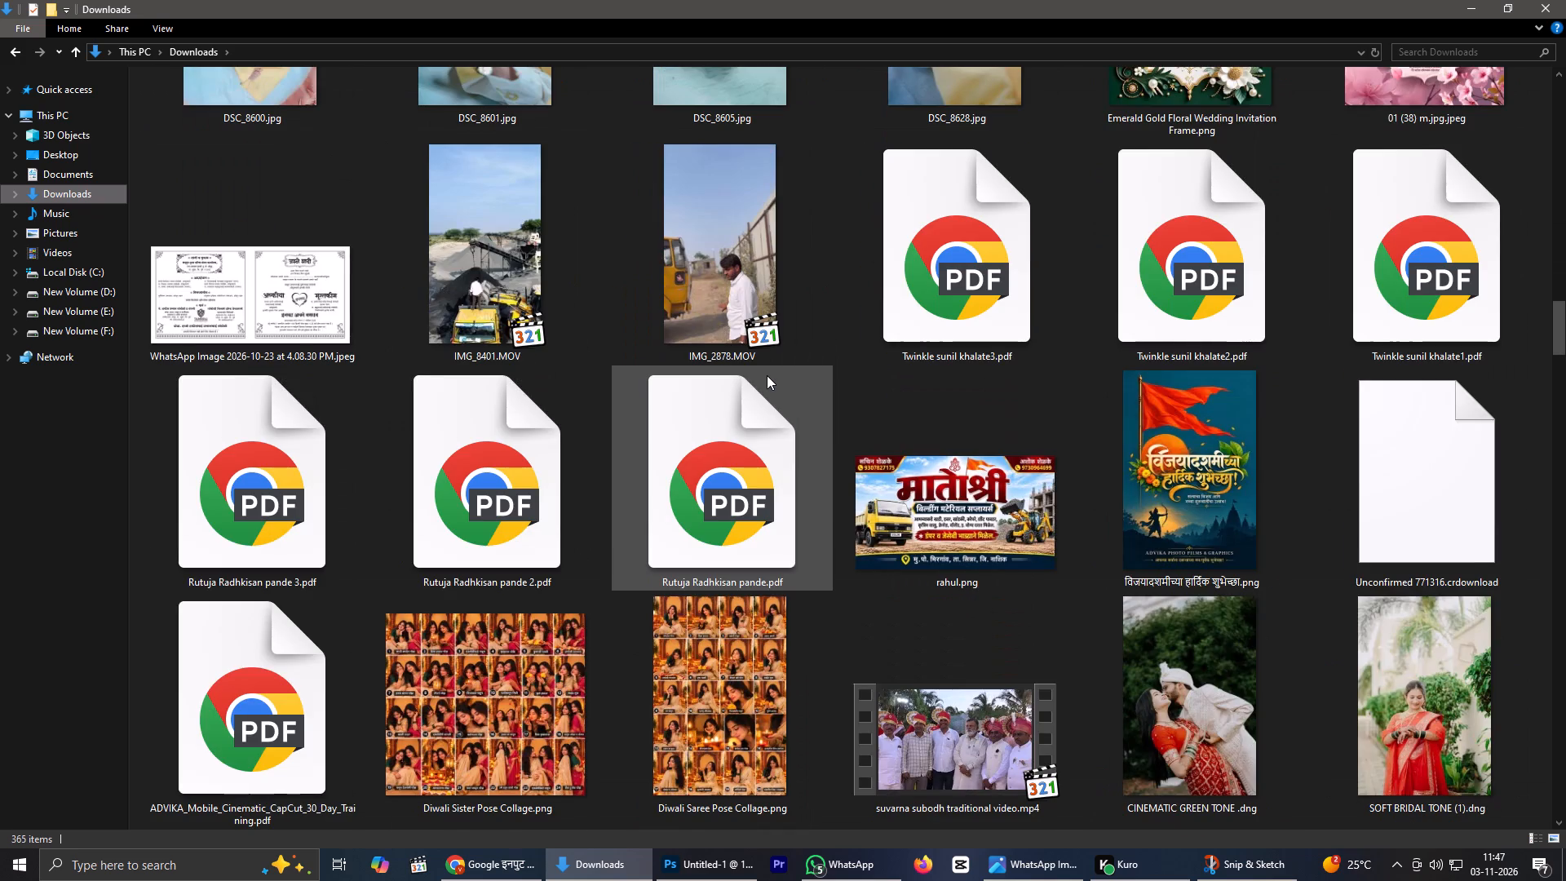
scroll(767, 375, down, 3)
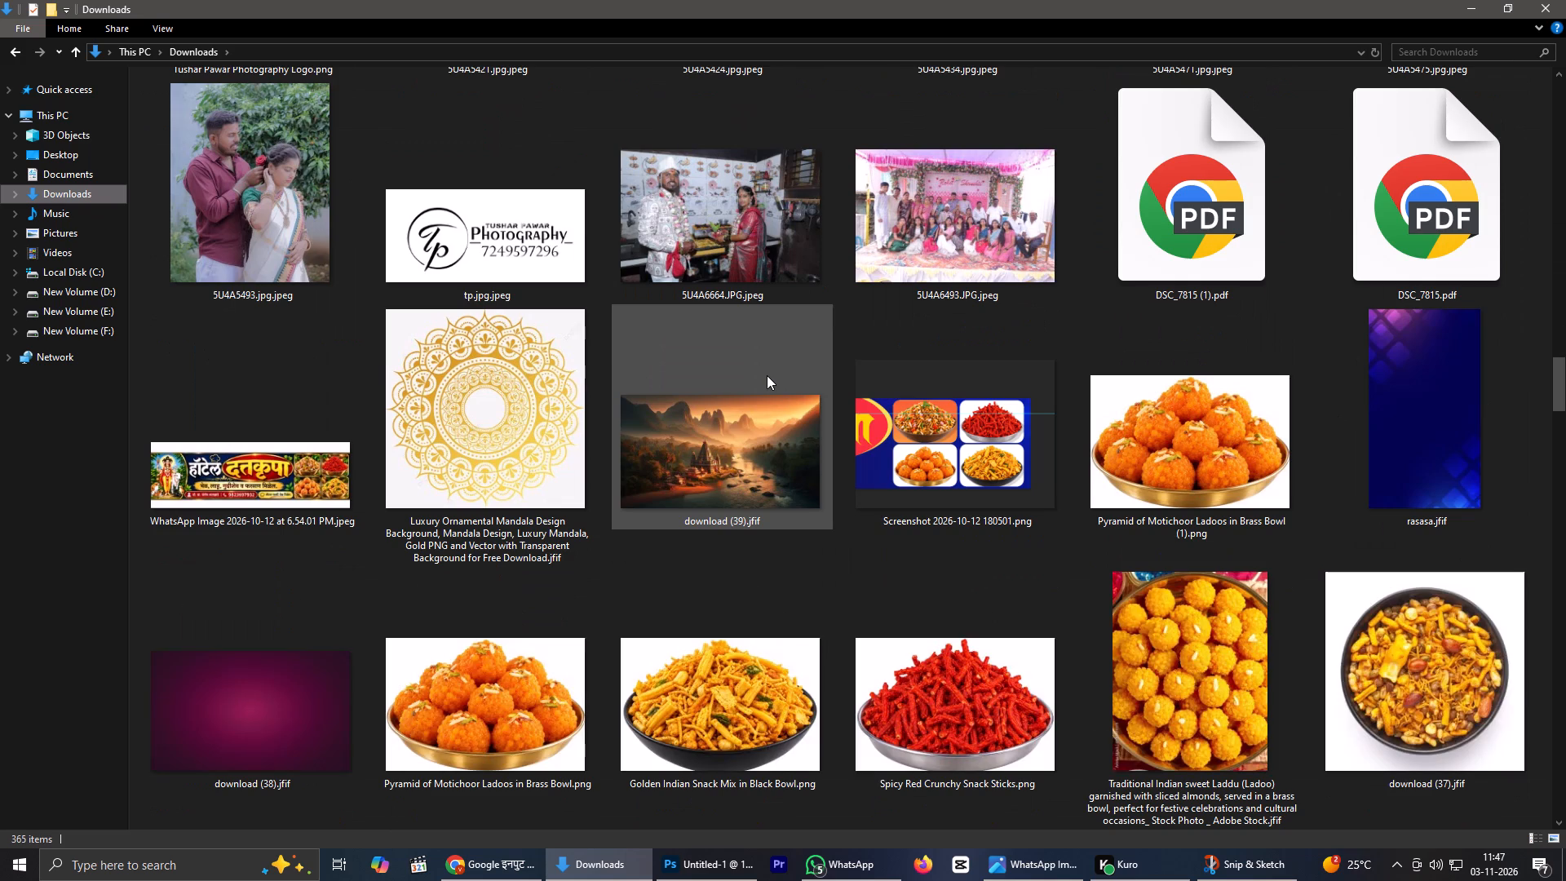
scroll(767, 375, down, 3)
scroll(767, 375, up, 3)
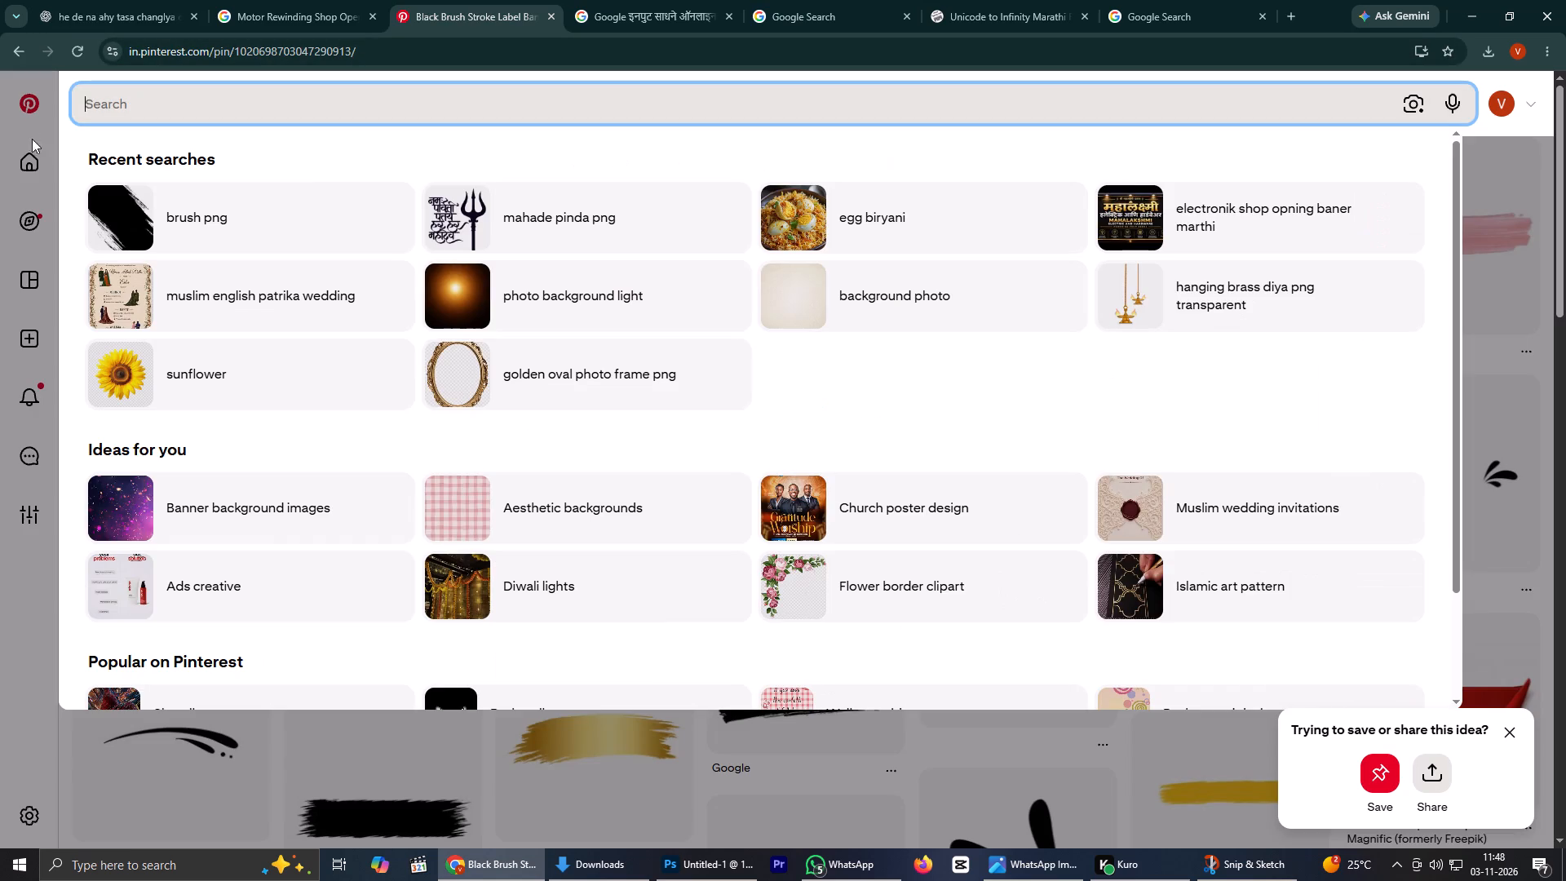
text(loc)
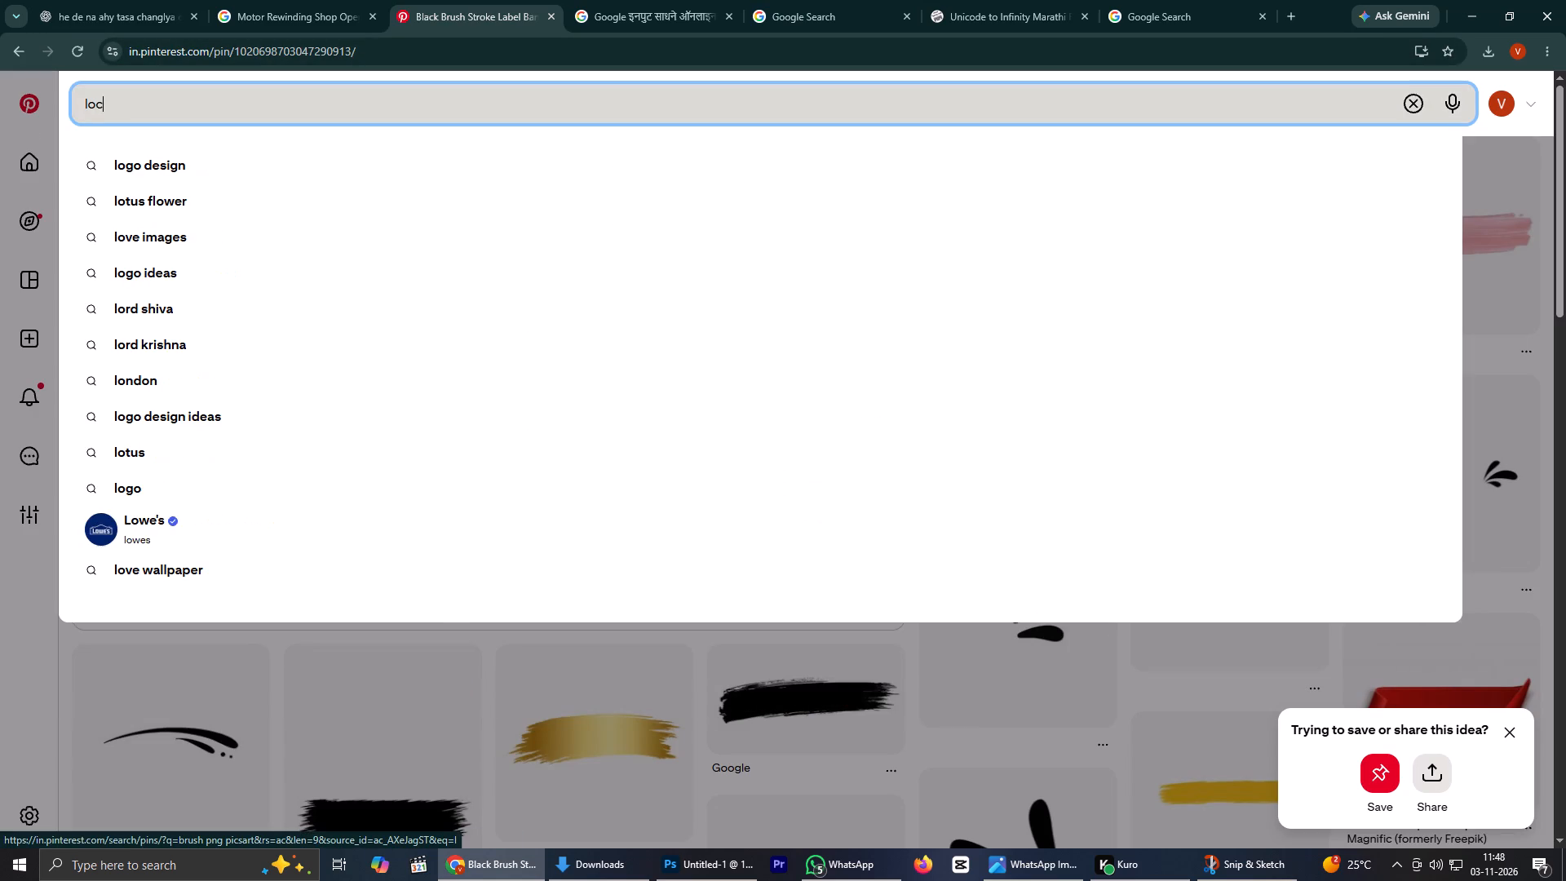
key(e)
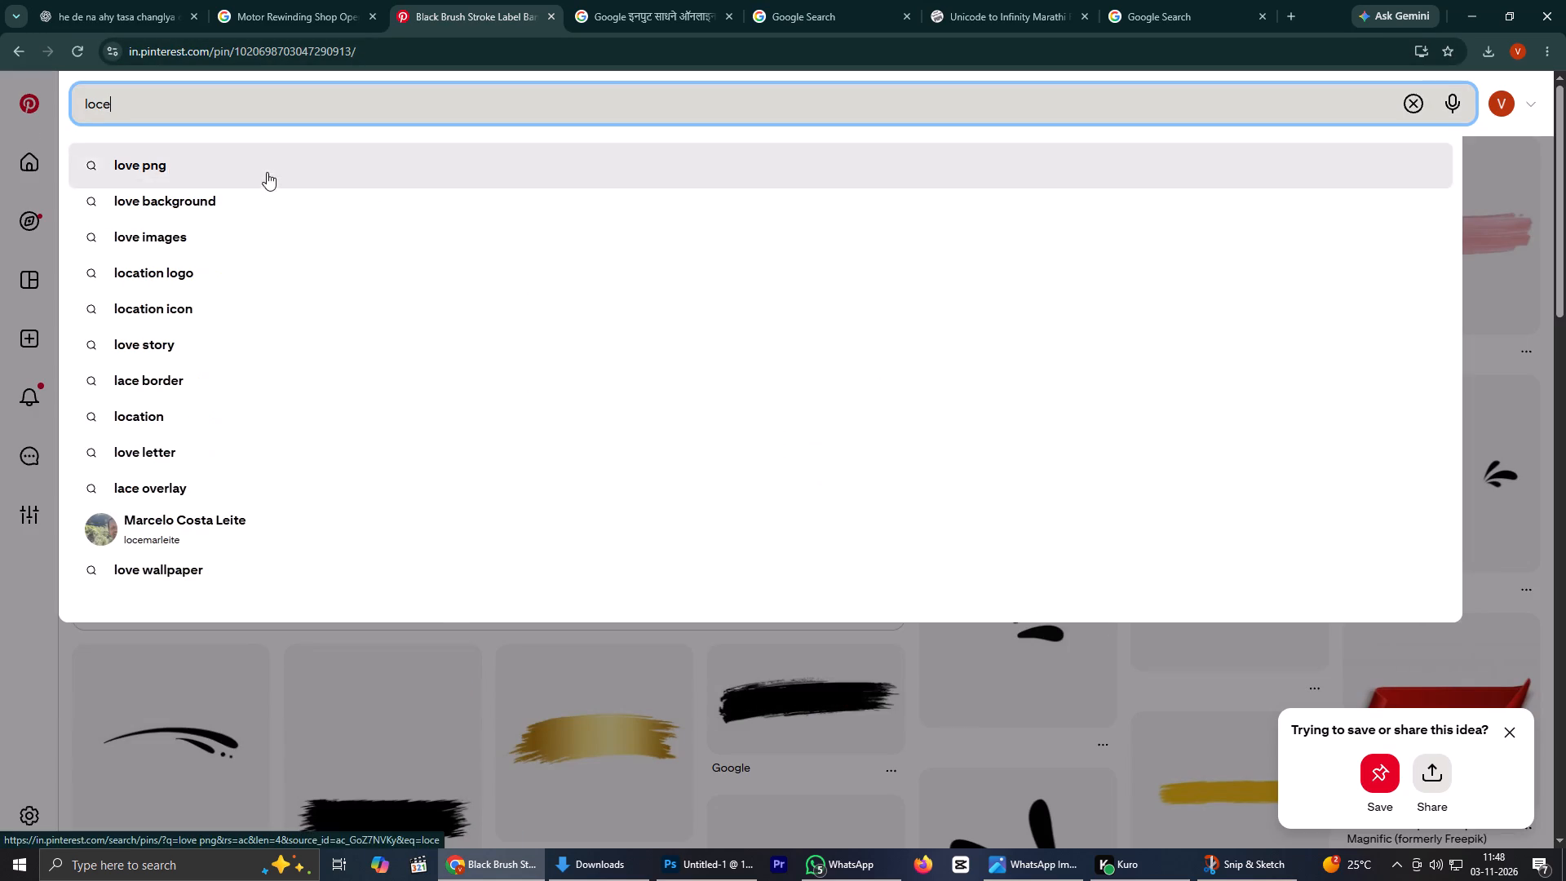
key(BackSpace)
click(185, 177)
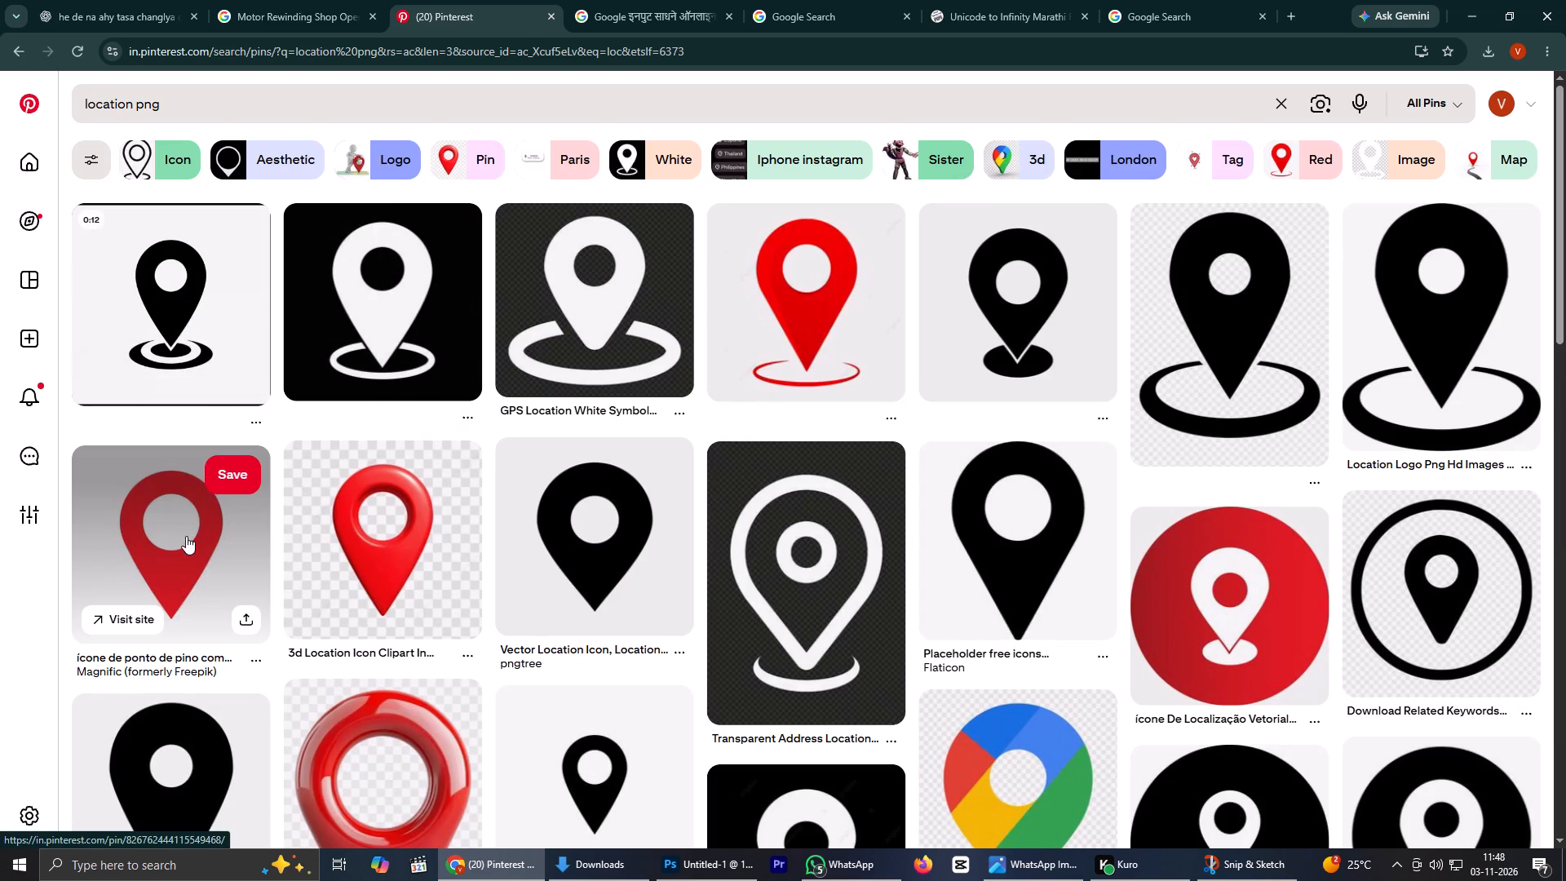
Open the flat red location pin with a white centre from the Pinterest results and copy its image.
right_click(212, 535)
click(130, 564)
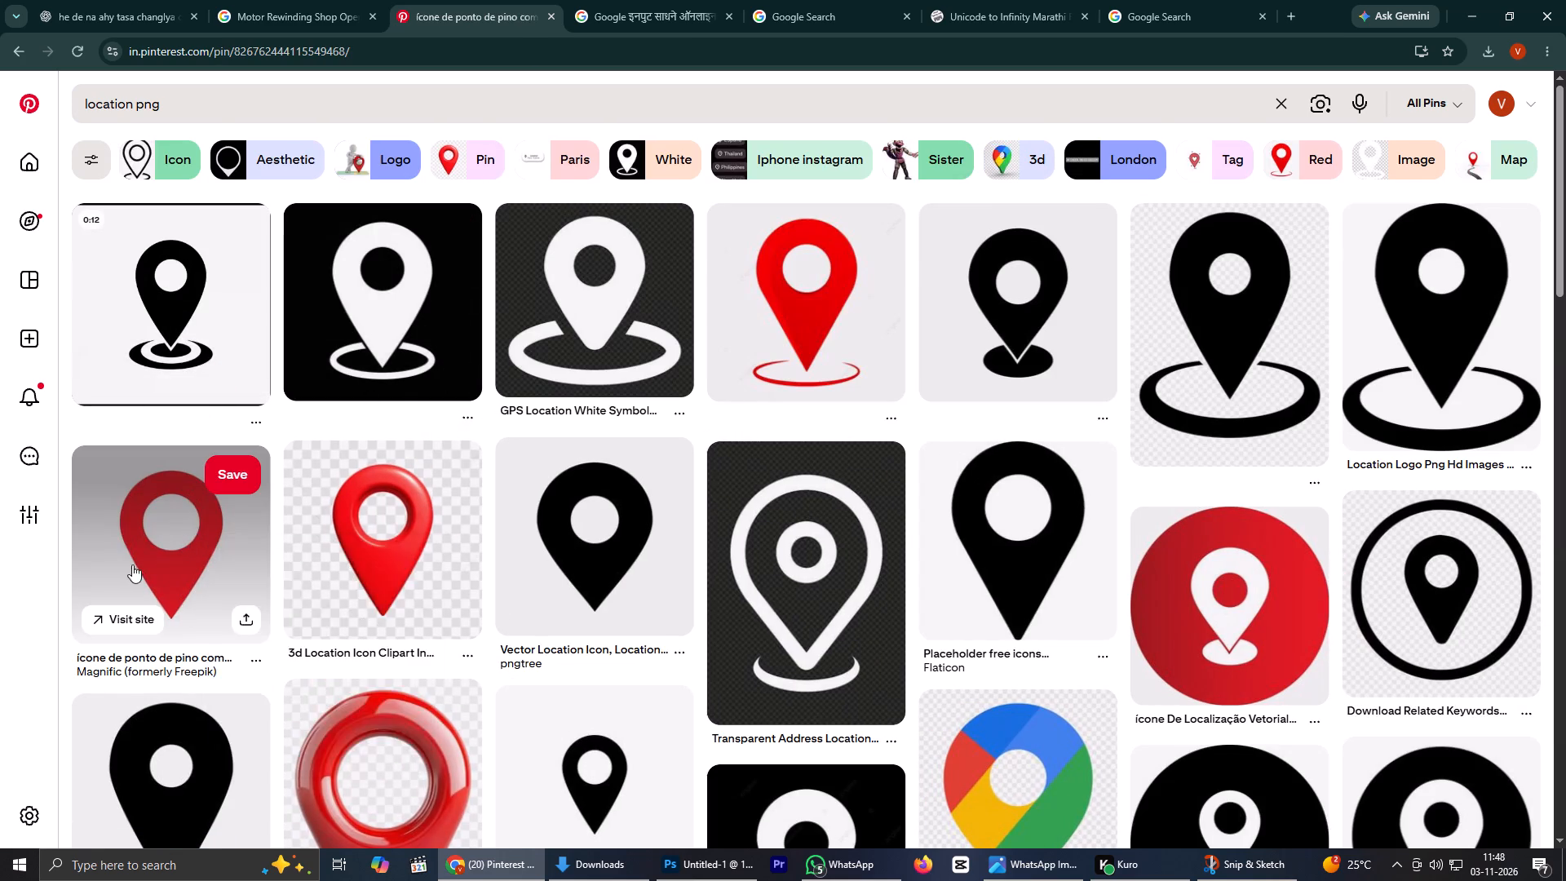
right_click(264, 321)
click(373, 392)
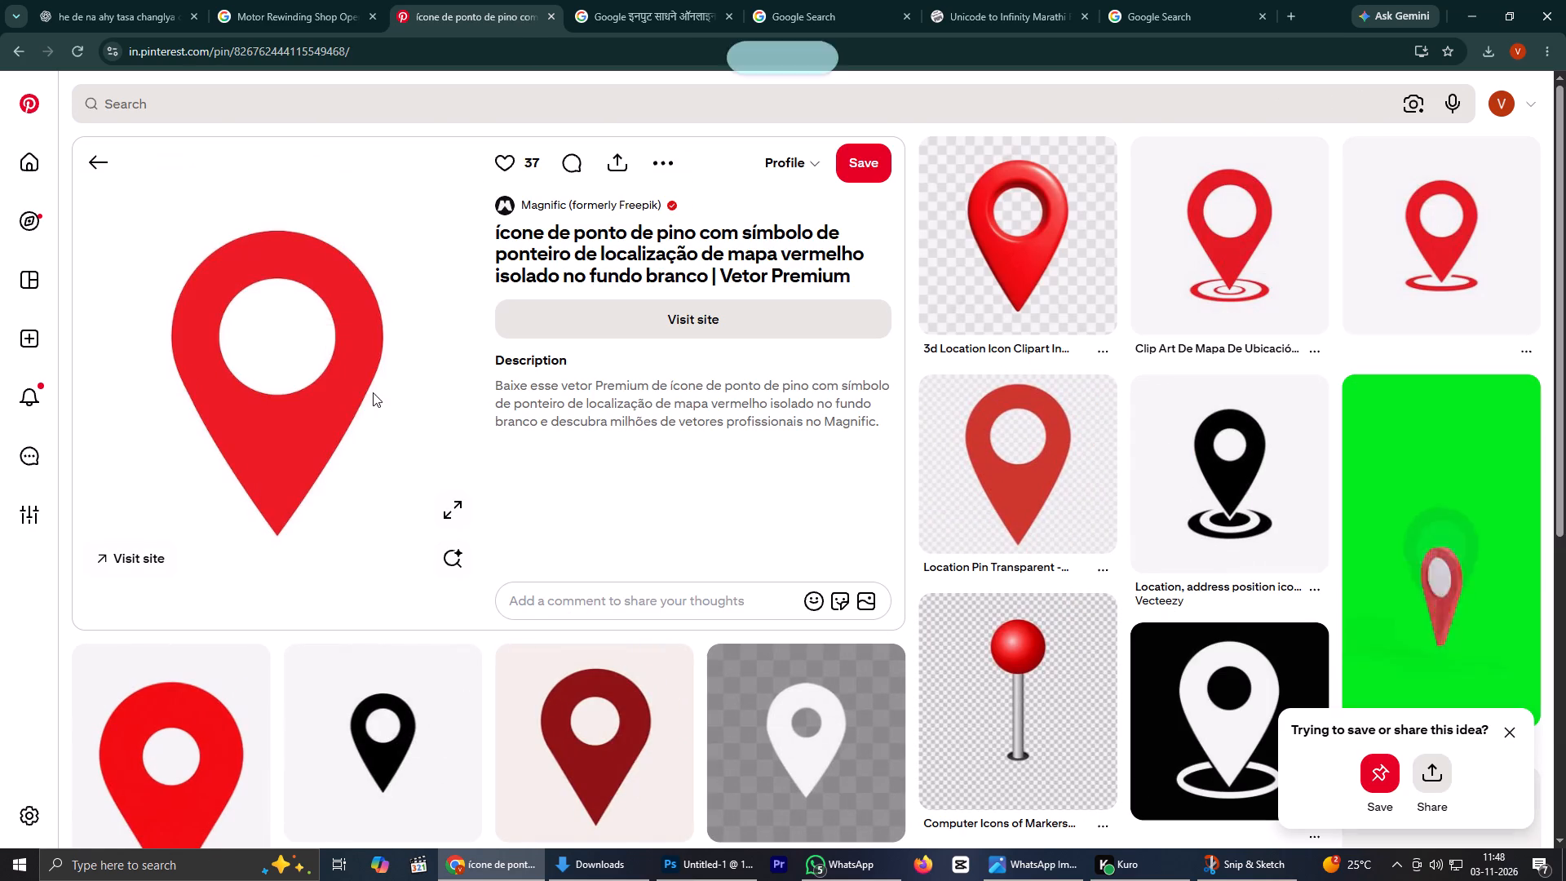
Switch to the Photoshop poster, paste the location pin image, and move it over the navy strip's left end, about X 45 px, Y 4322 px.
click(720, 873)
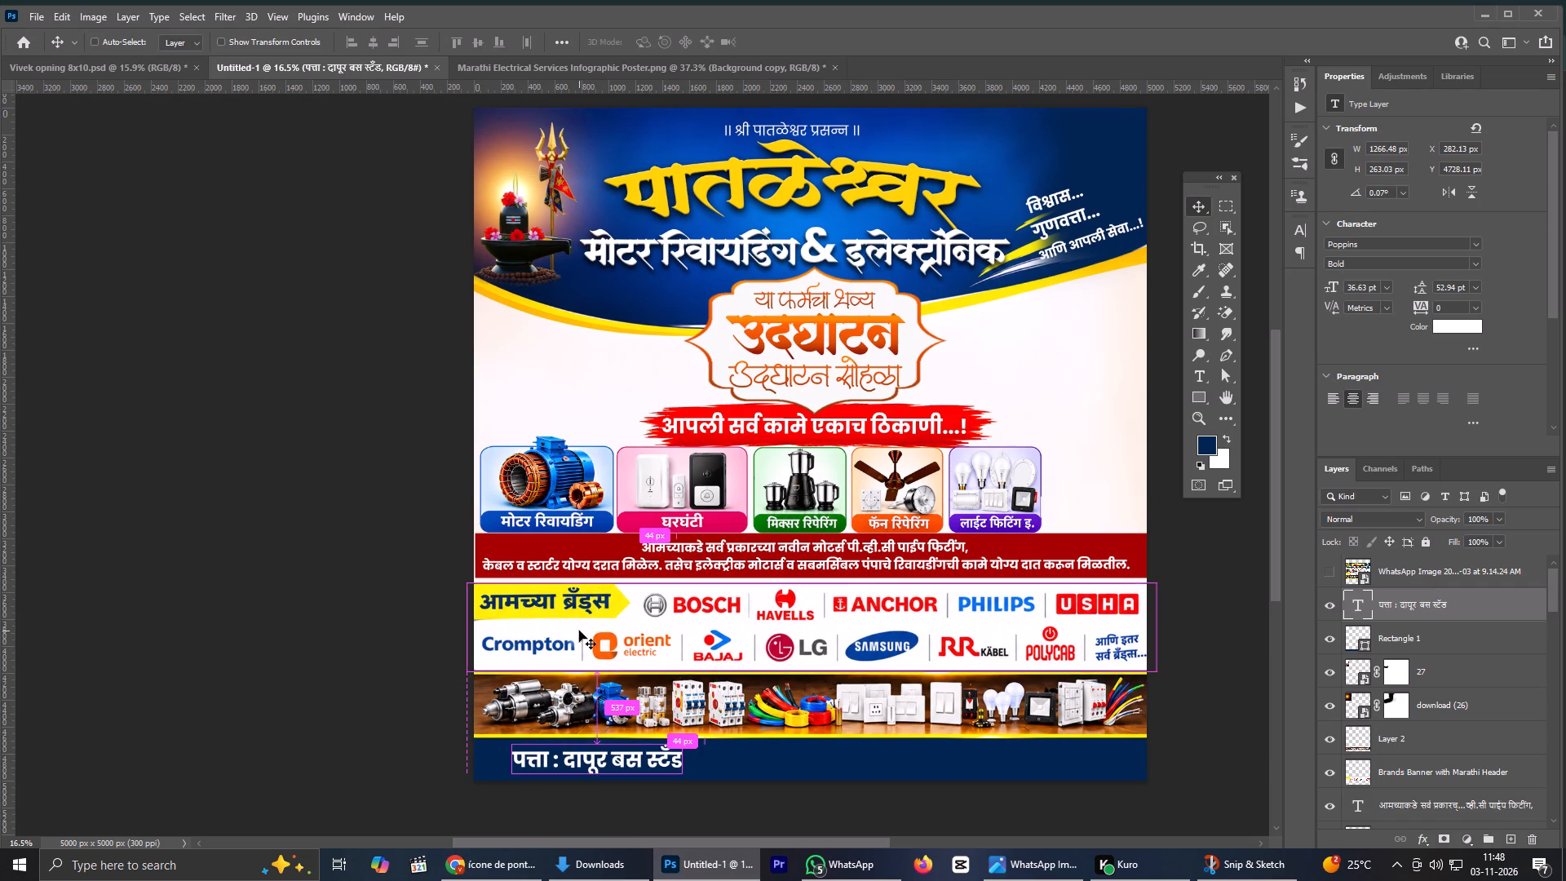
key(ctrl+v)
scroll(787, 427, up, 1)
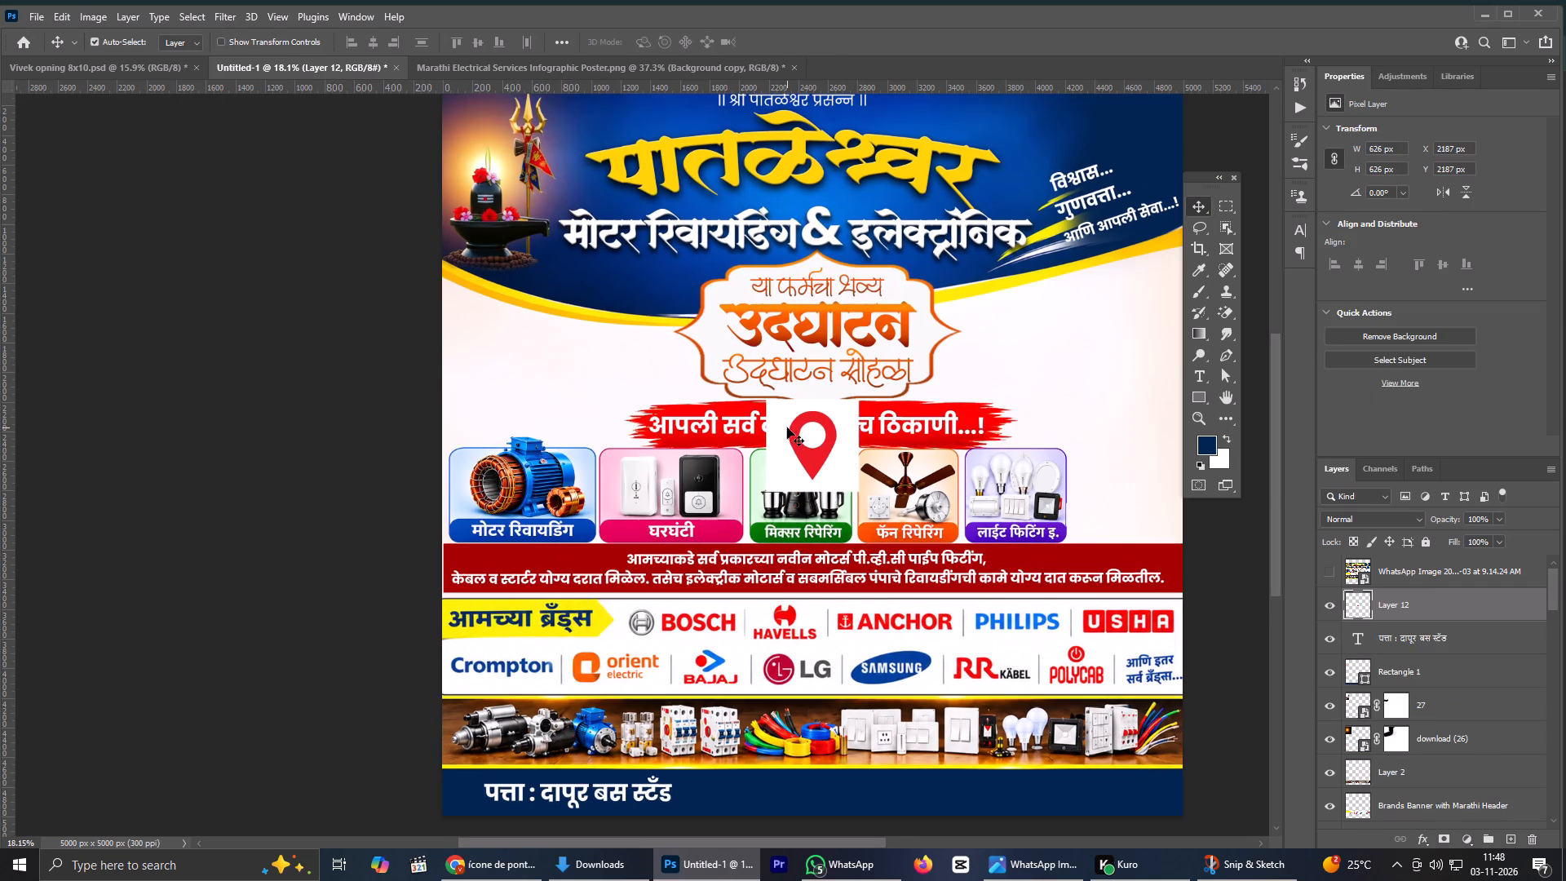
drag(794, 430, 476, 747)
scroll(481, 736, down, 7)
scroll(477, 744, up, 1)
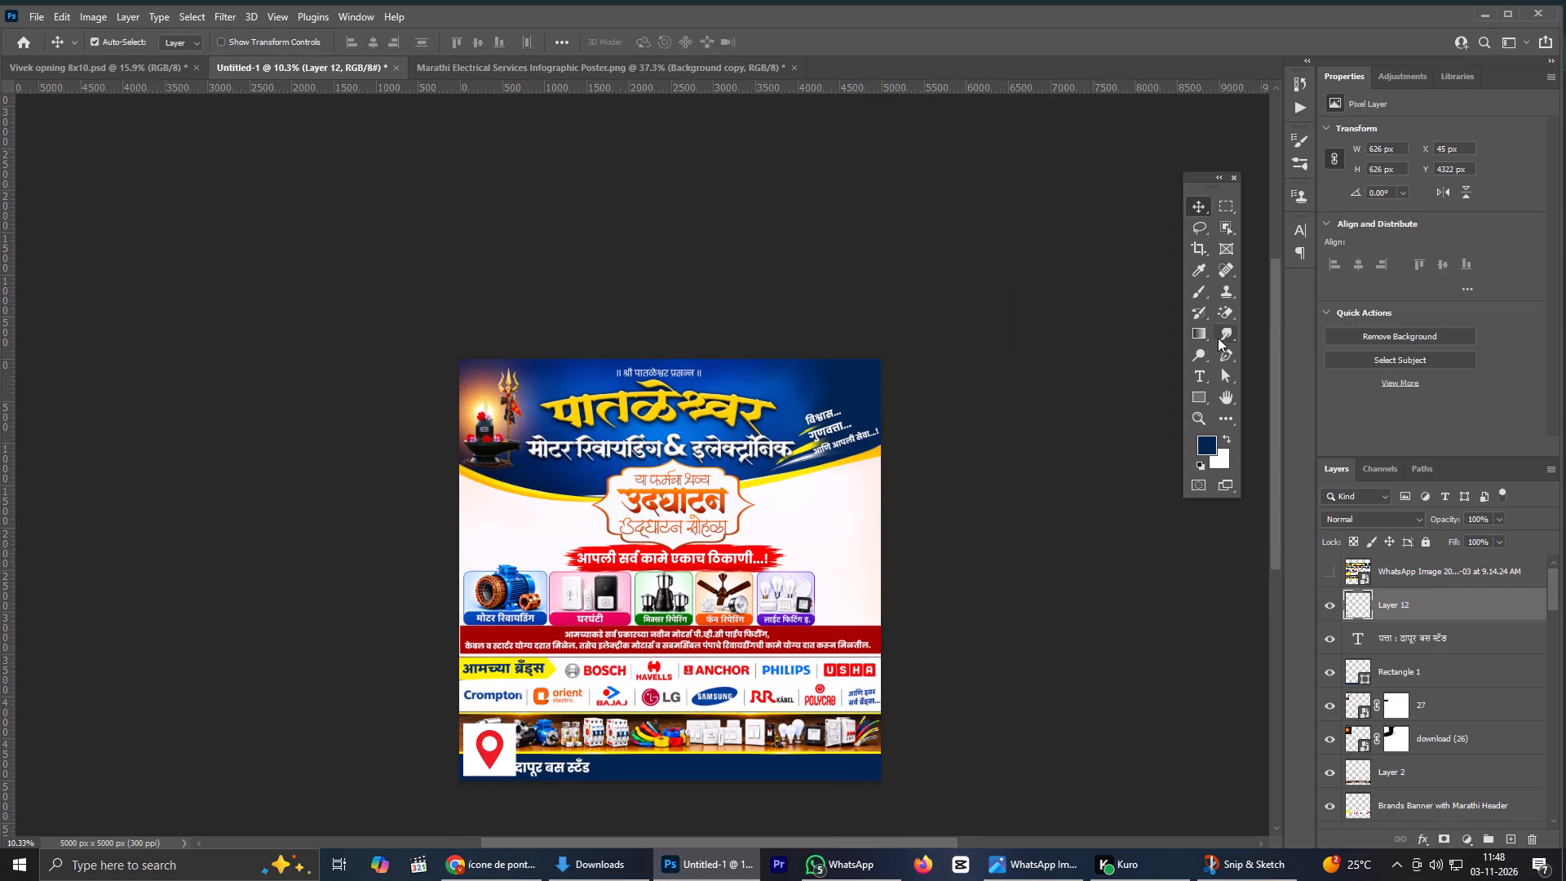
Remove the white background around the red location pin with the Magic Eraser tool at tolerance 32.
click(1224, 313)
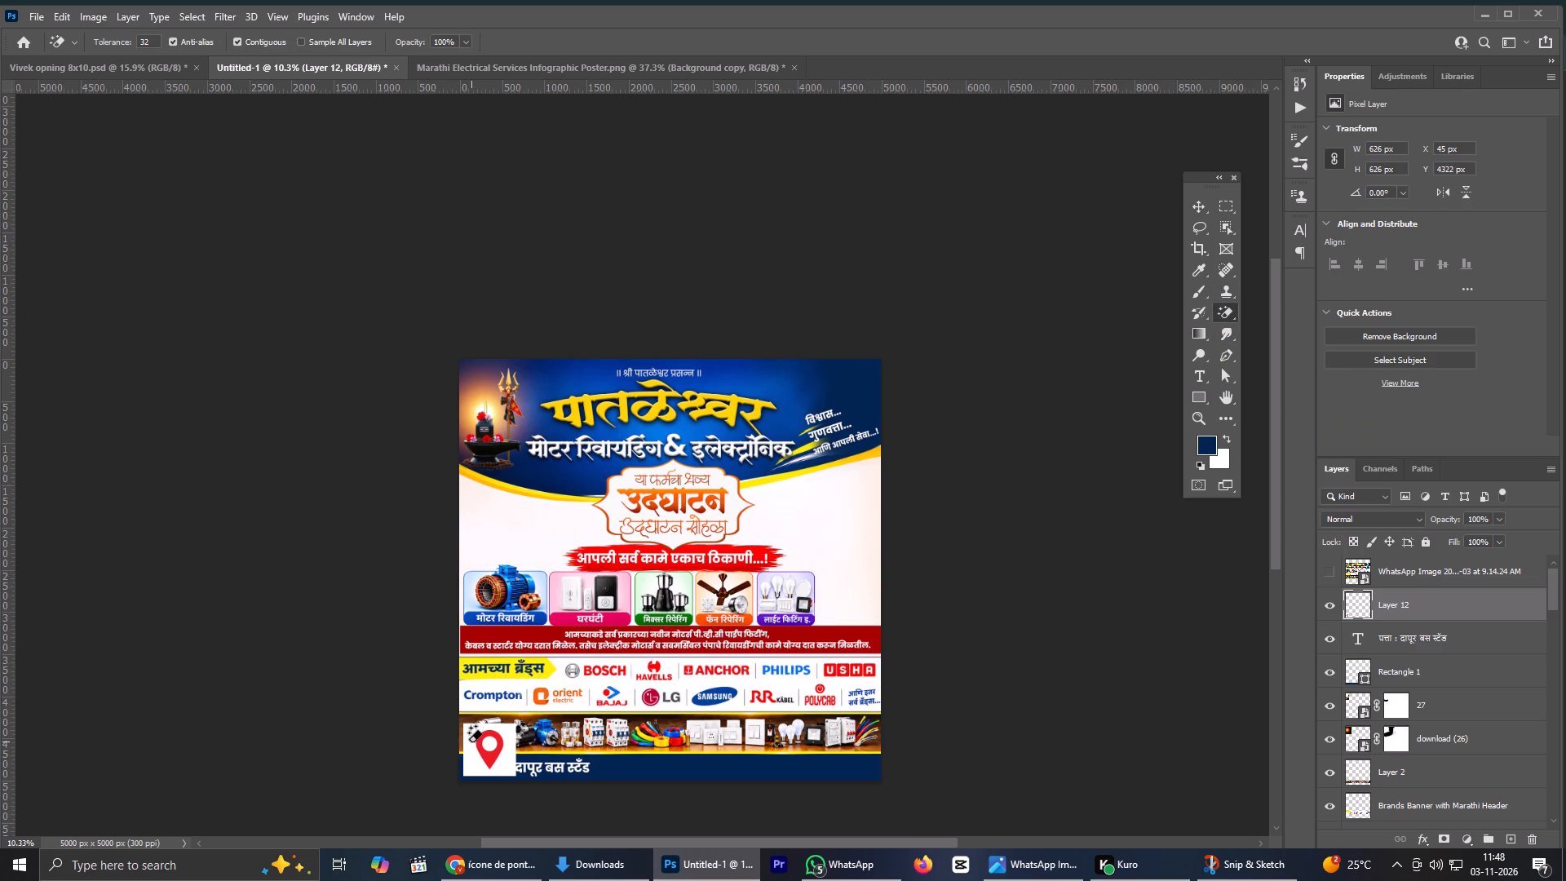
click(469, 753)
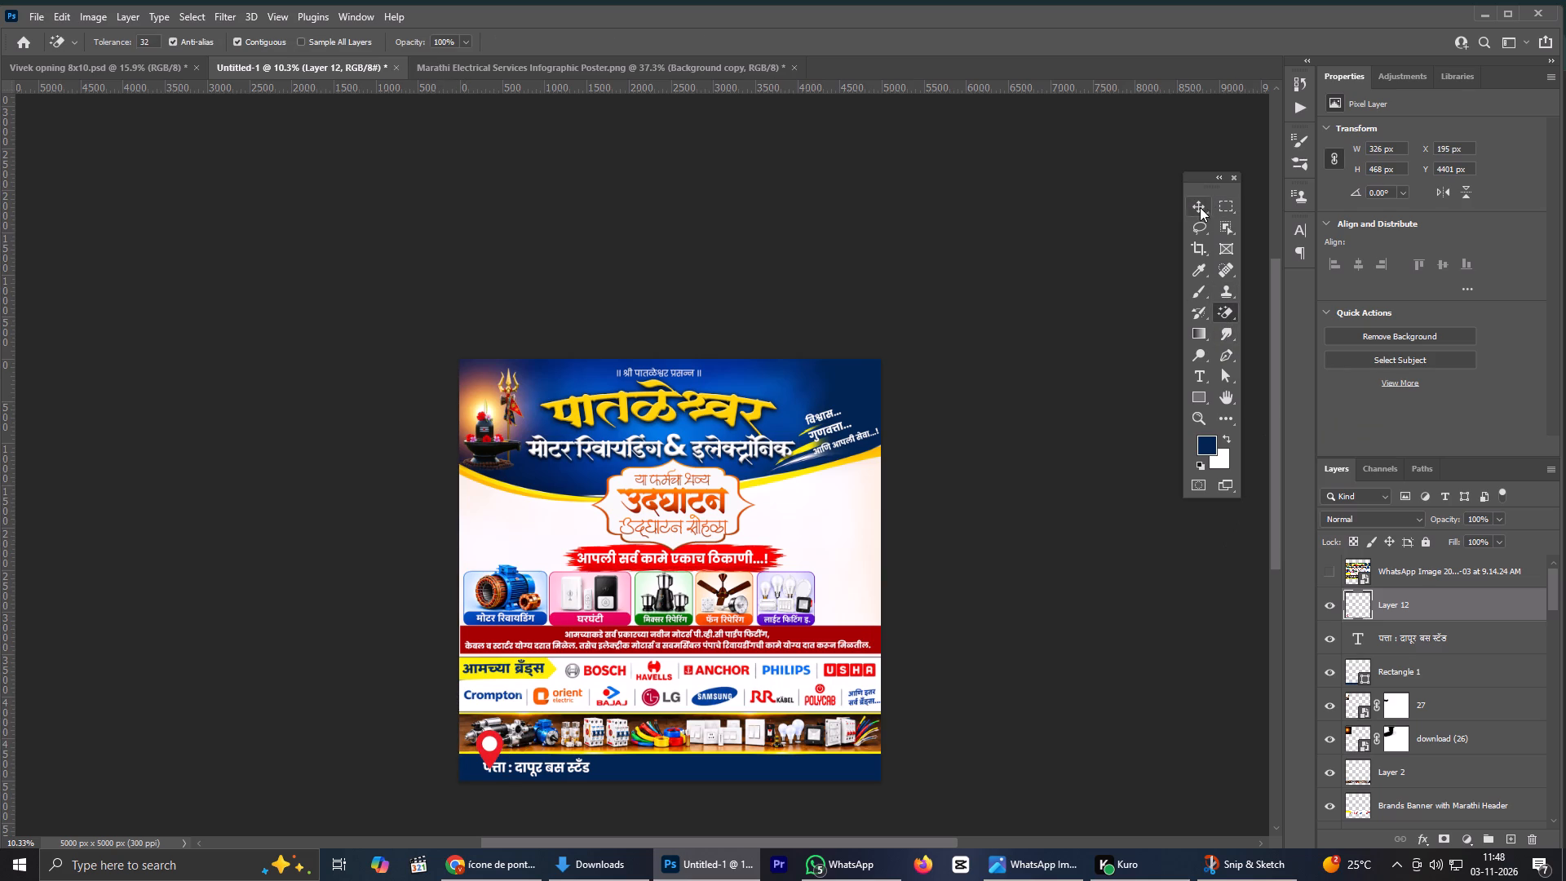
click(1206, 210)
Scale the location pin to about 45% and place it before the address text on the navy strip, about X 64 px, Y 4742 px.
scroll(252, 764, down, 5)
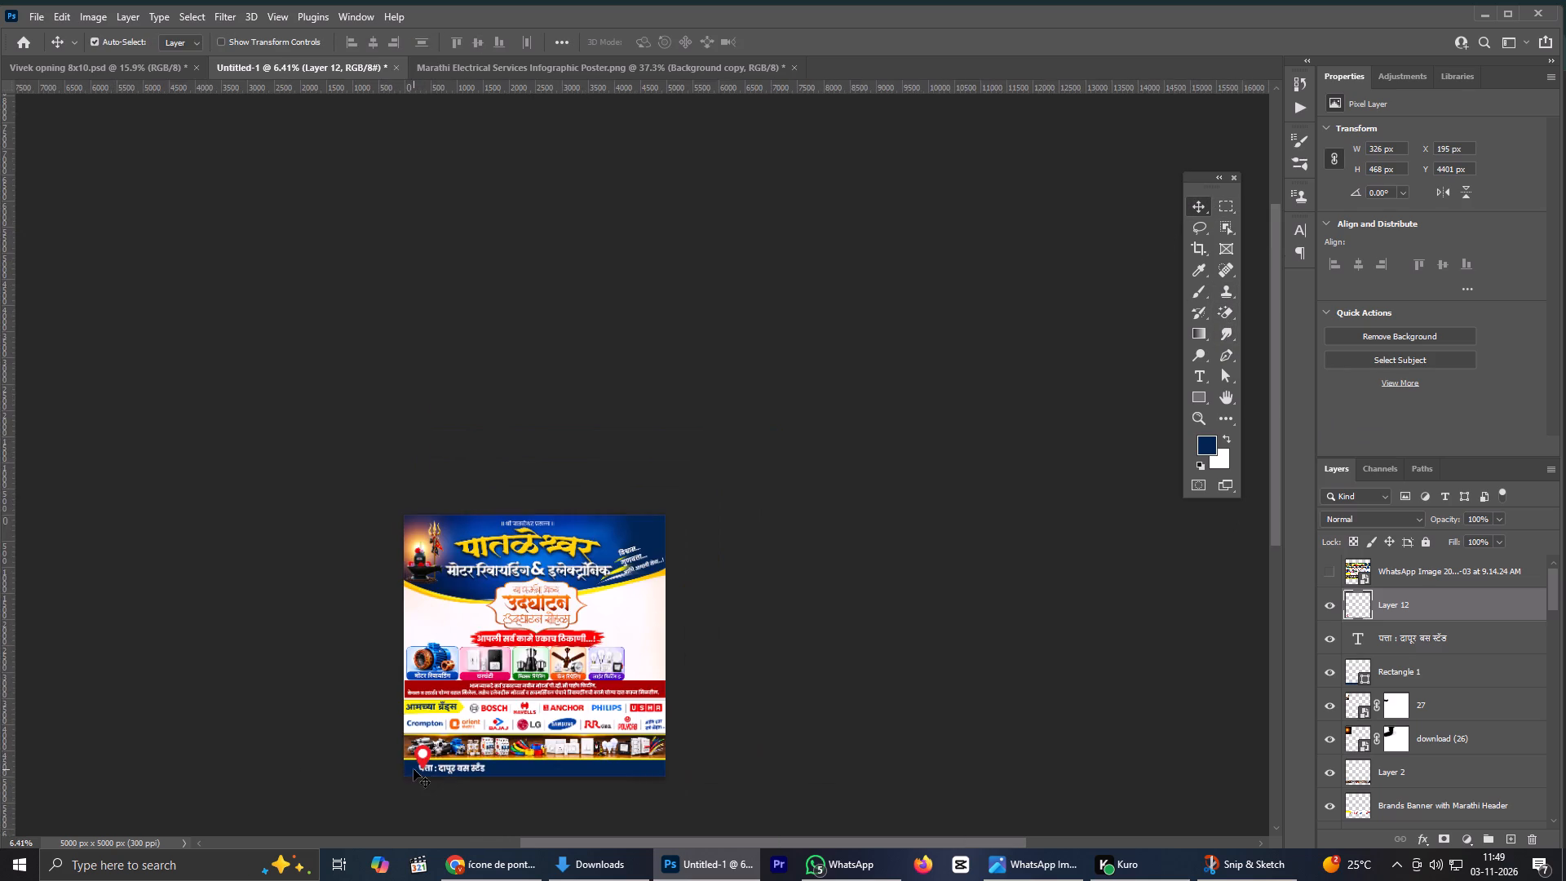
scroll(421, 761, up, 6)
key(space)
key(space)
key(space)
key(space)
drag(529, 746, 677, 612)
scroll(686, 573, up, 6)
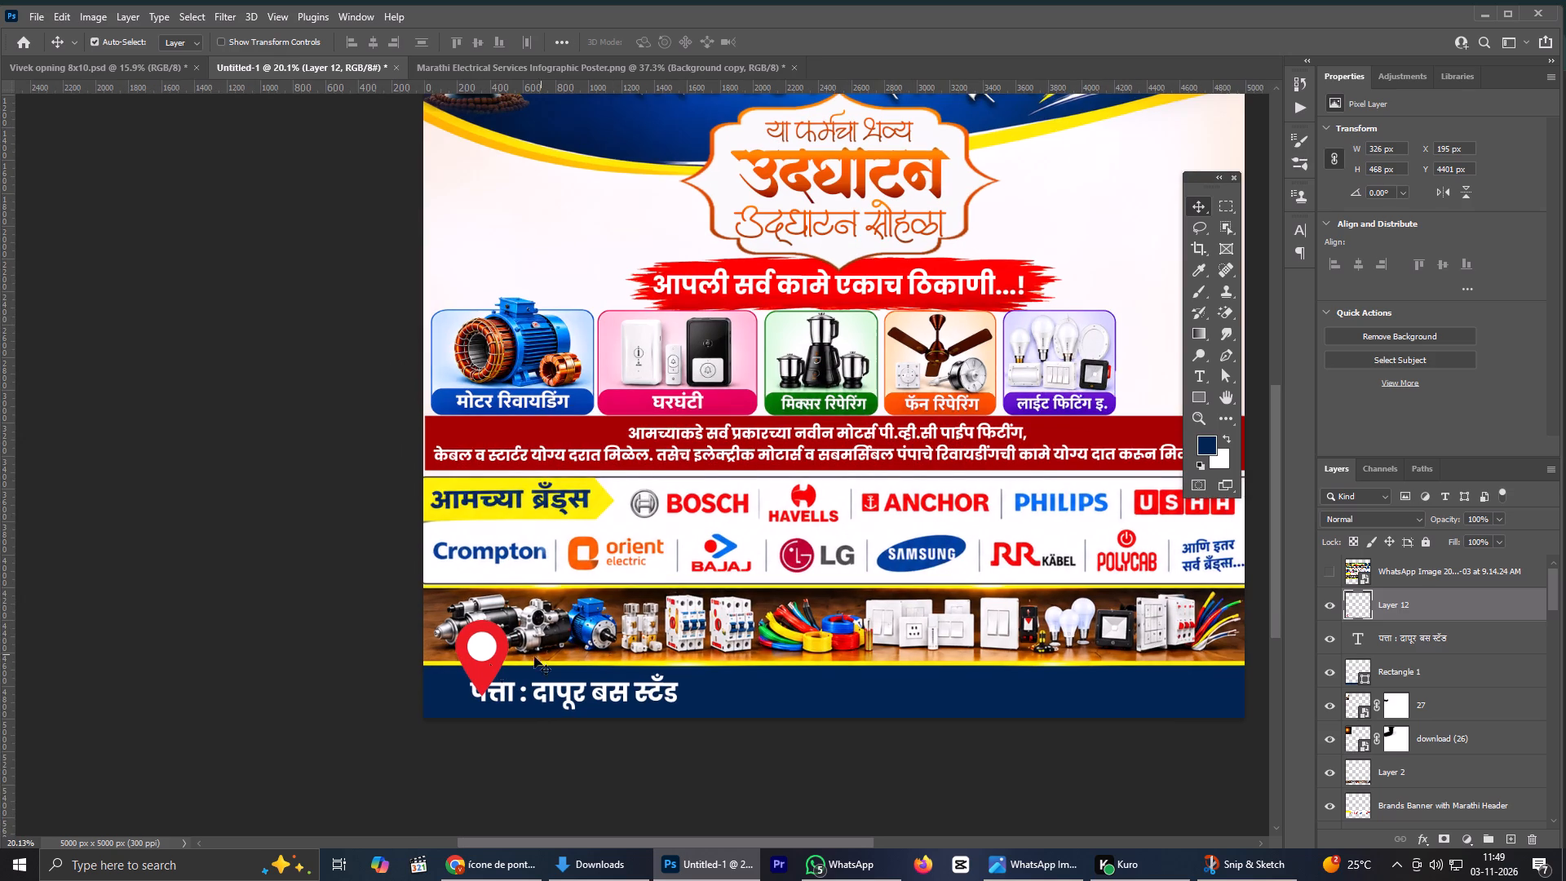
drag(470, 657, 420, 678)
key(ctrl+t)
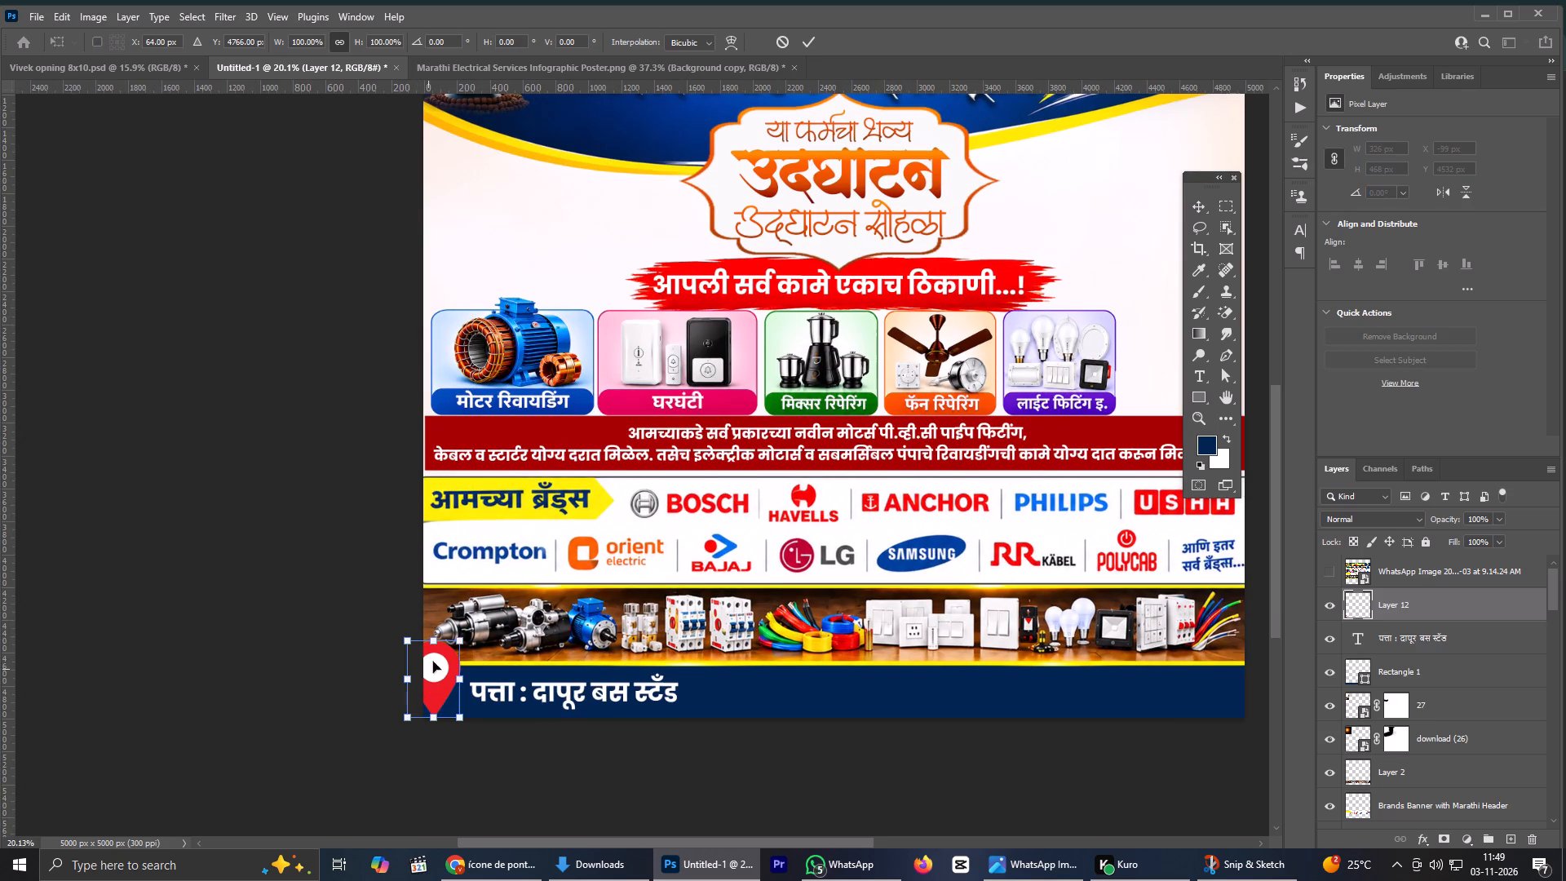
alt+drag(462, 640, 447, 661)
drag(431, 678, 439, 694)
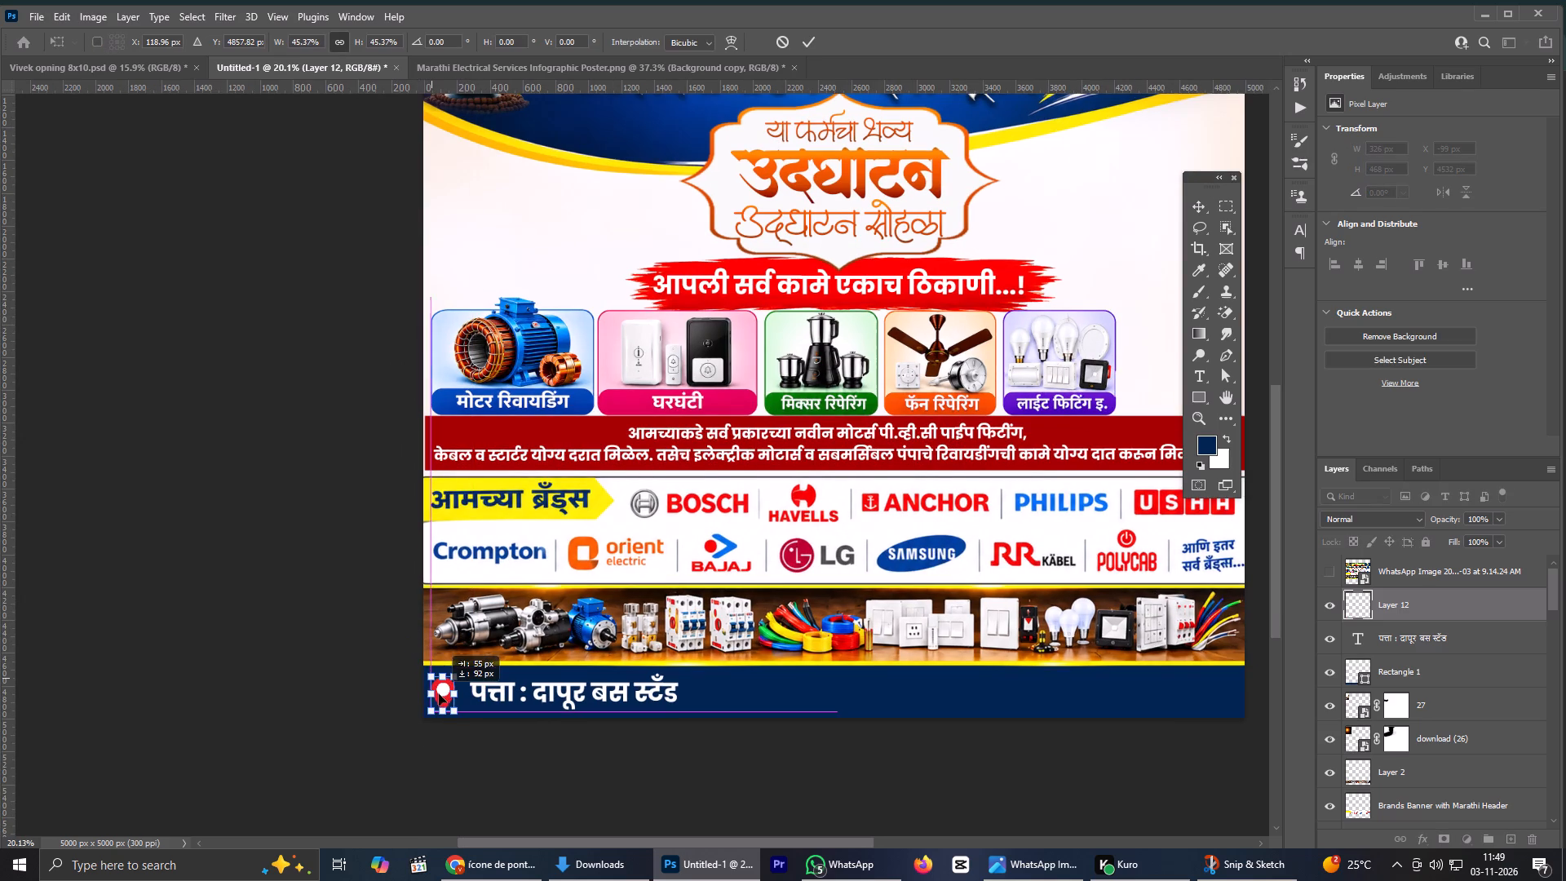
drag(439, 694, 446, 694)
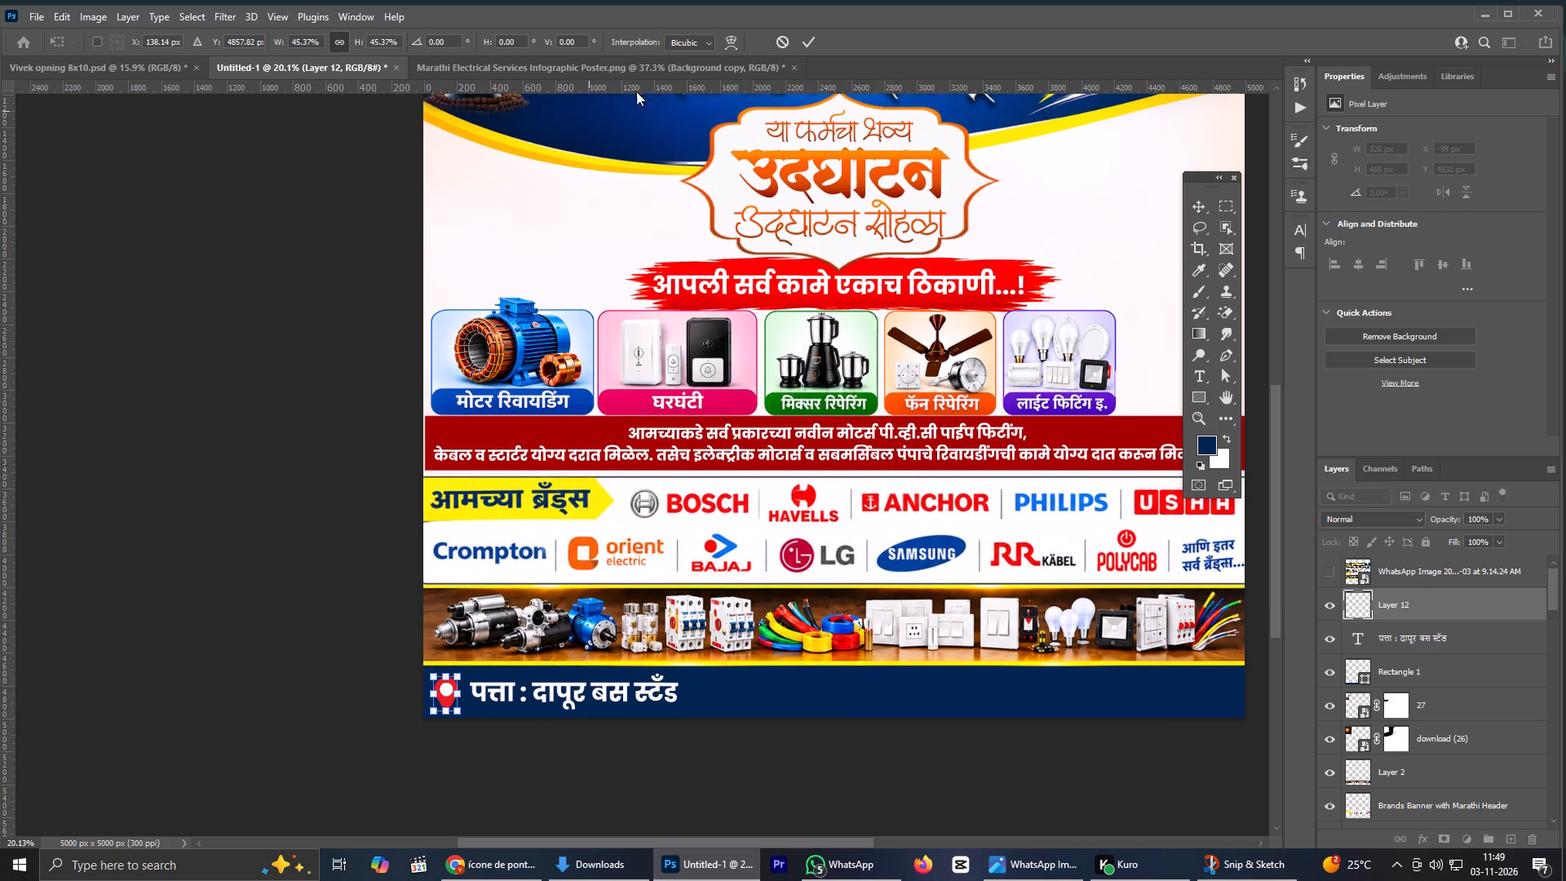
click(808, 47)
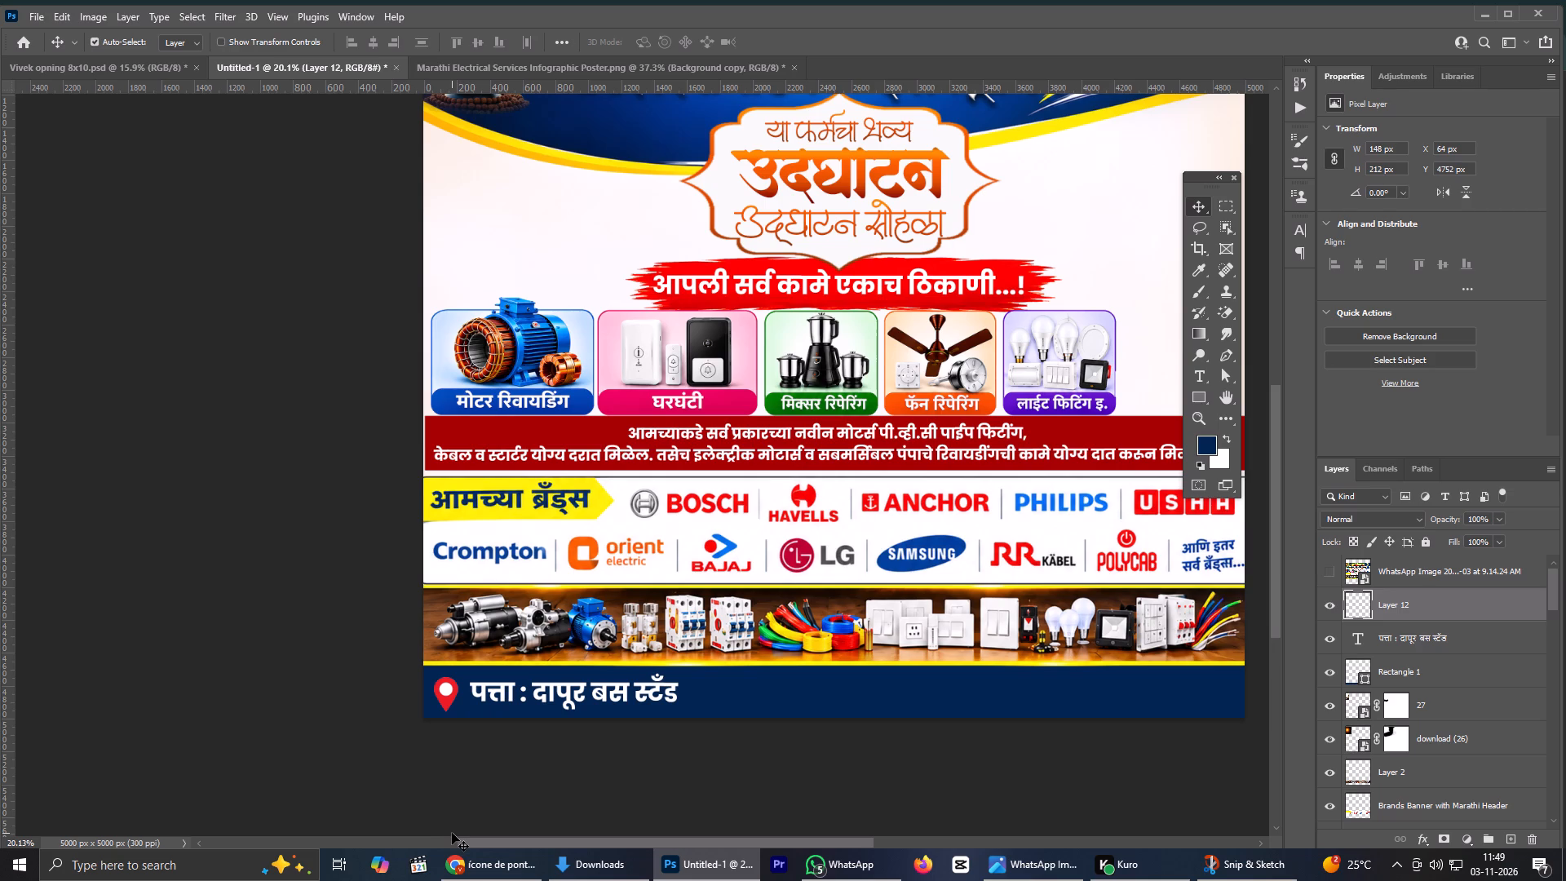
key(Up)
key(Up)
Move the address text "पत्ता : दापूर बस स्टँड" about 70 px left so it sits close to the location pin.
click(529, 691)
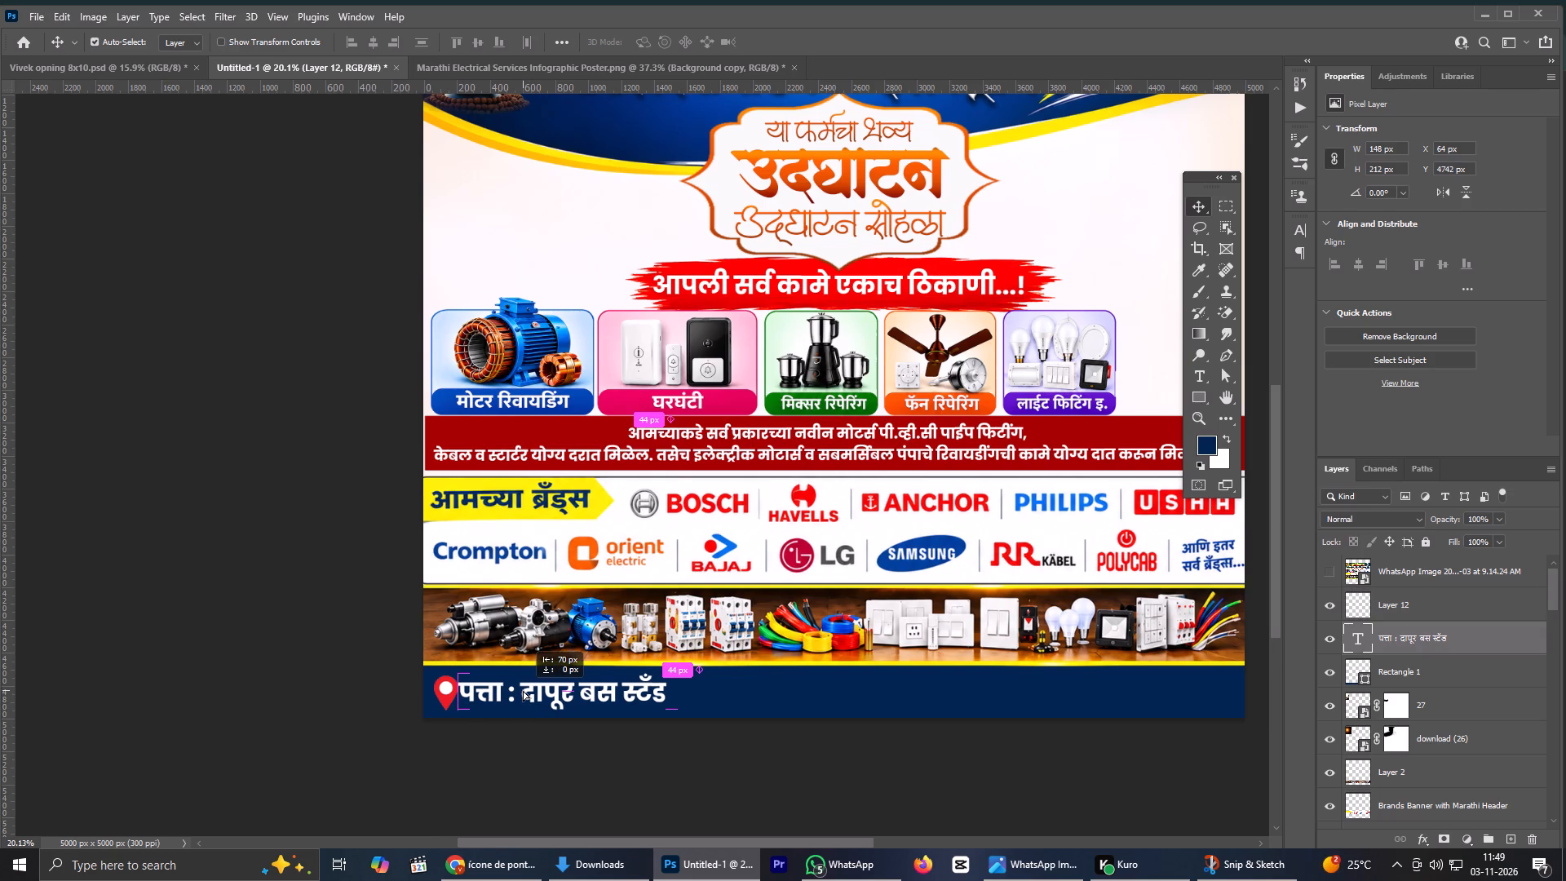
click(313, 701)
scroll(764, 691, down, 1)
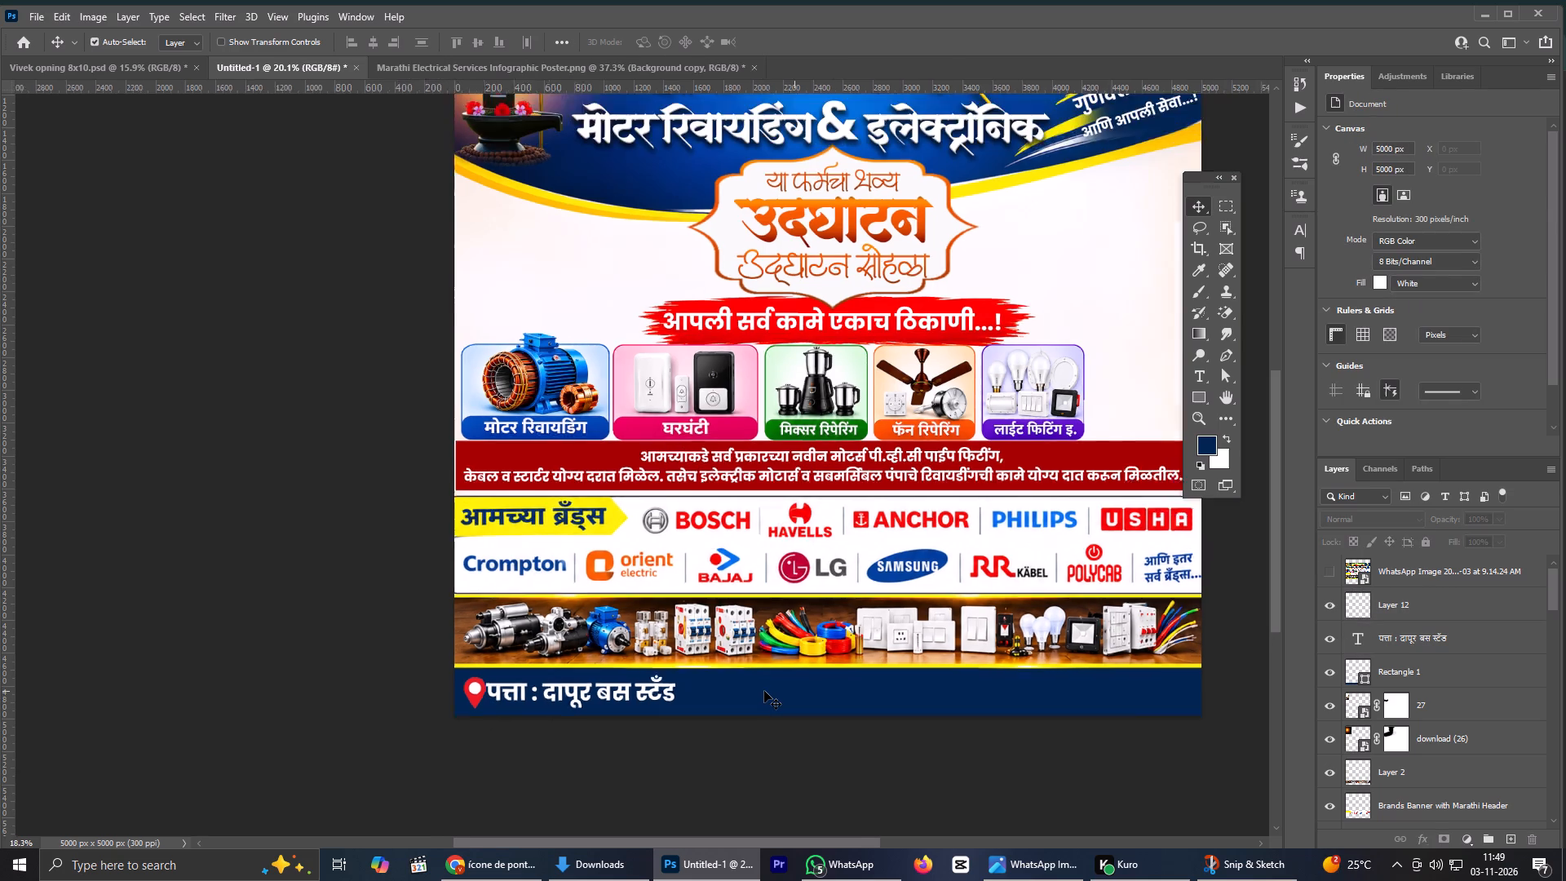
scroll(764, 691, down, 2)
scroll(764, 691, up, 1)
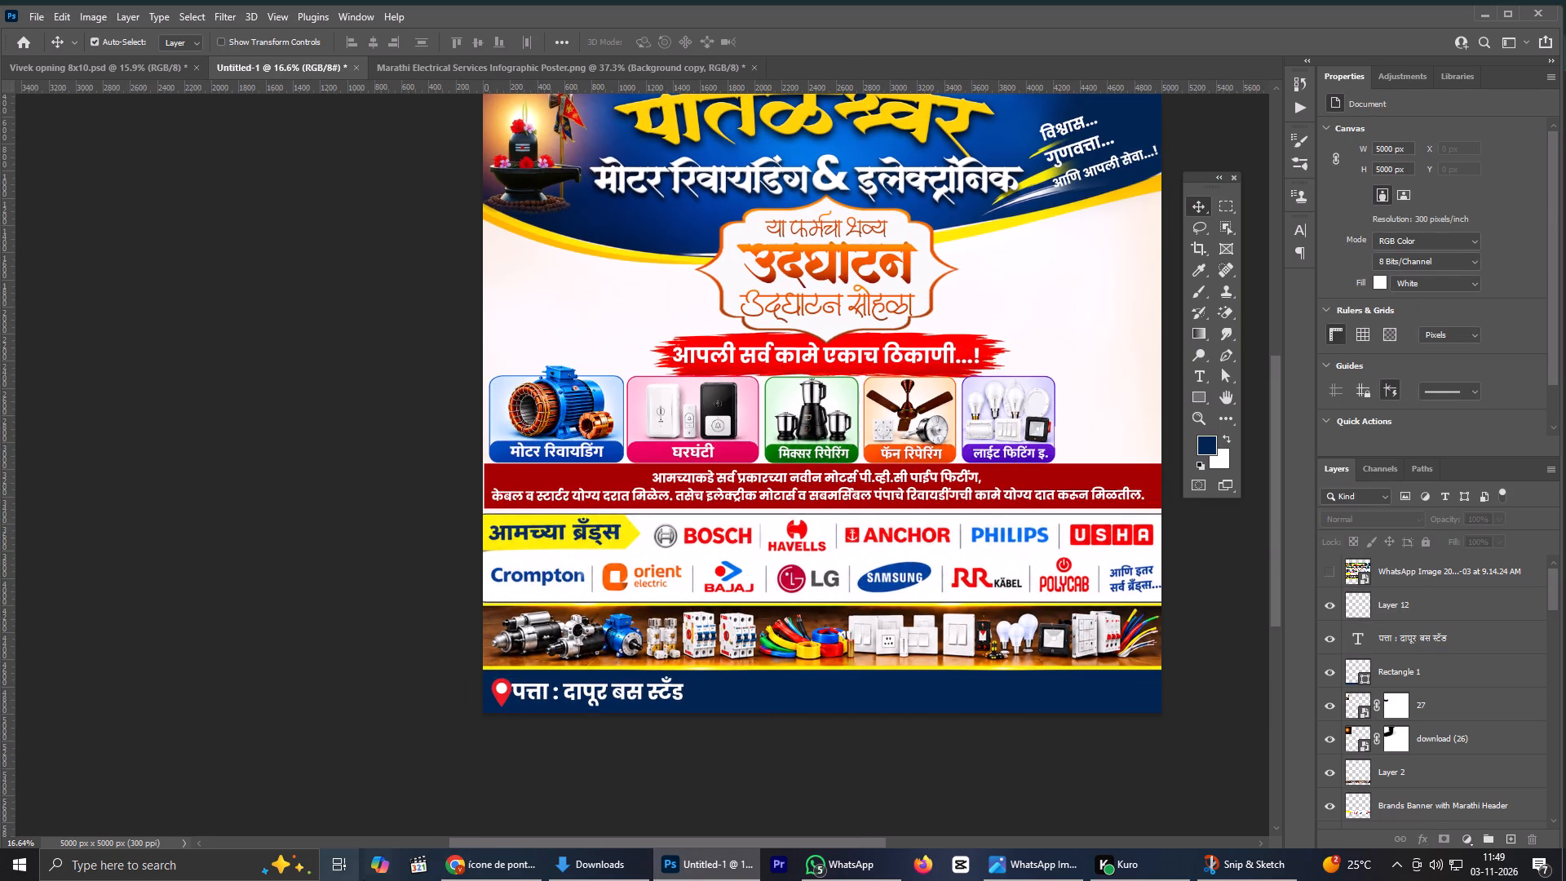
Switch to the browser's image search result of the reference banner and copy its proprietor line beginning "प्रो. प्रा.".
click(480, 864)
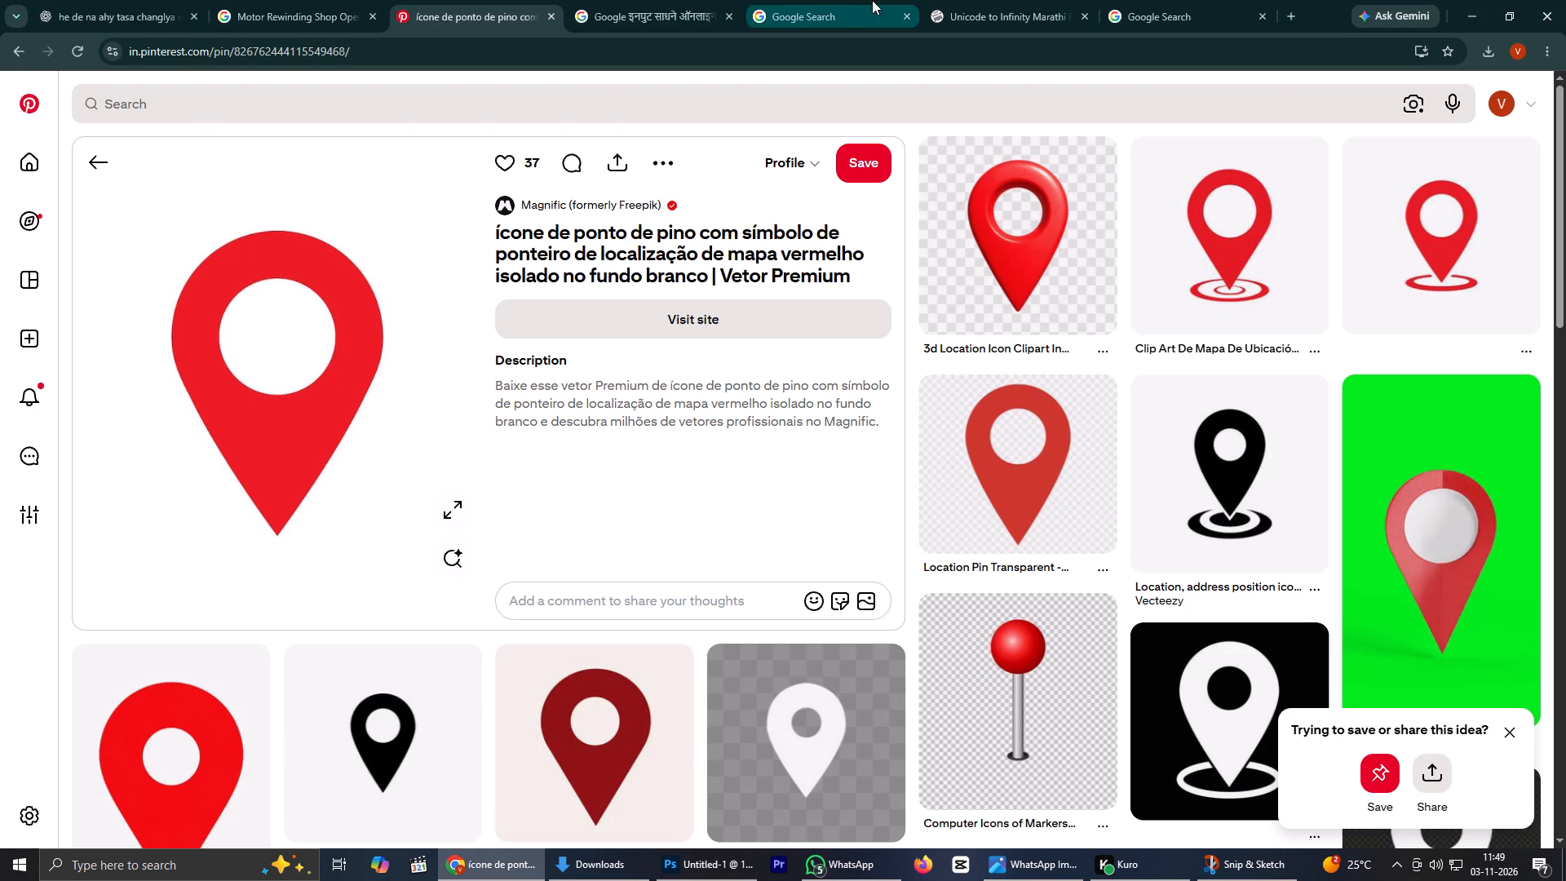
click(972, 0)
click(852, 0)
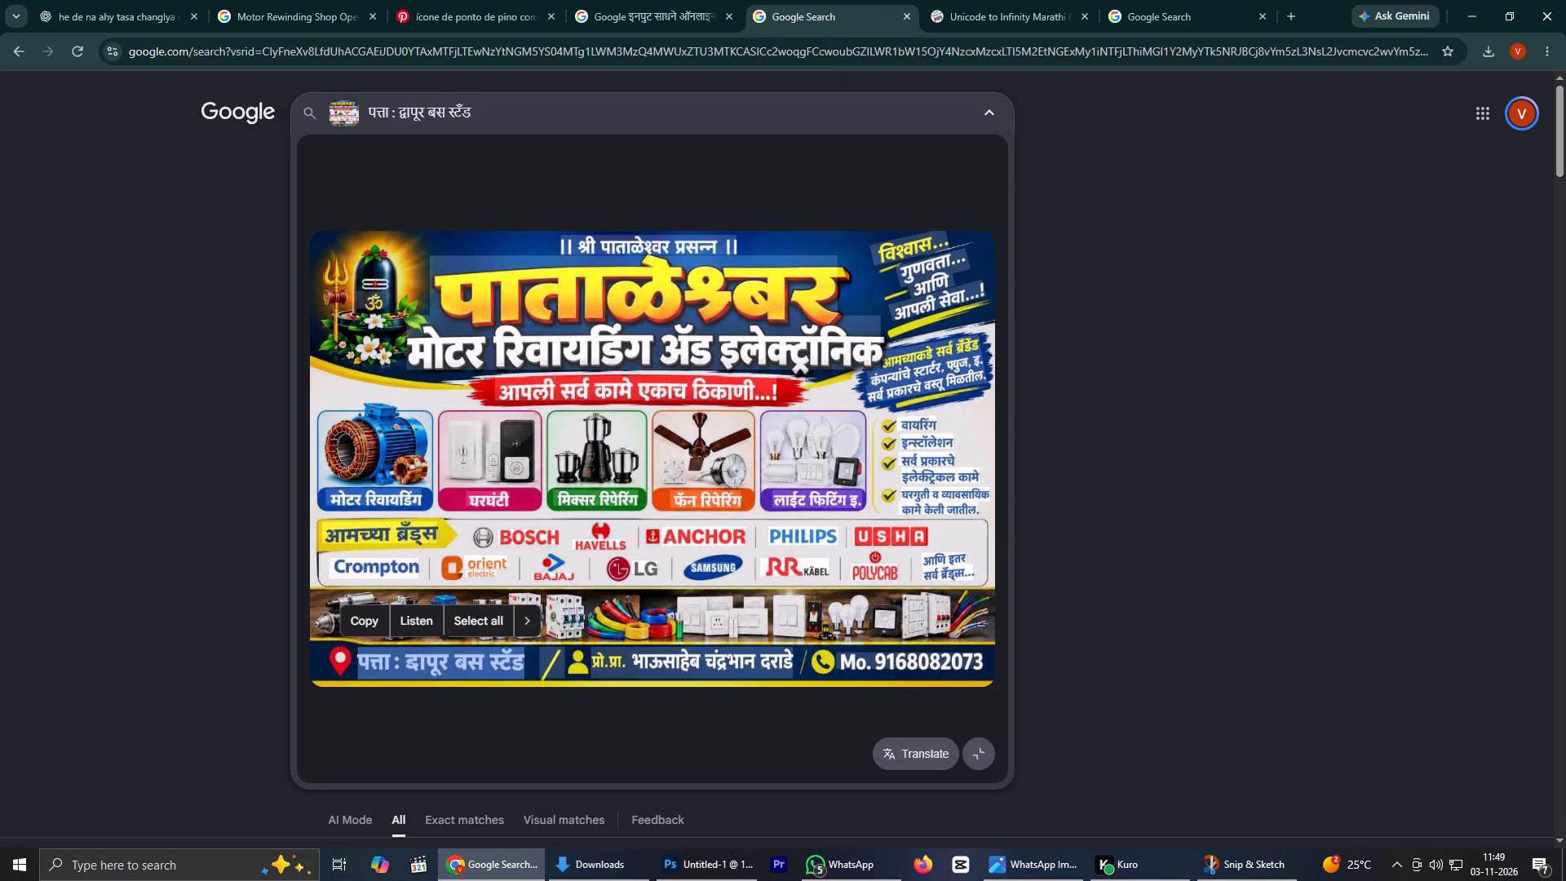
drag(594, 658, 791, 673)
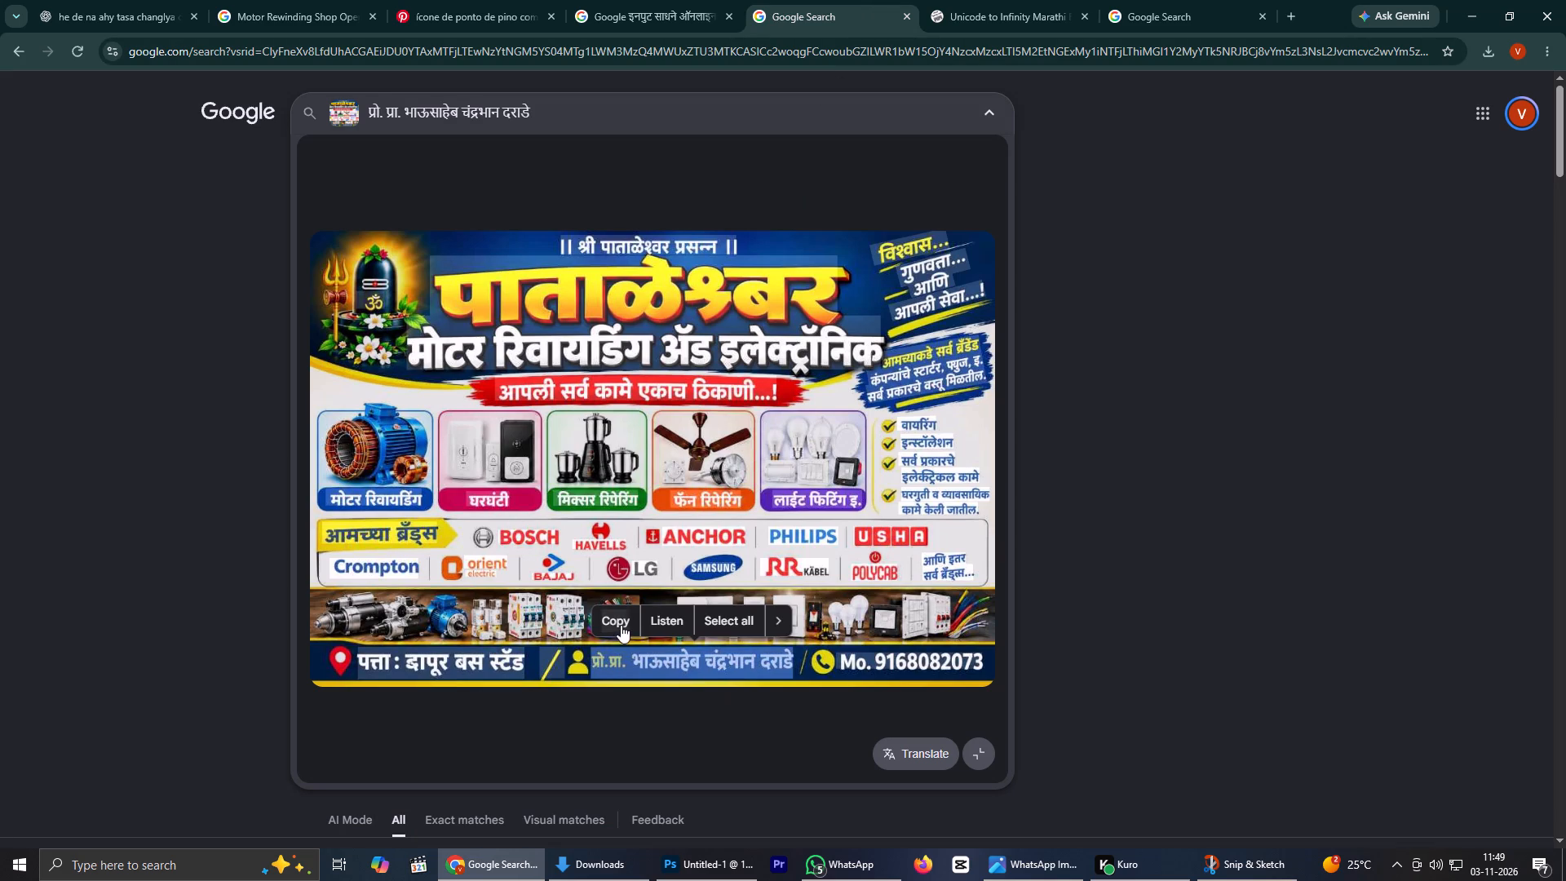
click(621, 624)
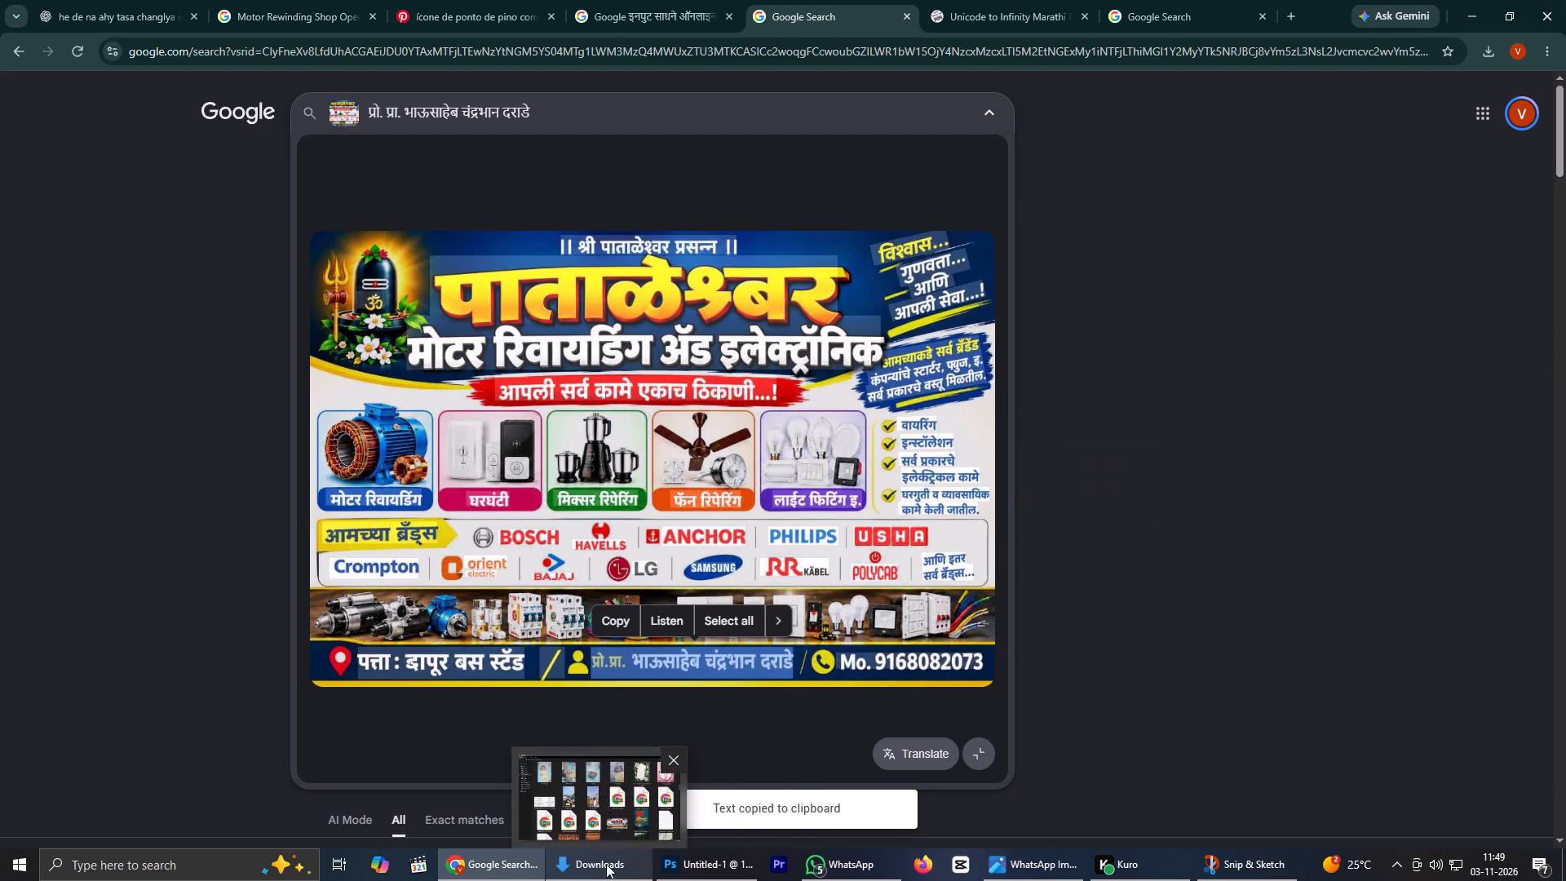
Switch back to the Photoshop poster, duplicate the address text farther along the navy strip, and replace the copy's wording with the copied proprietor line.
click(689, 858)
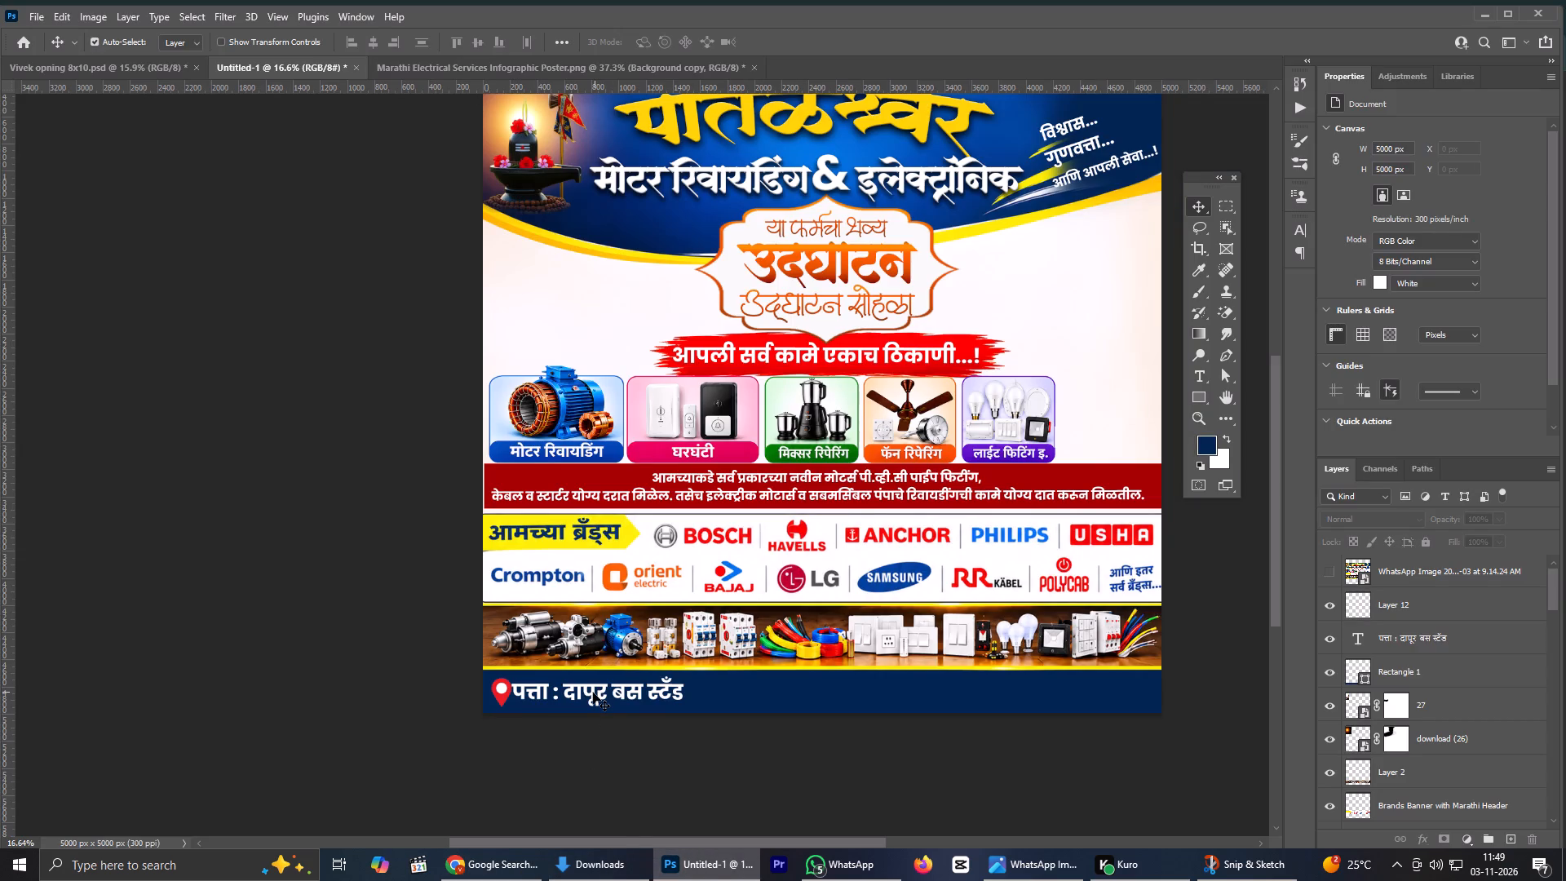
alt+drag(593, 693, 798, 690)
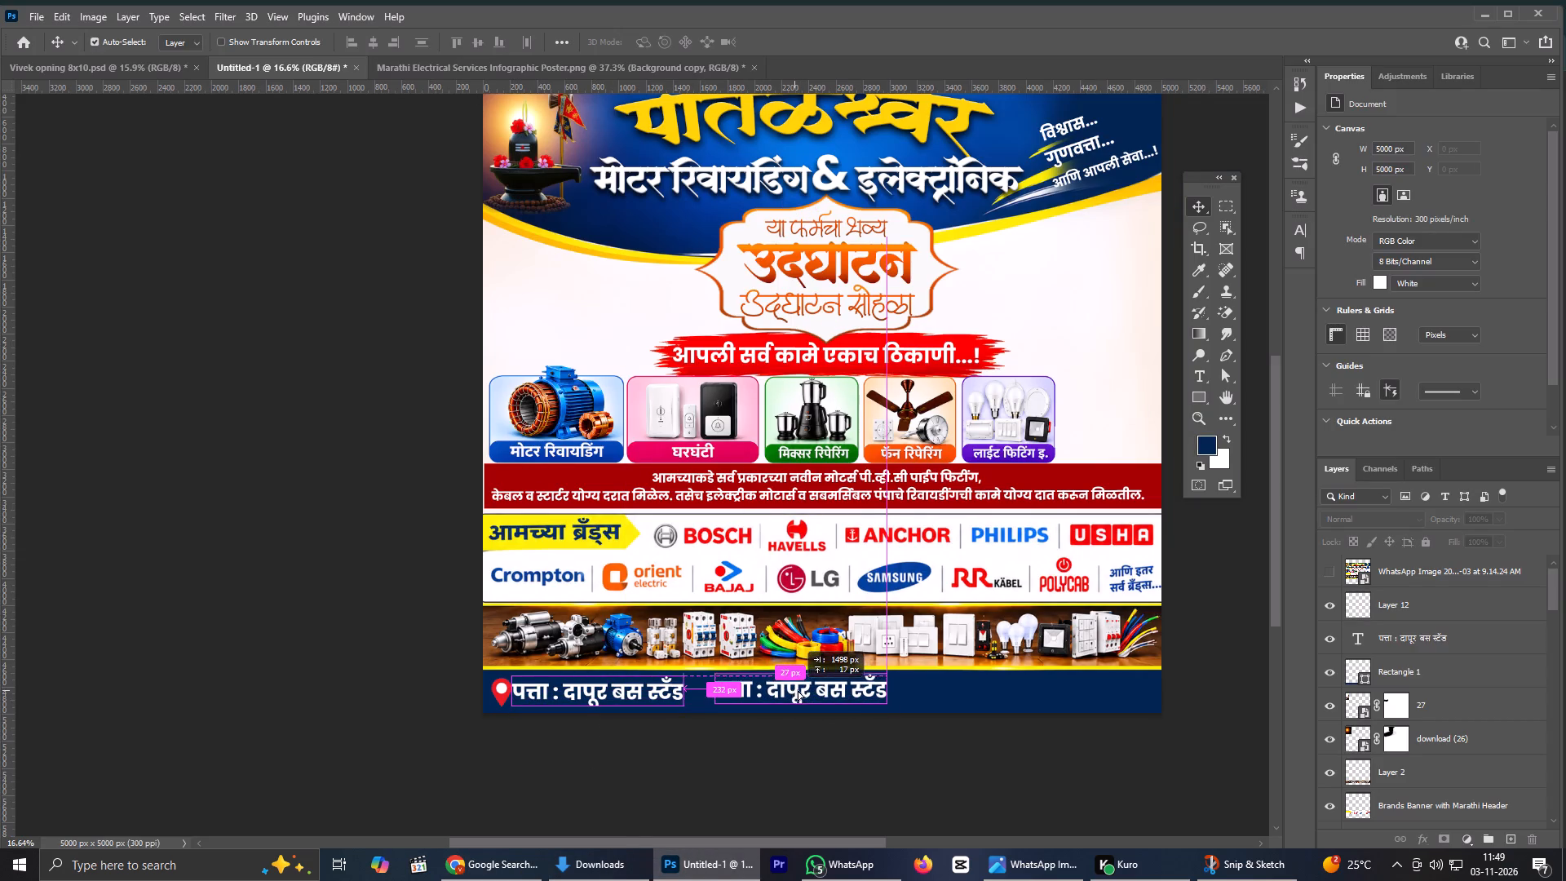
alt+drag(798, 690, 833, 692)
double_click(833, 692)
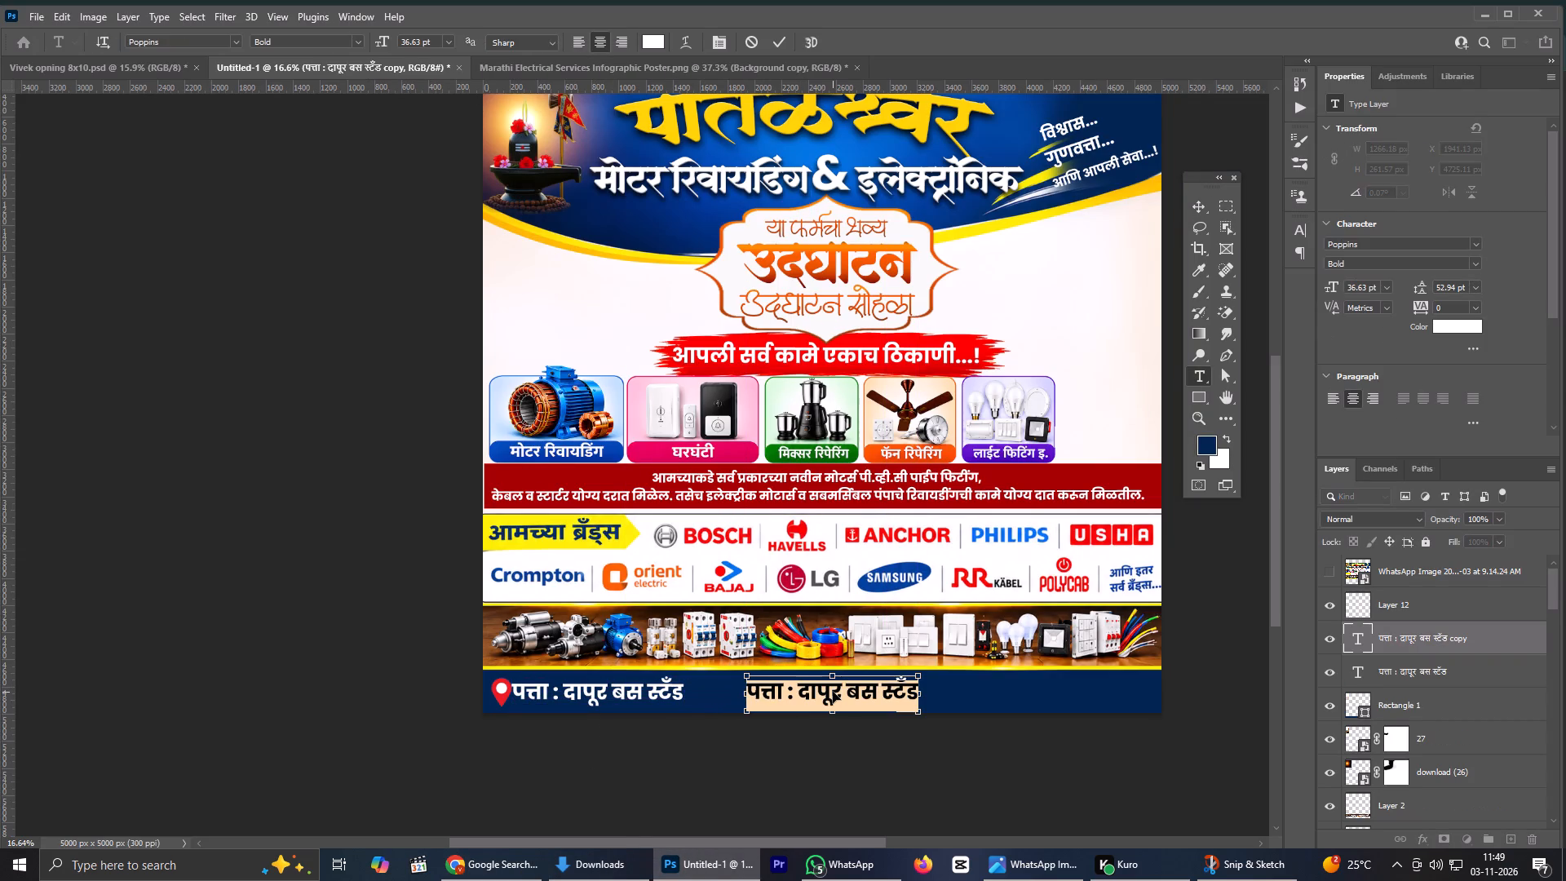
key(ctrl+v)
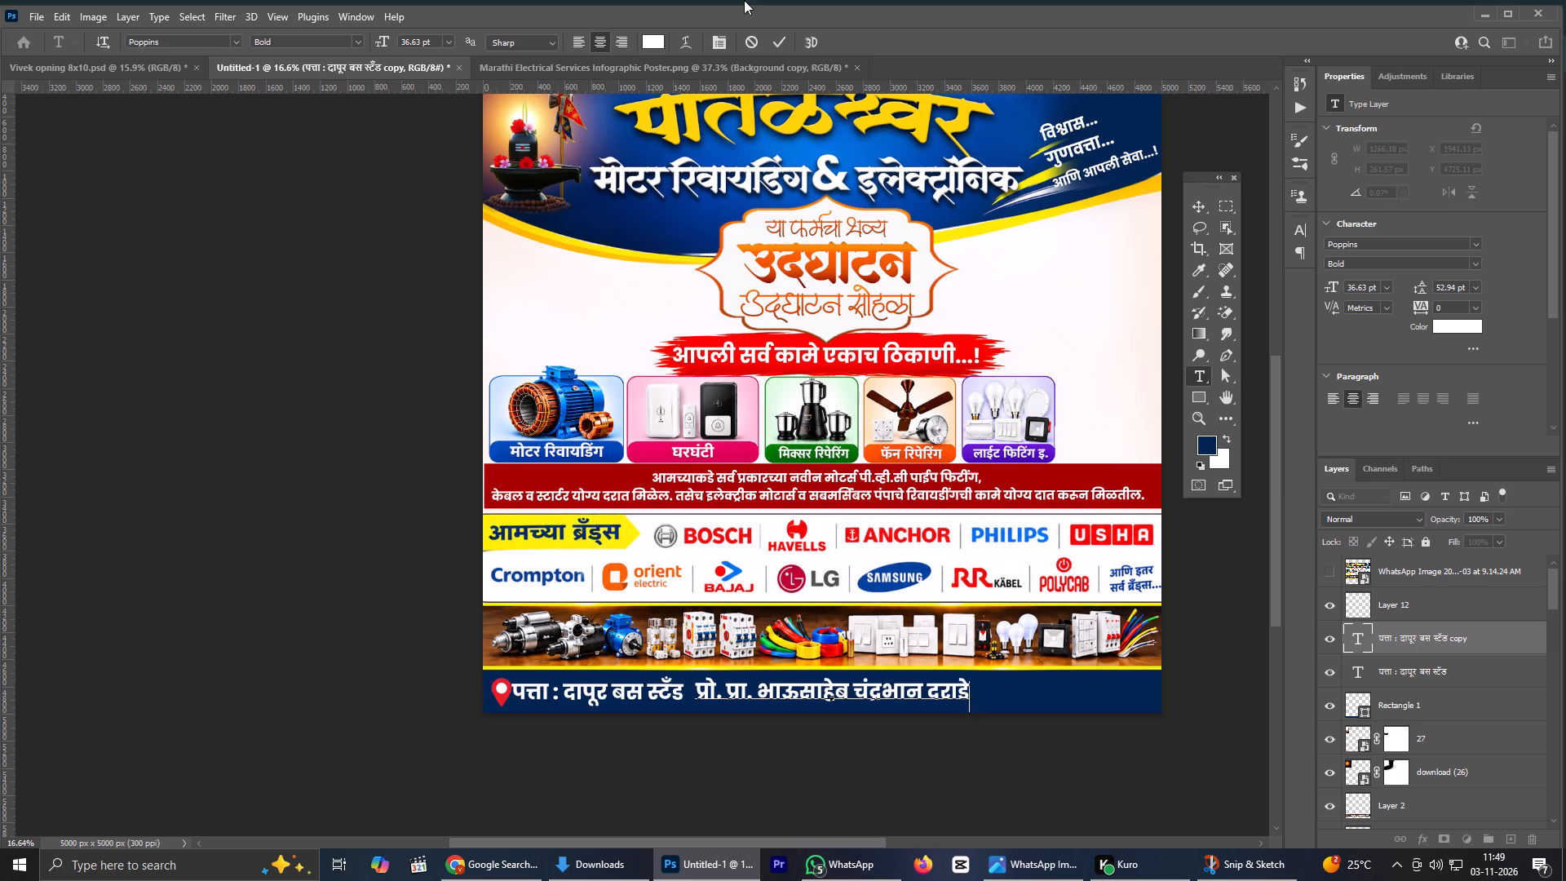
click(785, 38)
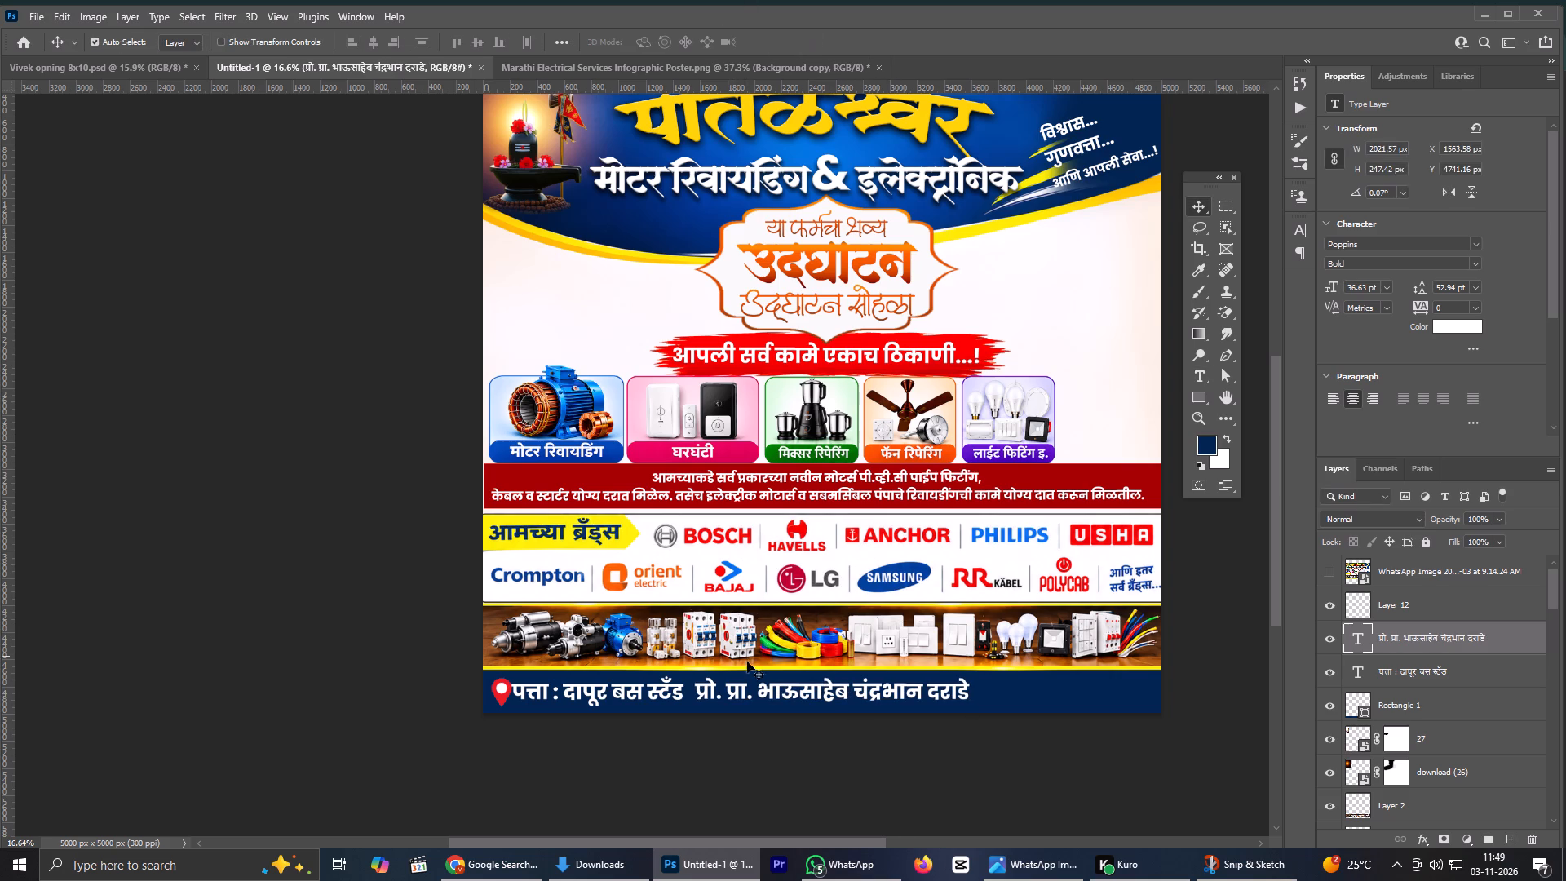
Move the proprietor text about 230 px right and scale it to about 97.4%, at about X 1793 px, Y 4749 px.
drag(764, 687, 797, 687)
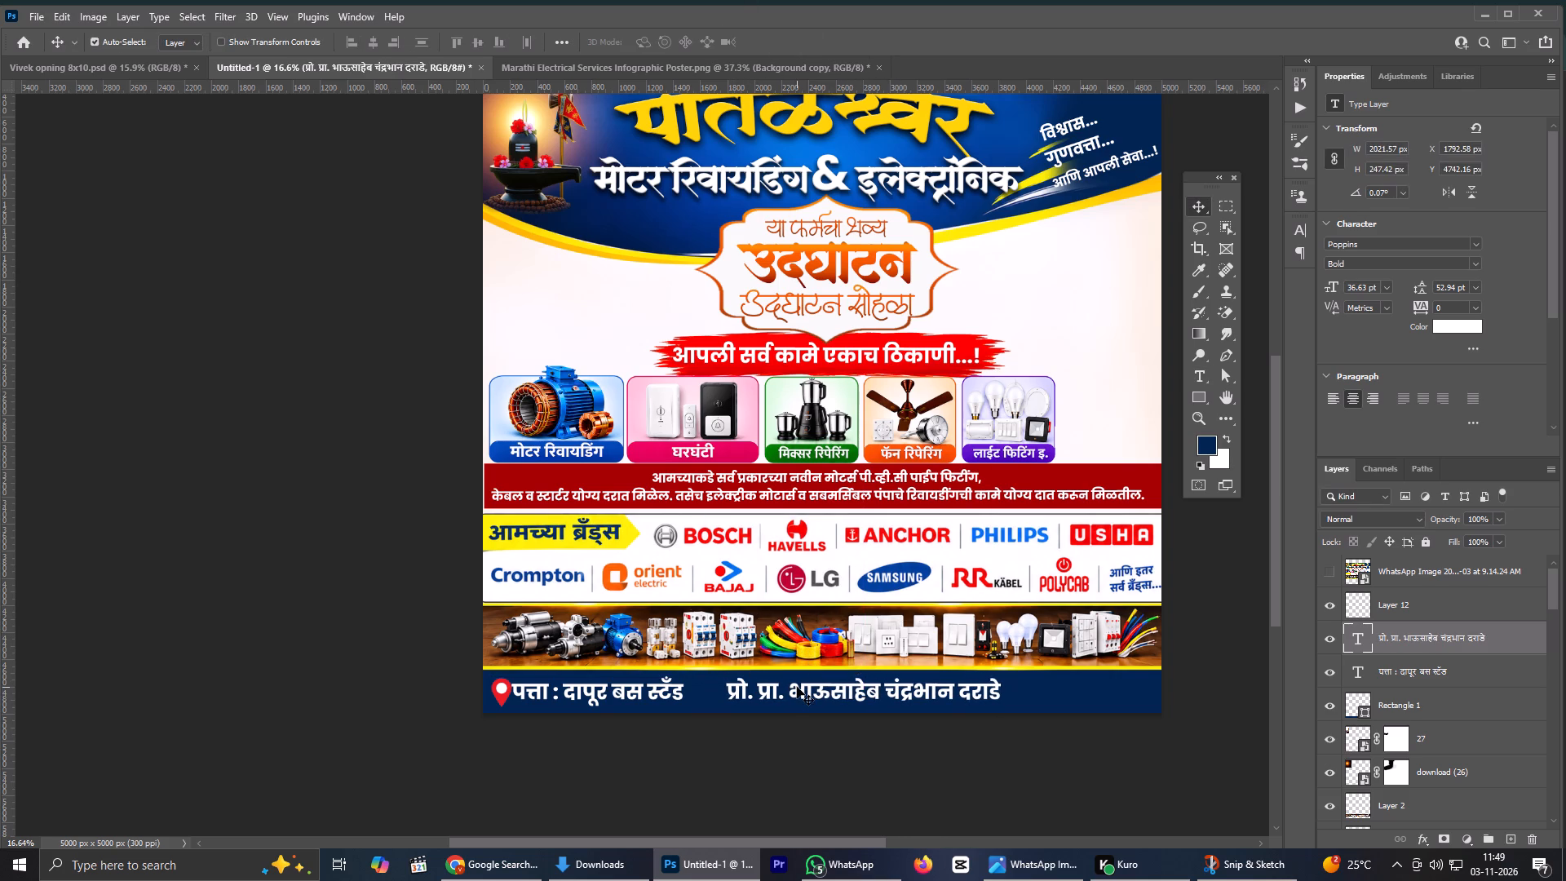
key(ctrl+t)
drag(1000, 682, 993, 682)
click(924, 695)
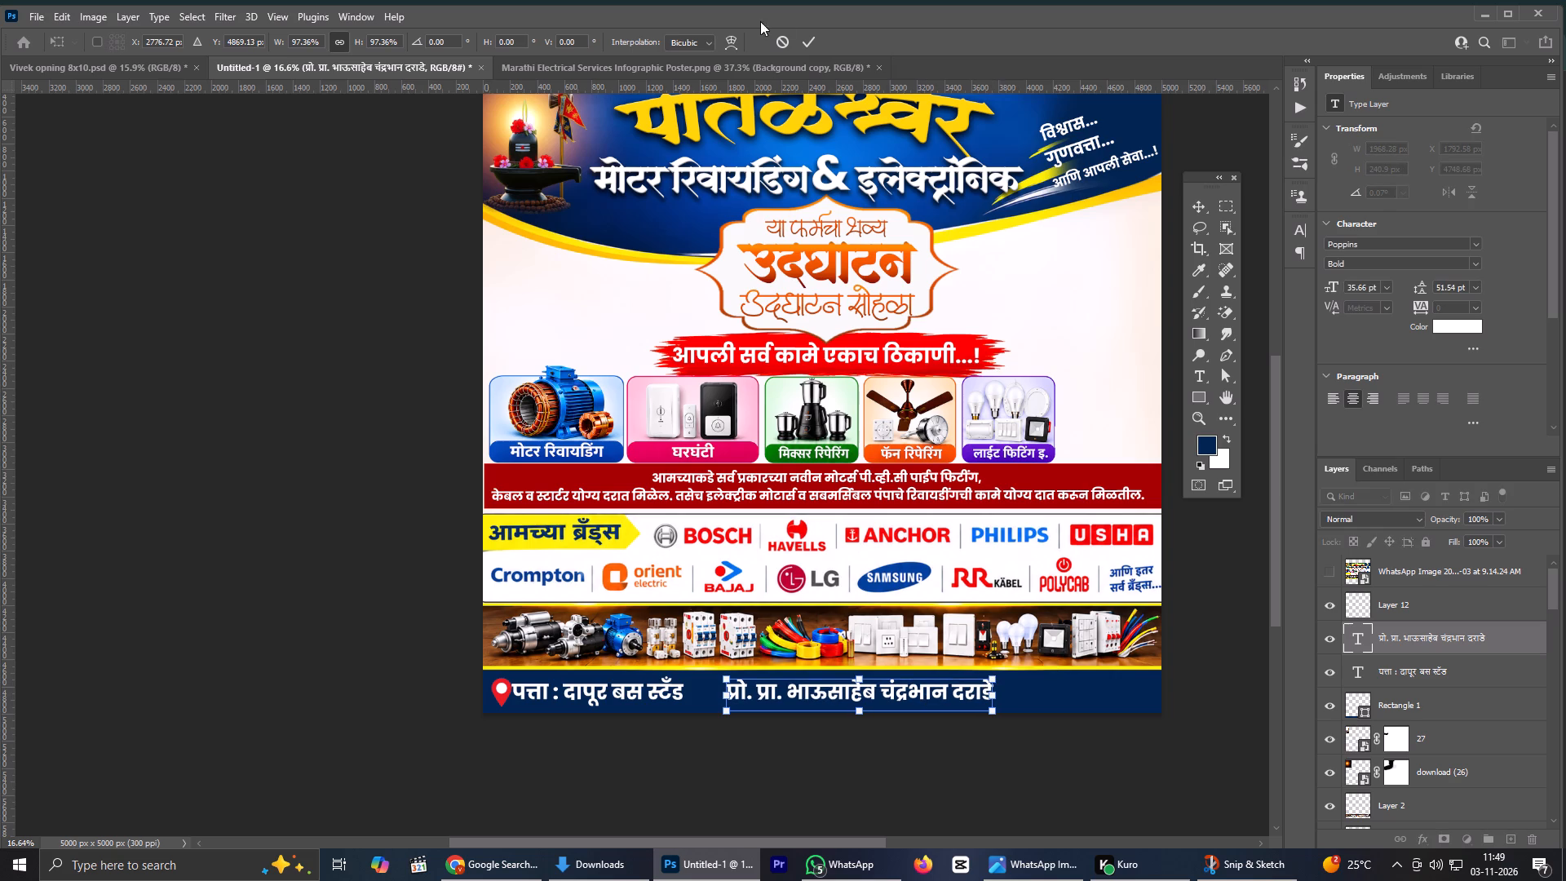
click(815, 34)
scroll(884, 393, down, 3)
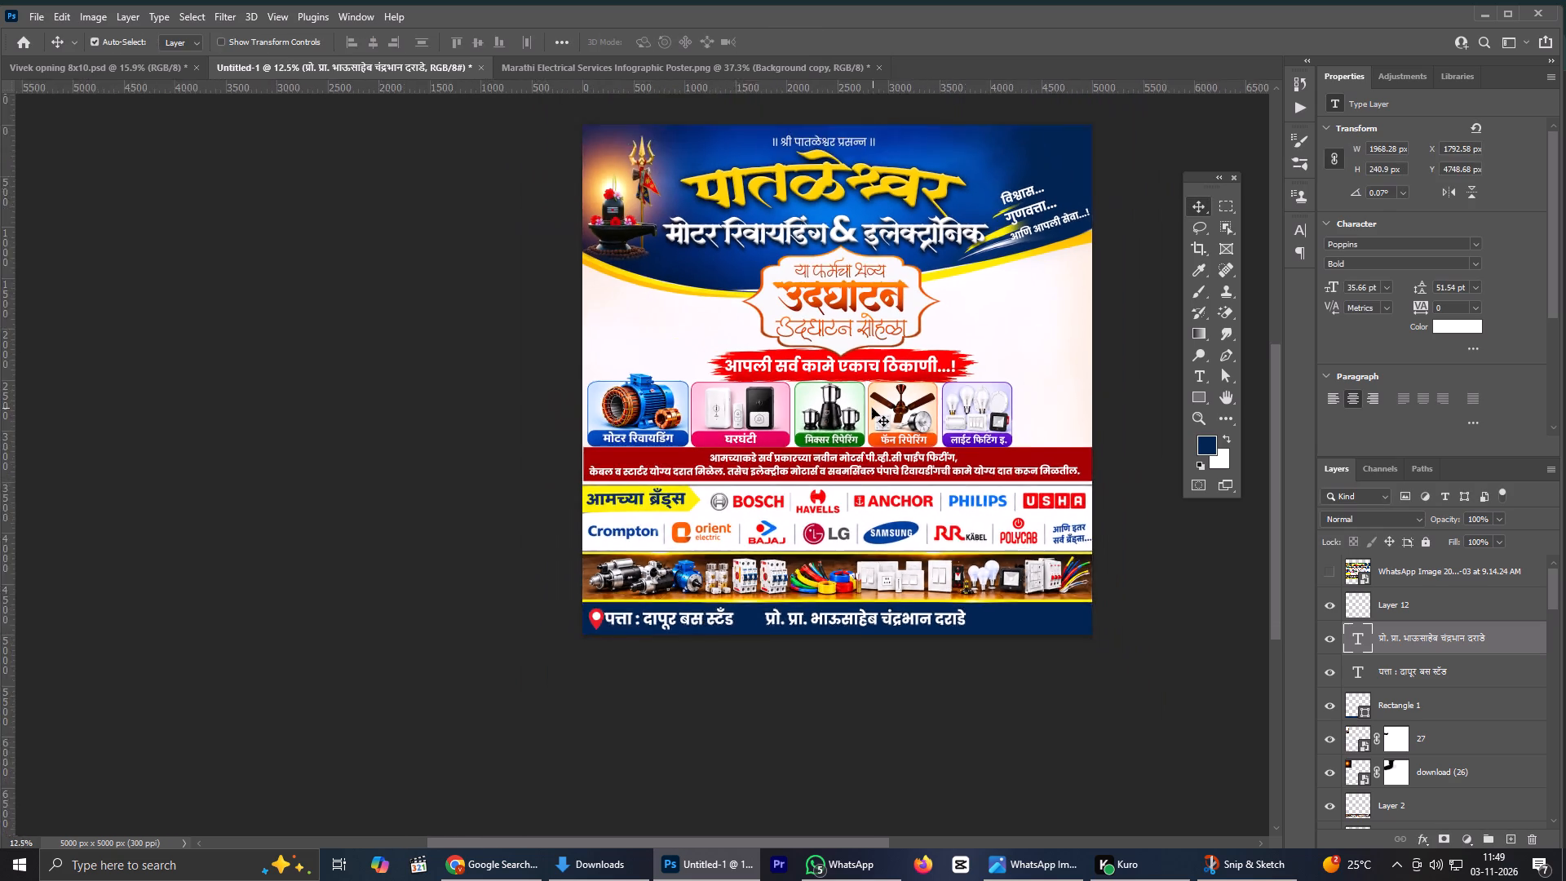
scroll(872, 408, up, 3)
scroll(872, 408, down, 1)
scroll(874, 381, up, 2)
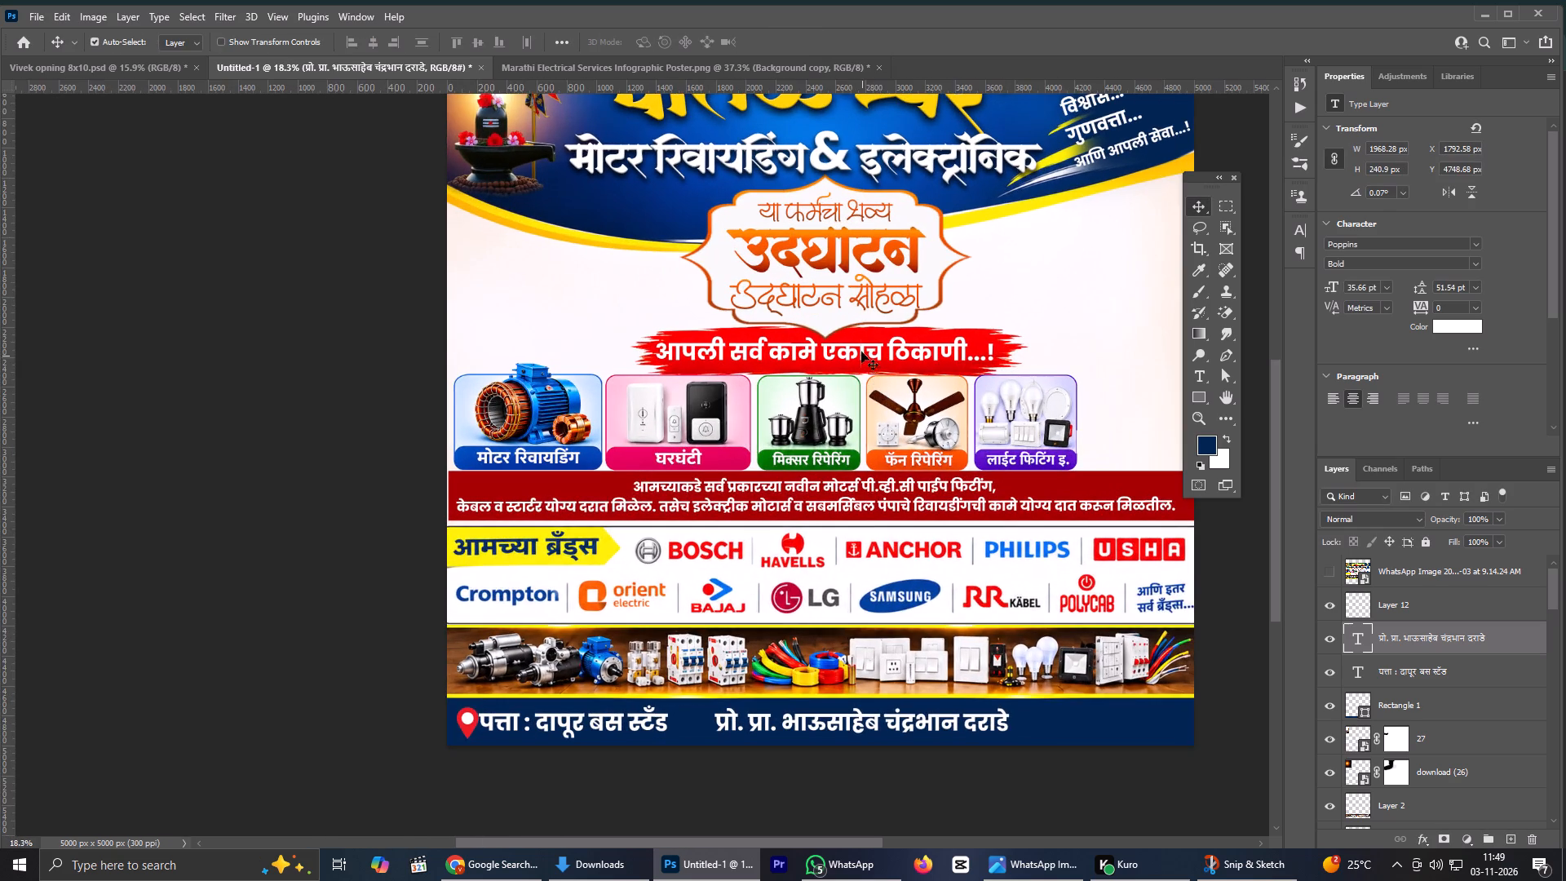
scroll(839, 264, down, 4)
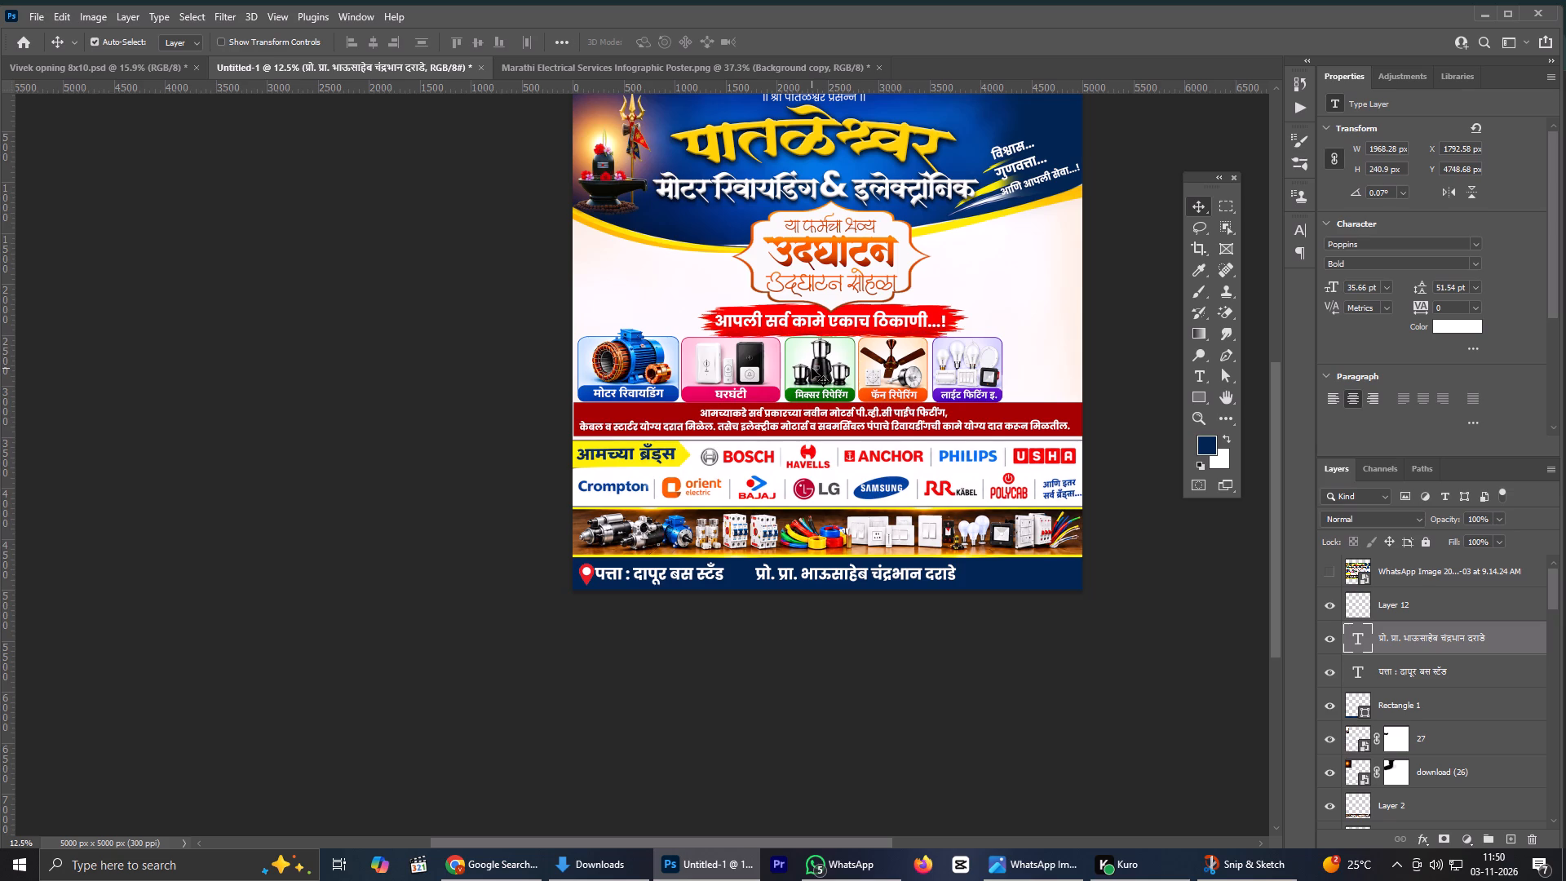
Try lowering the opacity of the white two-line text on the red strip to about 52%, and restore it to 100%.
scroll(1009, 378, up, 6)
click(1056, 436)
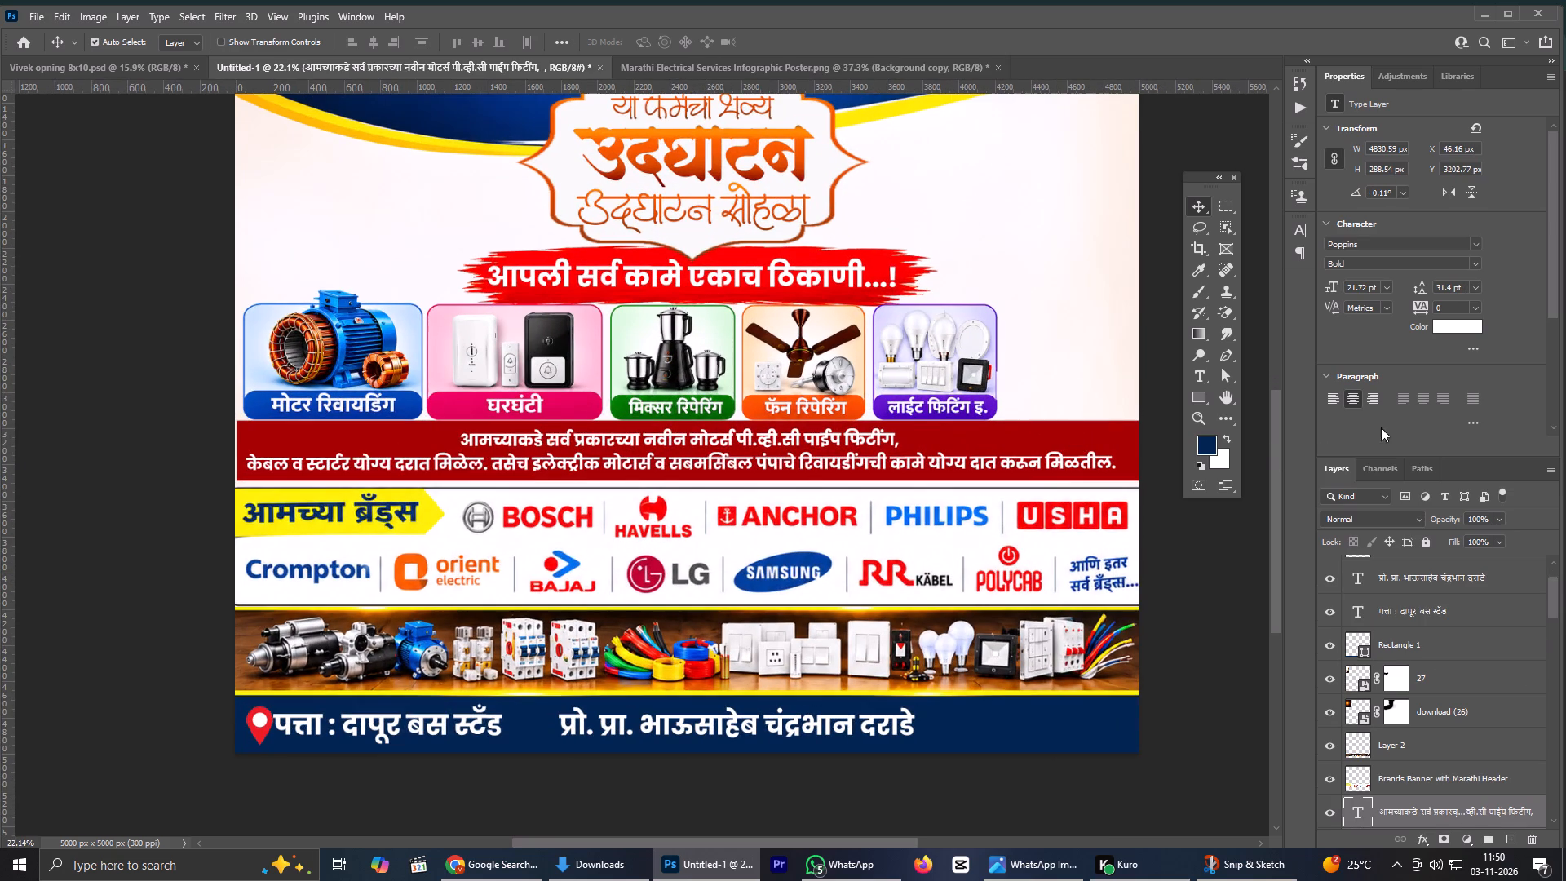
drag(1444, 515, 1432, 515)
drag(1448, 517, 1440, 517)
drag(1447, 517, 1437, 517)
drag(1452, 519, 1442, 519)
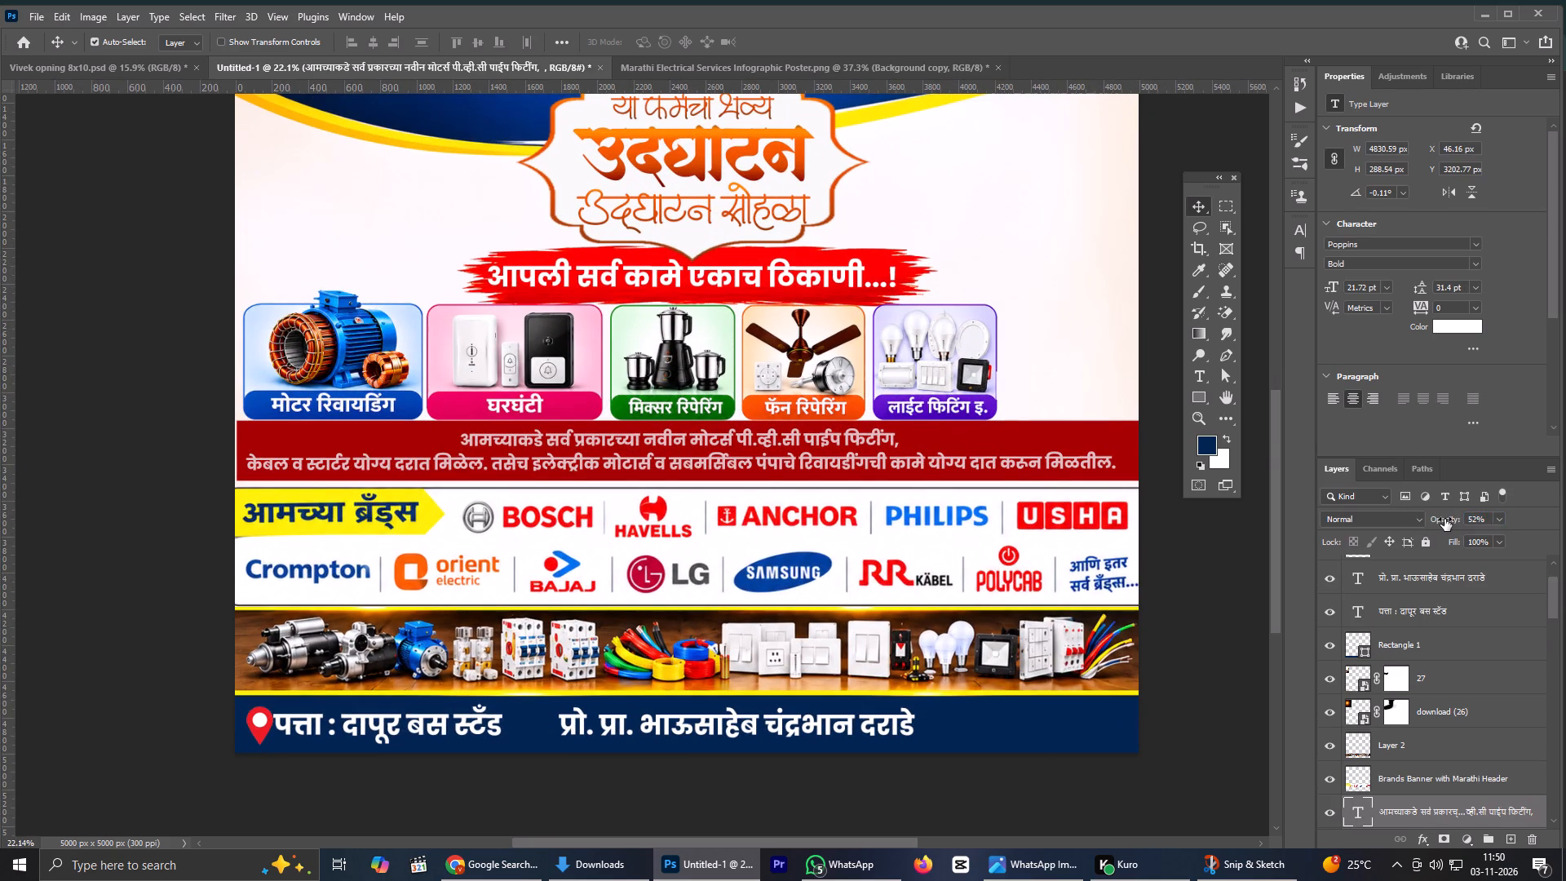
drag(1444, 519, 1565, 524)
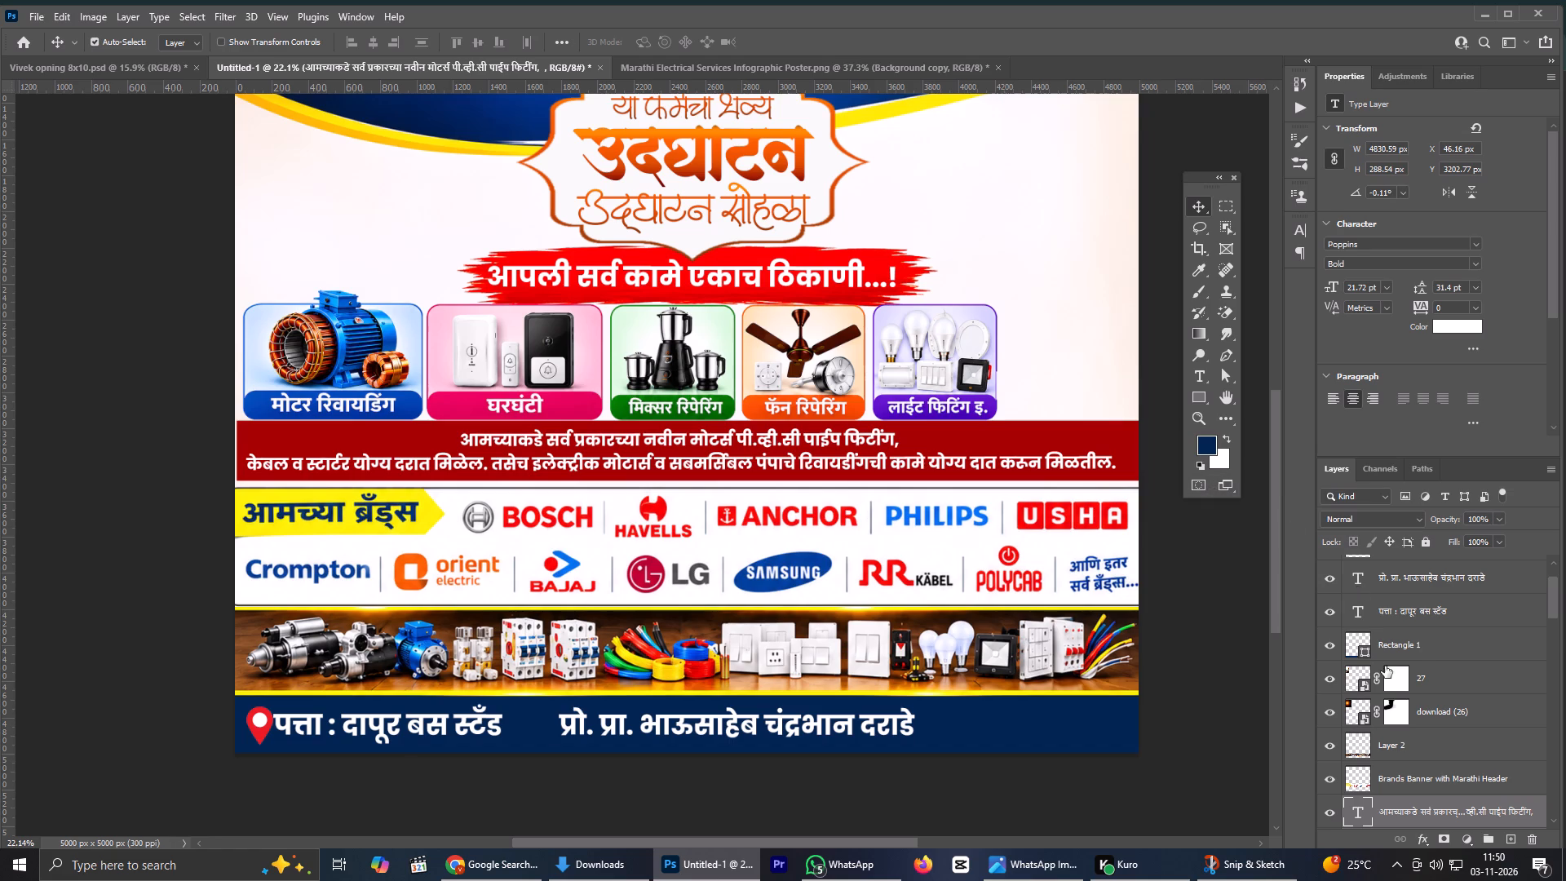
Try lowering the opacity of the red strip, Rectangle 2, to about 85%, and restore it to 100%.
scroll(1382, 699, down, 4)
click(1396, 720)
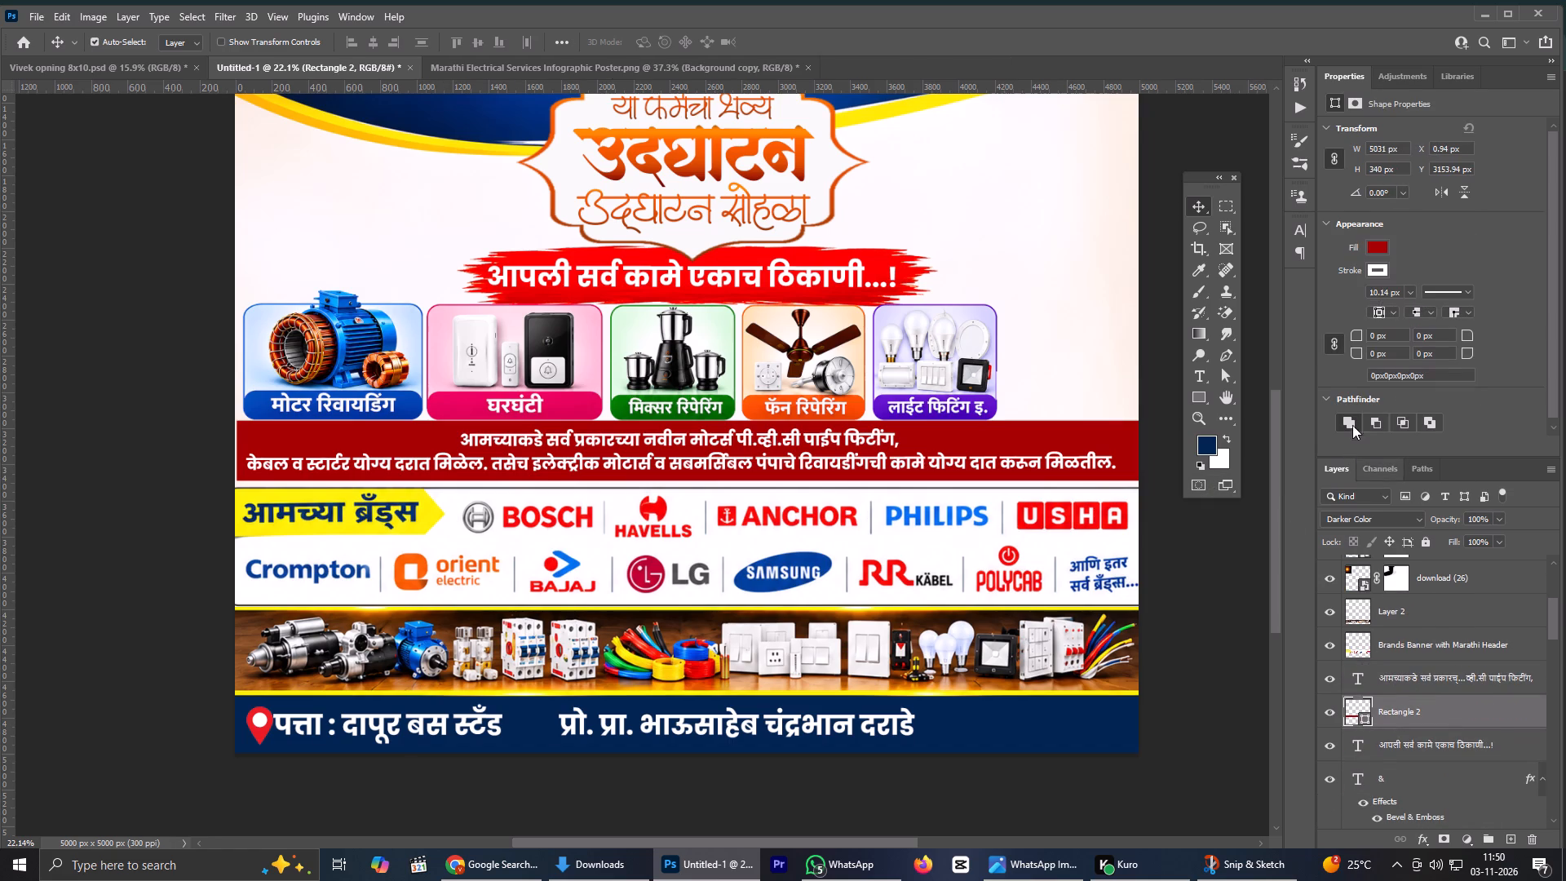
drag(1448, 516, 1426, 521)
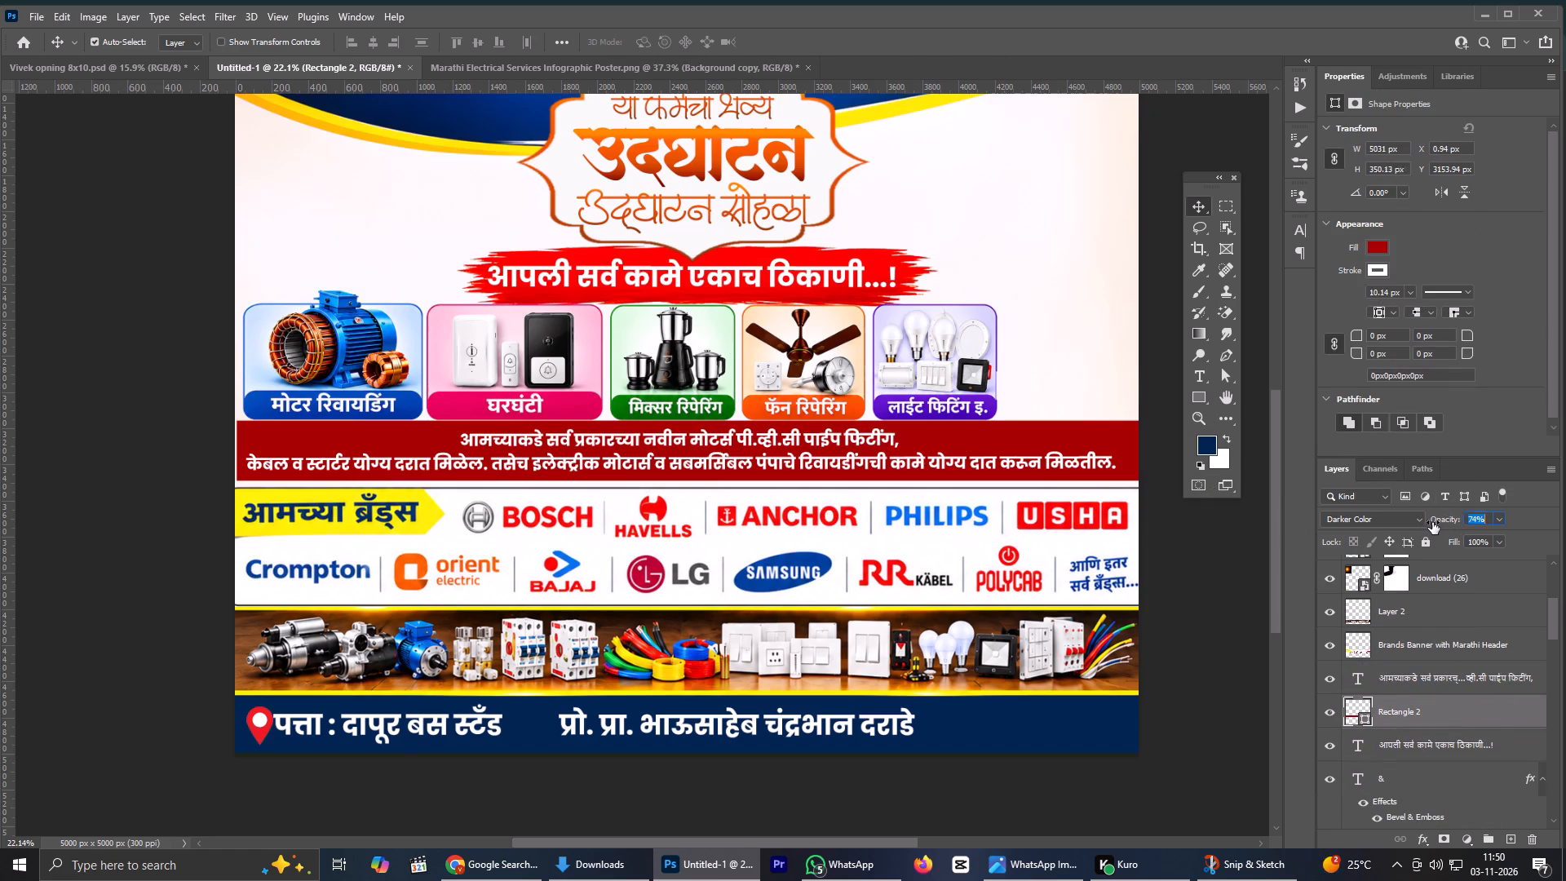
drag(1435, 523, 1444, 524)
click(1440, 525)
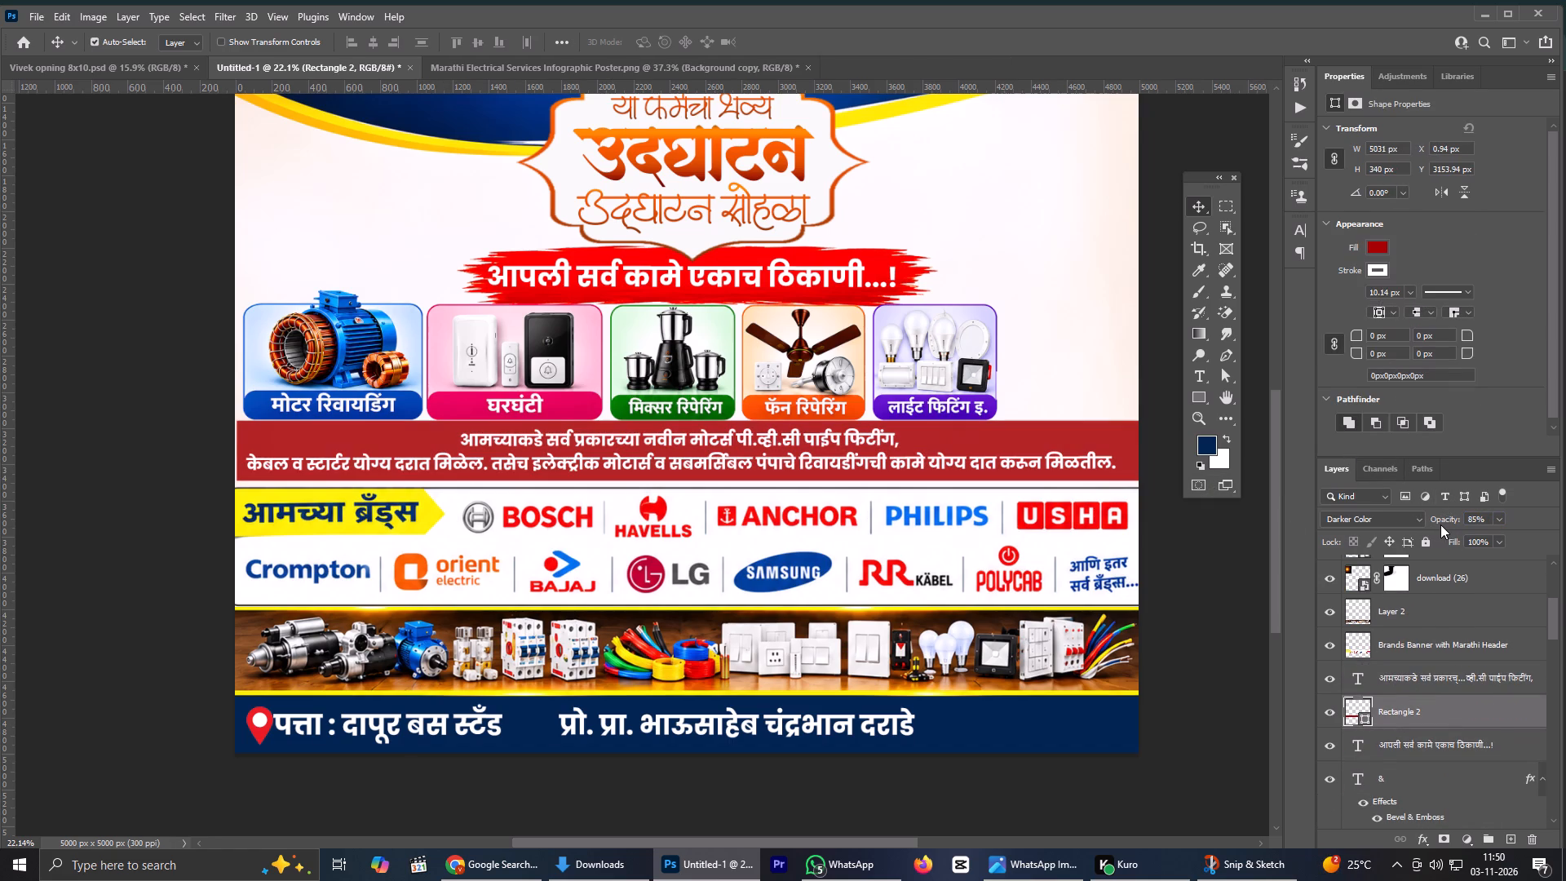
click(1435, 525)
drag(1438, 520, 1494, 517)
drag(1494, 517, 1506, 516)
Change the red strip's fill to blue #014abb, sampled from the "मोटर रिवायडिंग" card's label.
click(1376, 246)
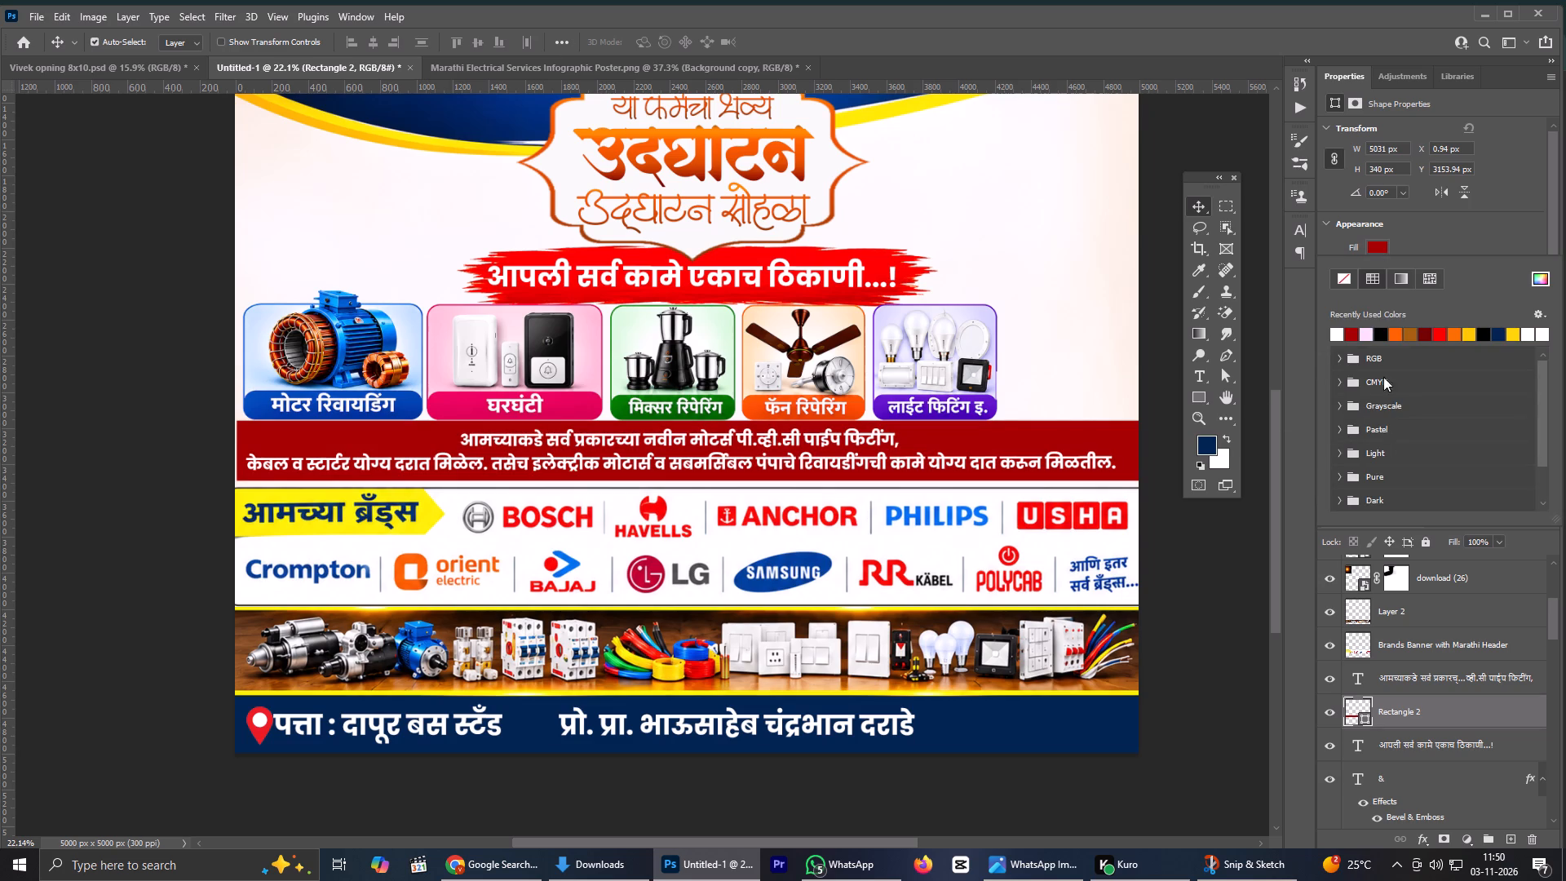
click(1534, 277)
click(397, 394)
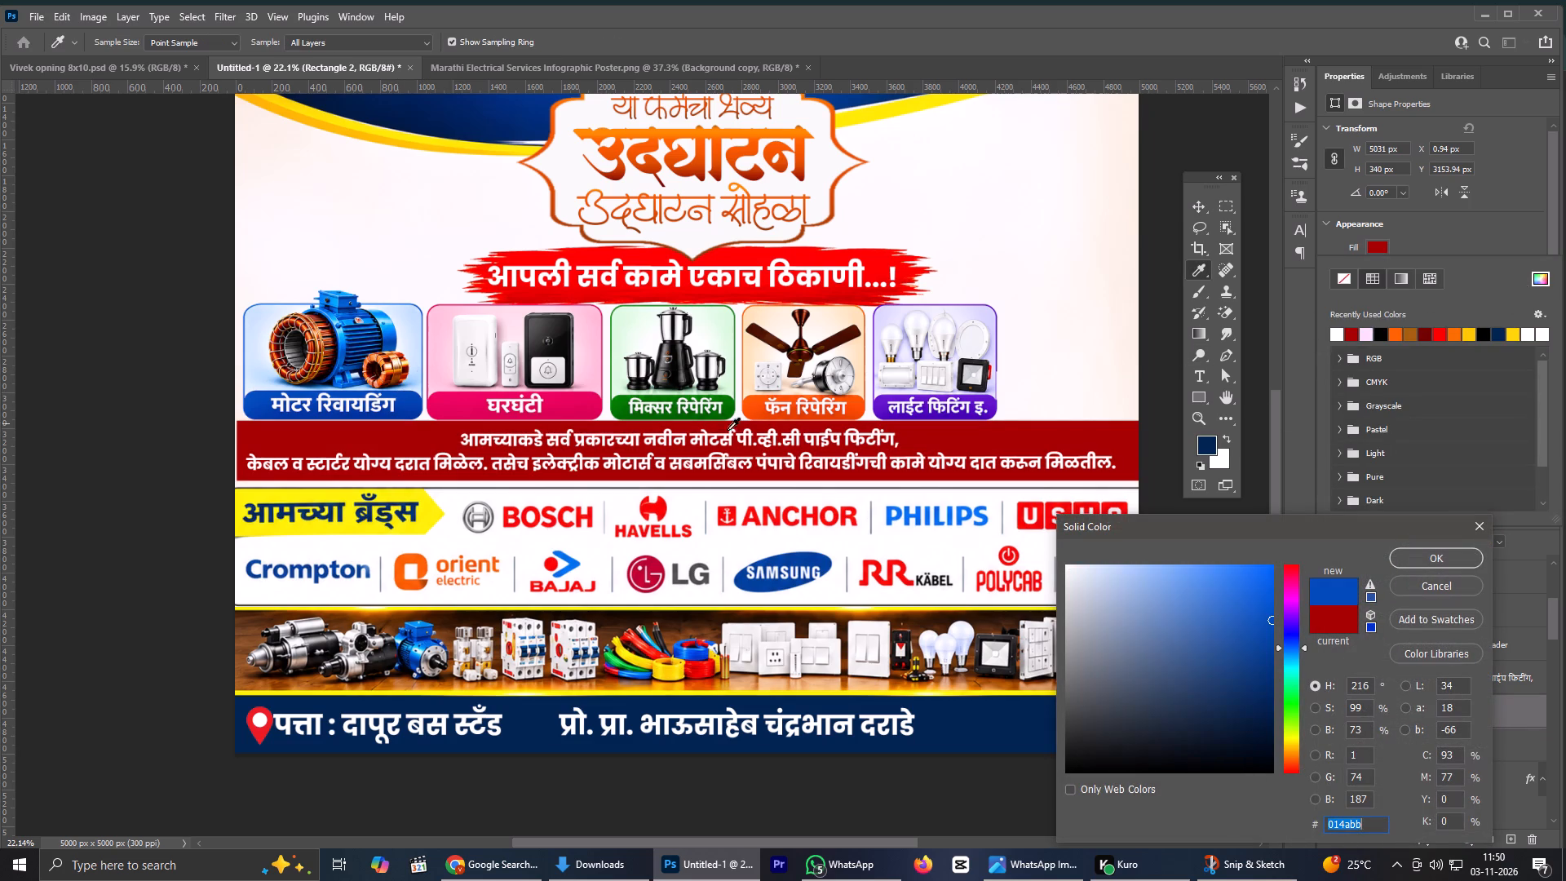
click(1433, 554)
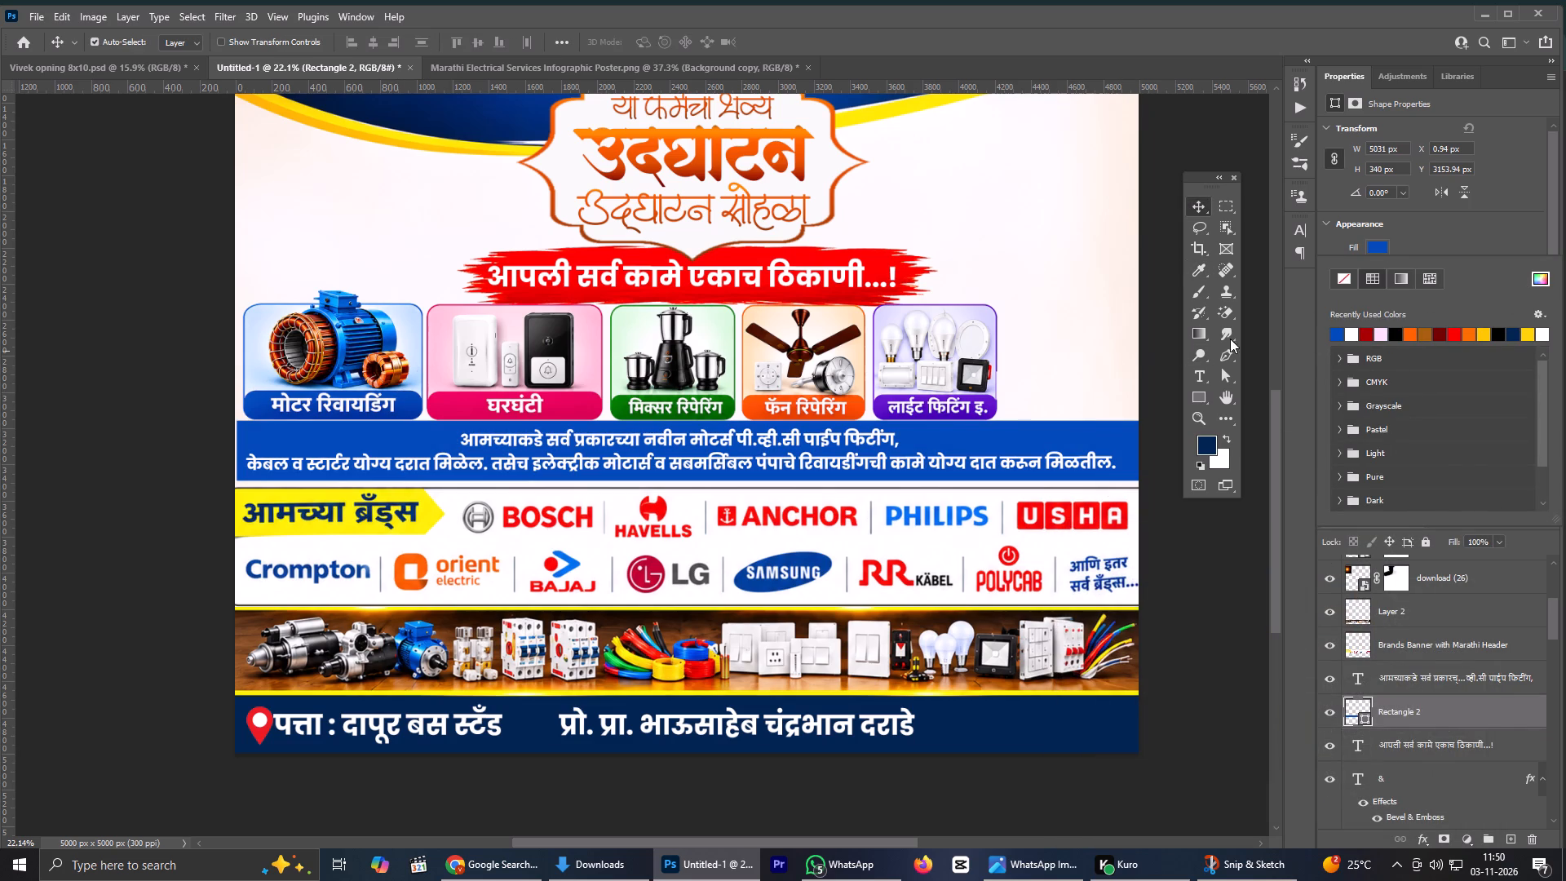
Darken the blue strip's fill to a deep navy of the same hue with full saturation, and deselect the strip.
click(1384, 246)
click(1378, 246)
click(1533, 274)
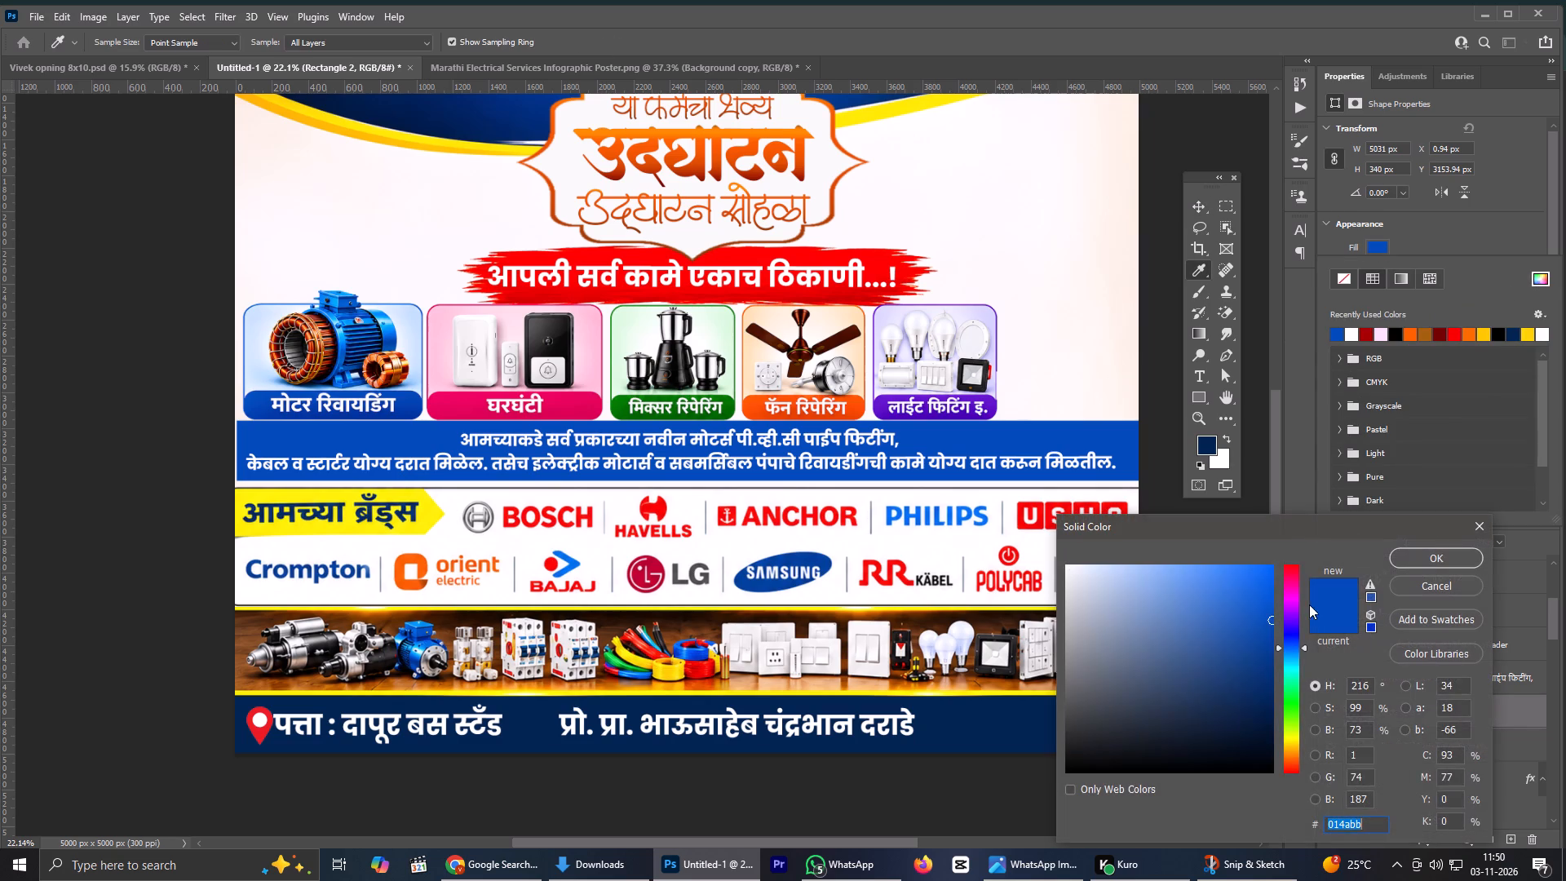
drag(1245, 671, 1297, 678)
click(1422, 560)
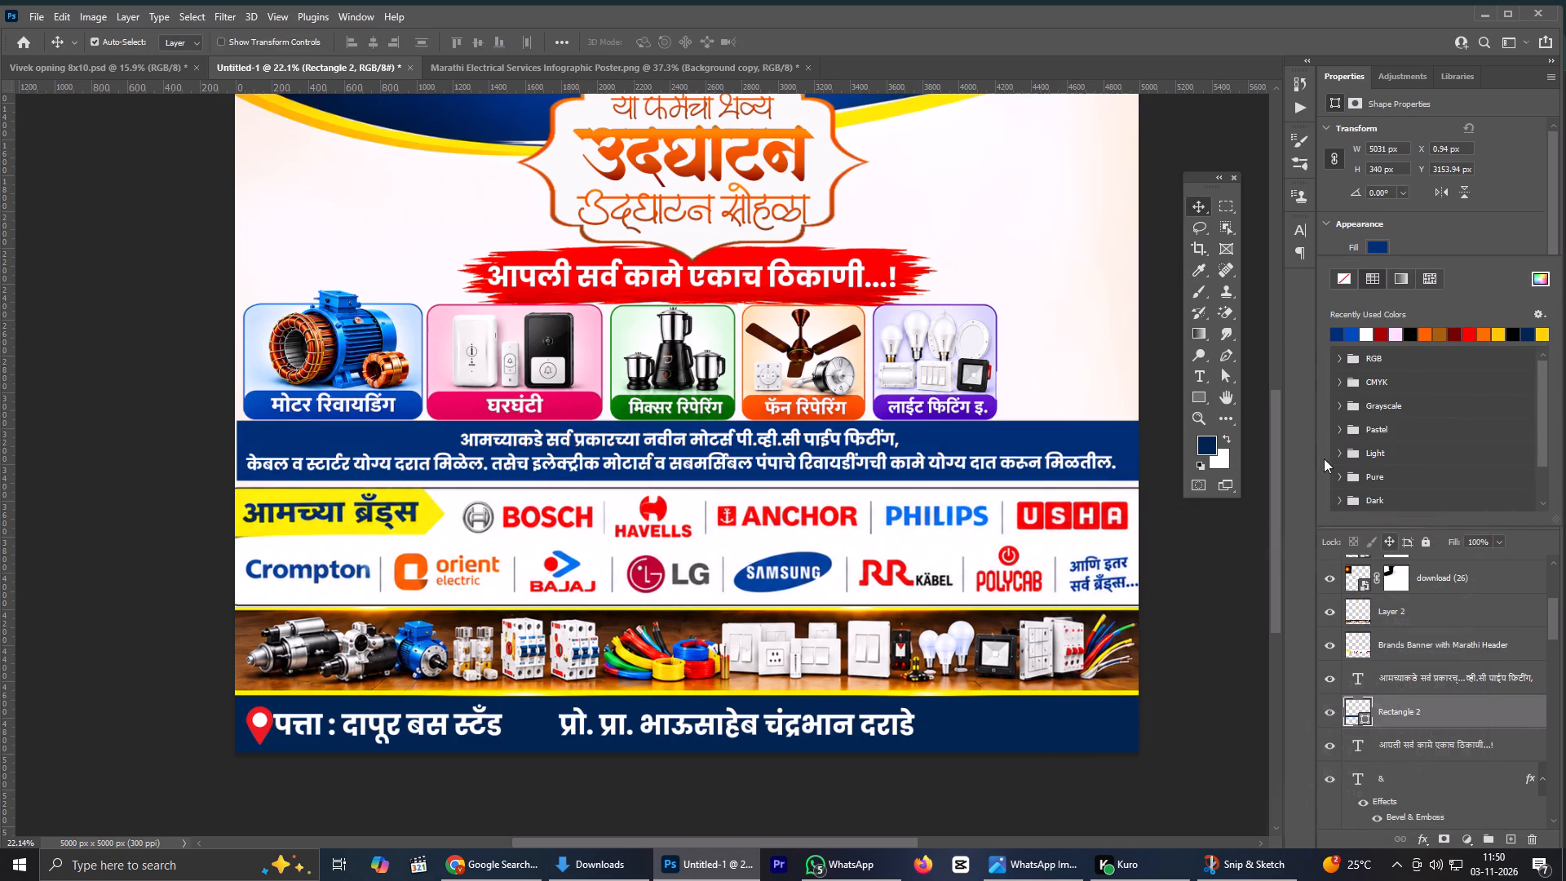
click(1192, 200)
click(1208, 153)
Stretch the navy description strip, Rectangle 2, past the poster's left edge to about 101% of its width.
scroll(879, 410, down, 5)
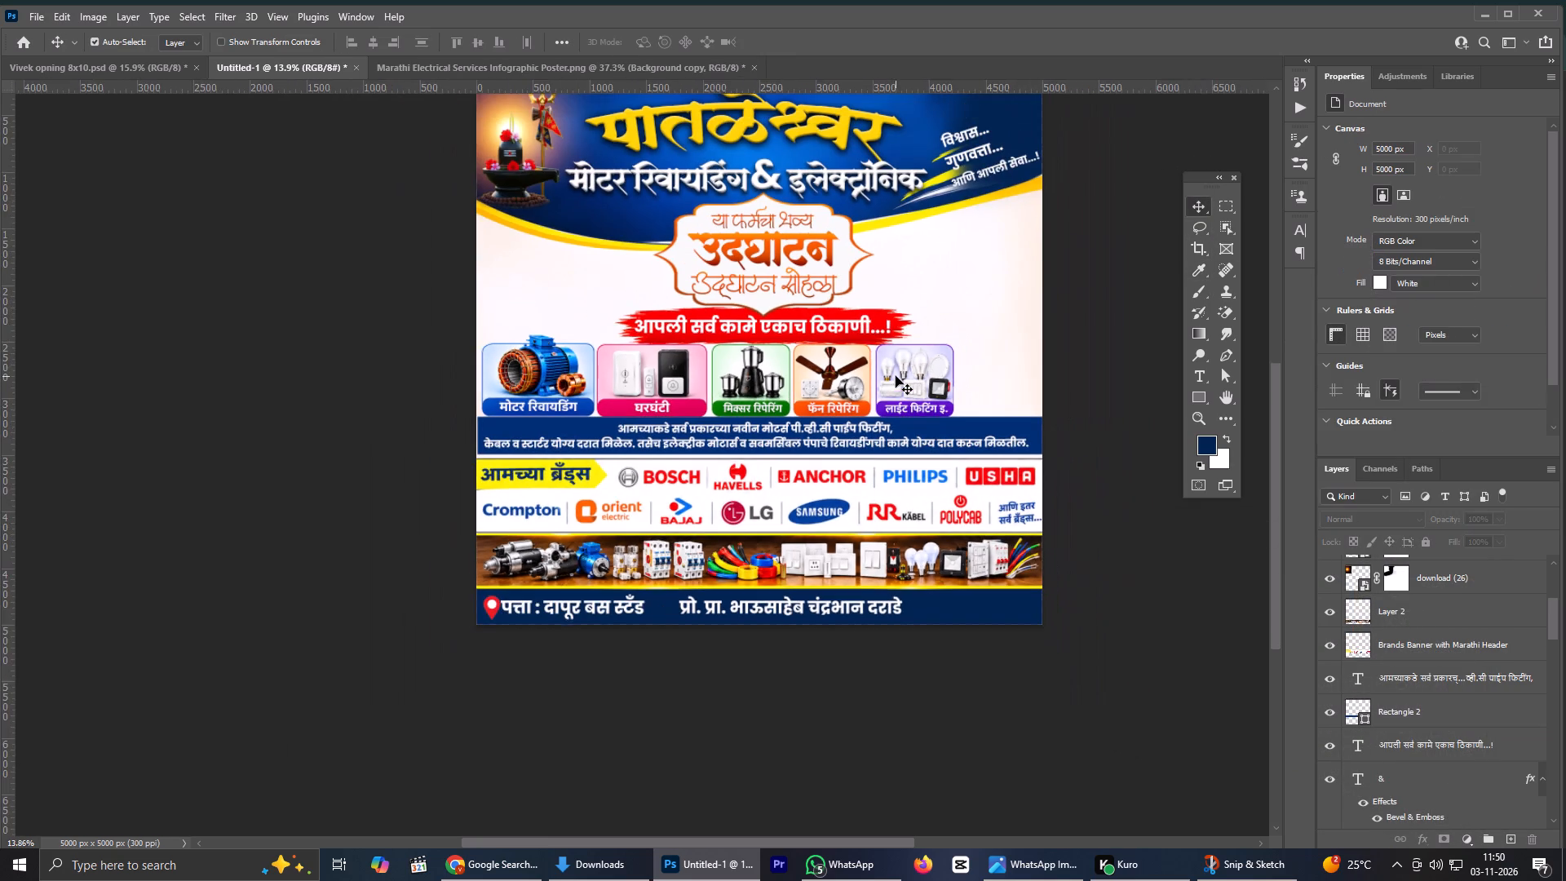
scroll(856, 316, up, 2)
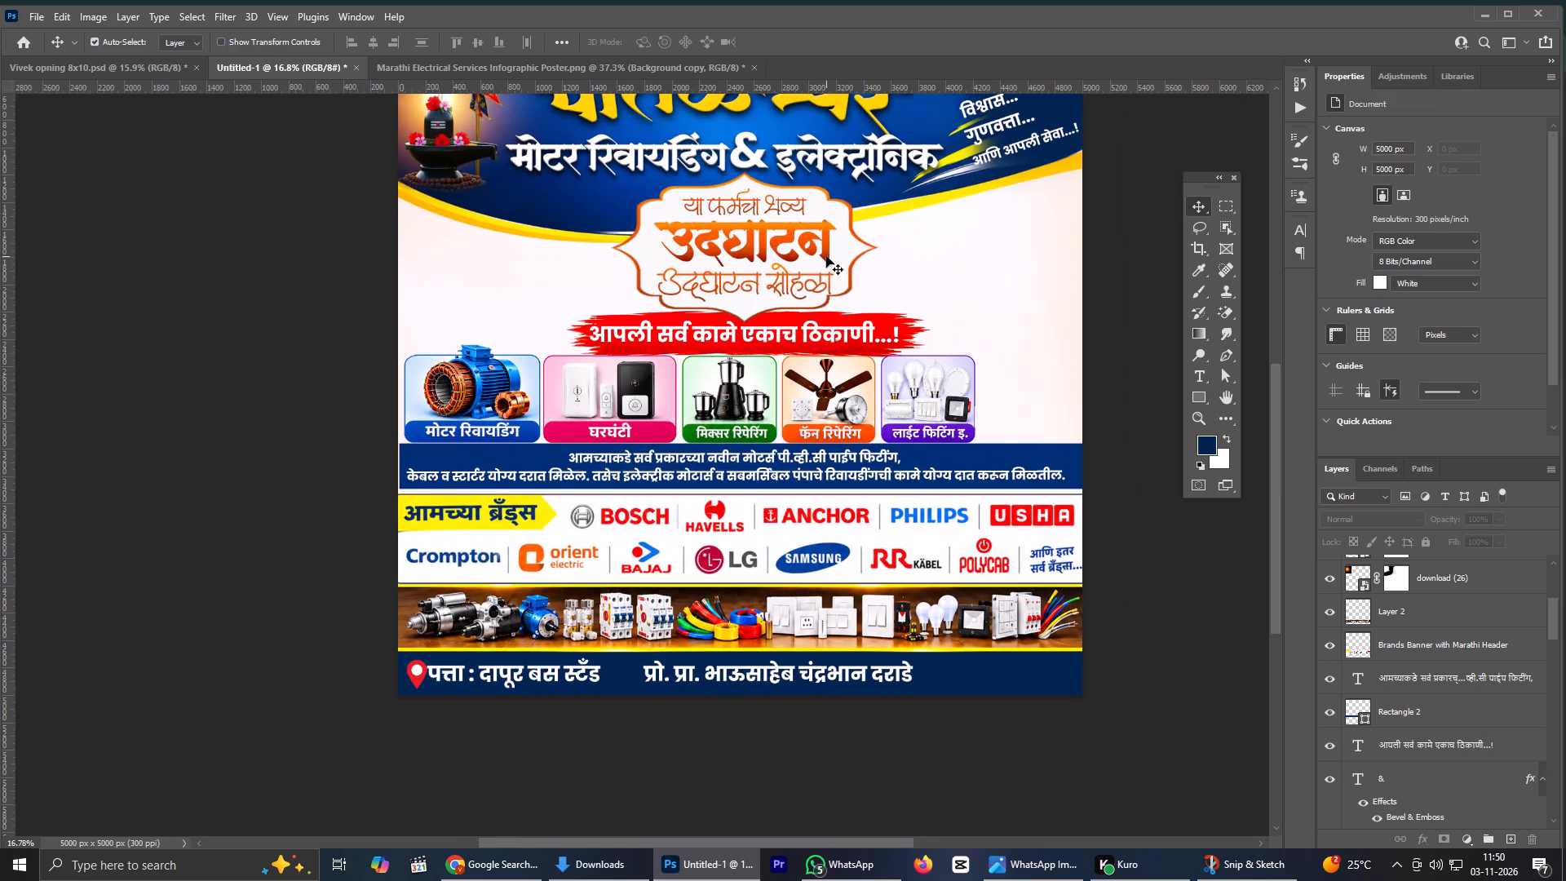
scroll(491, 462, up, 3)
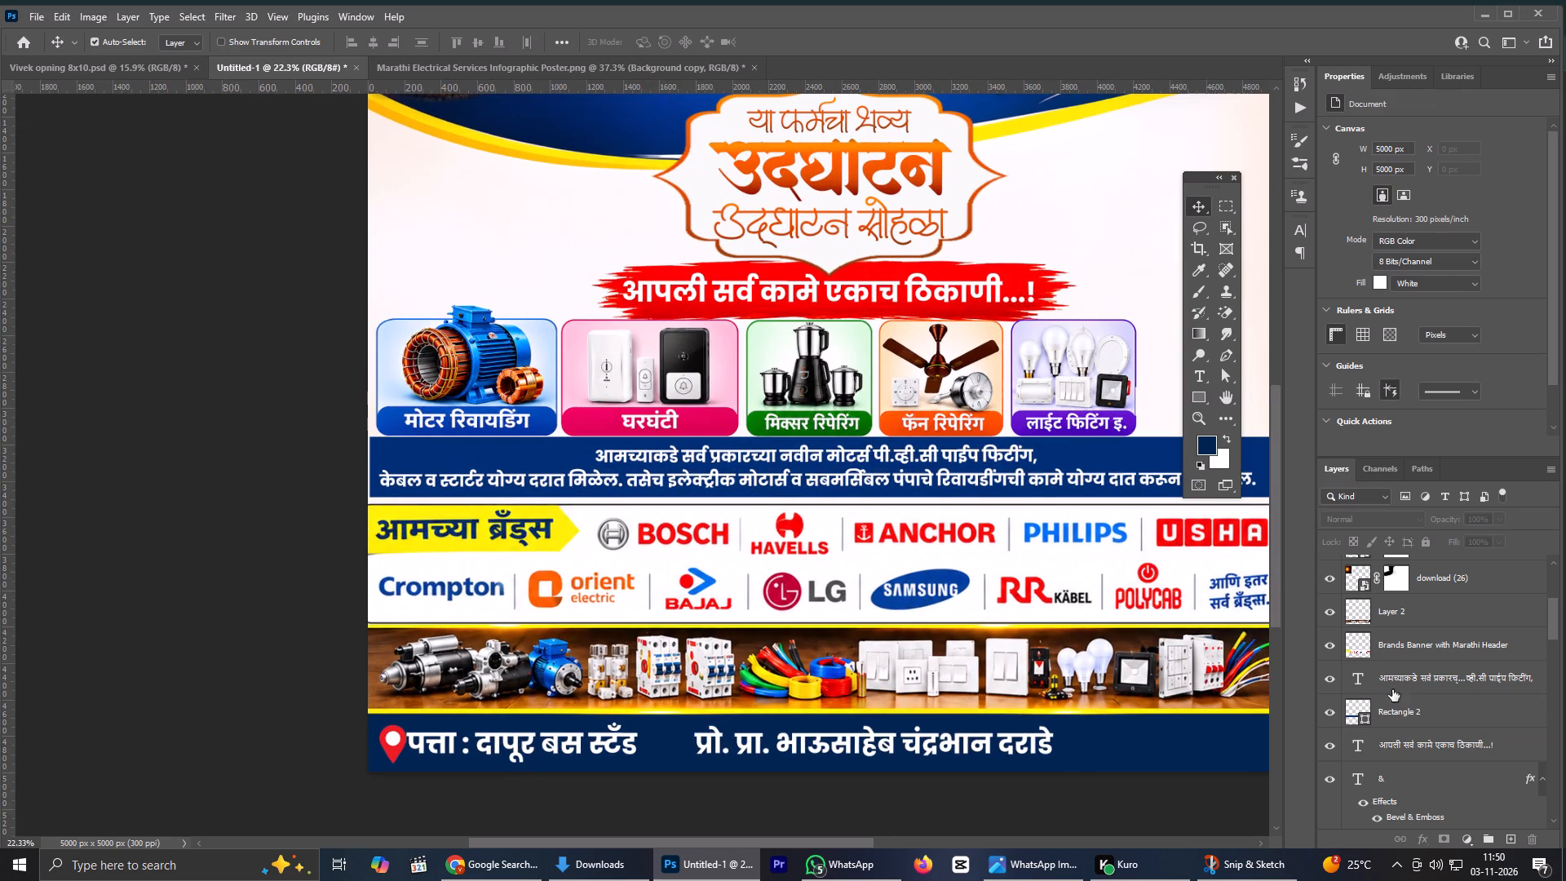
click(1405, 713)
key(ctrl+t)
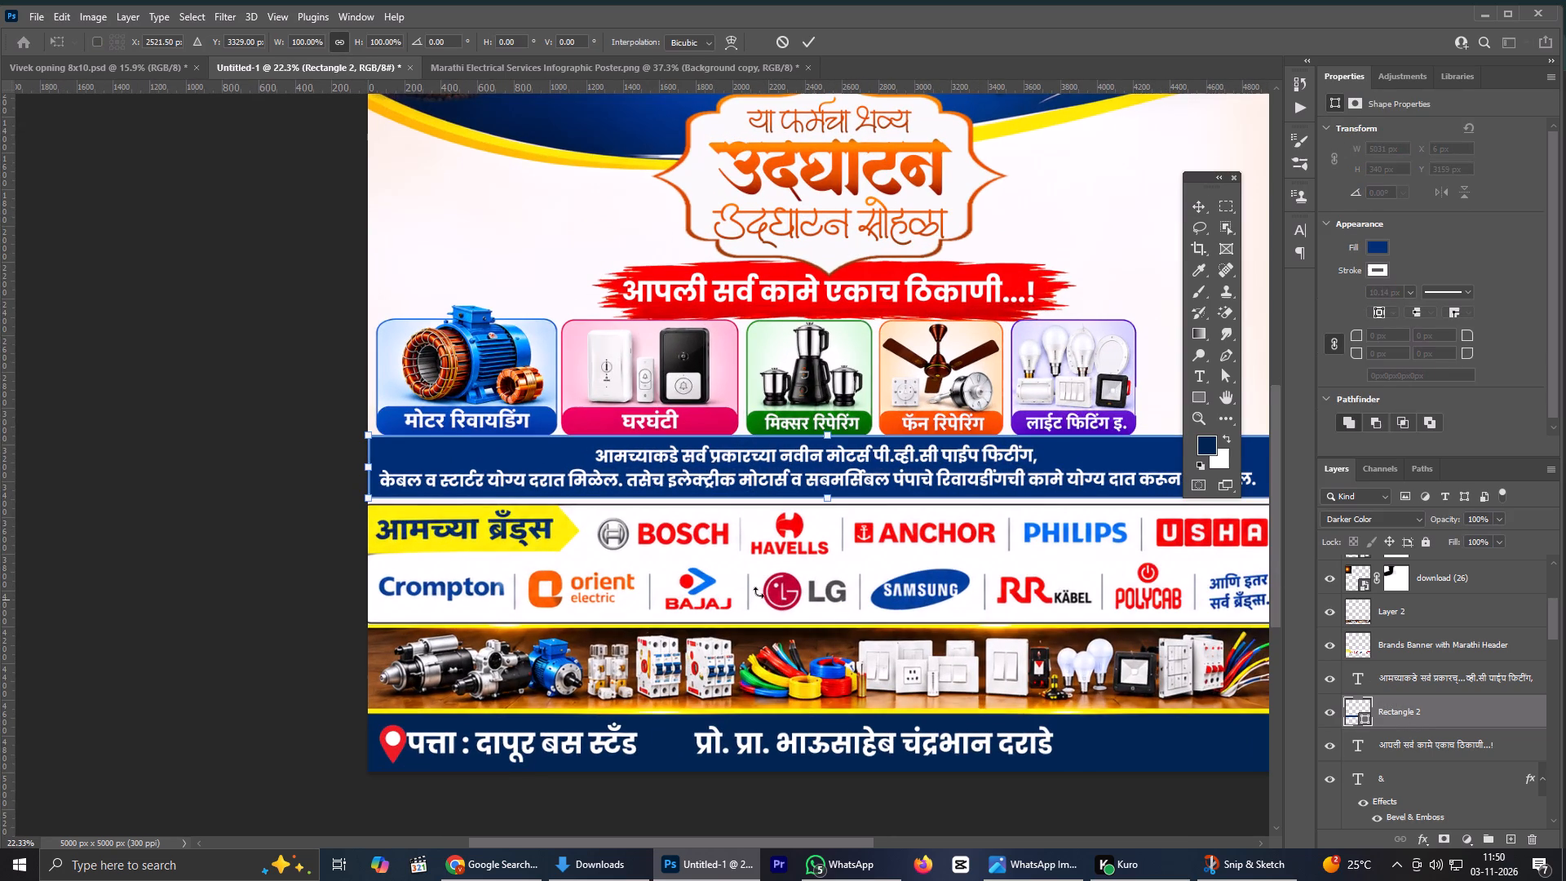
shift+drag(366, 466, 356, 466)
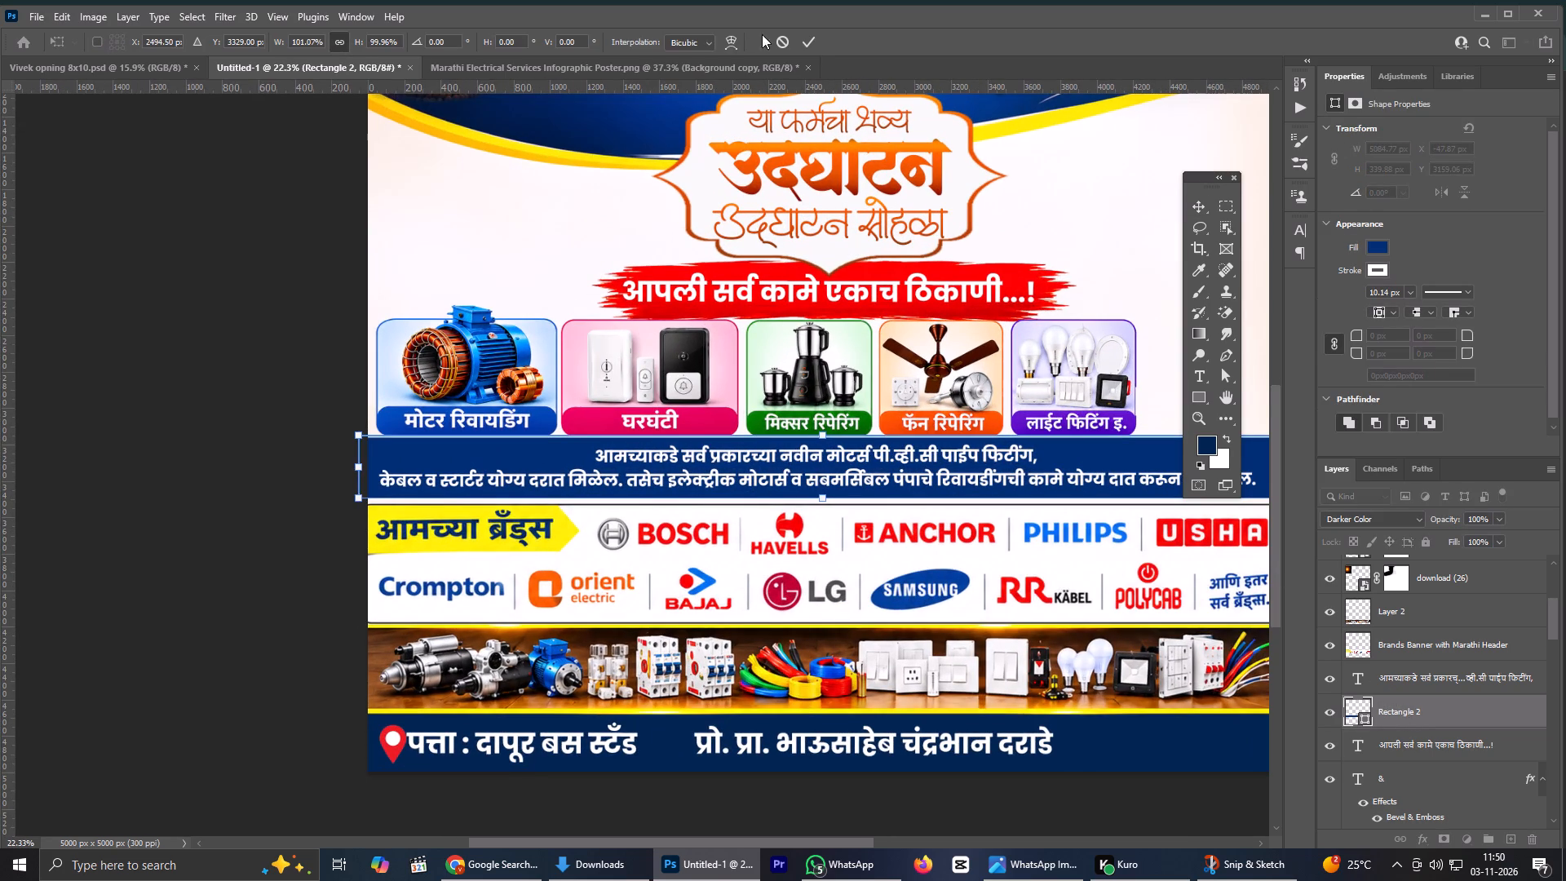
click(803, 45)
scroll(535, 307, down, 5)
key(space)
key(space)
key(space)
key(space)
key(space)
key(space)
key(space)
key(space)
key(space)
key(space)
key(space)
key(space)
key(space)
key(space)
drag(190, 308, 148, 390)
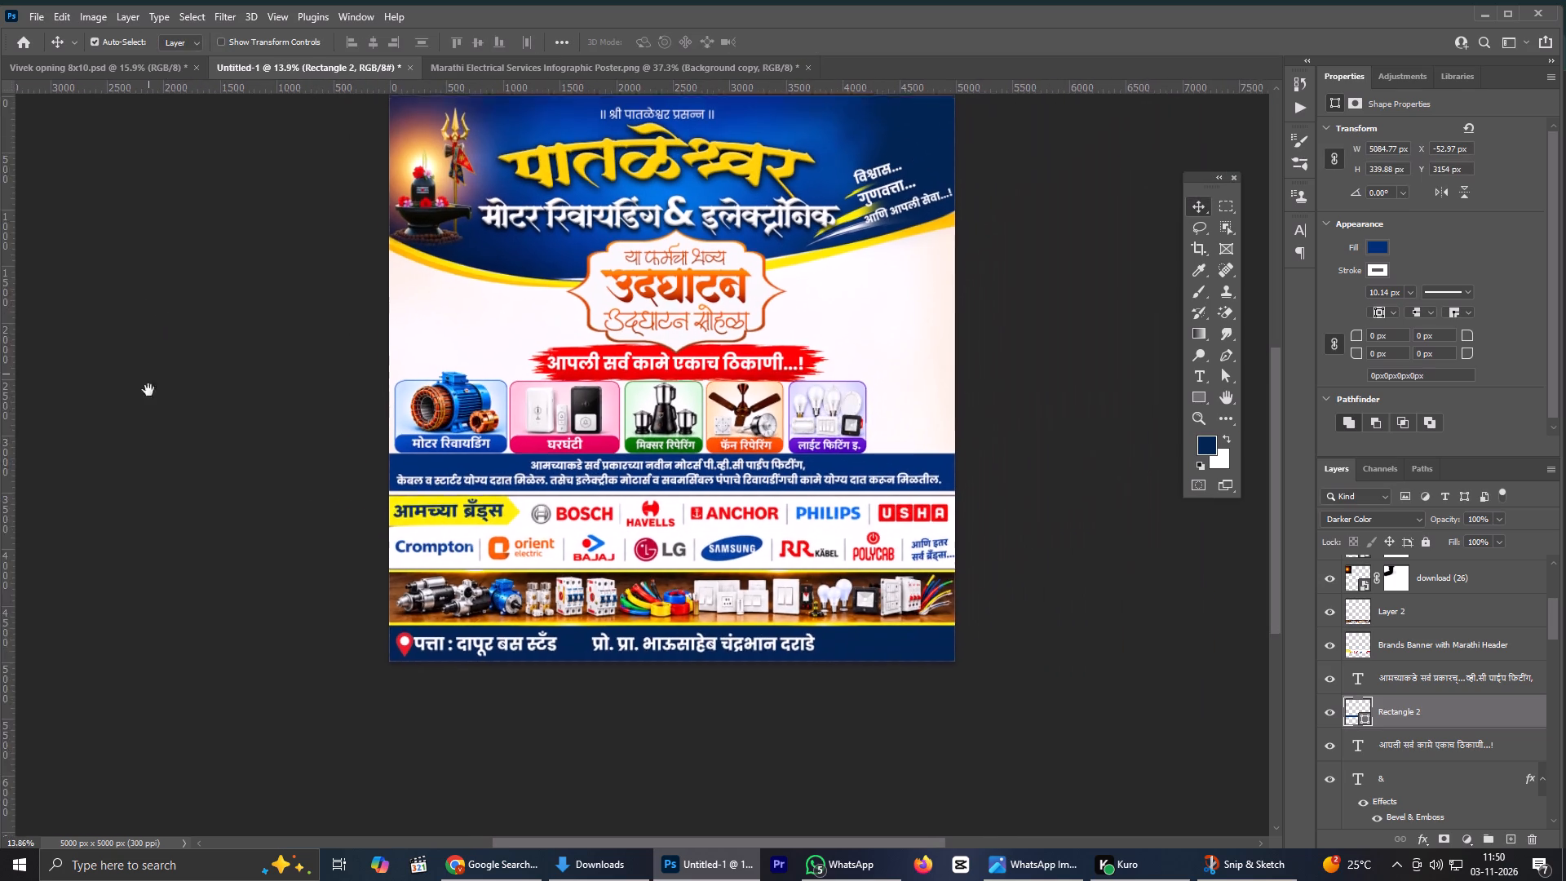
Check the Marathi reference banners and the converted inauguration text in Chrome, and return to the poster in Photoshop.
drag(148, 390, 145, 450)
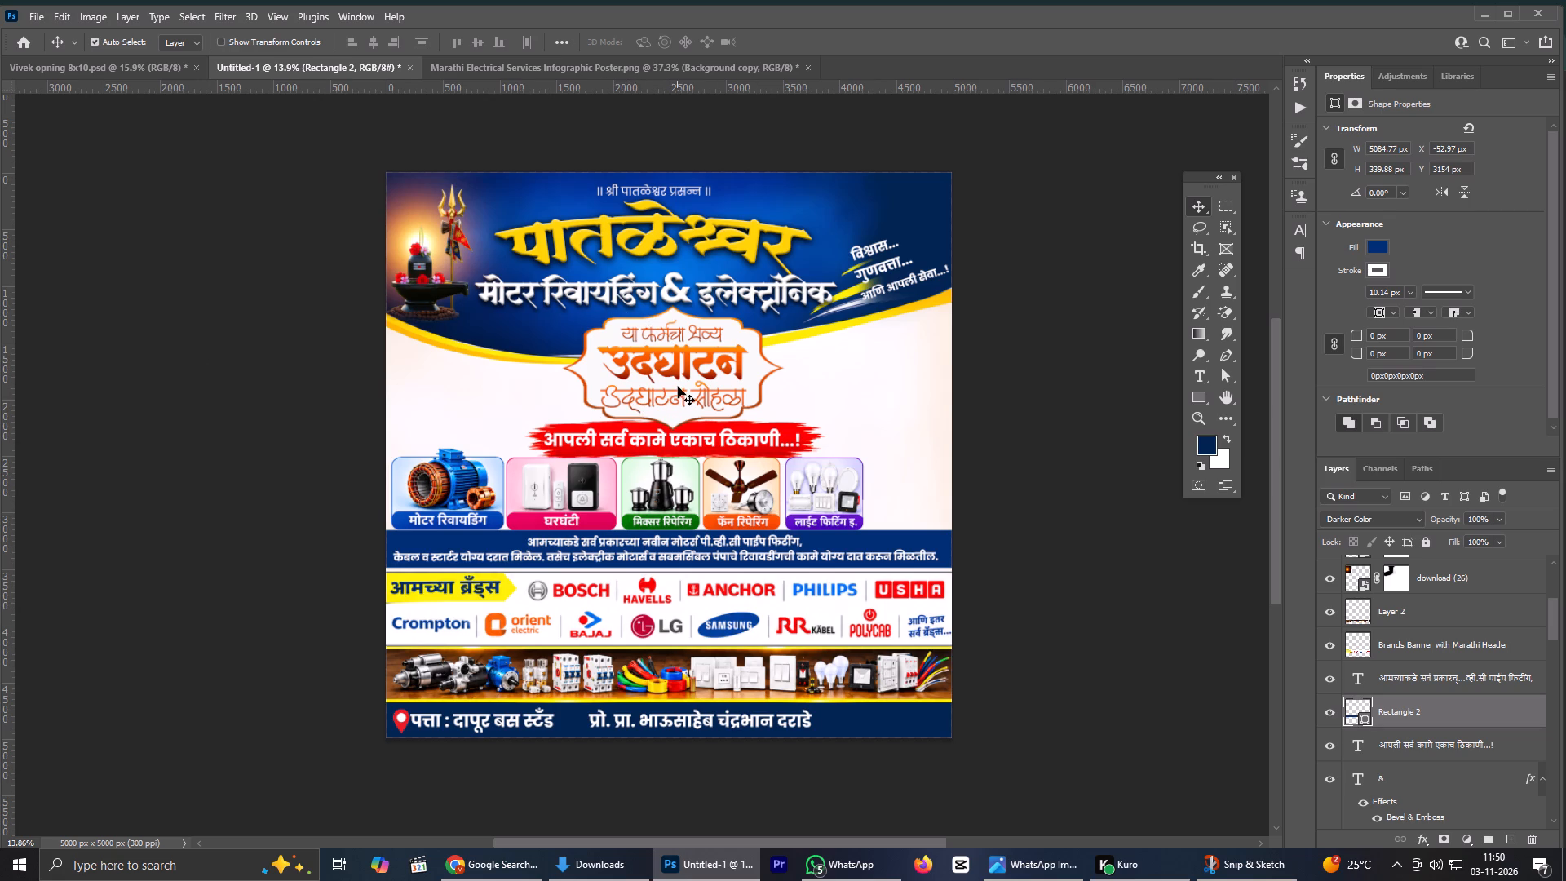
click(475, 880)
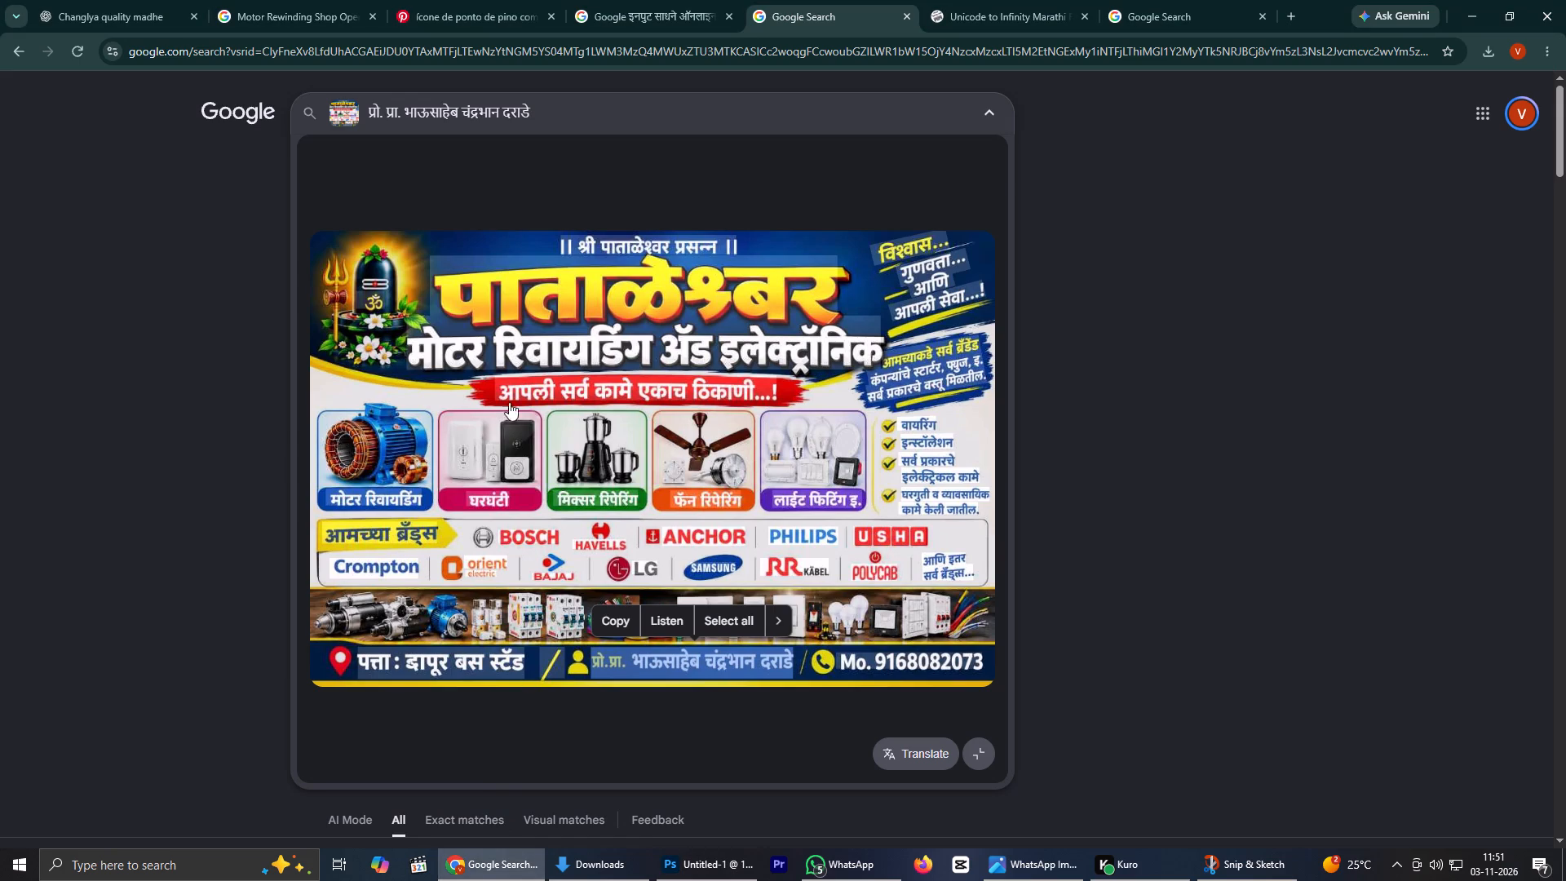
click(931, 0)
click(1097, 0)
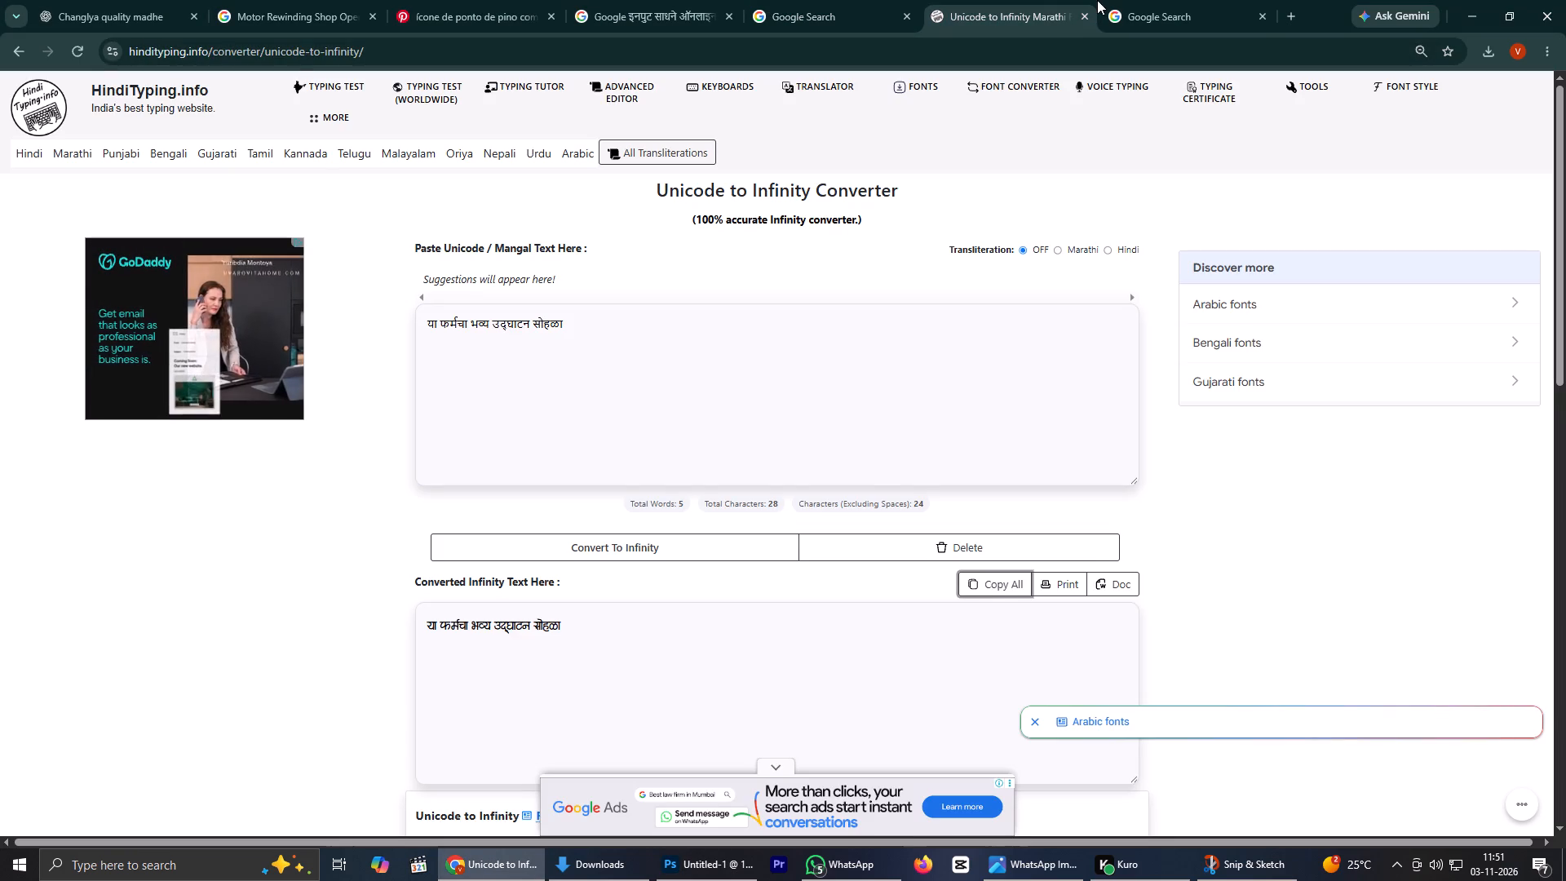
click(1152, 4)
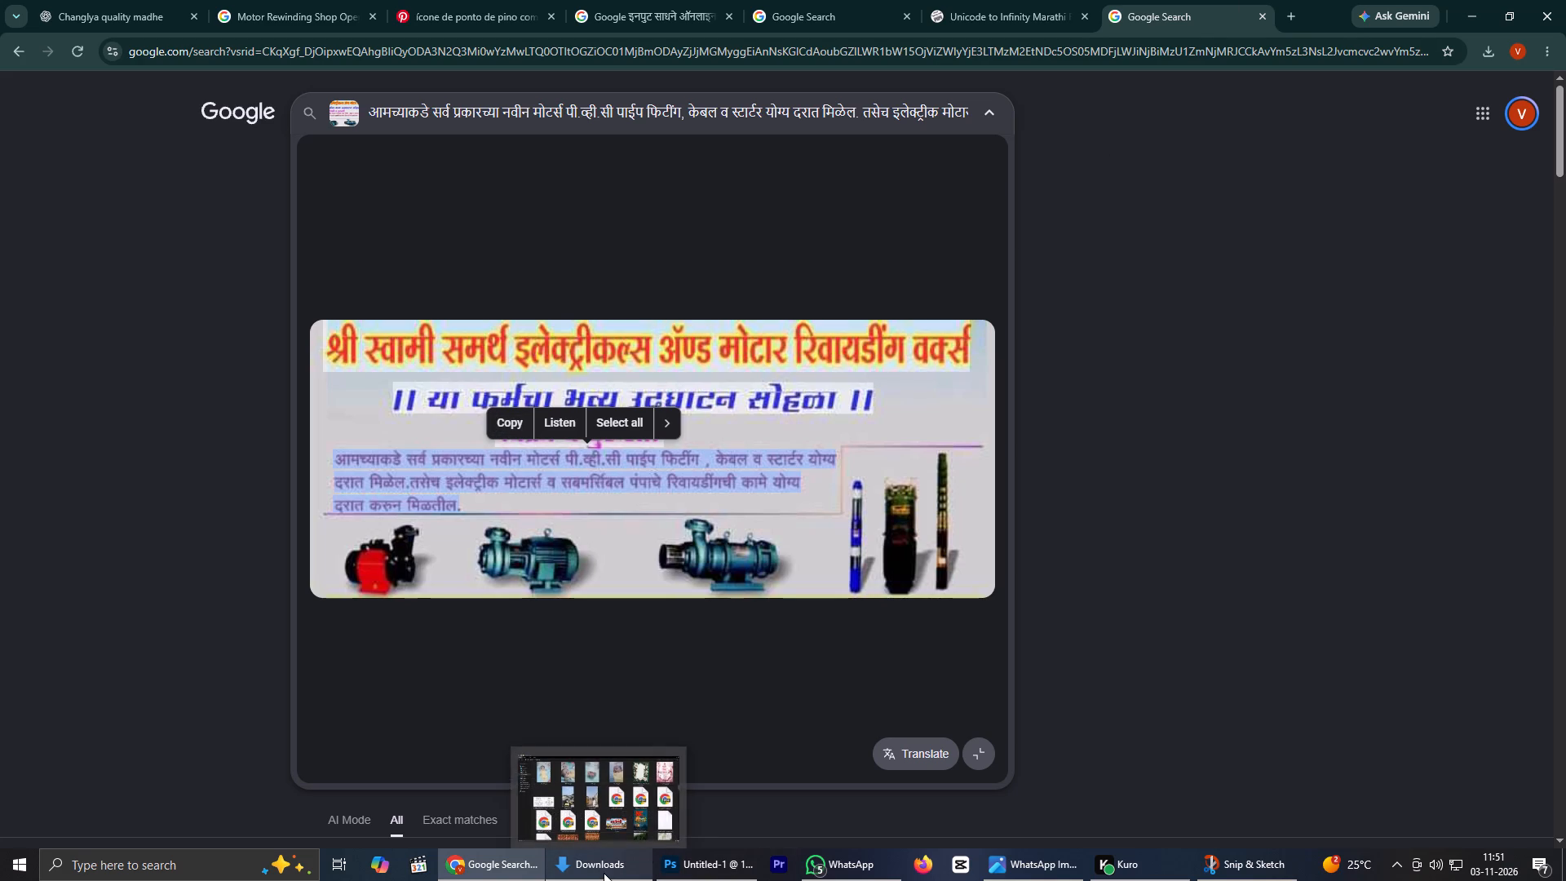
click(718, 870)
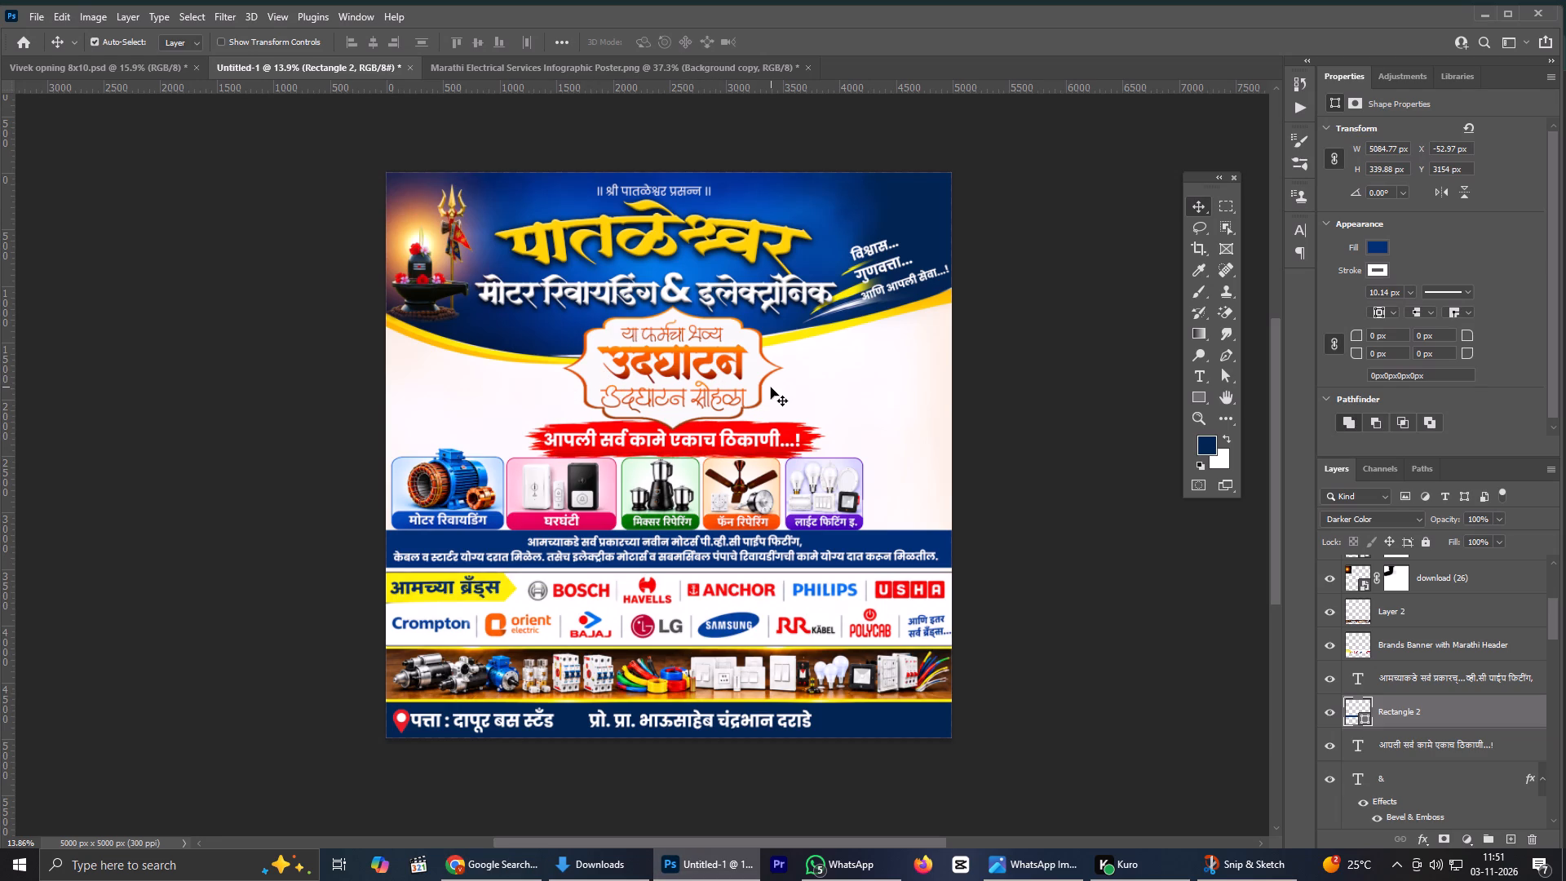
Delete the repeated word "उद्घाटन" from the lower line in the ornate inauguration frame, keeping only "सोहळा".
double_click(673, 394)
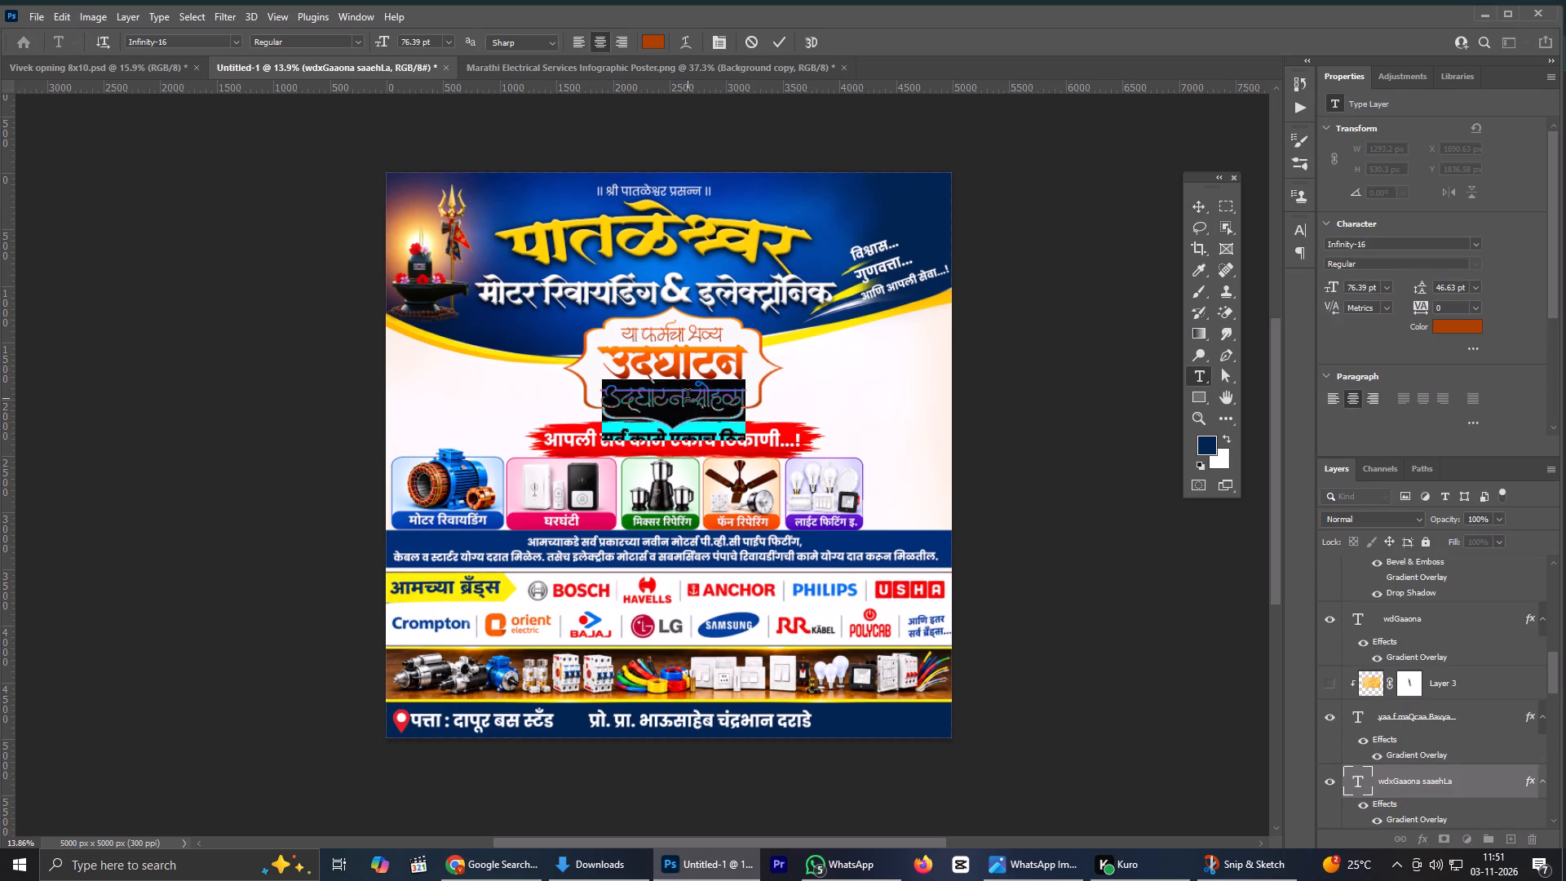
drag(688, 398, 566, 392)
key(BackSpace)
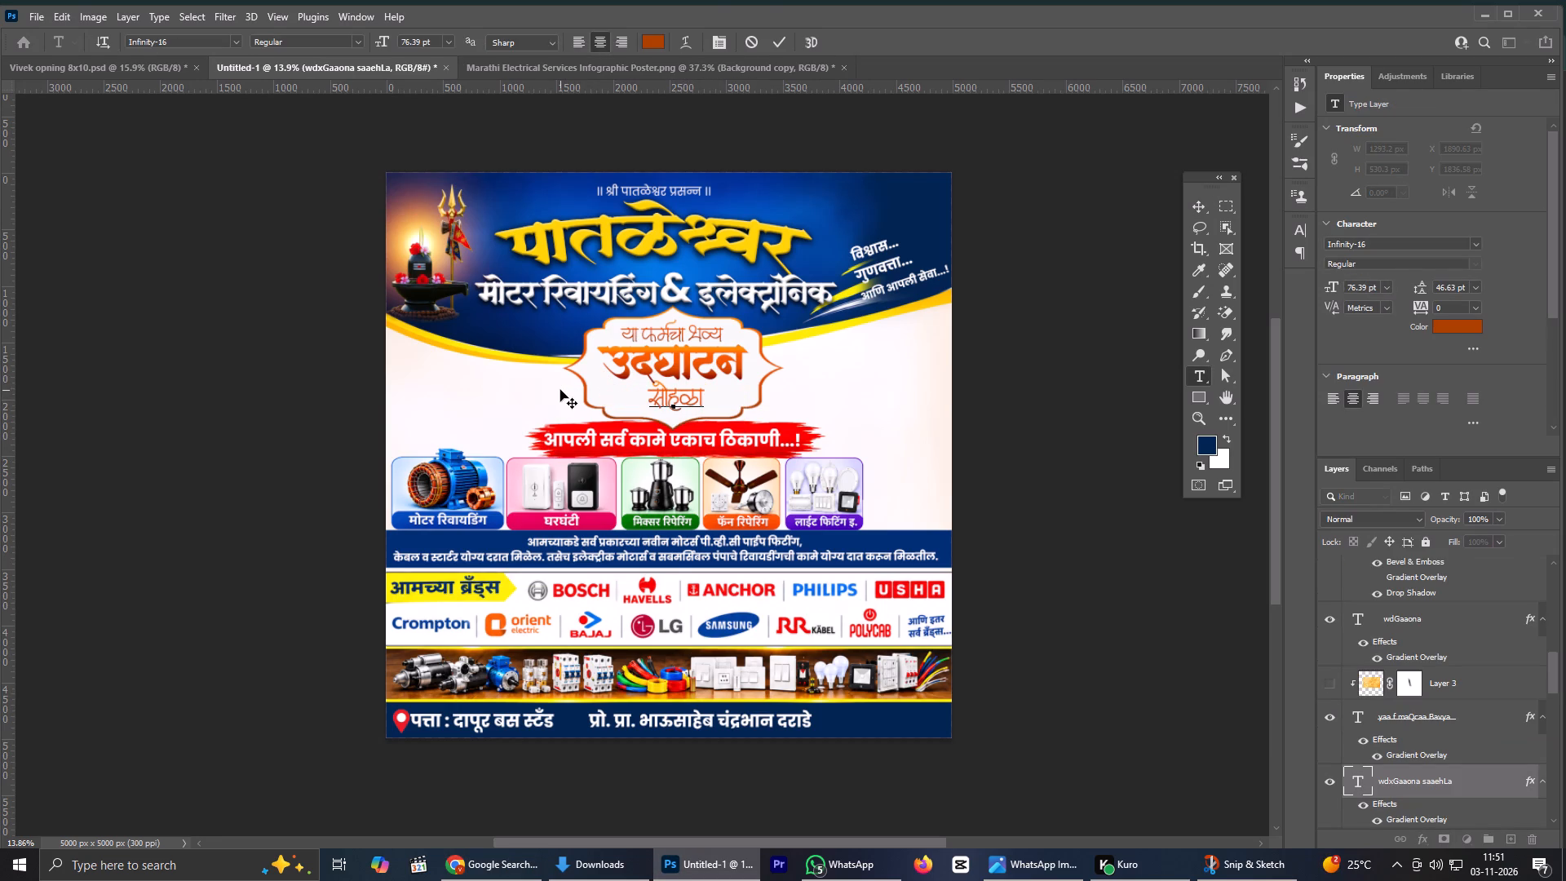
click(777, 42)
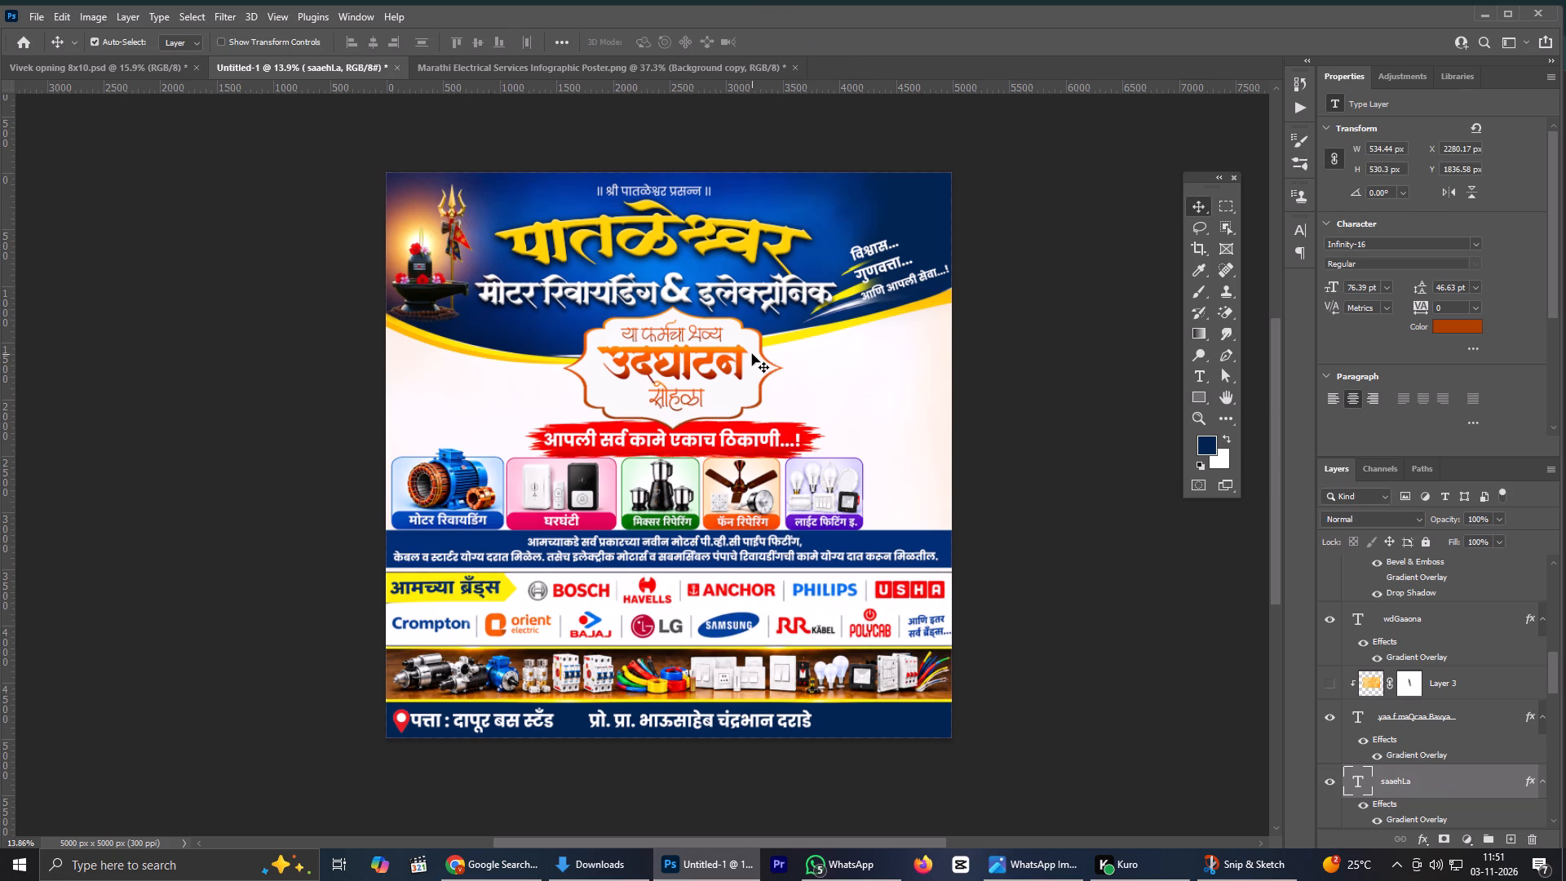
Nudge the "सोहळा" line down about 49 px inside the ornate frame.
key(Down)
key(Down)
key(Down)
key(Down)
key(Down)
key(Down)
key(Down)
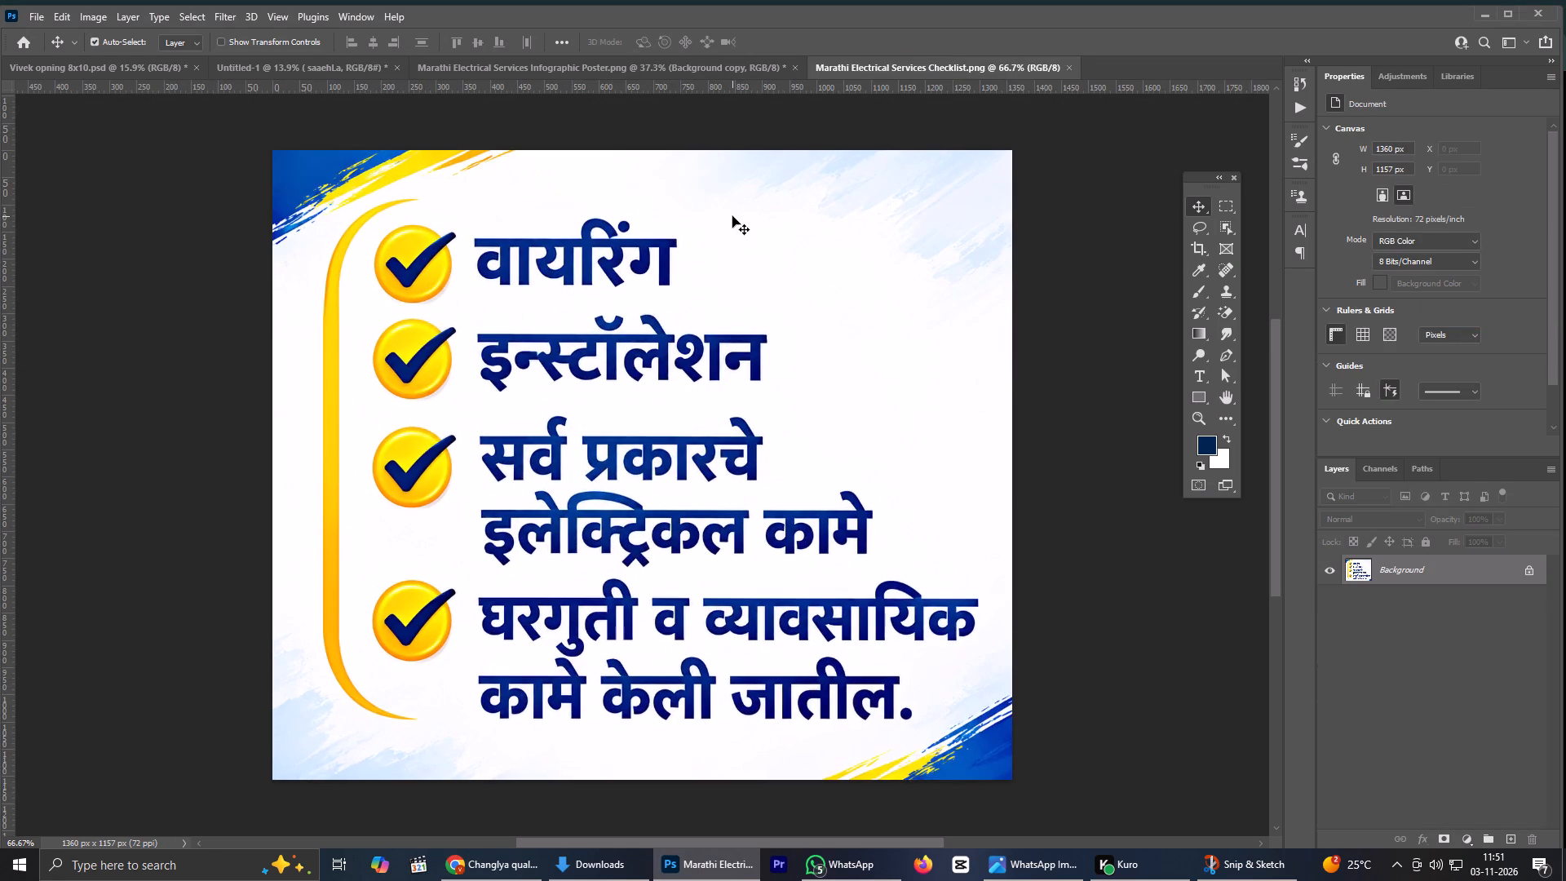
Duplicate the checklist's Background layer, erase the white backdrop on the copy with the Magic Eraser, and hide the original.
click(1228, 216)
click(1227, 232)
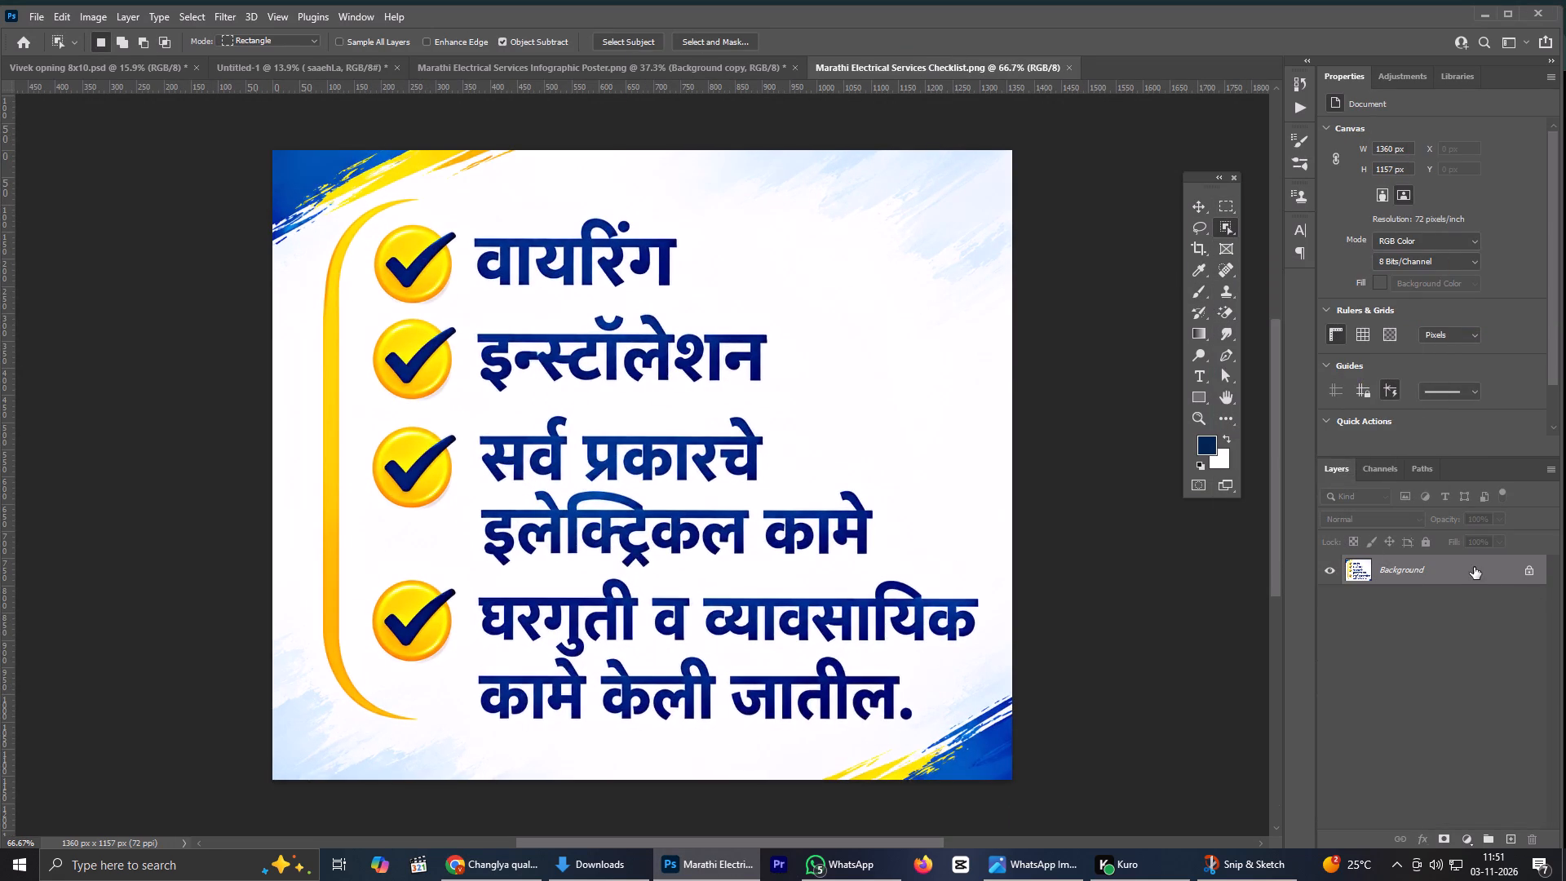
drag(1474, 567, 1511, 843)
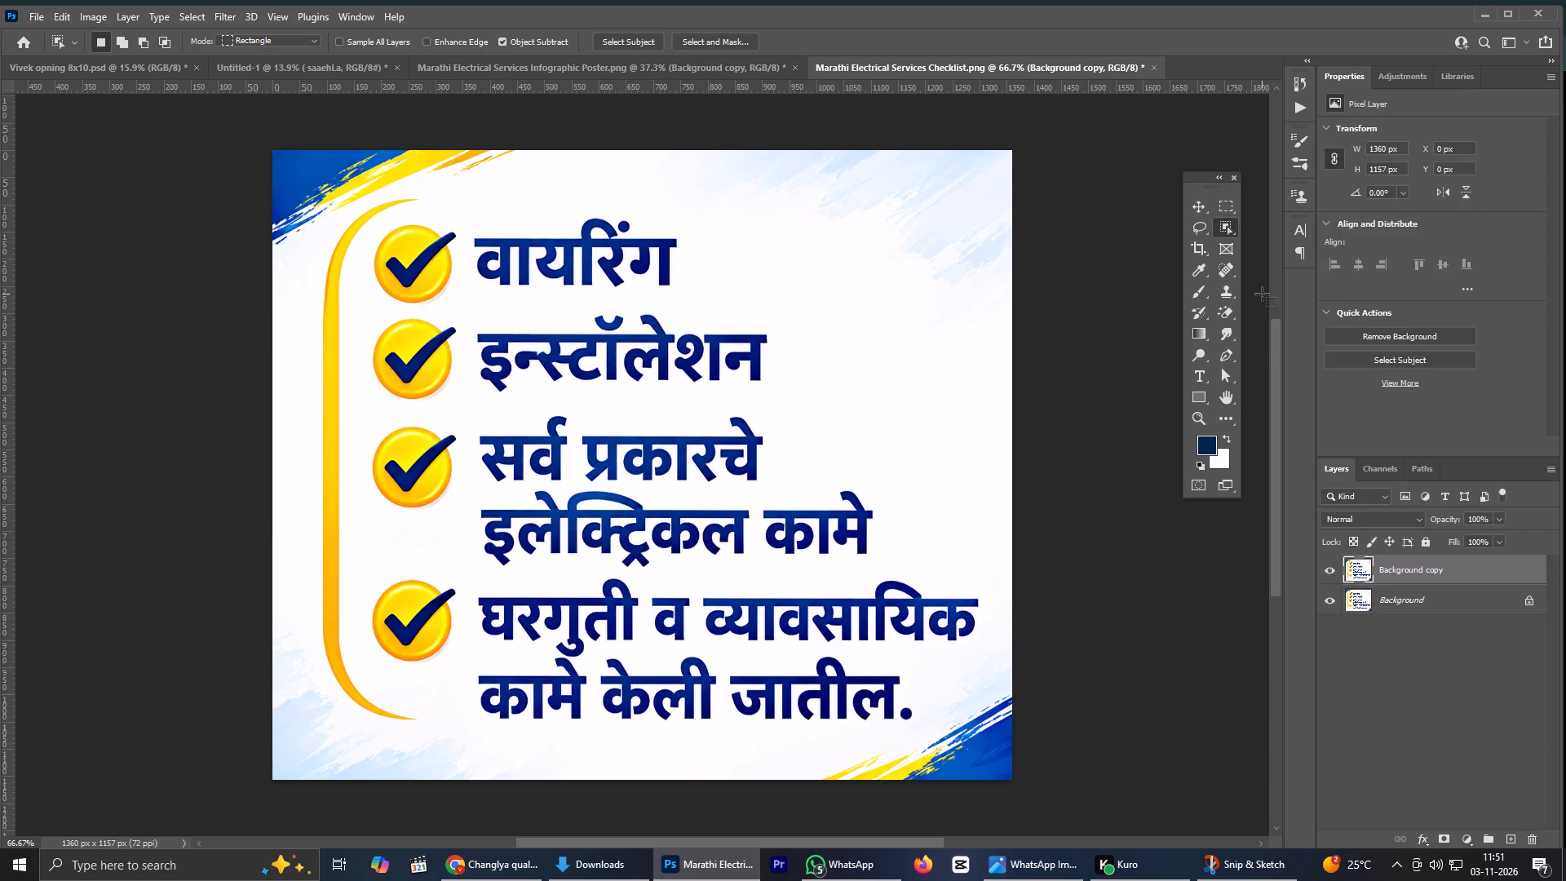
click(1237, 306)
click(957, 352)
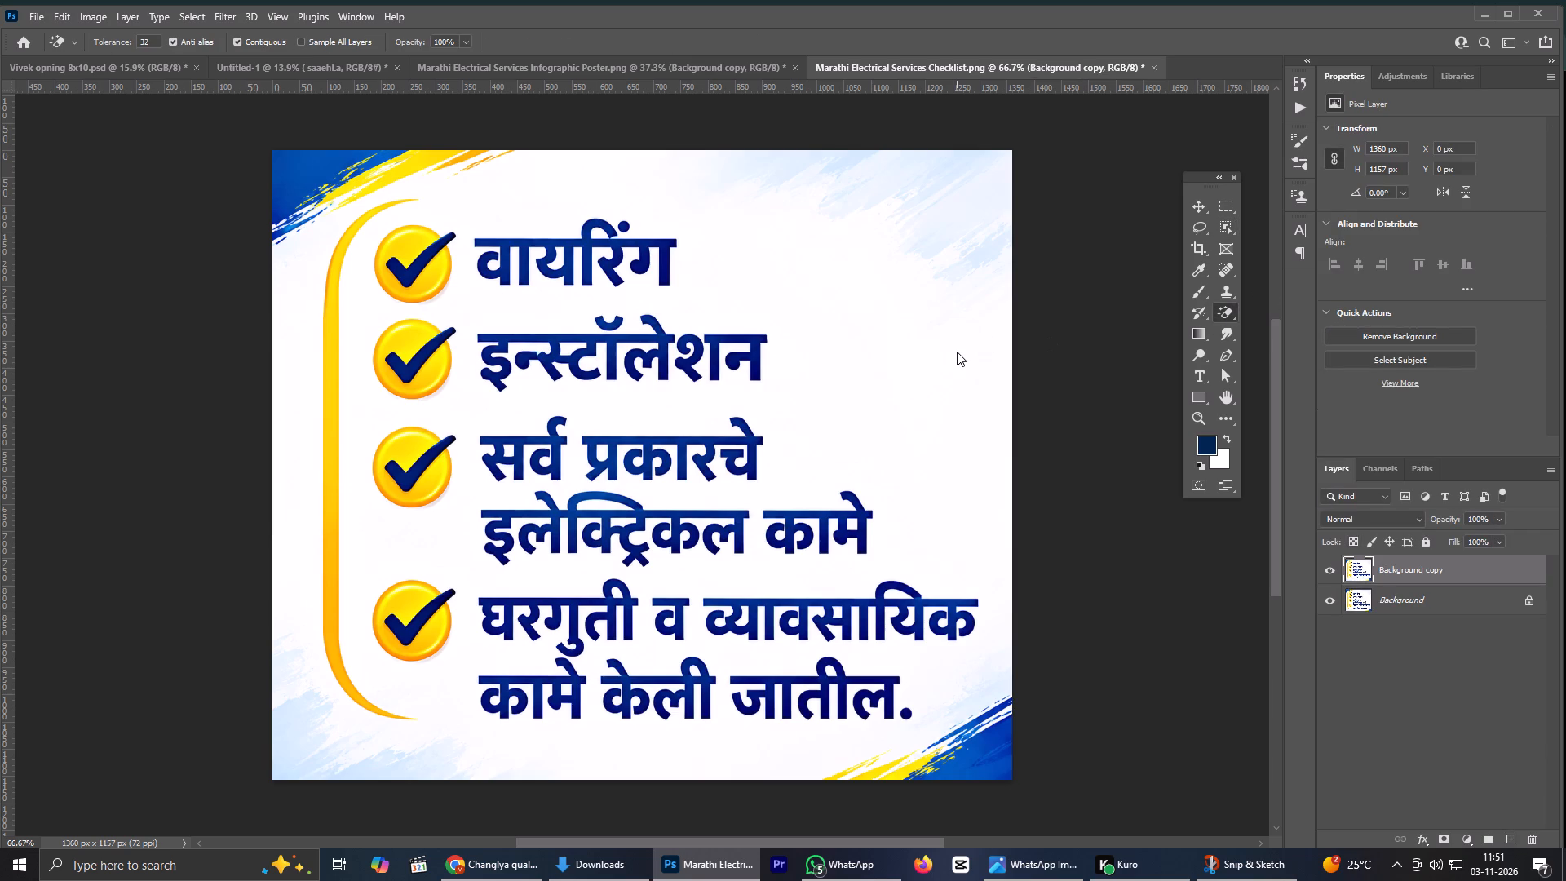
click(1336, 600)
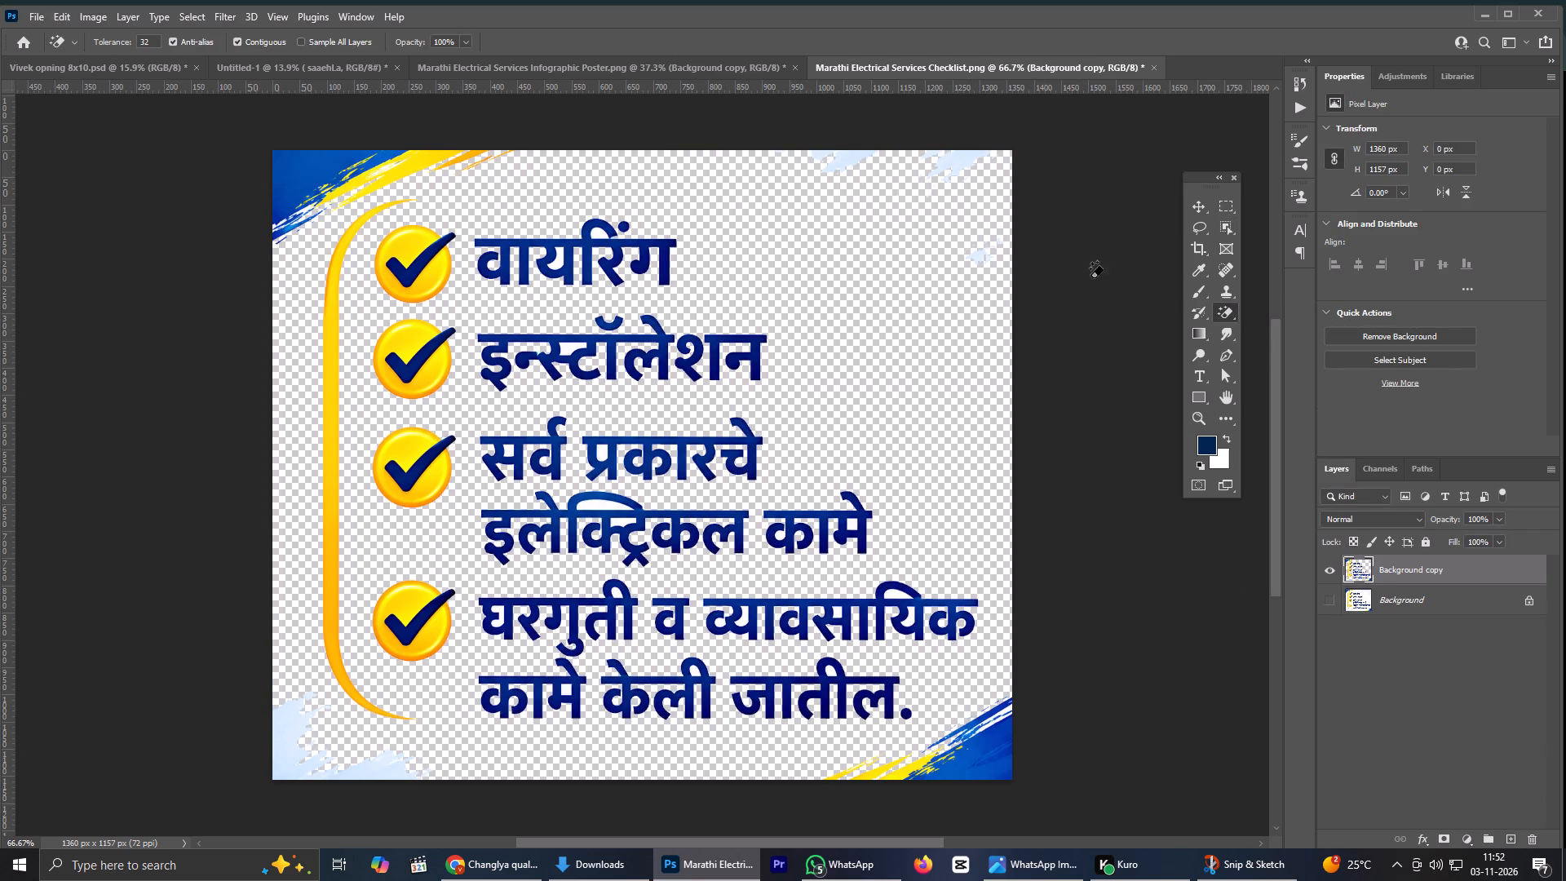
Isolate the yellow bracket, check marks and Marathi text with Object Selection and copy them to a new layer.
click(1227, 217)
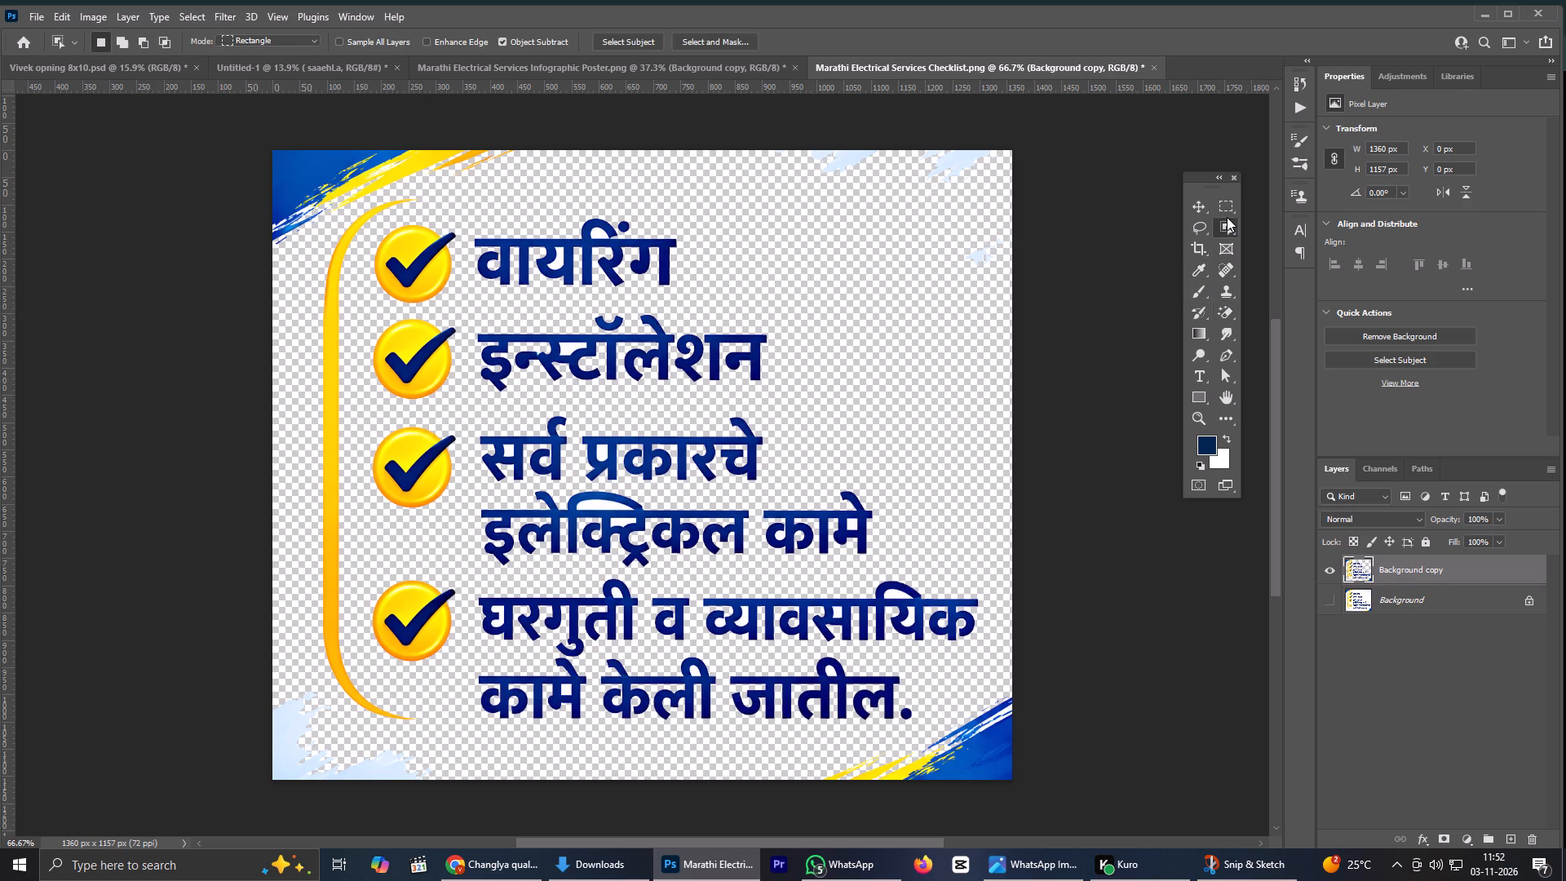
drag(303, 196, 803, 609)
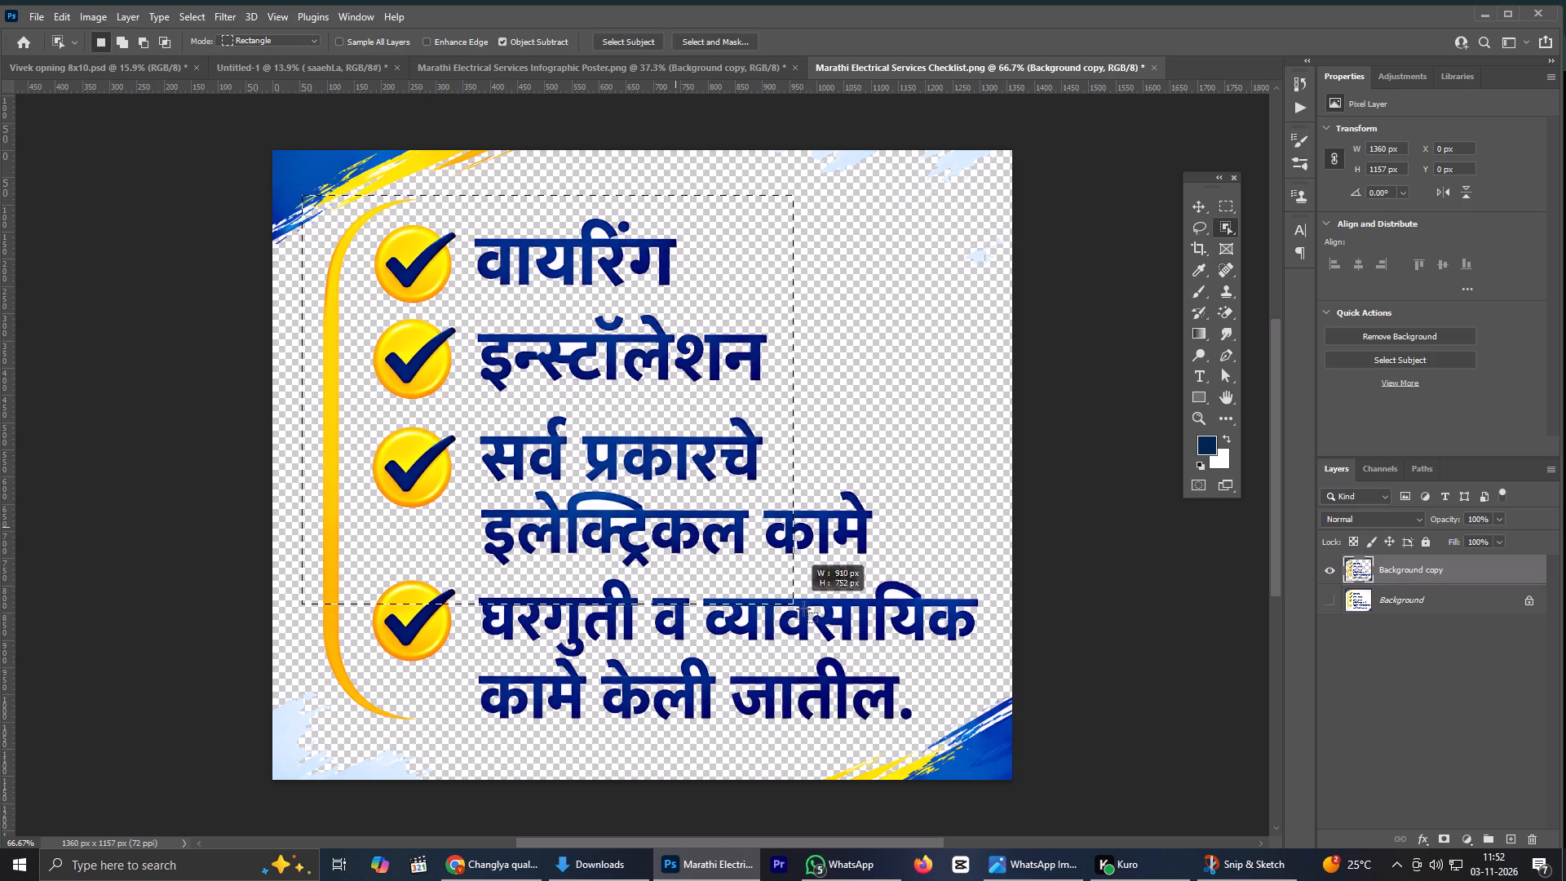
drag(803, 609, 980, 733)
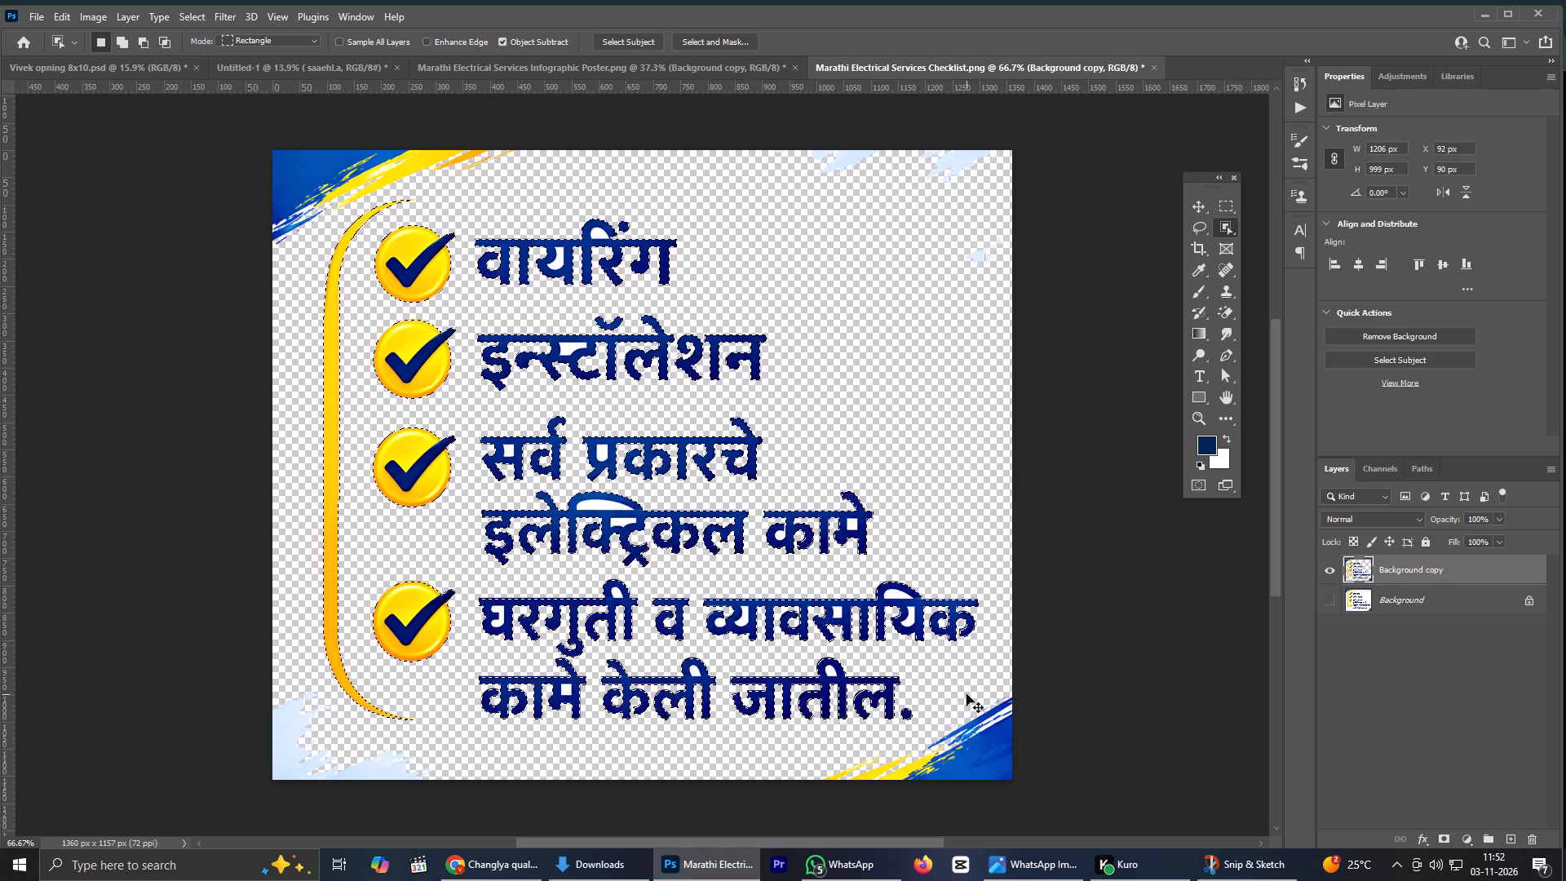
key(ctrl+j)
Copy the isolated checklist layer into the Untitled-1 poster, beside the "लाईट फिटिंग इ." card.
drag(1444, 560, 425, 194)
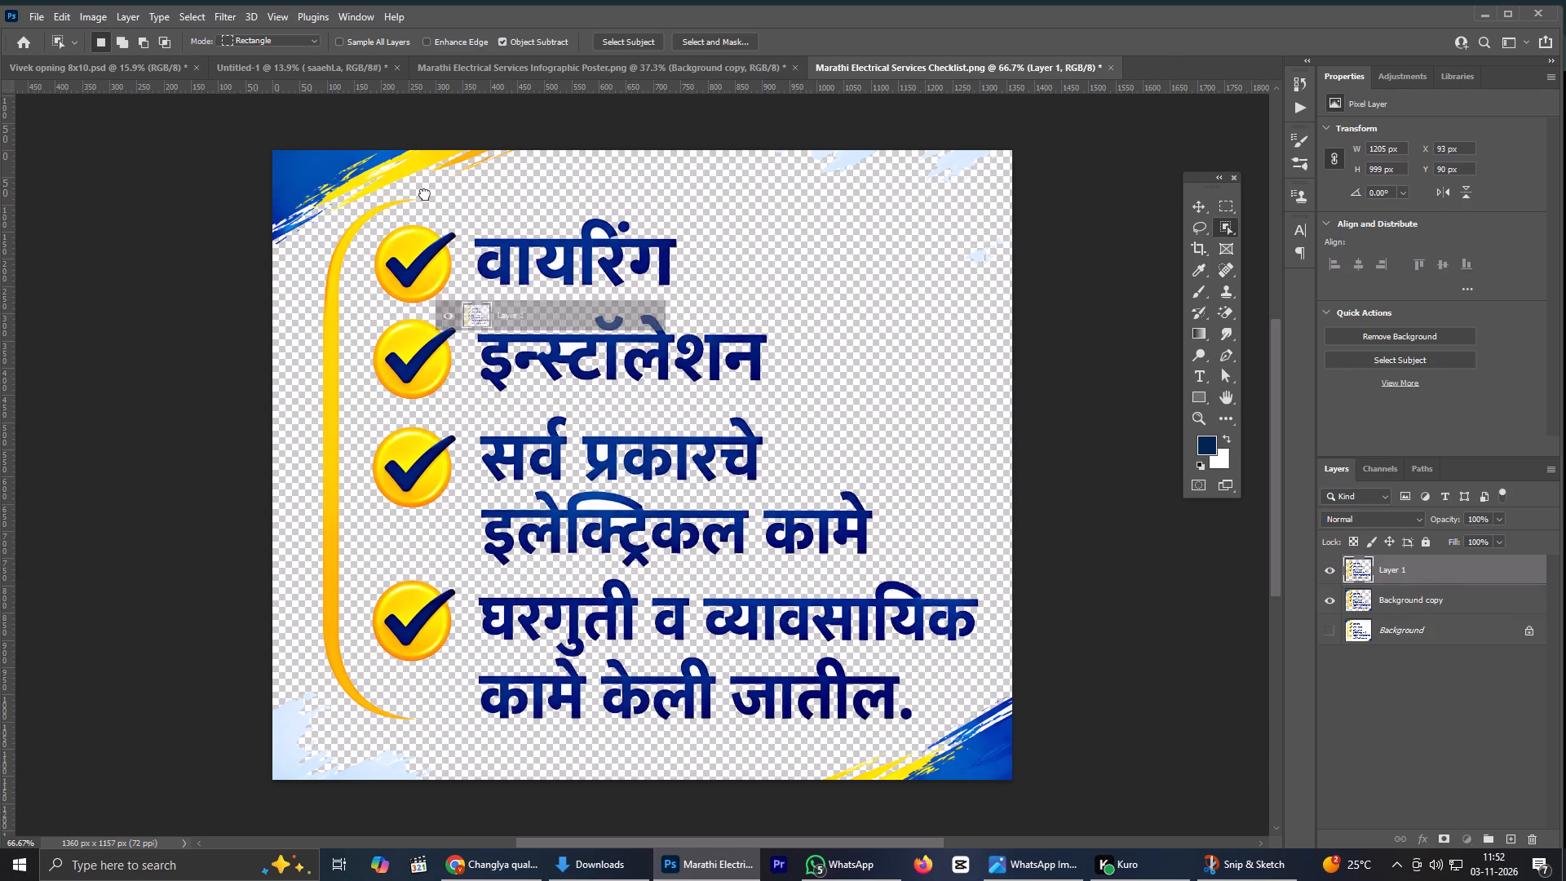
drag(425, 194, 924, 464)
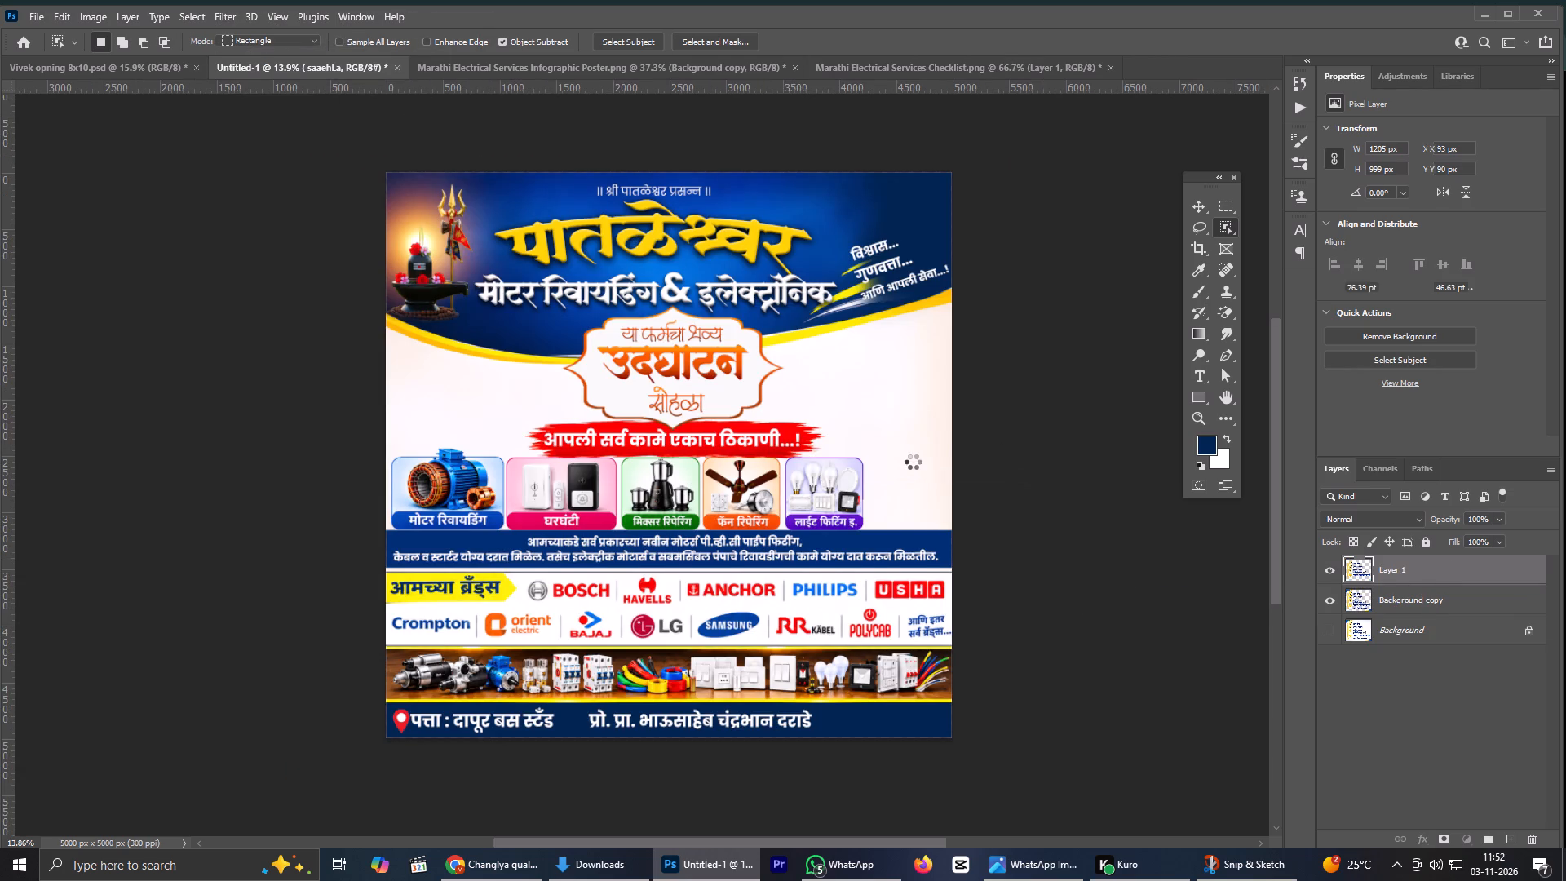
scroll(907, 459, down, 1)
scroll(907, 458, up, 3)
Scale the checklist to about 62% and fit it between the "लाईट फिटिंग इ." card and the poster's edge, above the navy strip.
key(ctrl+t)
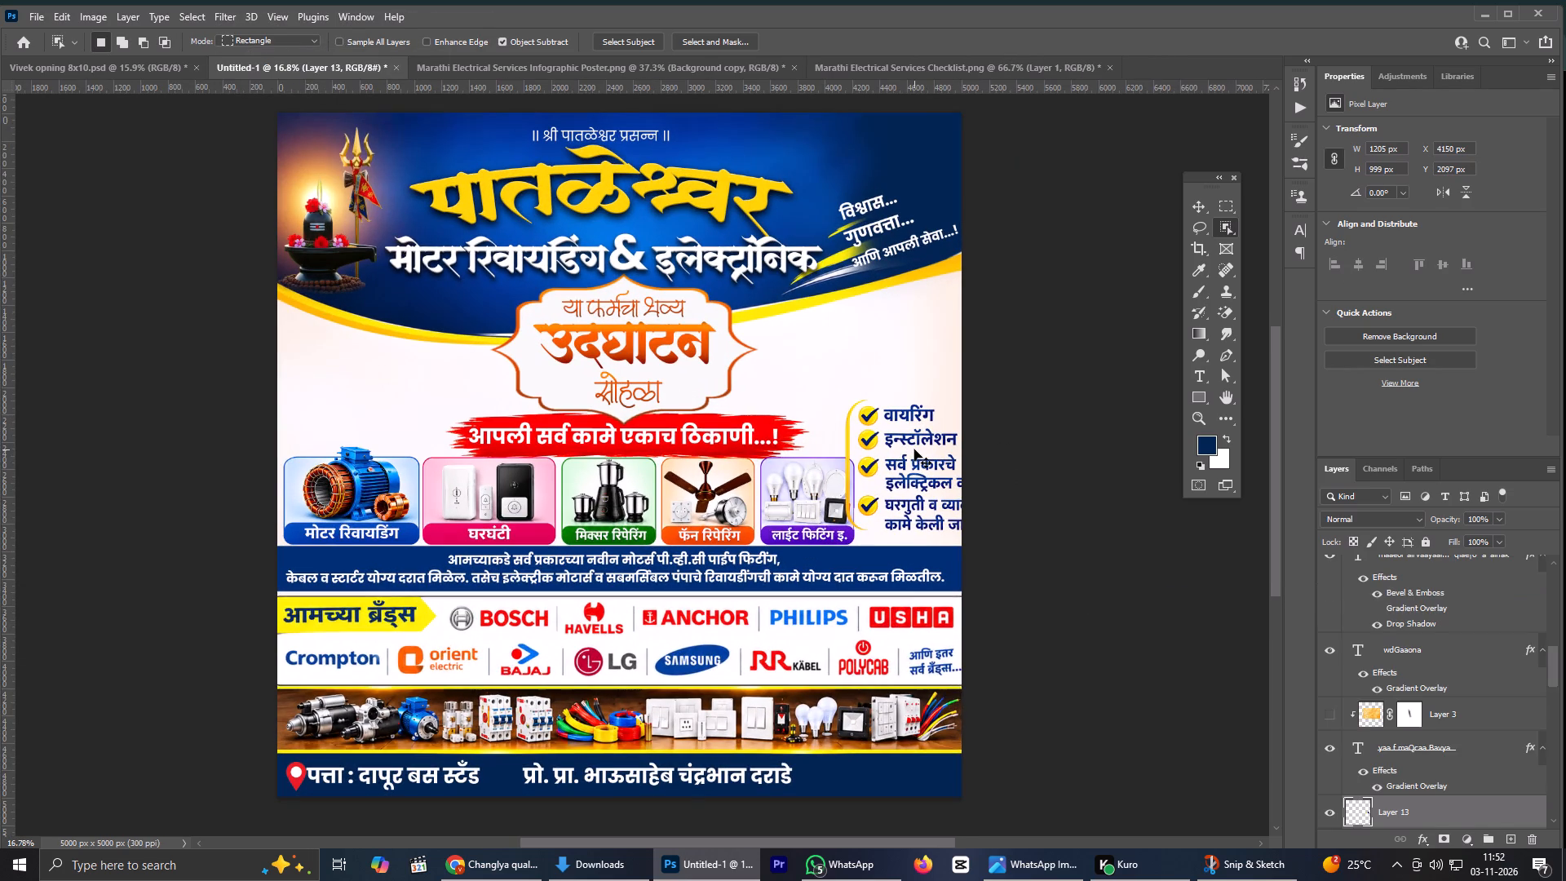
alt+drag(1007, 400, 990, 414)
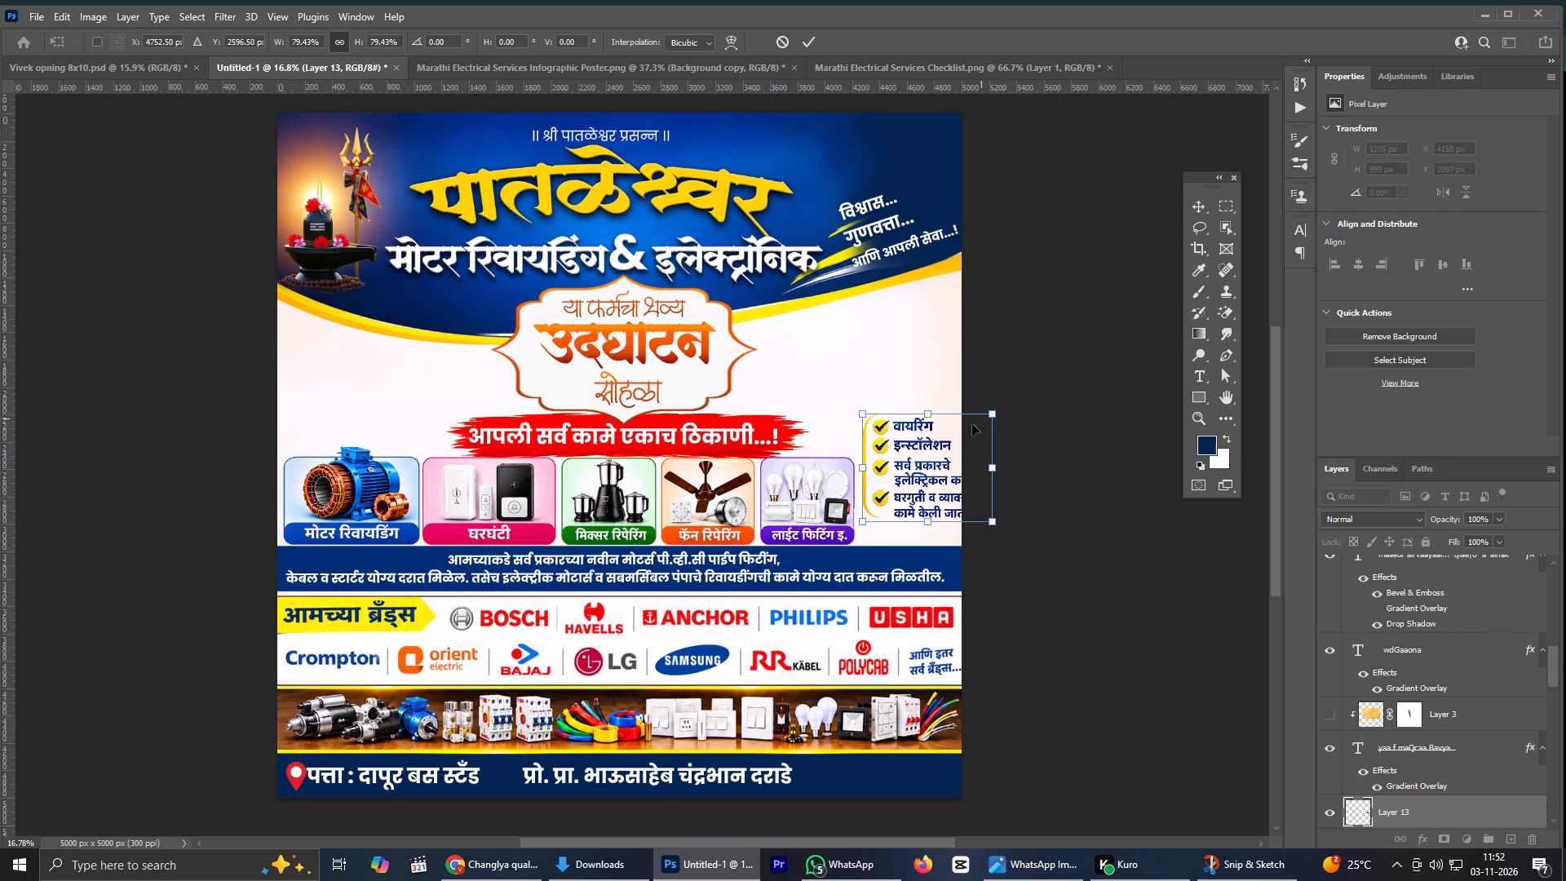
drag(989, 469, 951, 463)
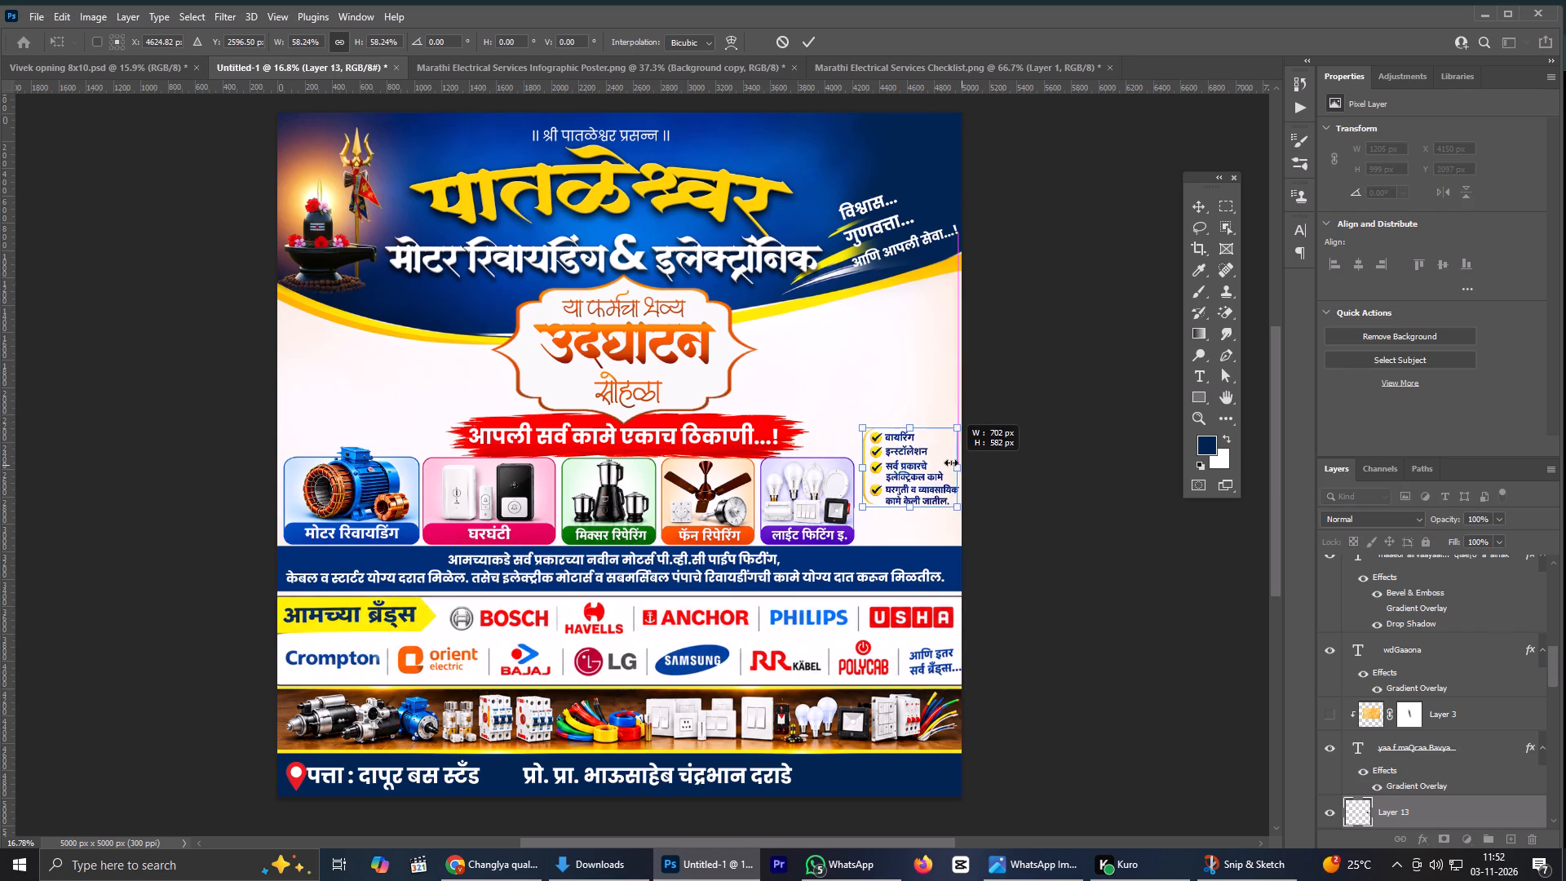
drag(951, 463, 947, 463)
drag(931, 479, 927, 513)
drag(949, 537, 960, 541)
click(857, 465)
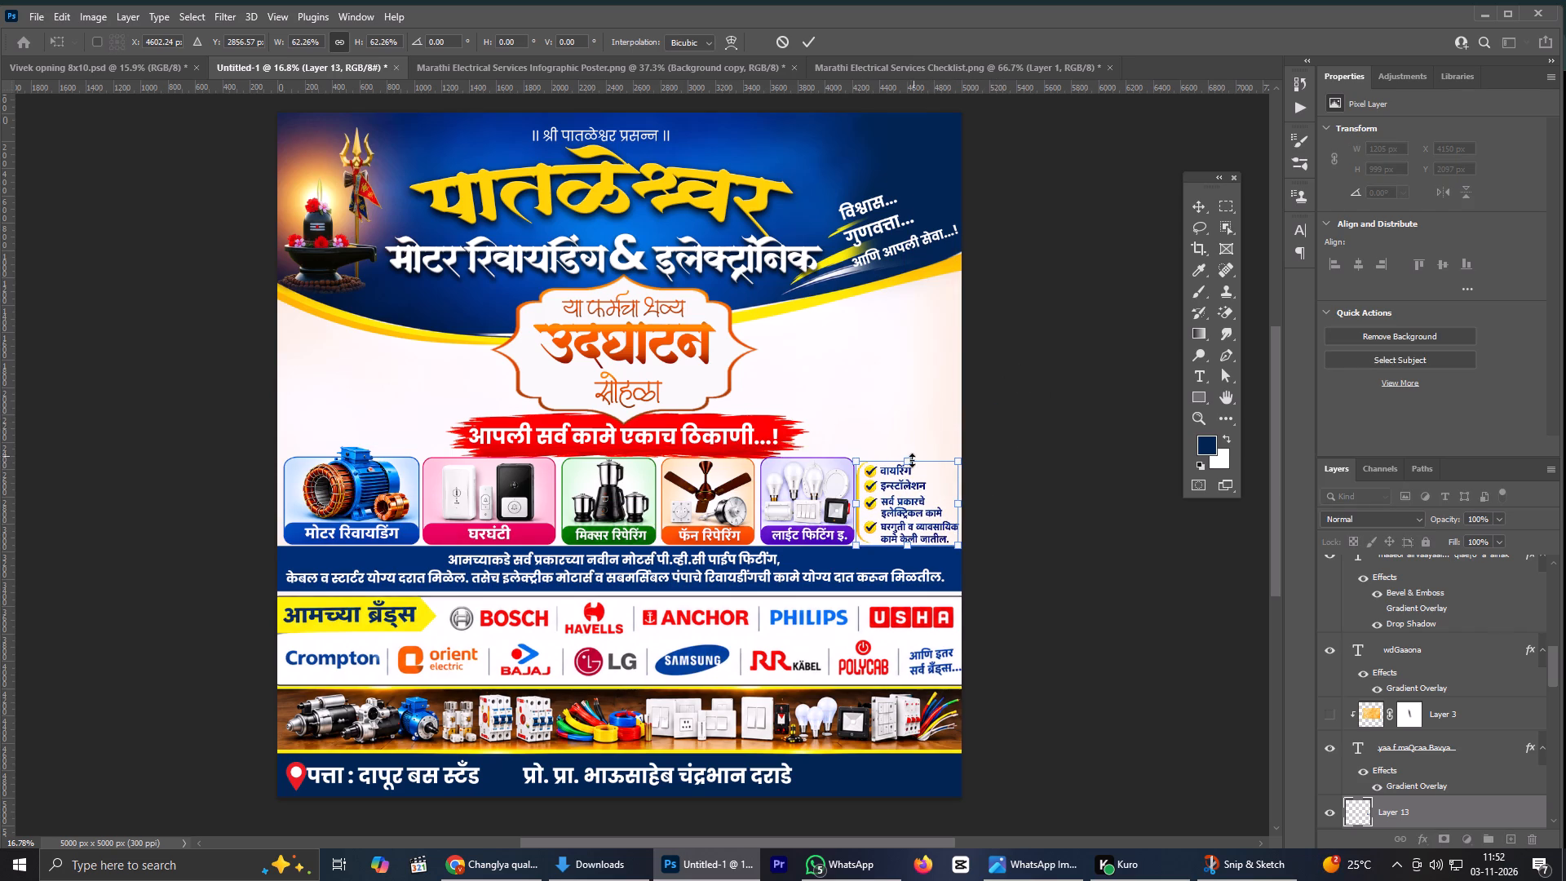
click(910, 461)
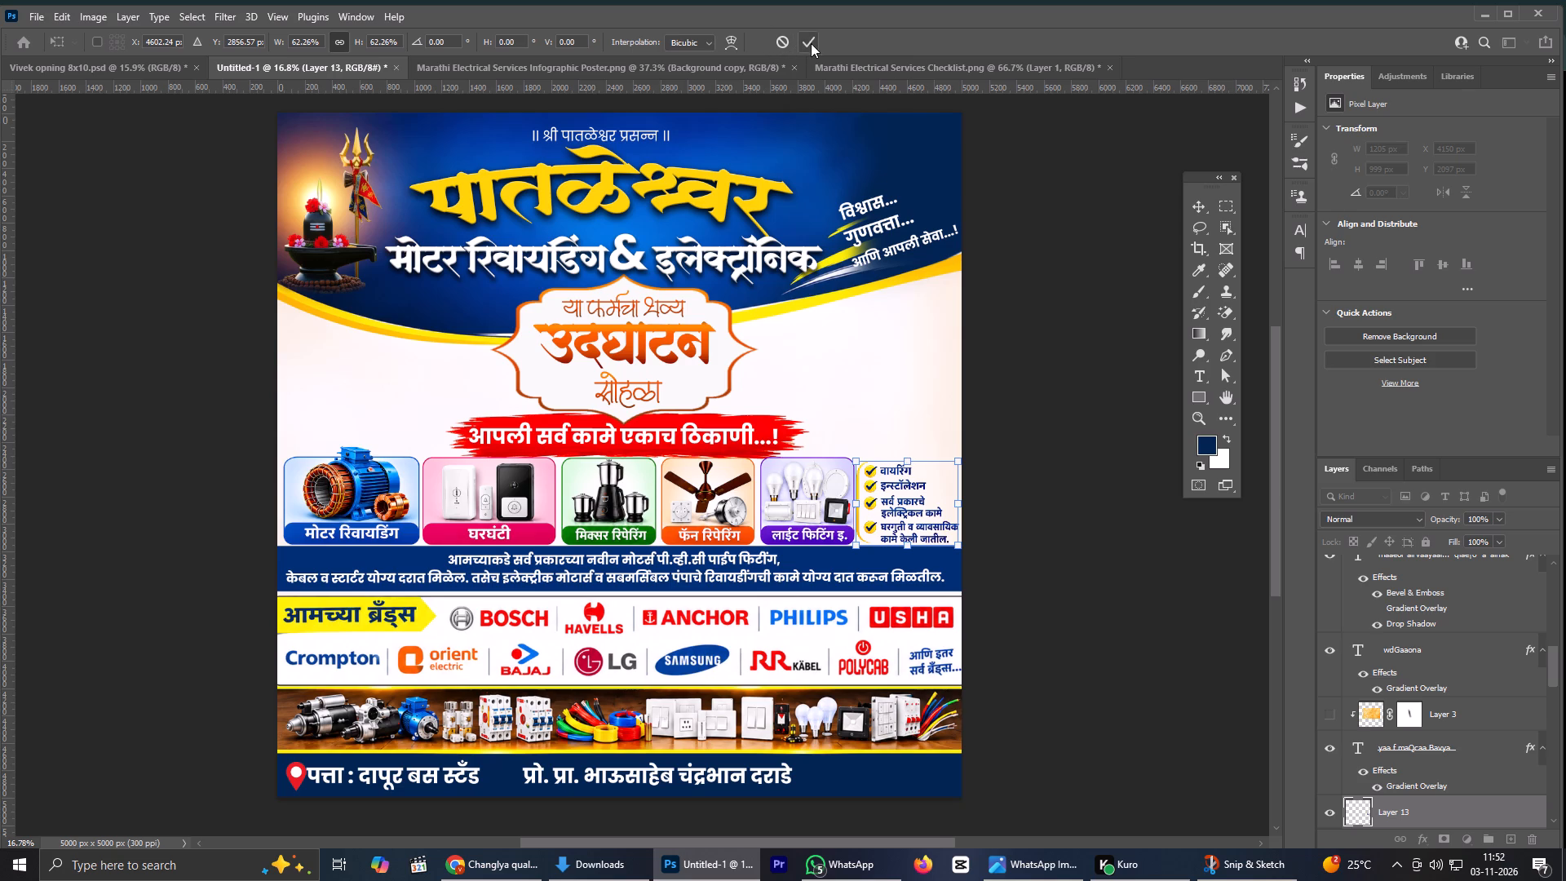
click(811, 43)
Examine the placed checklist up close and review the overall poster layout.
scroll(893, 482, up, 11)
scroll(1020, 325, up, 1)
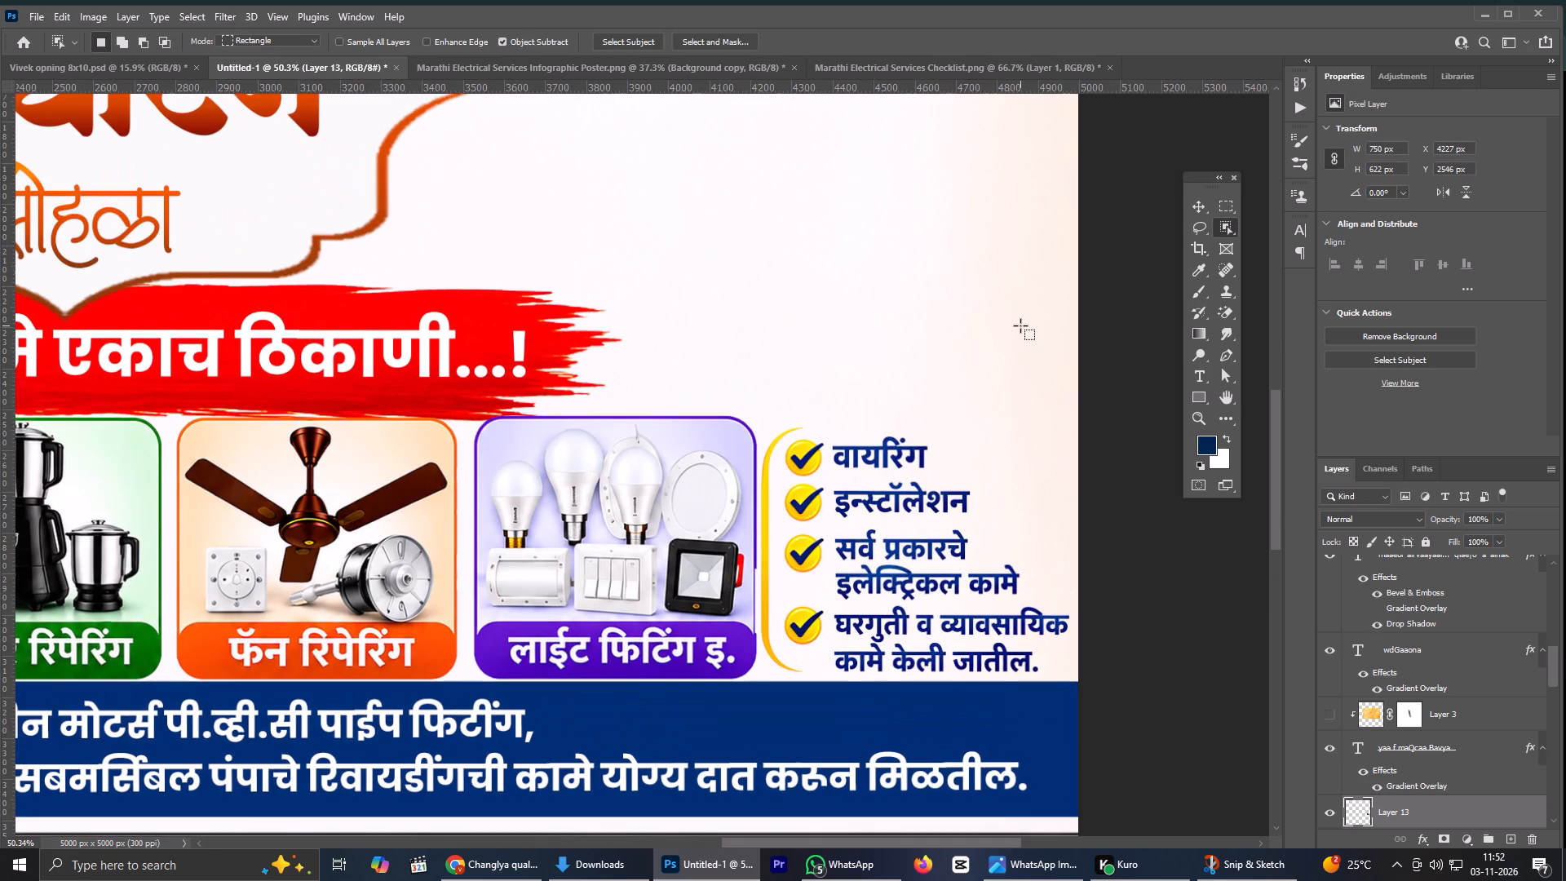
click(1201, 203)
scroll(893, 375, down, 9)
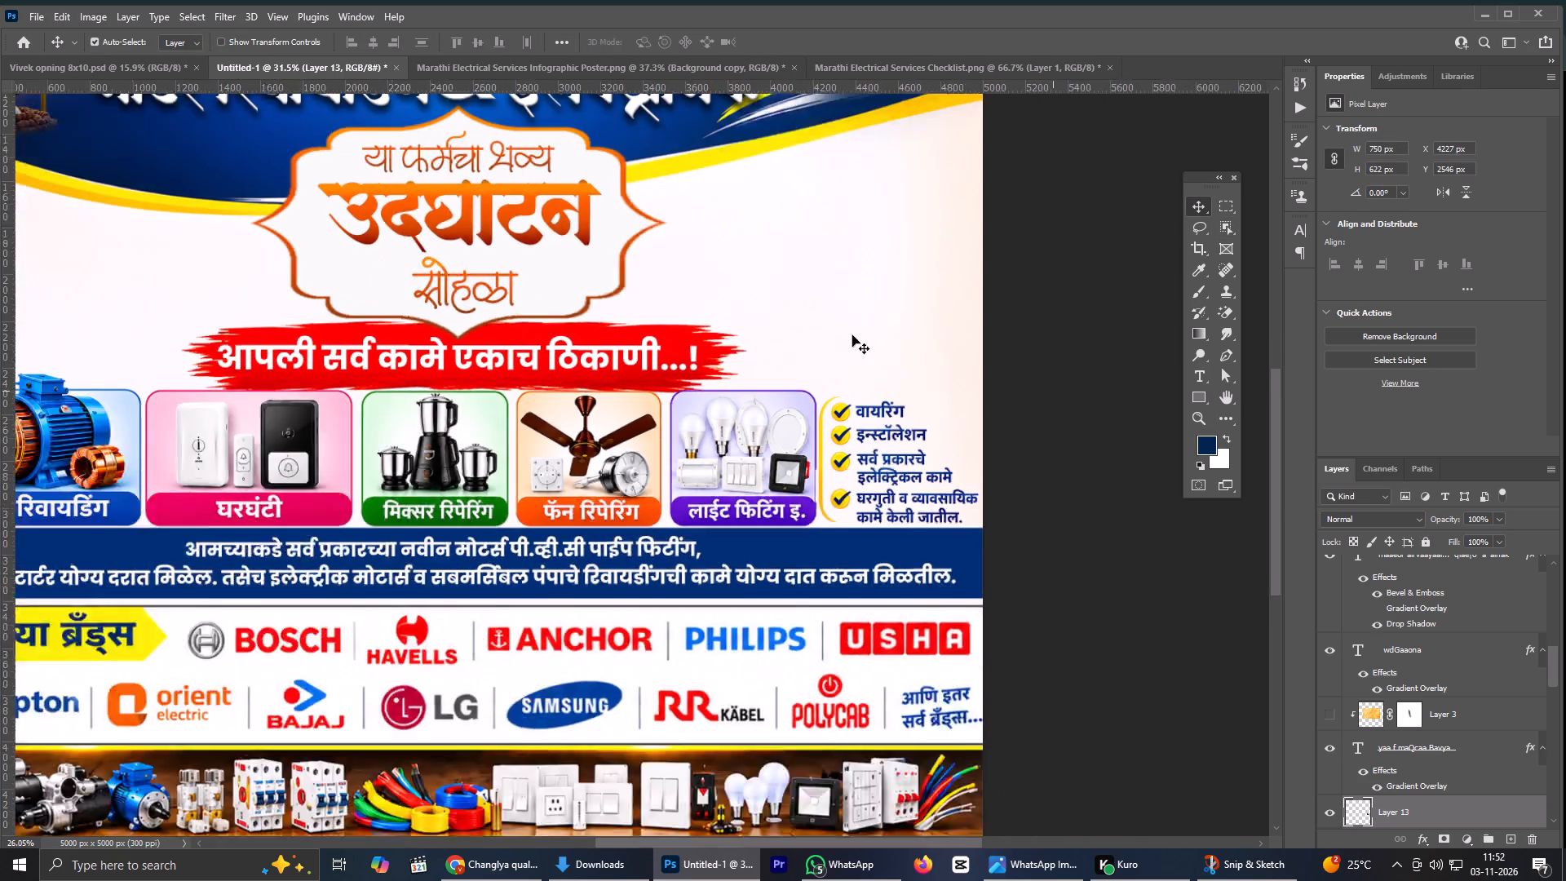
scroll(542, 303, up, 1)
key(space)
key(space)
key(space)
key(space)
key(space)
key(space)
key(space)
drag(507, 268, 674, 348)
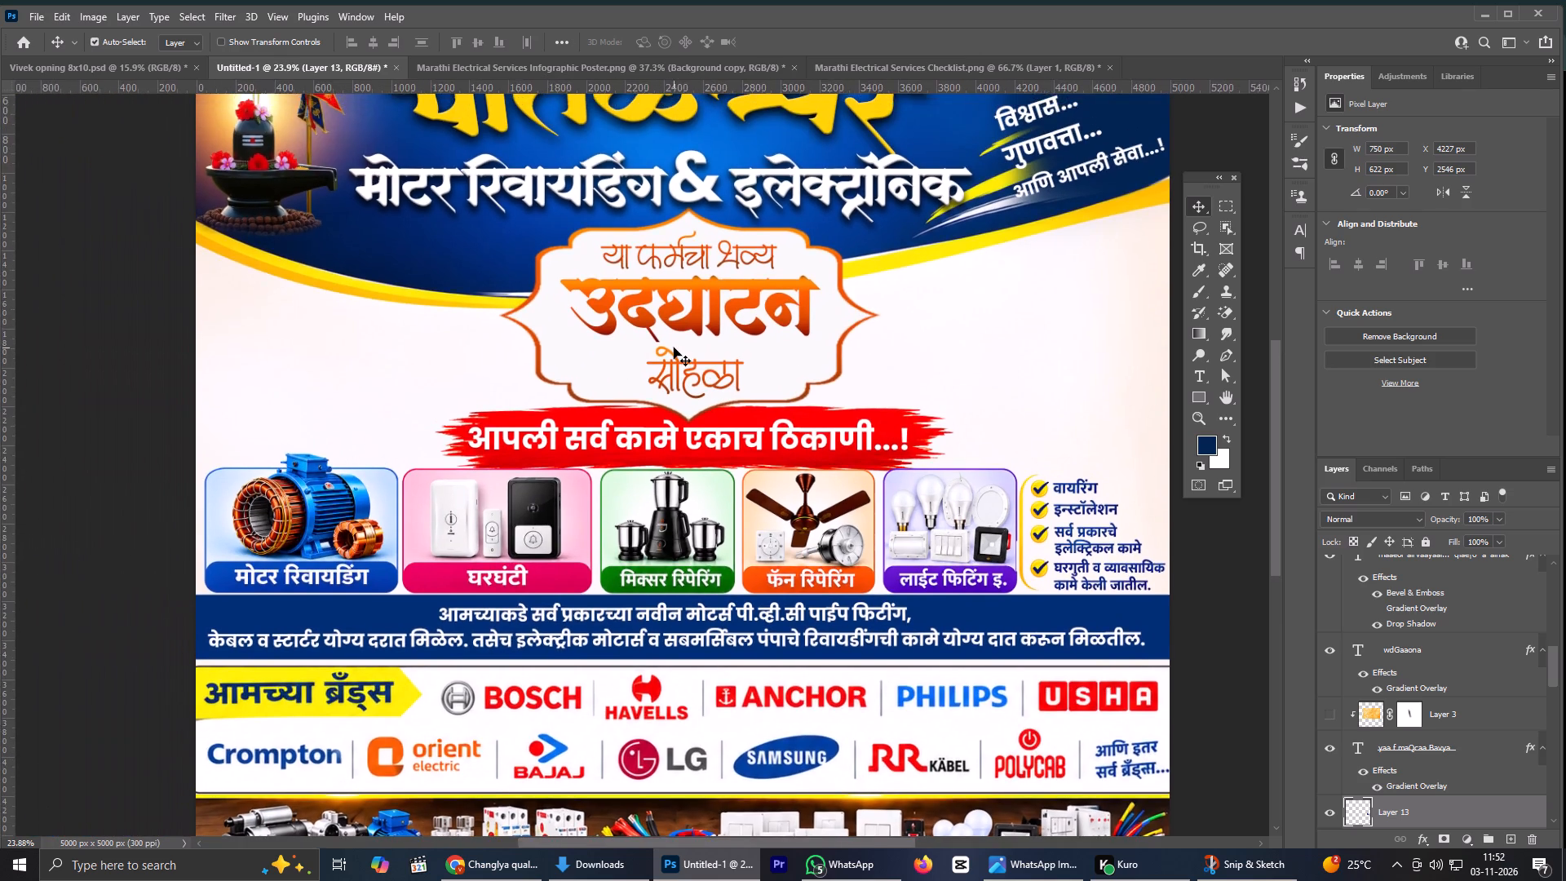
scroll(674, 348, down, 4)
middle_click(712, 323)
scroll(710, 322, down, 2)
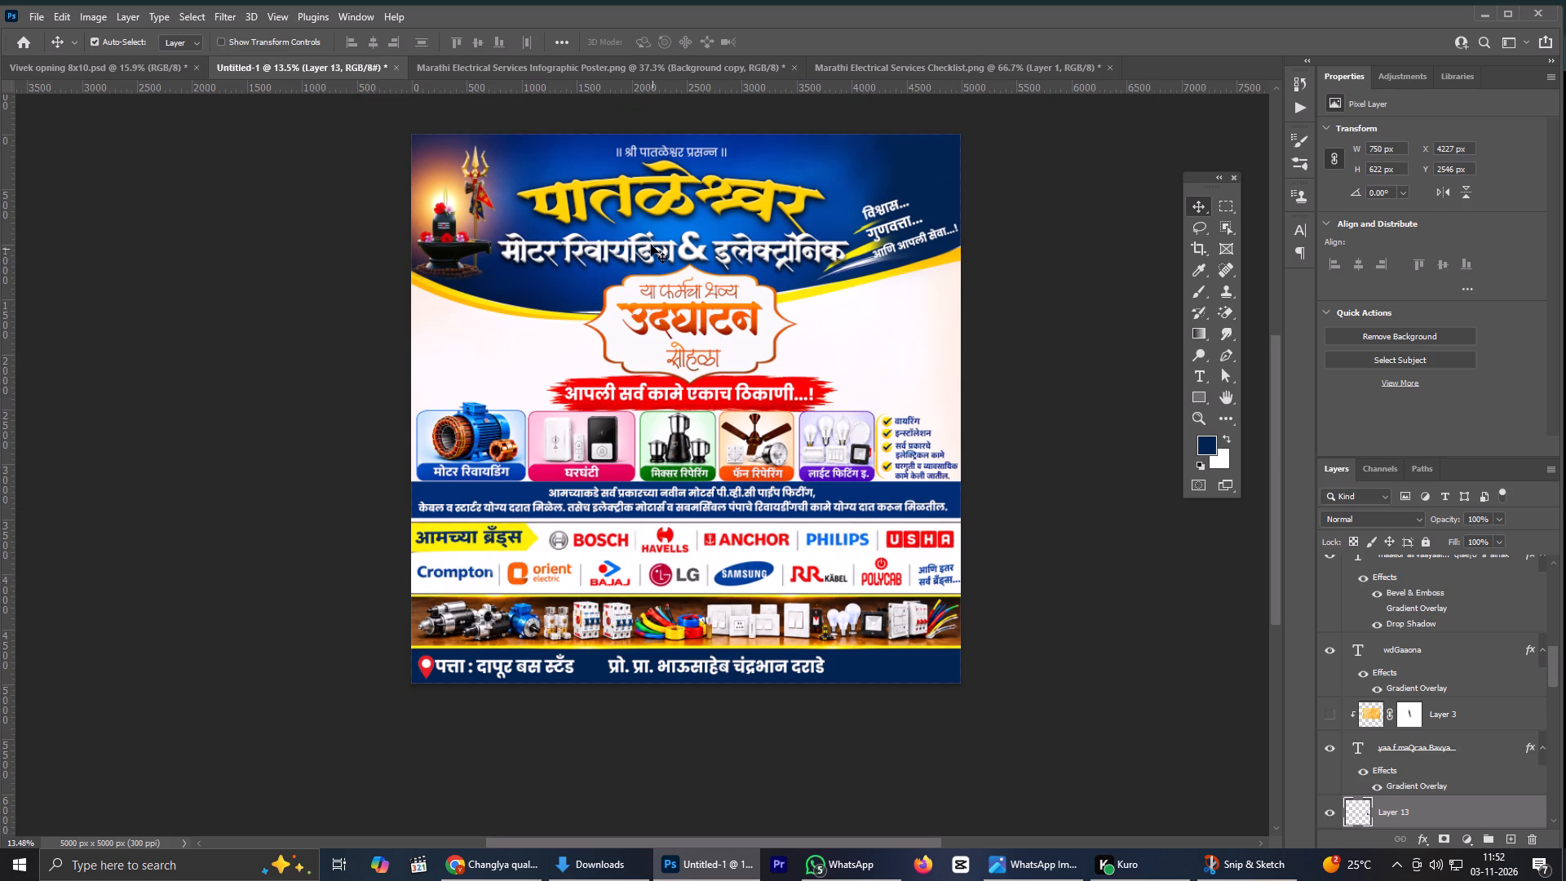
scroll(651, 244, down, 1)
scroll(651, 244, up, 1)
scroll(609, 631, down, 1)
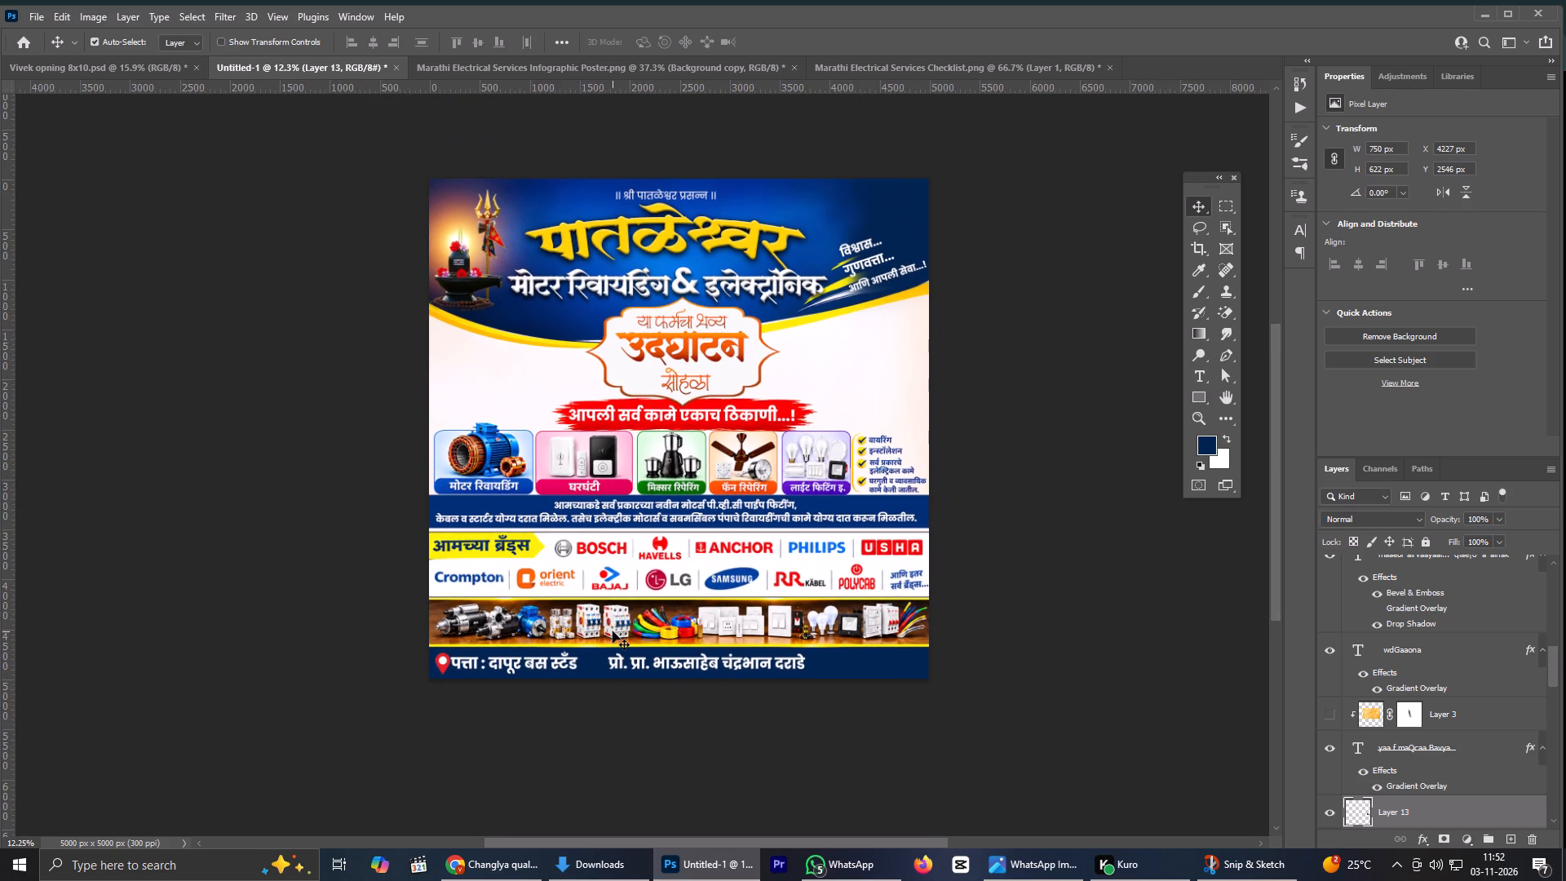
Draw a vertical divider line about 316 px long between the address and proprietor text in the footer, and thicken it to about 35 px.
scroll(648, 600, up, 1)
drag(1189, 392, 1251, 452)
scroll(555, 693, up, 5)
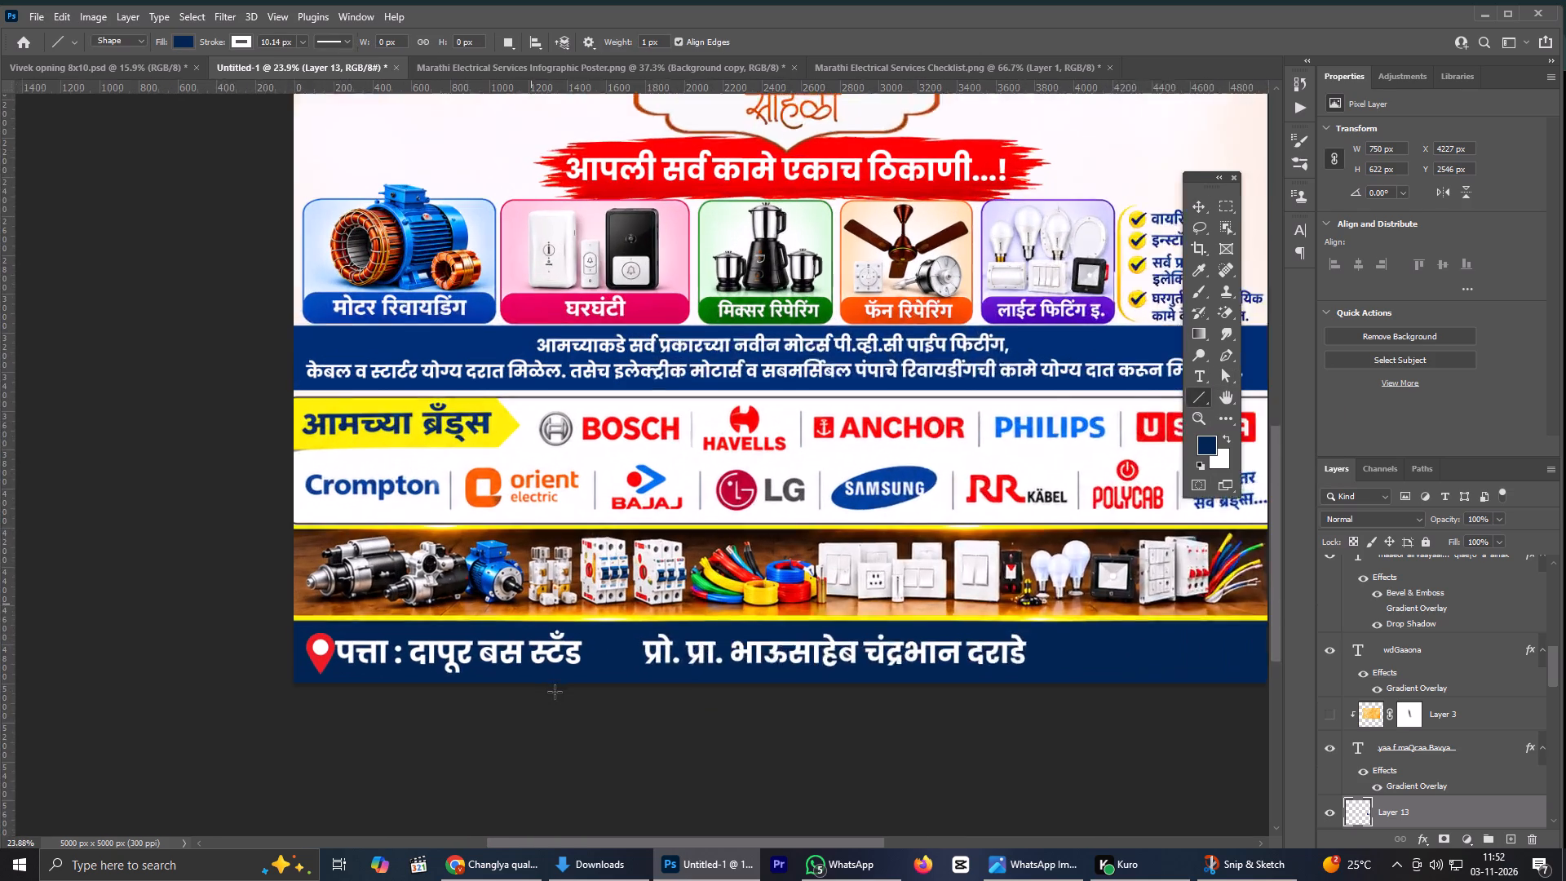
scroll(555, 692, up, 2)
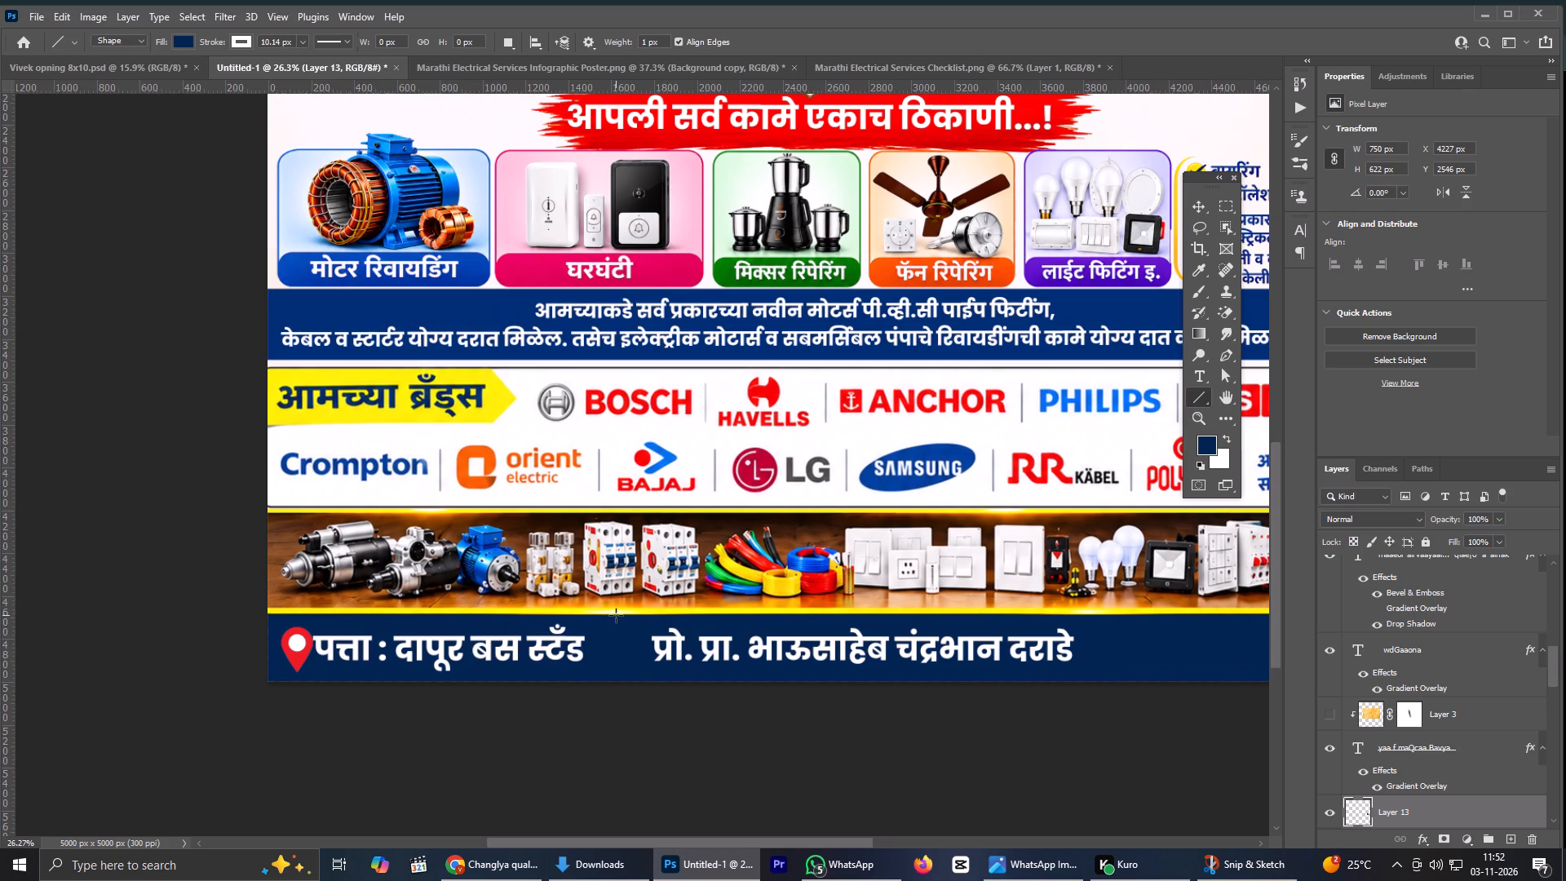
drag(616, 615, 614, 677)
drag(614, 677, 615, 683)
drag(617, 649, 619, 649)
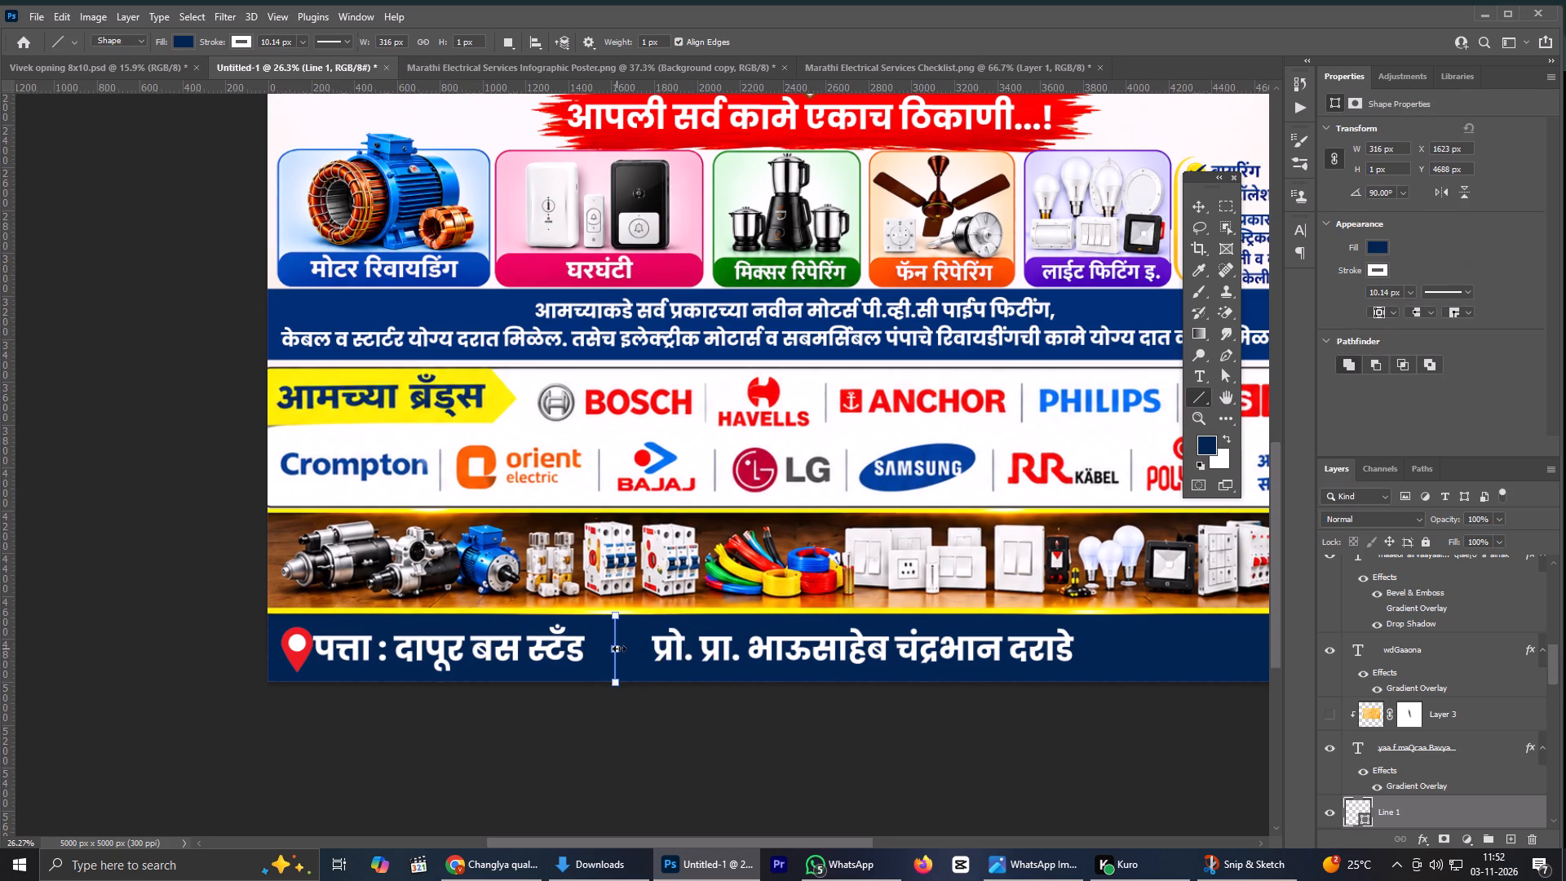
drag(619, 649, 624, 649)
Nudge the divider line towards the address text, to about X 1579 px.
click(1192, 206)
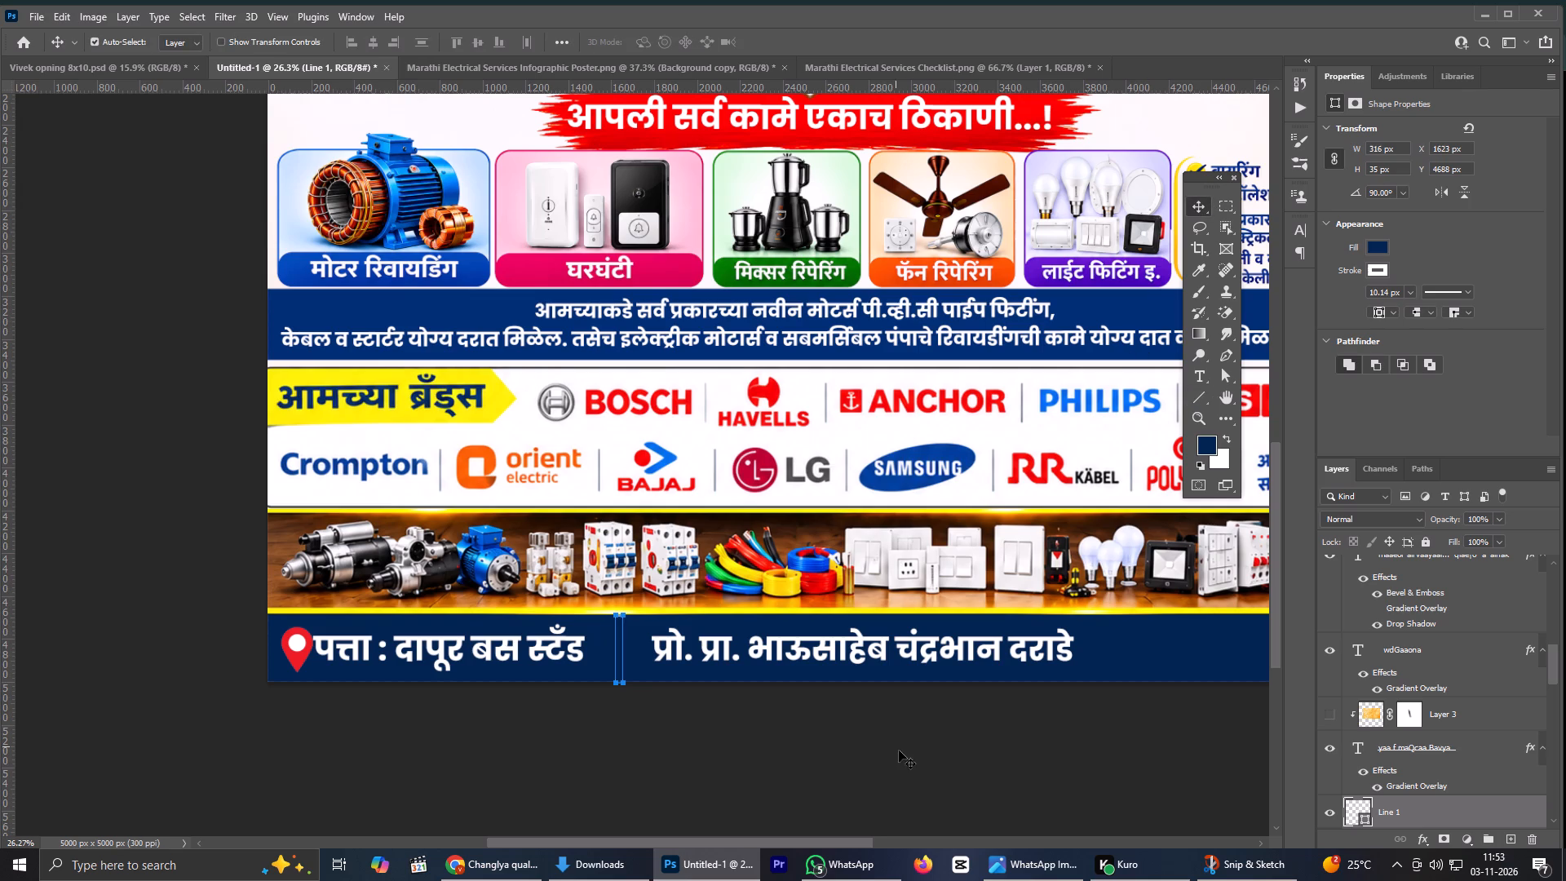
key(Left)
key(Left)
key(Left)
key(Left)
key(Left)
key(Left)
key(Left)
key(Left)
key(Left)
key(Left)
key(Left)
Remove the divider line's stroke and fill it with the golden yellow from the recently used colours.
click(1387, 272)
click(1347, 300)
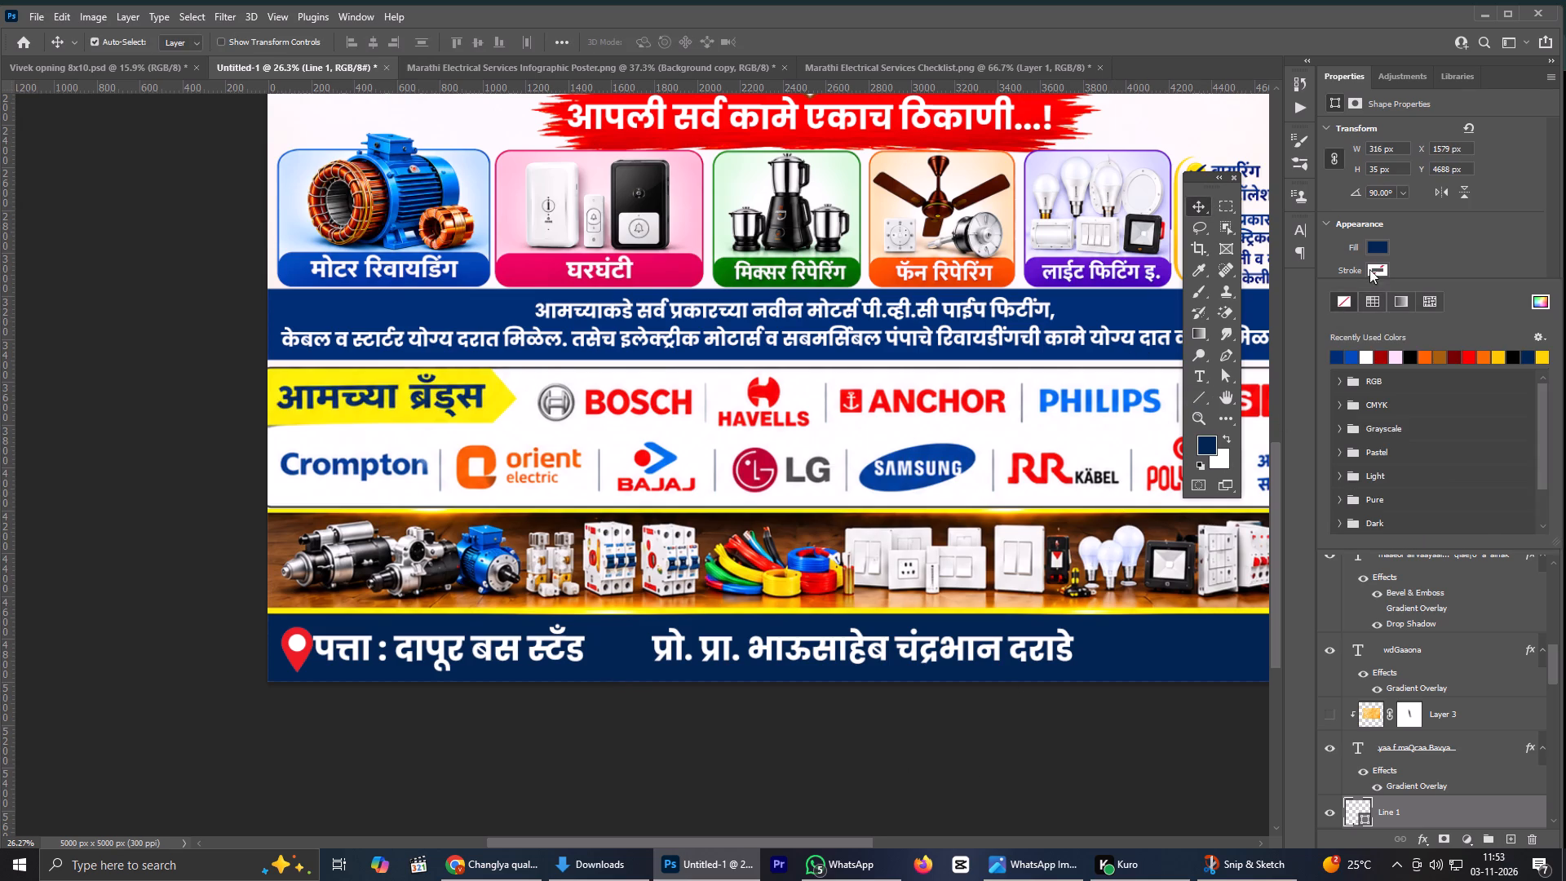
click(1379, 241)
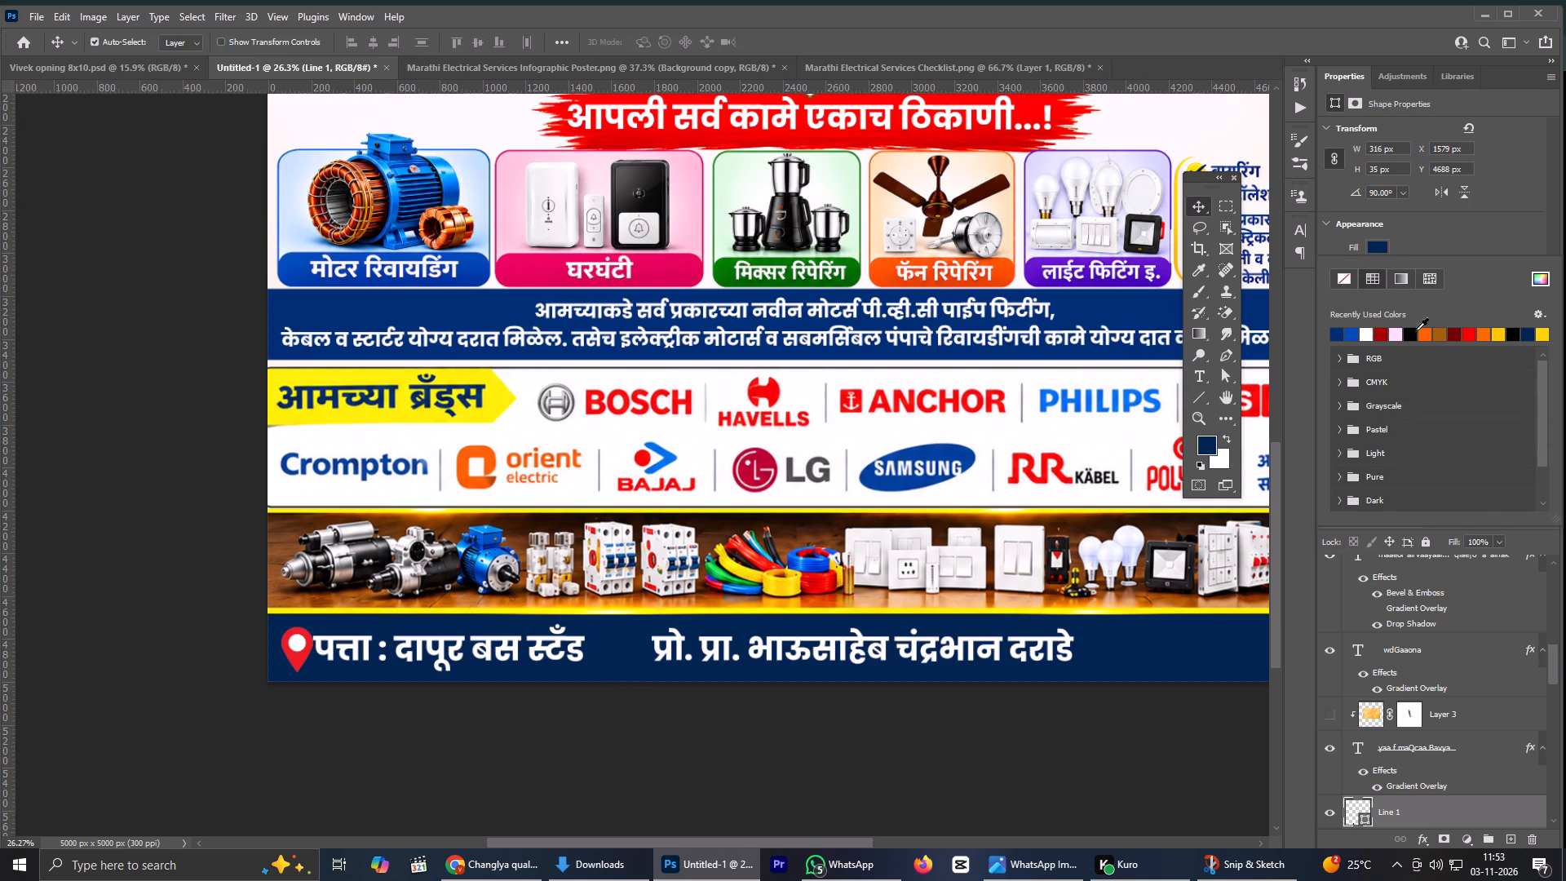
click(1501, 331)
click(1494, 288)
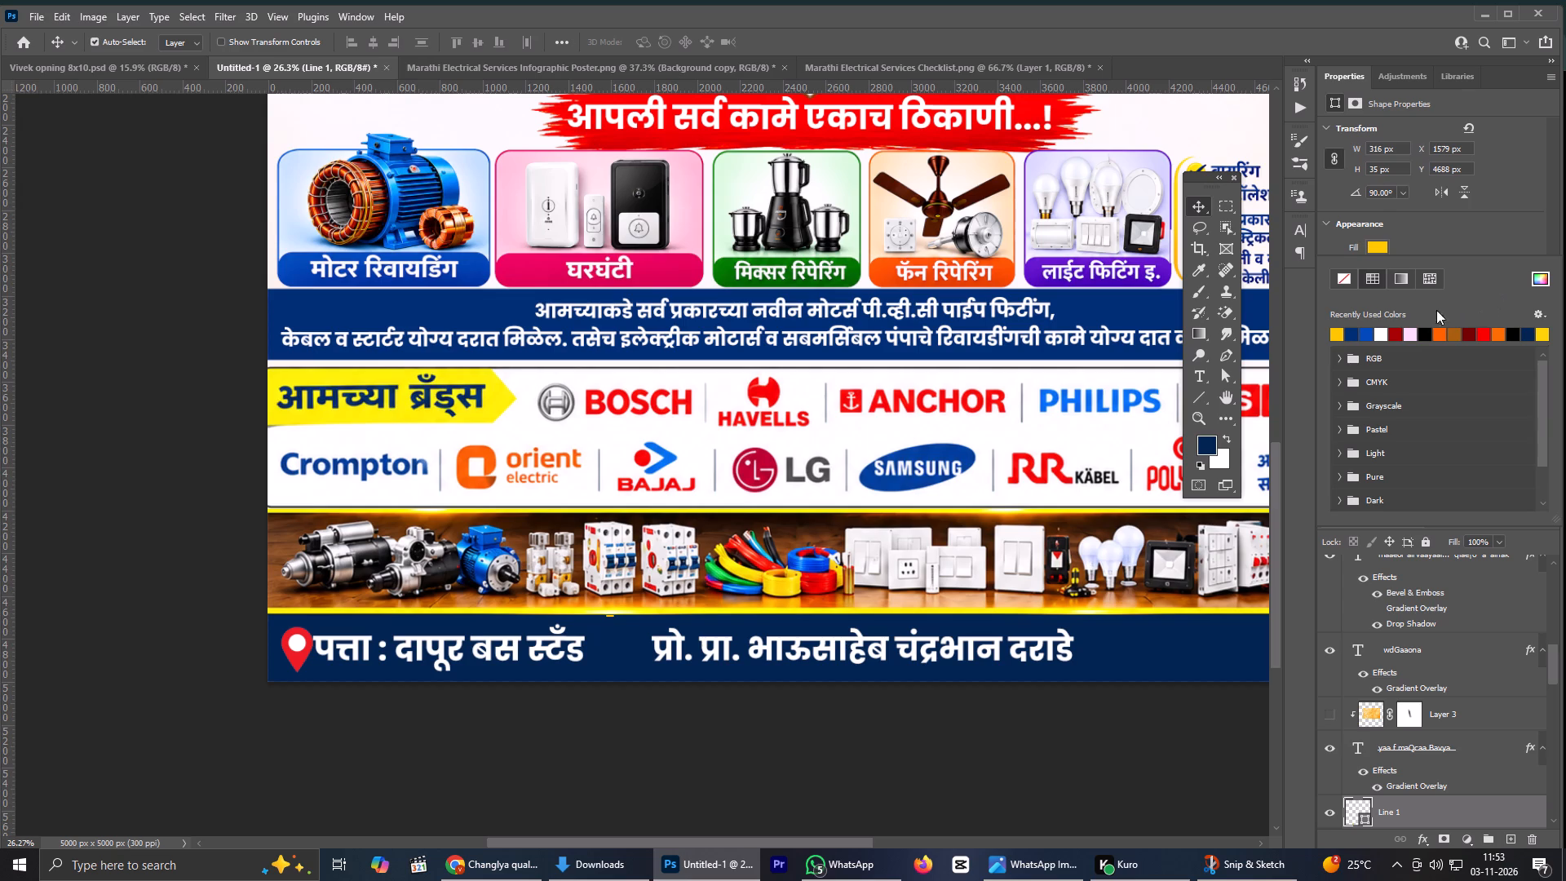
click(1441, 224)
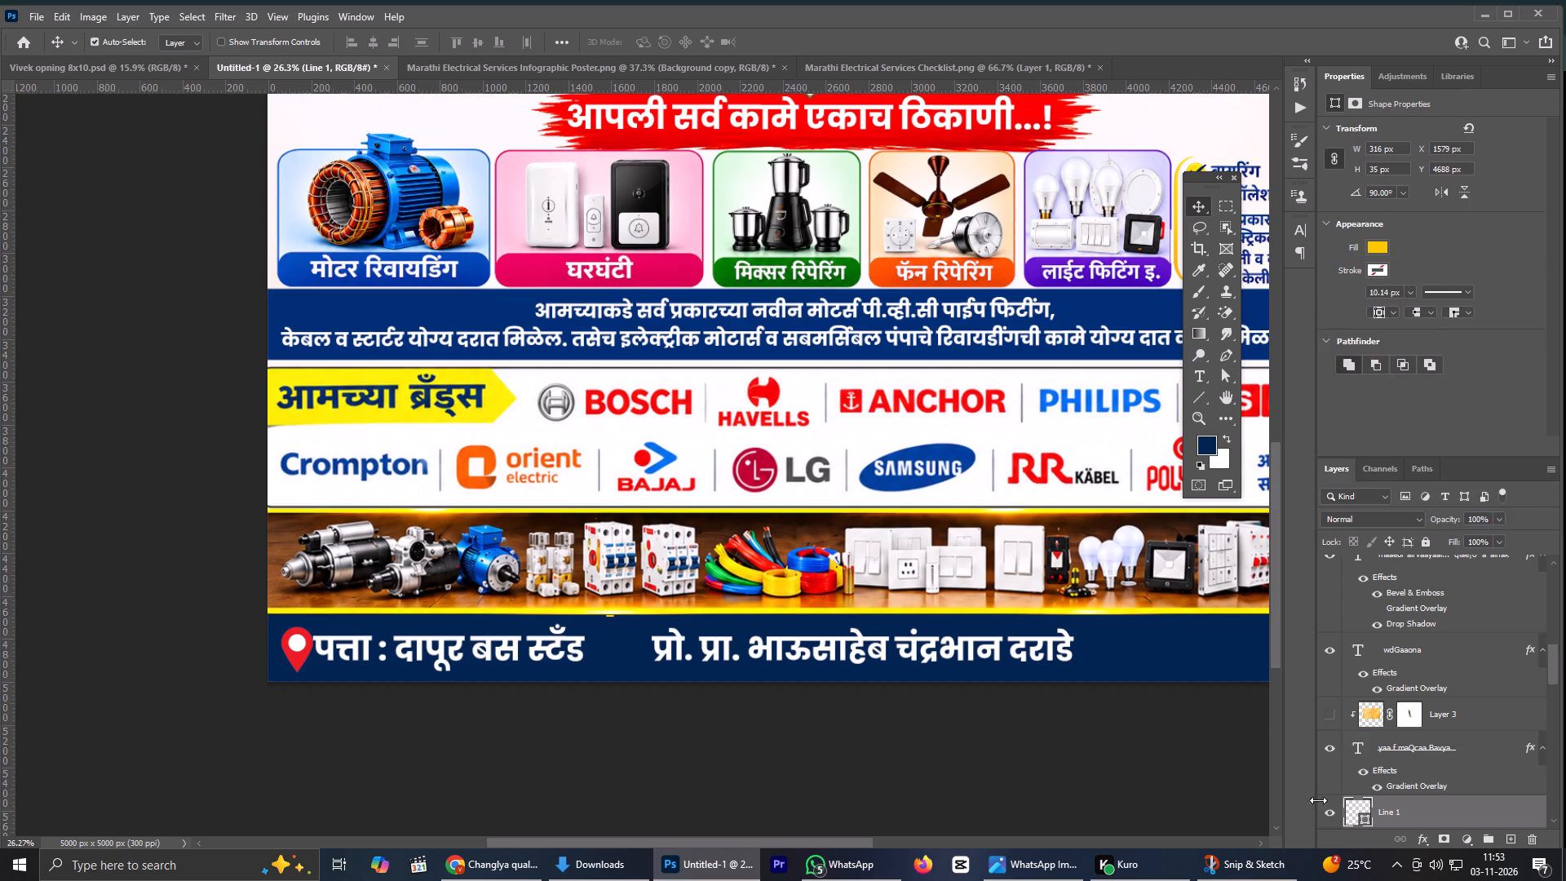
Move the divider line's layer up the stack to just below the hidden WhatsApp Image reference layer.
drag(1431, 815, 1489, 516)
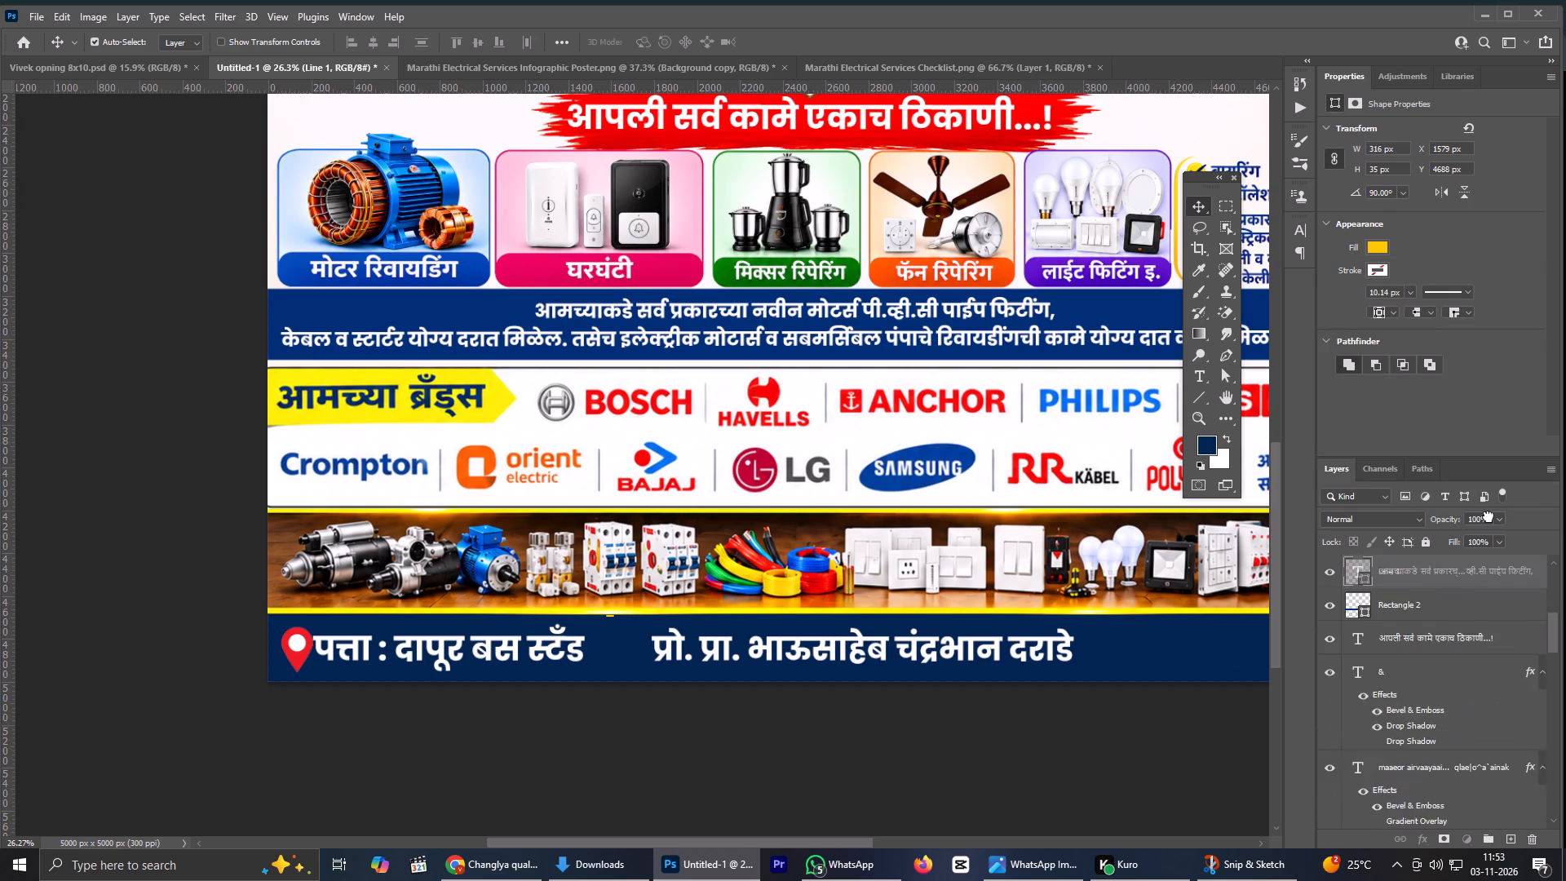
drag(1489, 516, 1440, 595)
scroll(592, 684, up, 7)
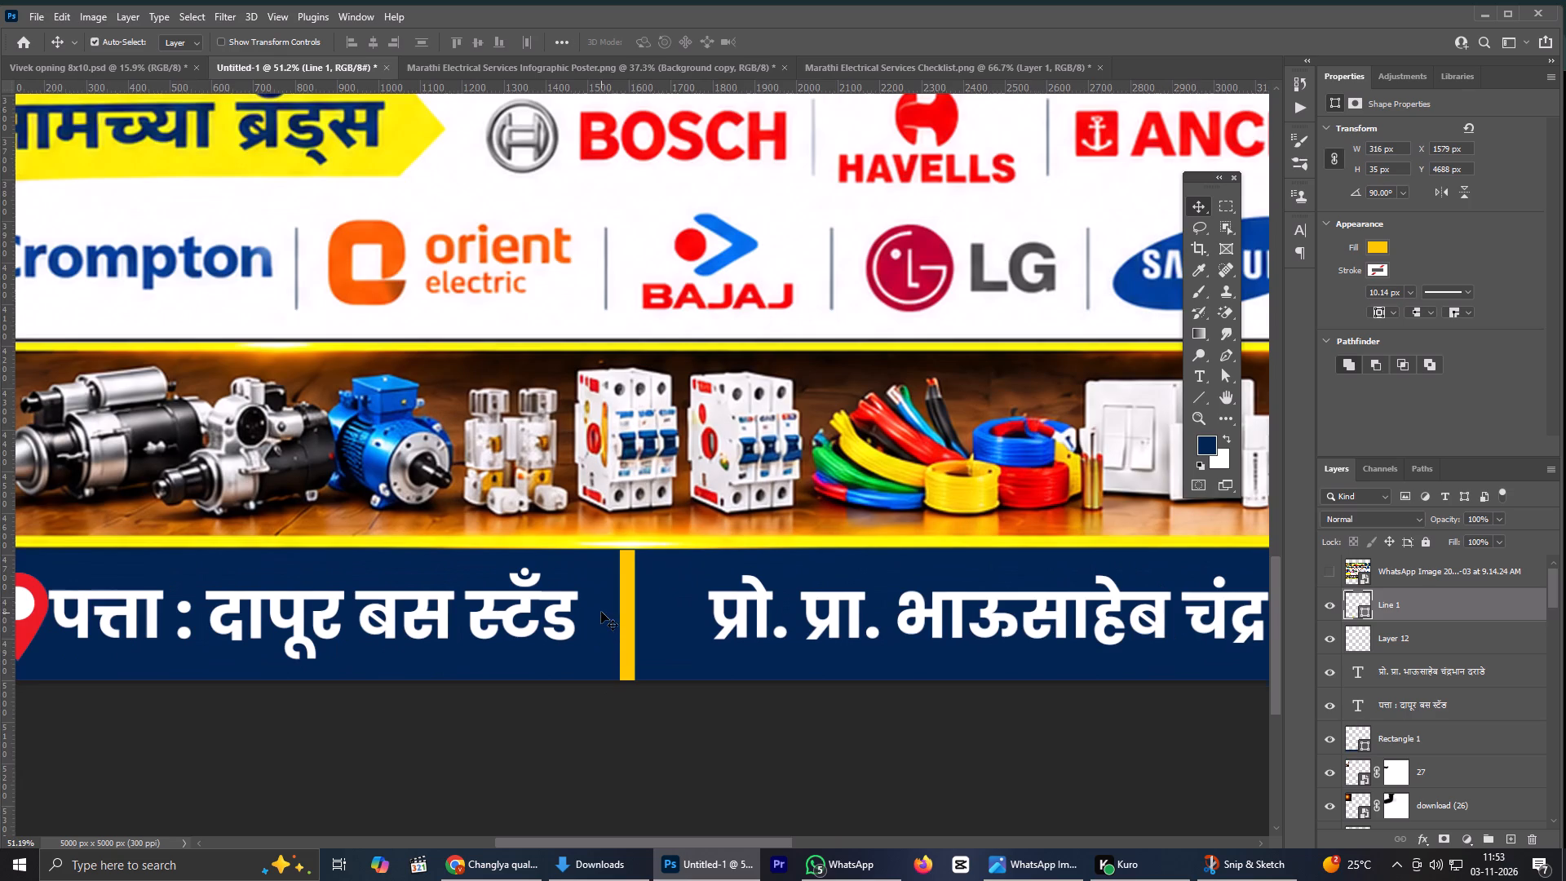
scroll(601, 612, up, 5)
scroll(601, 612, down, 13)
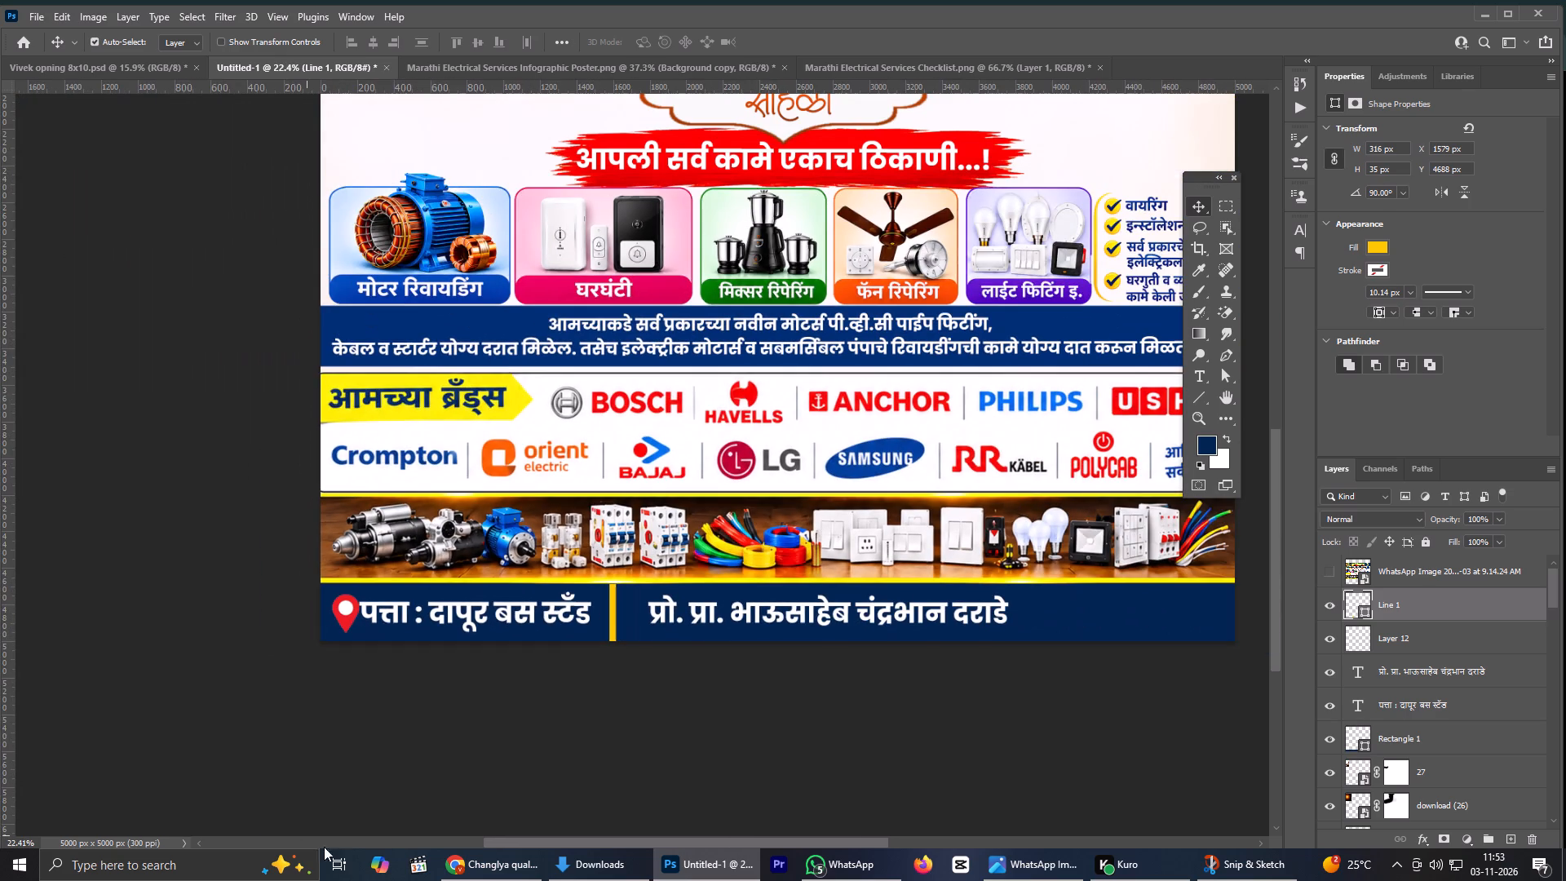
In Chrome, search Pinterest for "contact logo" and copy the black person silhouette image.
click(502, 861)
click(416, 0)
drag(440, 88, 340, 107)
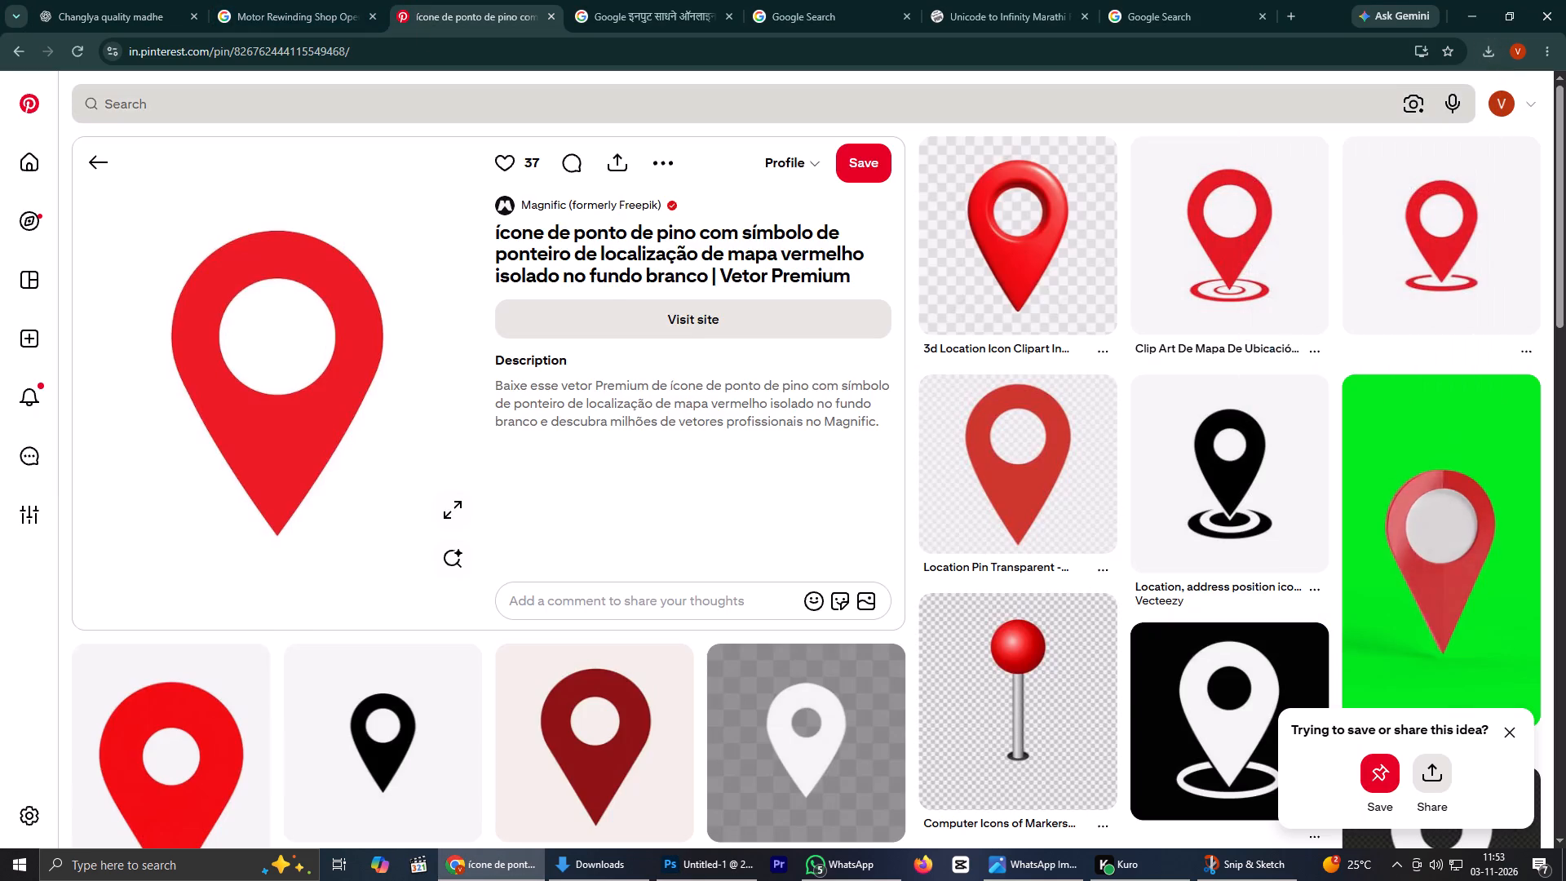
drag(340, 107, 0, 104)
text(con)
key(t)
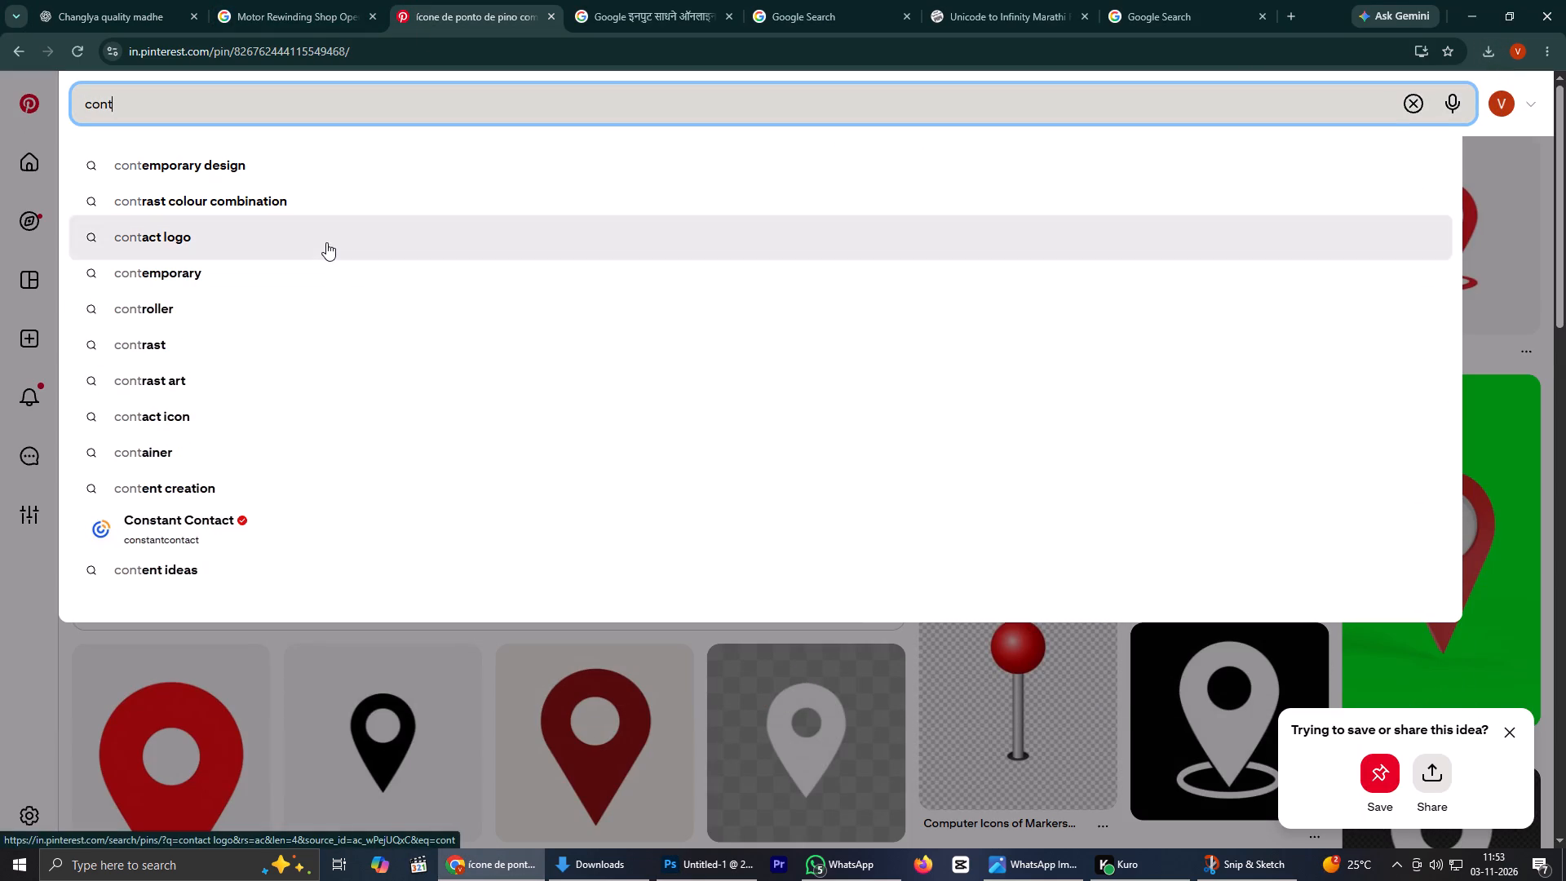
click(326, 242)
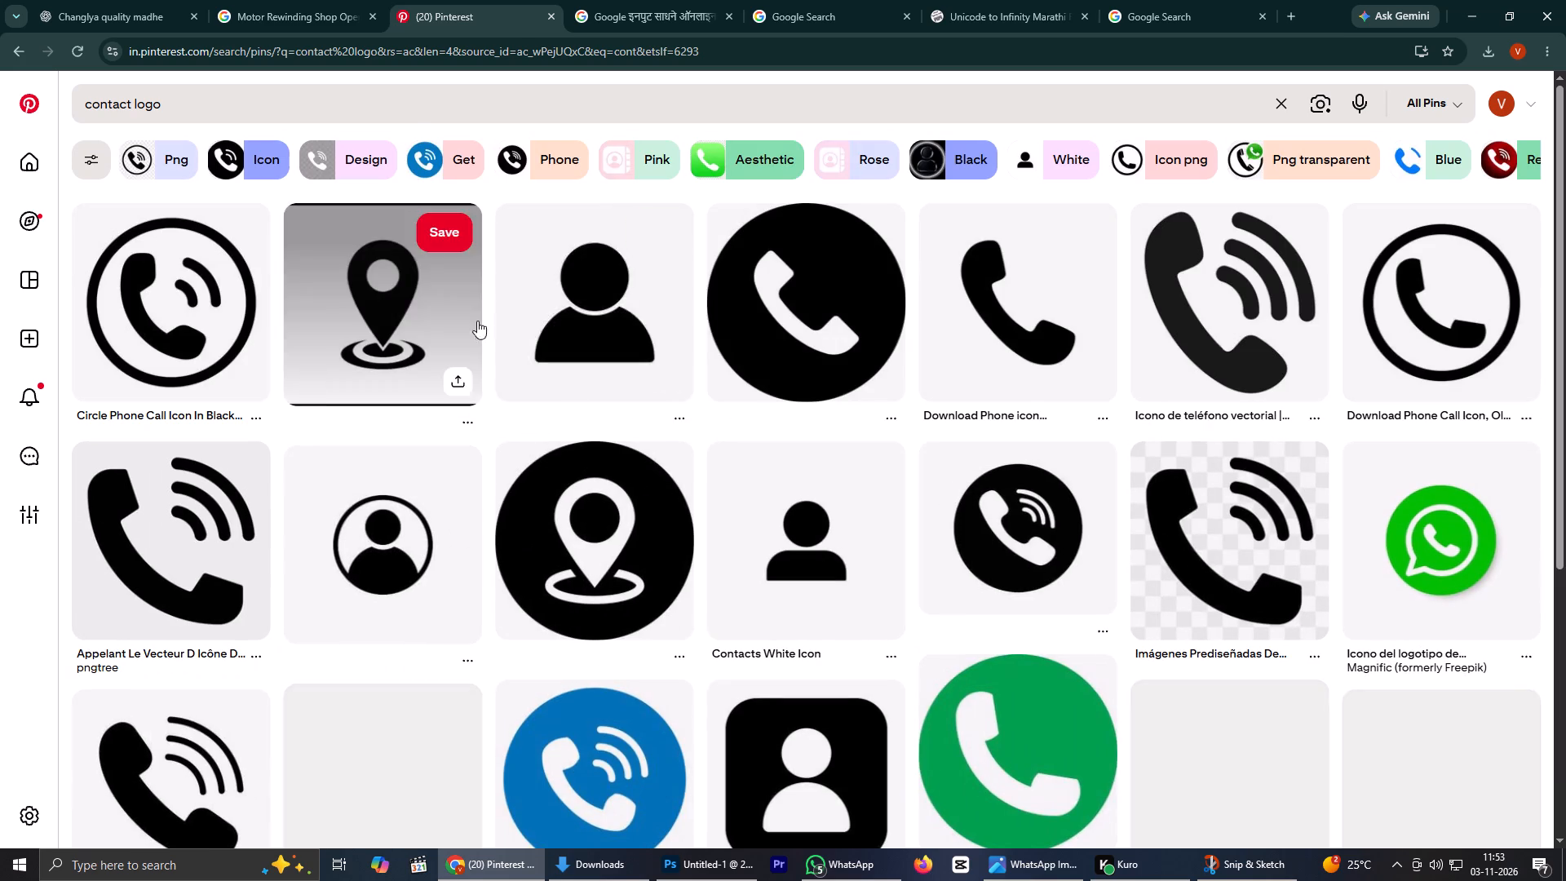
click(582, 319)
right_click(291, 367)
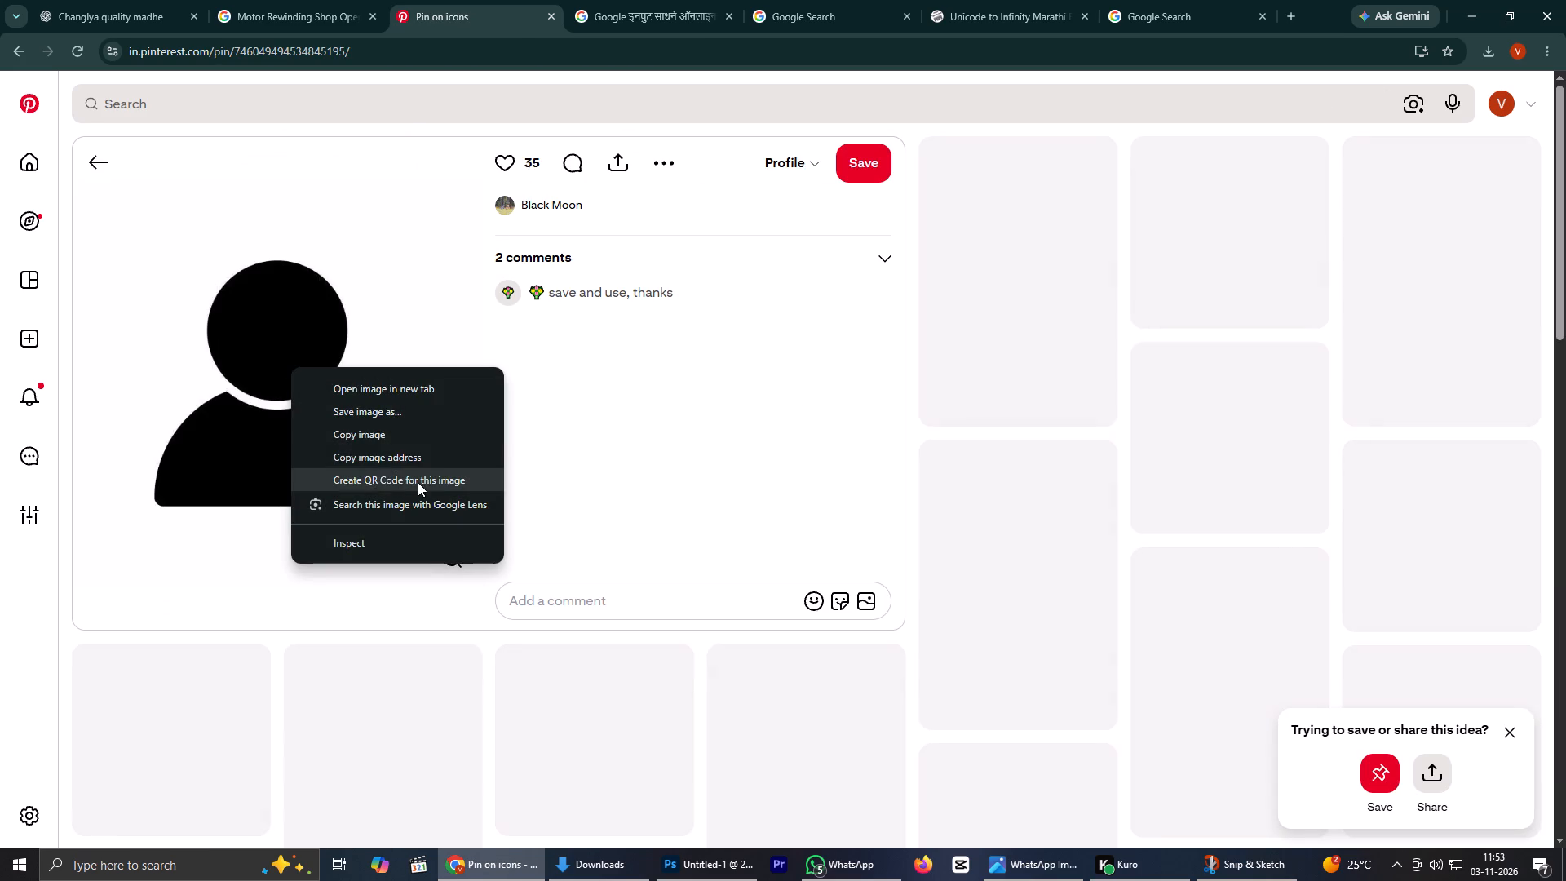
click(348, 432)
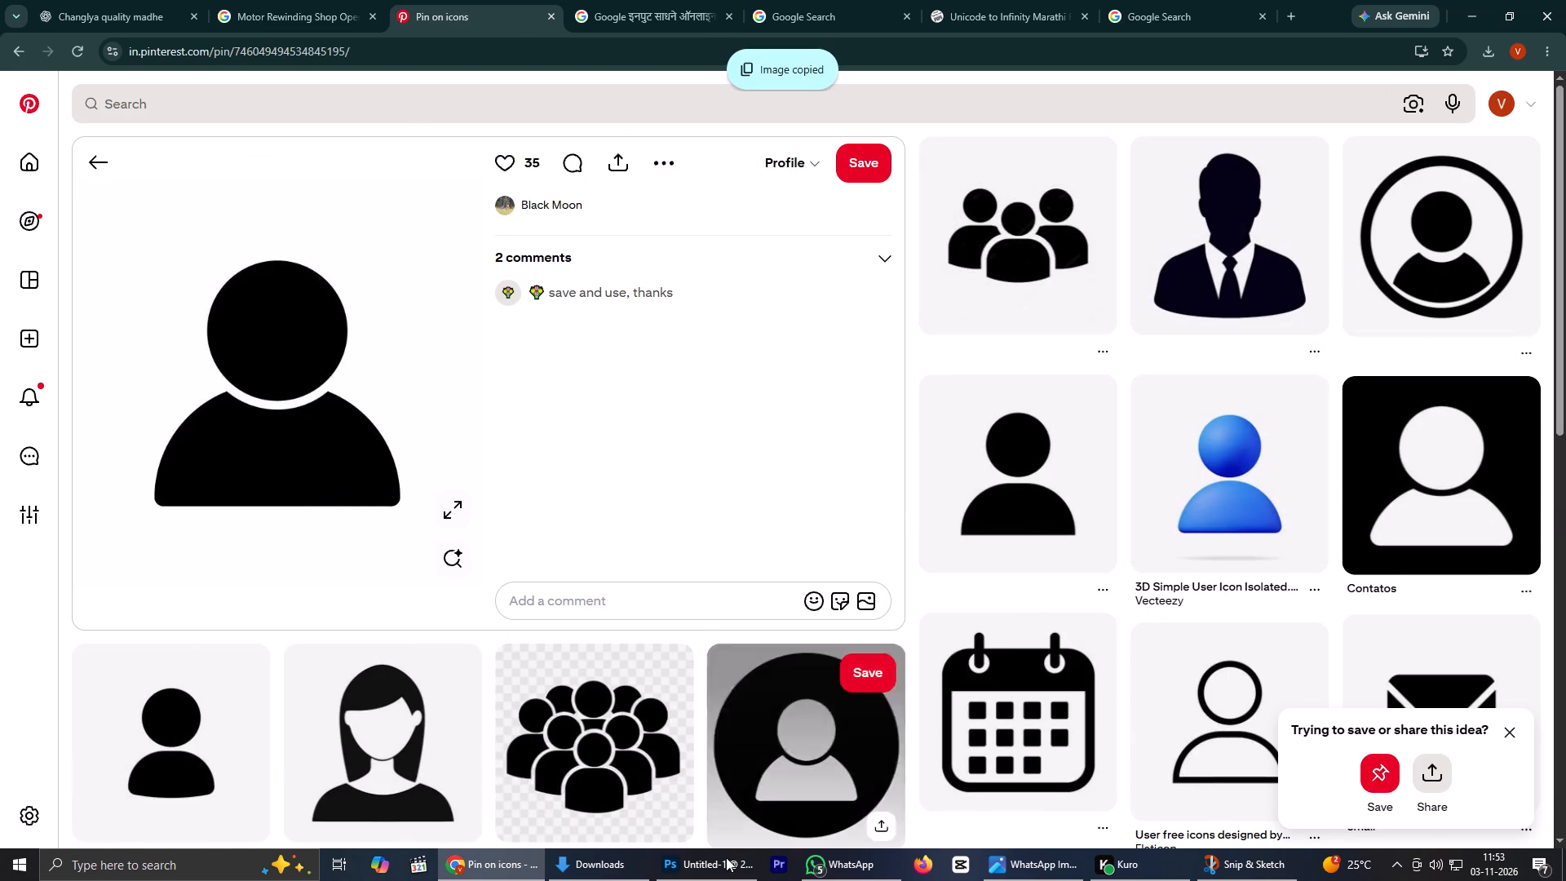
Paste the person icon into the Untitled-1 poster in Photoshop and erase its white background.
click(699, 880)
key(ctrl+v)
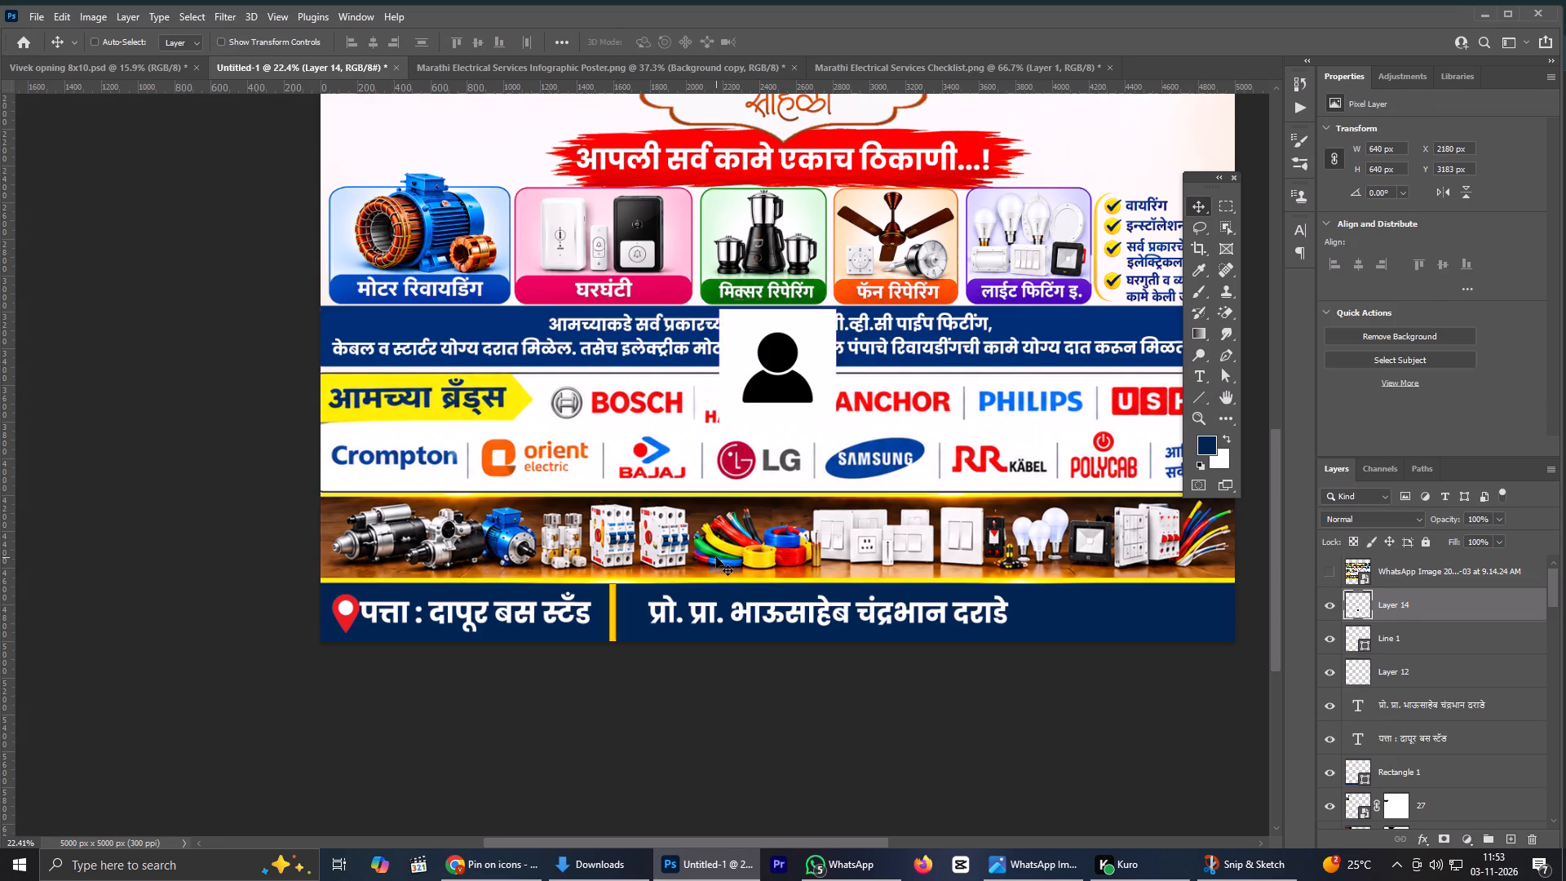
click(1235, 312)
click(798, 354)
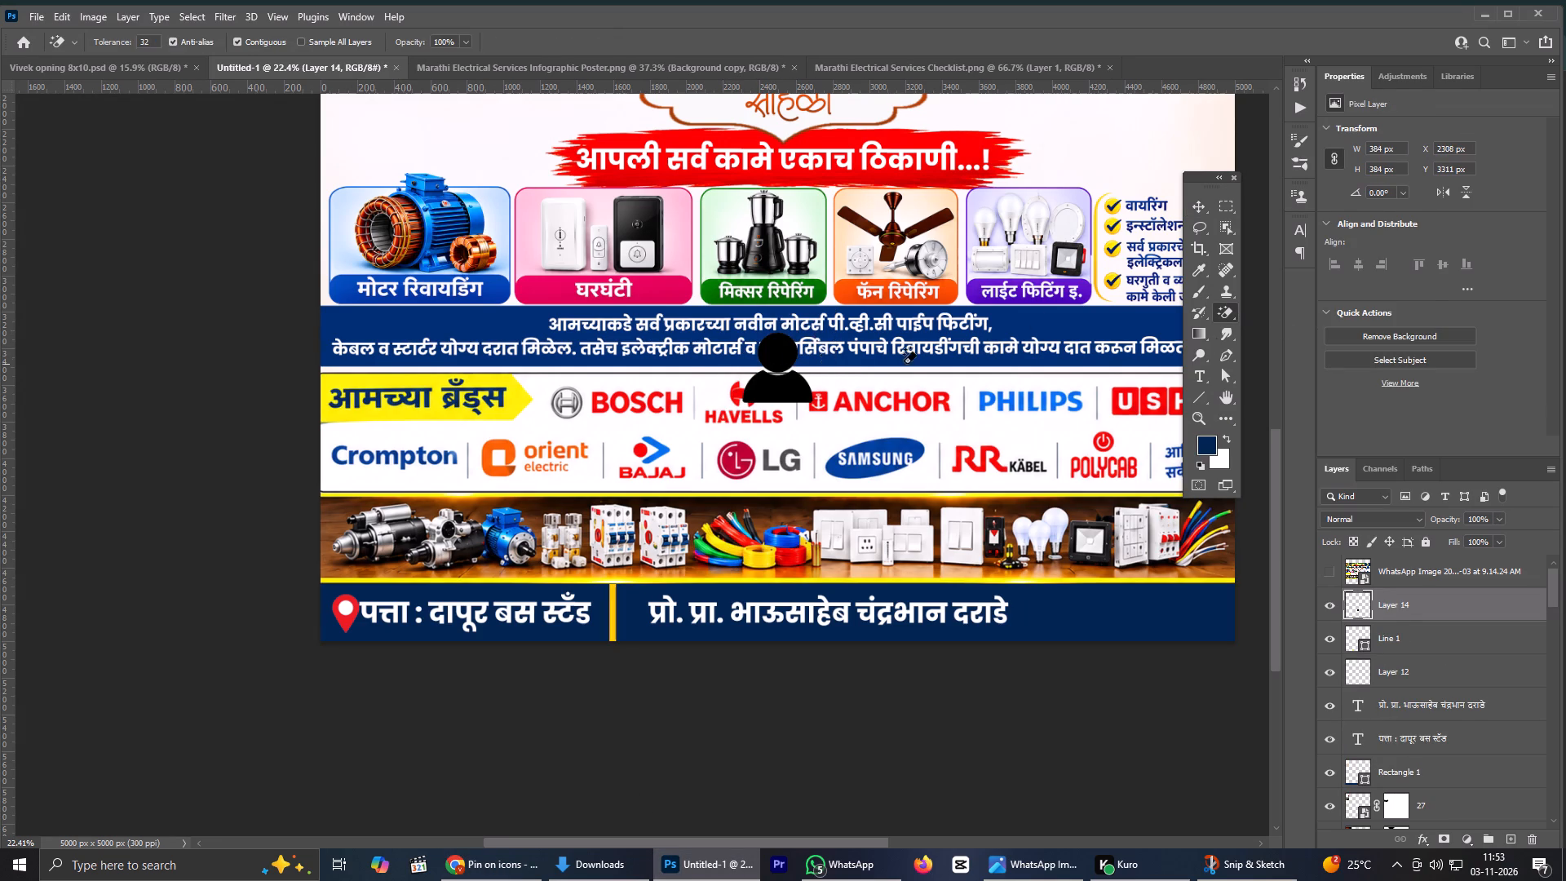
Scale the person icon to about 43% and place it in the footer between the yellow divider and the proprietor text.
click(1201, 209)
drag(765, 350, 709, 469)
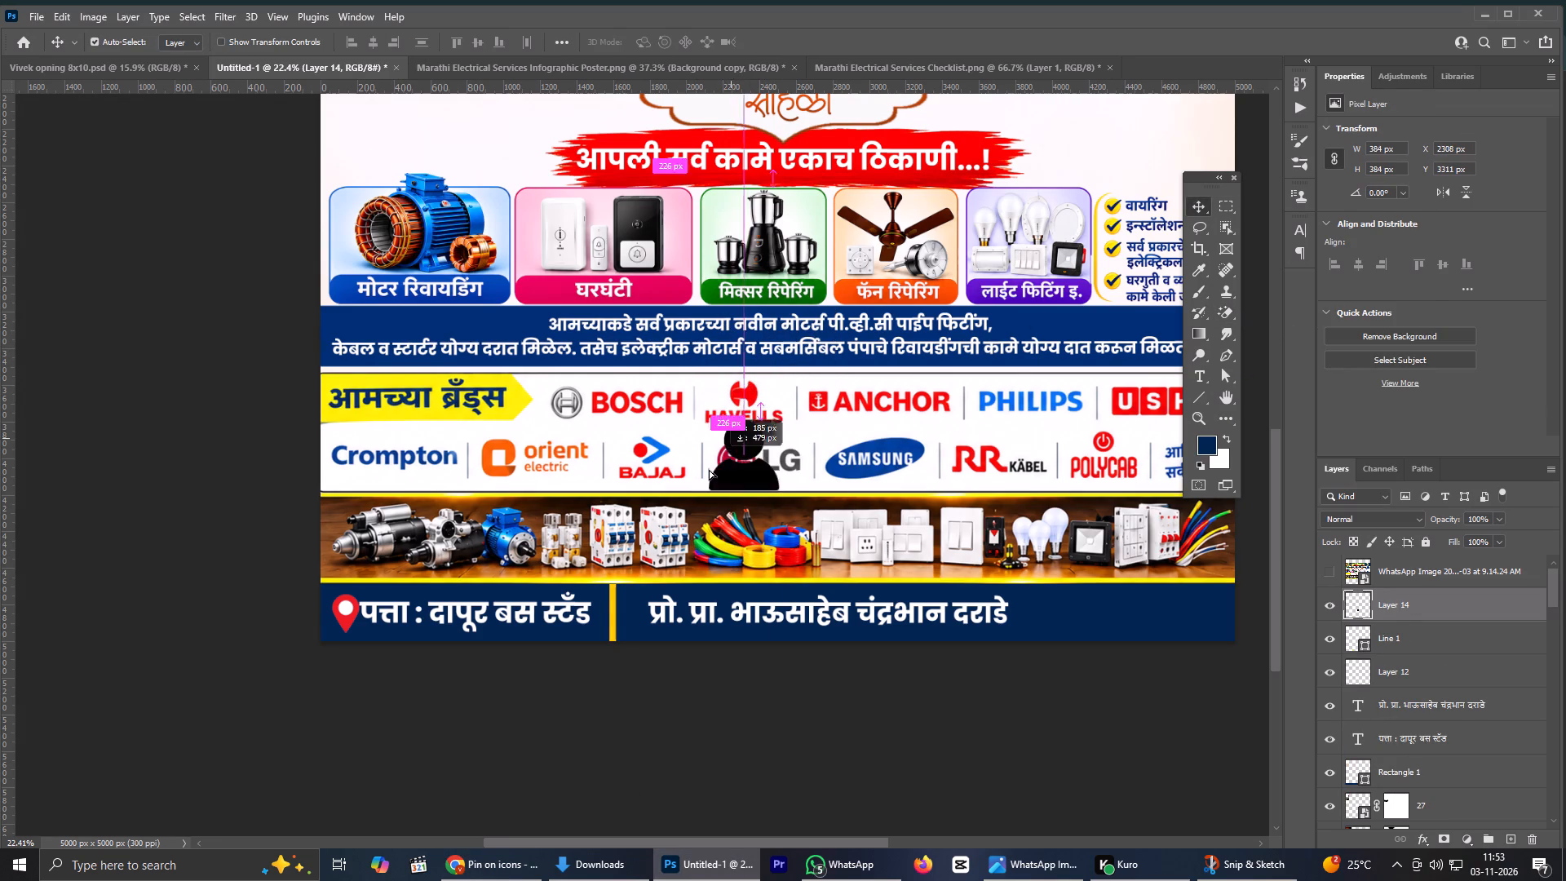
drag(709, 469, 630, 590)
key(ctrl+t)
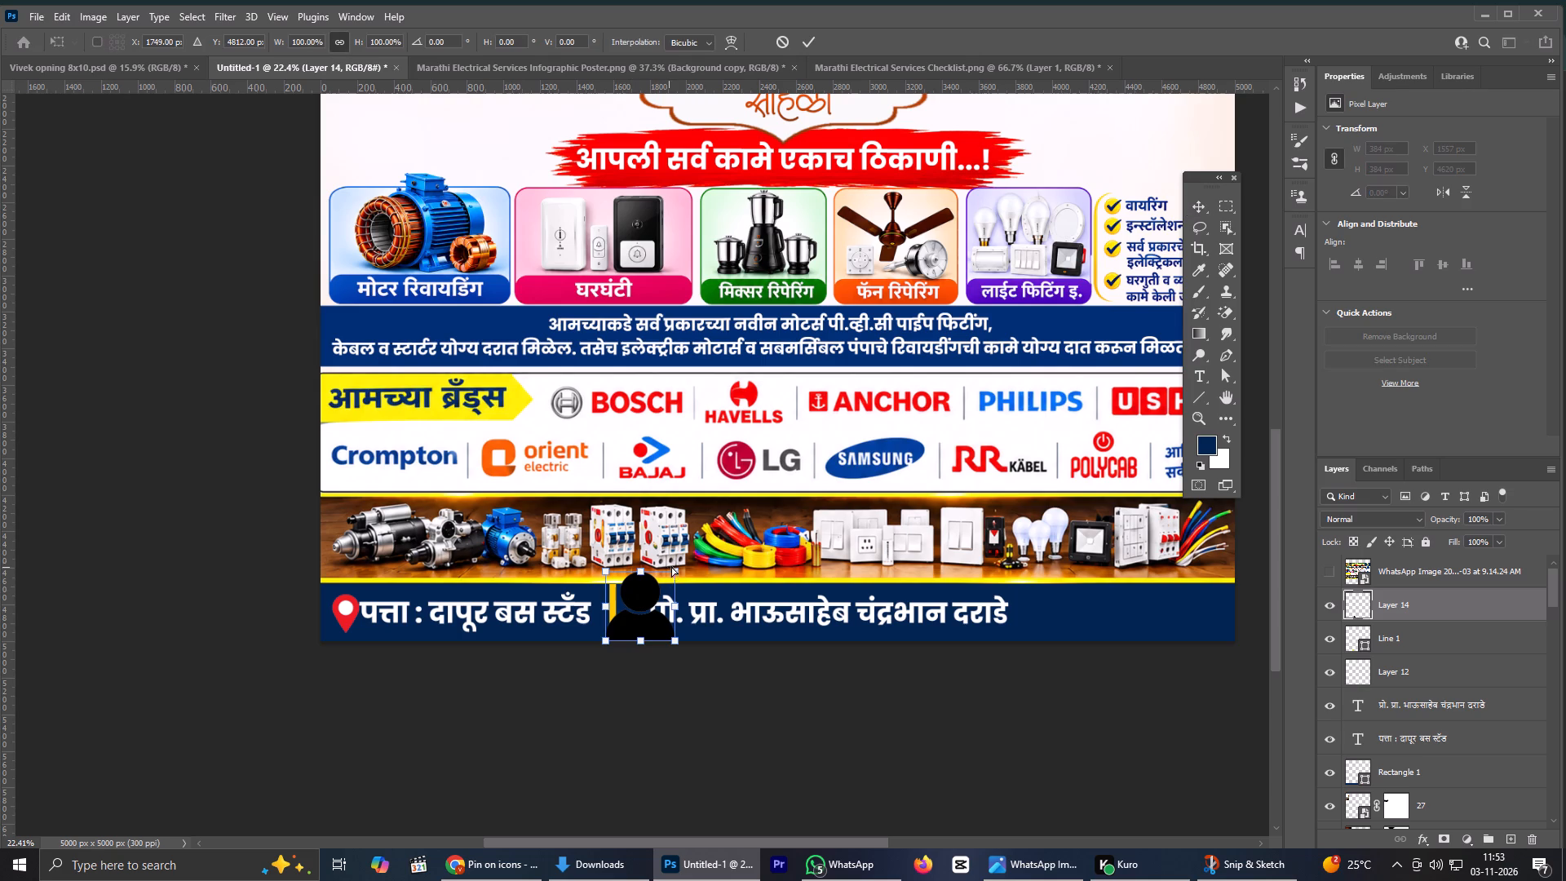
alt+drag(674, 566, 648, 581)
scroll(672, 581, up, 4)
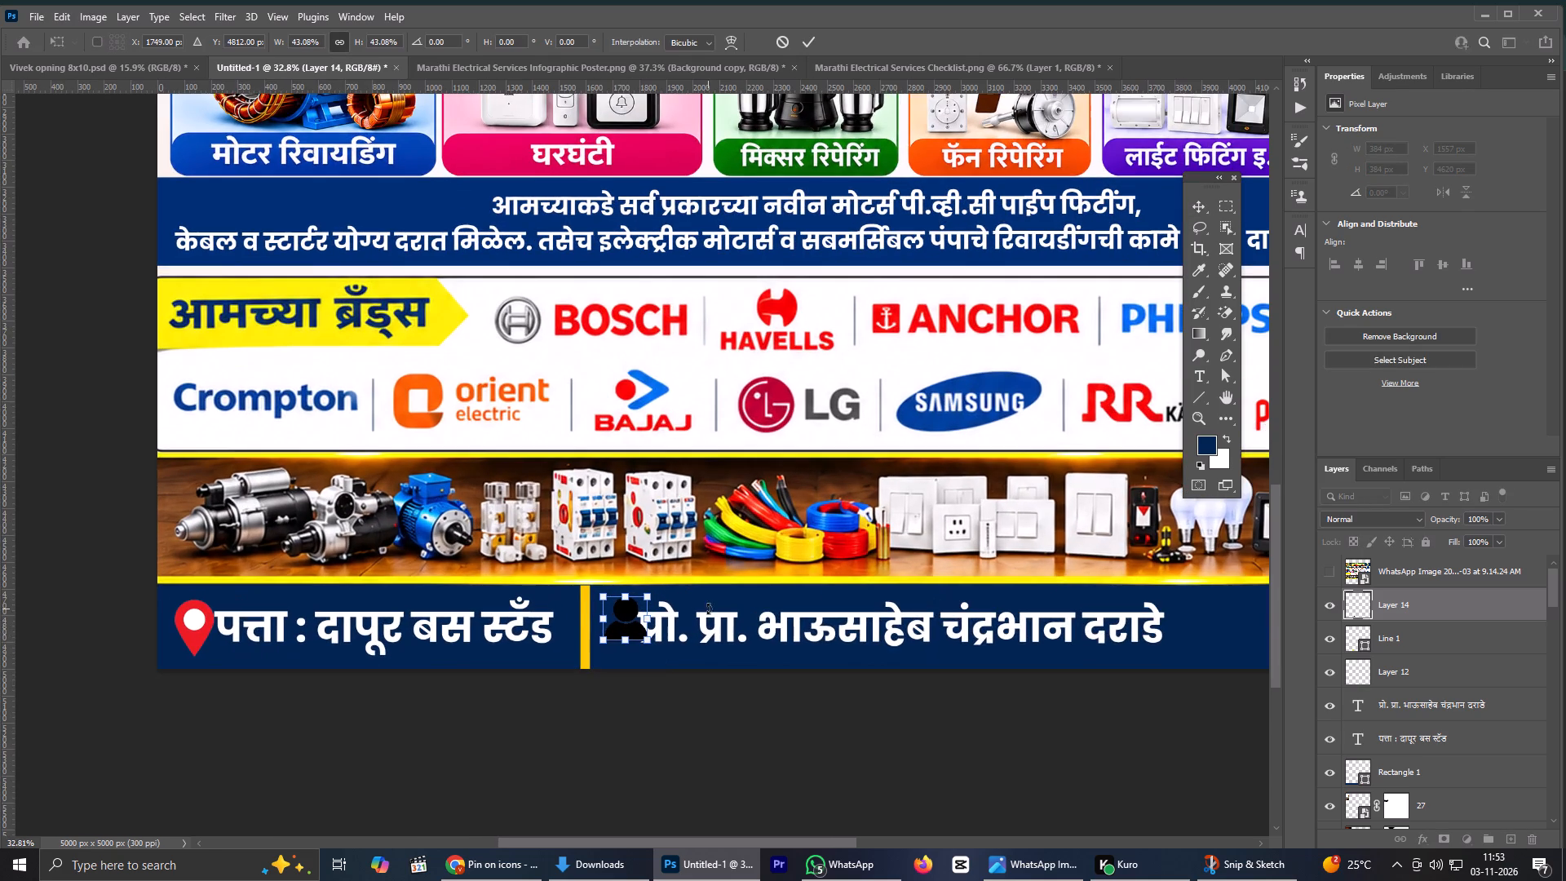
click(712, 635)
drag(639, 625, 633, 634)
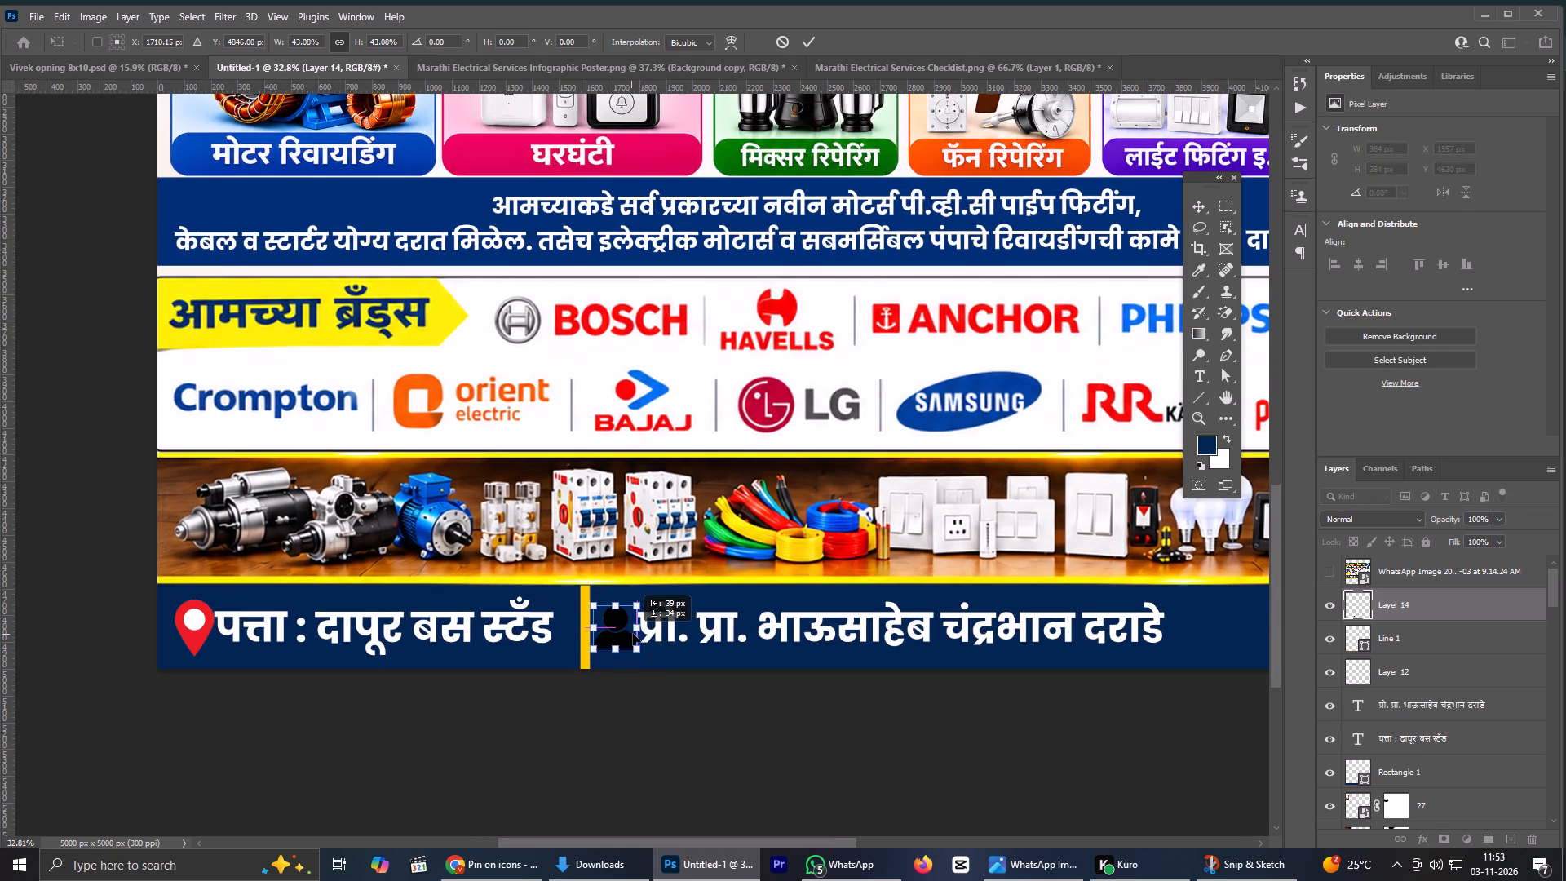
drag(633, 634, 635, 632)
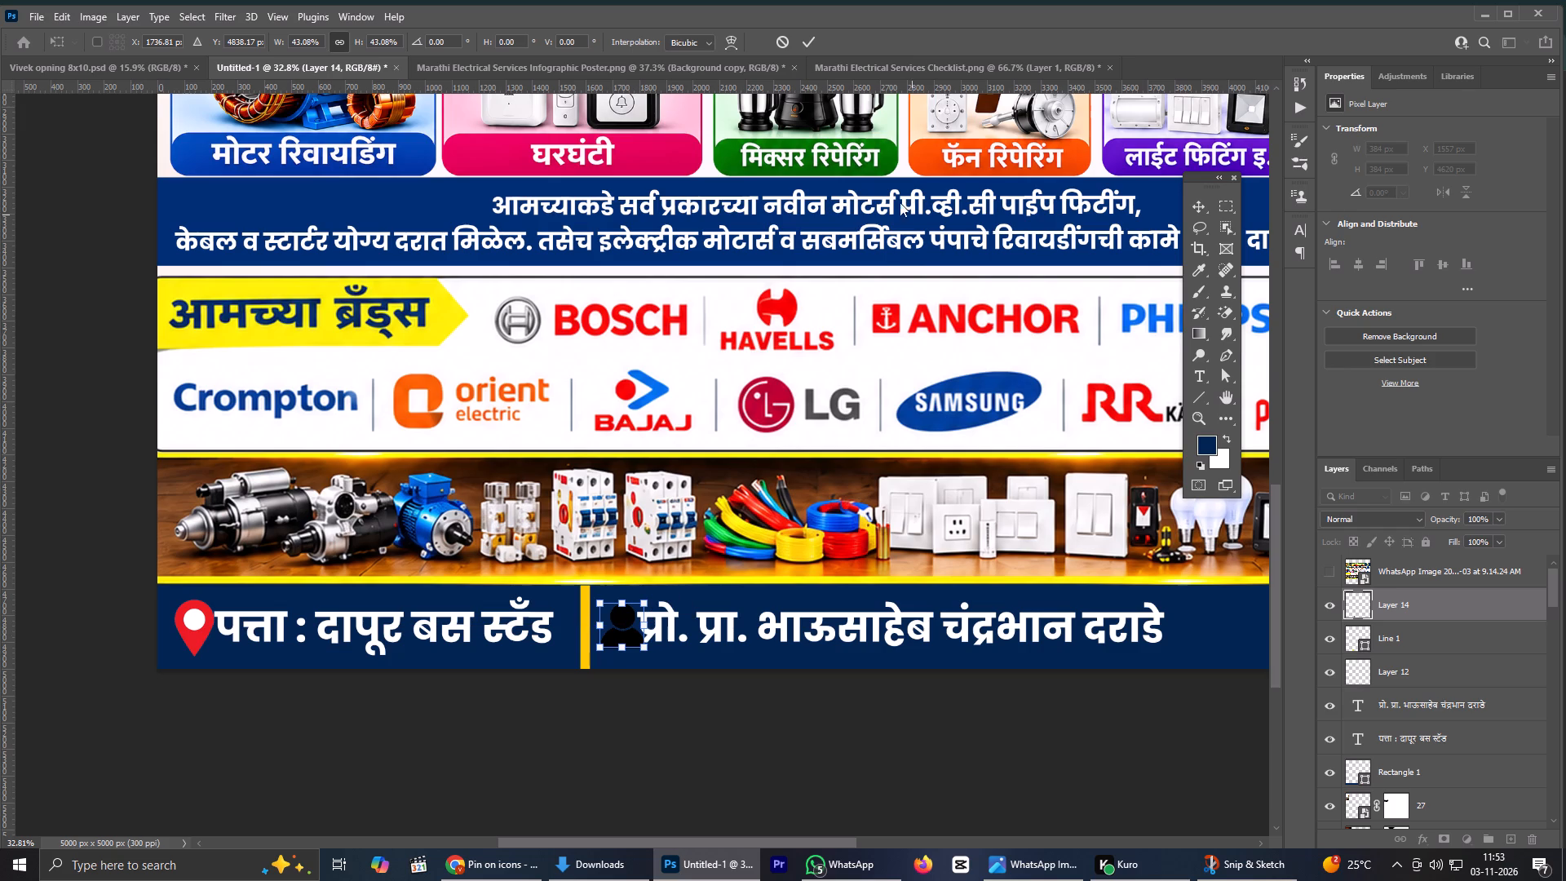
click(815, 42)
Shift the proprietor text slightly away from the person icon to open a gap.
scroll(707, 602, up, 1)
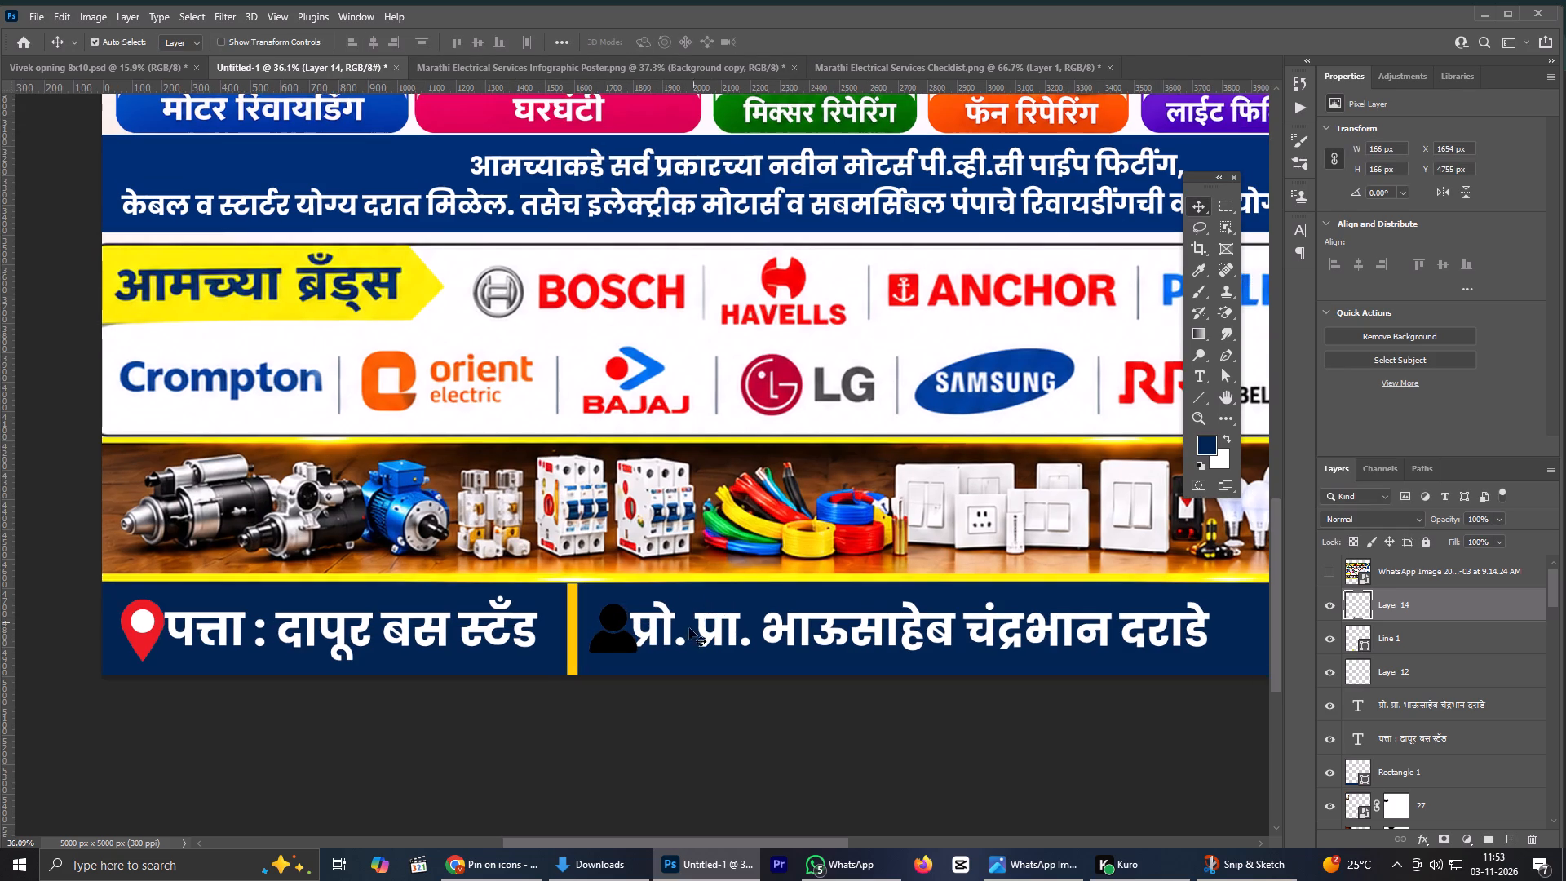
drag(688, 634, 700, 636)
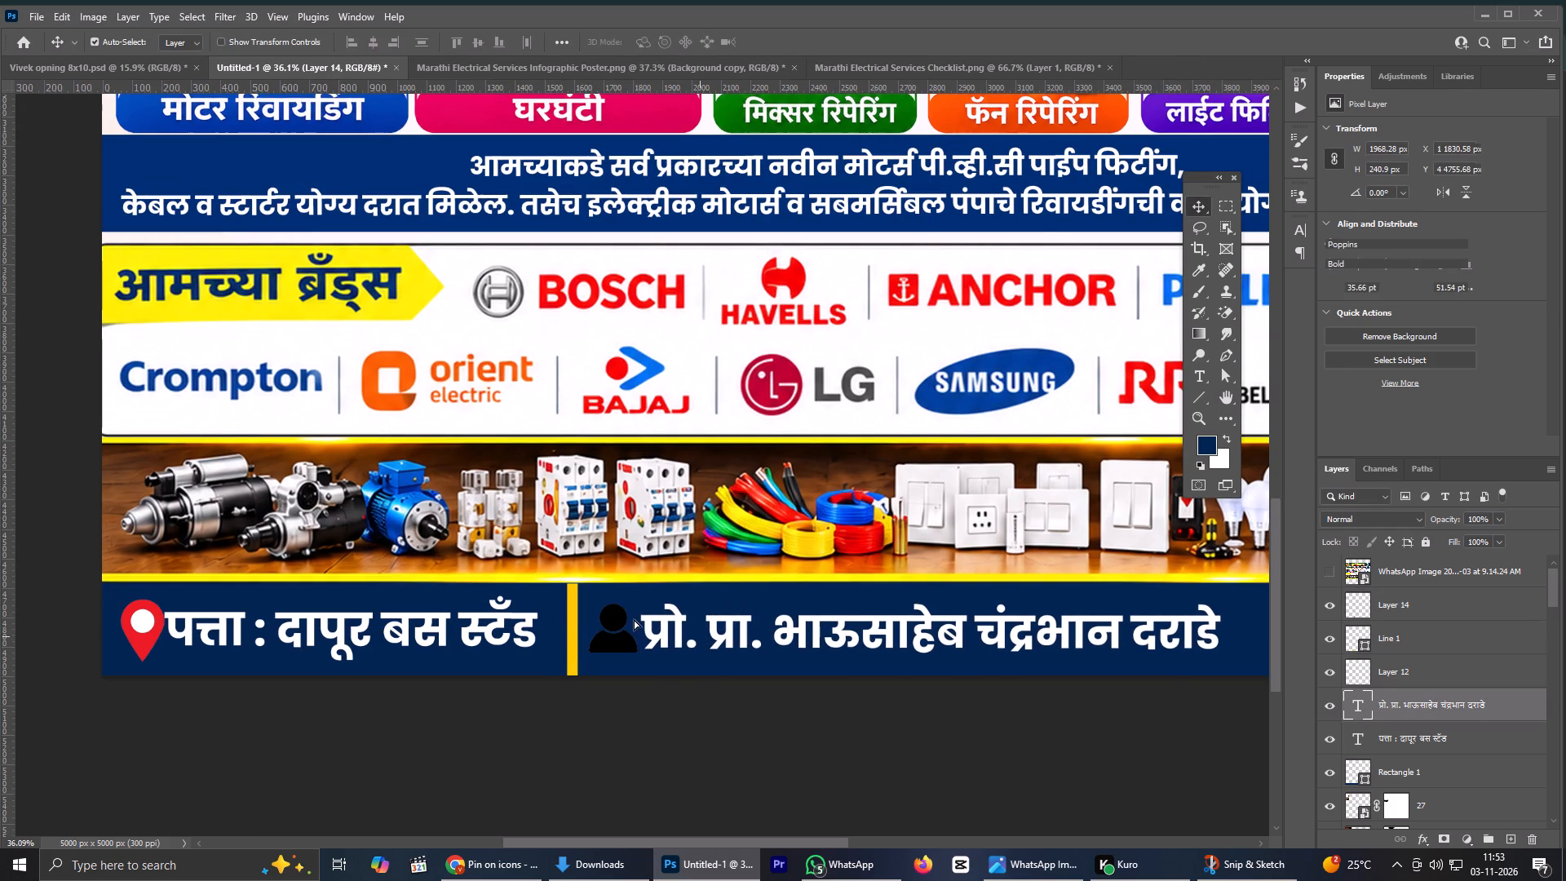
Apply a Color Overlay to the black person icon, using the yellow sampled from the footer divider.
click(614, 633)
click(1327, 569)
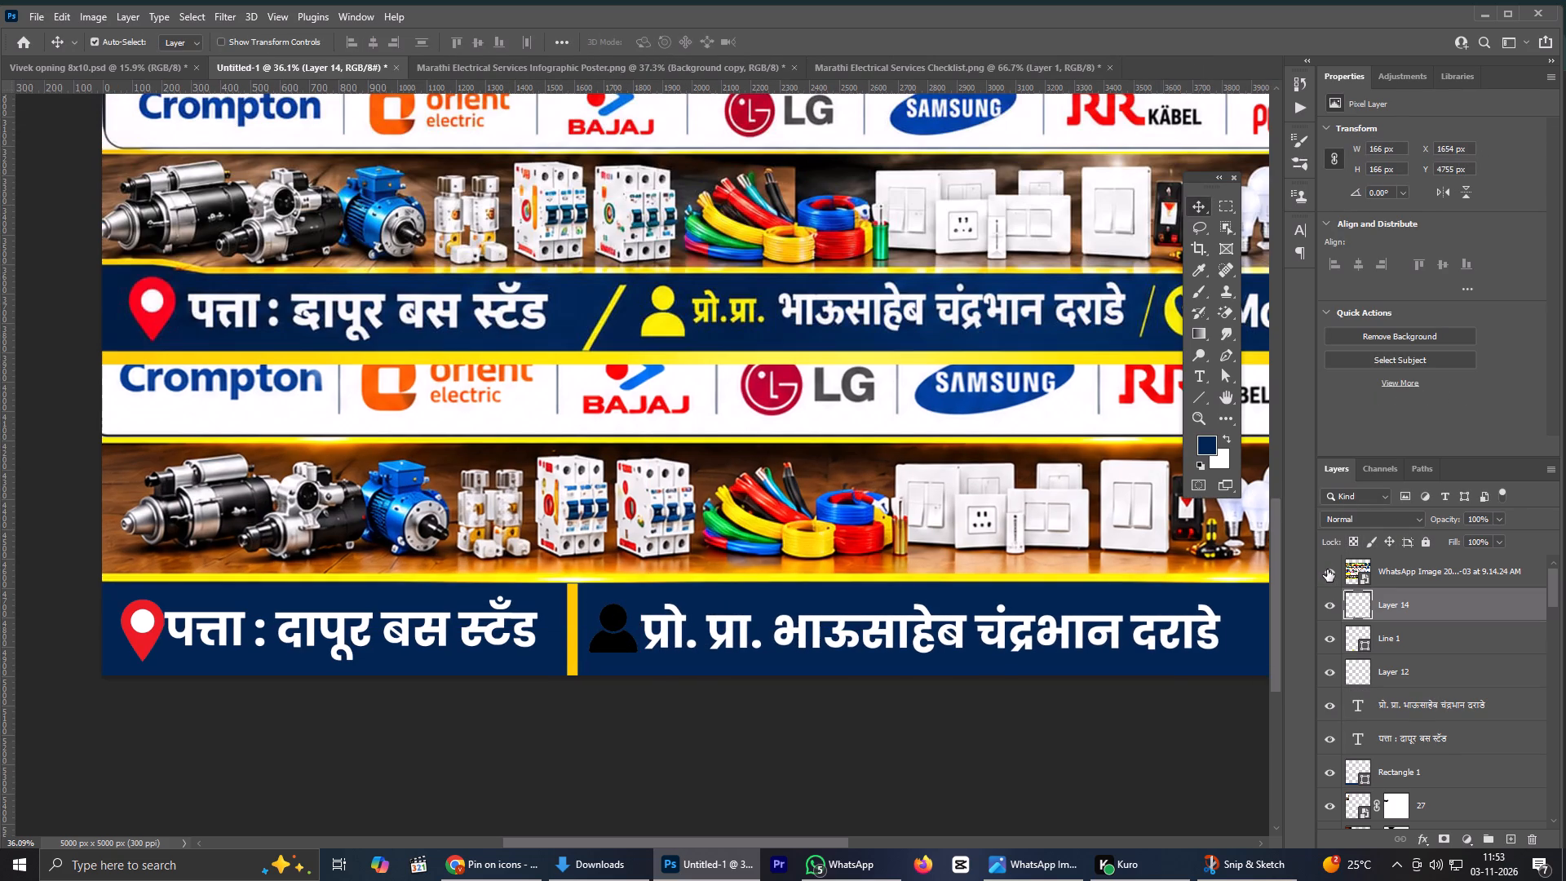
click(1327, 569)
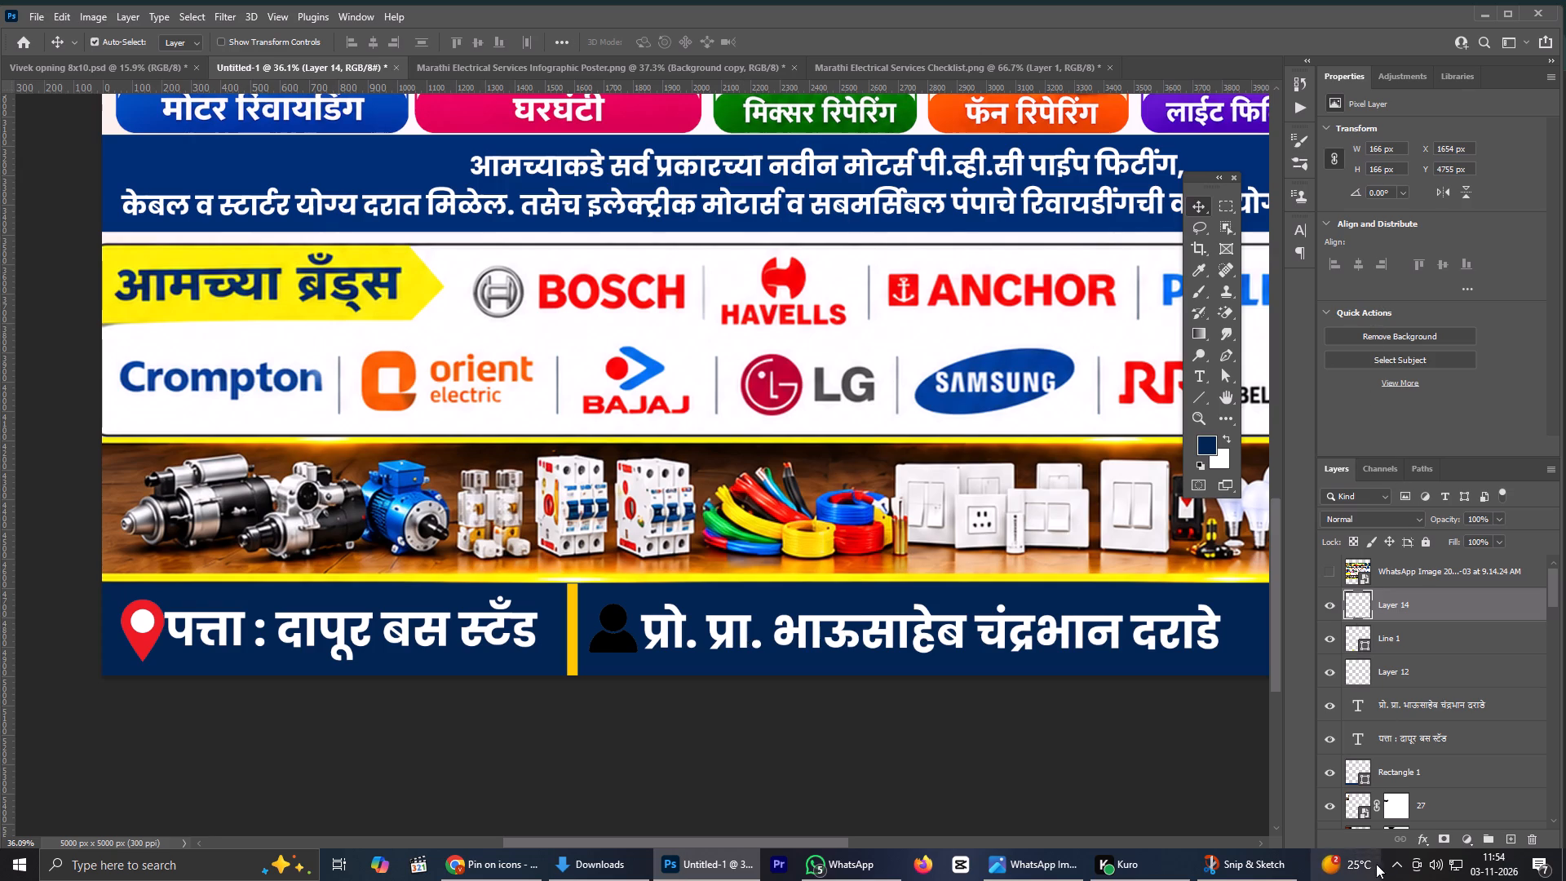
click(1427, 843)
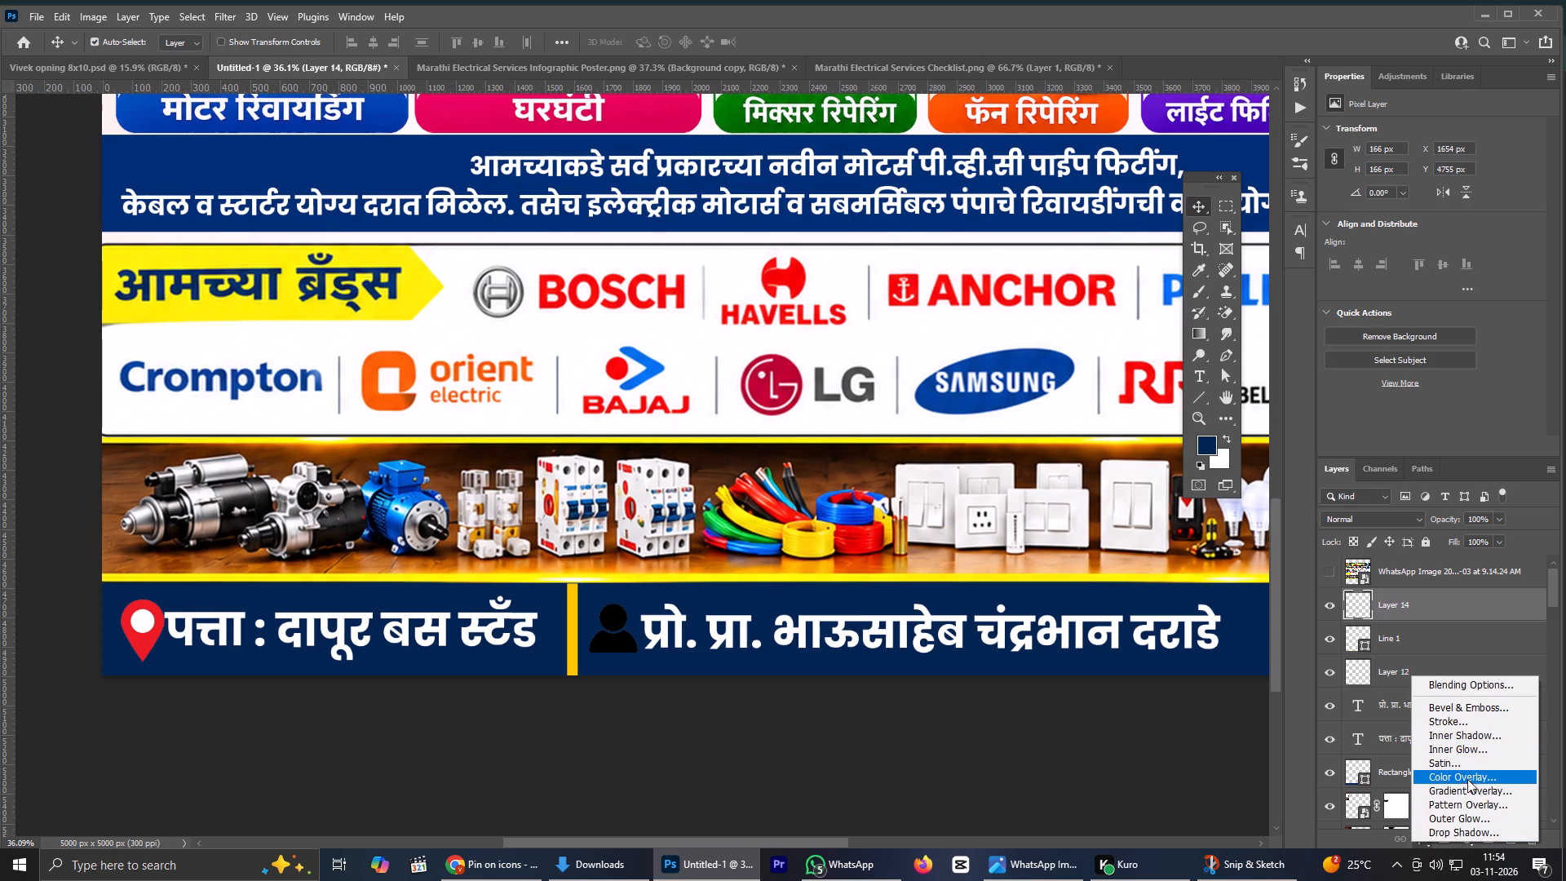
click(1465, 782)
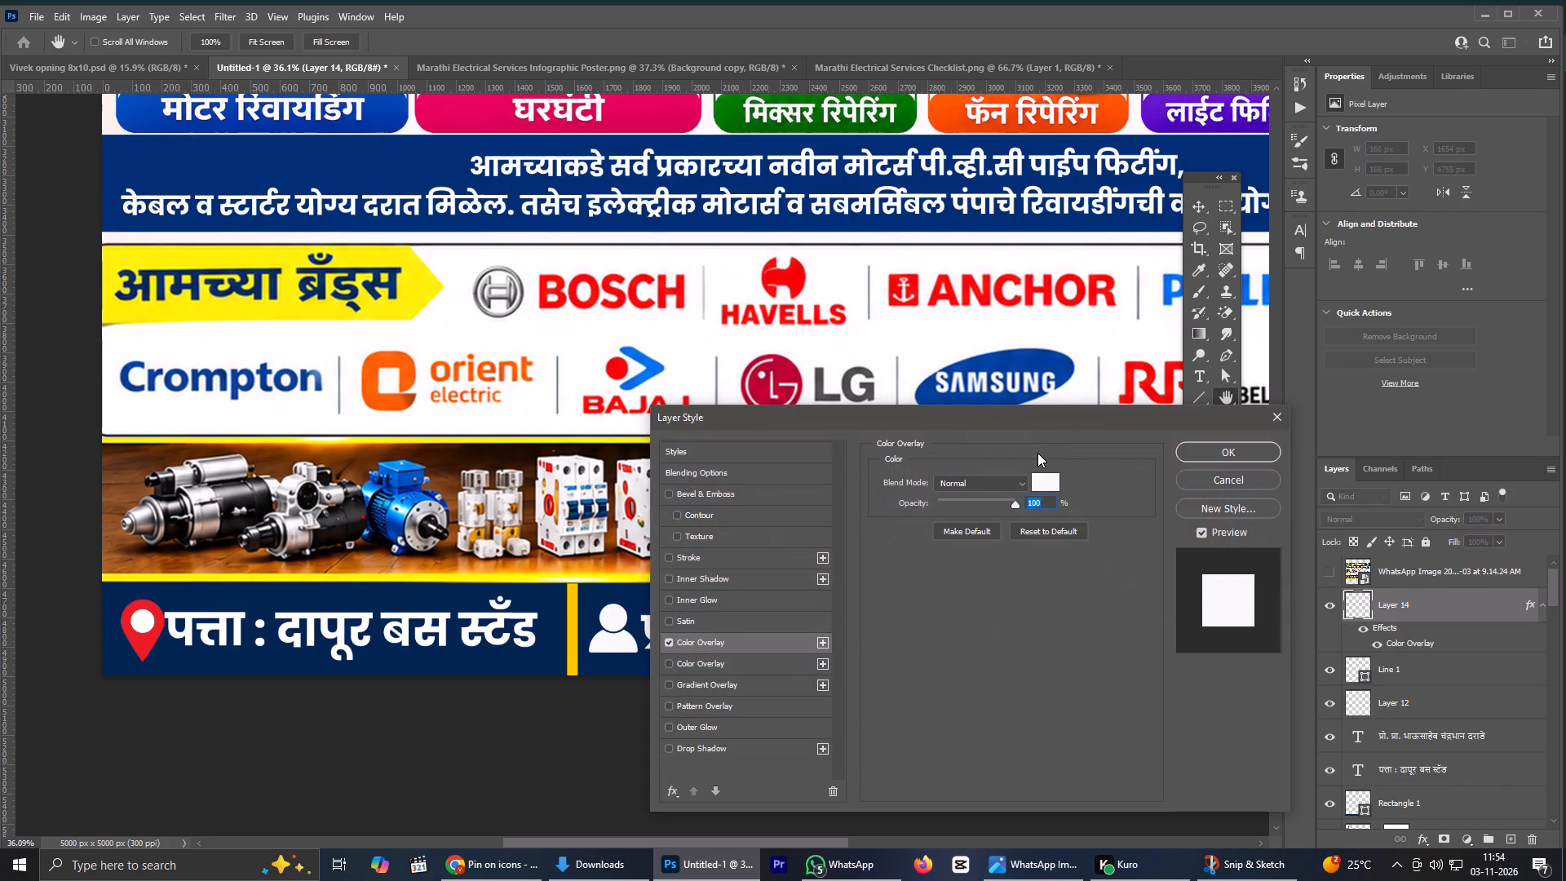
click(1042, 477)
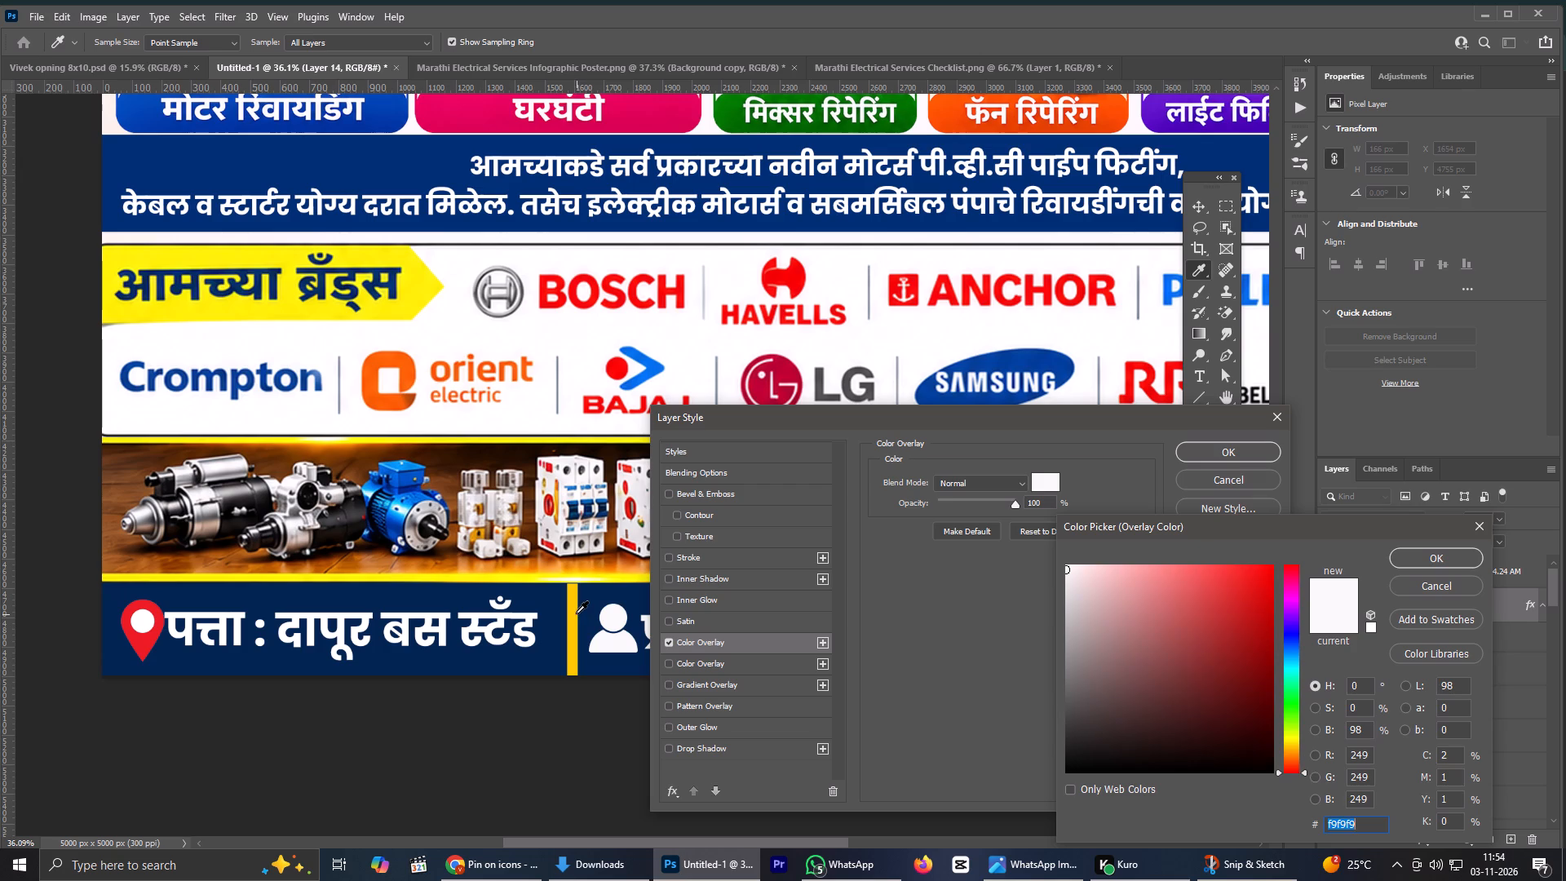
click(575, 613)
click(1428, 556)
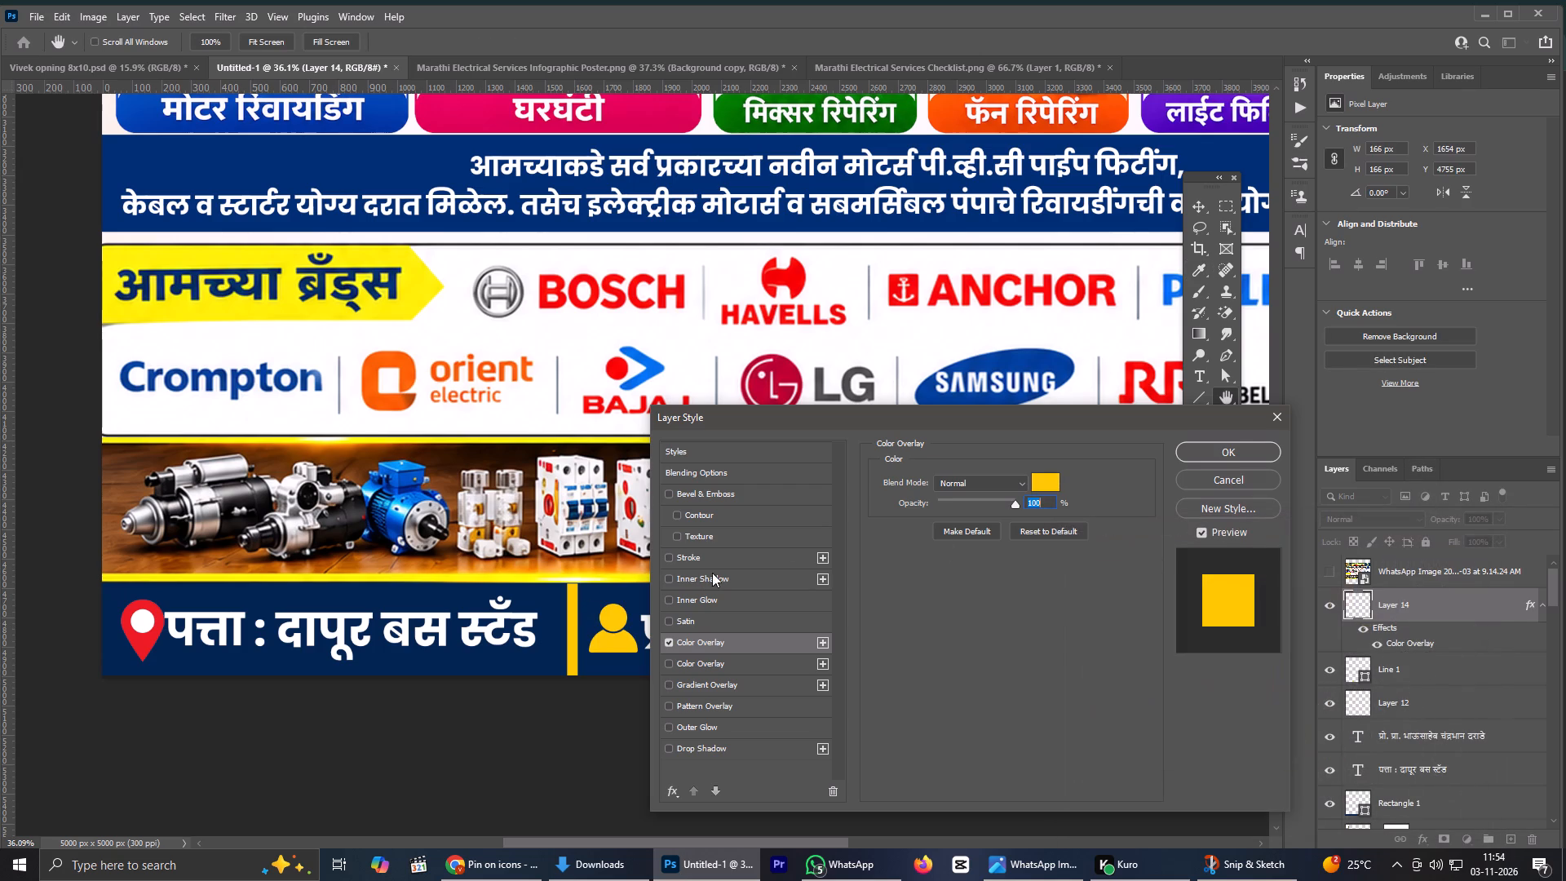
click(1254, 455)
Duplicate the yellow footer divider and place the copy just after the end of the proprietor text.
scroll(758, 569, down, 4)
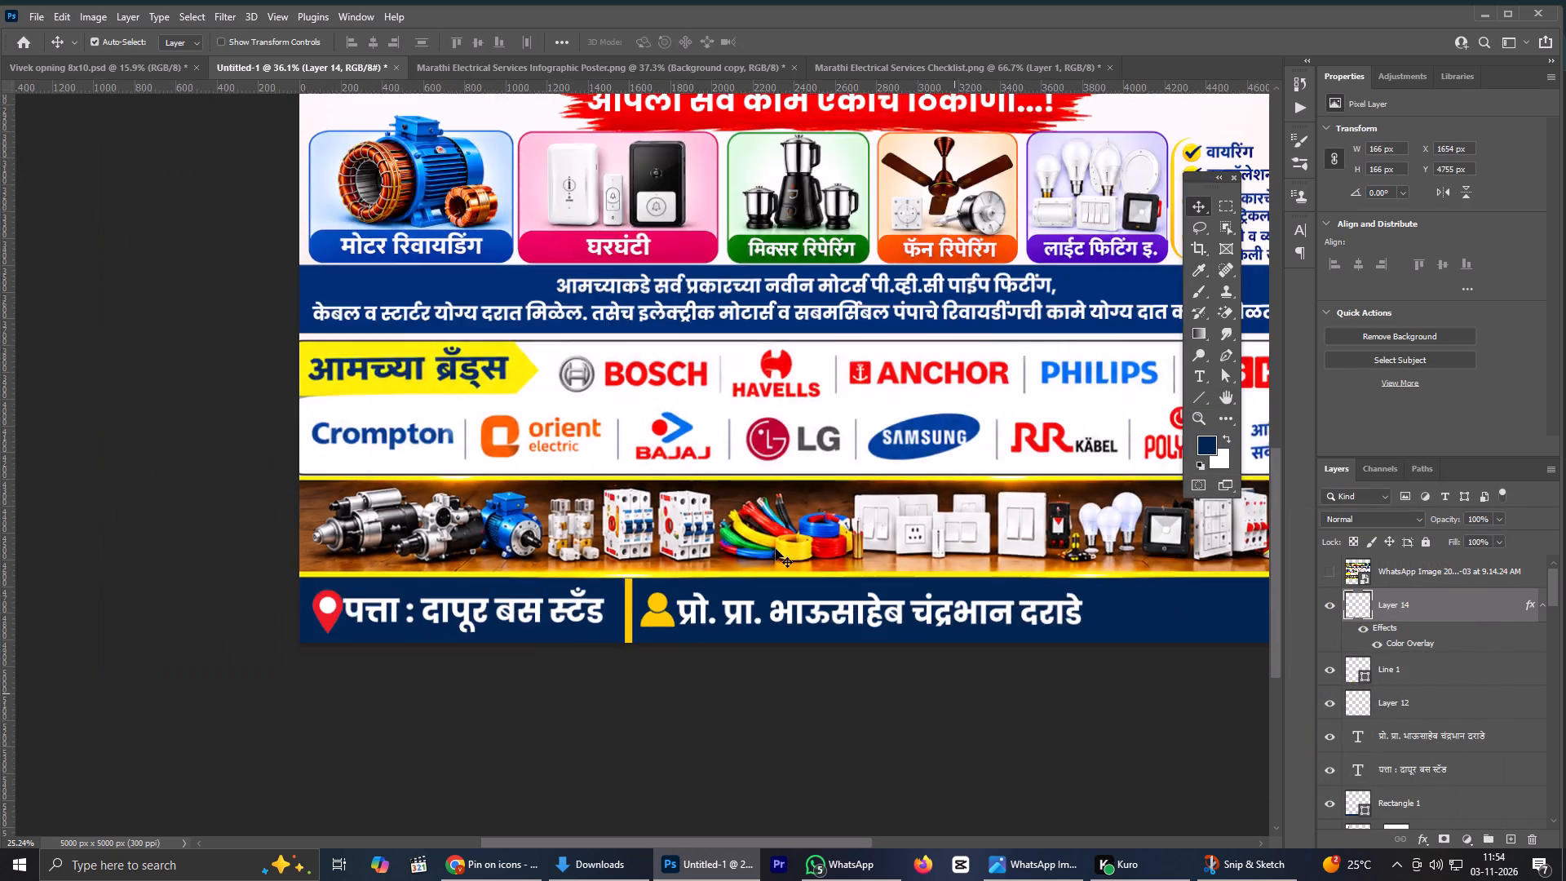
scroll(776, 549, down, 4)
scroll(1057, 552, up, 3)
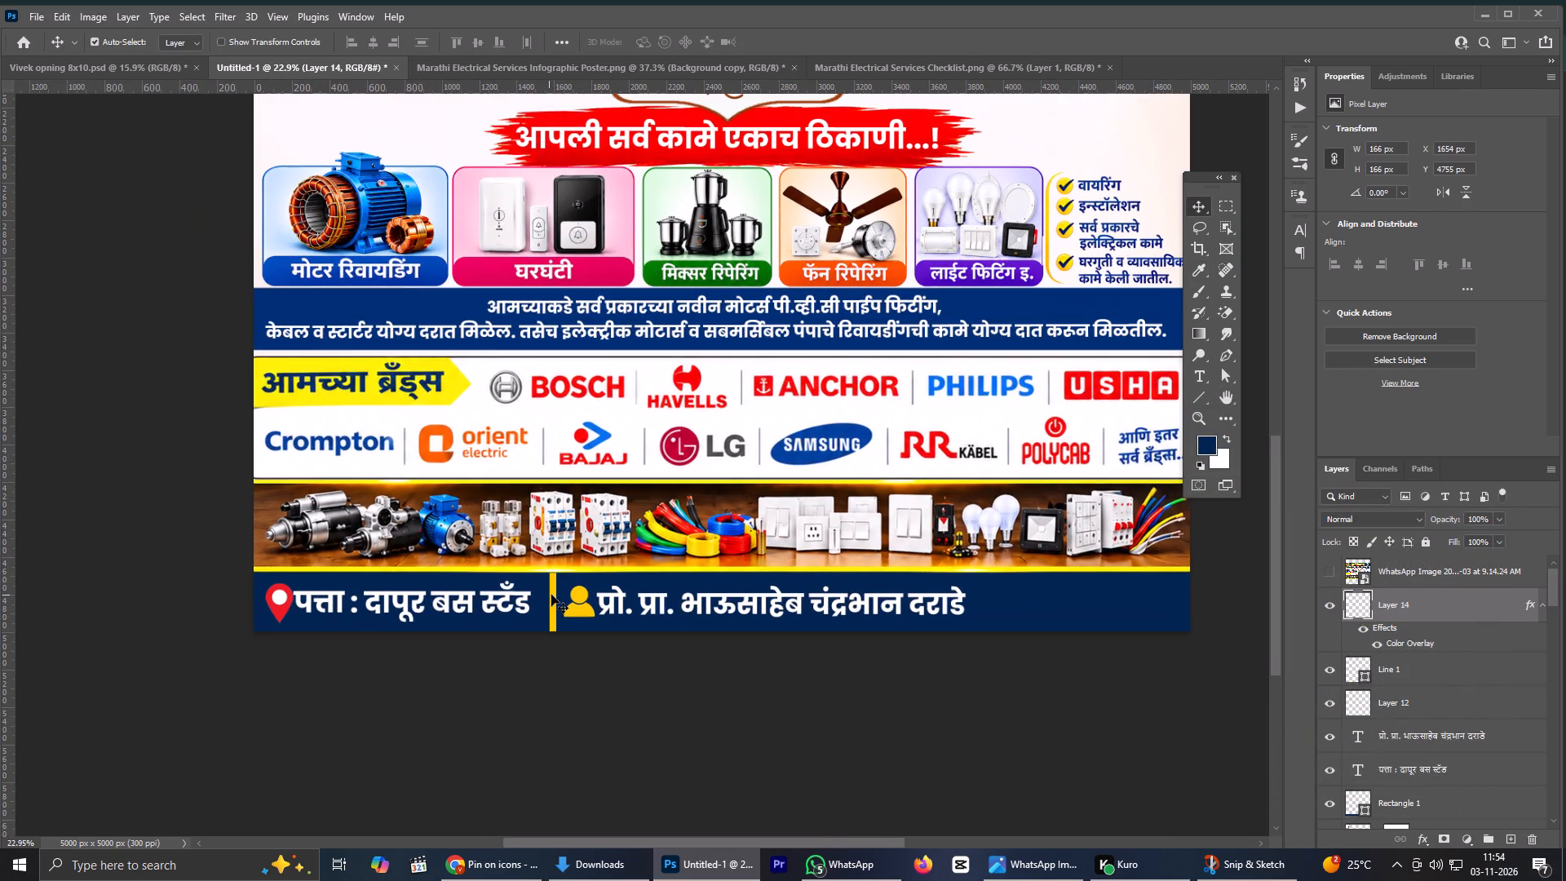
click(552, 597)
alt+drag(553, 596, 1022, 629)
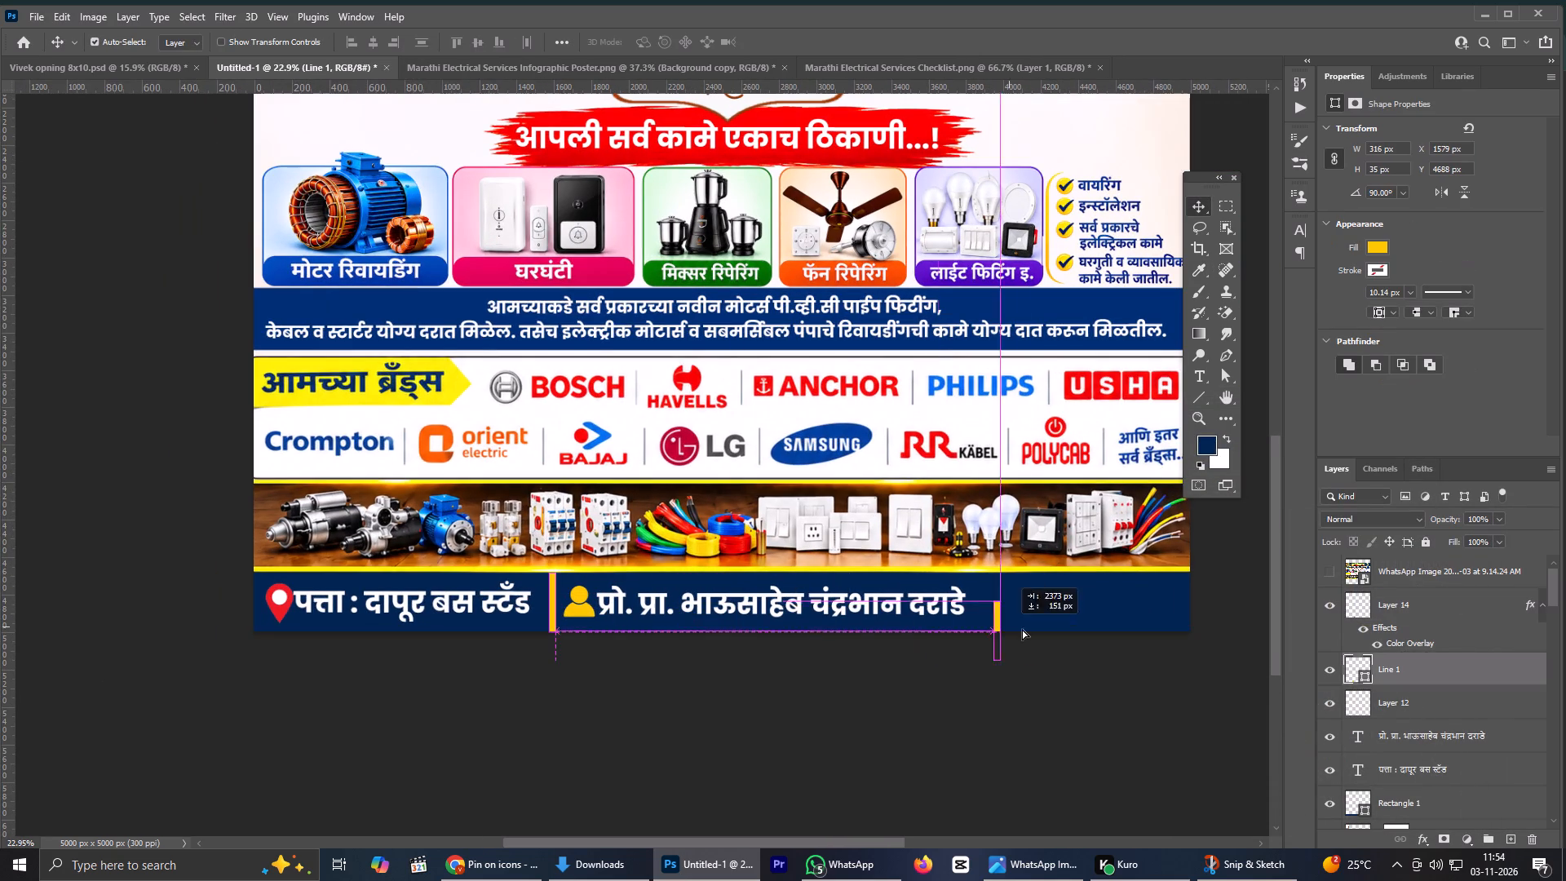
alt+drag(1022, 629, 978, 598)
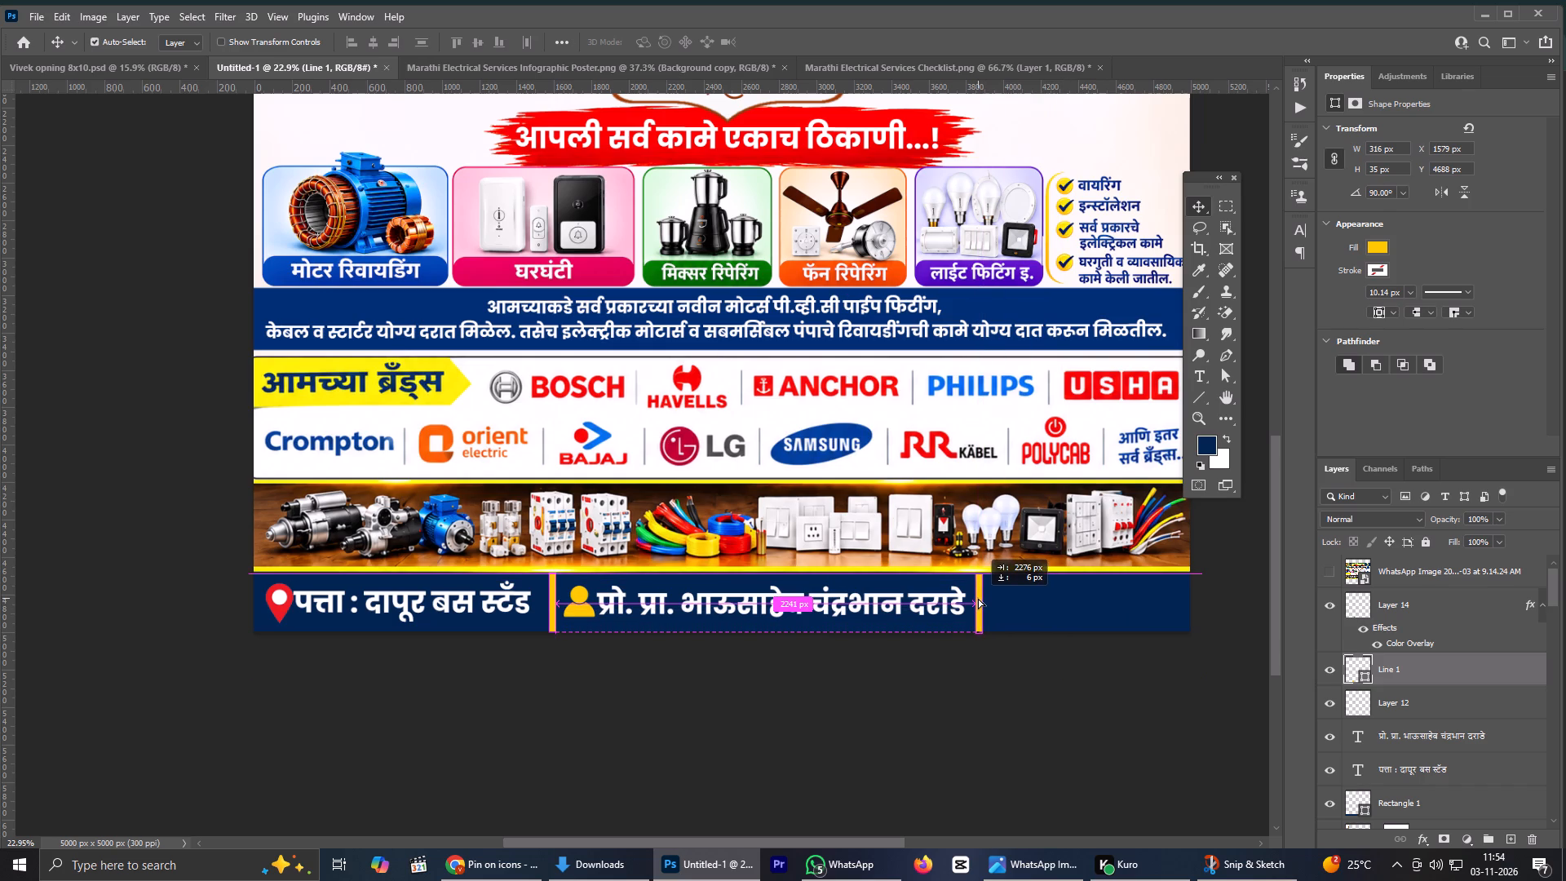
alt+drag(978, 598, 976, 598)
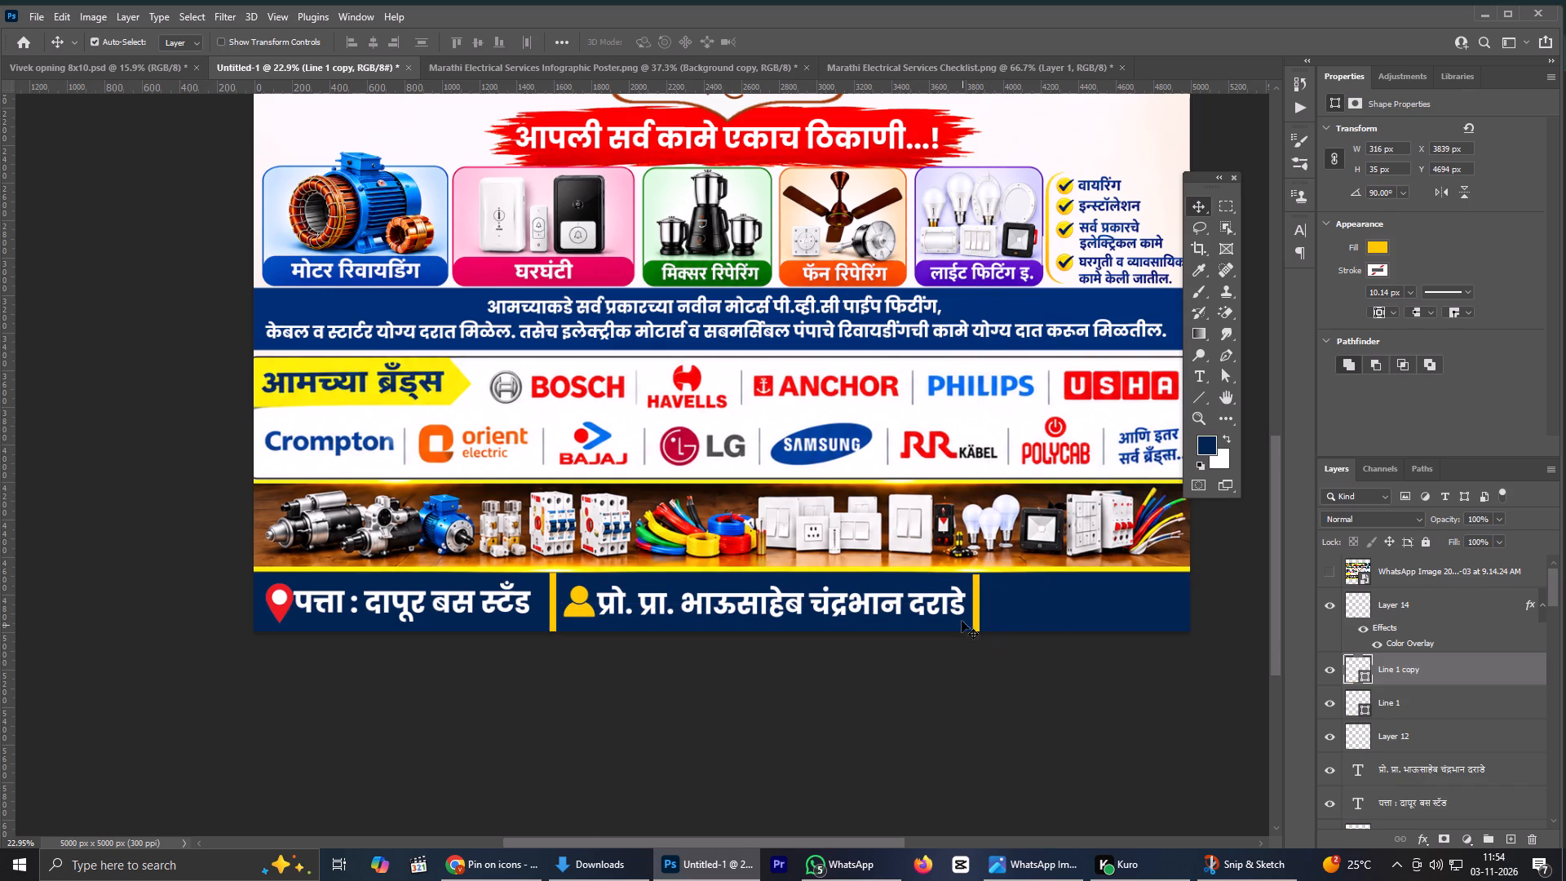
Scale the copied yellow divider to about 101% so it spans the full height of the navy footer band.
scroll(961, 593, up, 6)
key(ctrl+t)
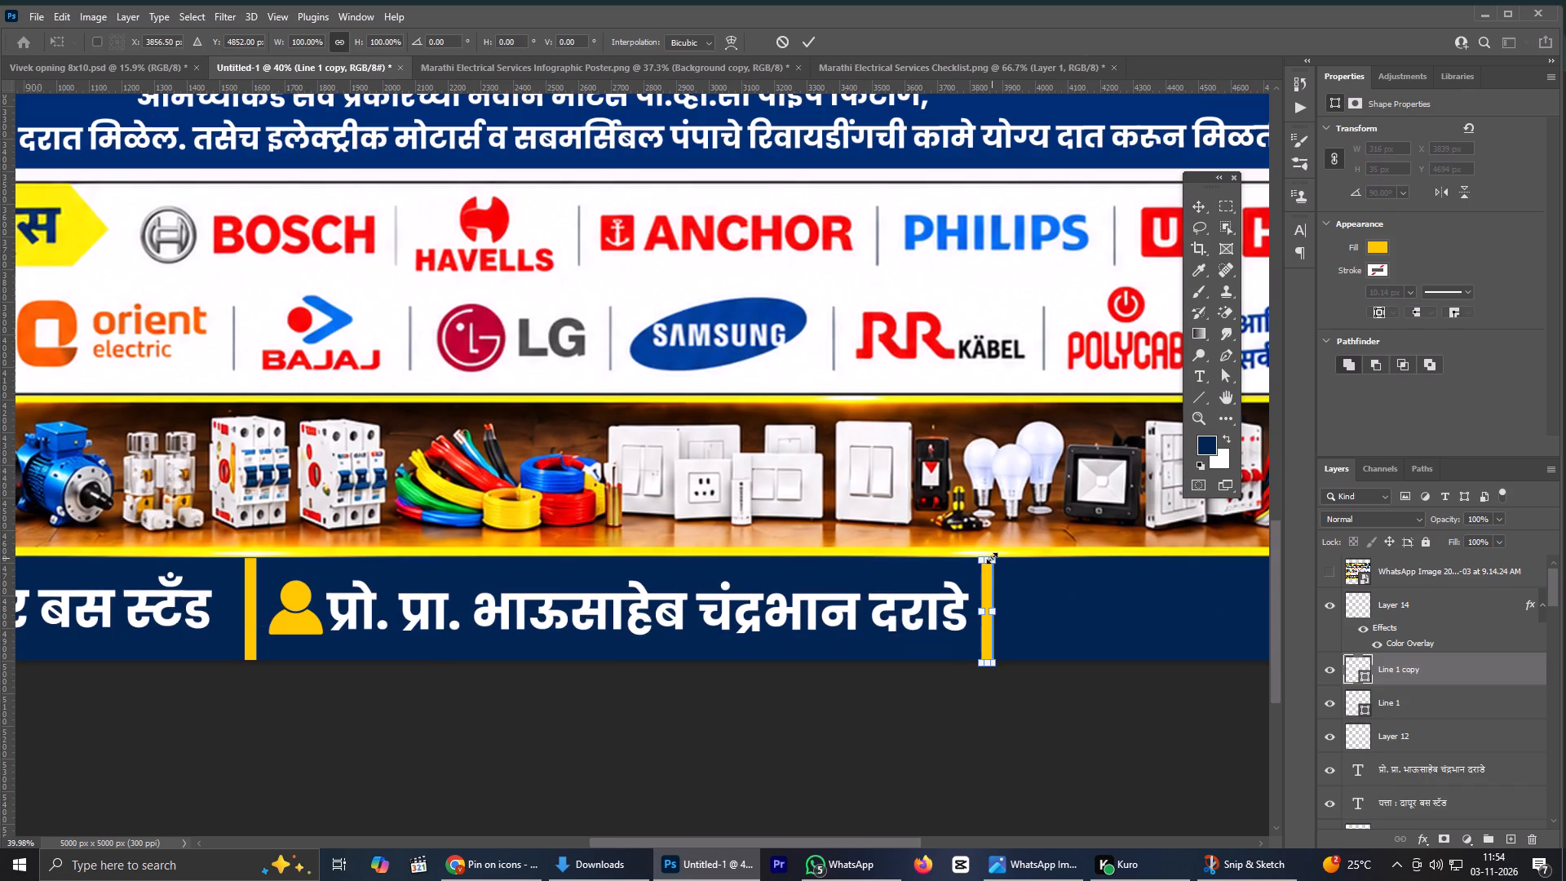
click(986, 560)
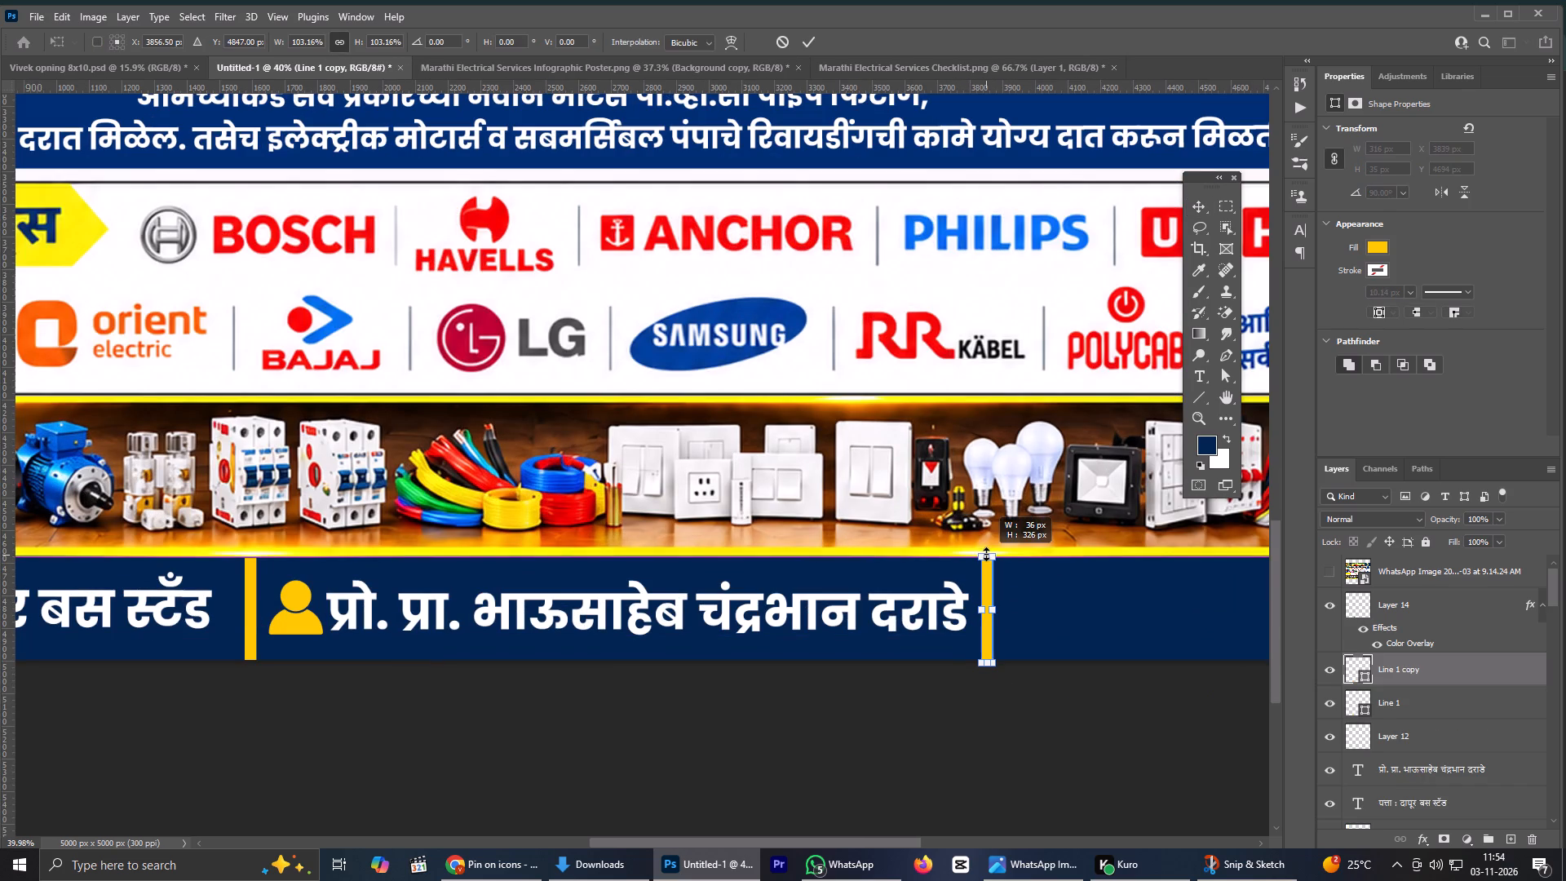
drag(988, 666, 986, 675)
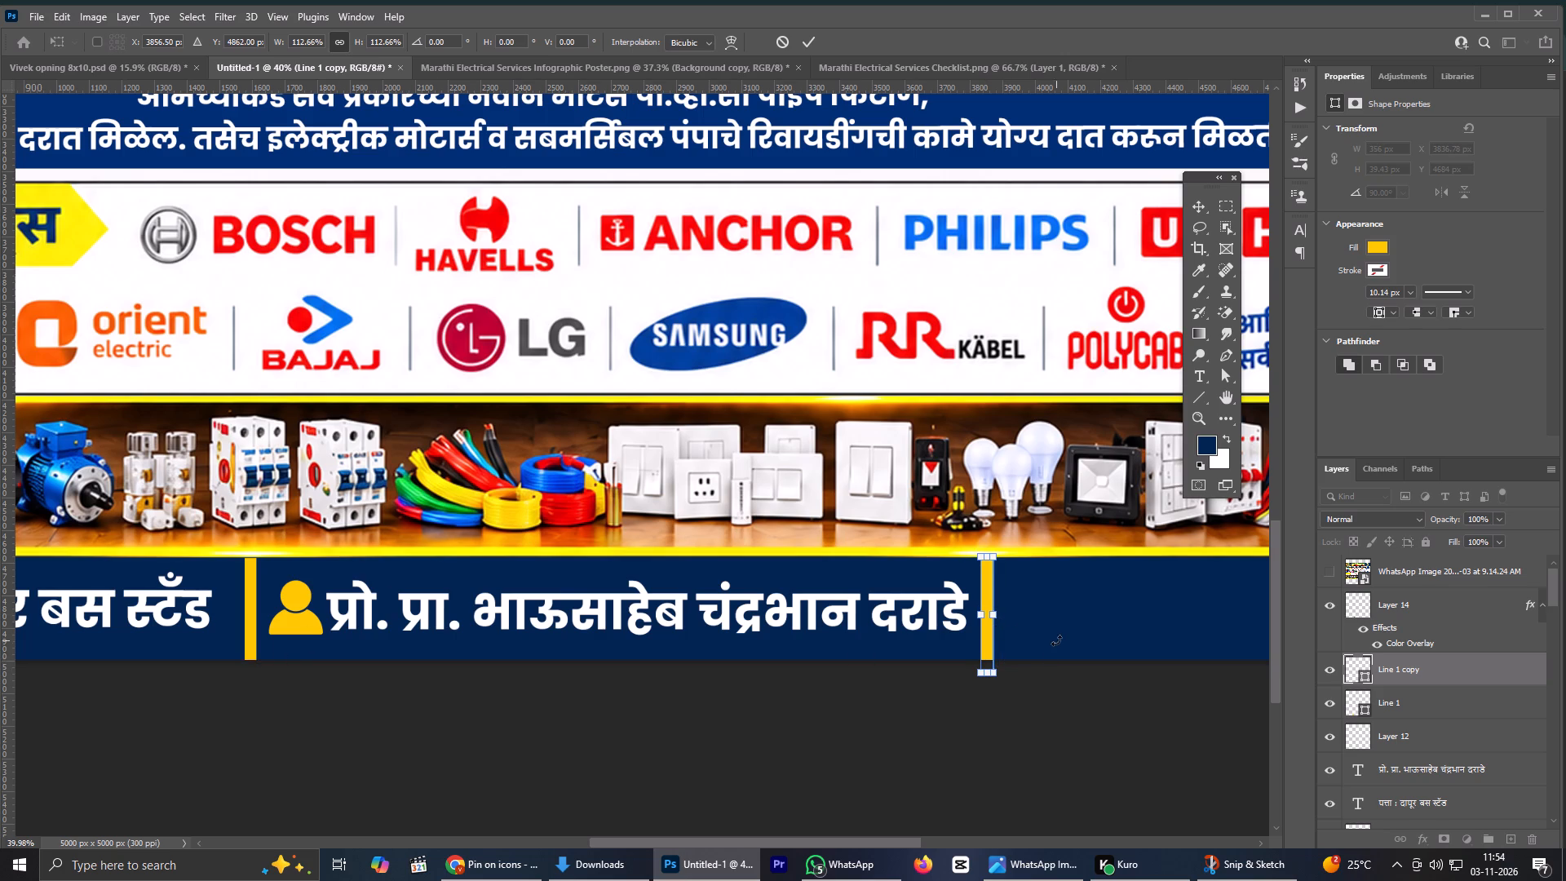
drag(985, 678, 984, 666)
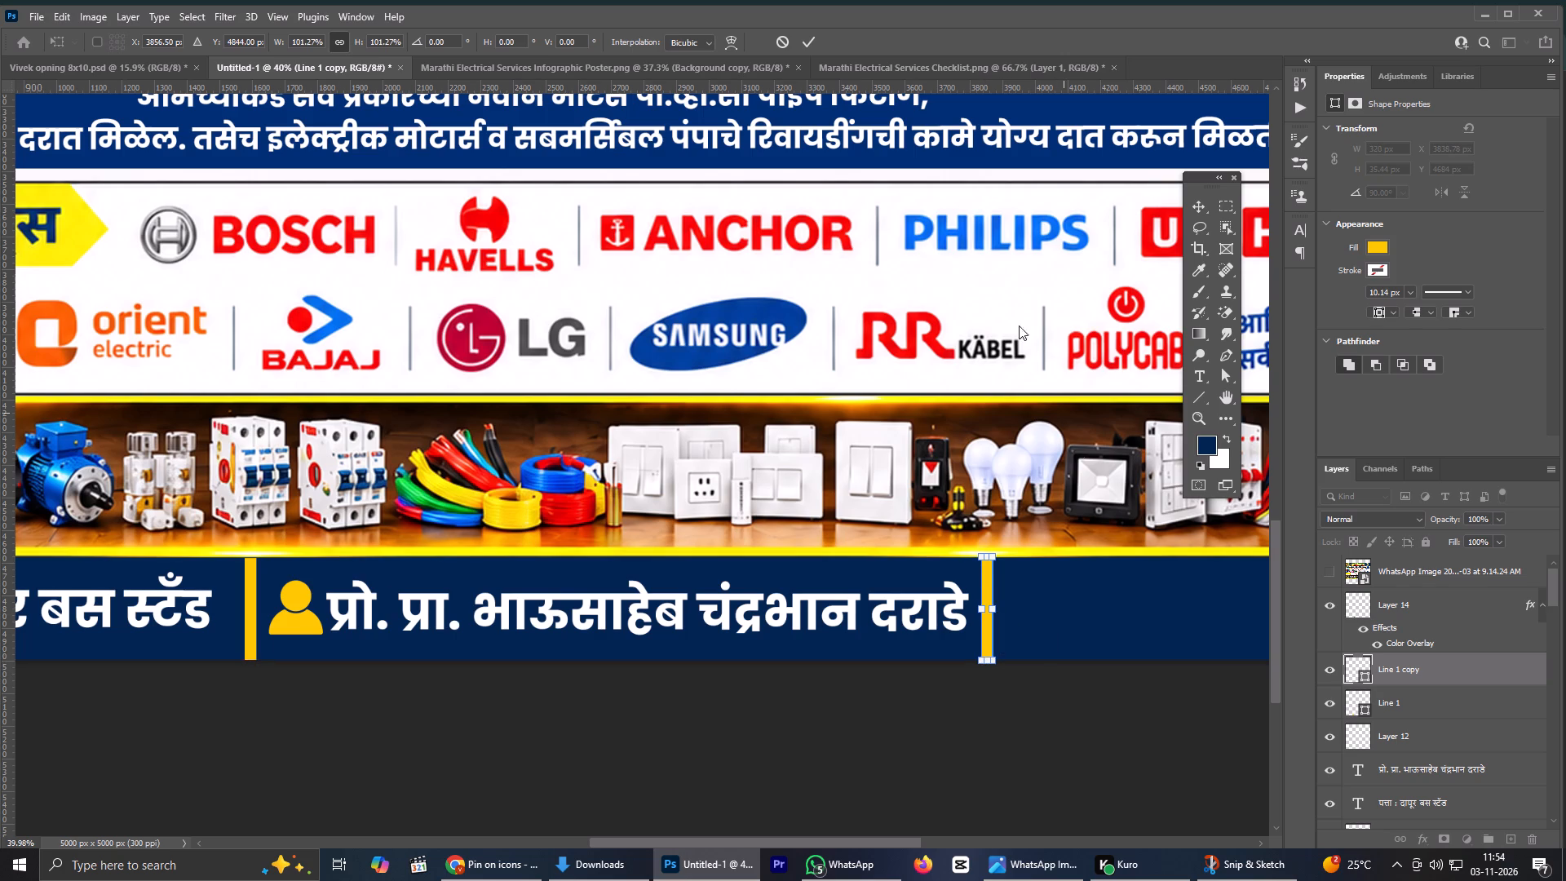
click(799, 43)
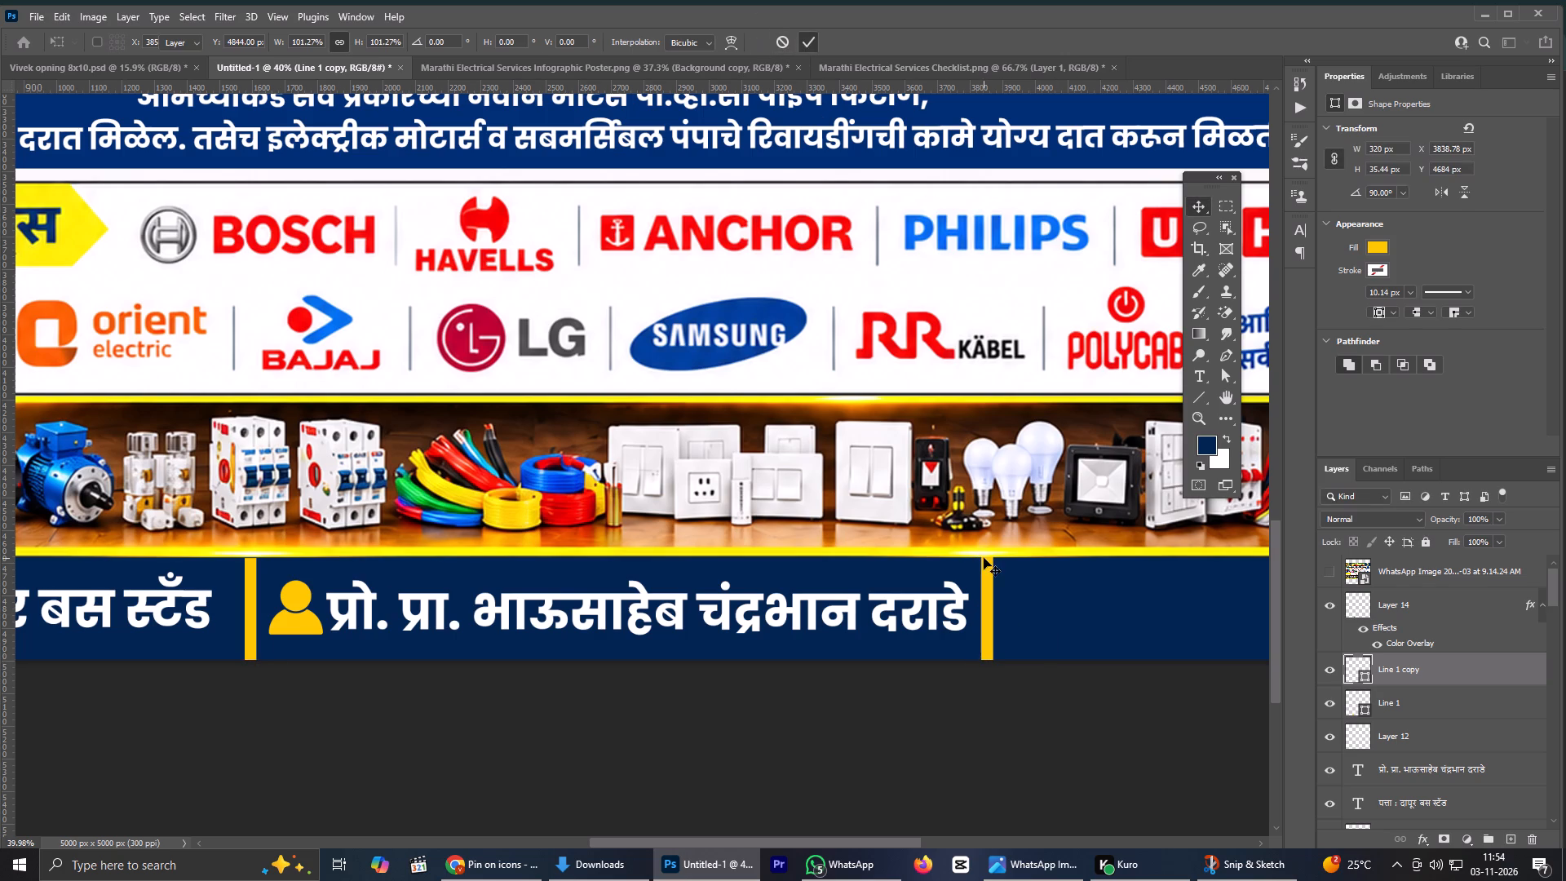
Examine the footer layout and divider spacing across the full width of the poster.
scroll(975, 550, down, 4)
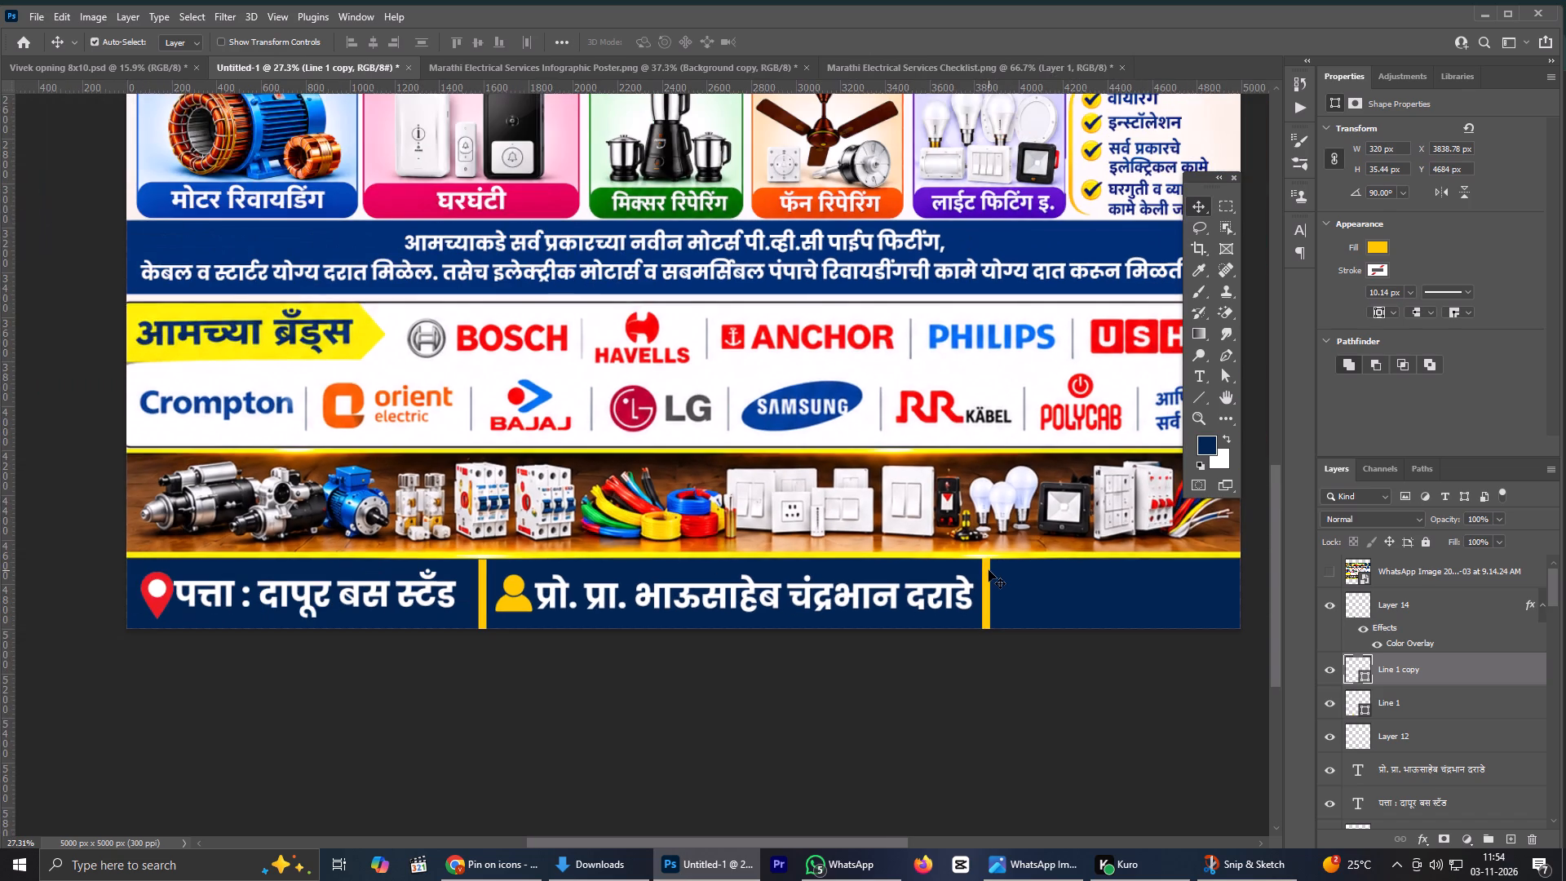
scroll(975, 559, down, 3)
scroll(1009, 548, up, 6)
scroll(993, 552, down, 6)
key(space)
key(space)
key(space)
key(space)
drag(1033, 532, 987, 535)
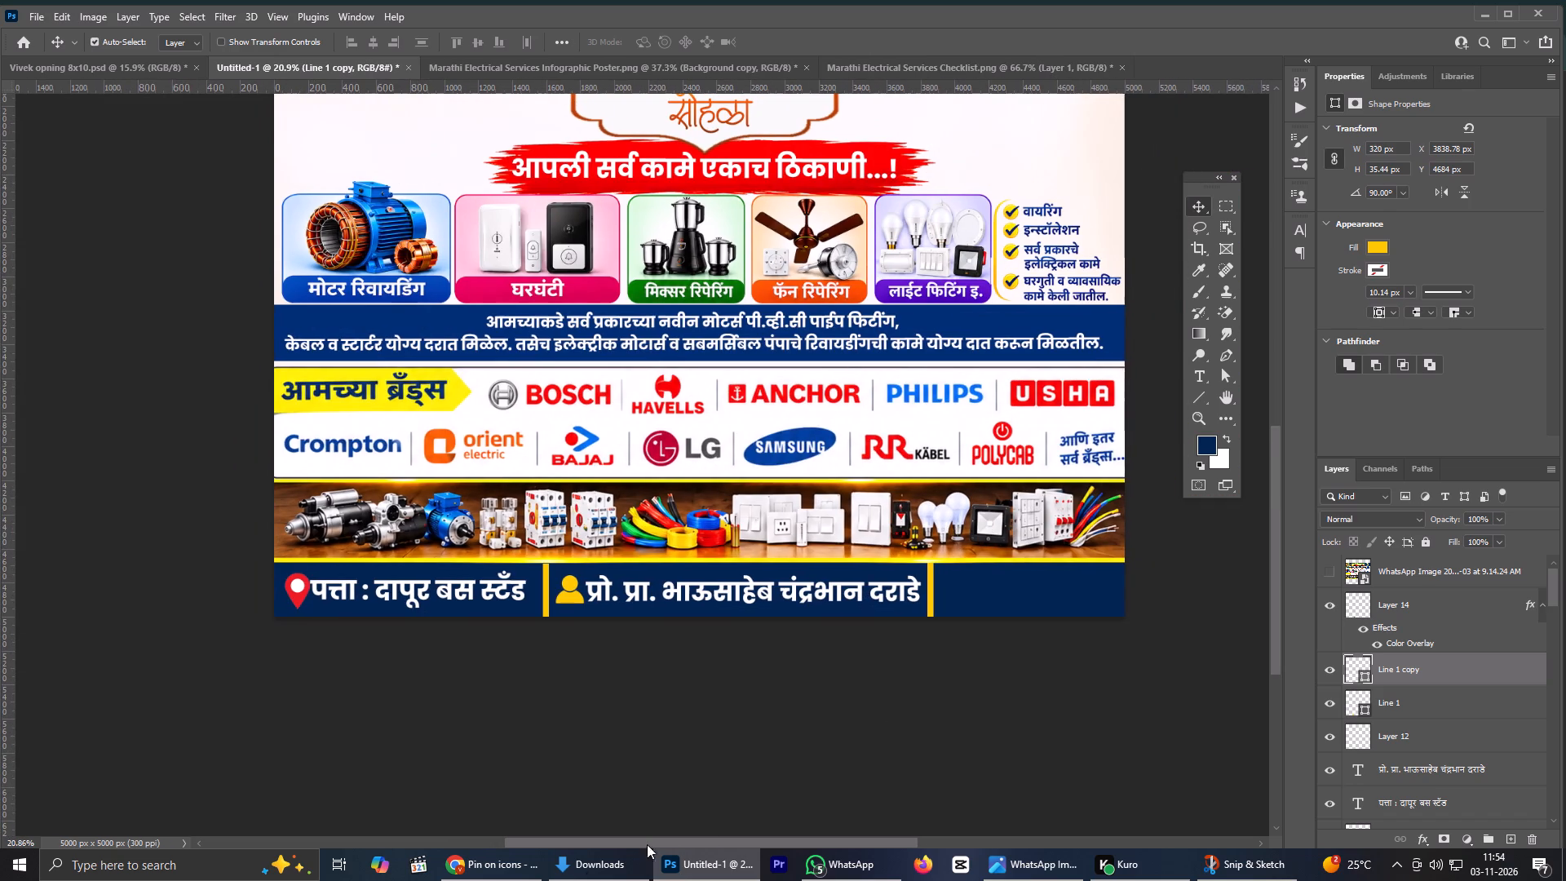
Switch to the Google image search in Chrome and copy the mobile number text from the reference poster's footer.
click(485, 879)
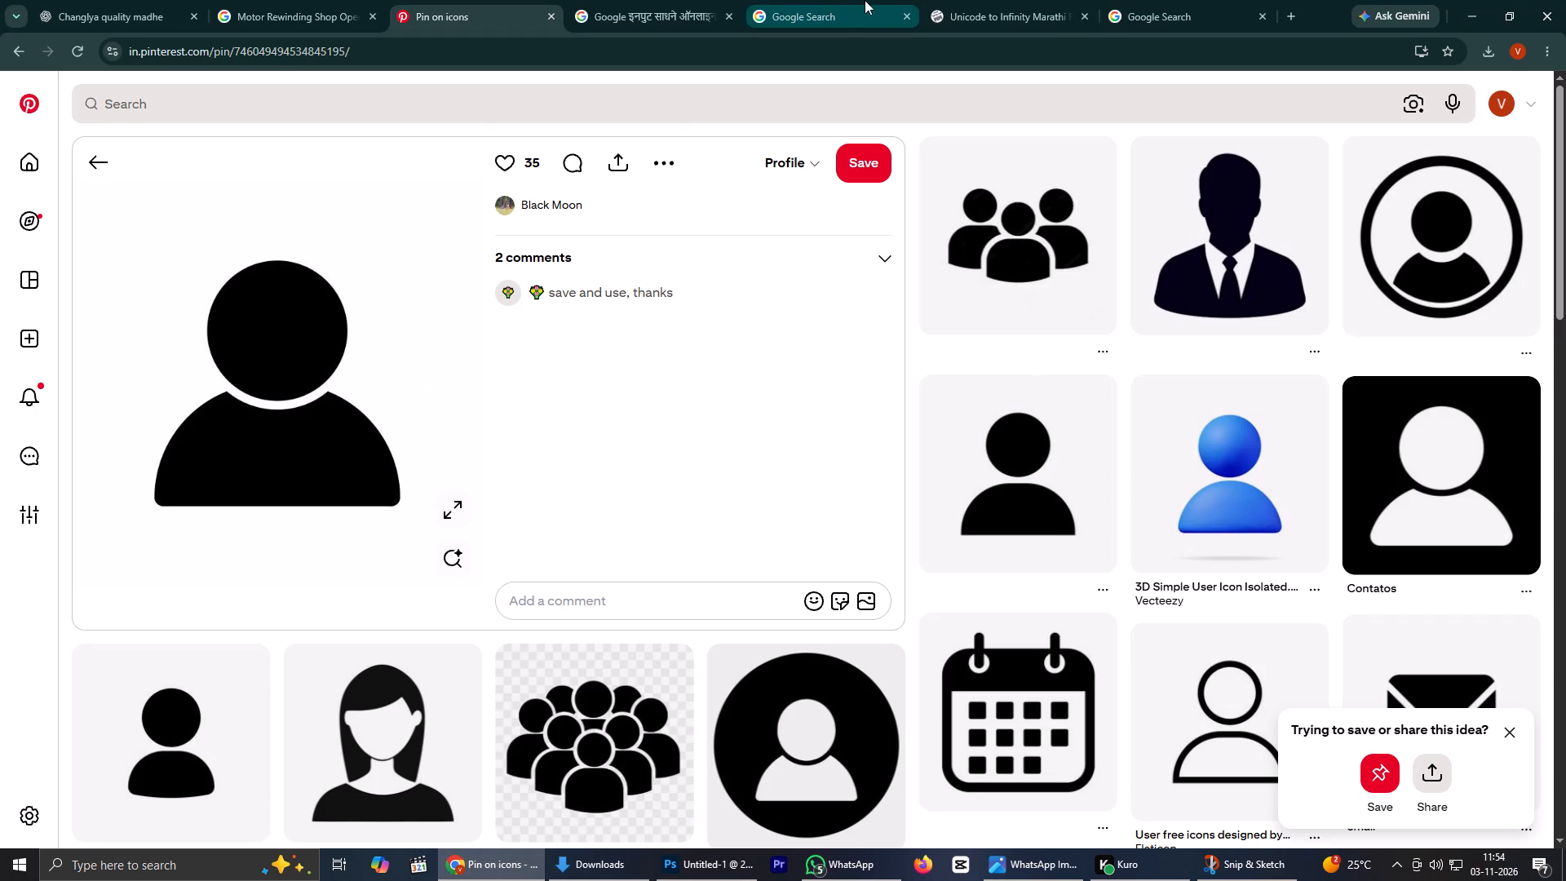
click(623, 0)
click(840, 12)
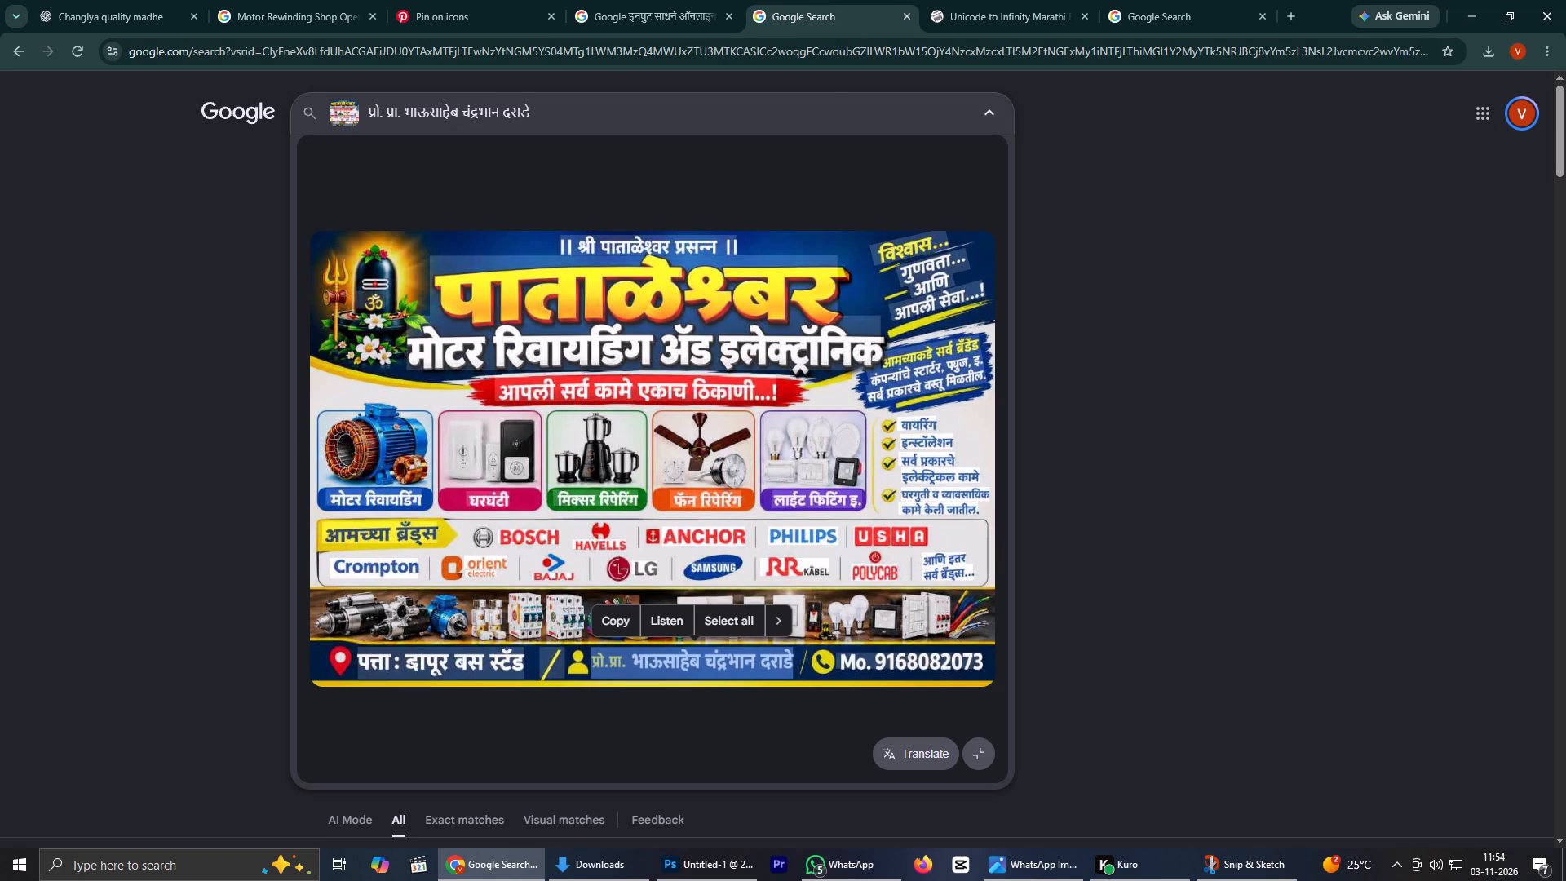
drag(837, 659, 973, 662)
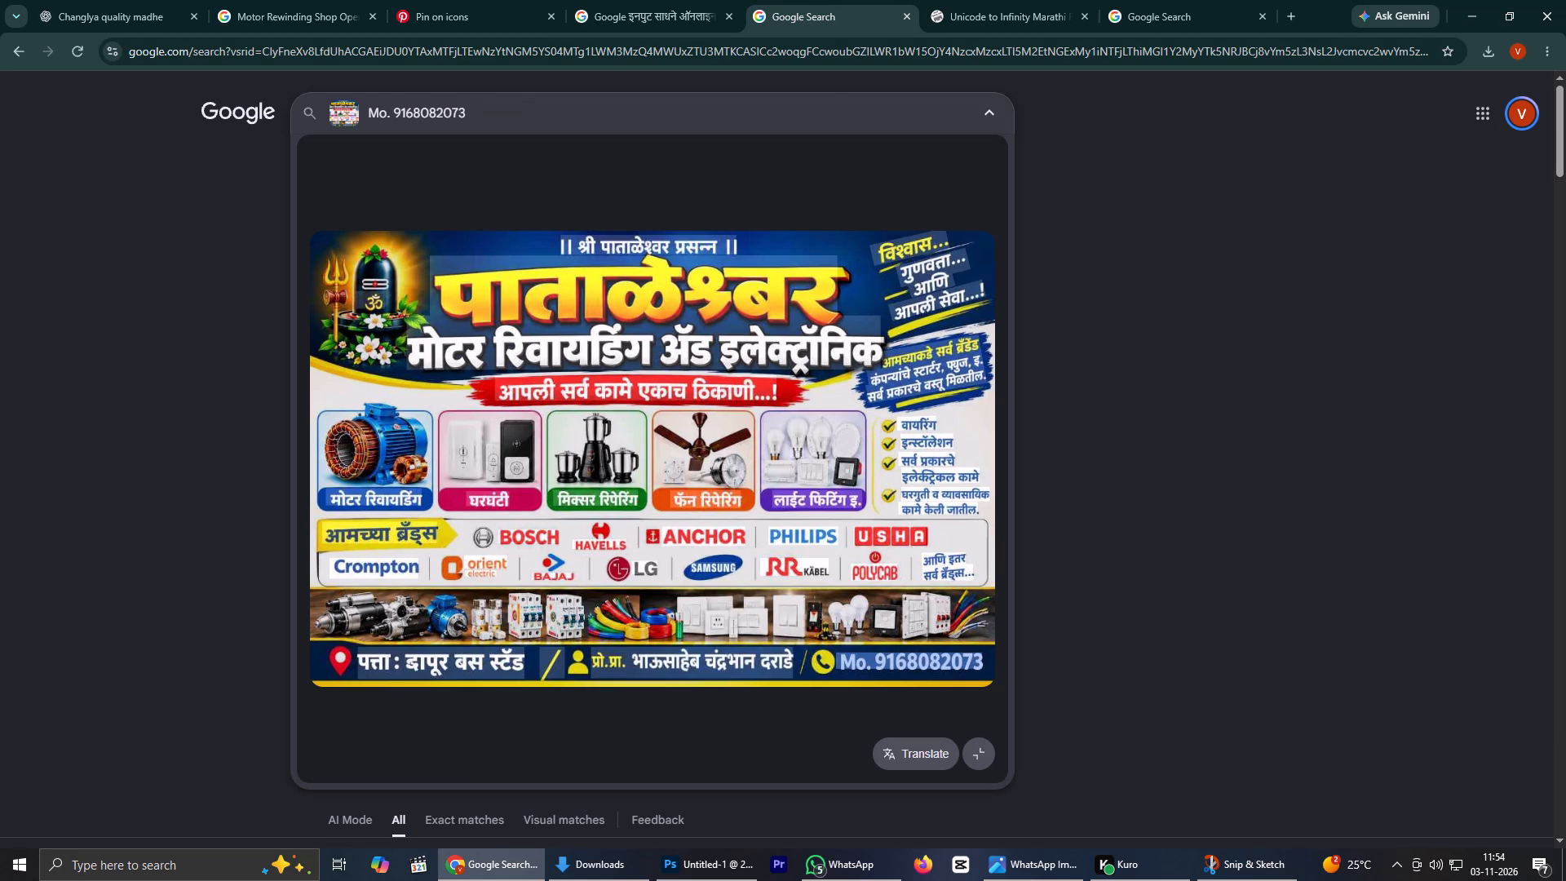
drag(973, 662, 980, 663)
click(801, 626)
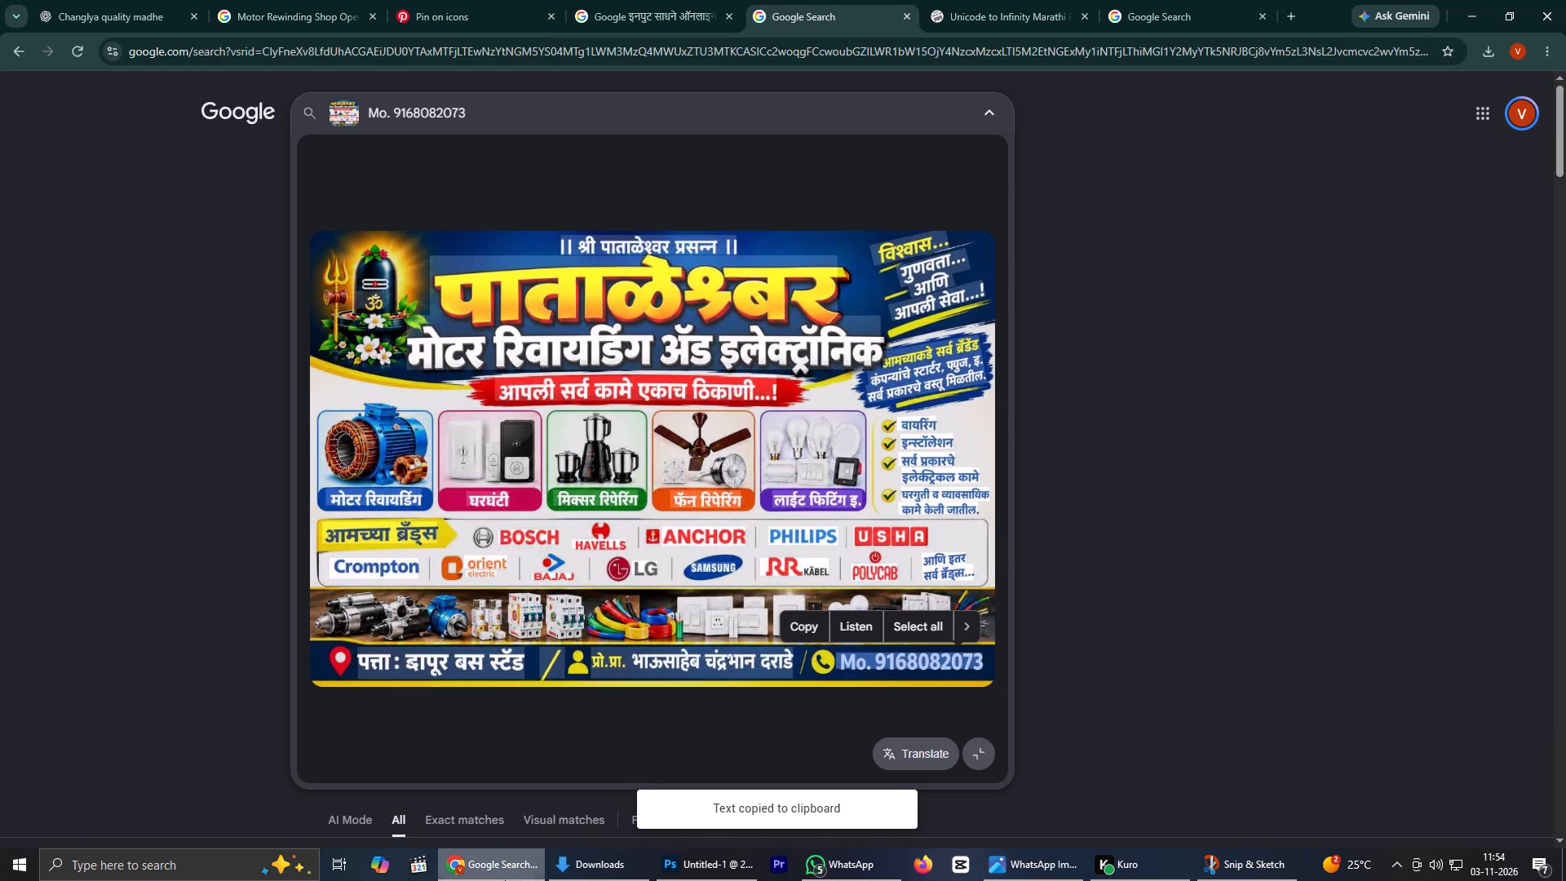
Switch to Photoshop, duplicate the proprietor text toward the footer's empty end and replace the copy's wording with the copied mobile number line.
click(683, 866)
alt+drag(726, 592, 849, 585)
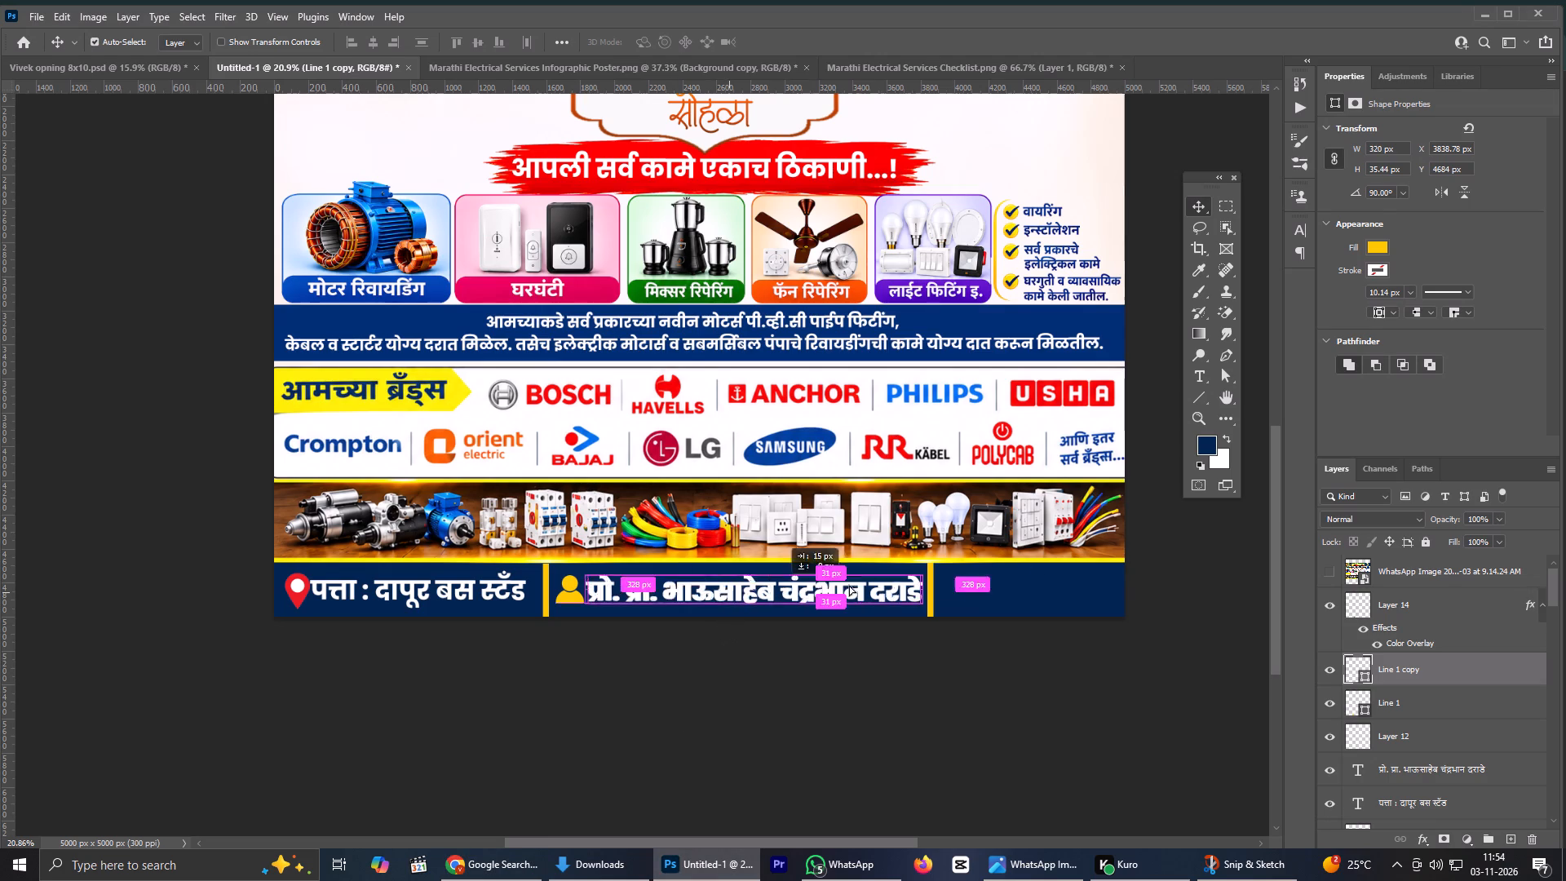
alt+drag(849, 585, 993, 572)
double_click(993, 572)
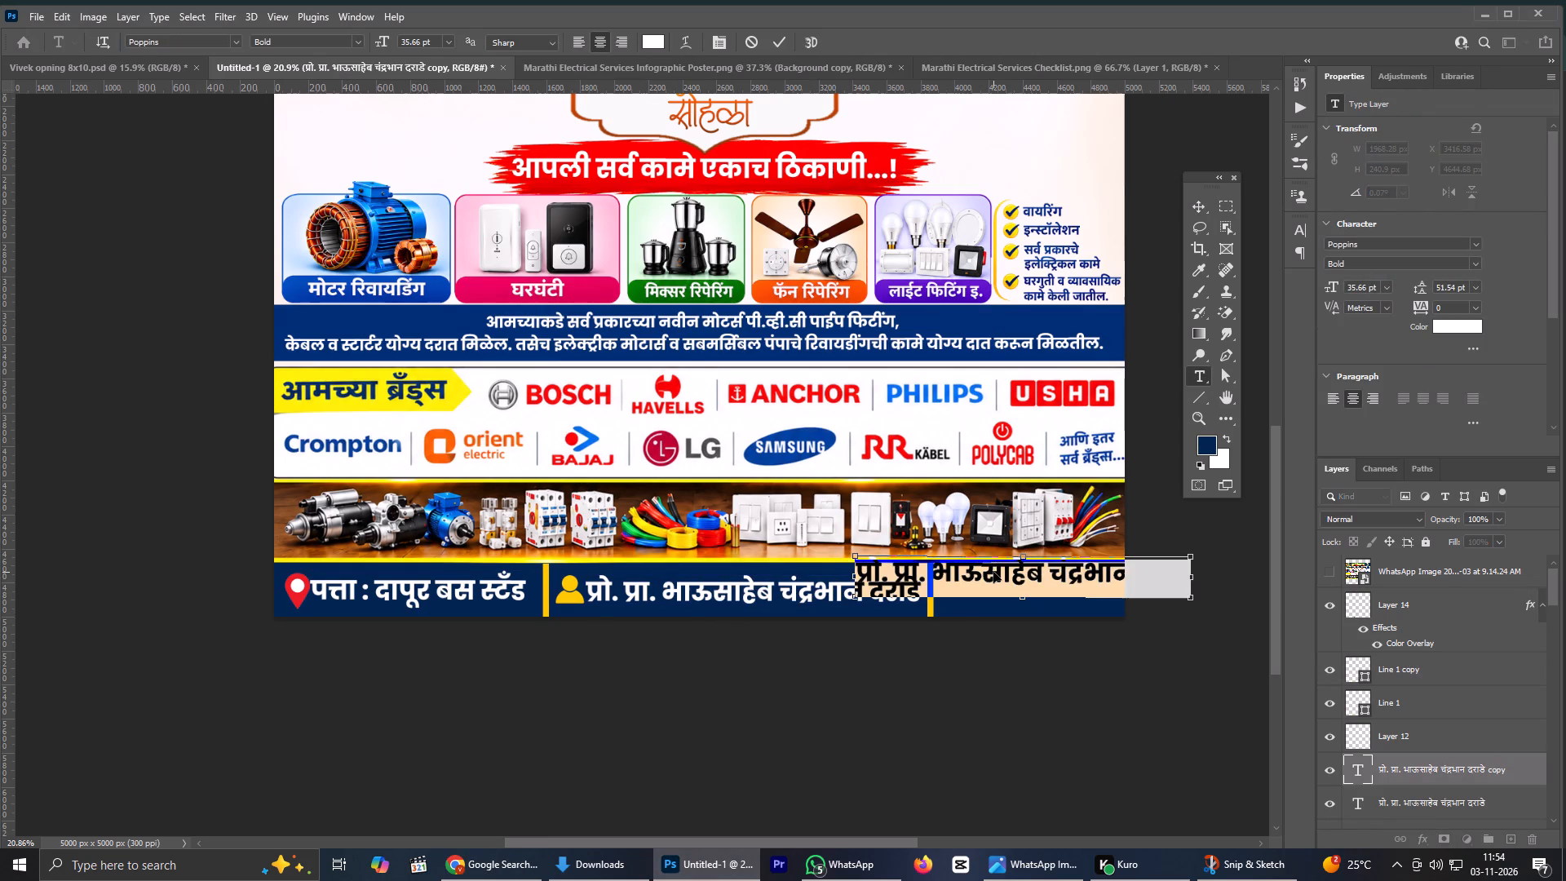
key(ctrl+v)
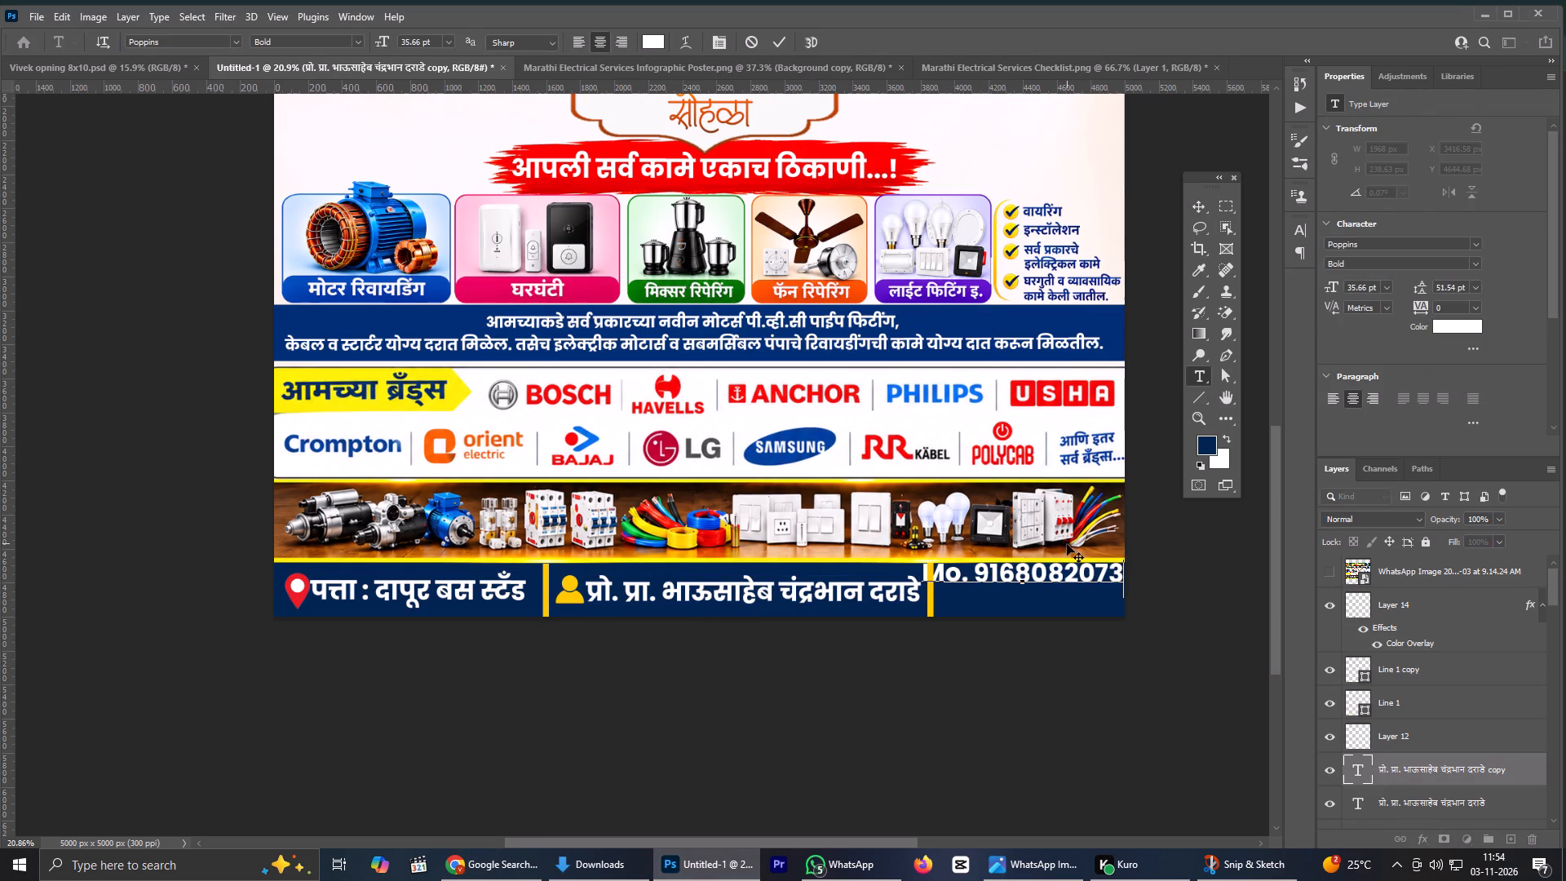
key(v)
key(ctrl+t)
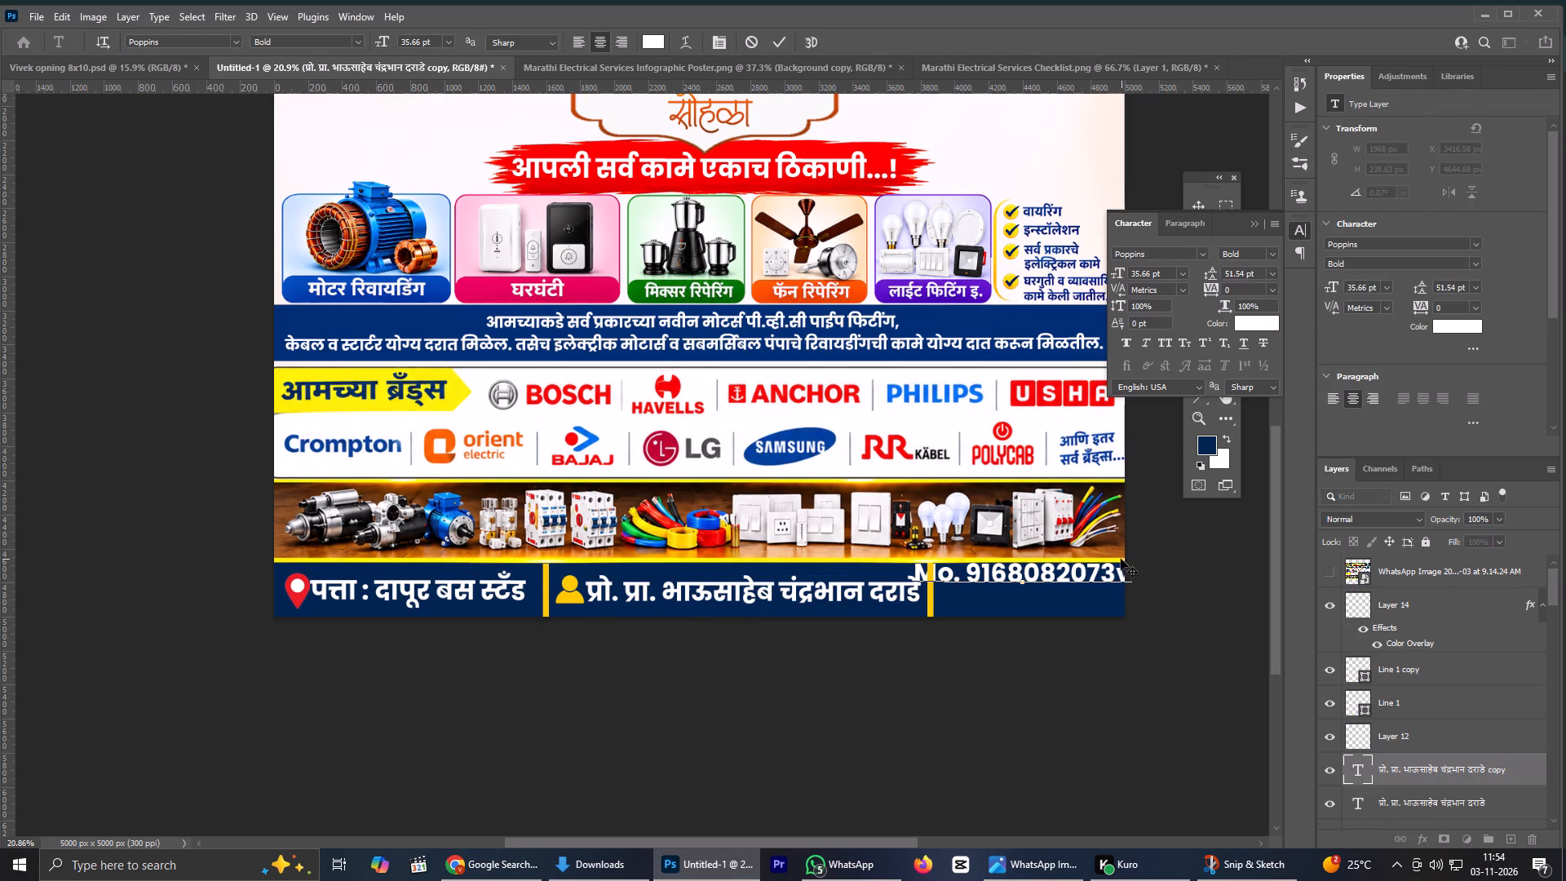
key(BackSpace)
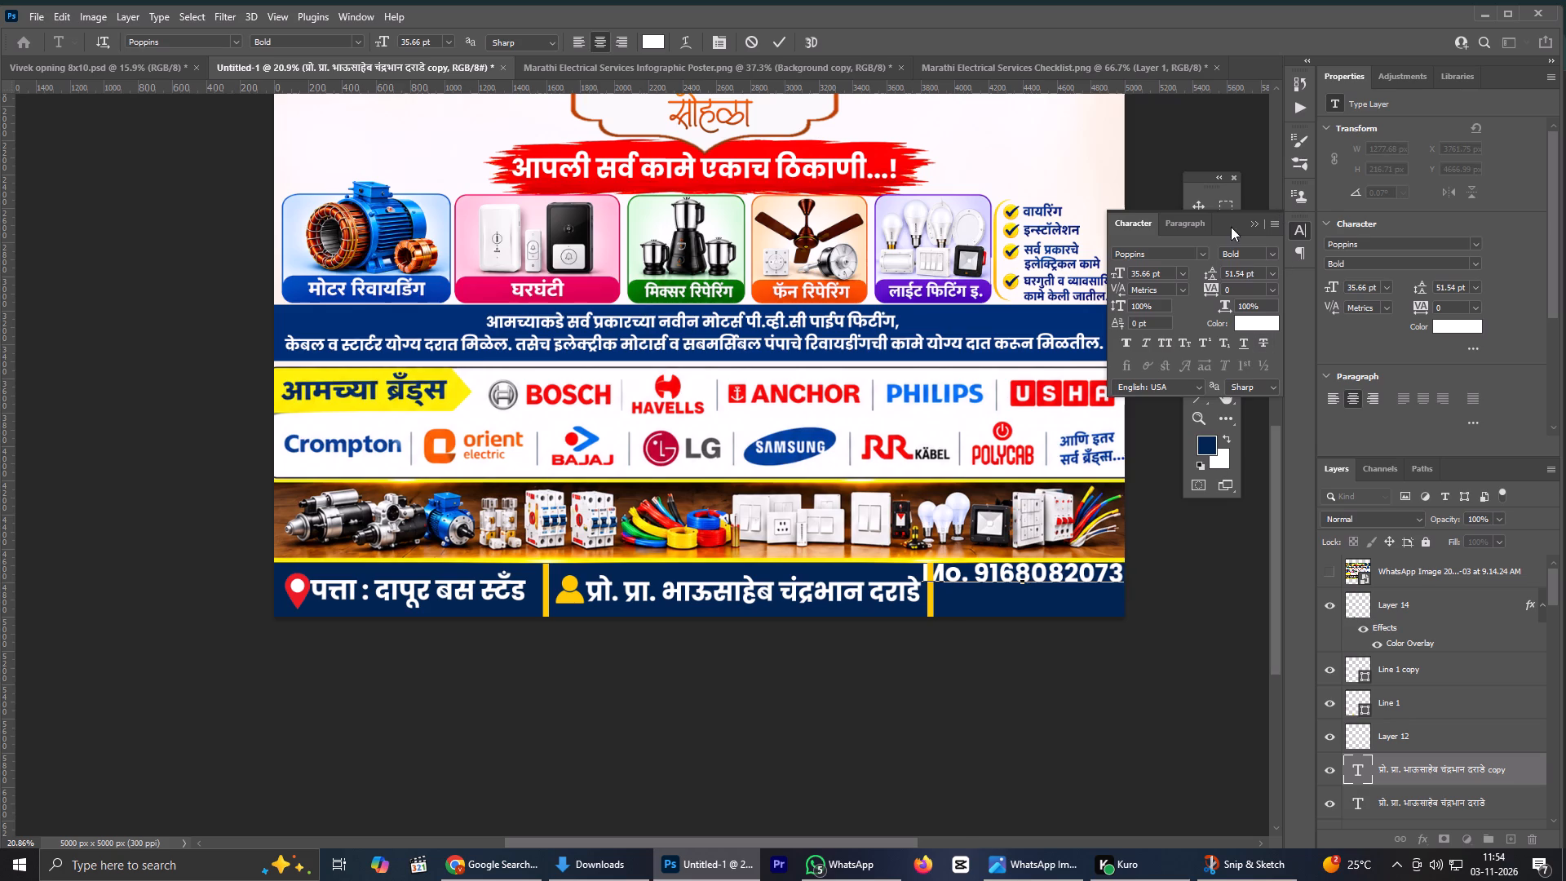
click(1254, 218)
click(1250, 224)
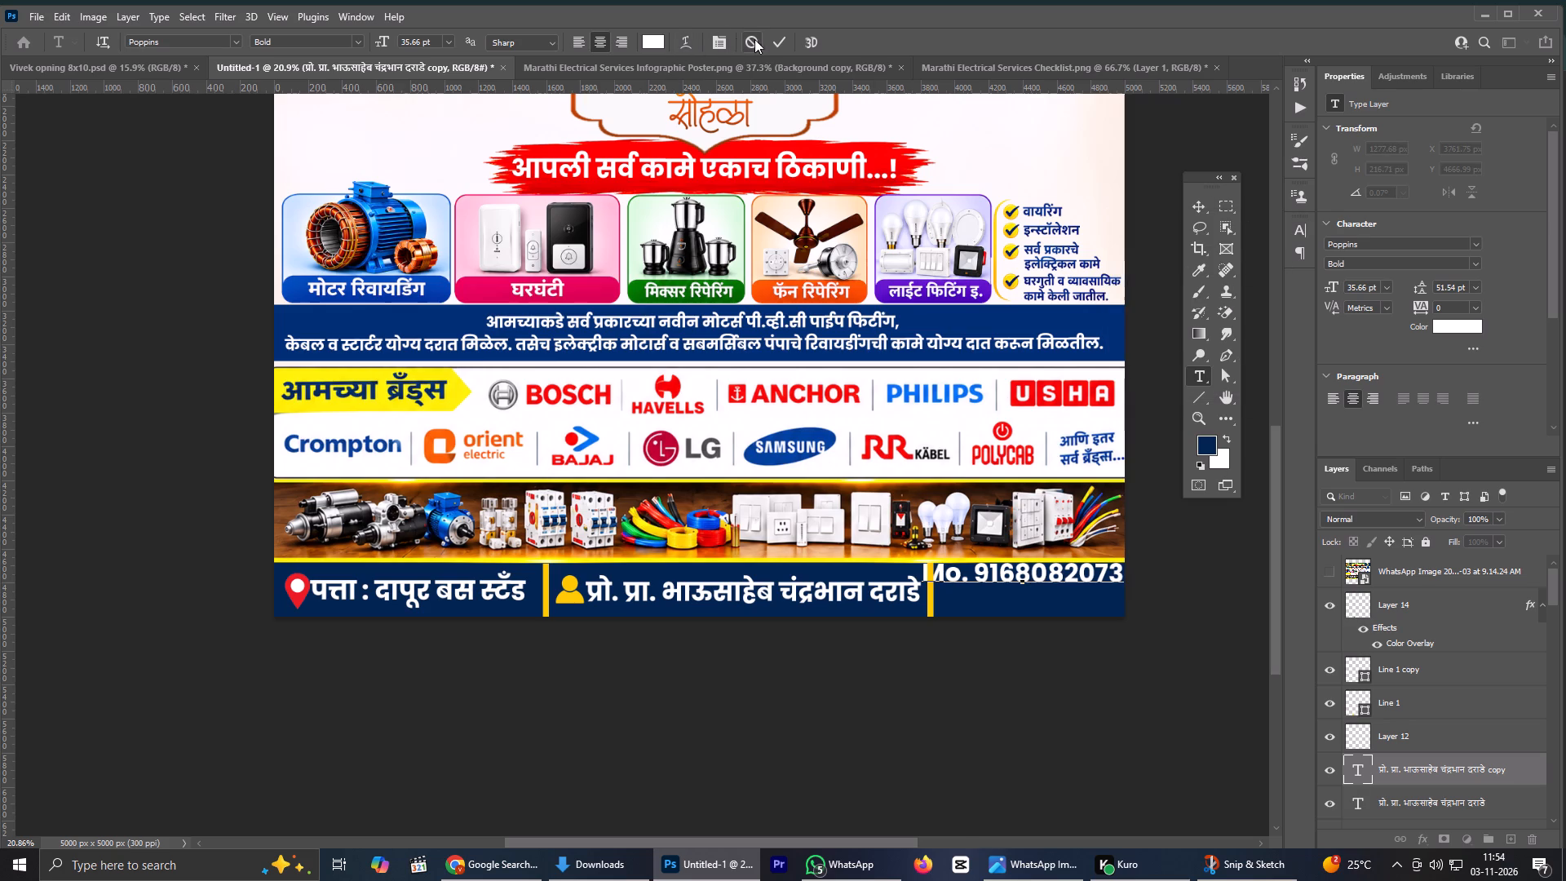
click(772, 43)
Scale the mobile number text to about 74% and position it in the navy footer band beyond the second yellow divider.
key(ctrl+t)
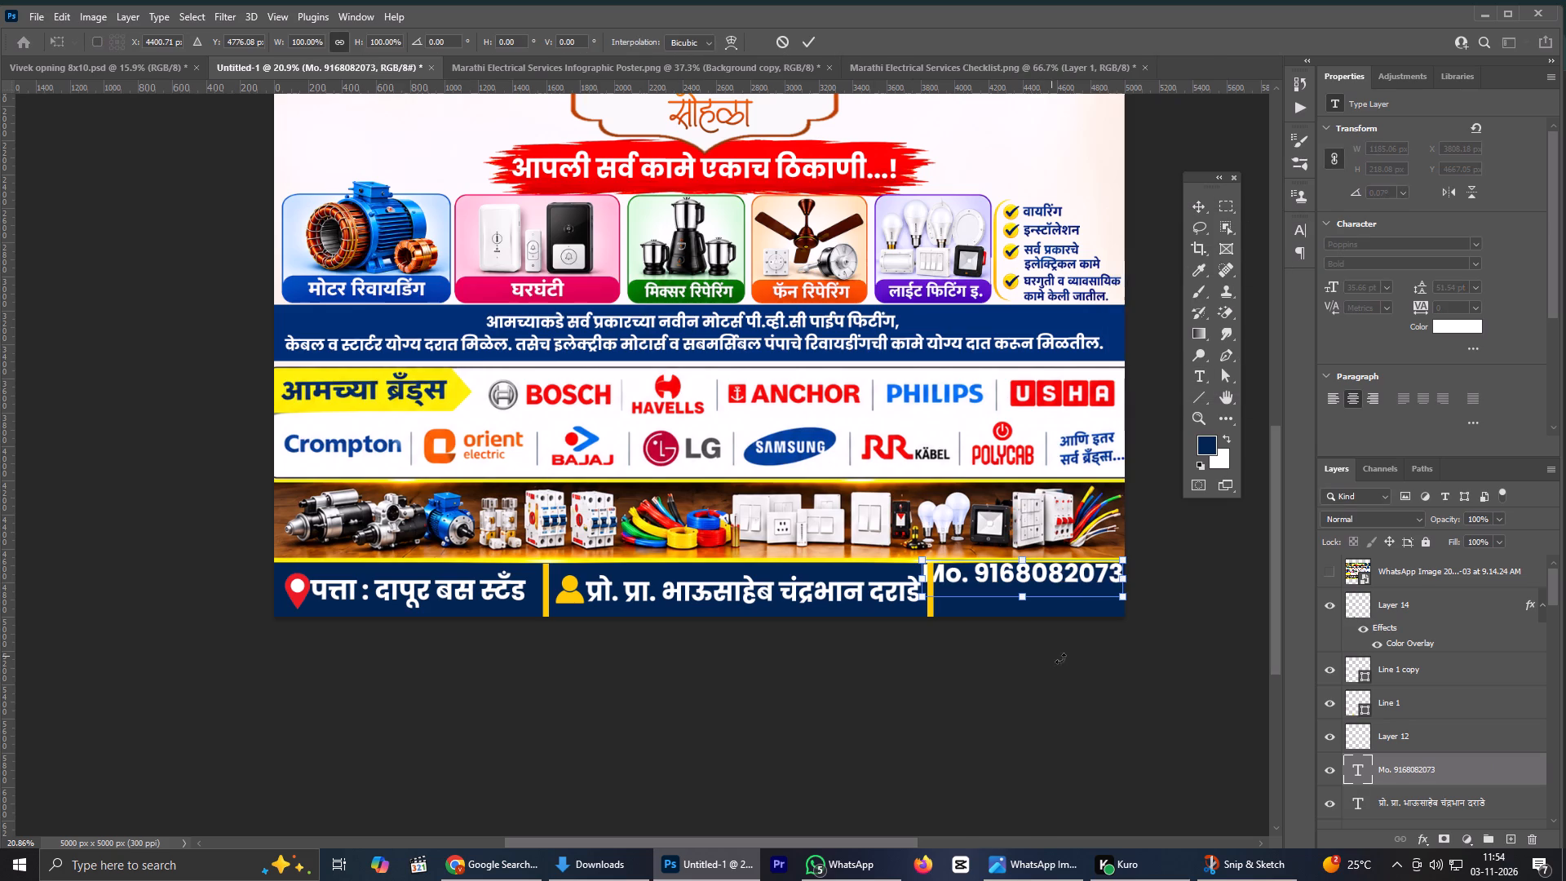
alt+drag(1122, 559, 1099, 561)
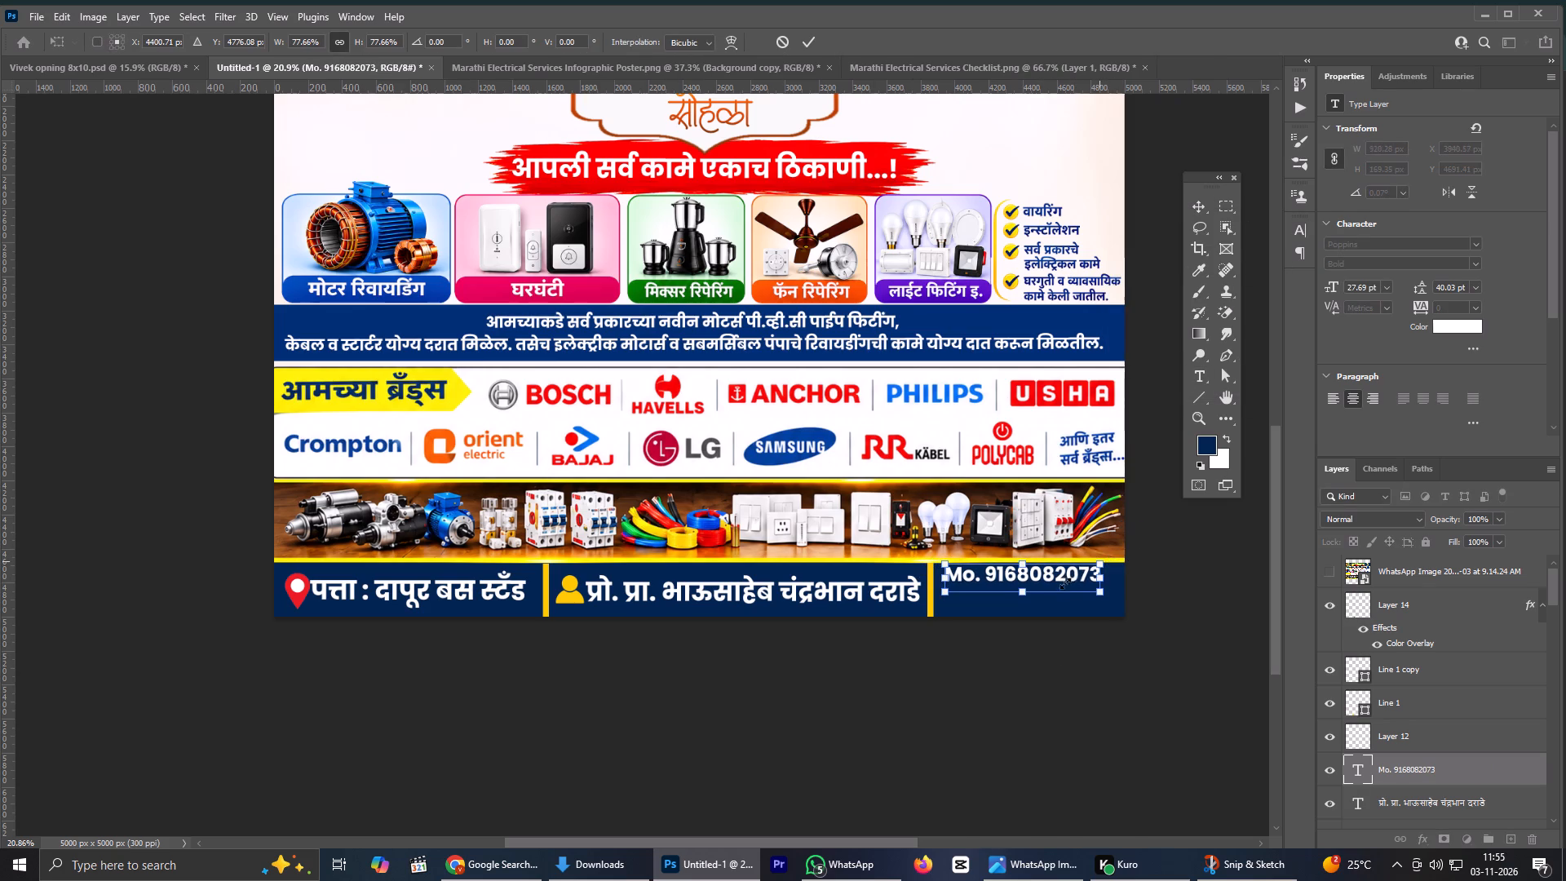
drag(1064, 571, 1081, 575)
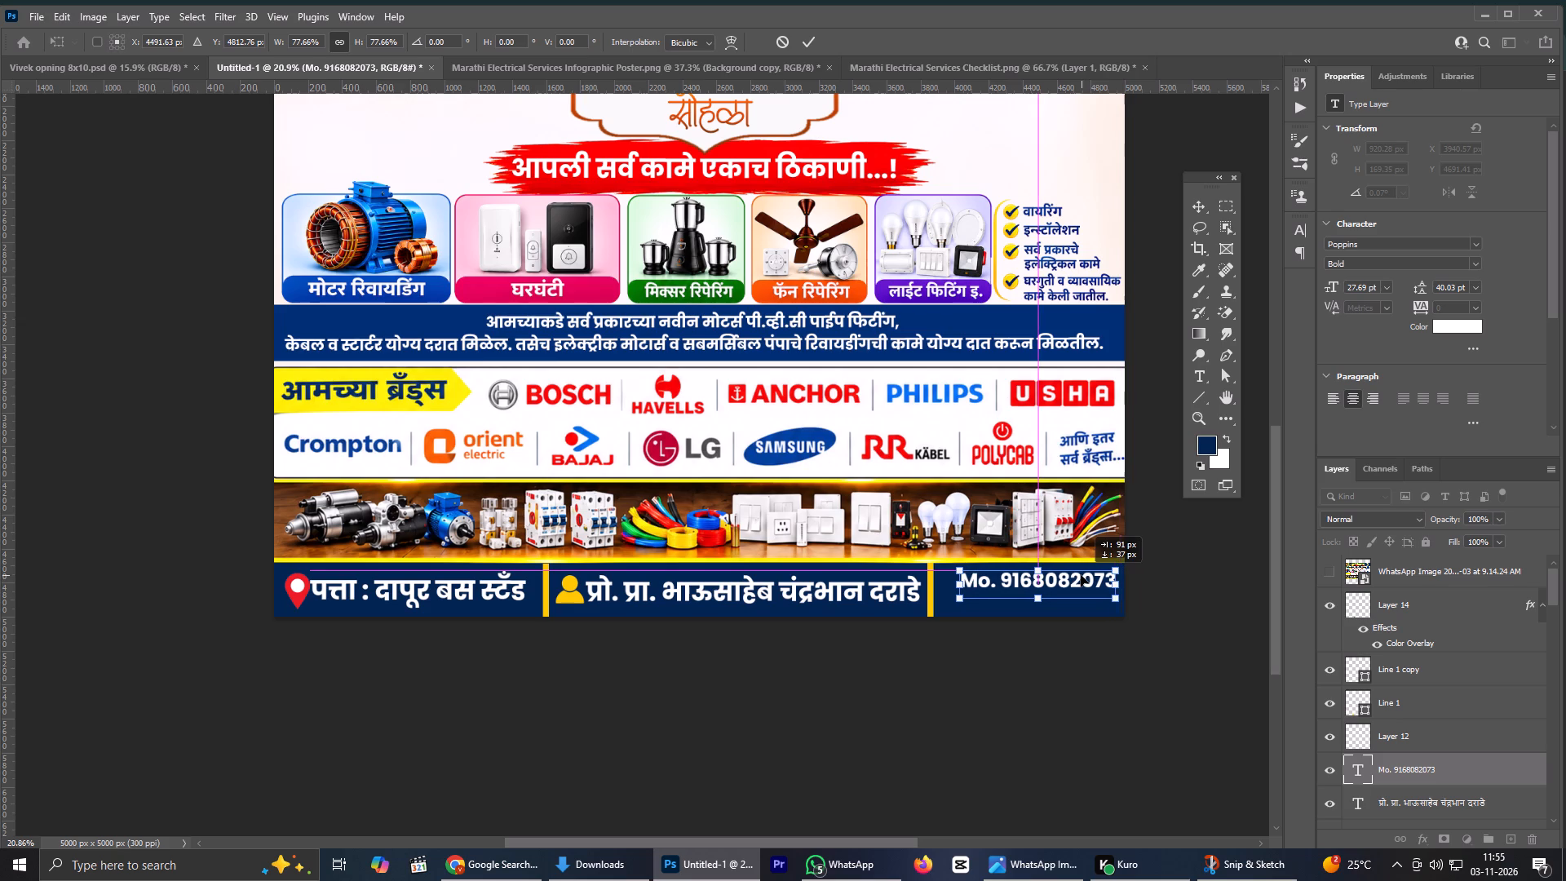
drag(1081, 575, 1082, 575)
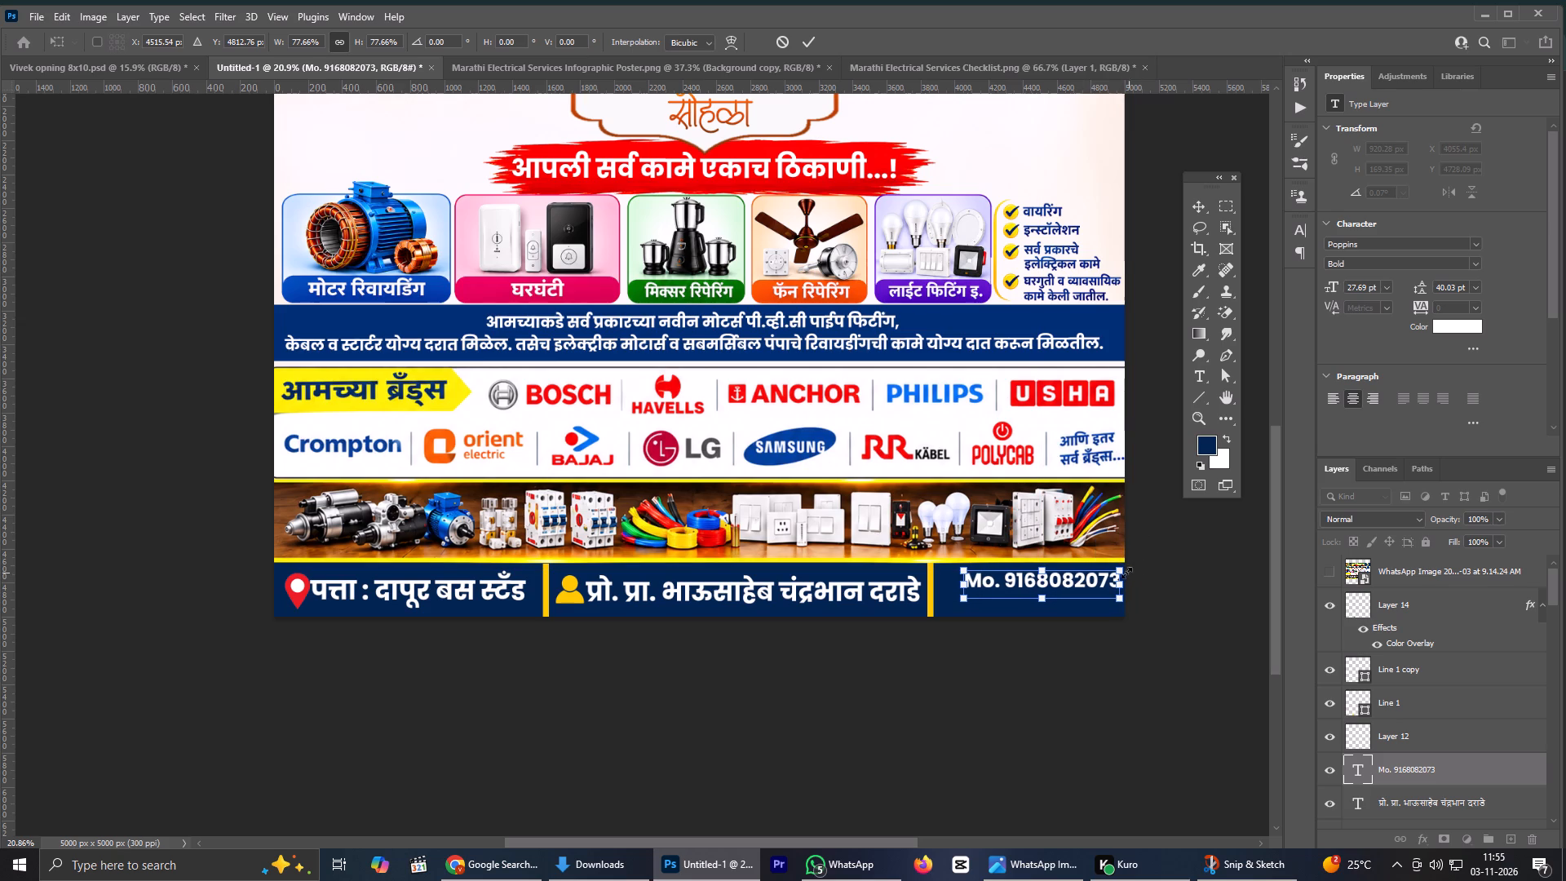
drag(1120, 570, 1113, 569)
double_click(1086, 582)
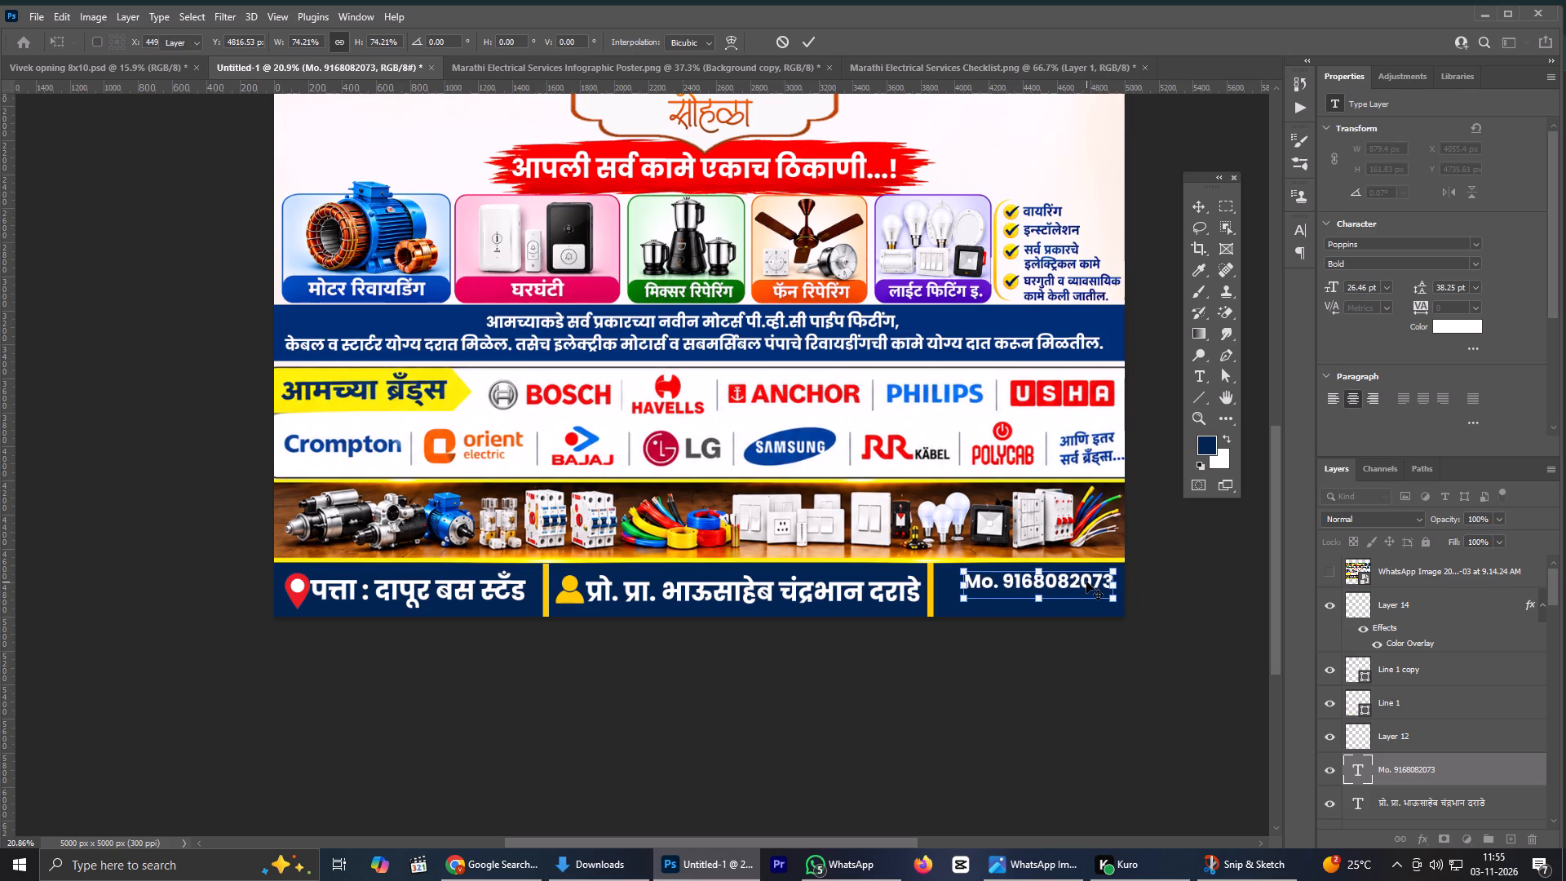
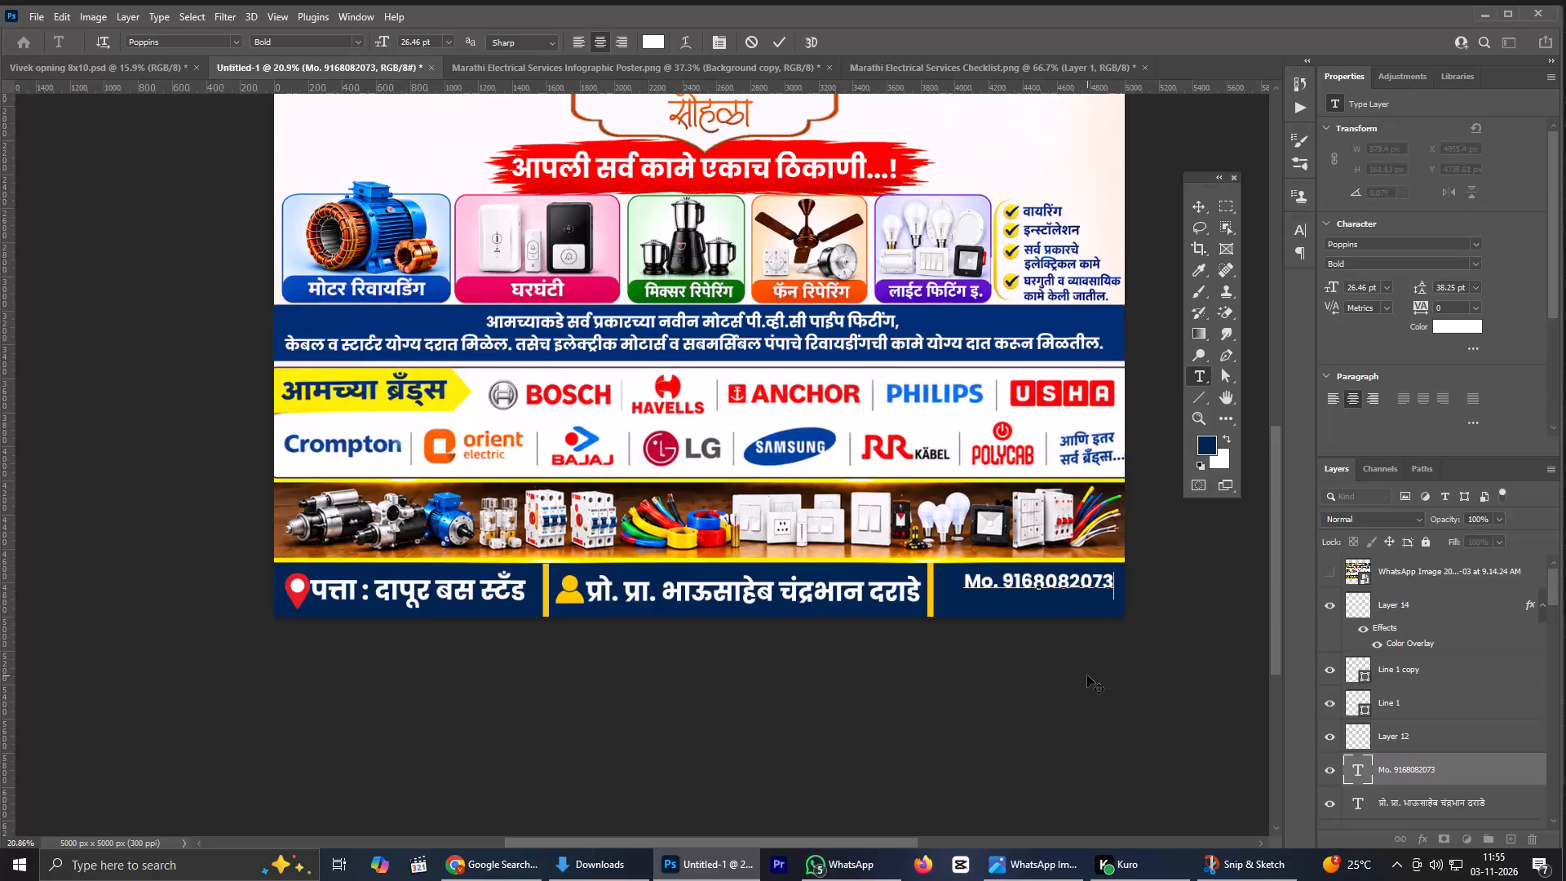
Add a backslash after the footer's mobile number and paste the second mobile number on a new line below it.
key(backslash)
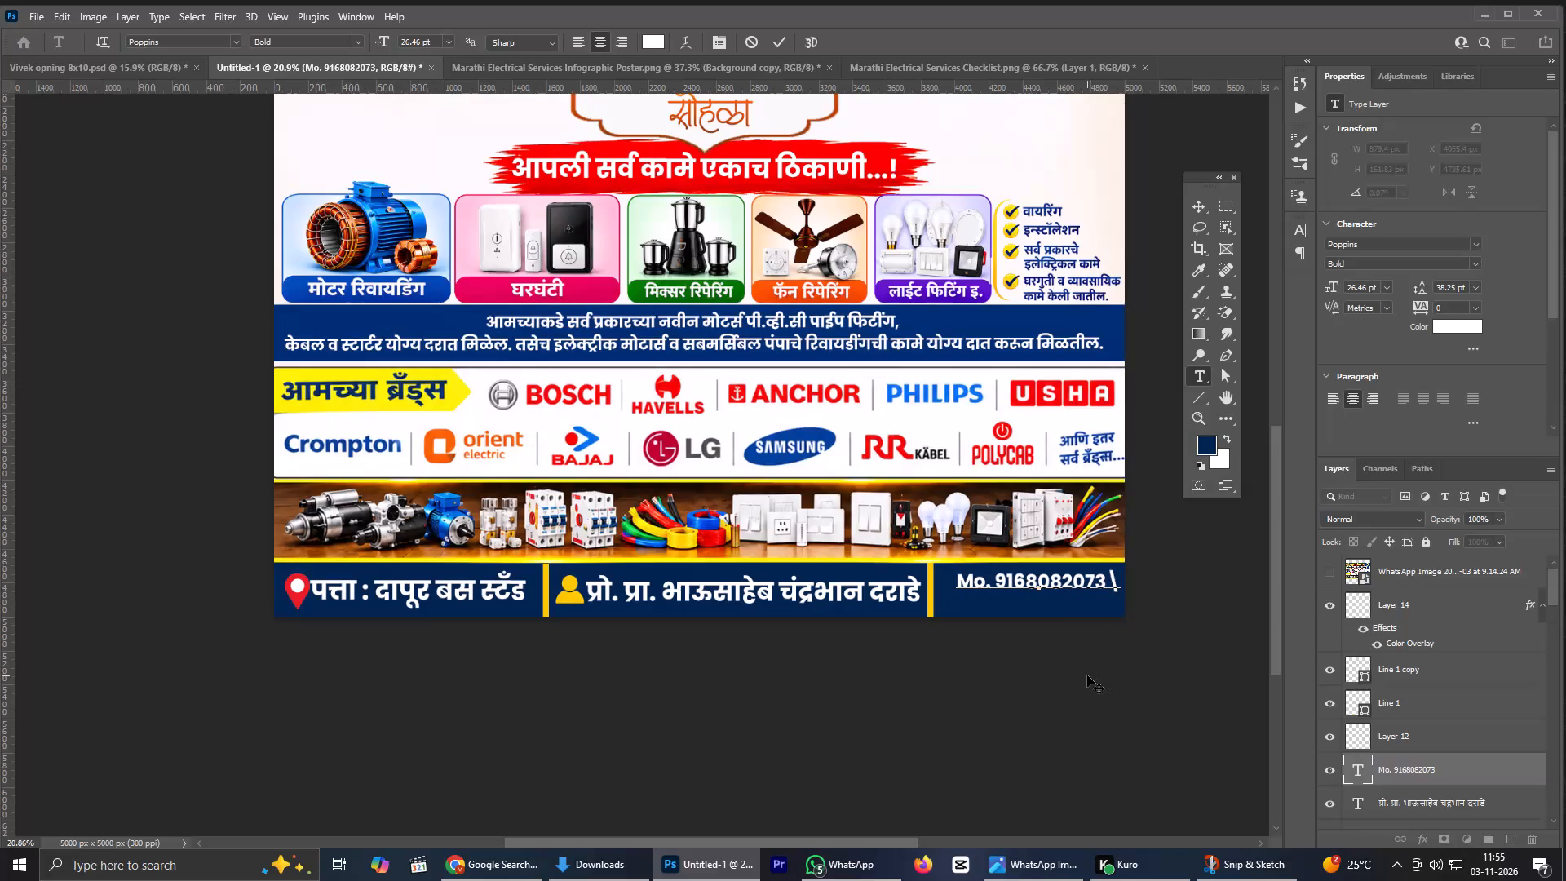
key(Return)
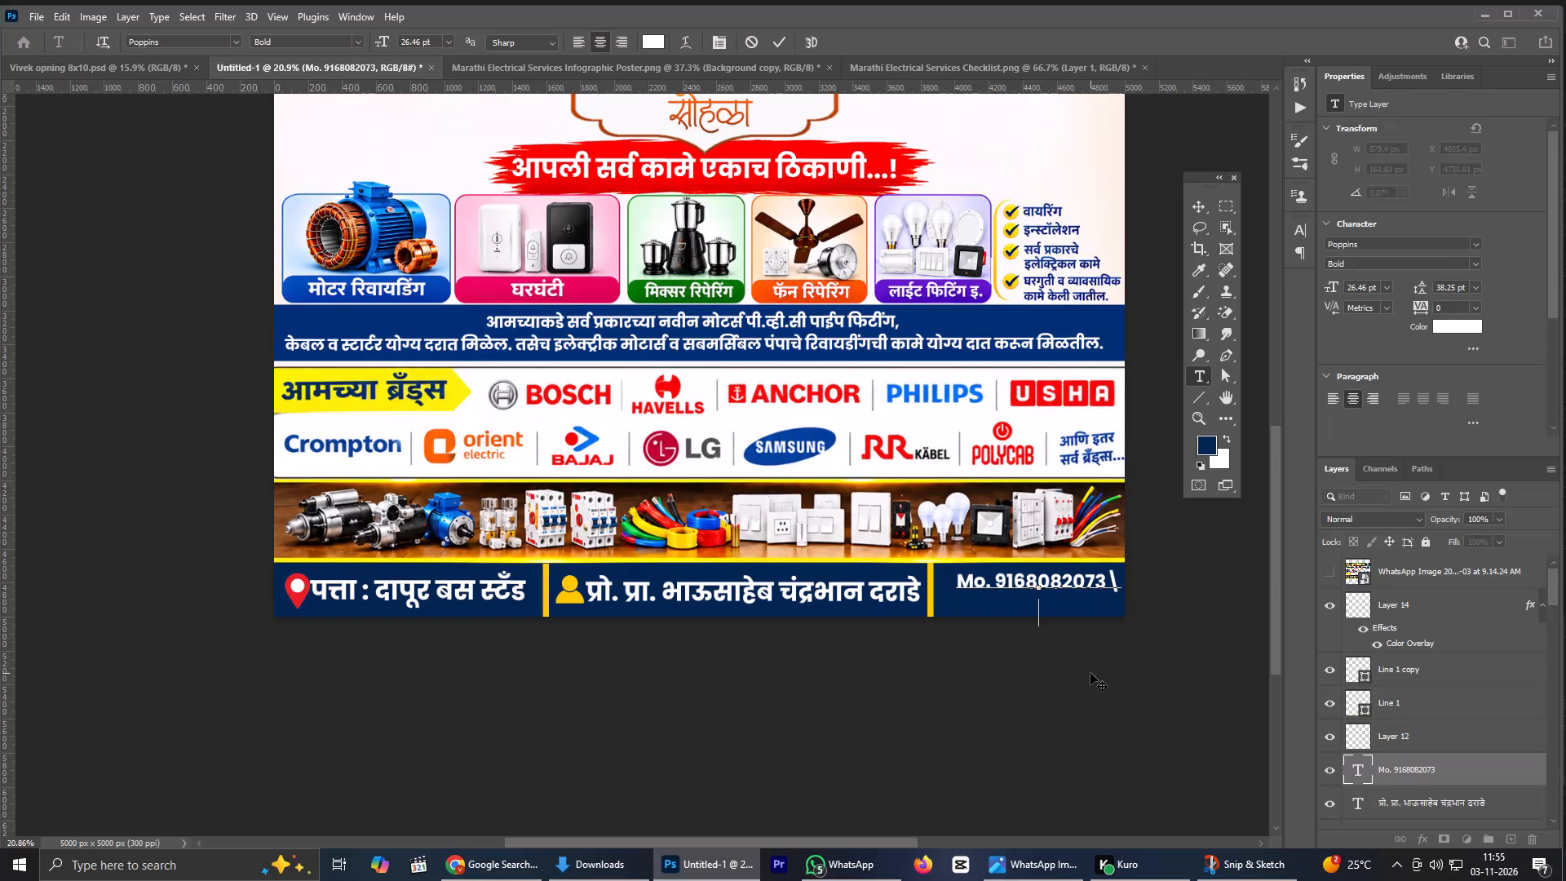
key(ctrl+v)
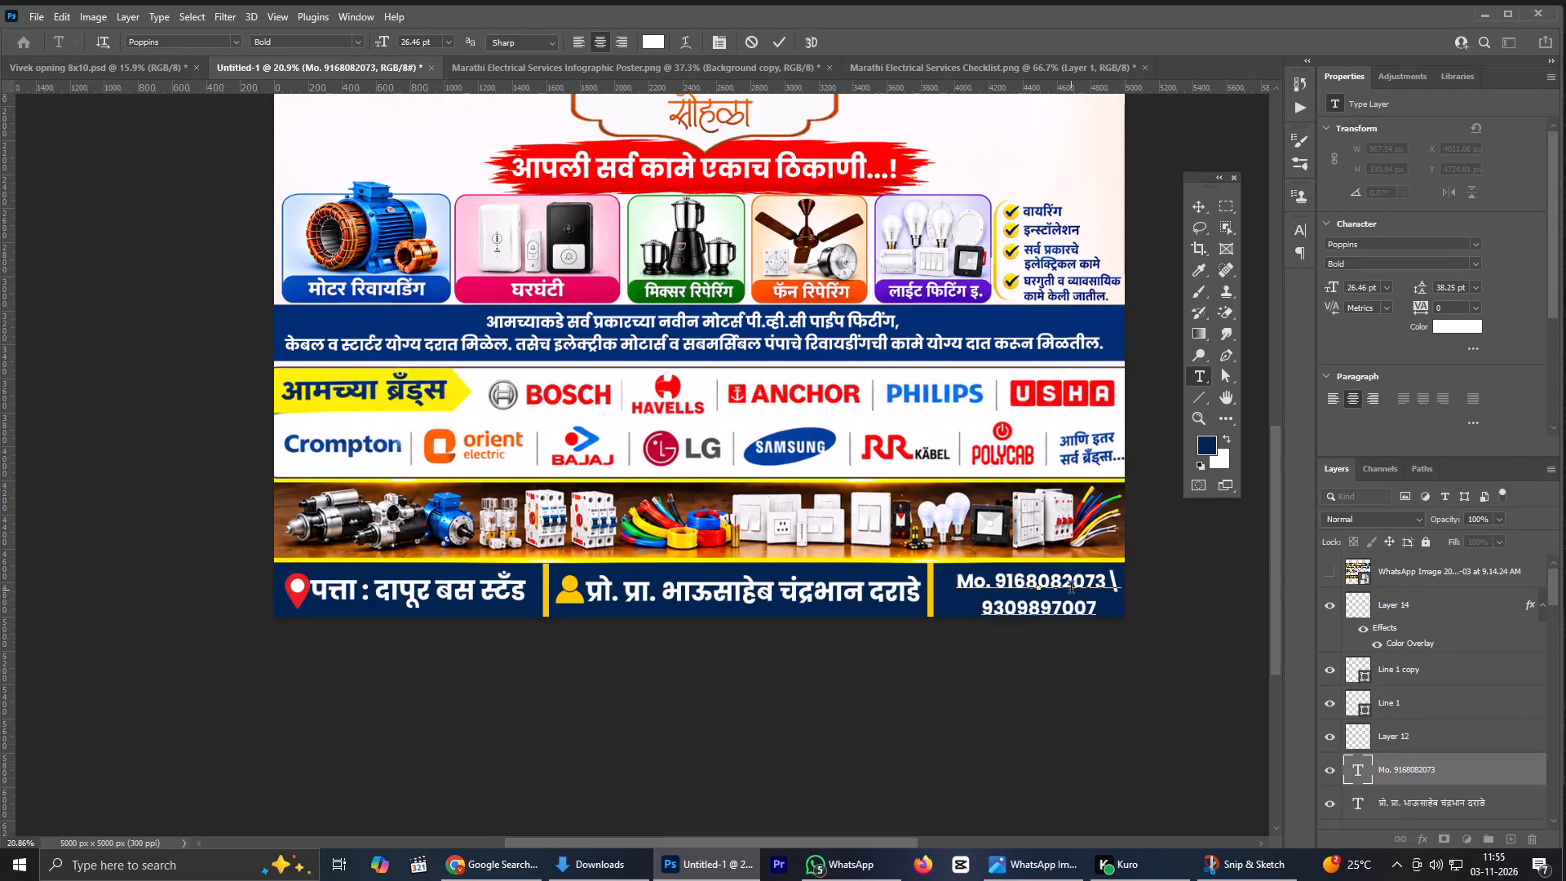
Finish the two-line mobile number text in the footer and set its leading to 28 pt.
click(780, 44)
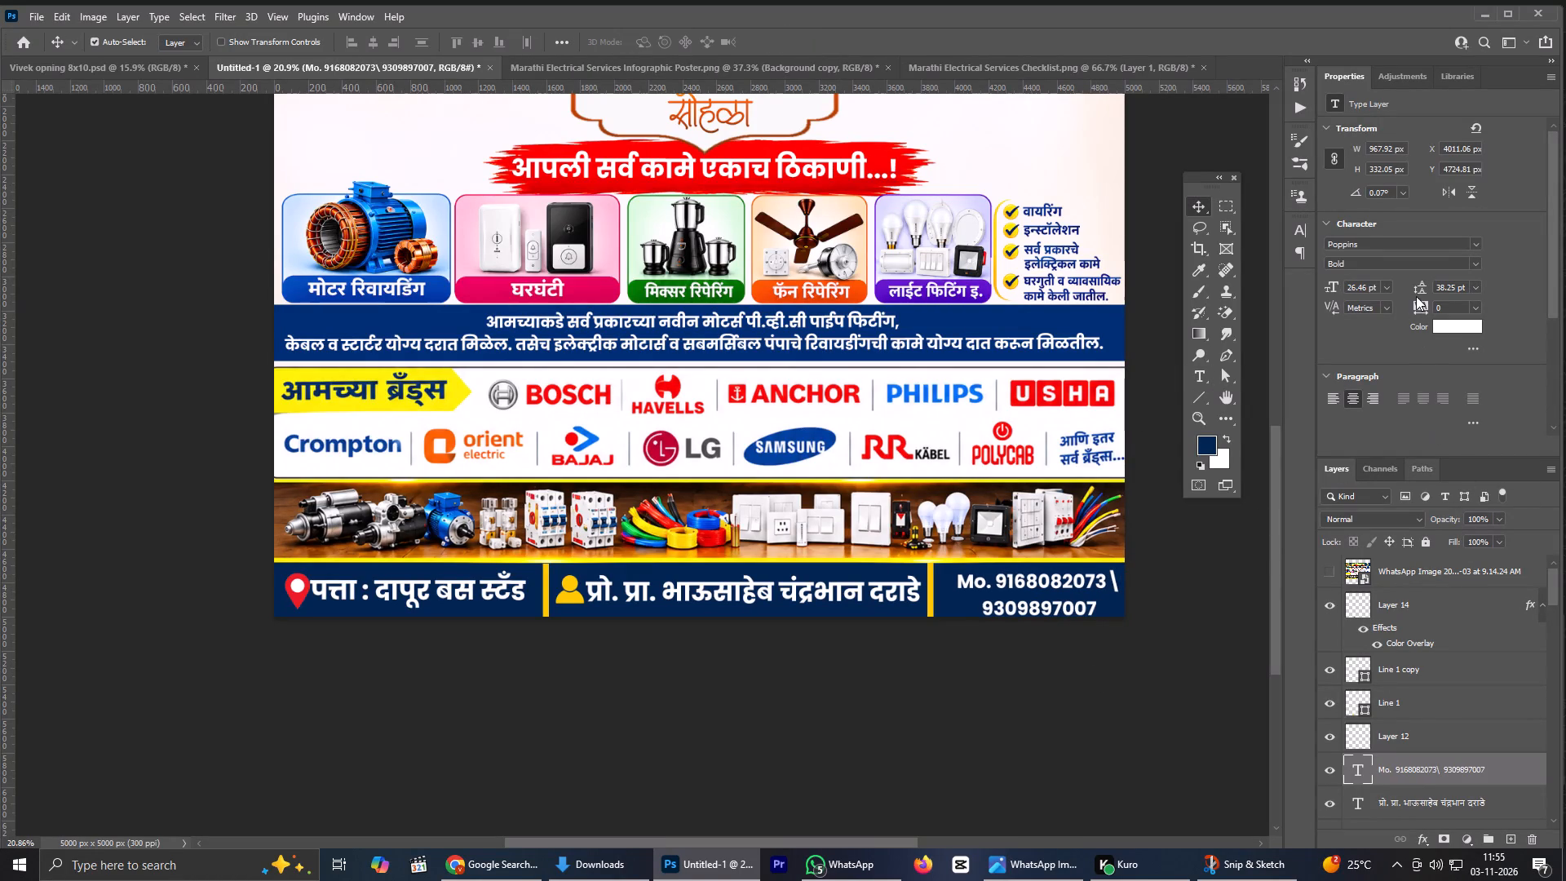
drag(1420, 286, 1412, 282)
Indent the second line of the footer's mobile number text with five spaces.
double_click(982, 599)
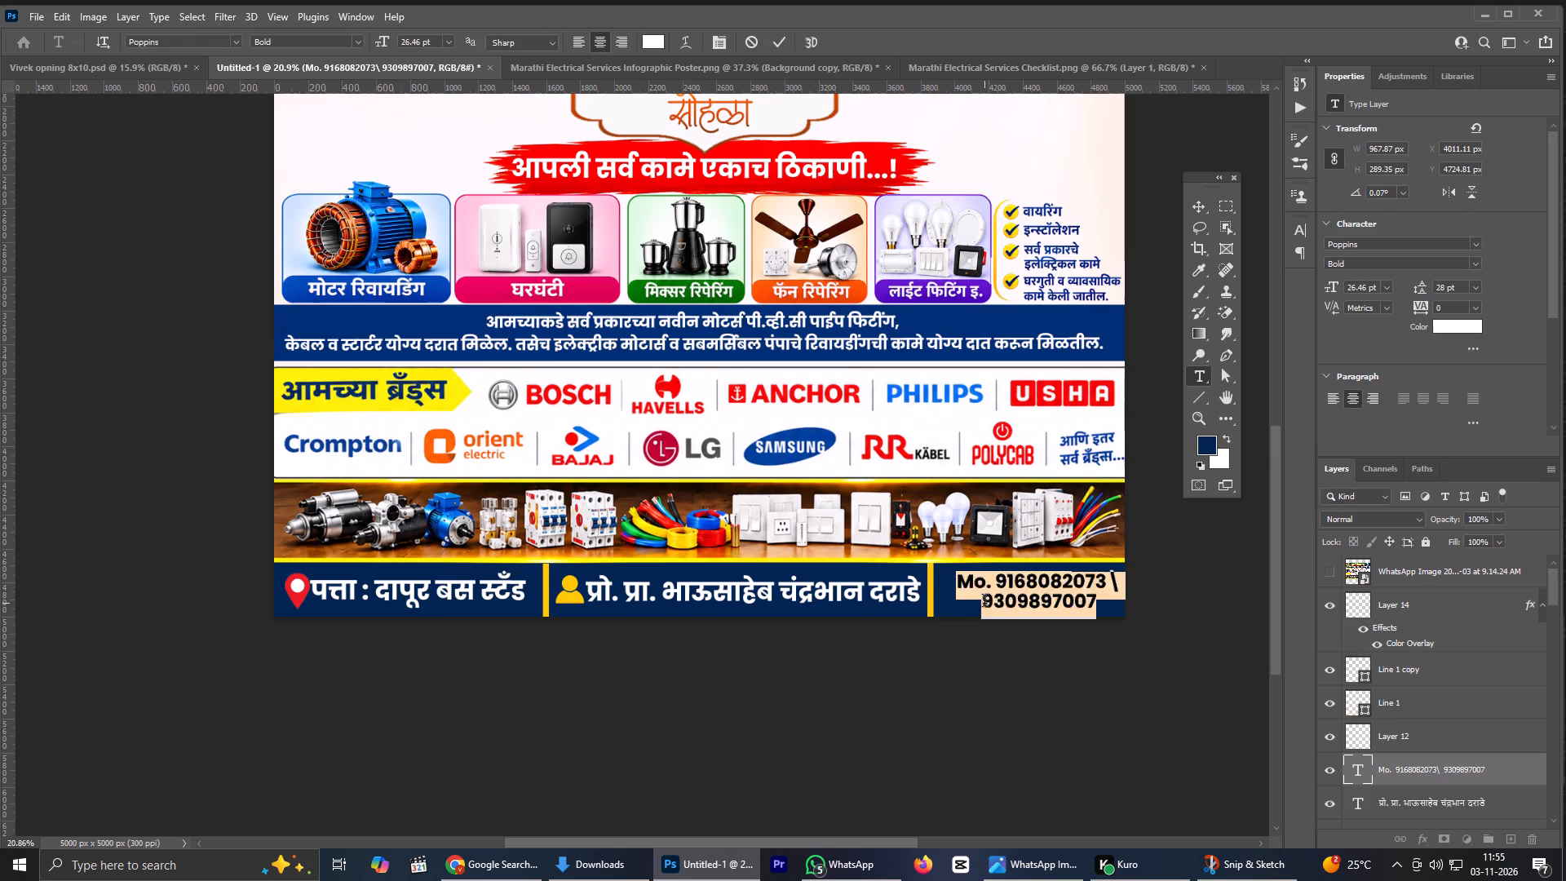
click(984, 603)
key(space)
key(space)
key(space)
key(space)
key(space)
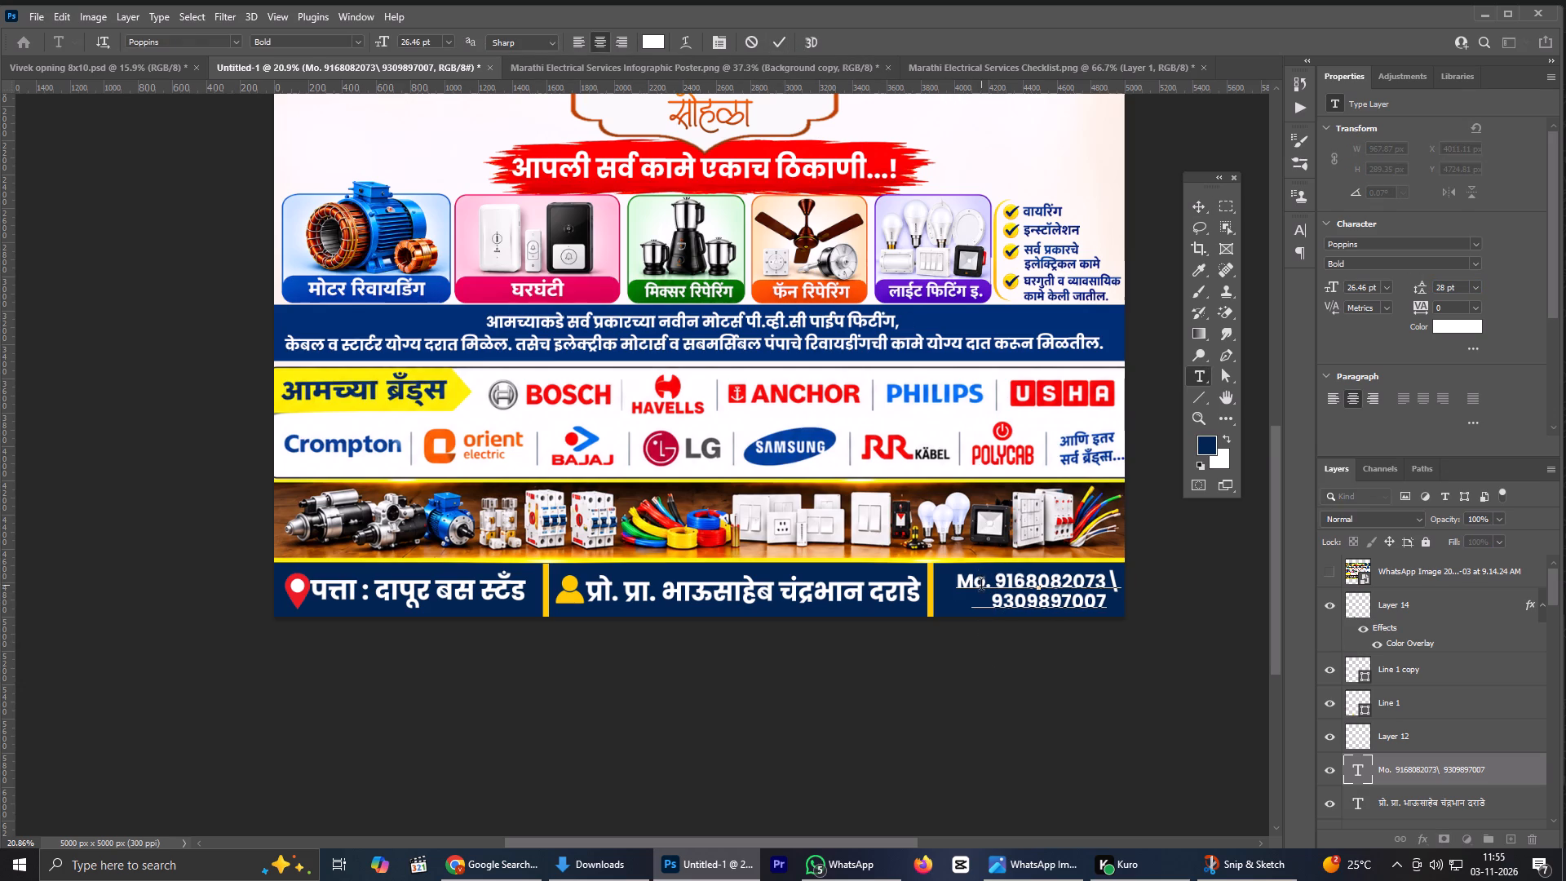
Replace the full stop and space after "Mo" in the footer's mobile number text with a hyphen.
click(996, 587)
key(BackSpace)
key(BackSpace)
key(minus)
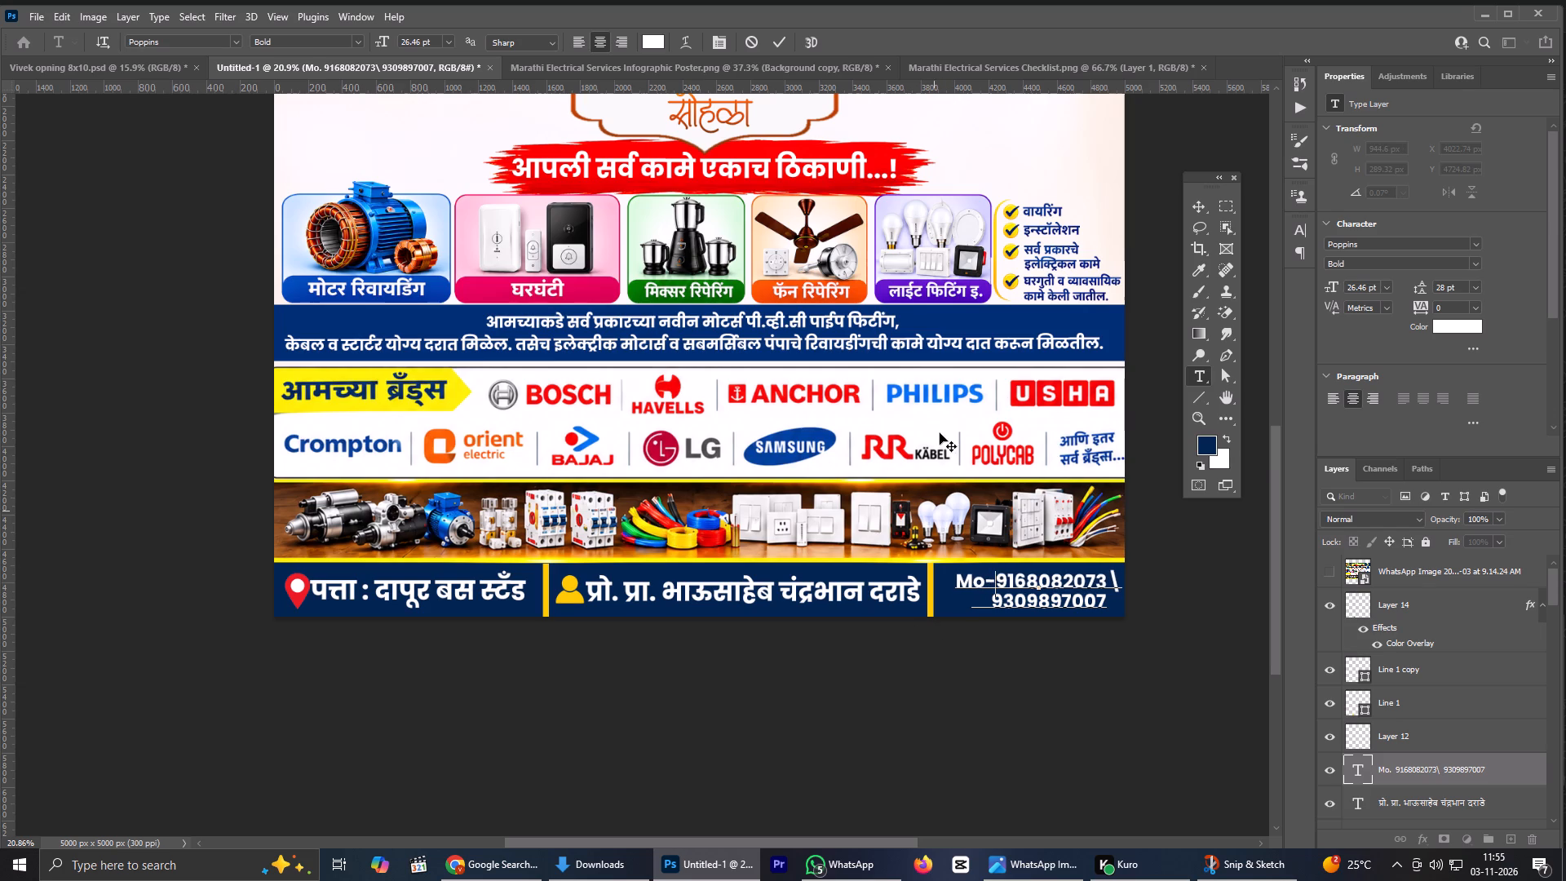
click(777, 39)
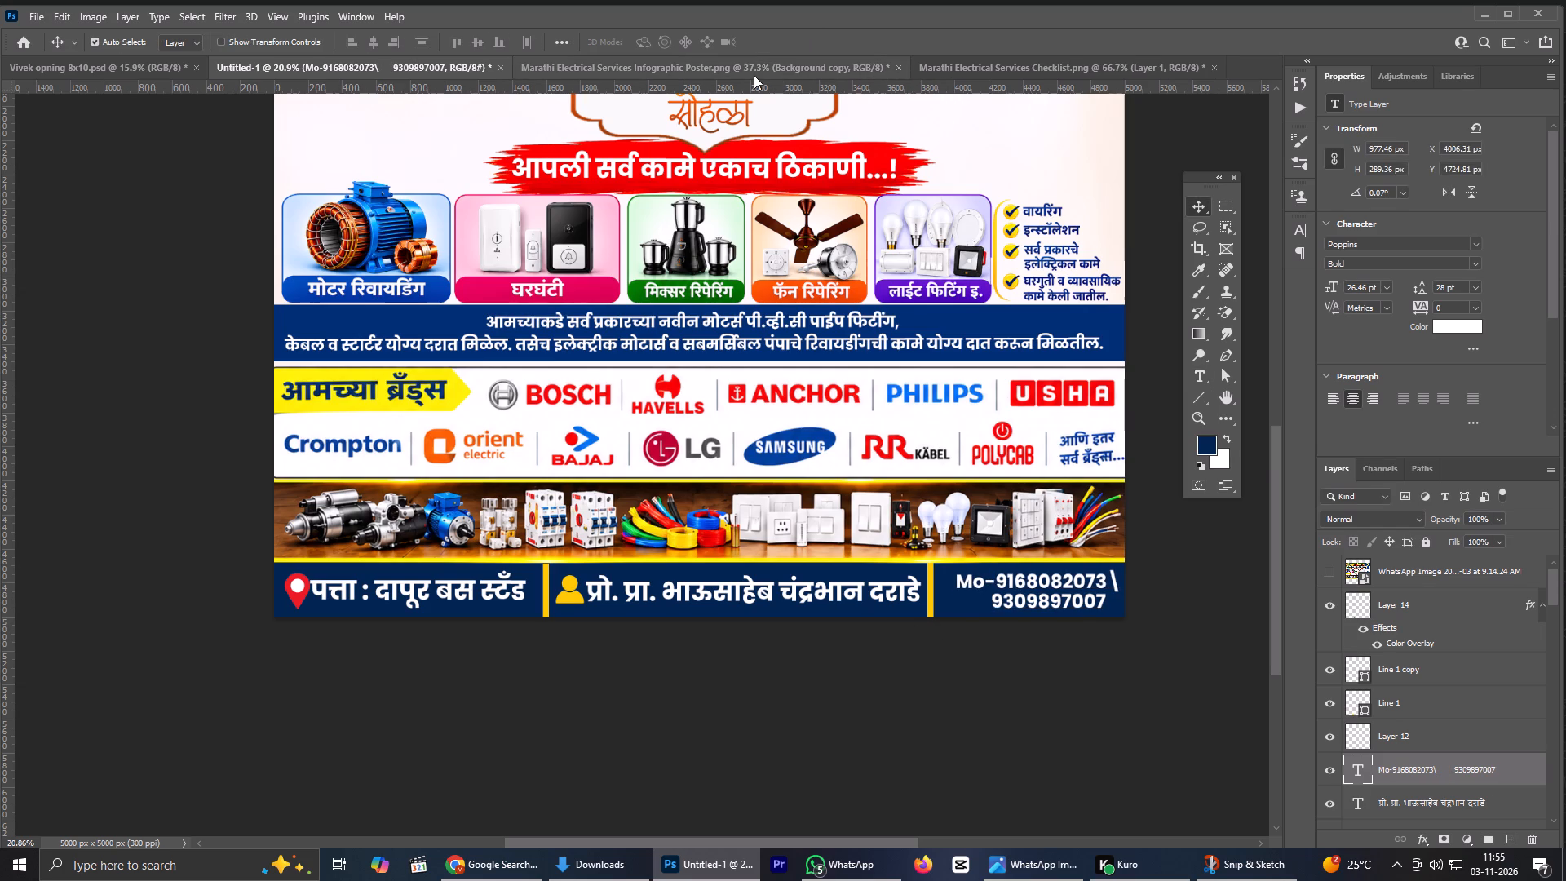
Switch to the Pinterest icons page in Chrome and look through the related icon pins.
click(504, 873)
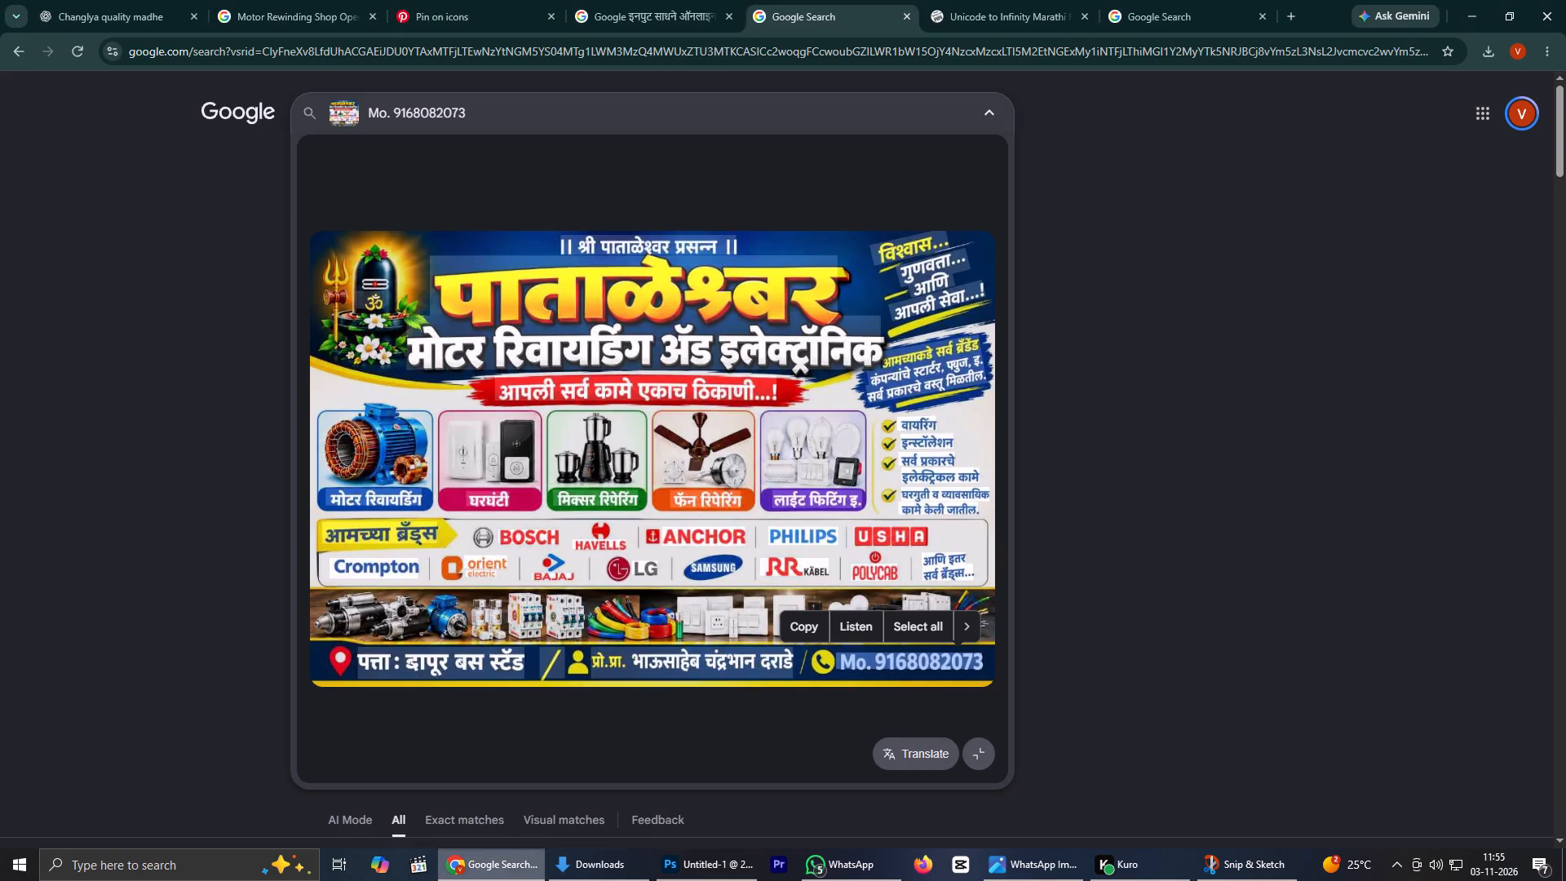
click(480, 0)
scroll(1206, 414, down, 2)
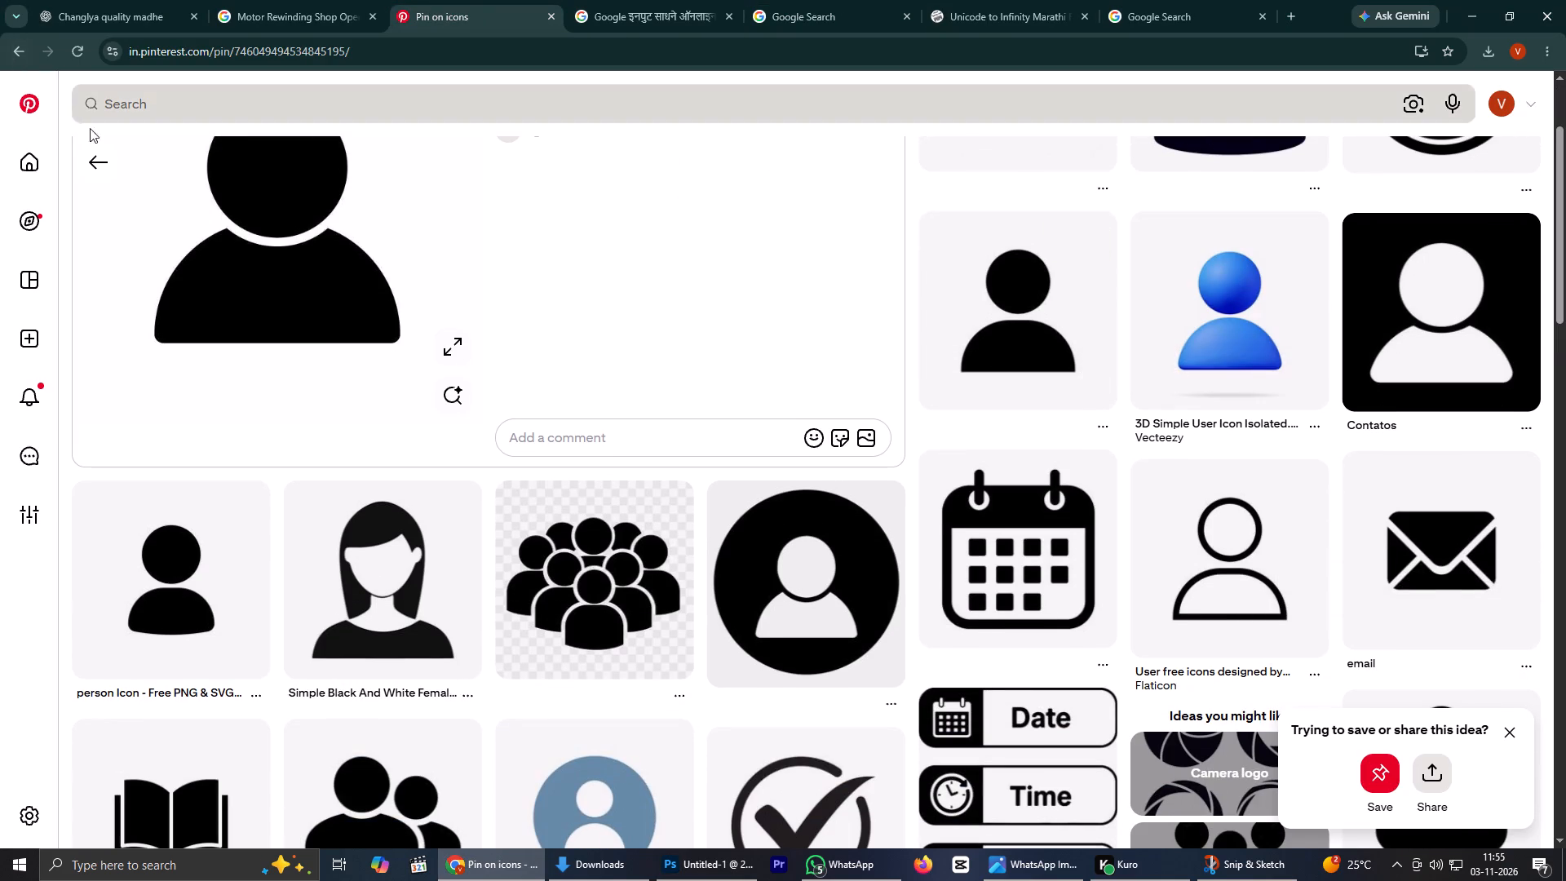
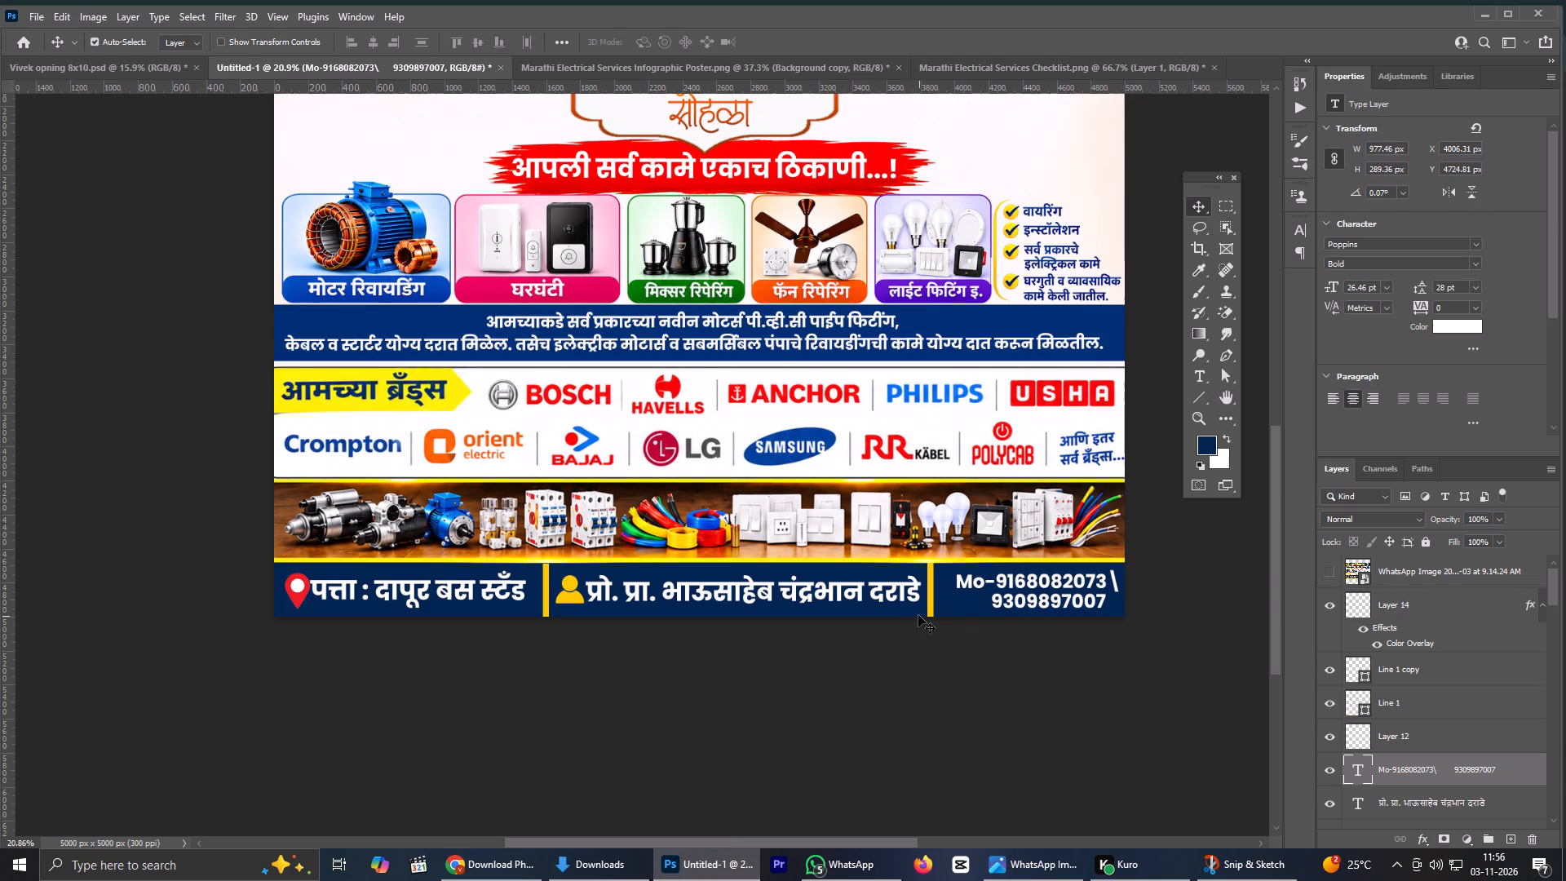
Paste the phone icon image and scale it to about 23%, placing it in the footer beside the second yellow divider.
key(ctrl+v)
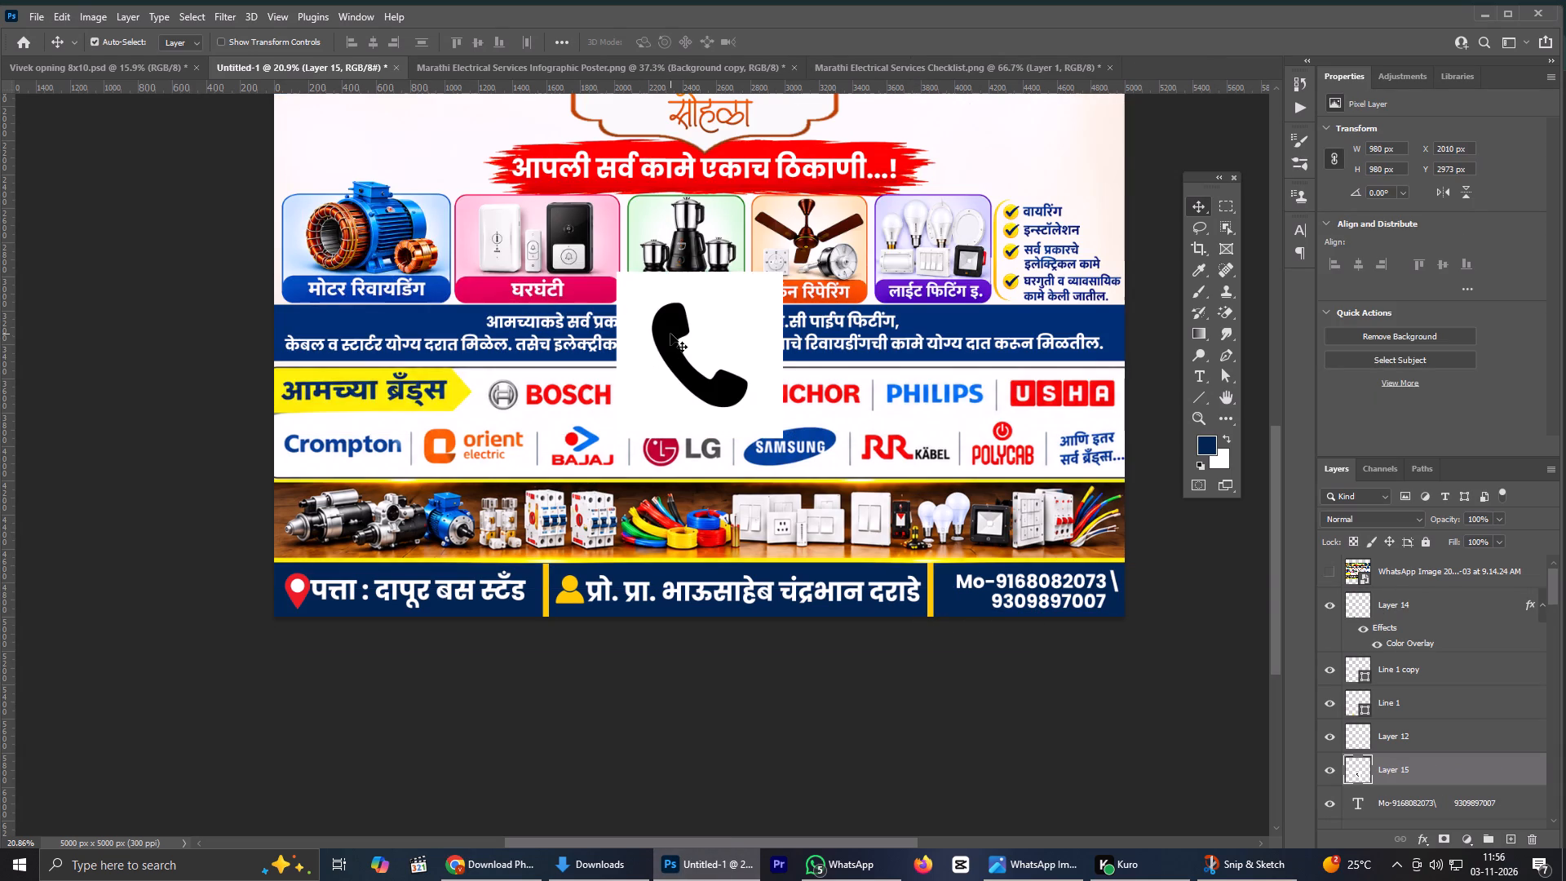
drag(670, 334, 912, 503)
key(ctrl+t)
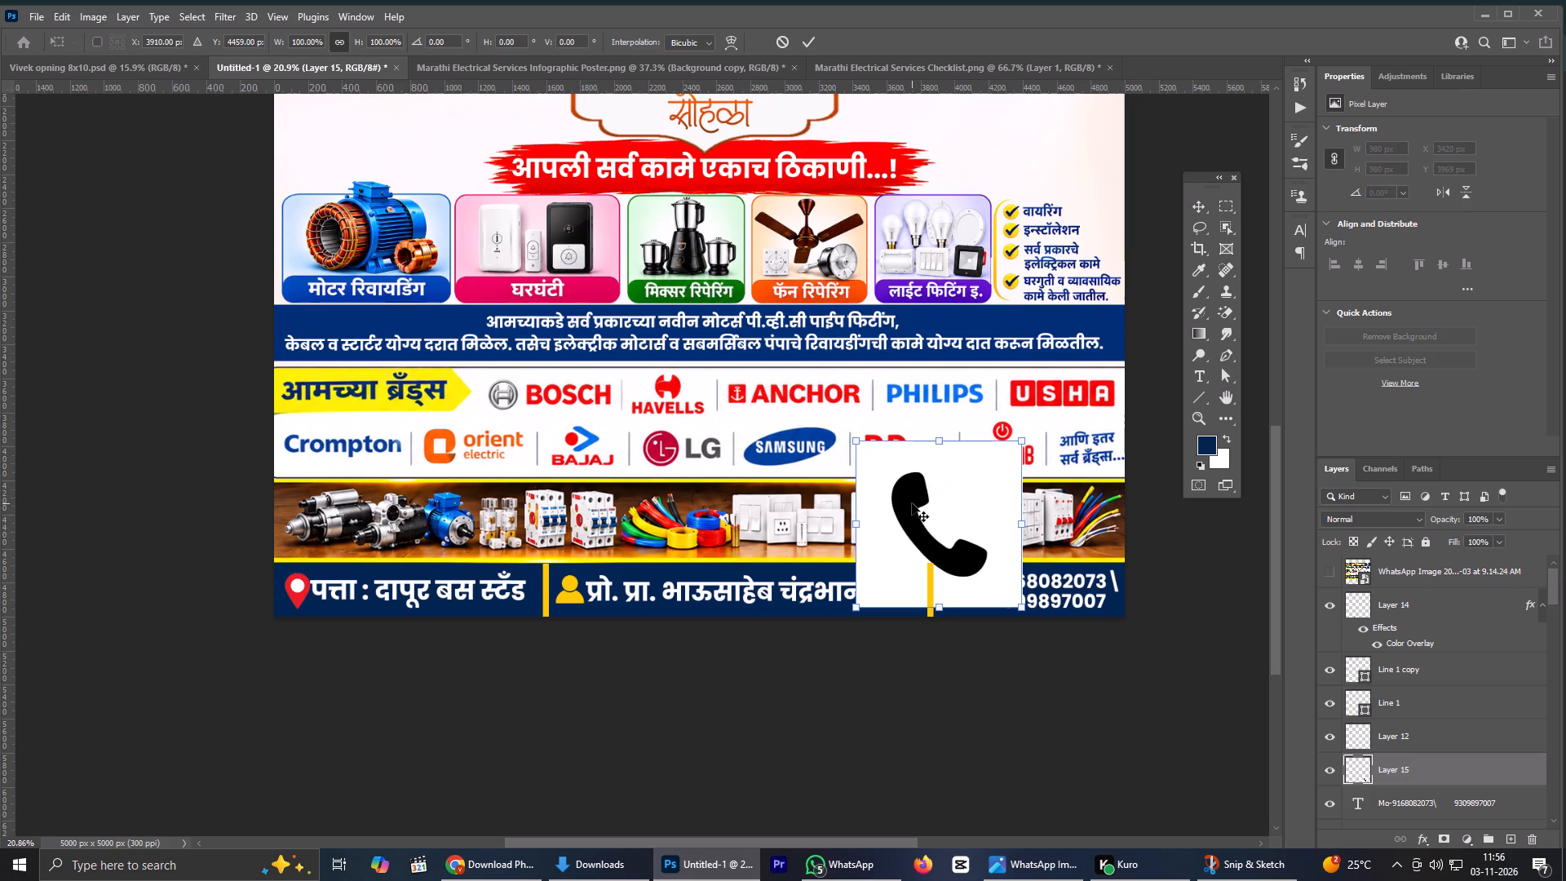
alt+drag(1020, 440, 959, 484)
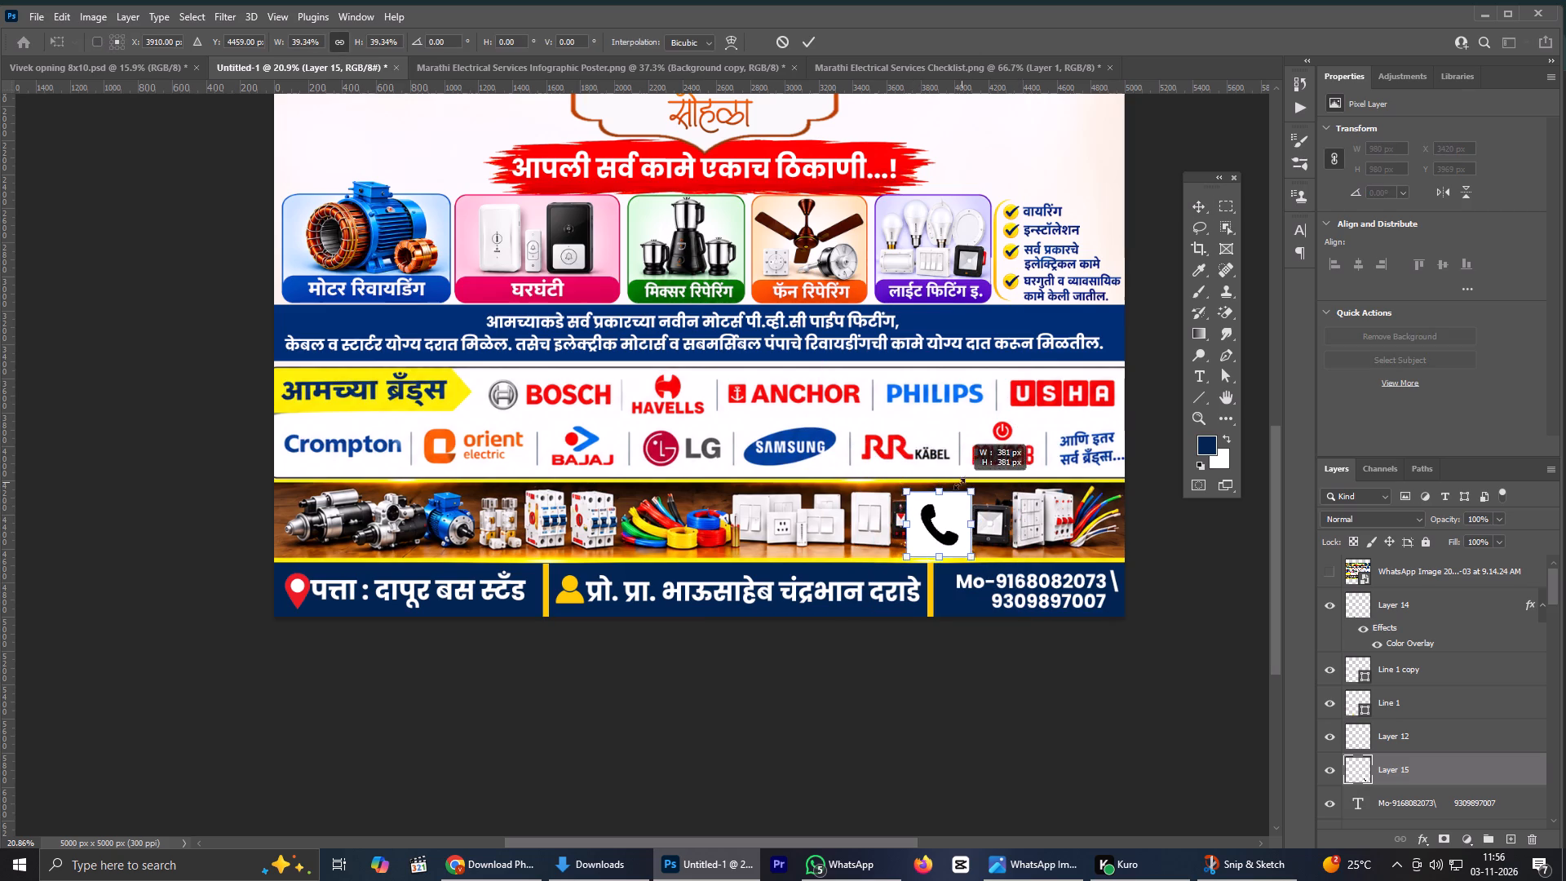
alt+drag(959, 484, 953, 487)
drag(946, 523, 962, 585)
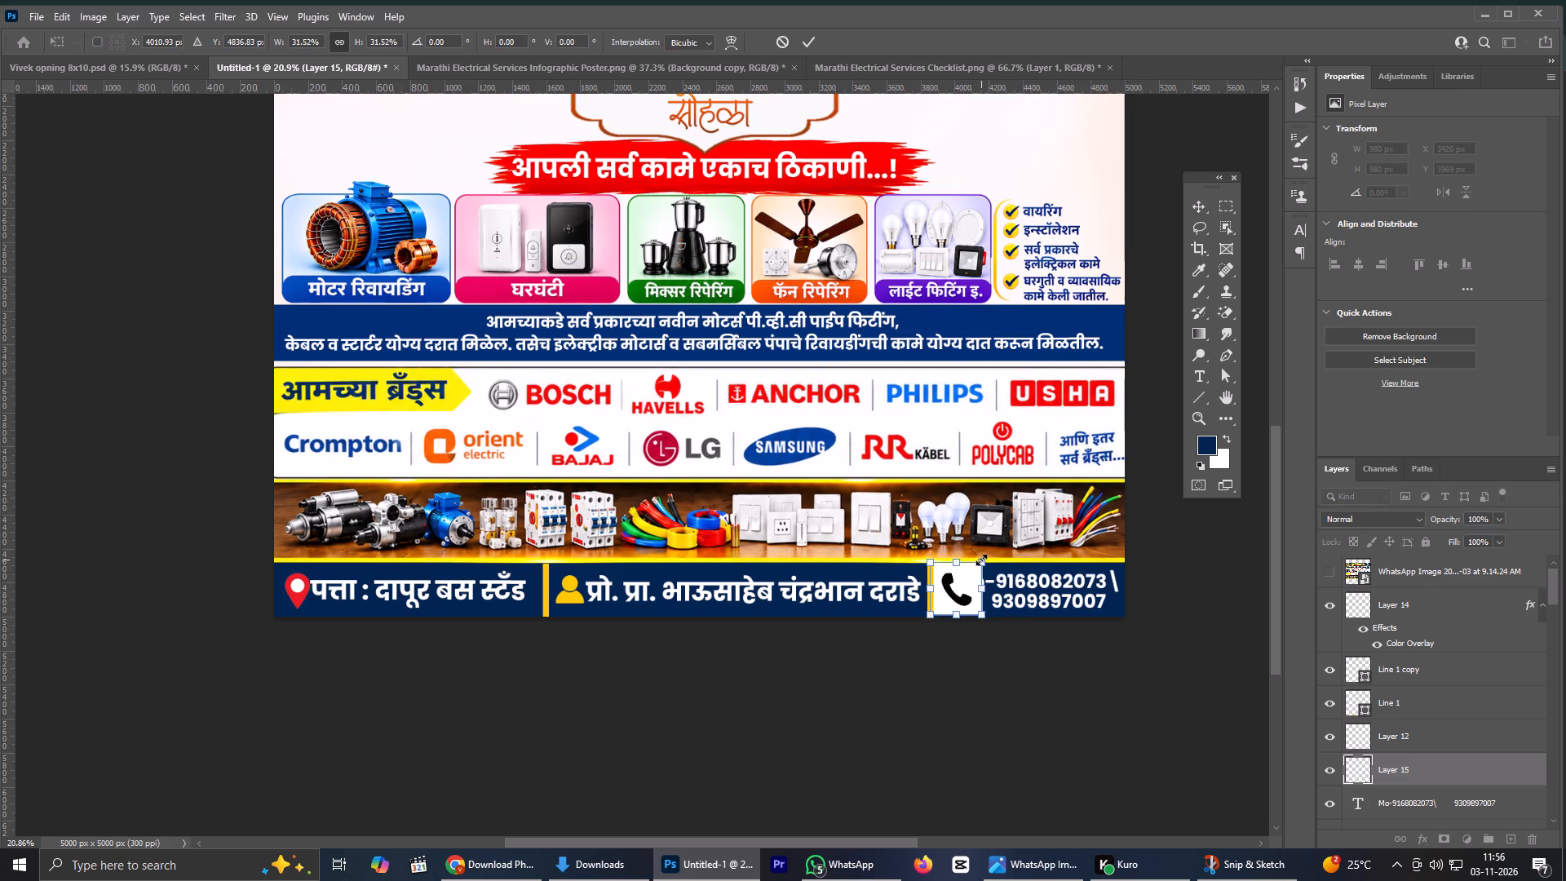
alt+drag(981, 560, 971, 564)
scroll(975, 568, up, 4)
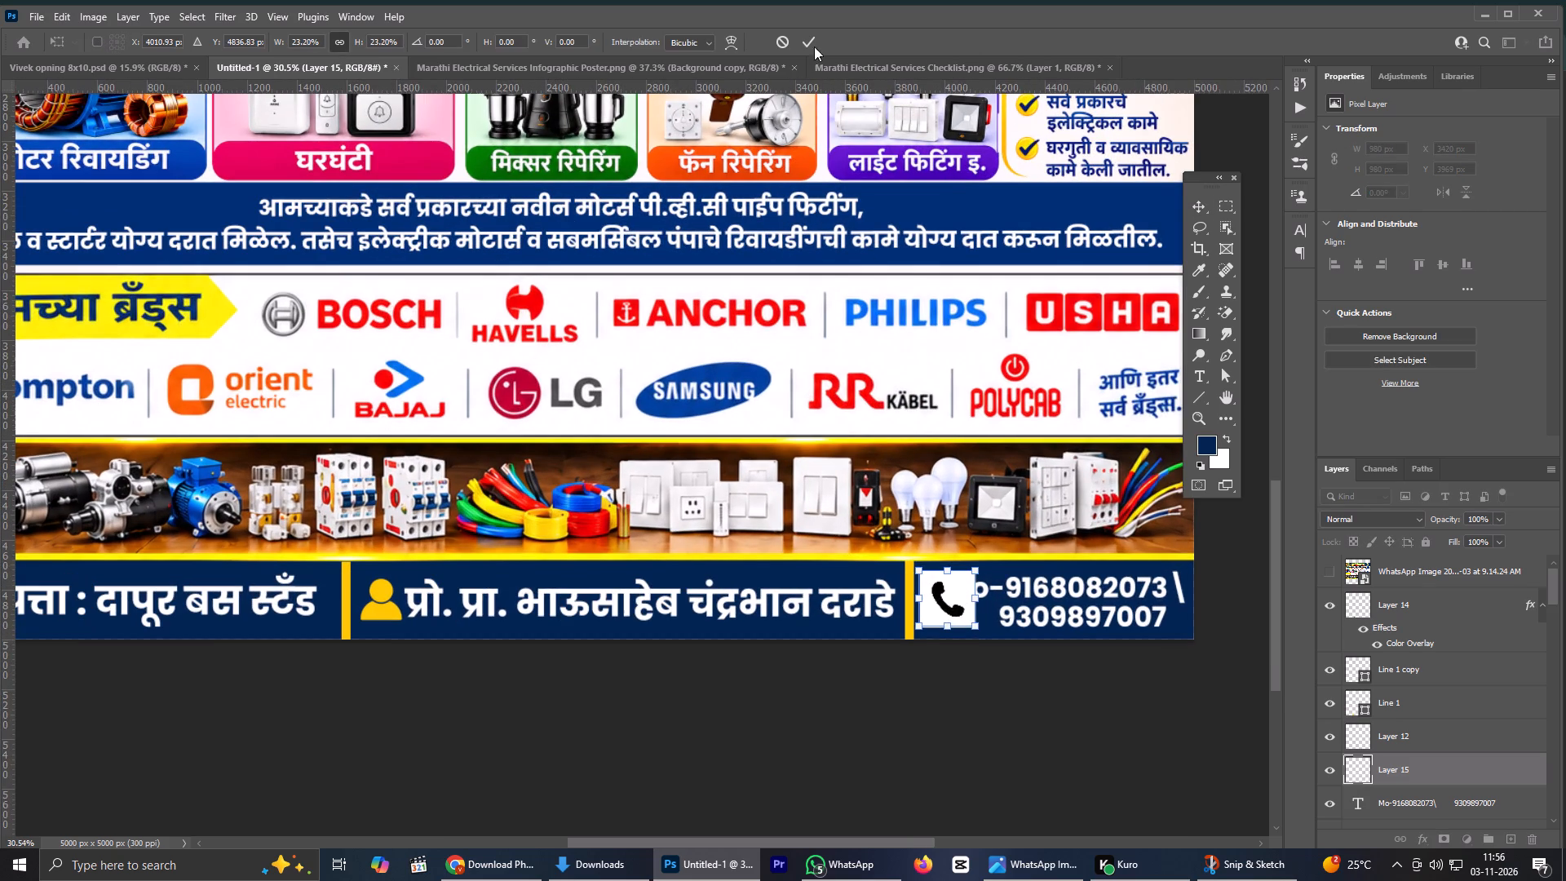
click(810, 38)
Remove the phone icon's white background with the Magic Eraser and shift the icon closer to the second yellow divider.
click(1218, 316)
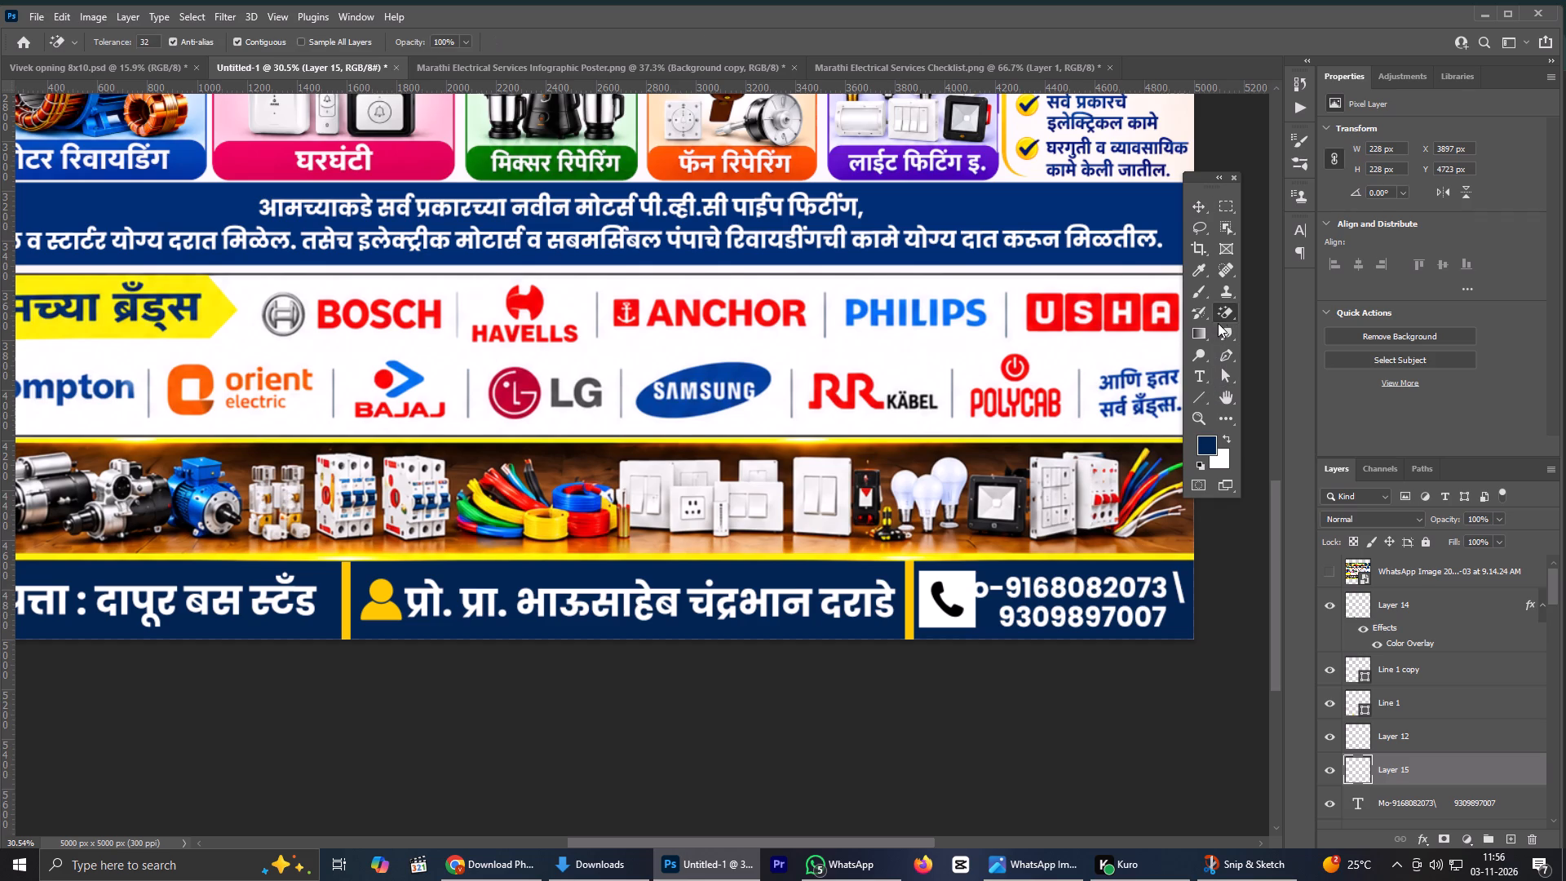
click(958, 587)
scroll(965, 602, up, 1)
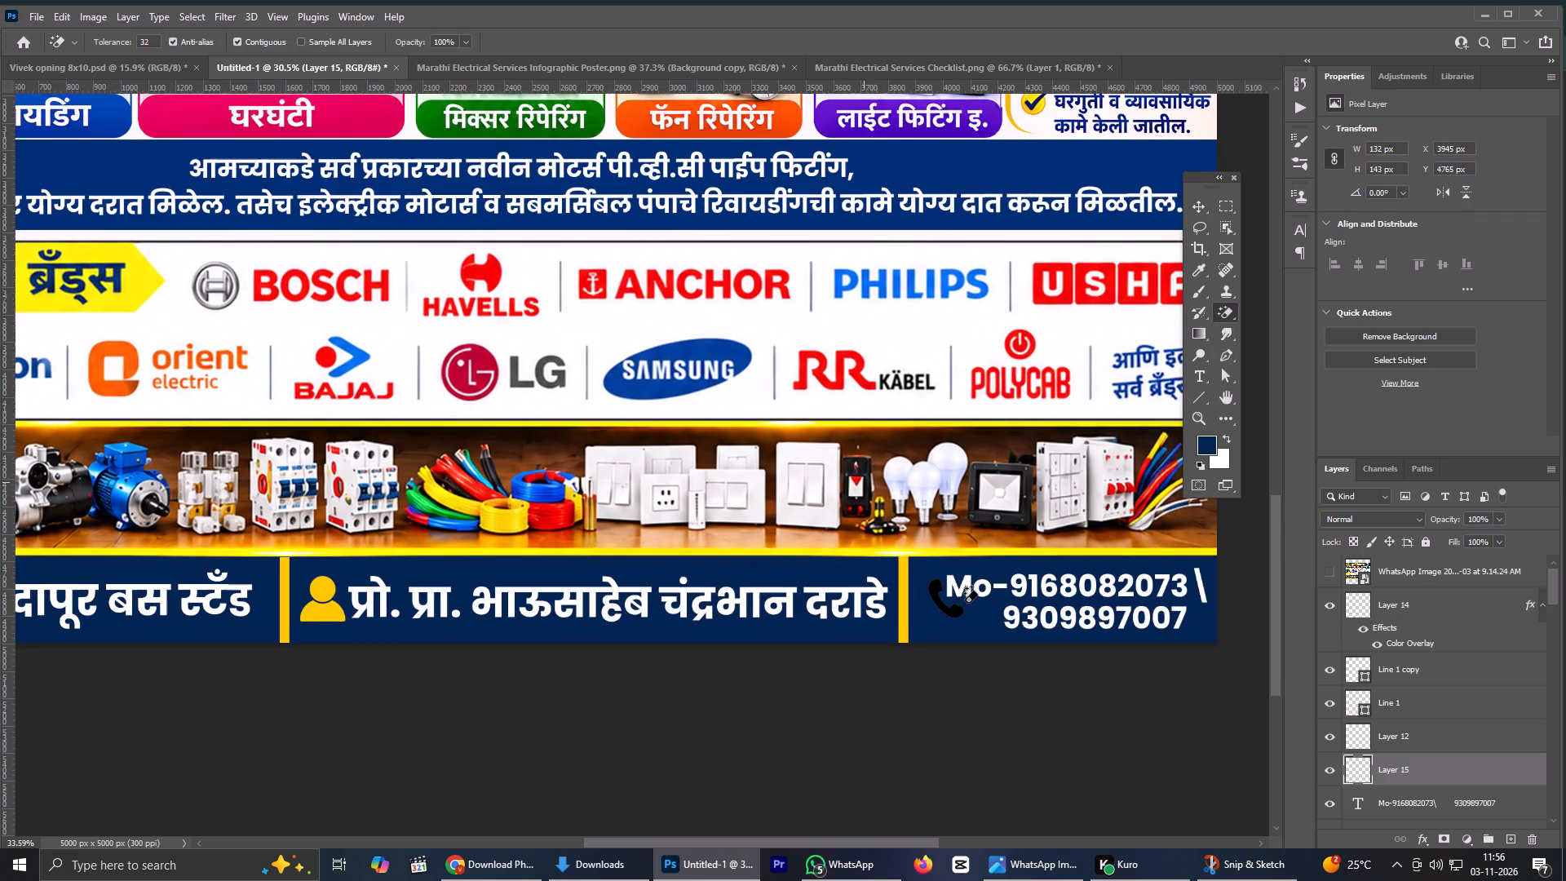
key(v)
drag(942, 602, 940, 603)
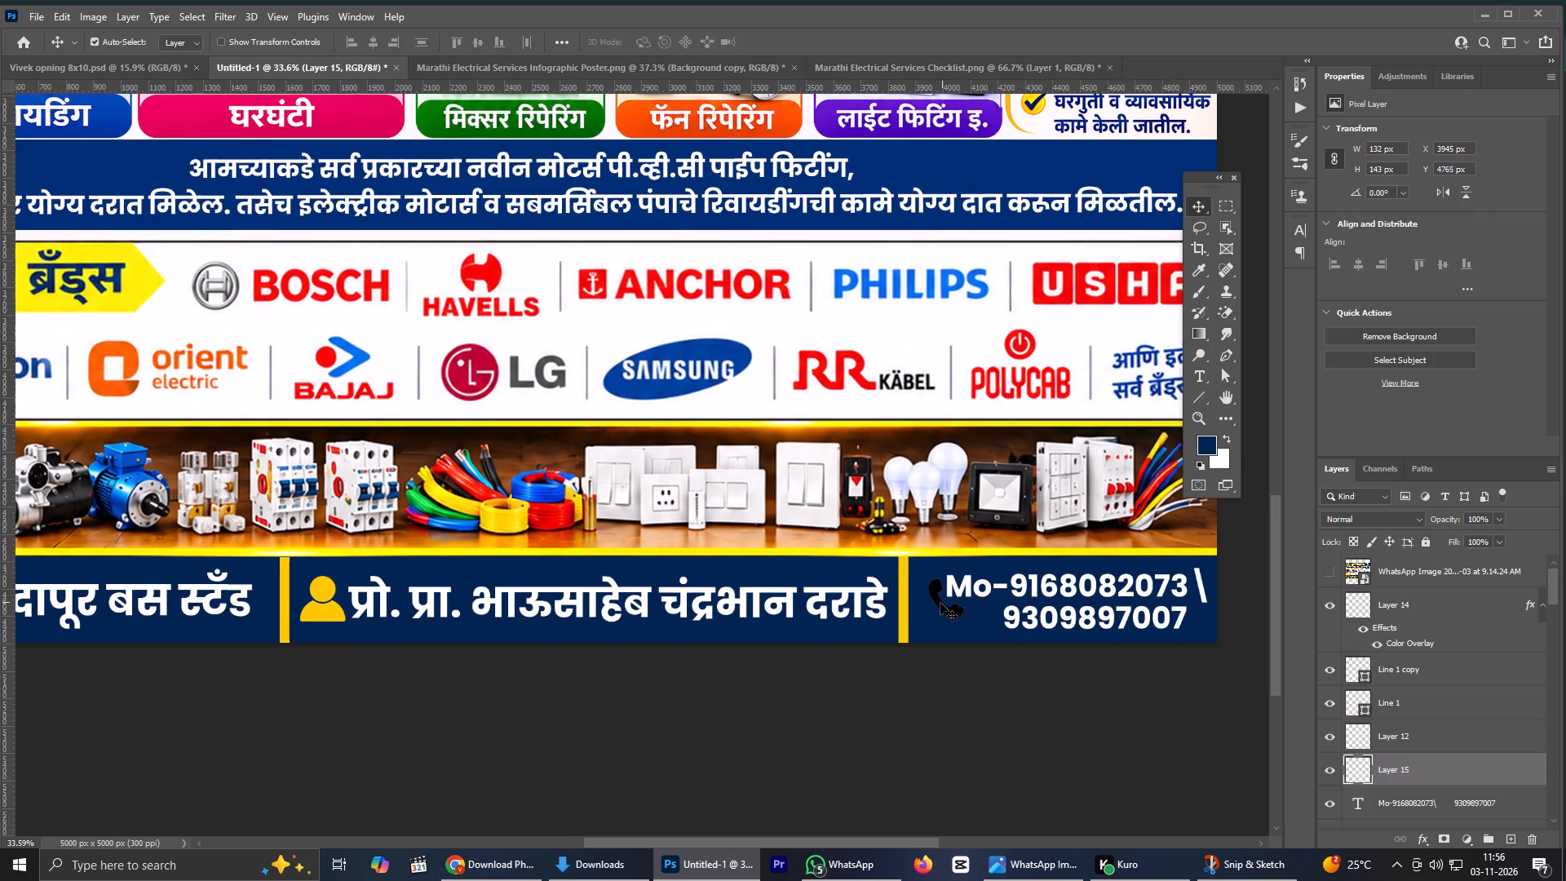
drag(940, 603, 929, 602)
Check the footer against the WhatsApp reference image, hide it again, and nudge the mobile number text away from the phone icon.
click(1330, 569)
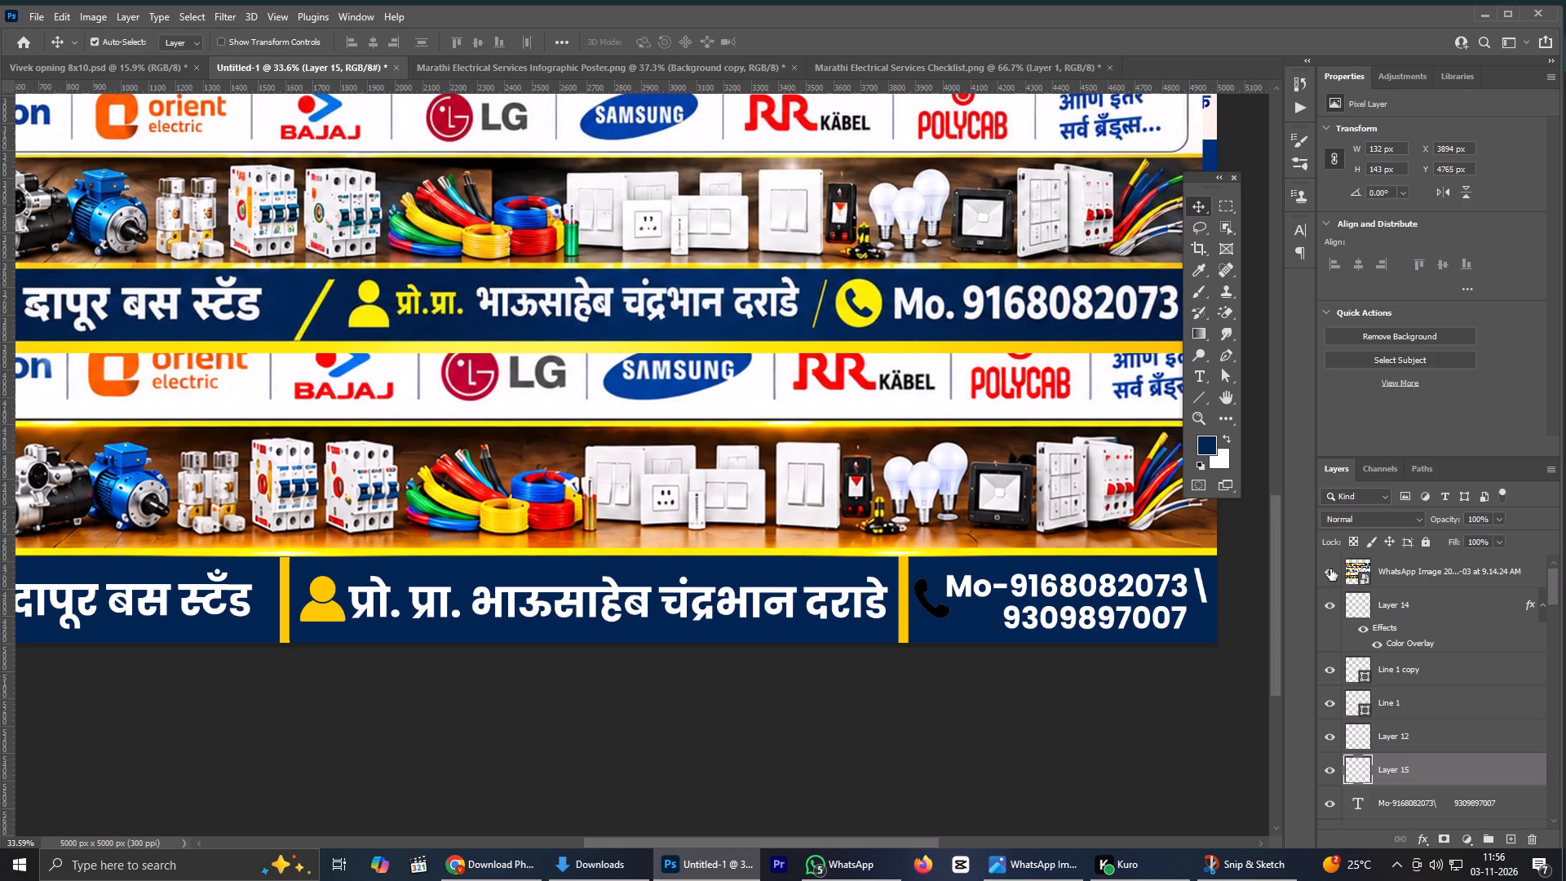
click(1330, 569)
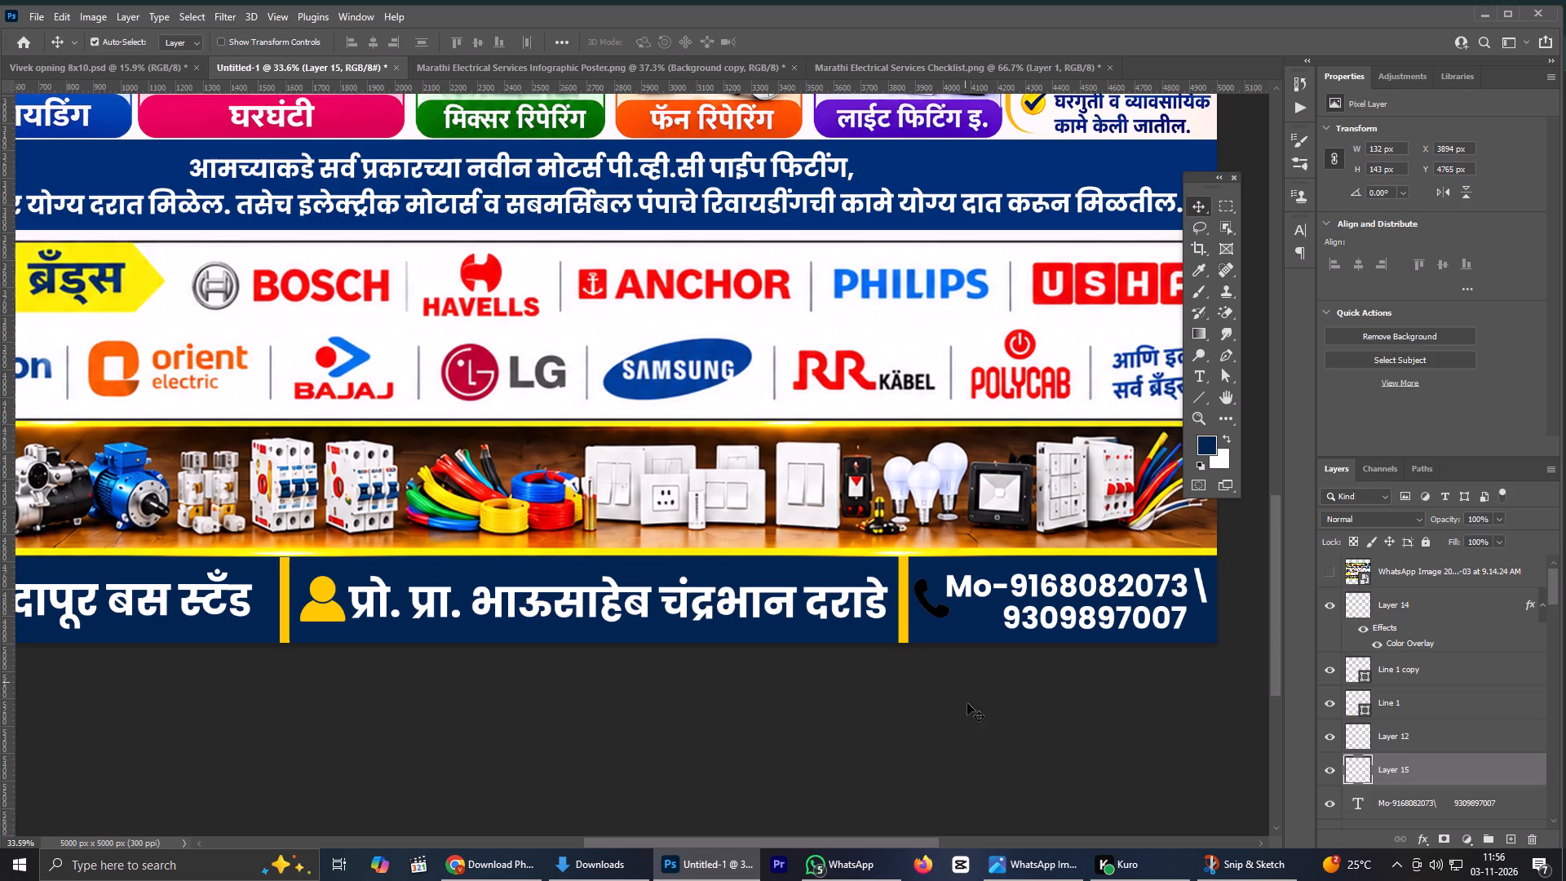
scroll(980, 547, up, 1)
drag(993, 591, 1002, 591)
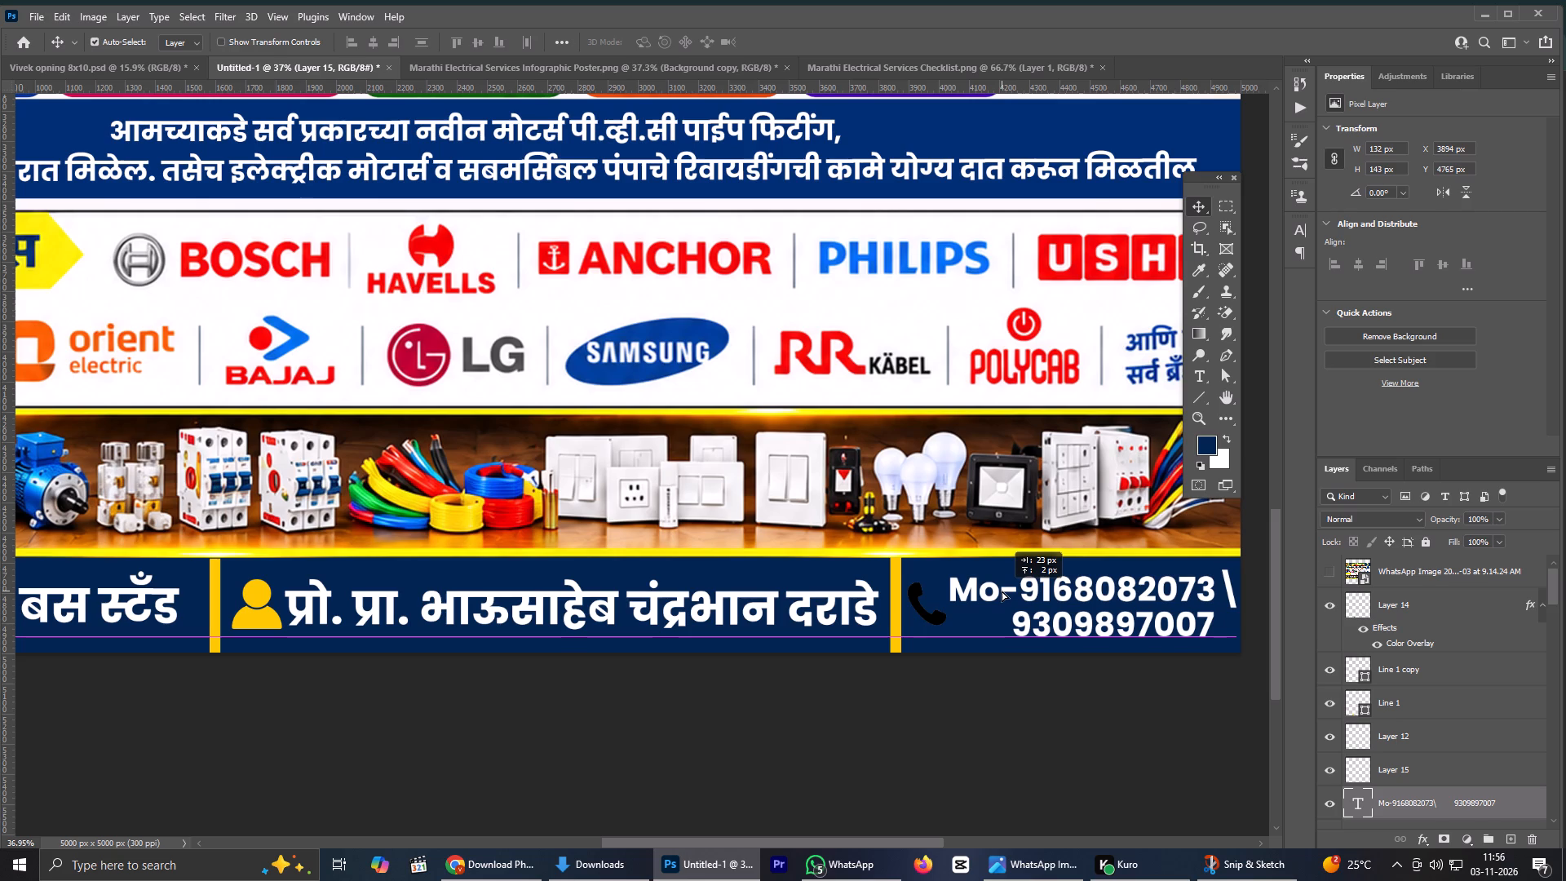
drag(1002, 591, 1002, 591)
scroll(1002, 587, down, 4)
scroll(1007, 579, up, 2)
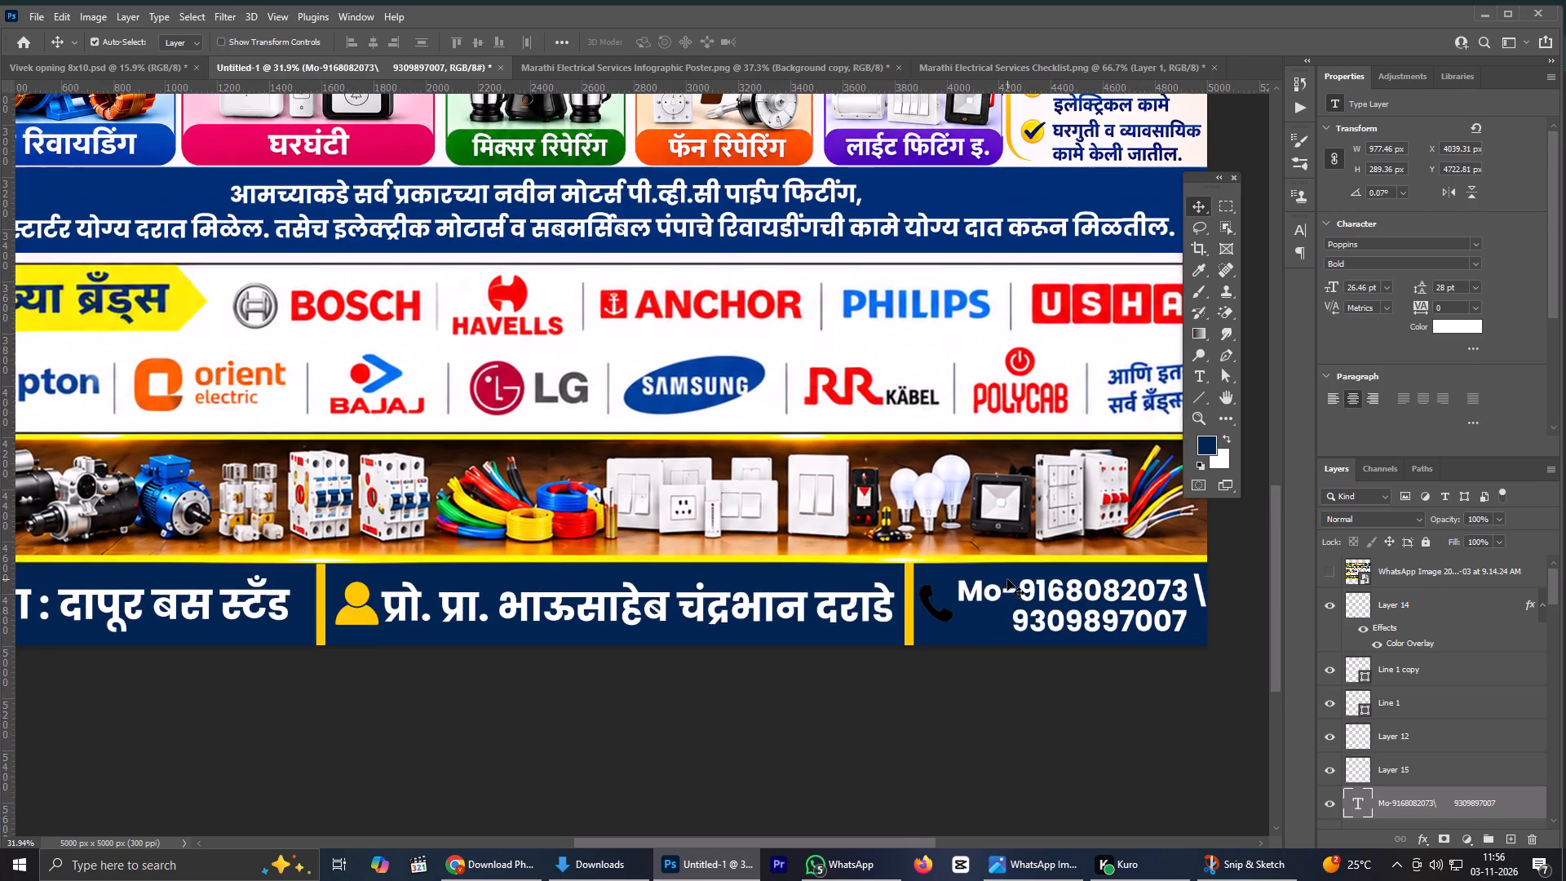
Draw a small ellipse shape of about 63 px over the footer's phone icon.
drag(1196, 398, 1232, 414)
drag(920, 578, 936, 596)
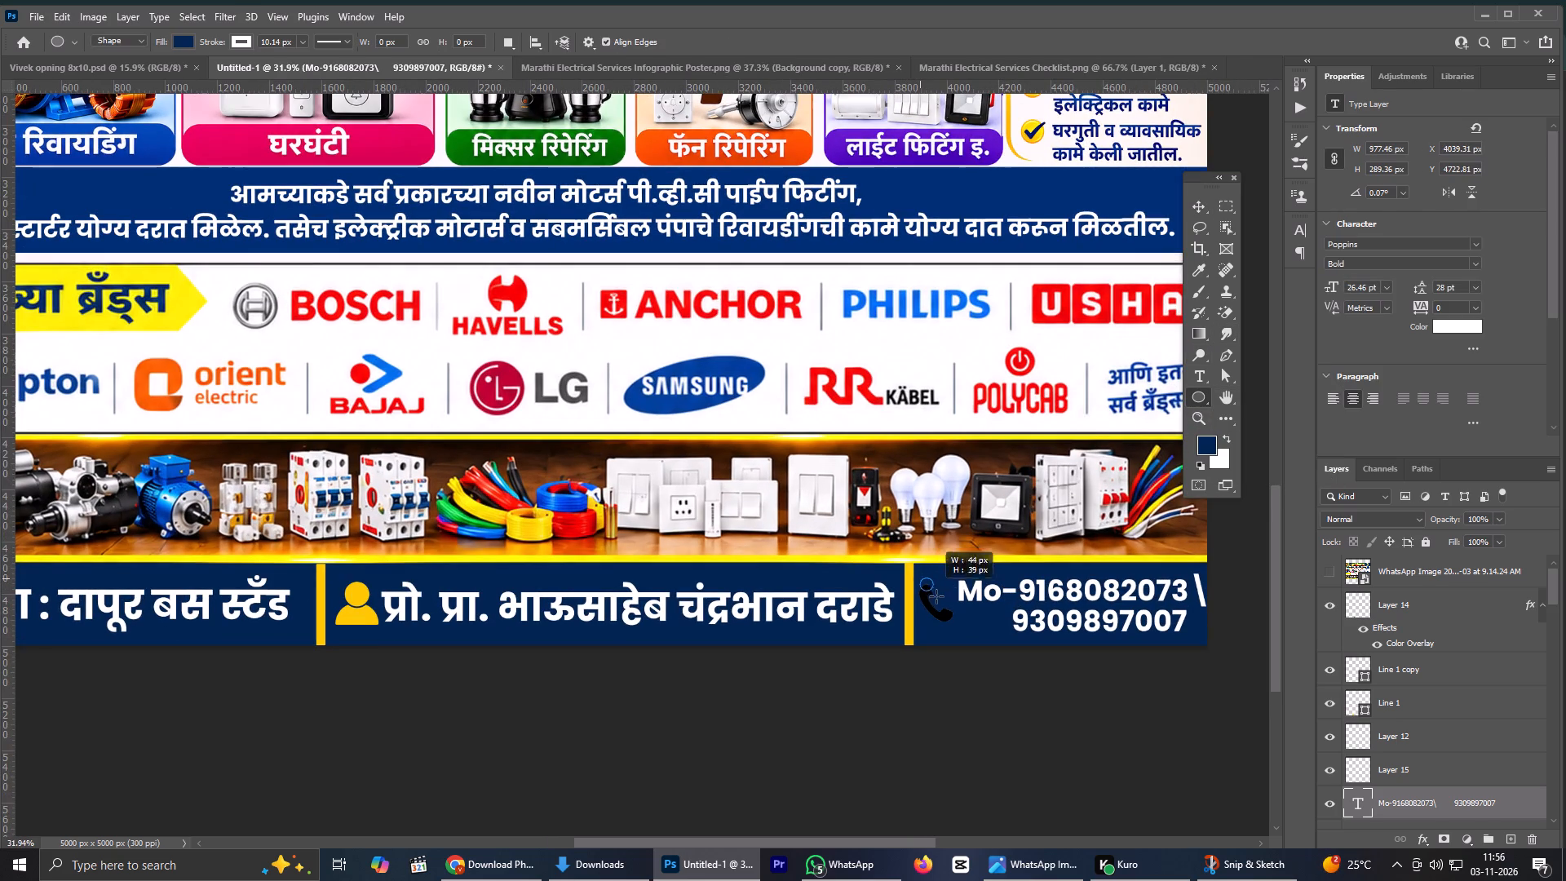
drag(936, 596, 961, 614)
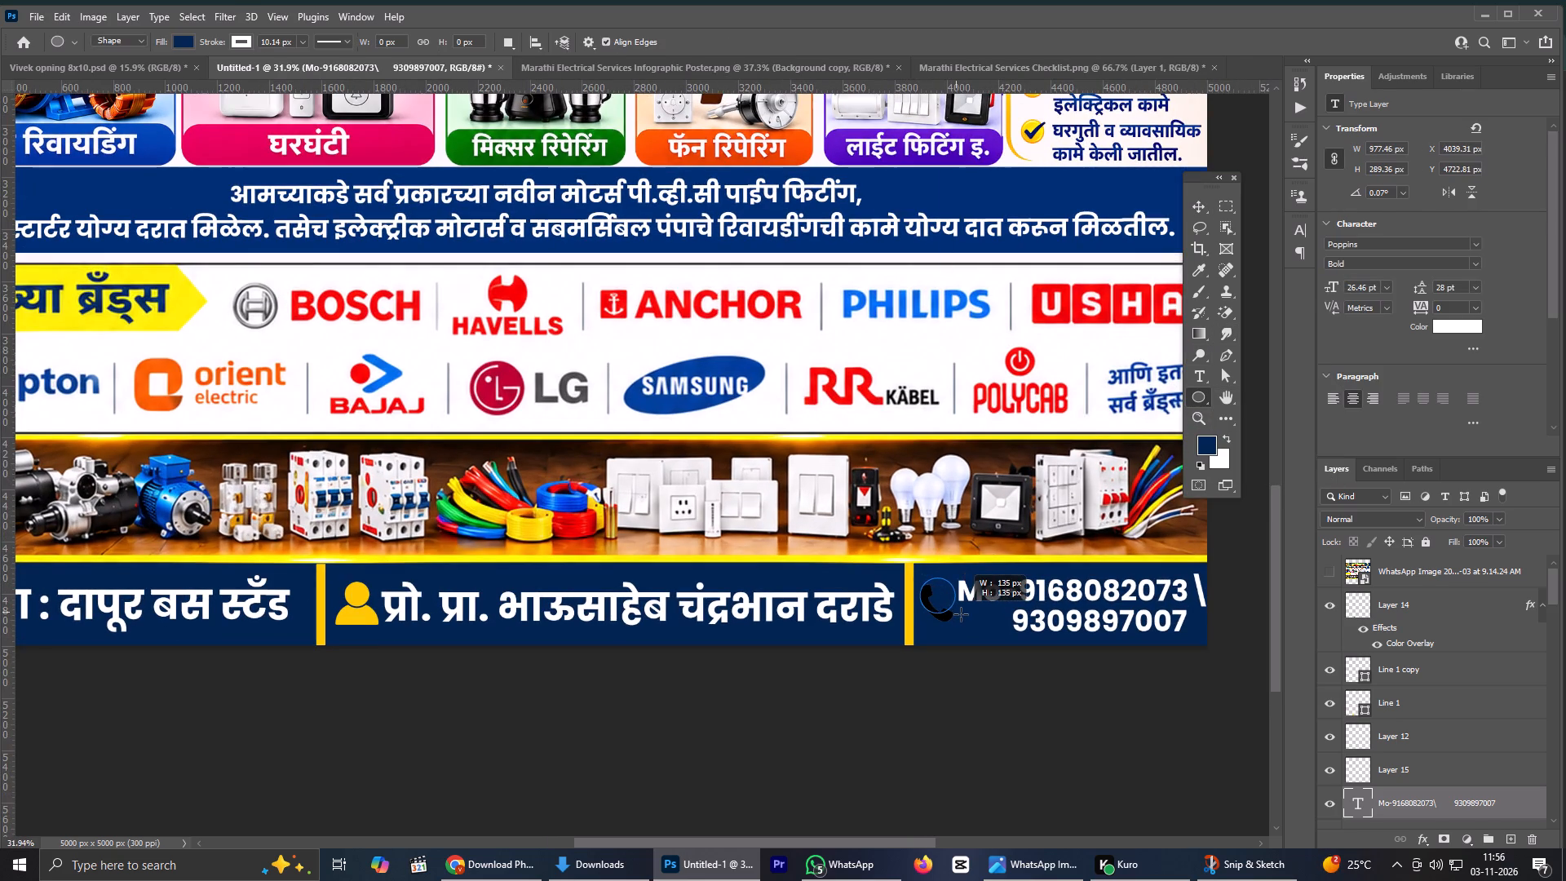
drag(961, 614, 957, 631)
shift+right_drag(943, 630, 956, 635)
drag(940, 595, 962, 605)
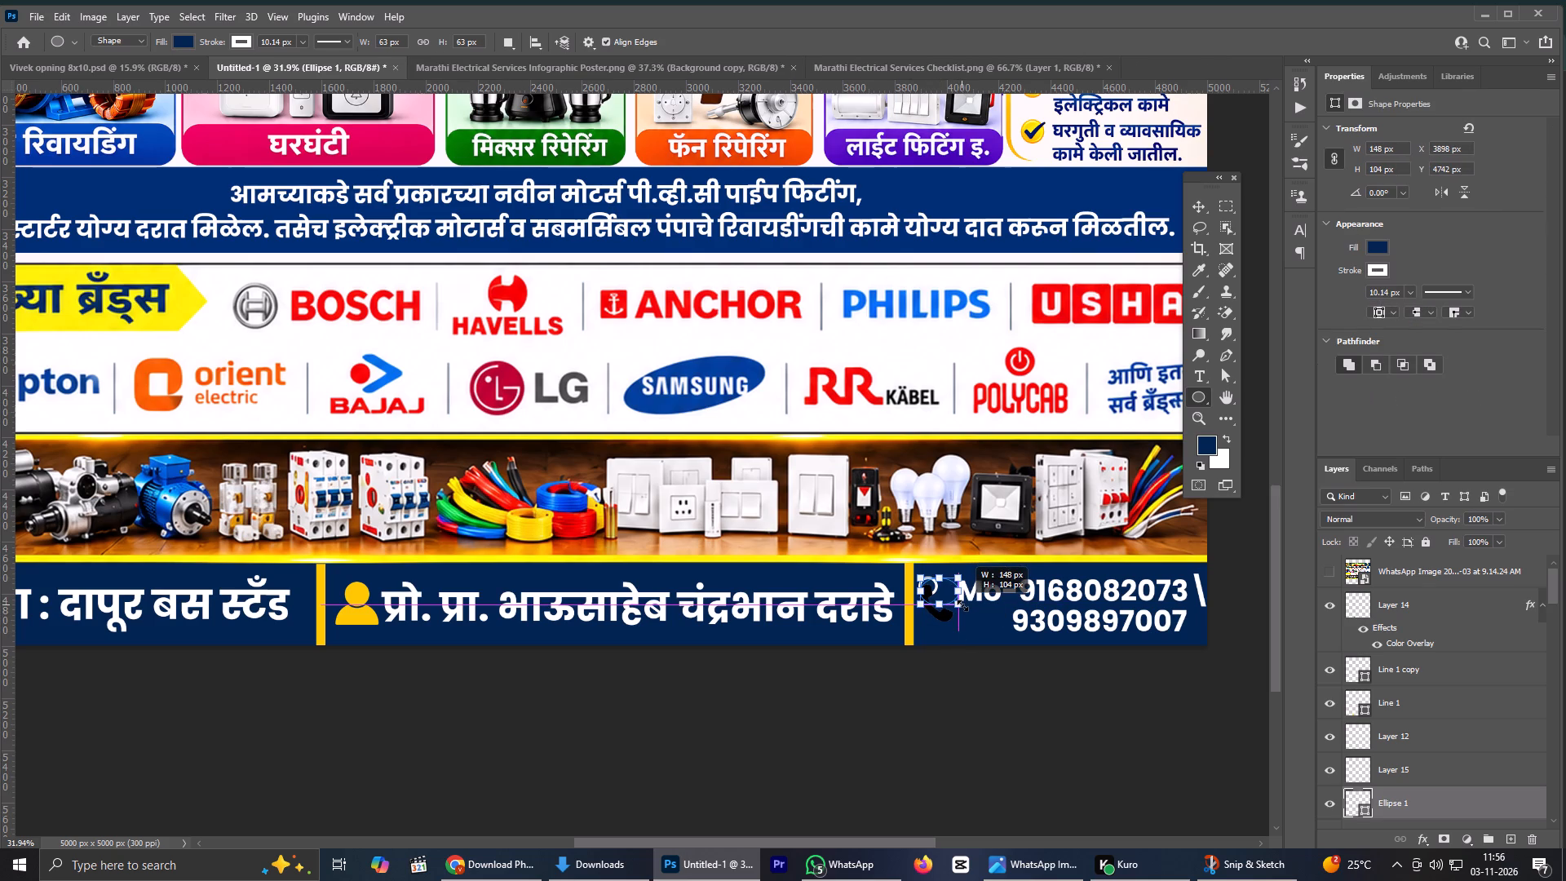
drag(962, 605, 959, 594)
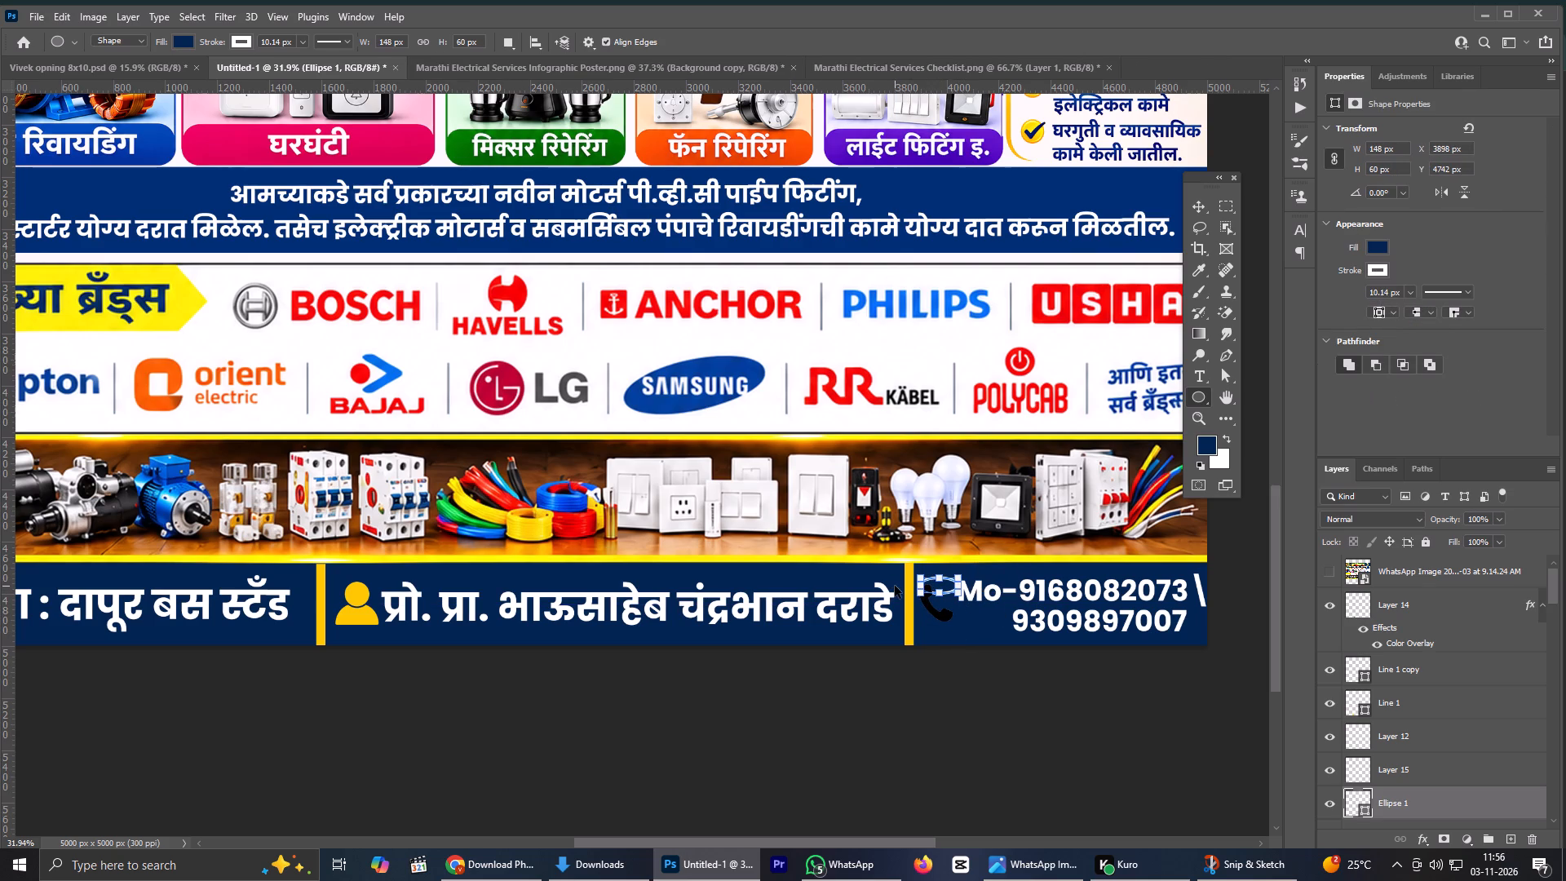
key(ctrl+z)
Enlarge the circle over the phone icon proportionally to 128 px.
shift+drag(936, 588, 934, 591)
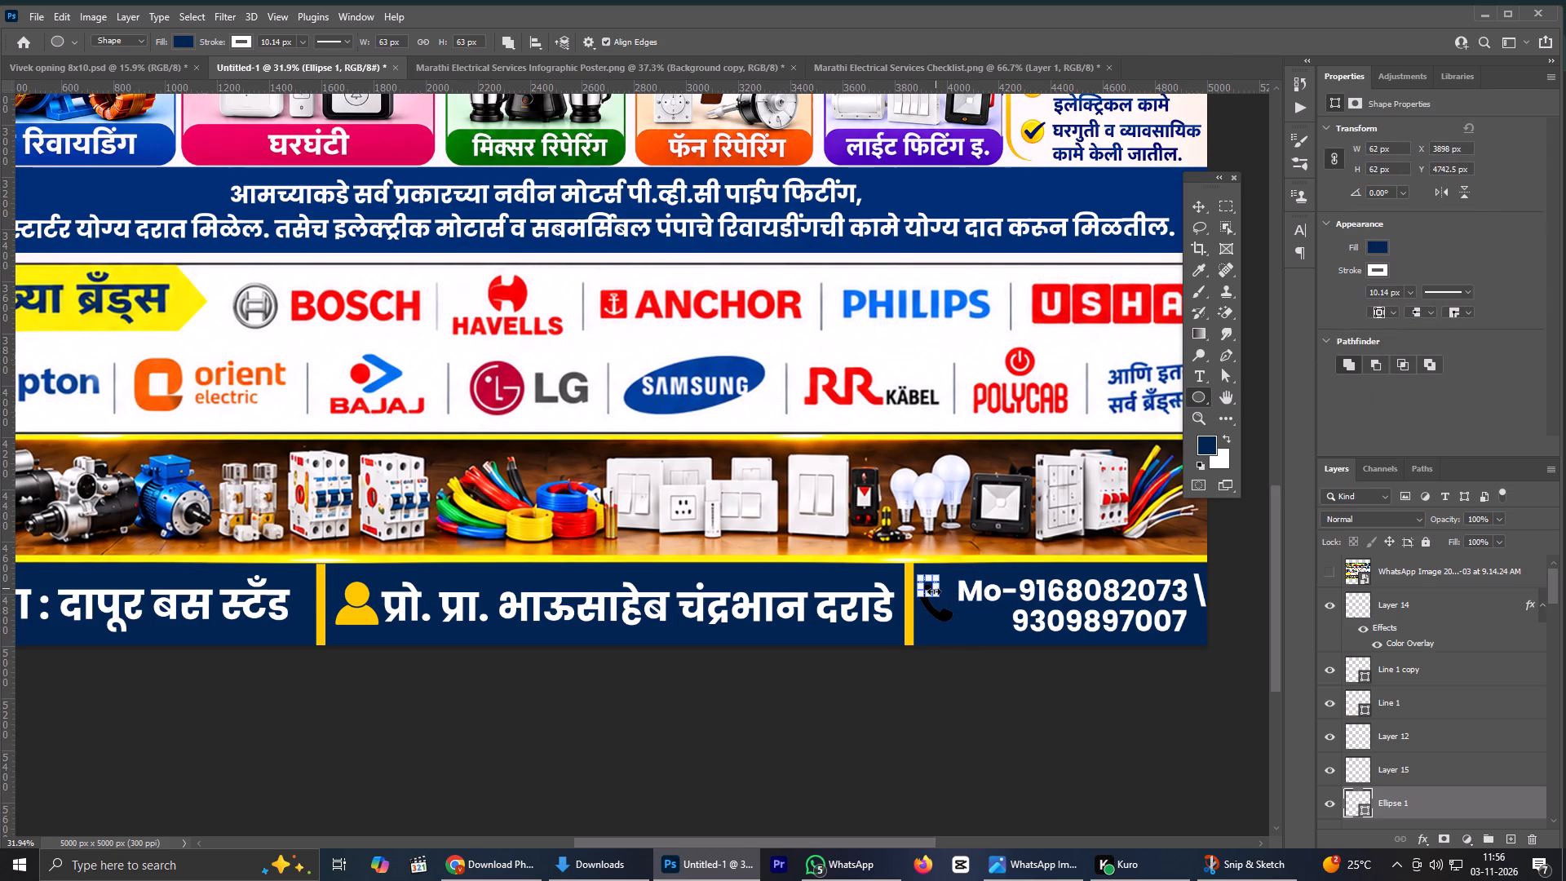
shift+drag(934, 591, 950, 595)
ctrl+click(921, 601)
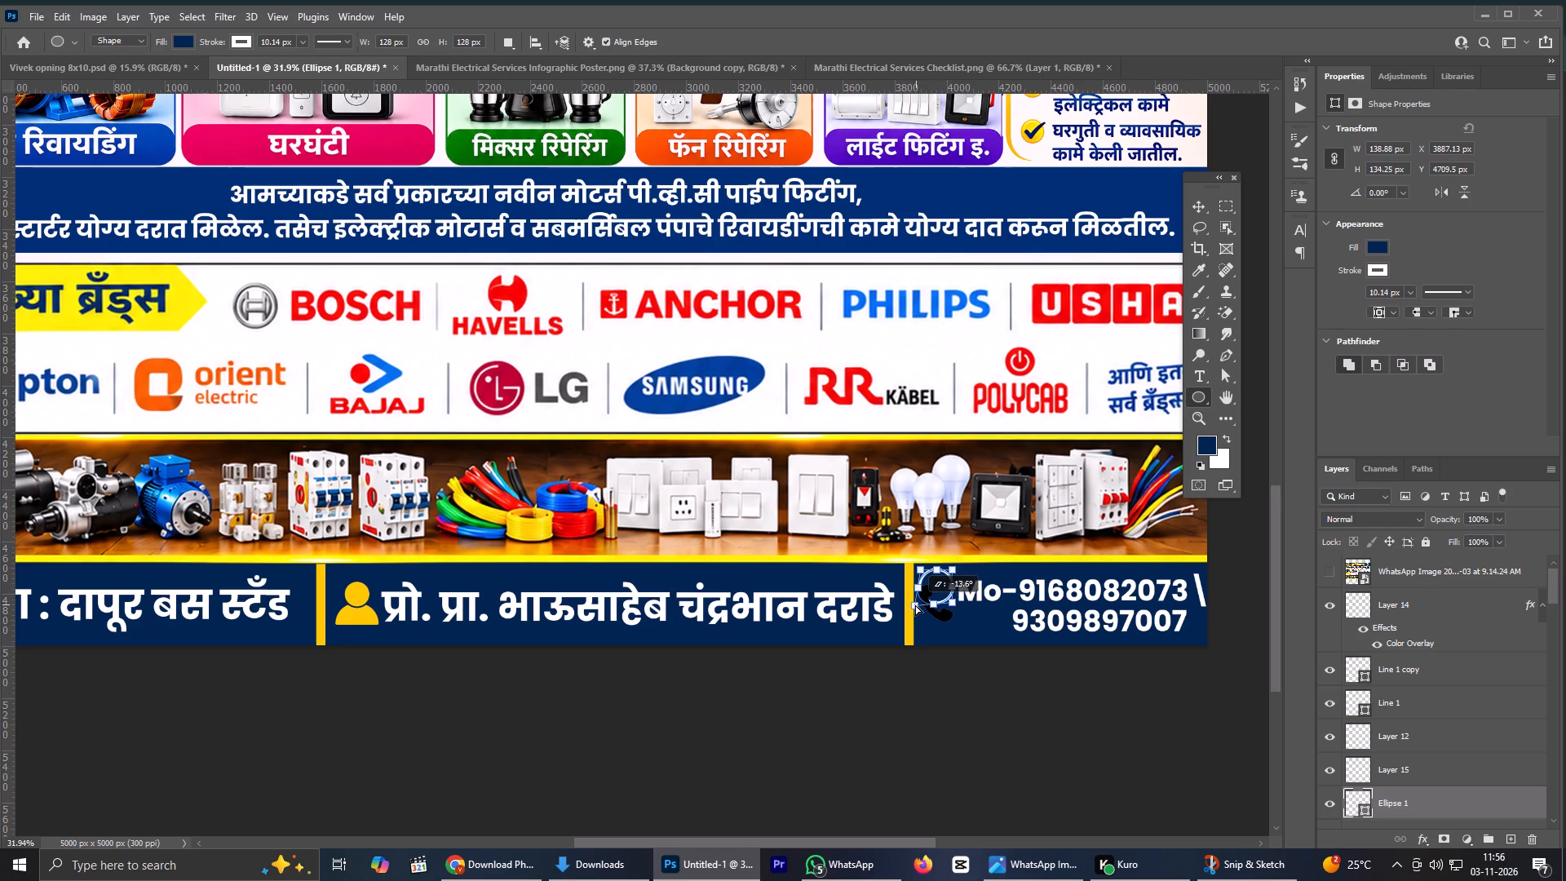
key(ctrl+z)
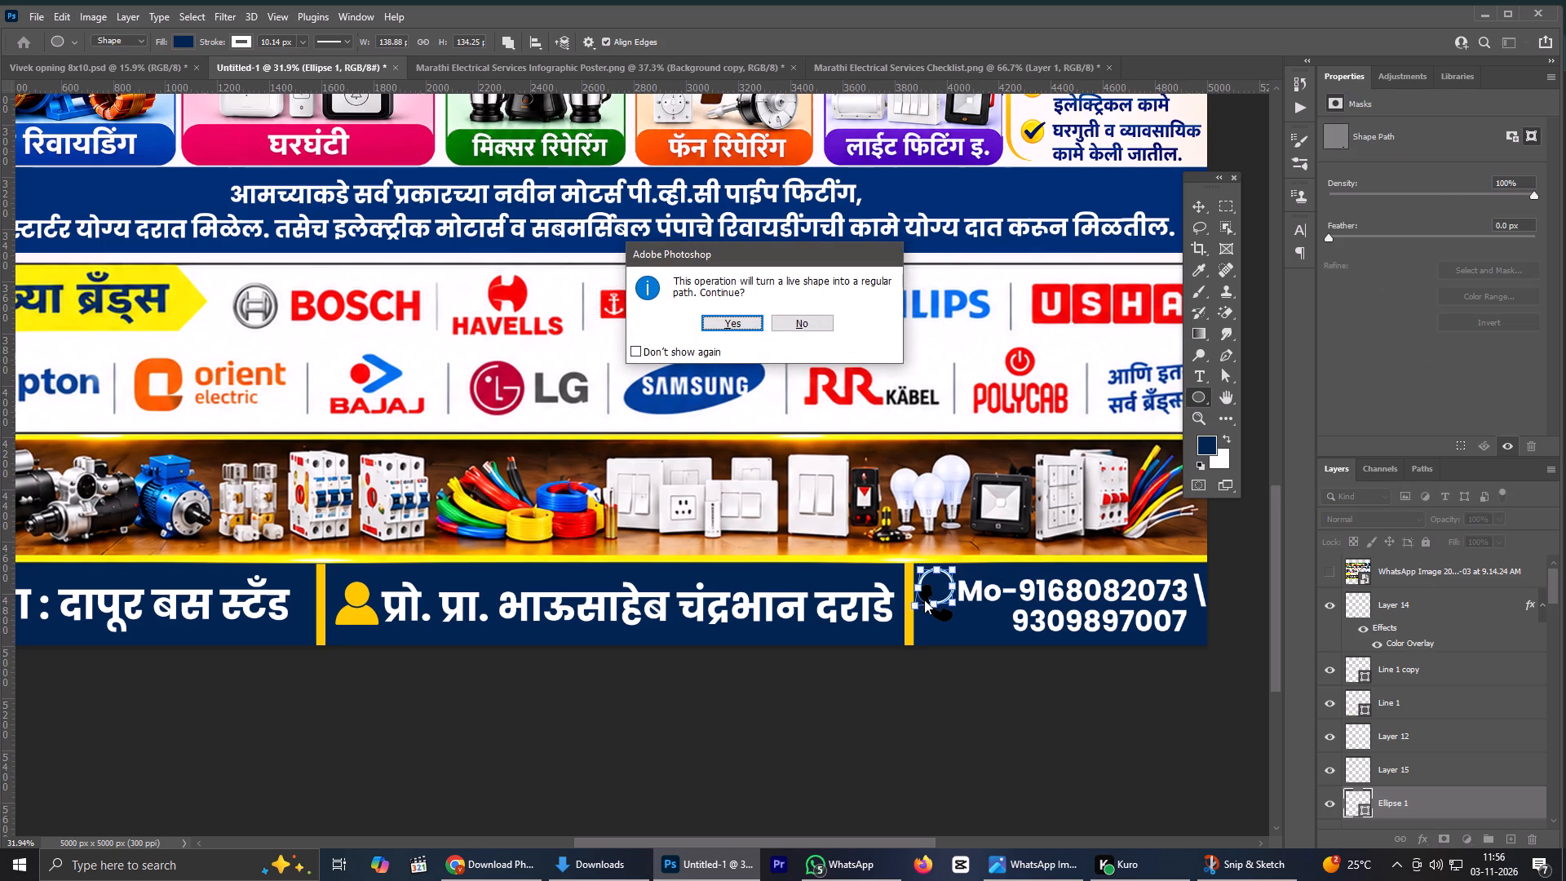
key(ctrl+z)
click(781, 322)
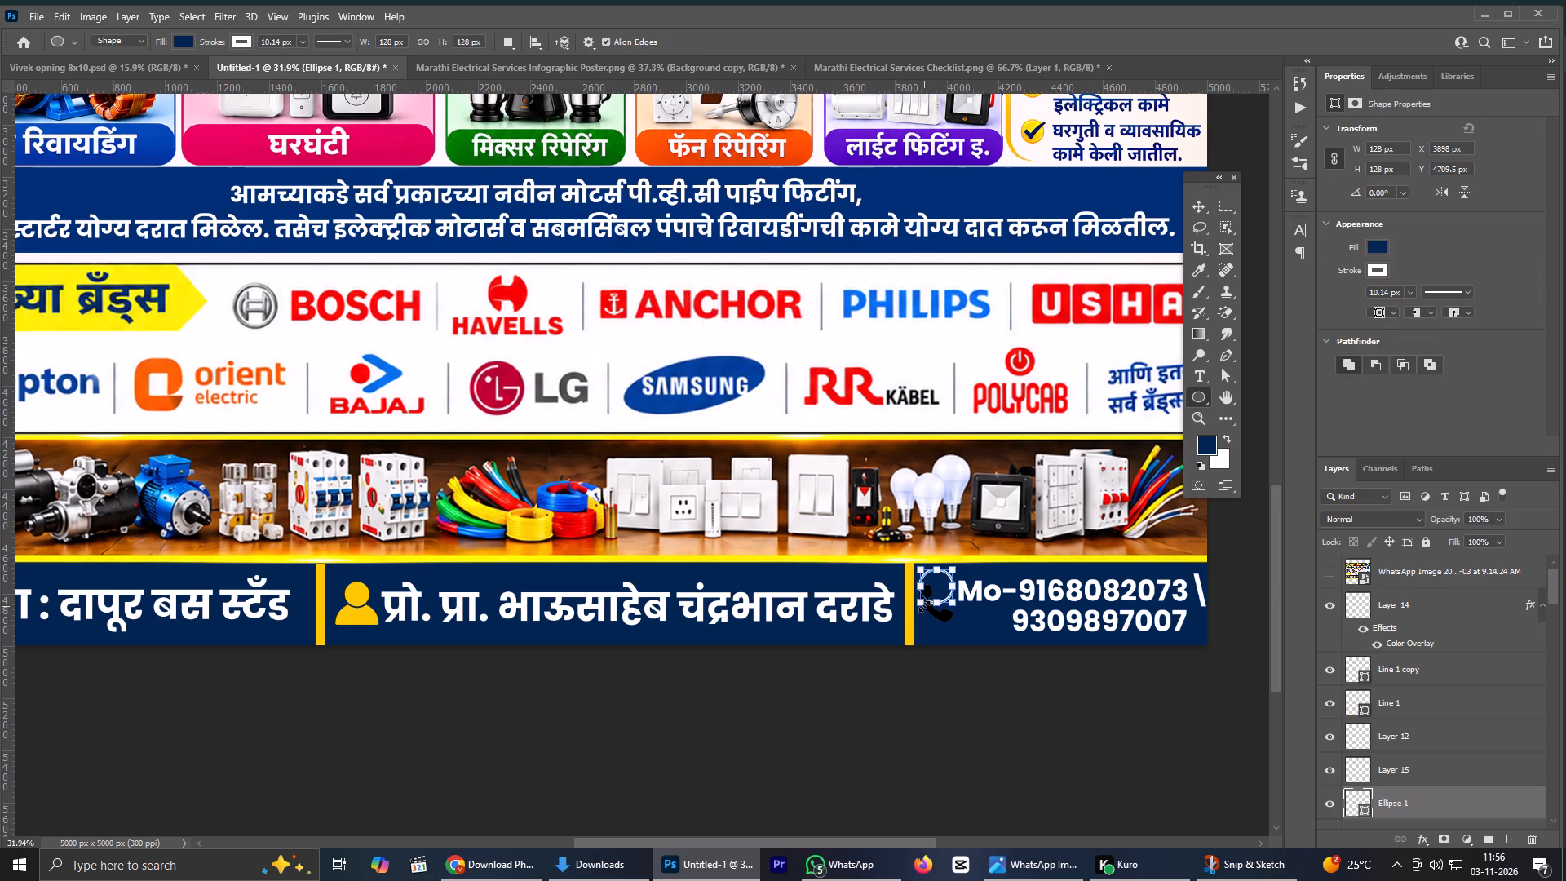
Enlarge the circle proportionally to about 147 px and move it down so it is centred on the phone icon.
shift+drag(918, 601, 911, 604)
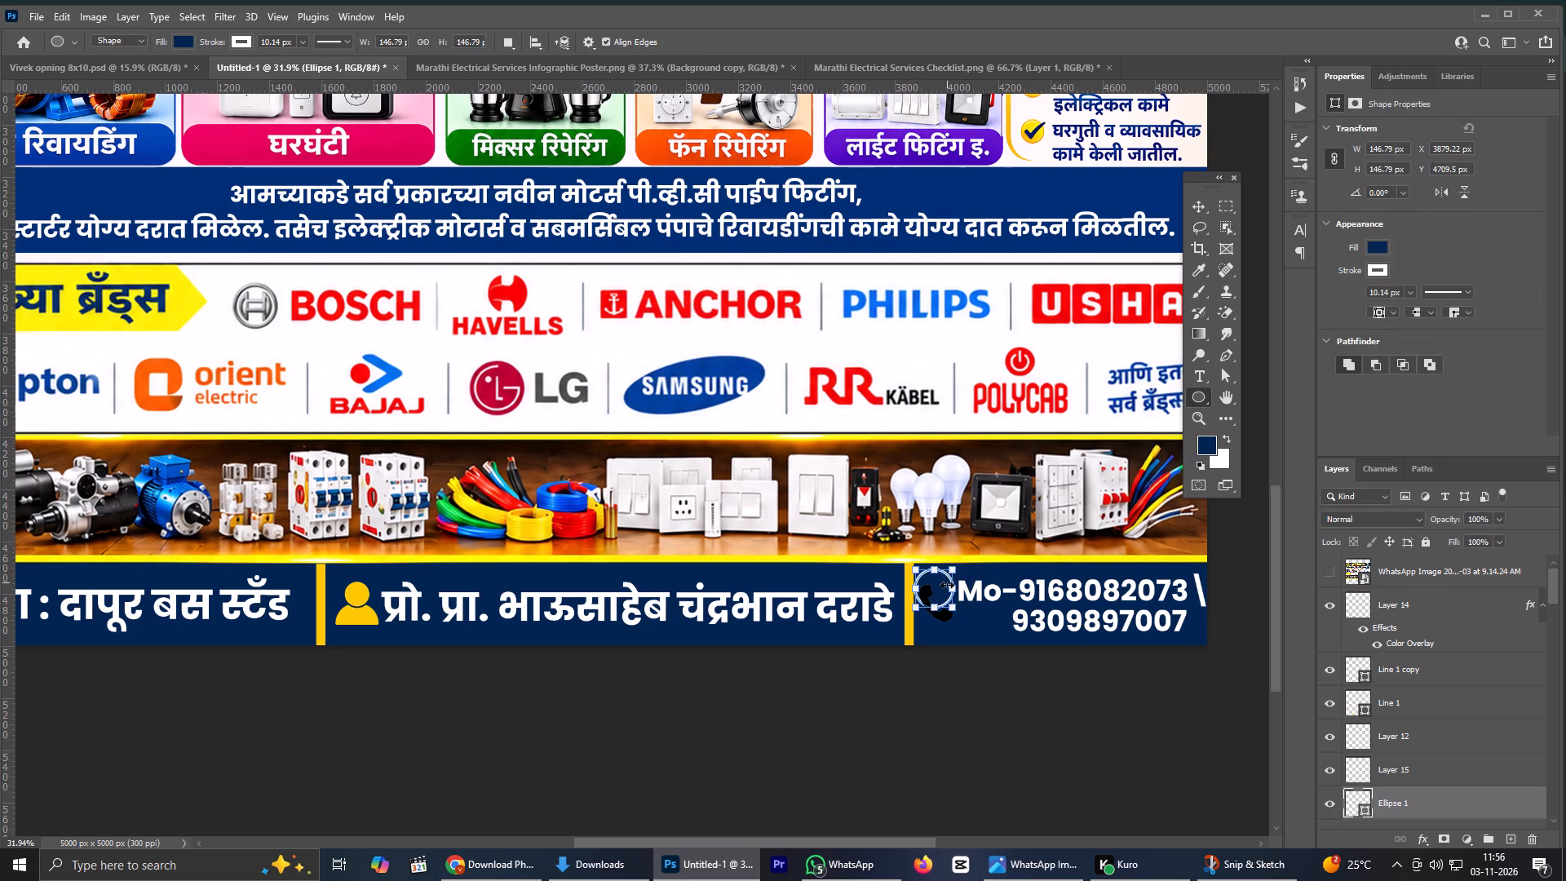
key(v)
drag(942, 591, 943, 600)
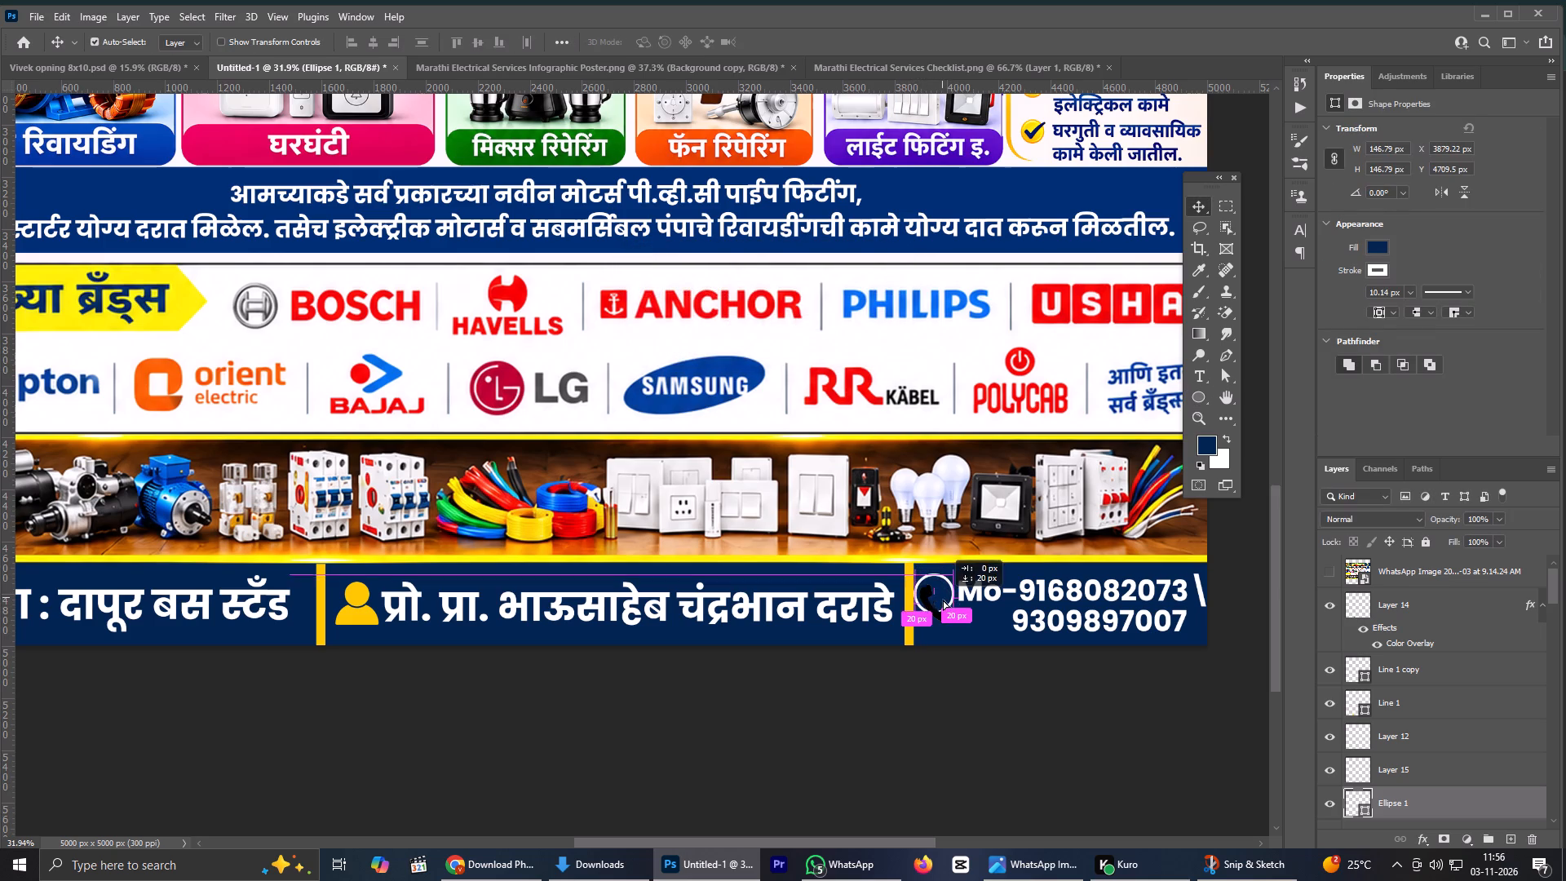
drag(943, 600, 943, 601)
Remove the circle's stroke and fill it with the recently used golden yellow.
click(1362, 264)
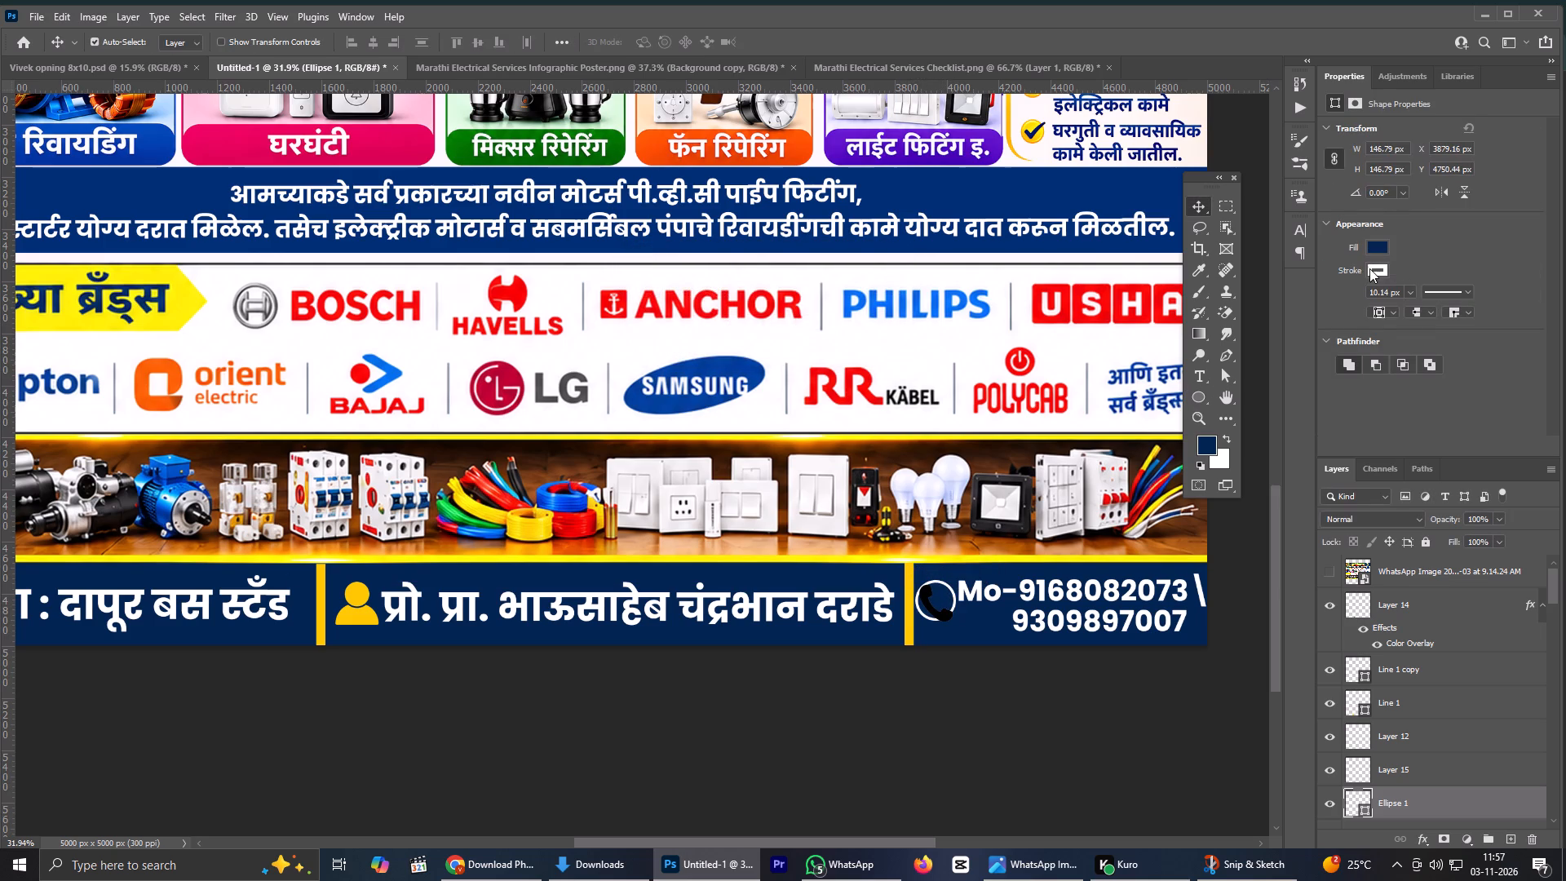
click(1374, 269)
click(1346, 294)
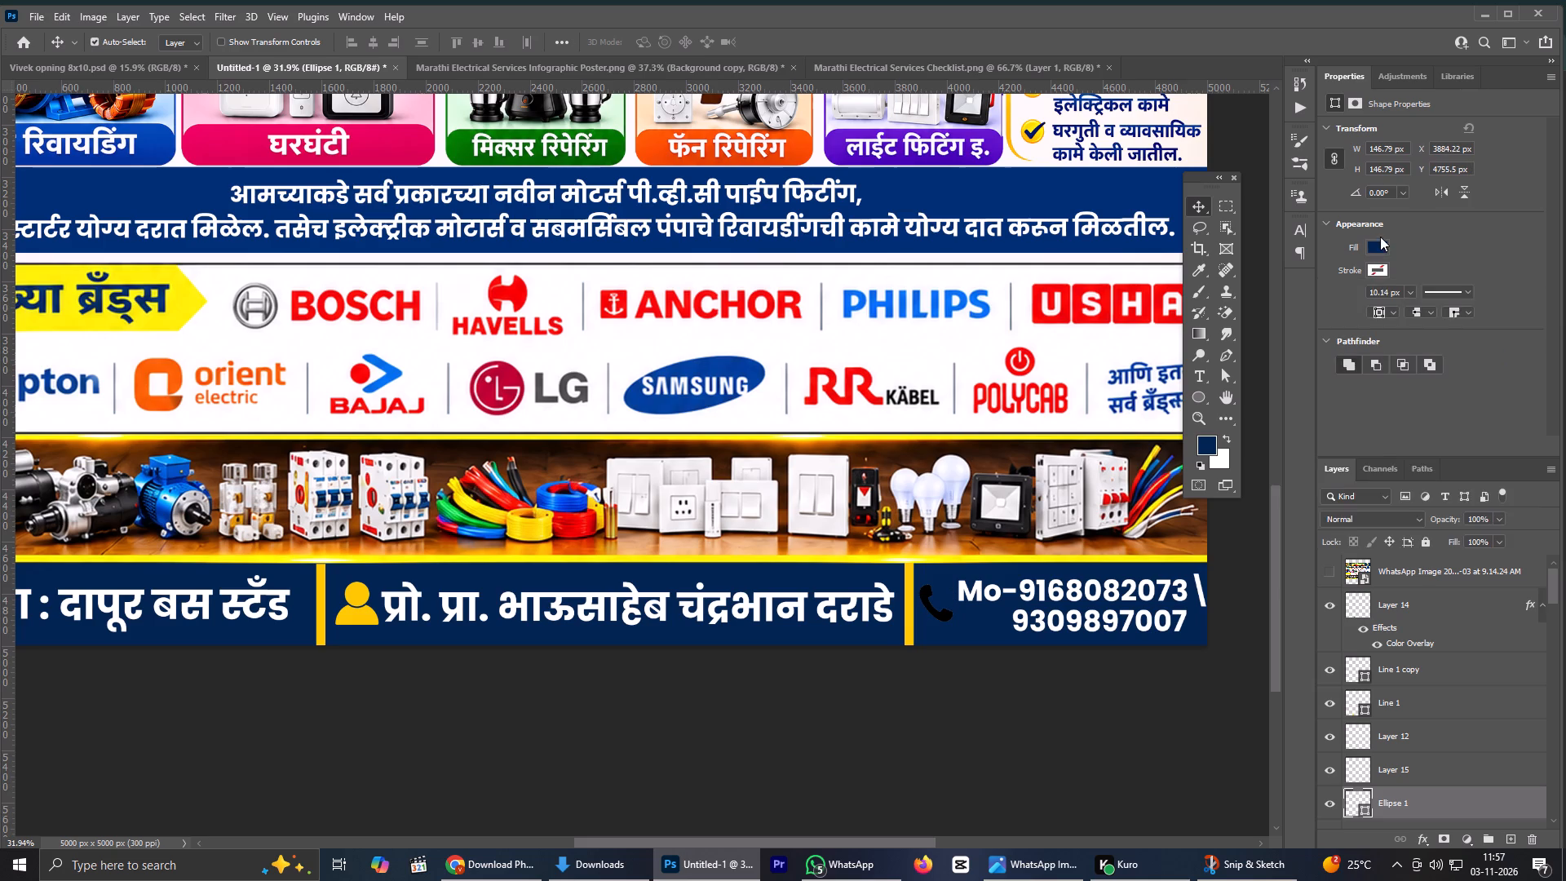
click(1380, 237)
click(1381, 246)
click(1338, 333)
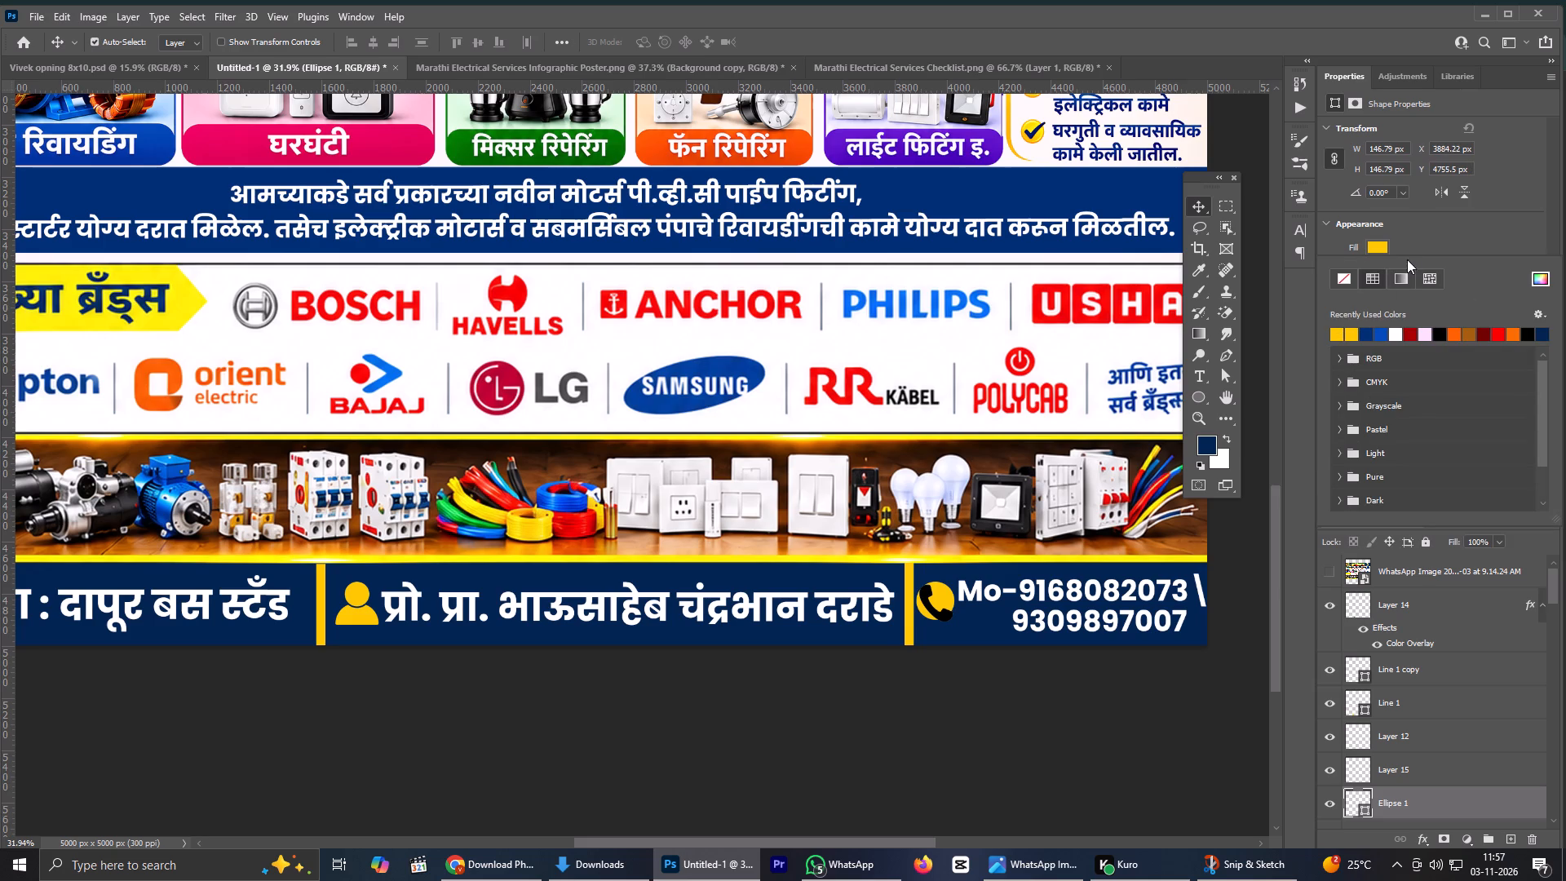
click(1407, 257)
click(1437, 232)
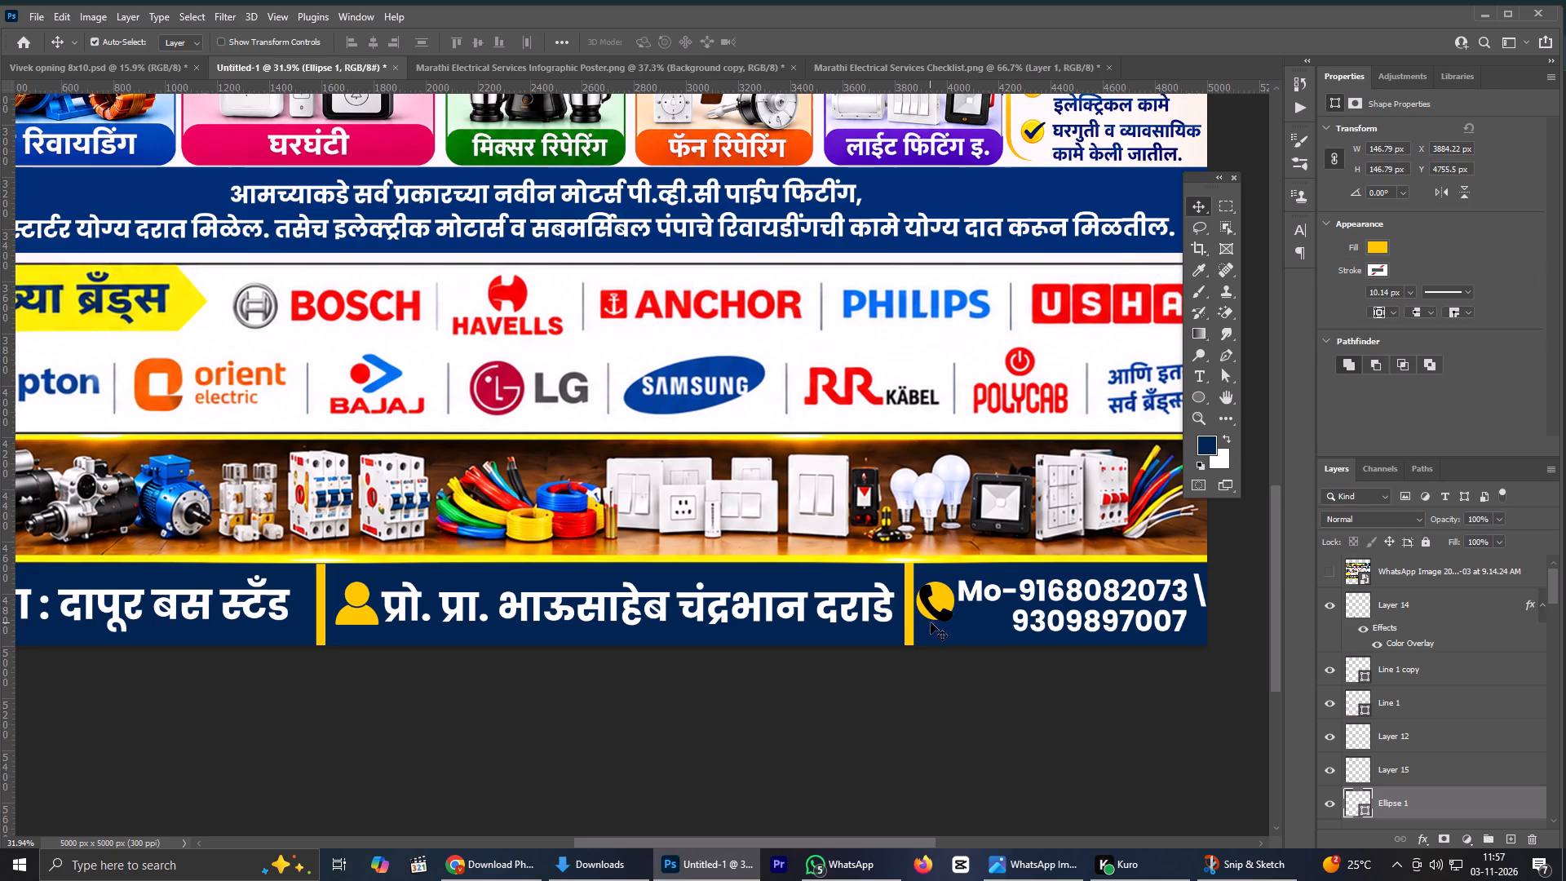
Scale the phone icon to about 70% so it fits inside the yellow circle.
click(943, 616)
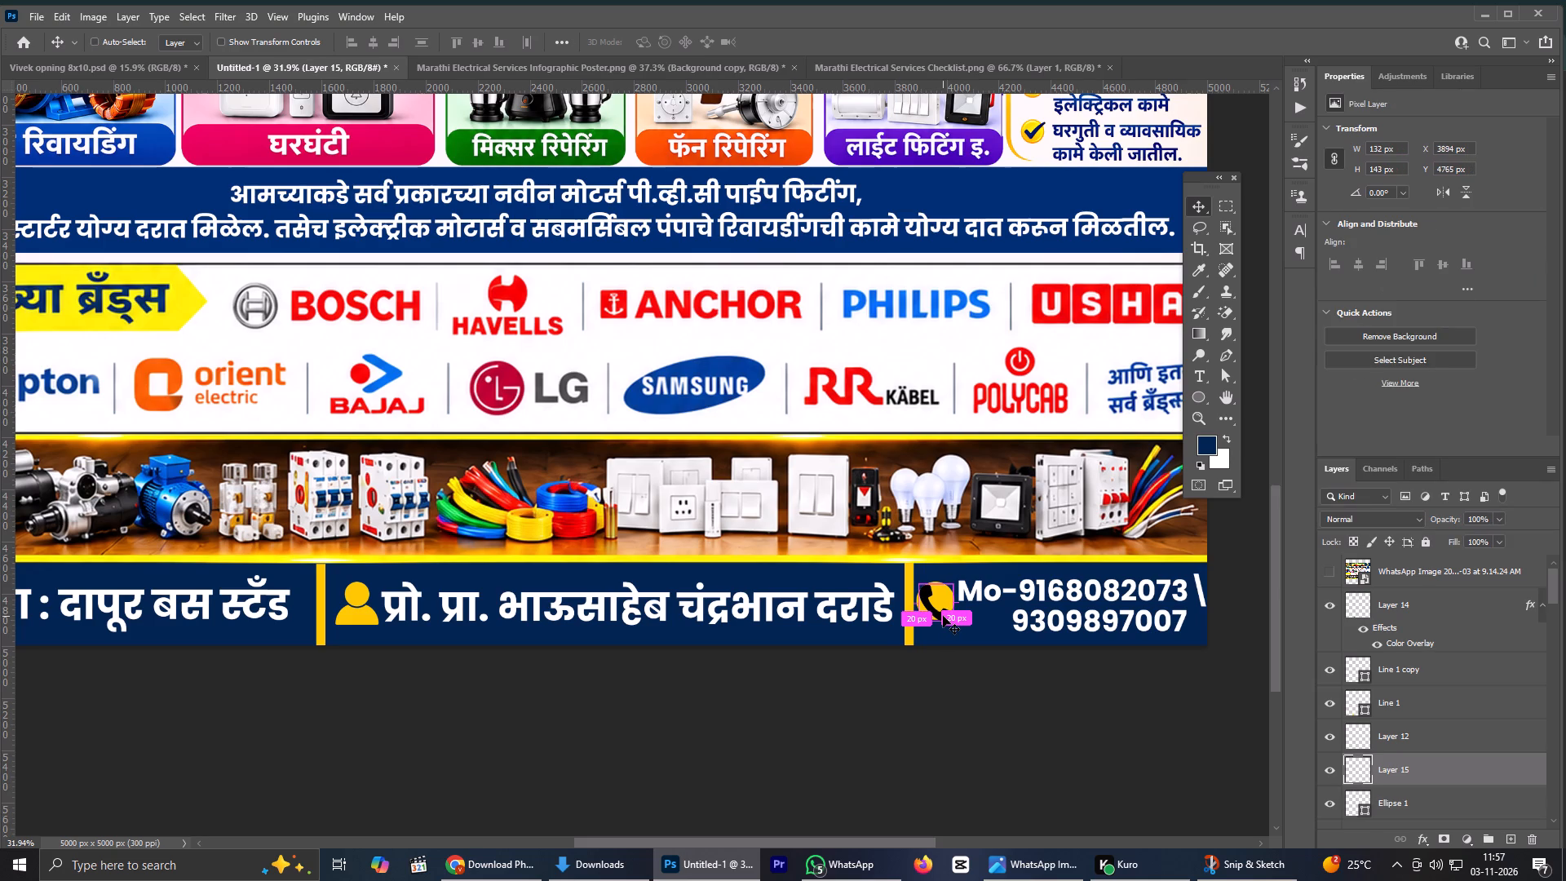
key(ctrl+t)
alt+drag(952, 622, 948, 614)
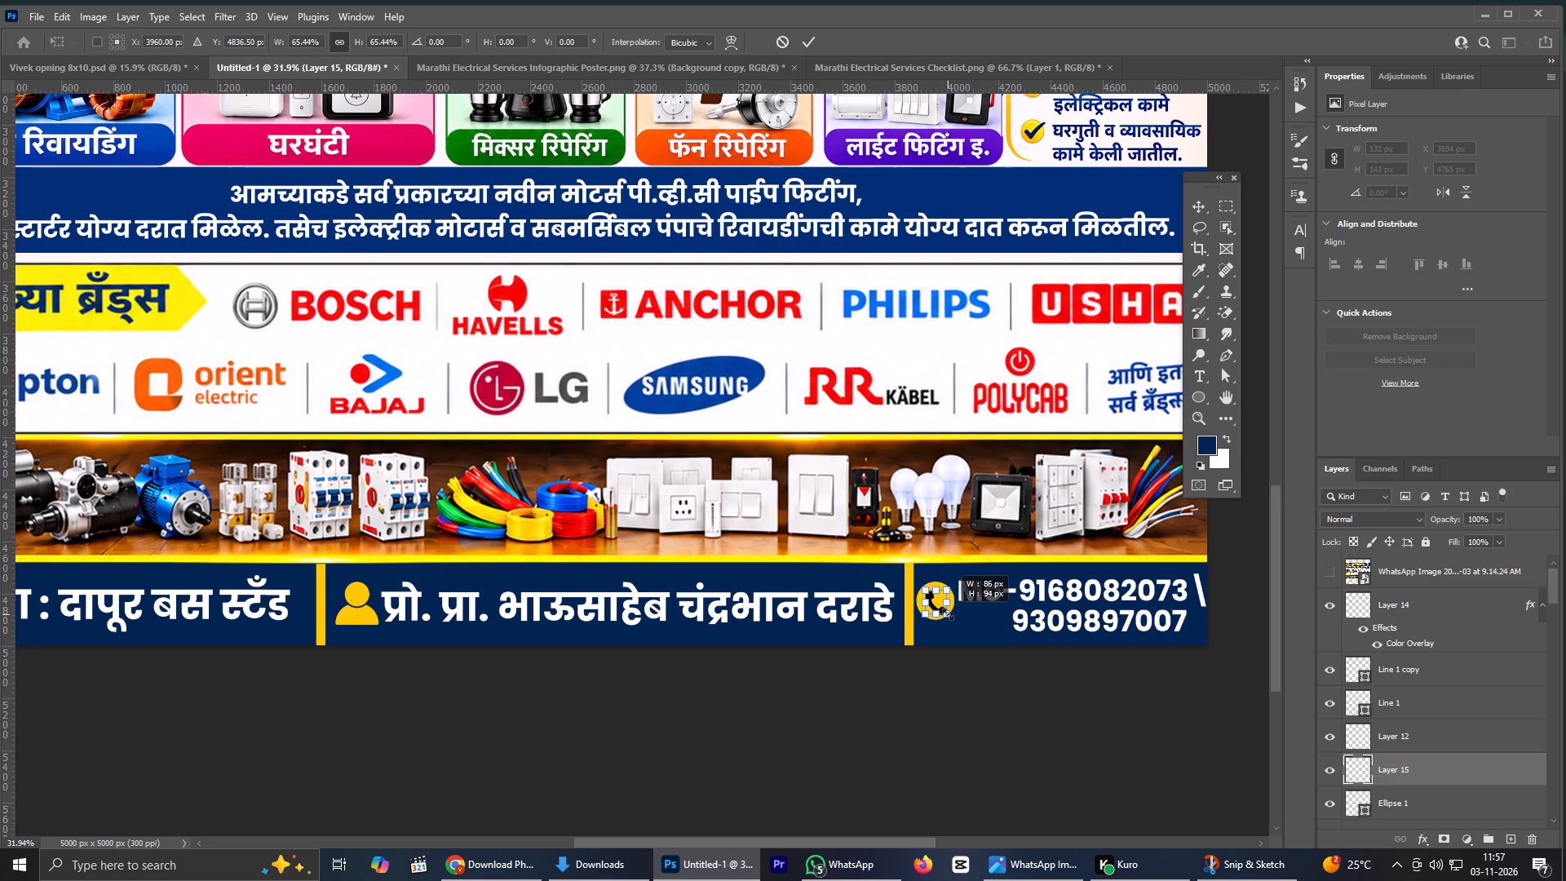
alt+drag(948, 614, 949, 614)
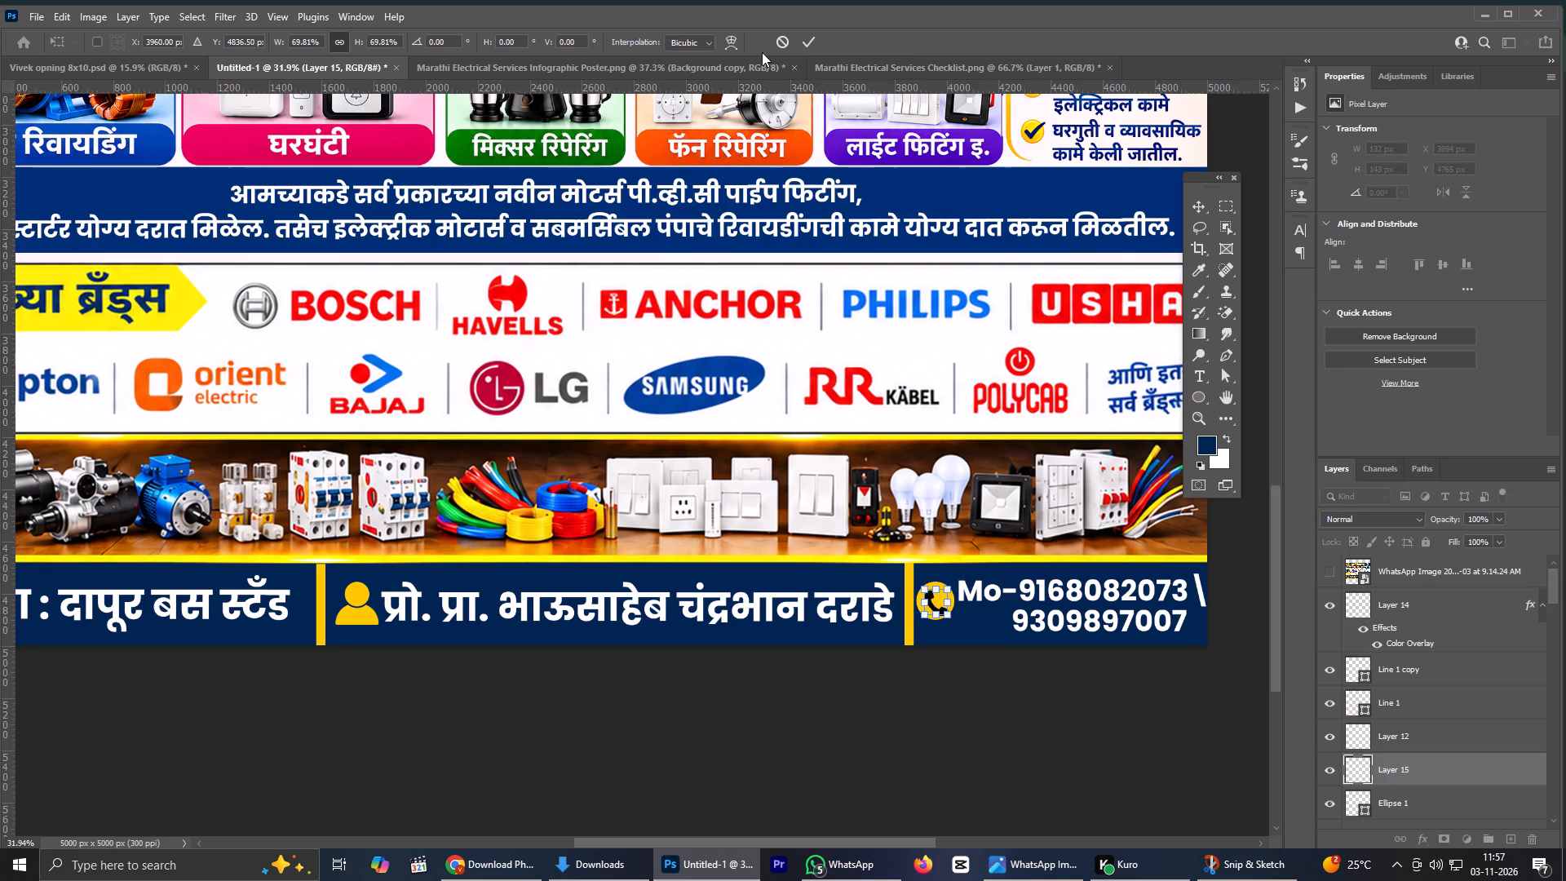
click(807, 42)
Apply a Color Overlay in the footer's navy blue to the phone icon and nudge it up about 8 px.
click(1428, 841)
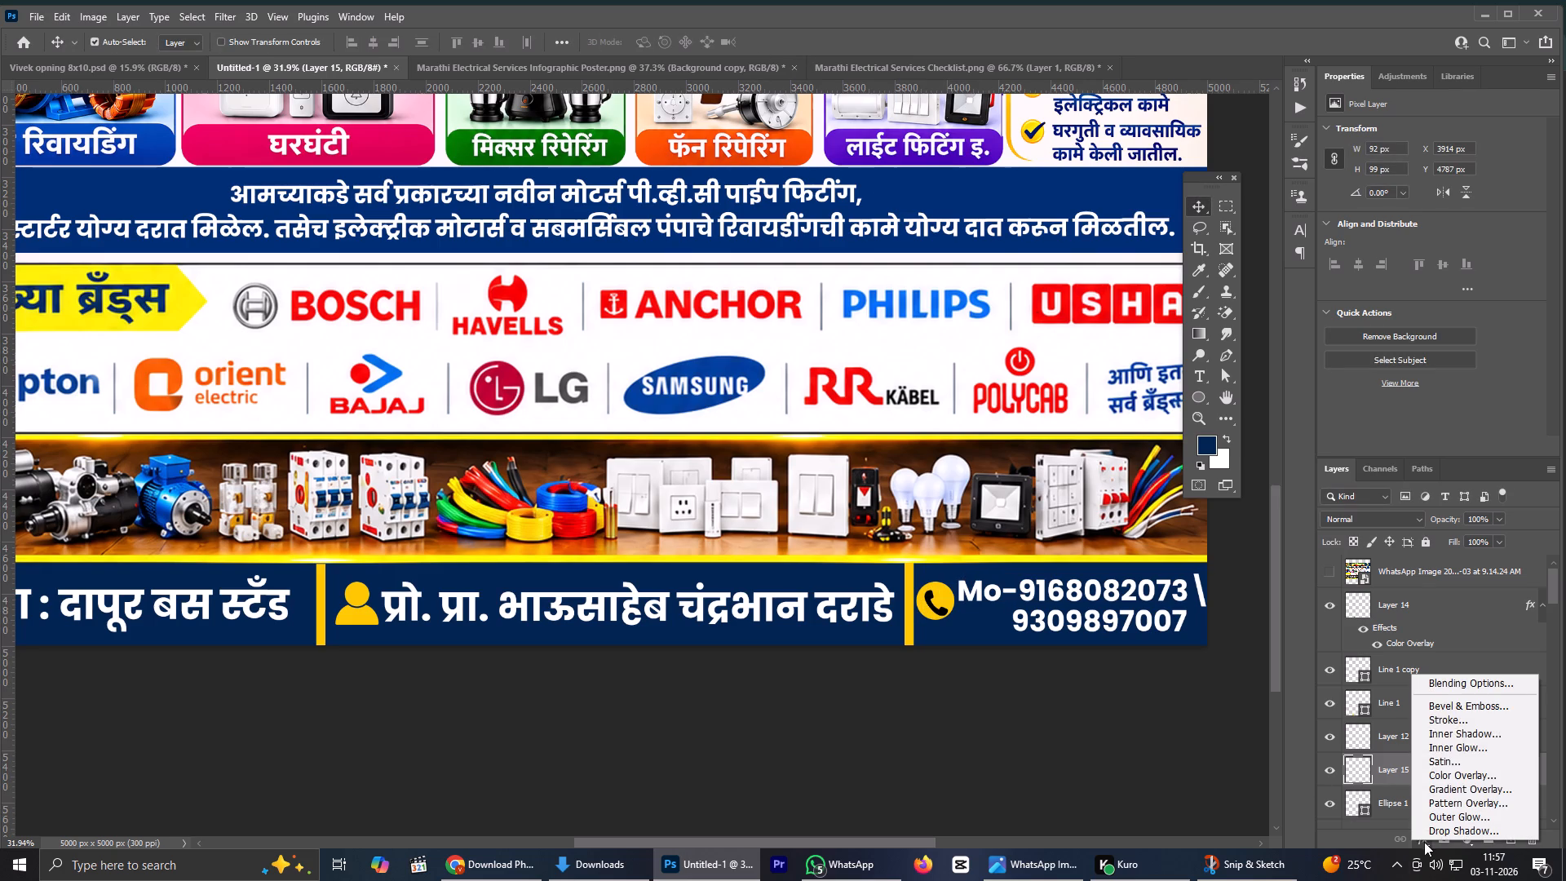
click(1453, 772)
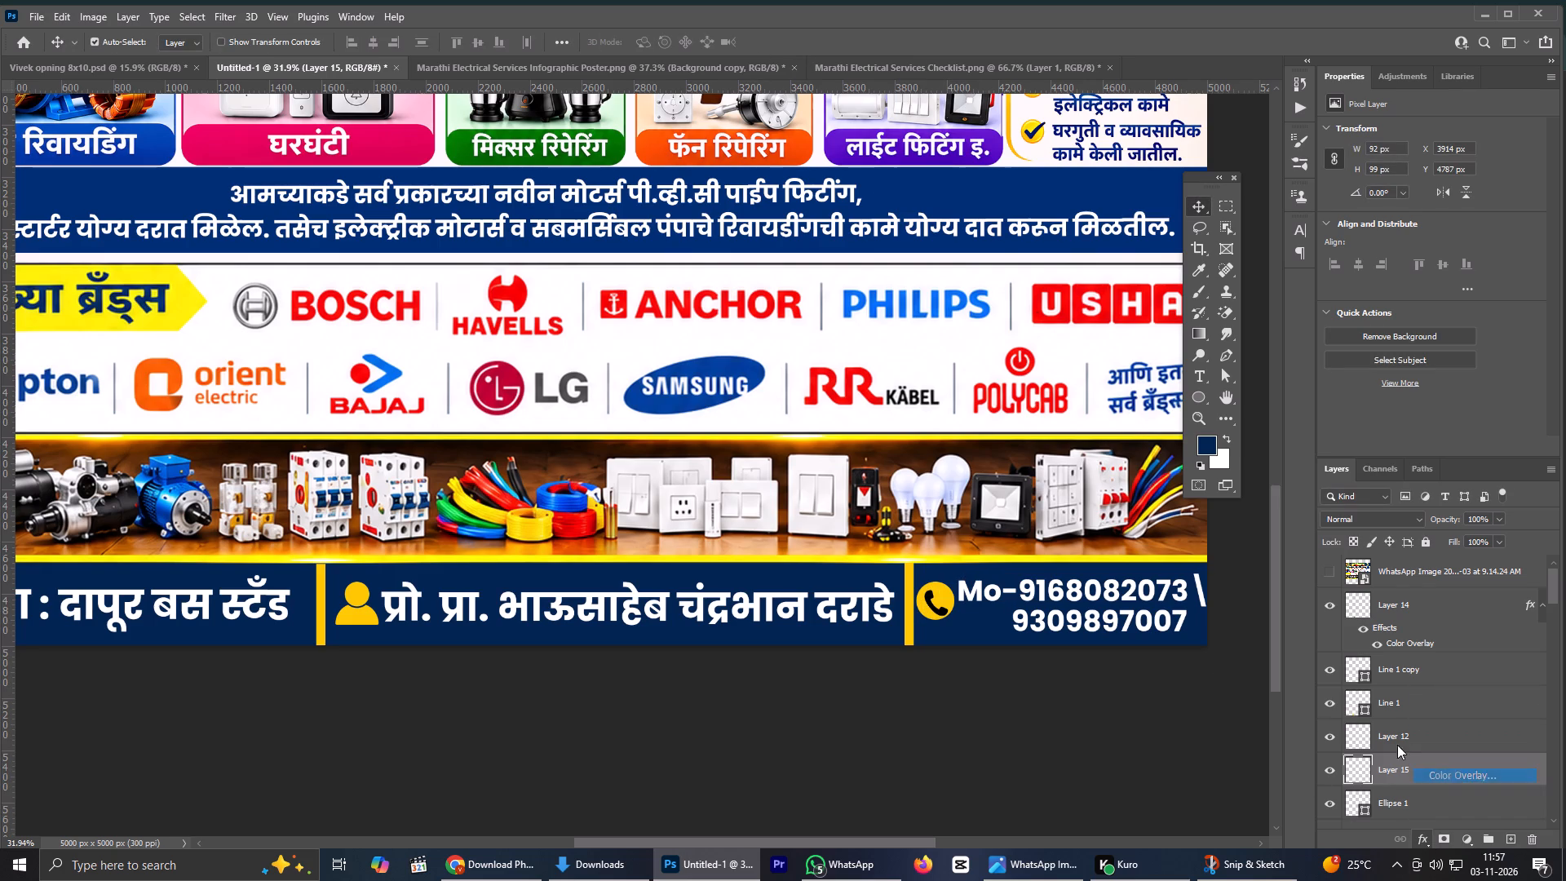
click(1036, 472)
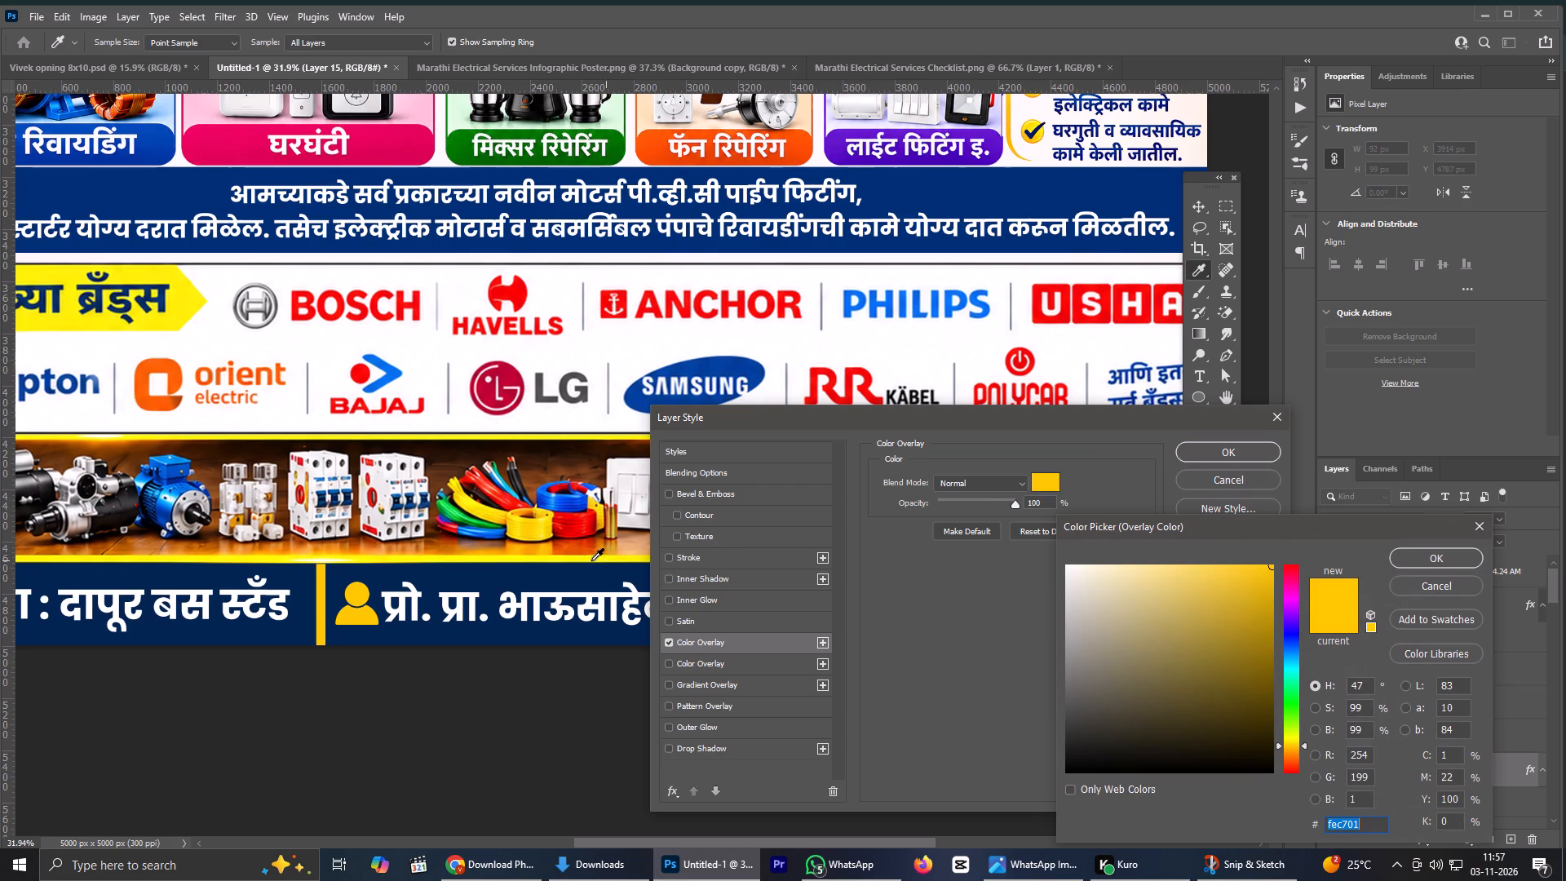
click(561, 576)
click(1400, 551)
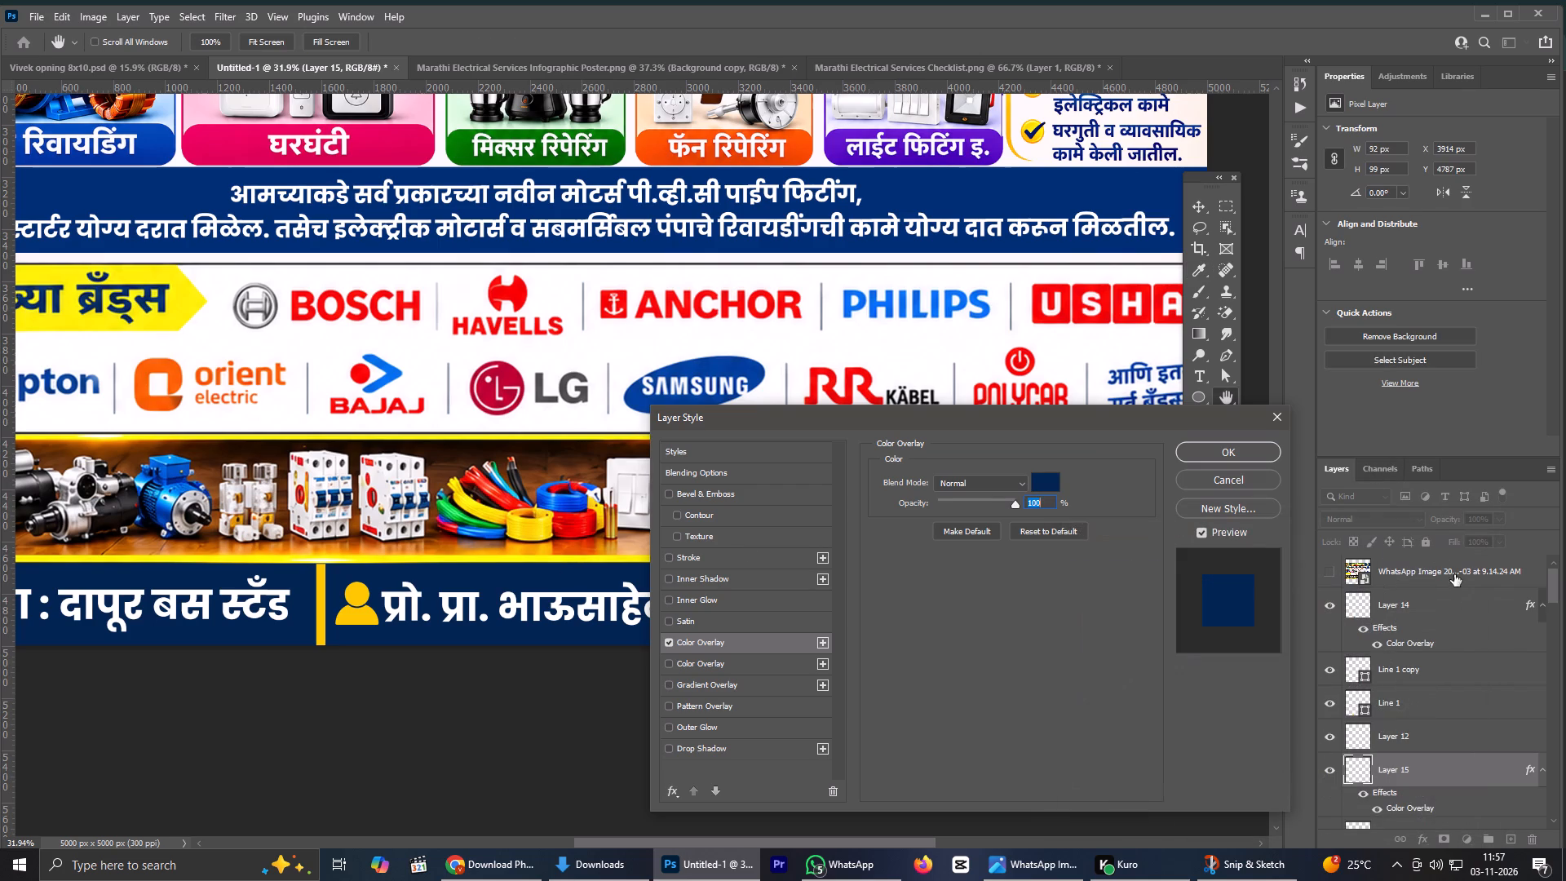
click(1219, 452)
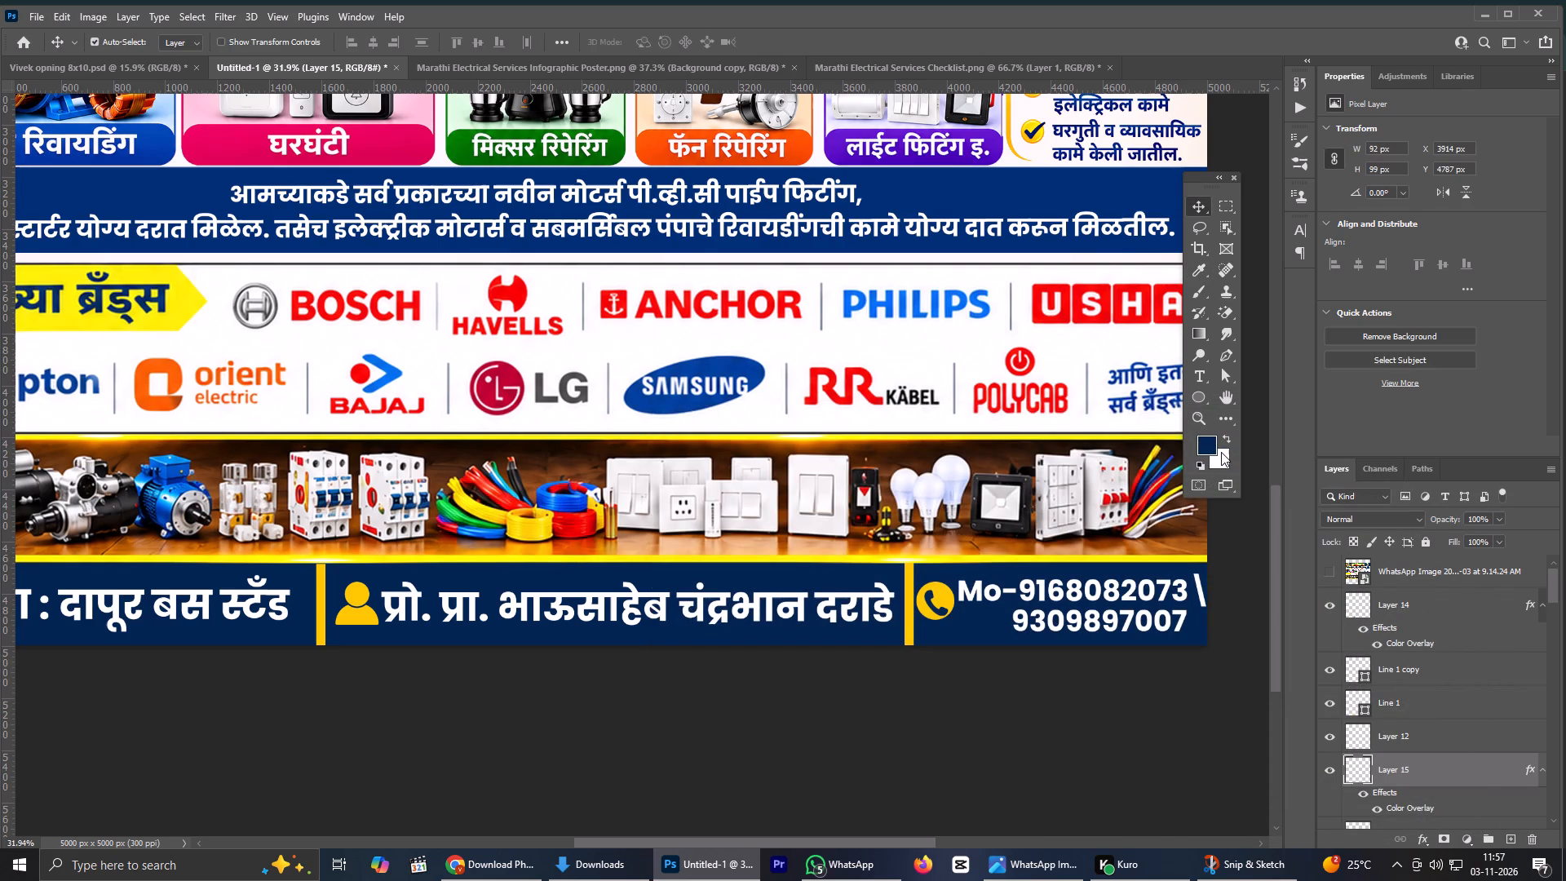
key(Up)
key(Up)
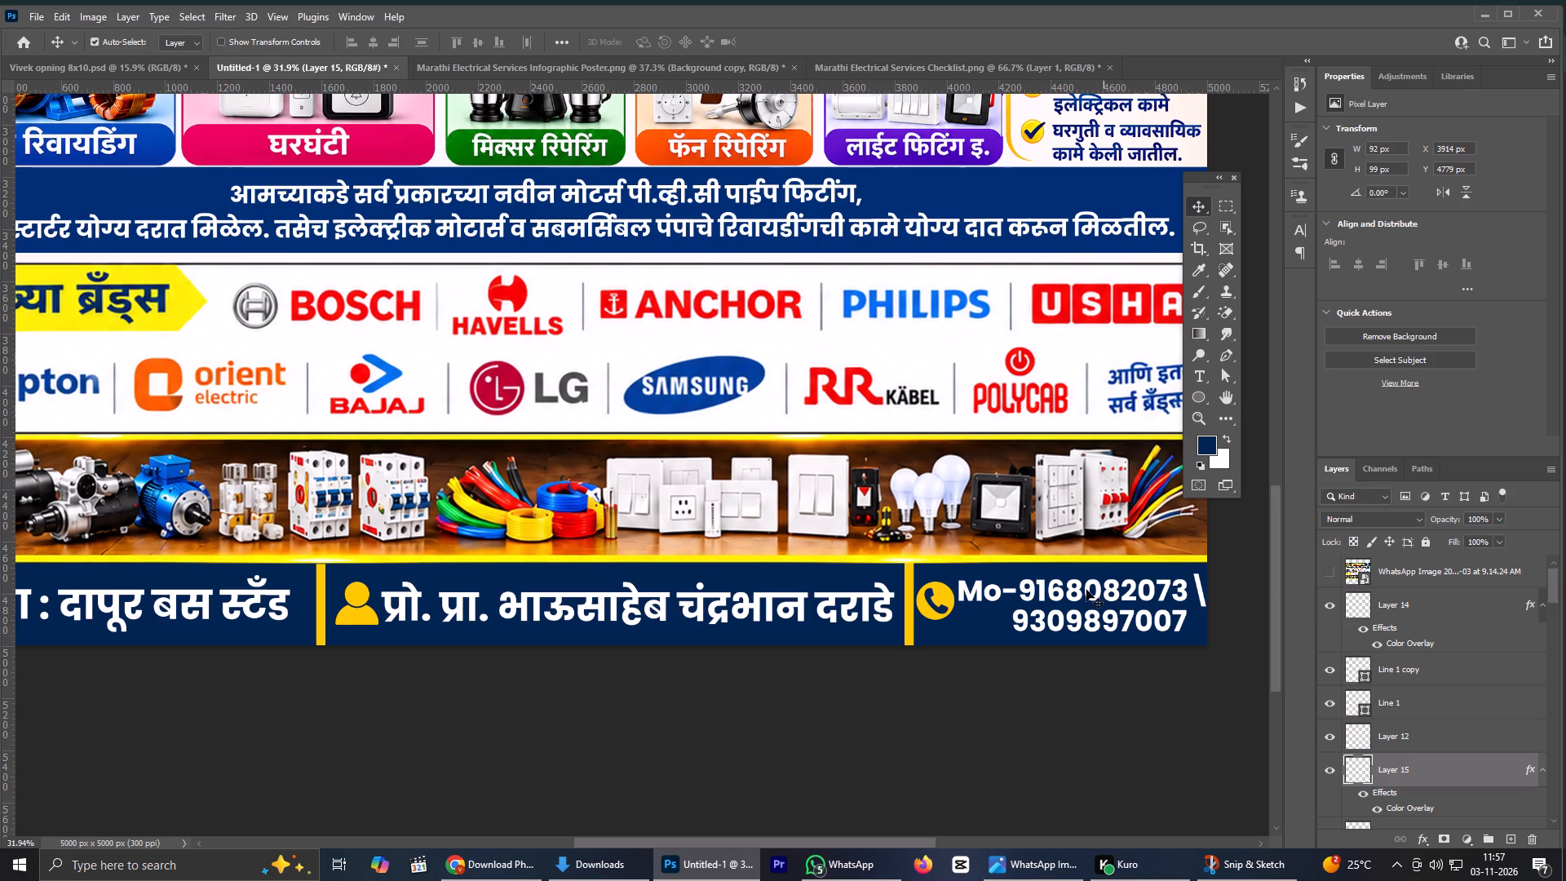
Shift the mobile-number text slightly right and down within its footer section.
click(1044, 604)
click(1040, 610)
click(1059, 599)
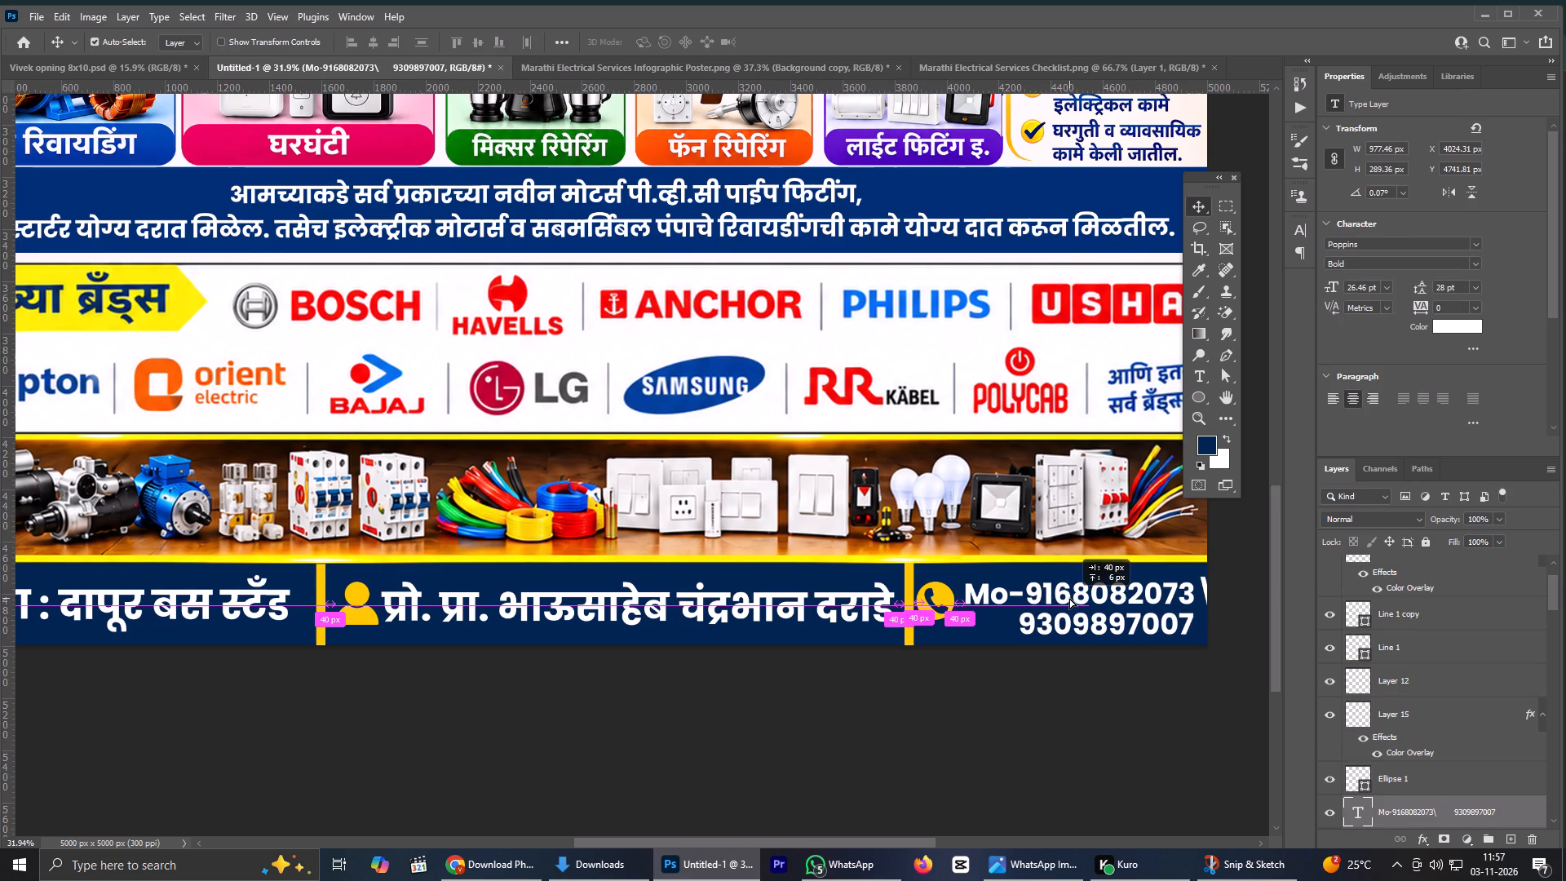
Replace the backslash after the first mobile number with a comma and add a space before the second number.
double_click(1063, 610)
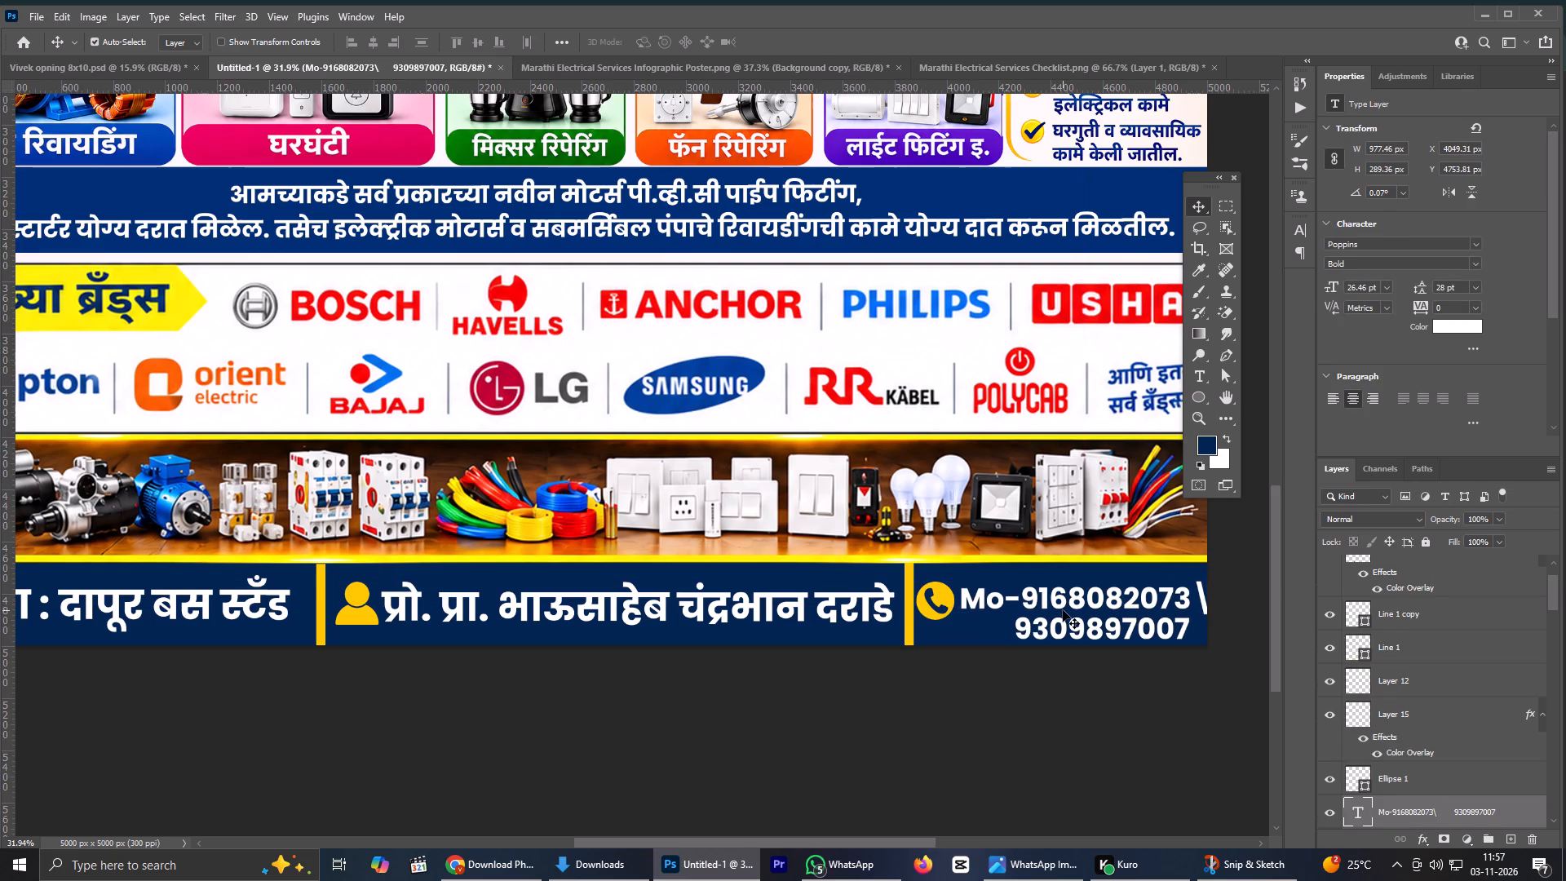
click(1023, 633)
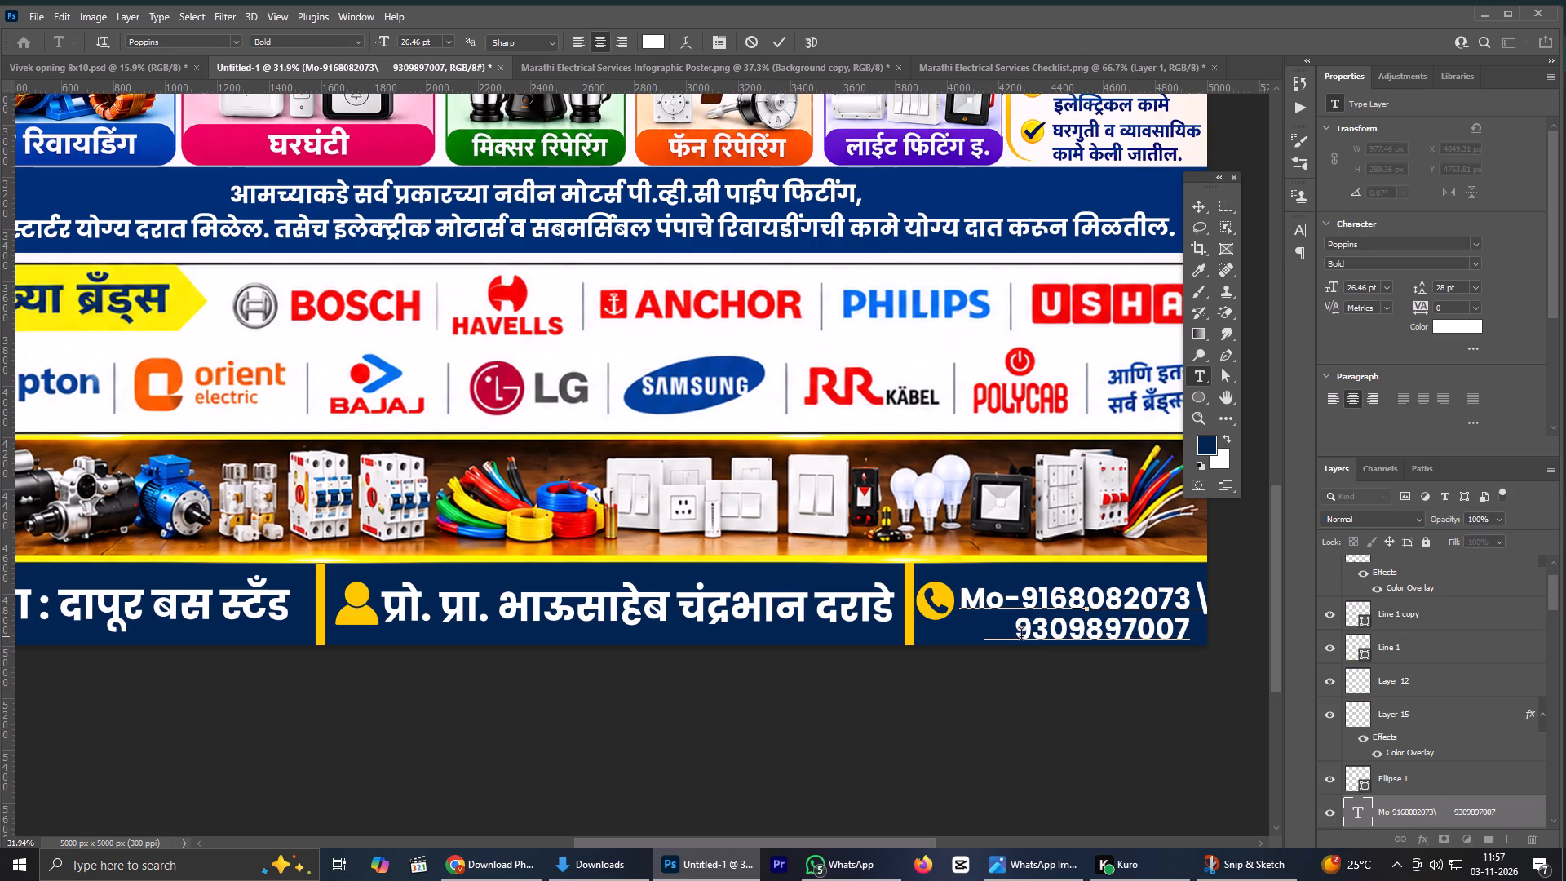
click(1012, 633)
key(space)
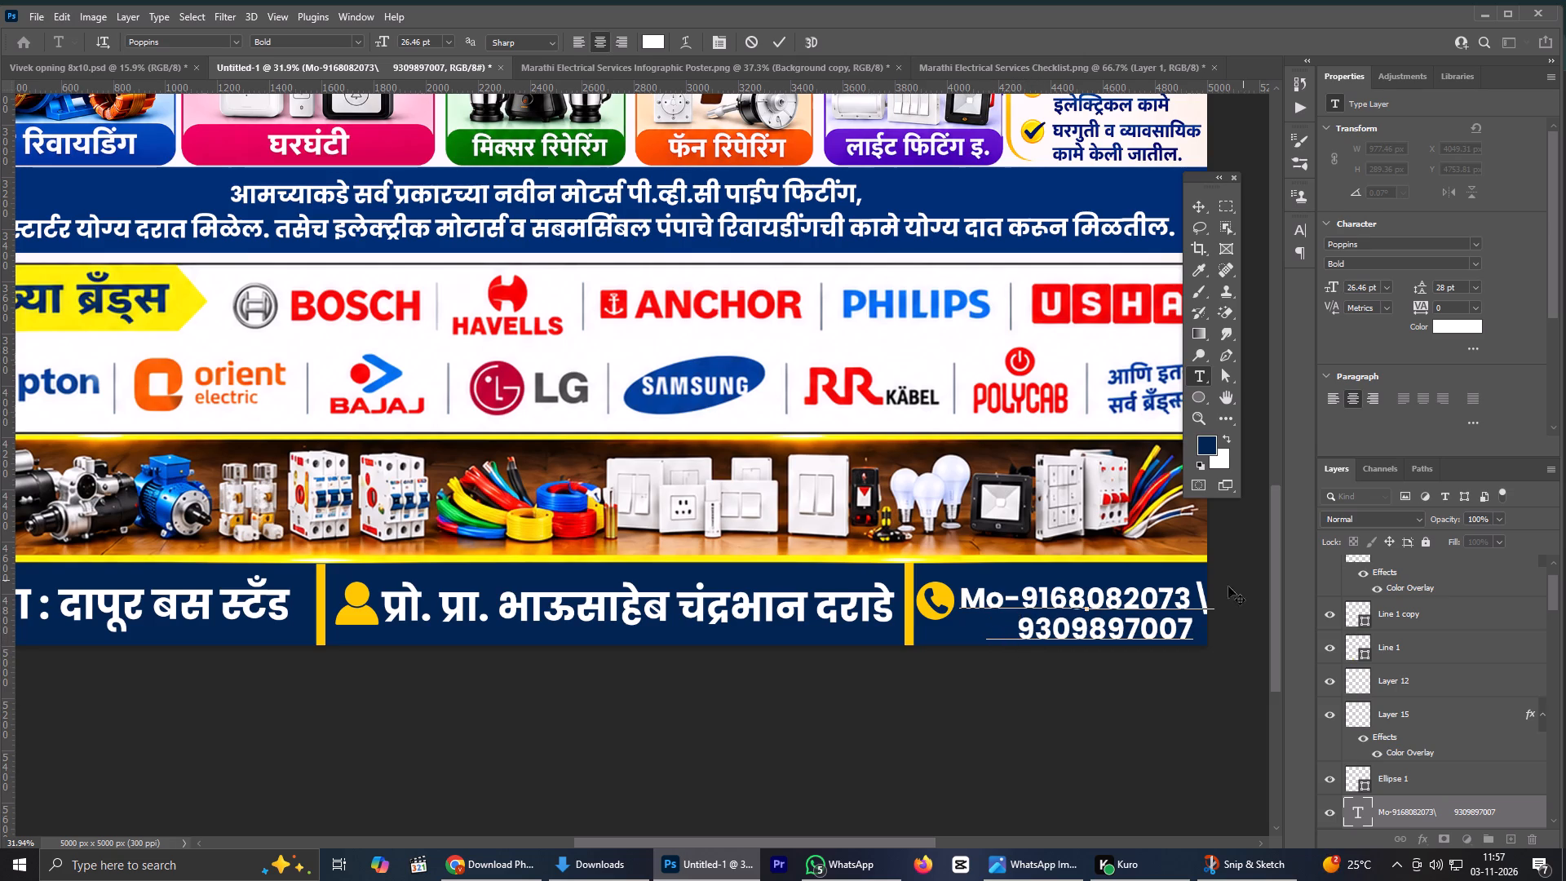
click(1205, 604)
key(BackSpace)
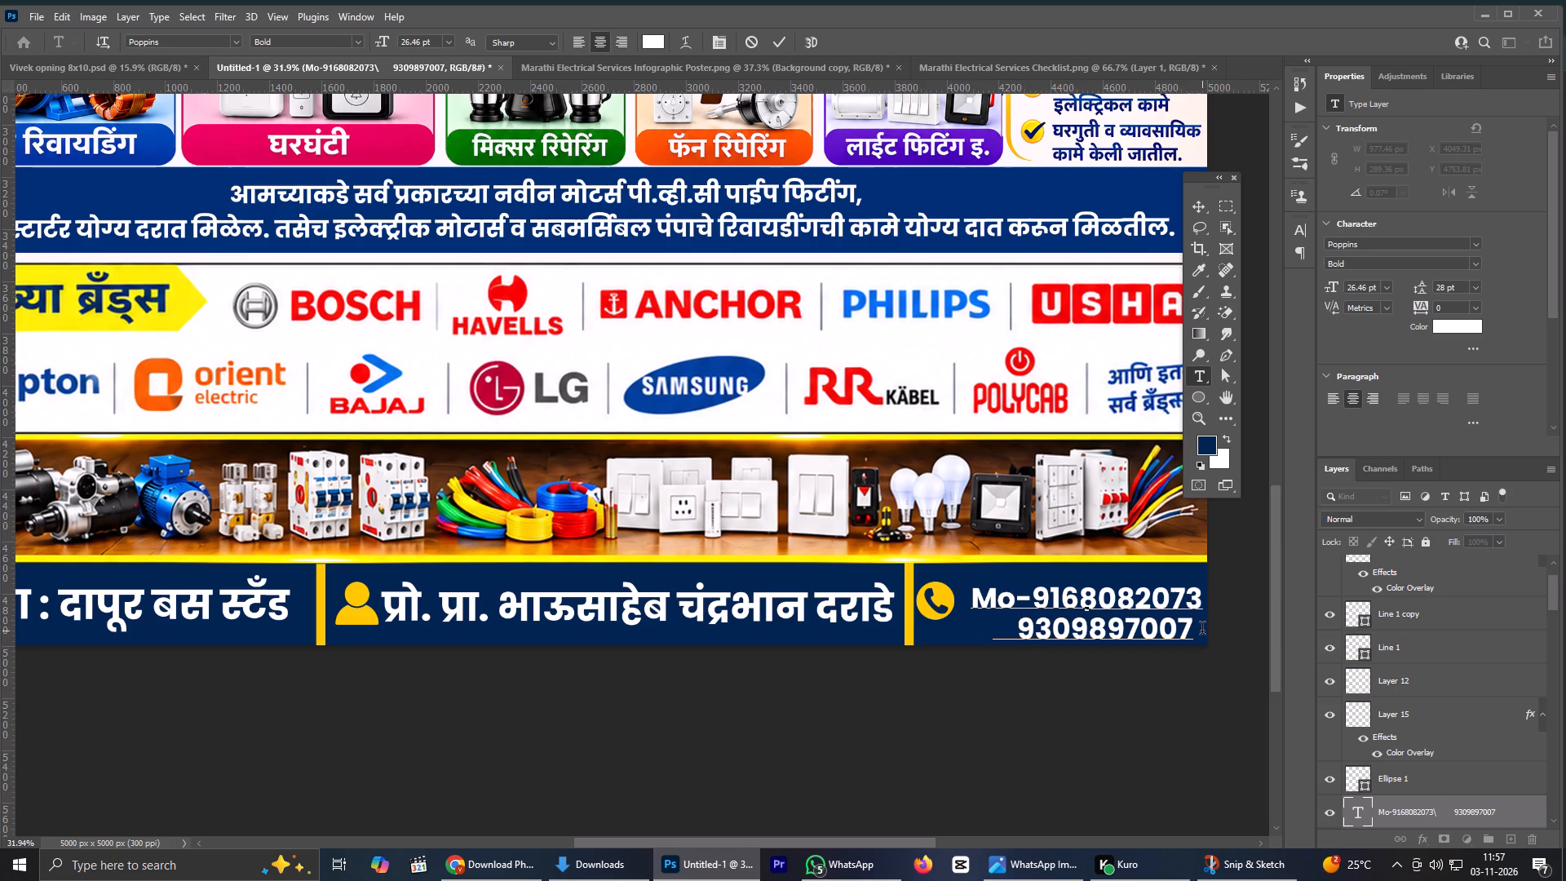
key(comma)
click(776, 36)
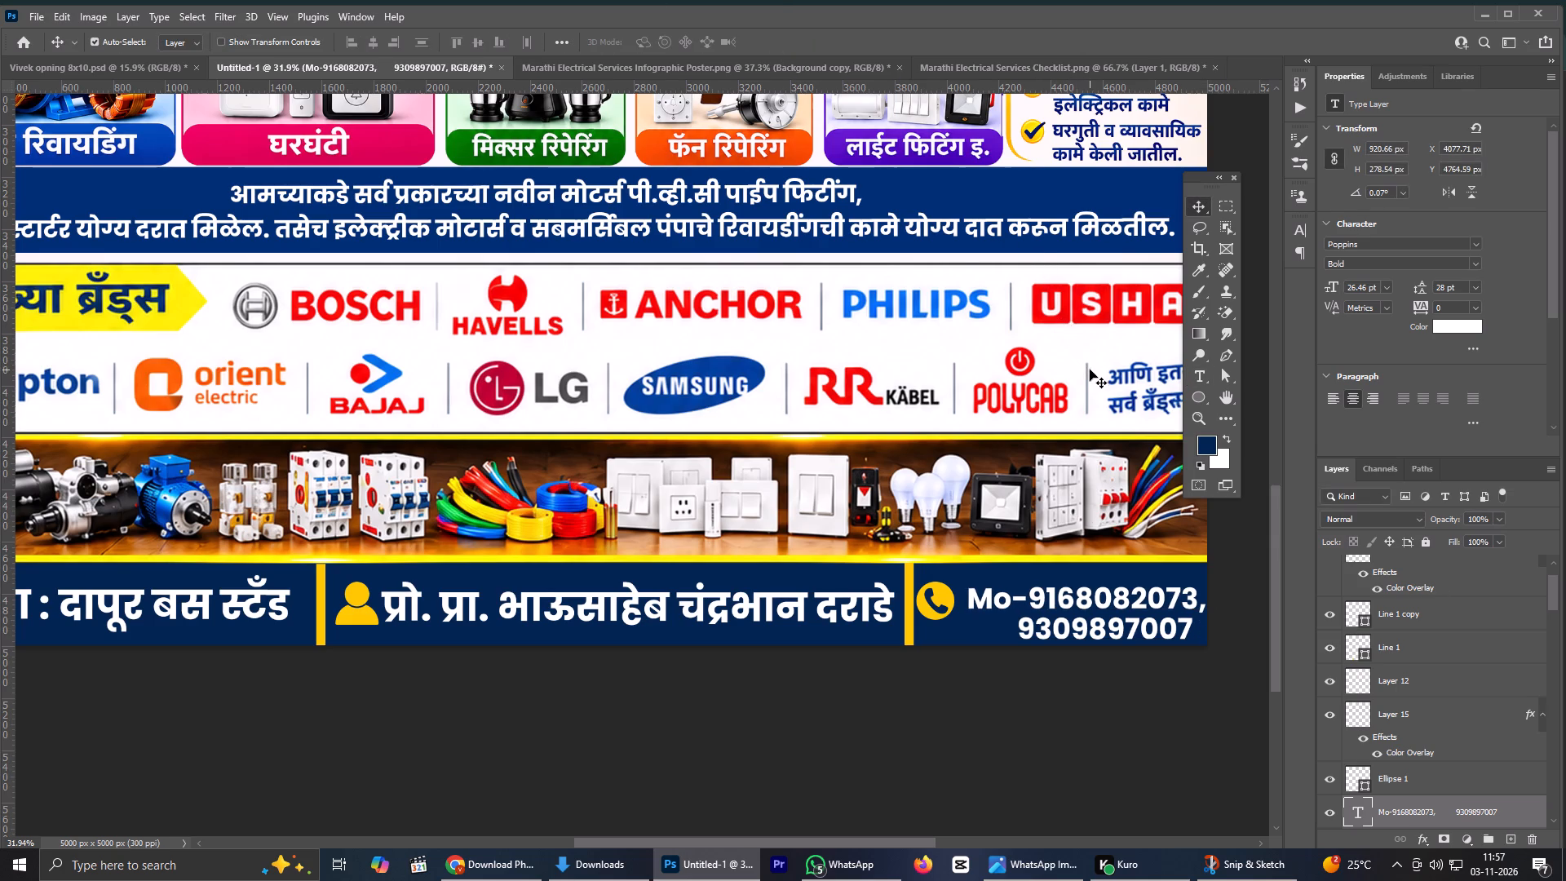
Indent the second mobile number further by adding three spaces in front of it.
double_click(1086, 636)
click(1020, 626)
key(space)
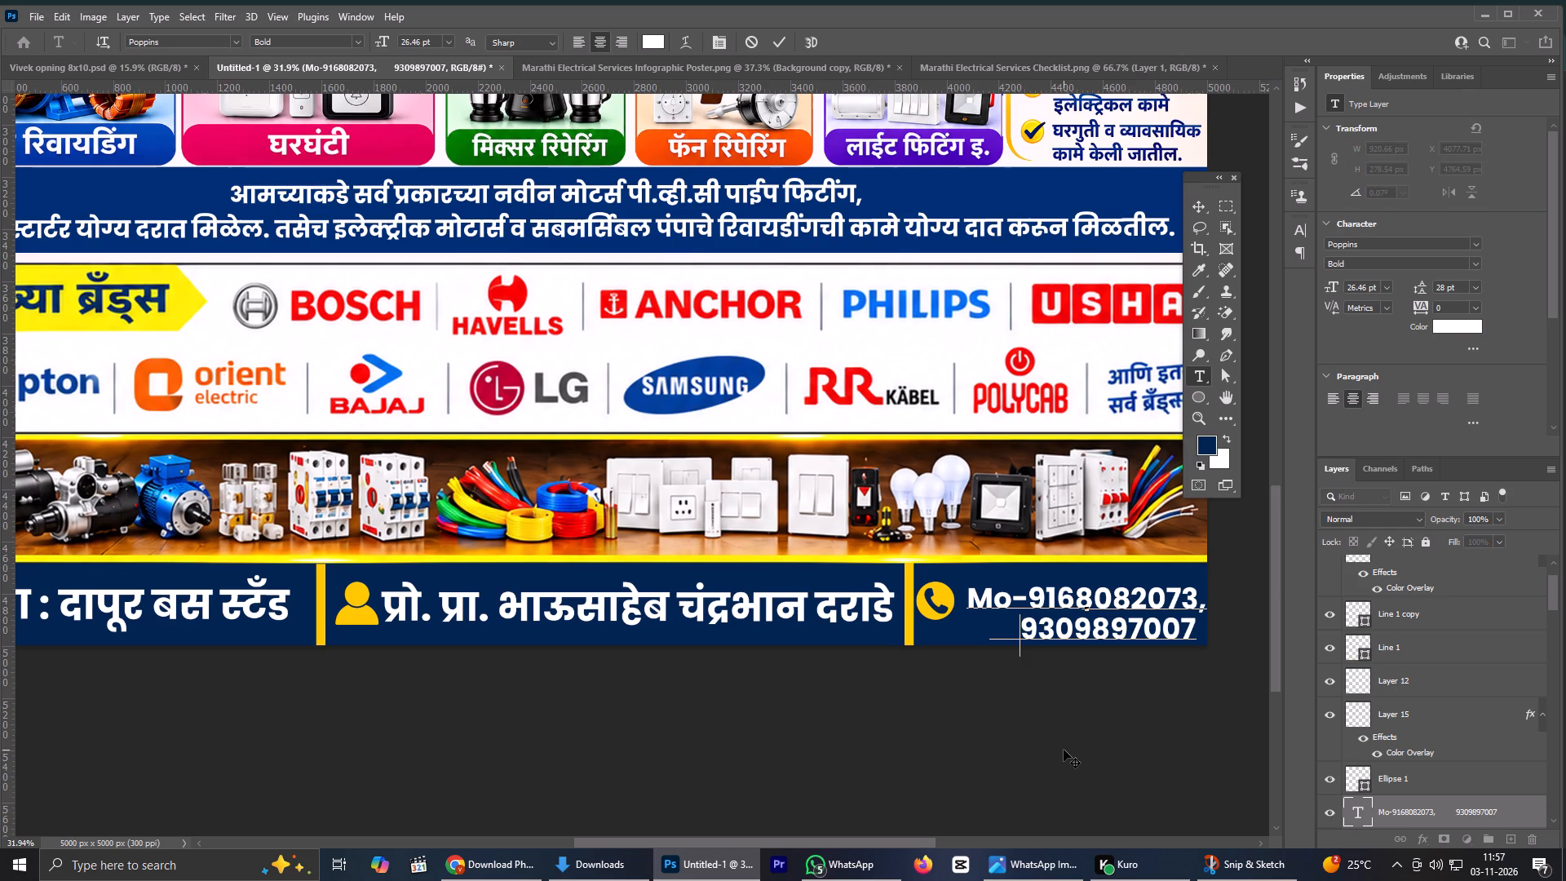
key(space)
key(space)
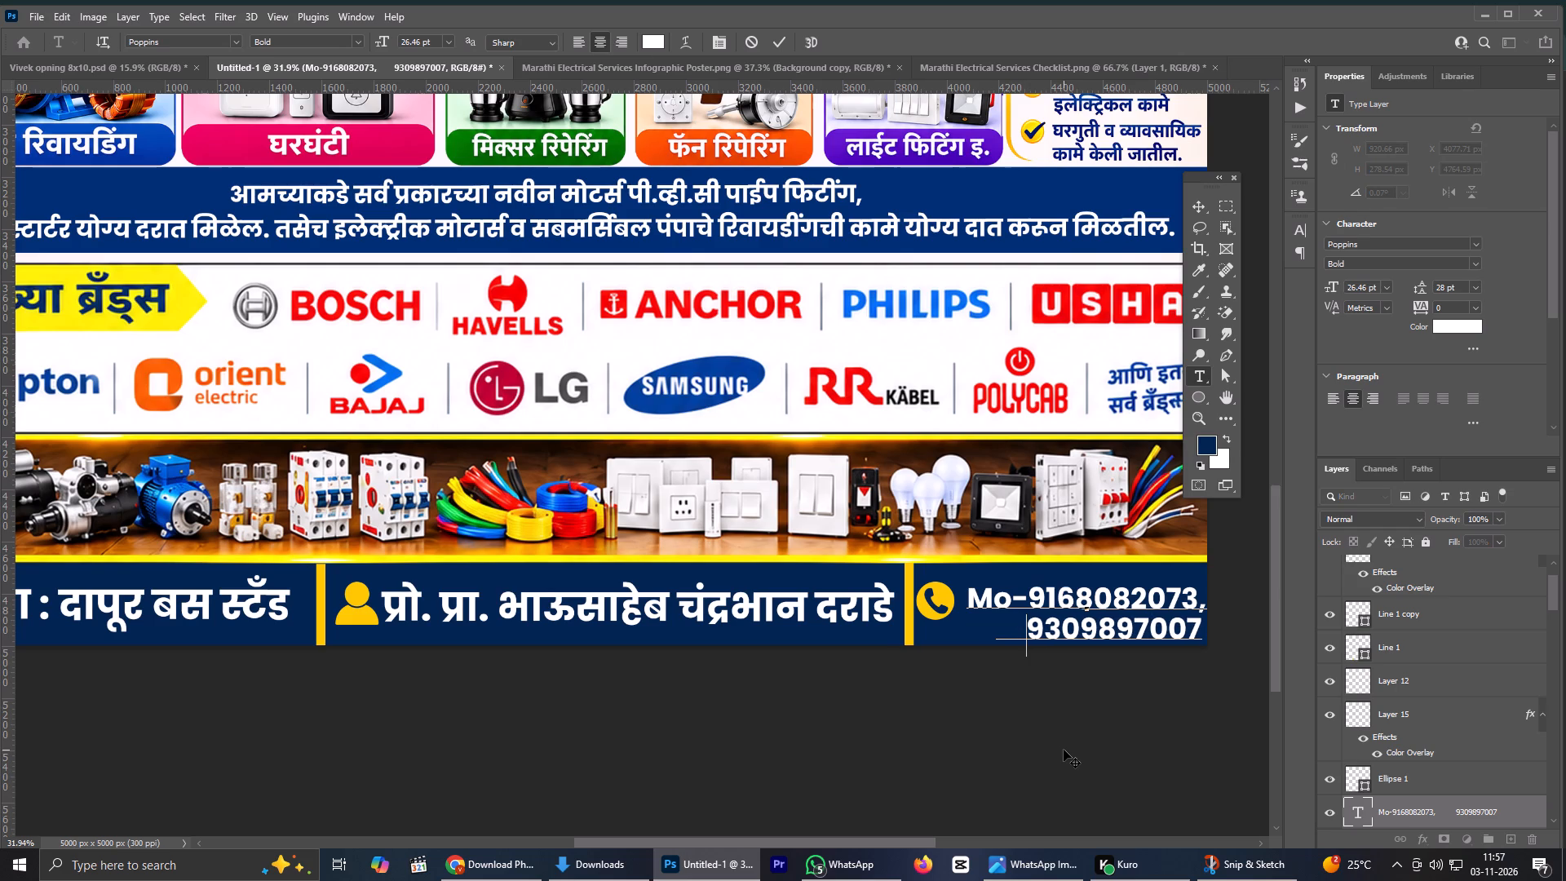
click(782, 39)
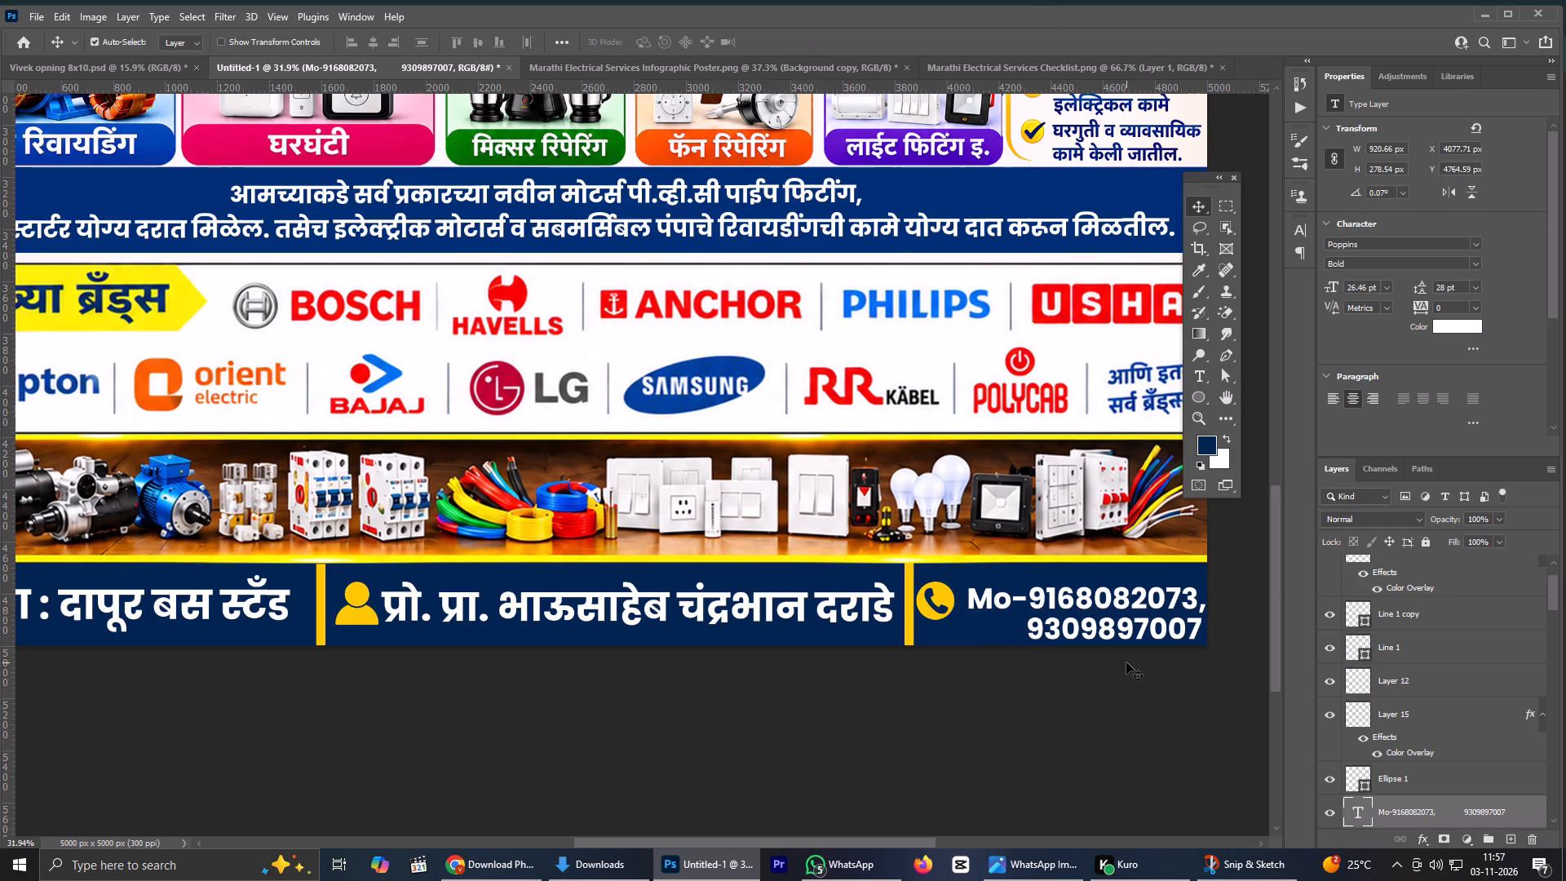
Reposition the mobile-number text beside the phone icon at about X 4052 px, Y 4760 px.
drag(1092, 614, 1085, 612)
key(Left)
key(Left)
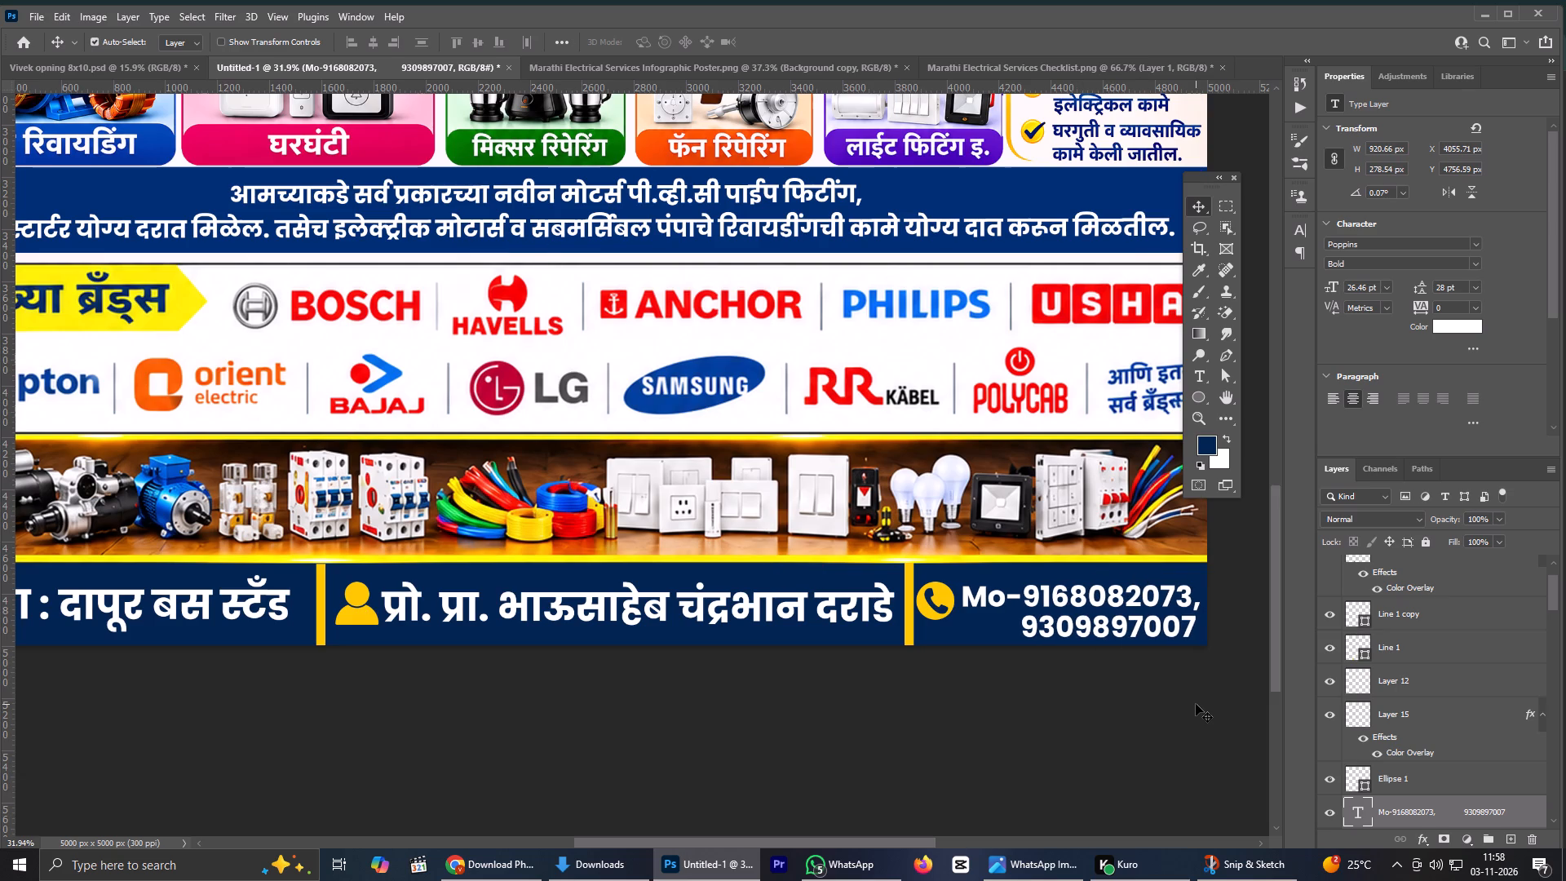
key(Down)
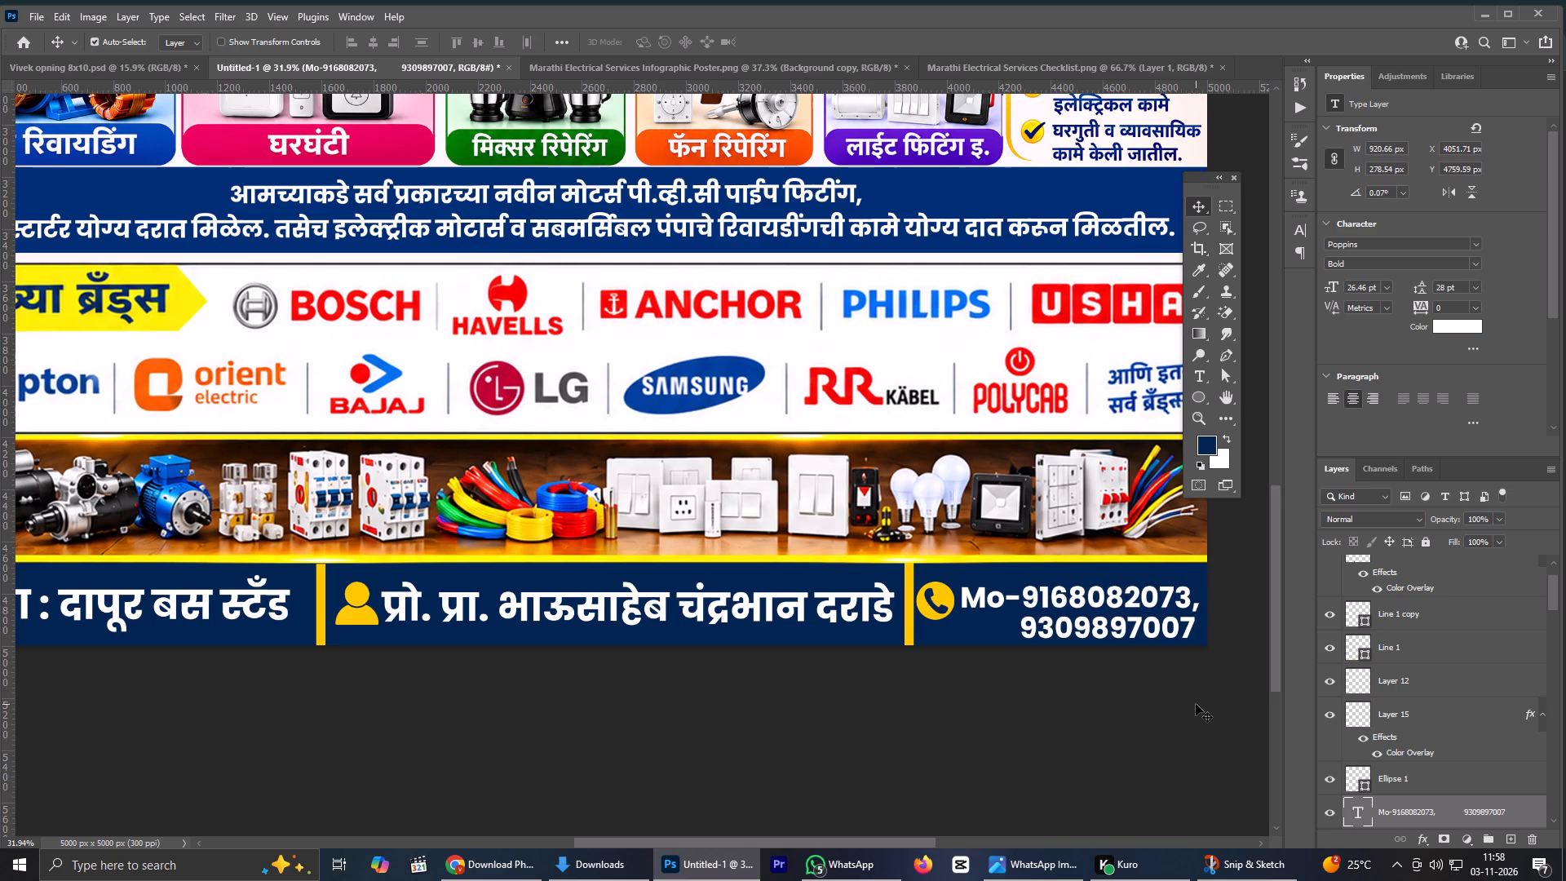
Review the whole poster layout from the header to the footer.
scroll(951, 424, down, 7)
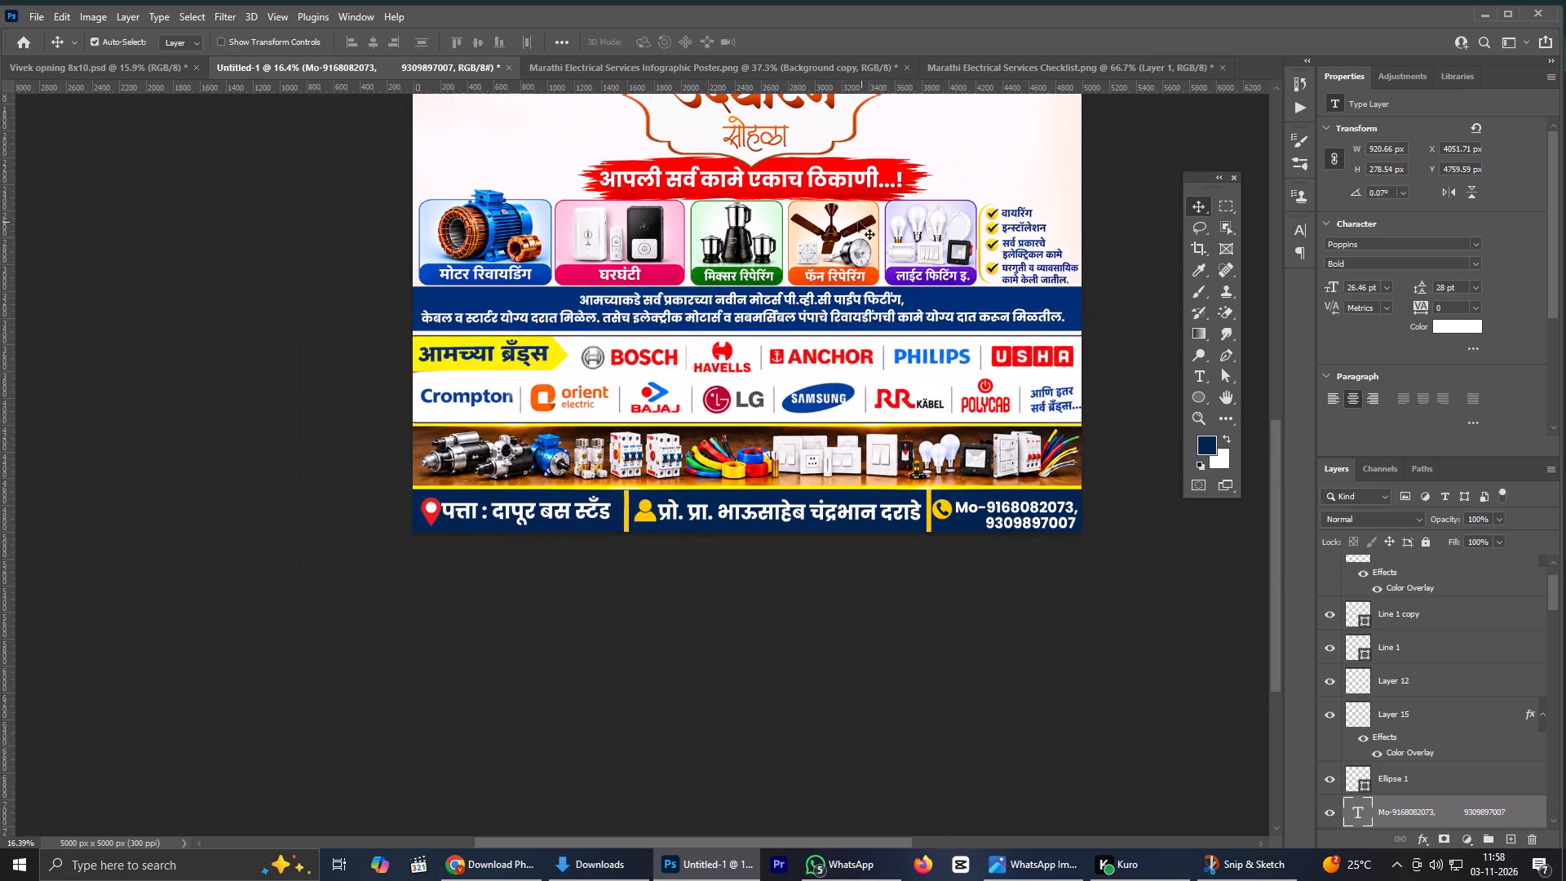
key(space)
key(space)
key(space)
key(space)
key(space)
key(space)
key(space)
key(space)
key(space)
key(space)
key(space)
key(space)
drag(867, 235, 884, 479)
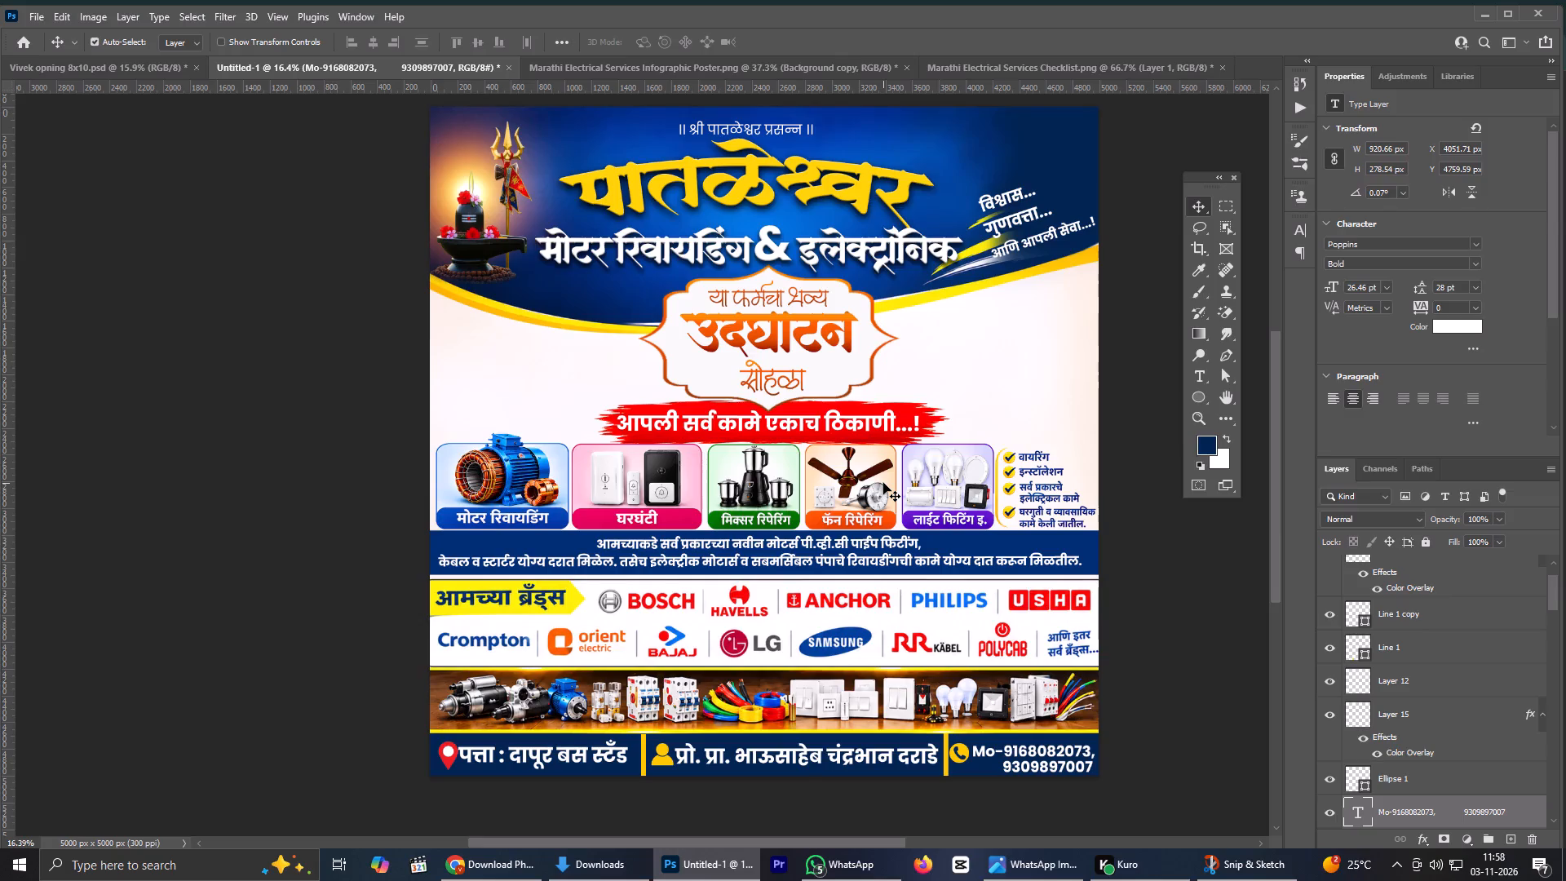
Copy the upper-left gold ribbon from Vivek opning 8x10.psd into the poster, placing it left of the inauguration frame at about X 76, Y 1615 px.
click(121, 64)
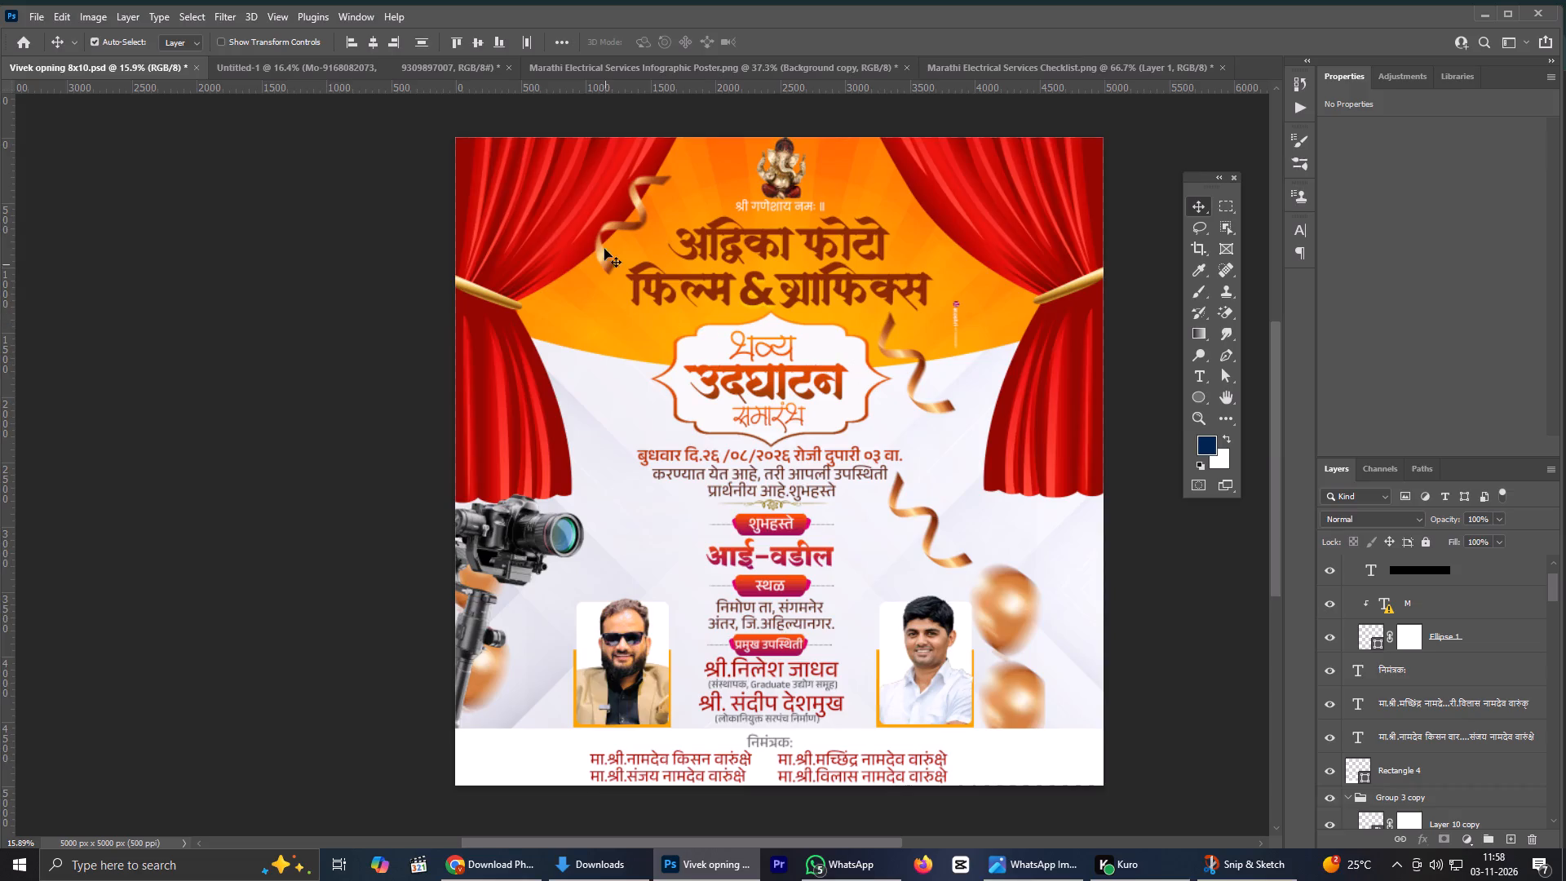
click(643, 214)
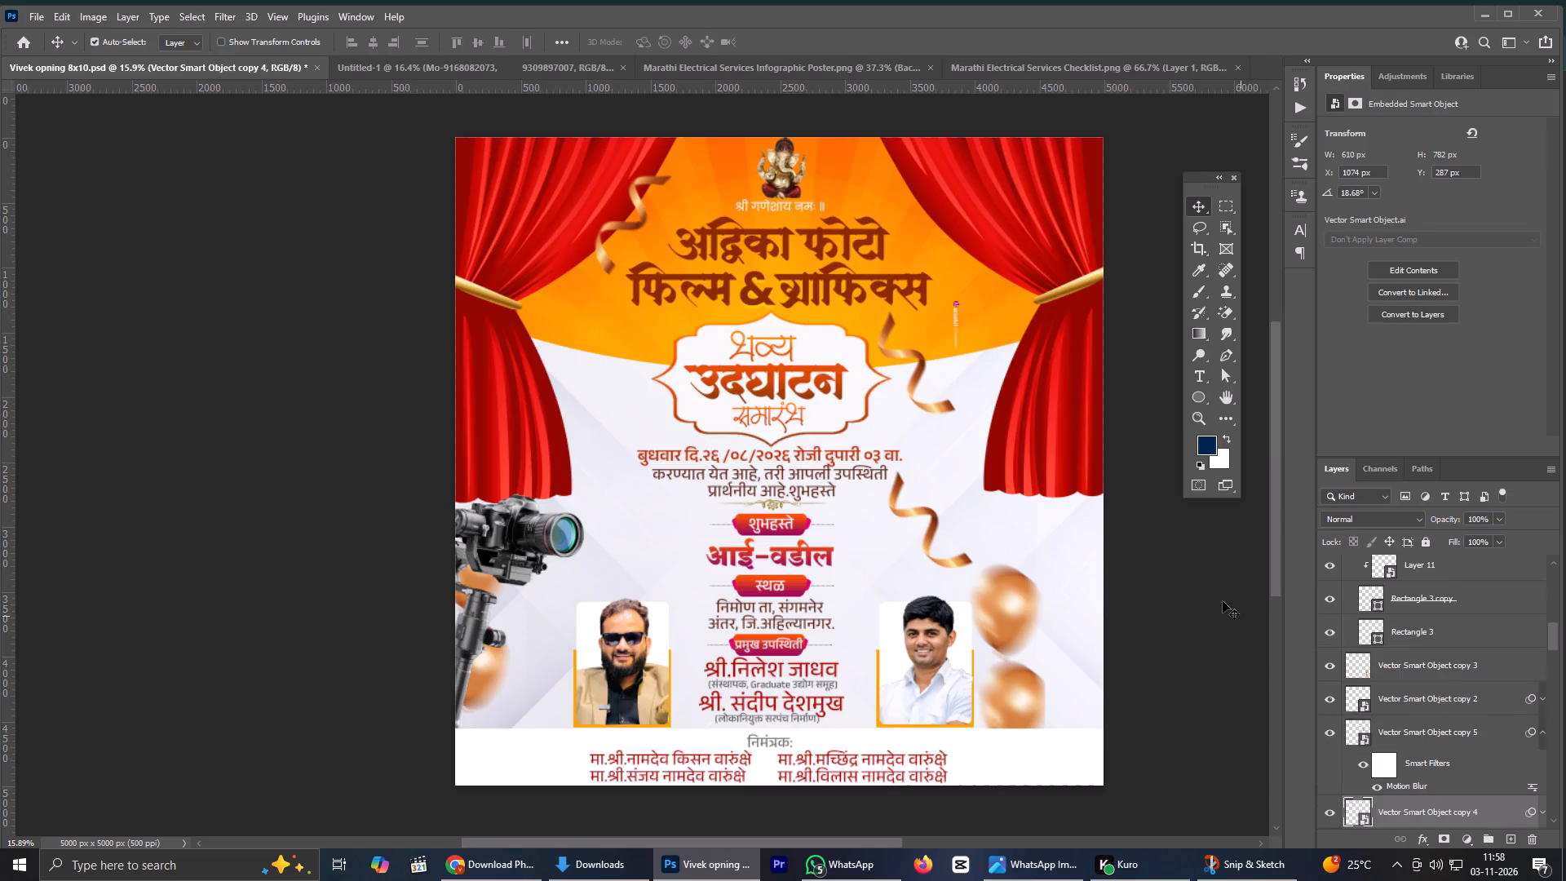
key(ctrl+c)
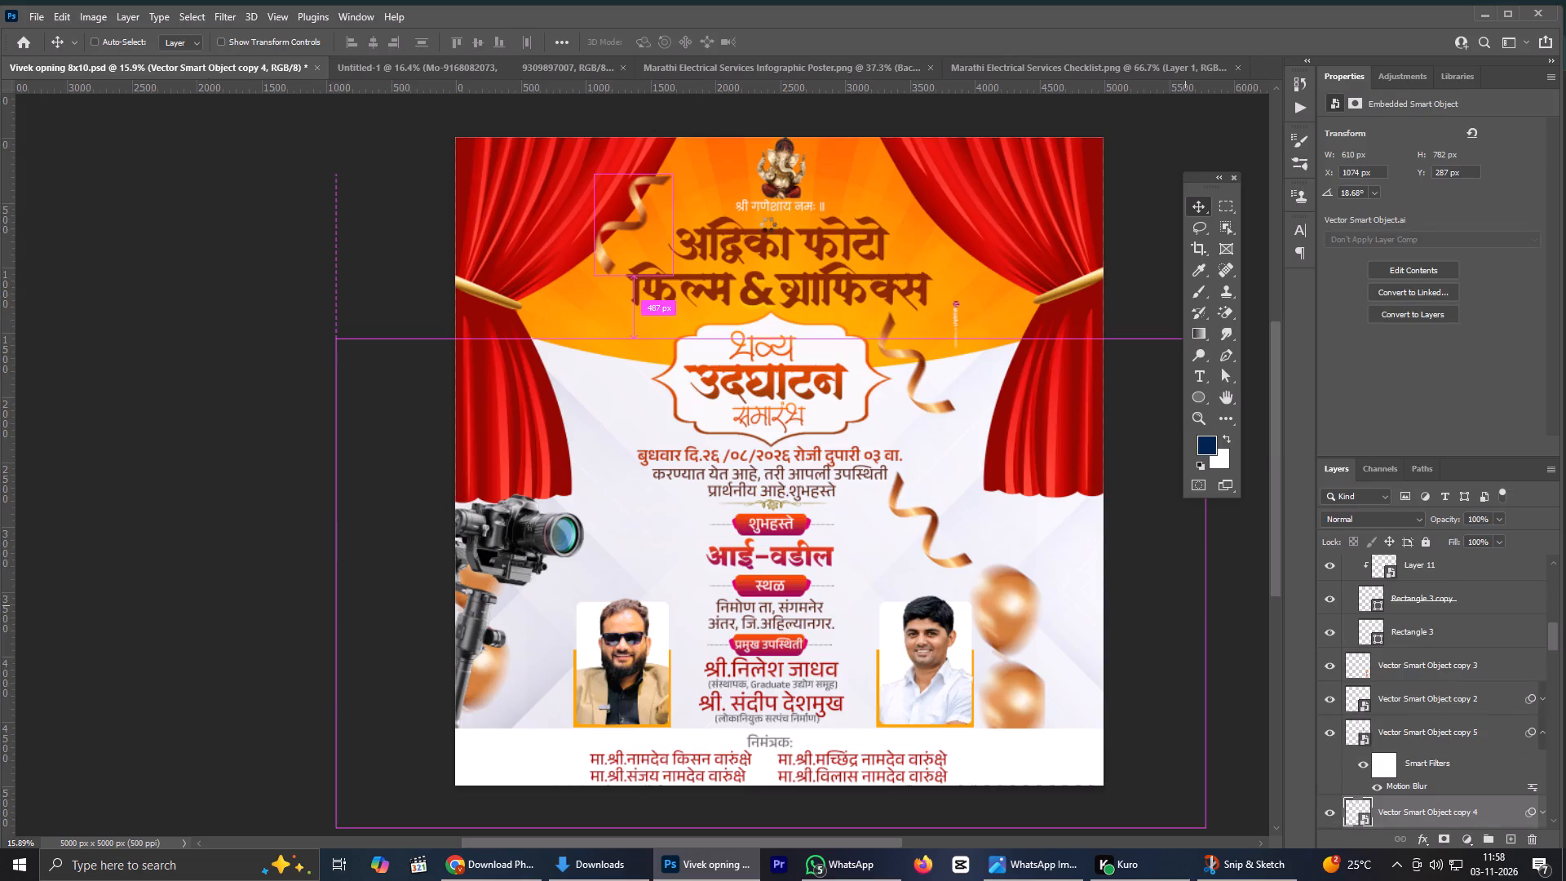
click(382, 65)
key(ctrl+v)
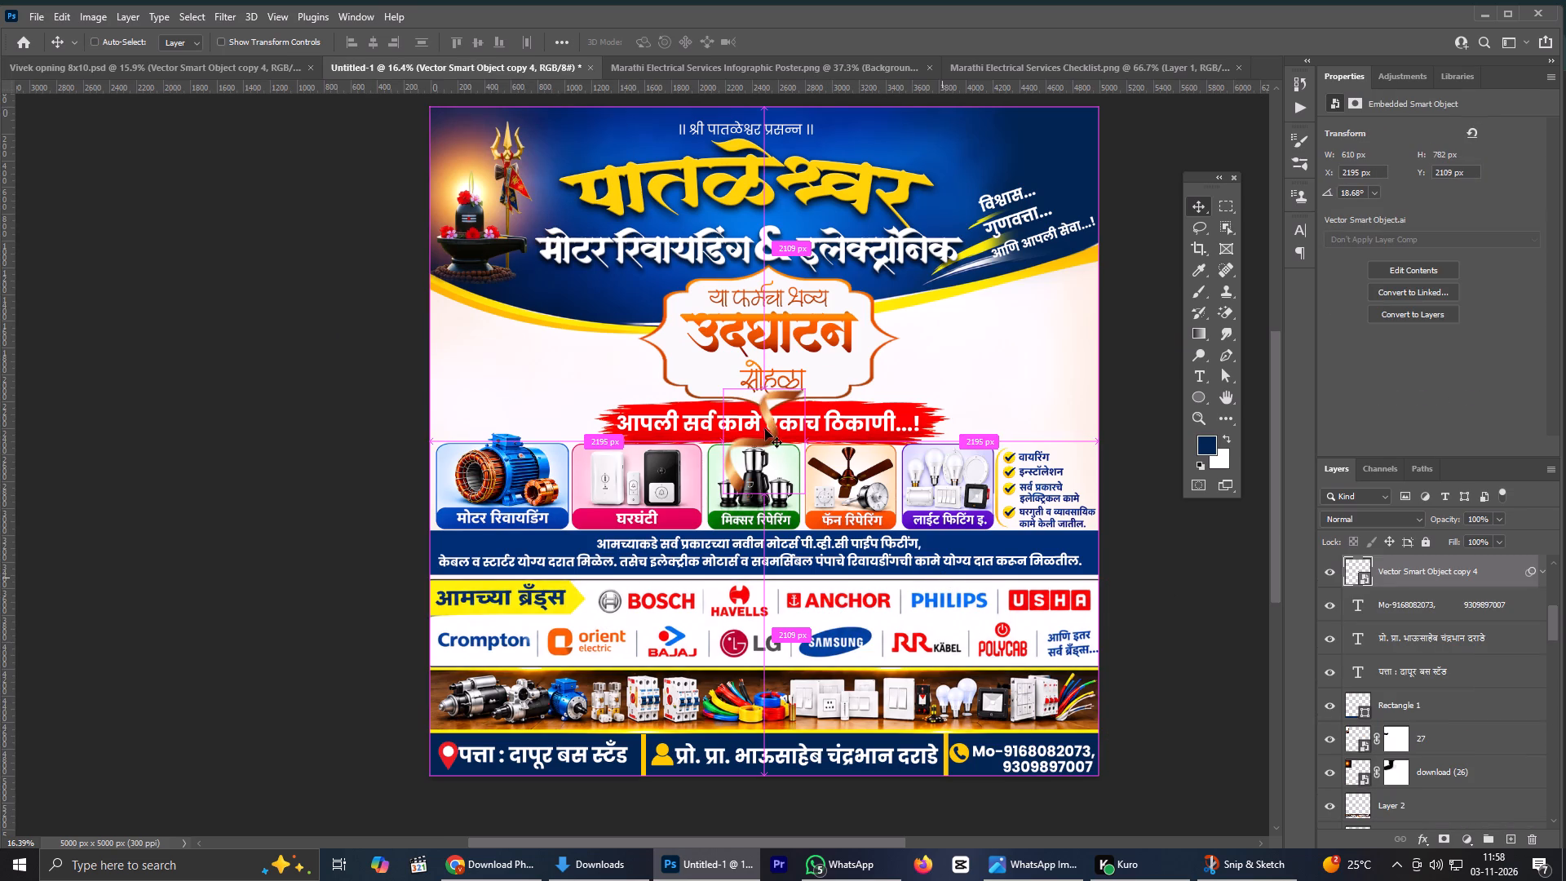
ctrl+drag(765, 429, 482, 363)
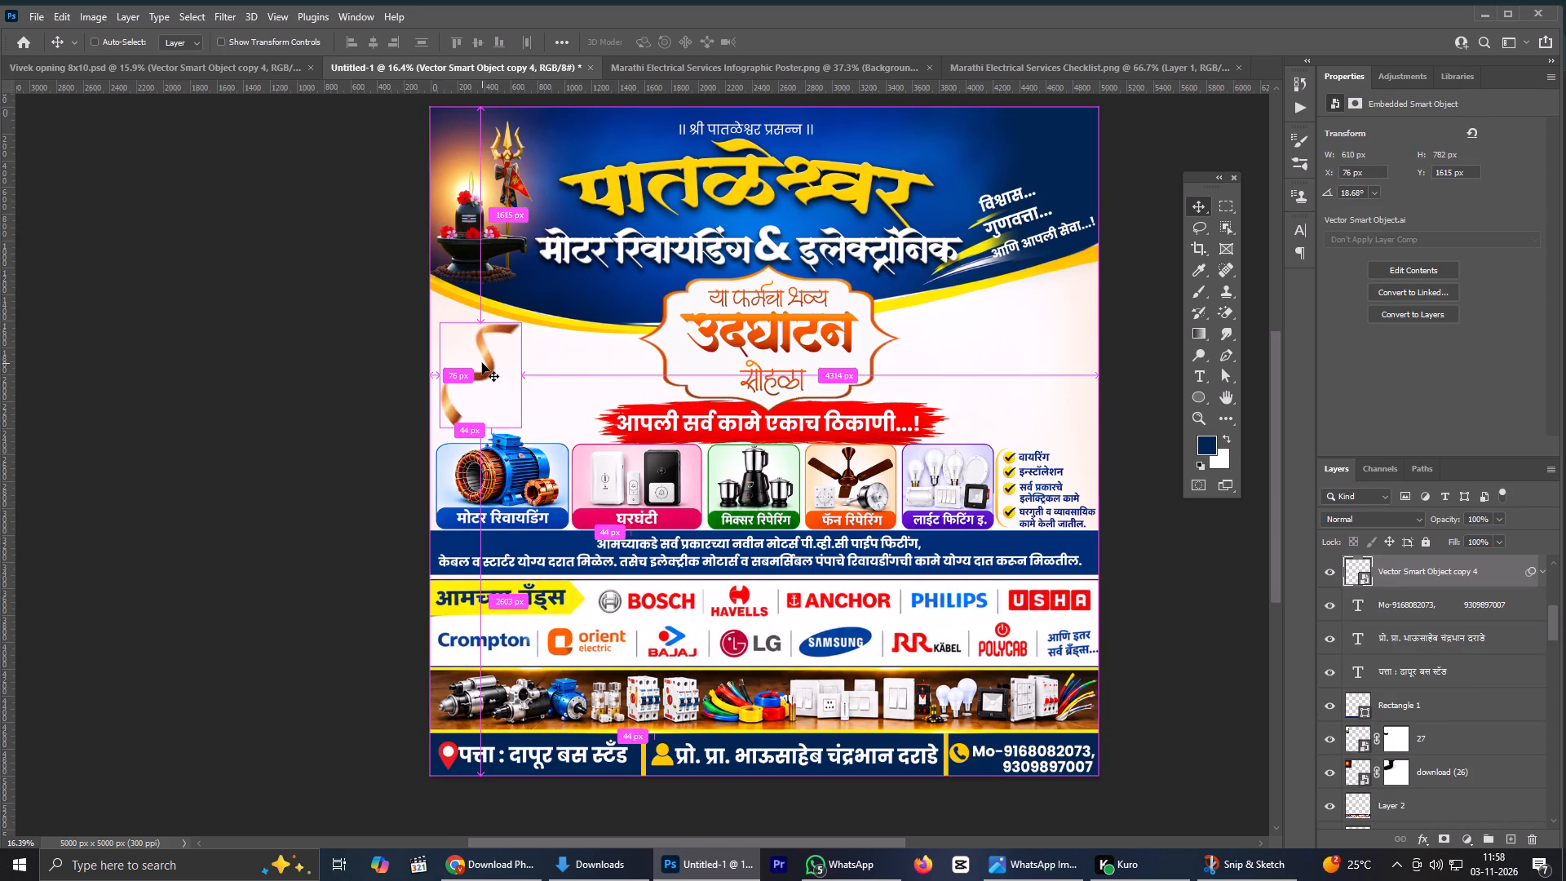
Enlarge the pasted gold ribbon proportionally to about 763 × 982 px.
key(ctrl+t)
click(760, 330)
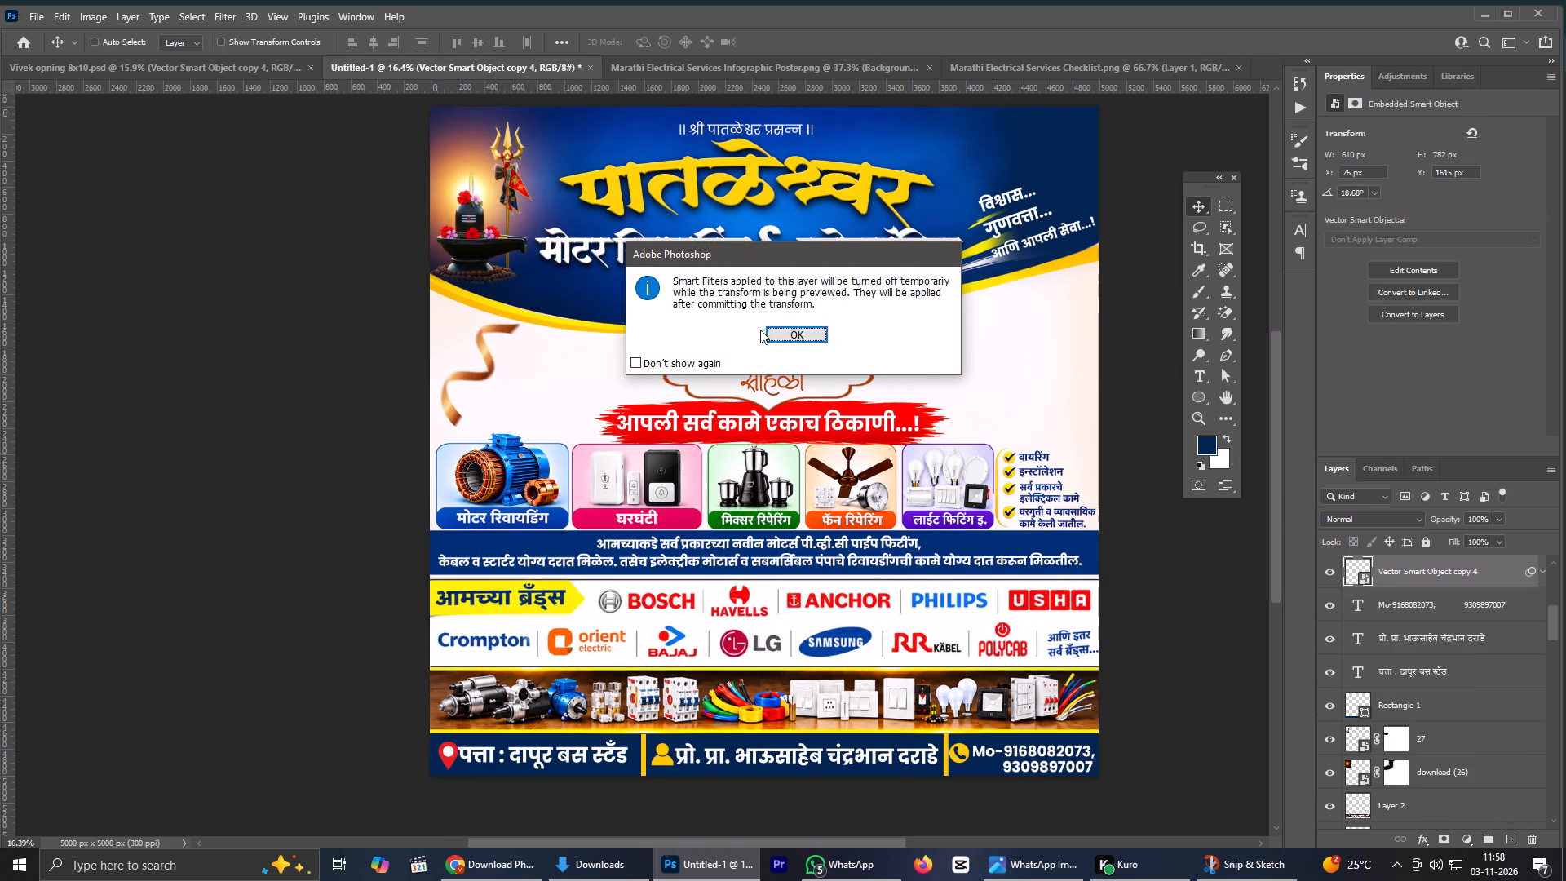
click(776, 327)
drag(518, 324, 530, 317)
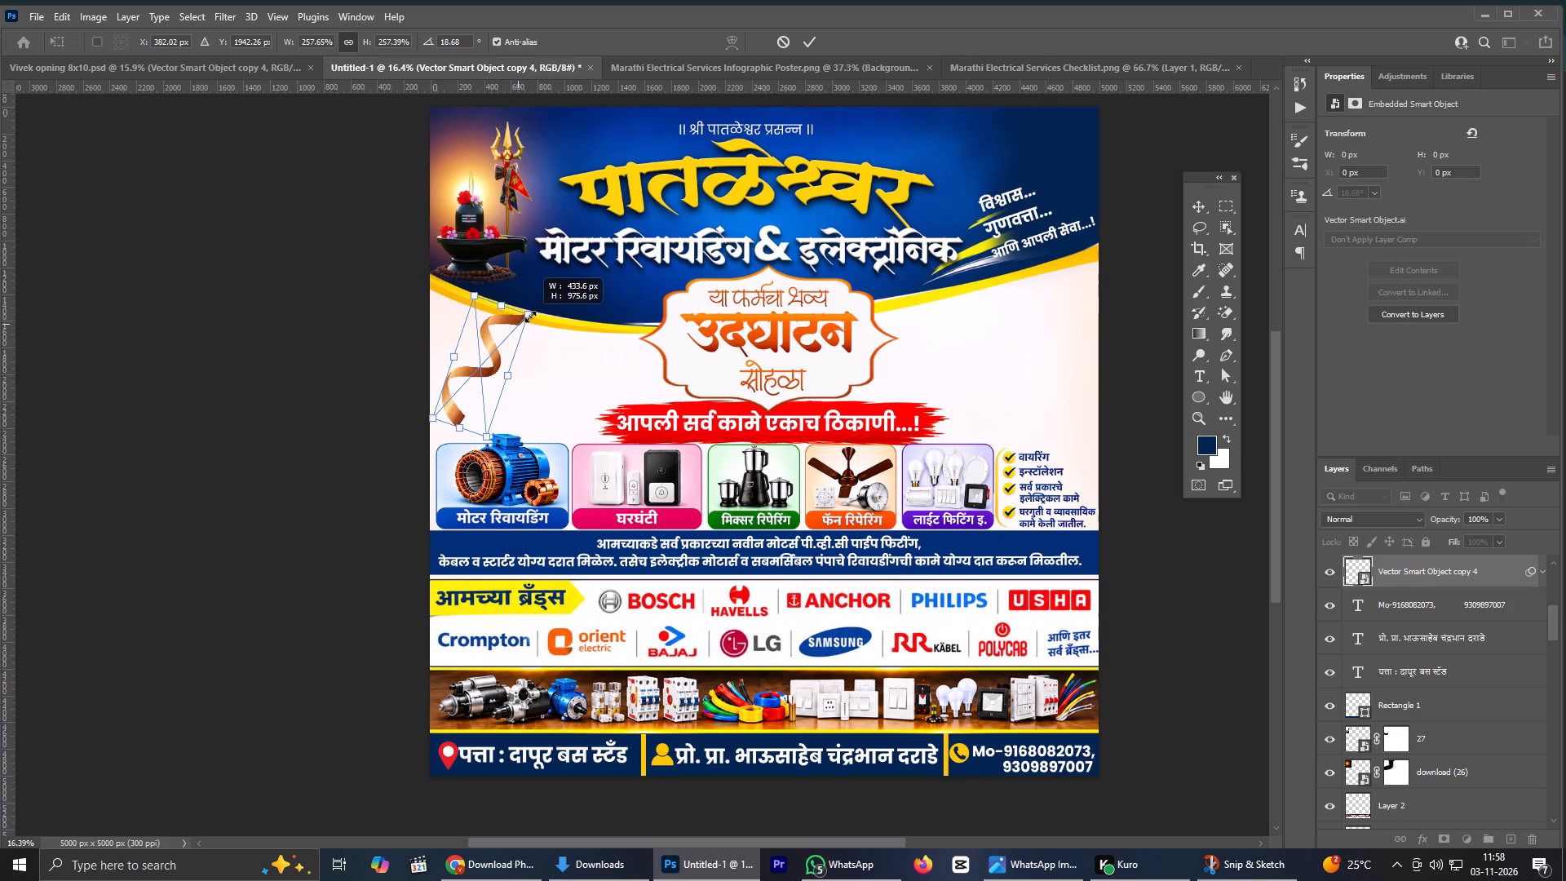
drag(530, 317, 548, 306)
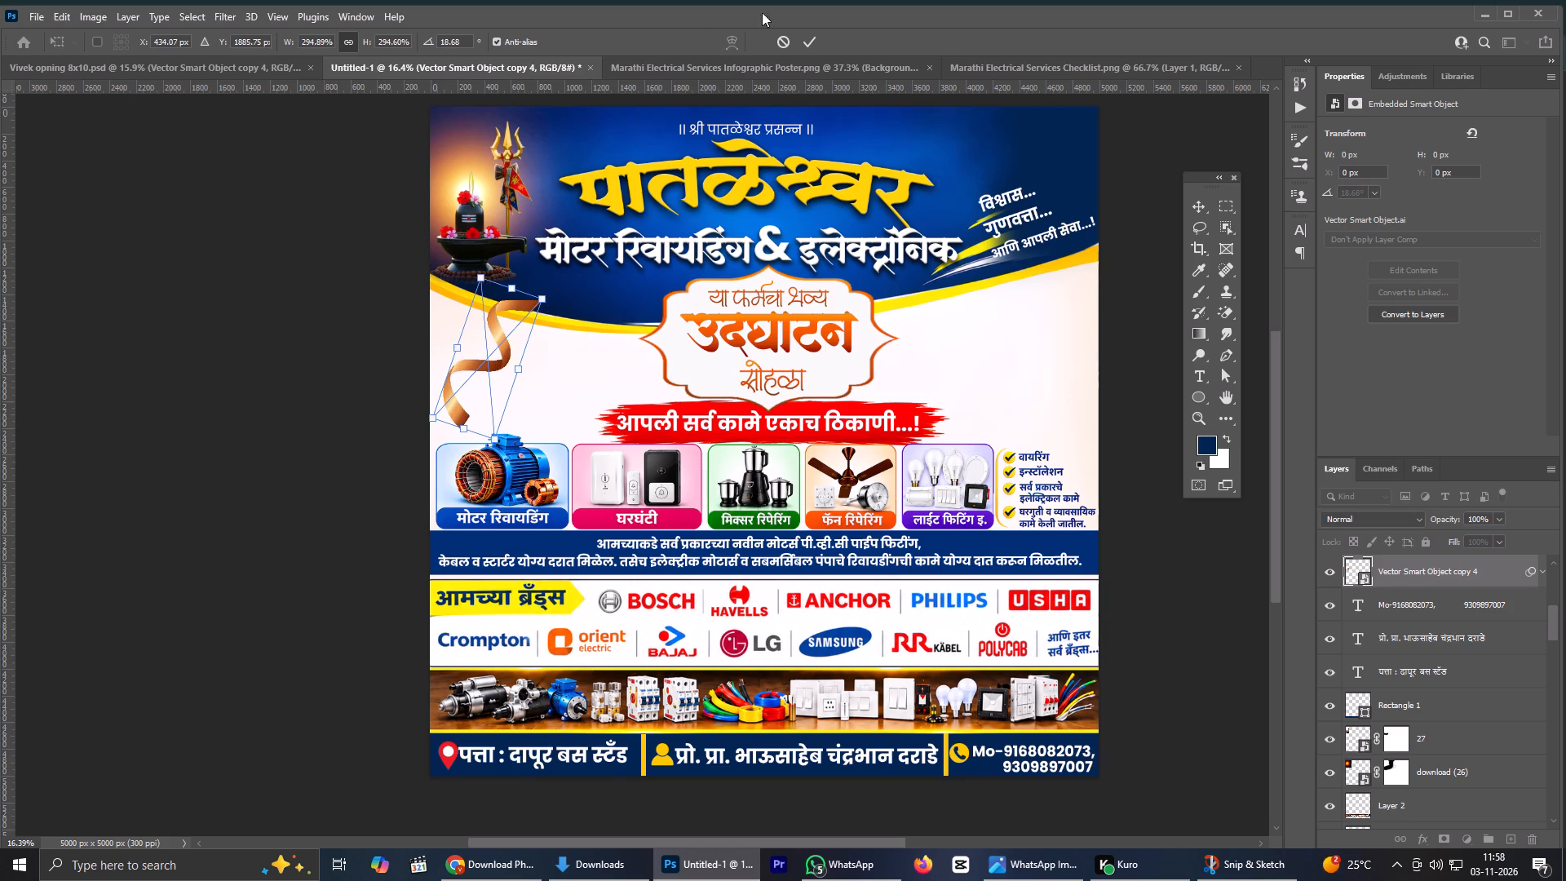
click(812, 31)
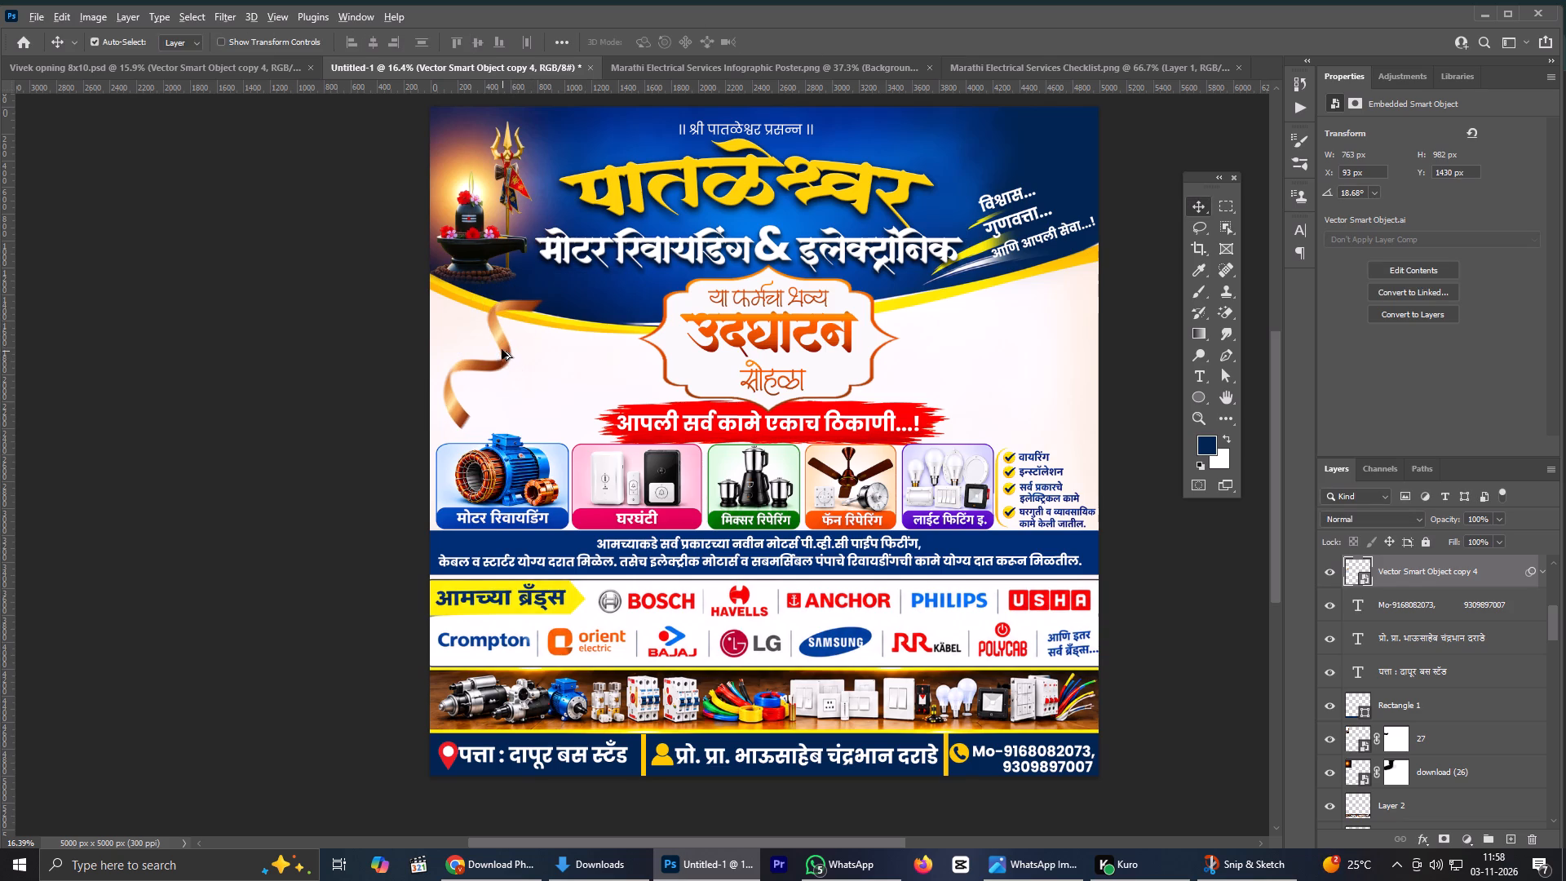
Duplicate the gold ribbon to the right of the inauguration frame and flip the copy horizontally.
alt+drag(502, 349, 1033, 331)
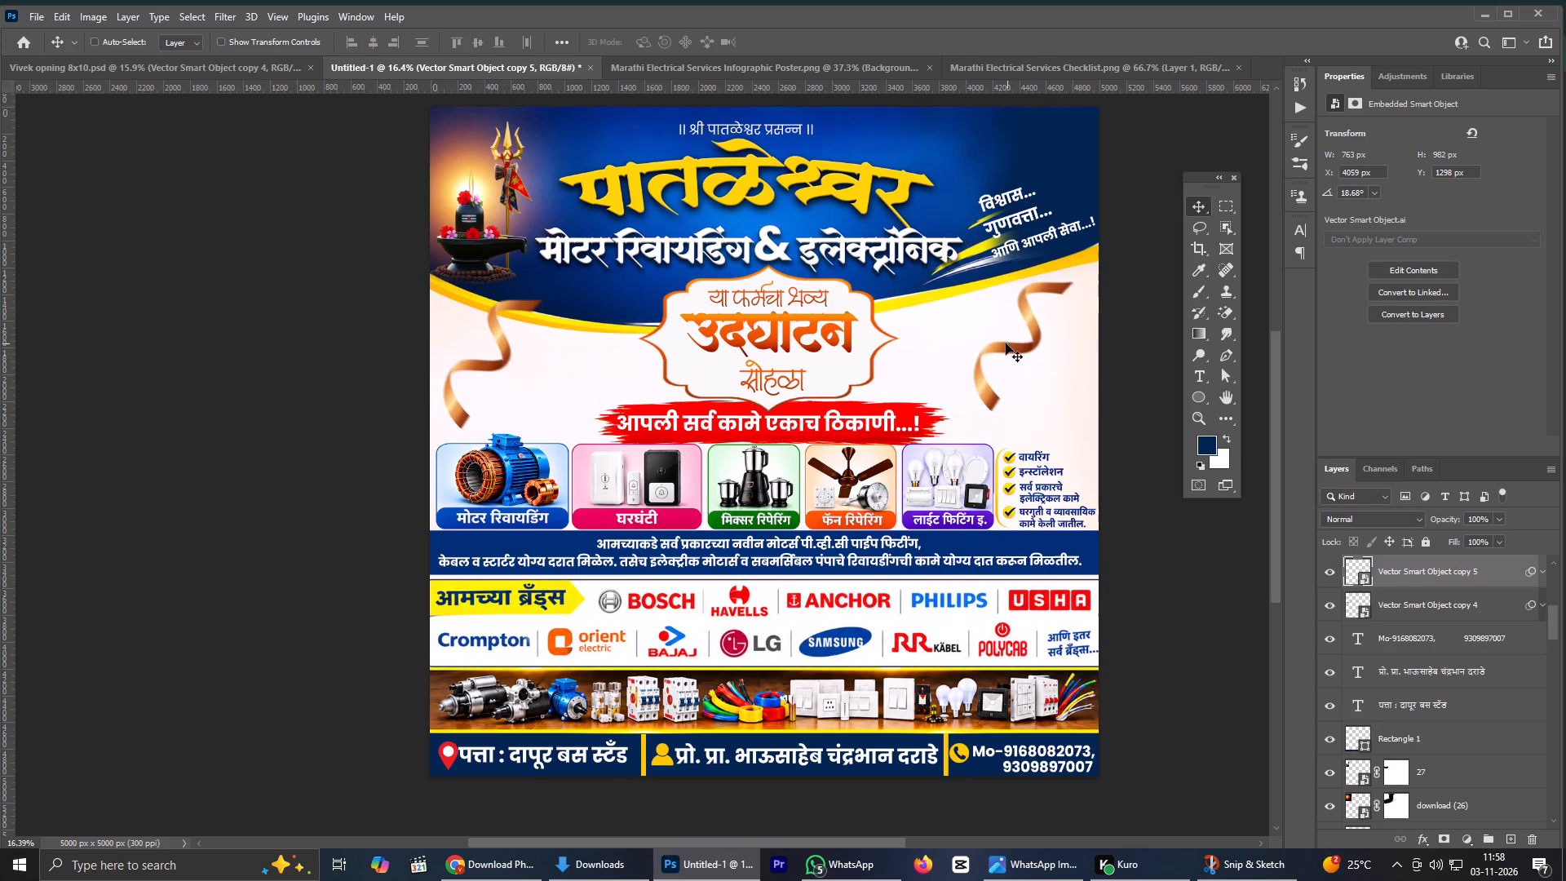
key(ctrl+t)
right_click(985, 364)
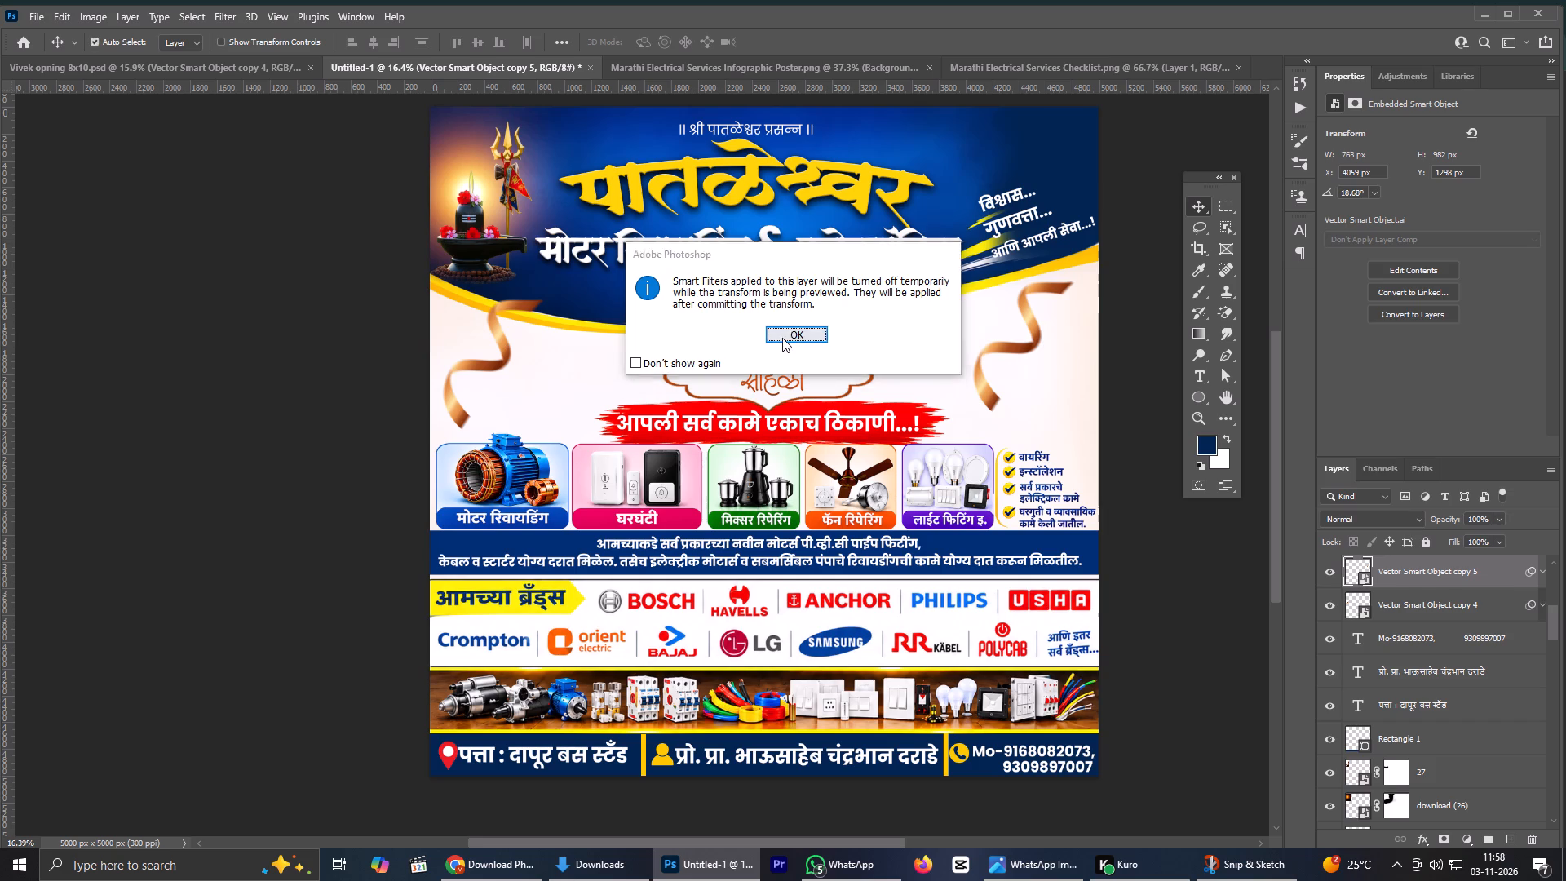
click(782, 338)
right_click(1002, 347)
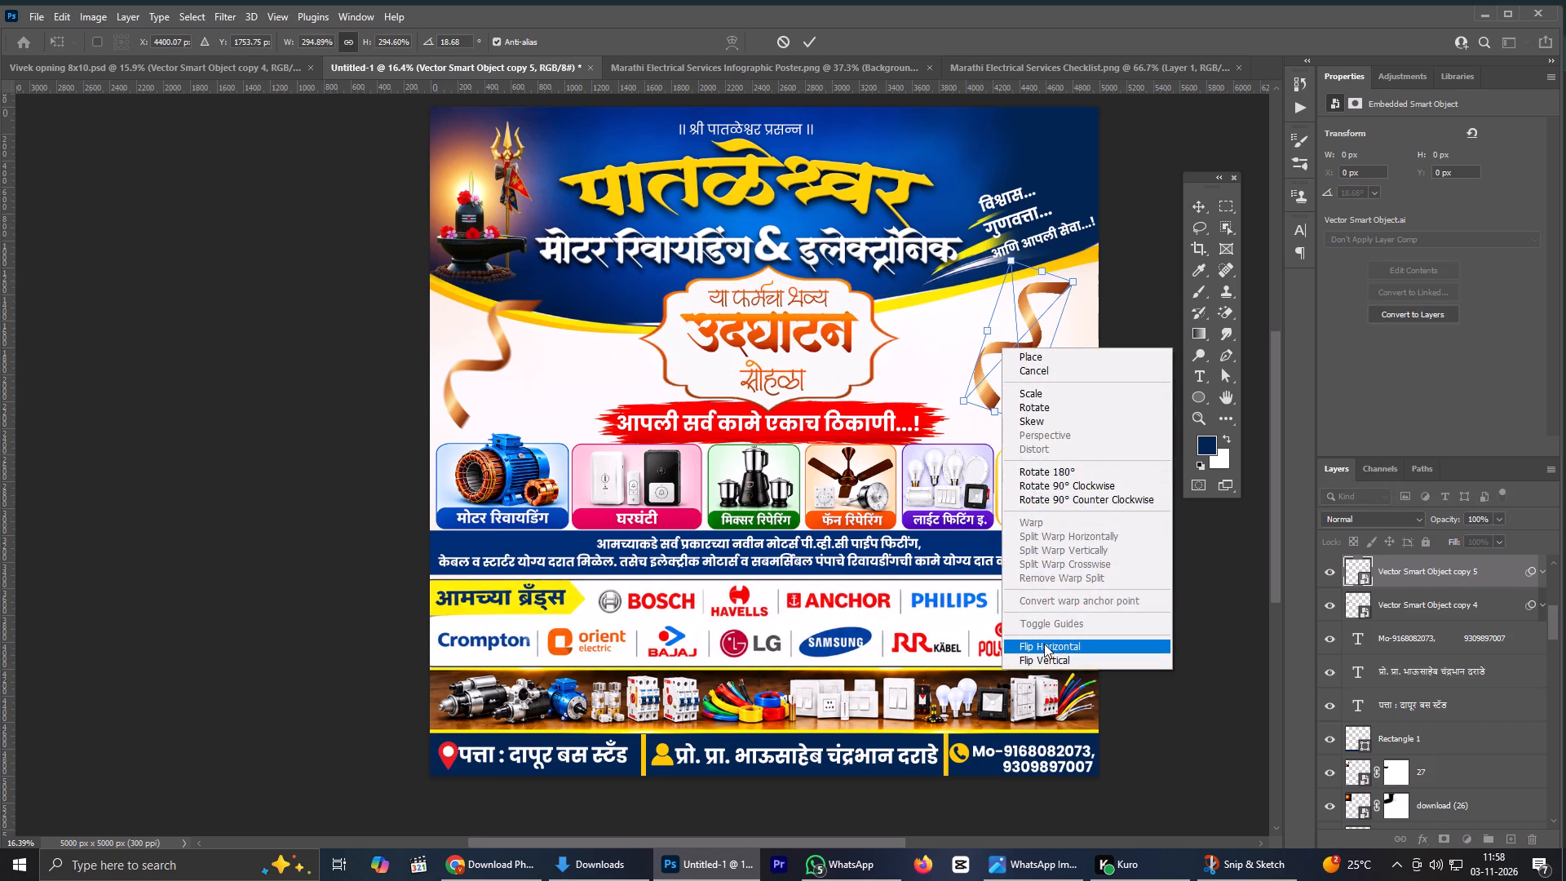
click(1044, 644)
click(806, 38)
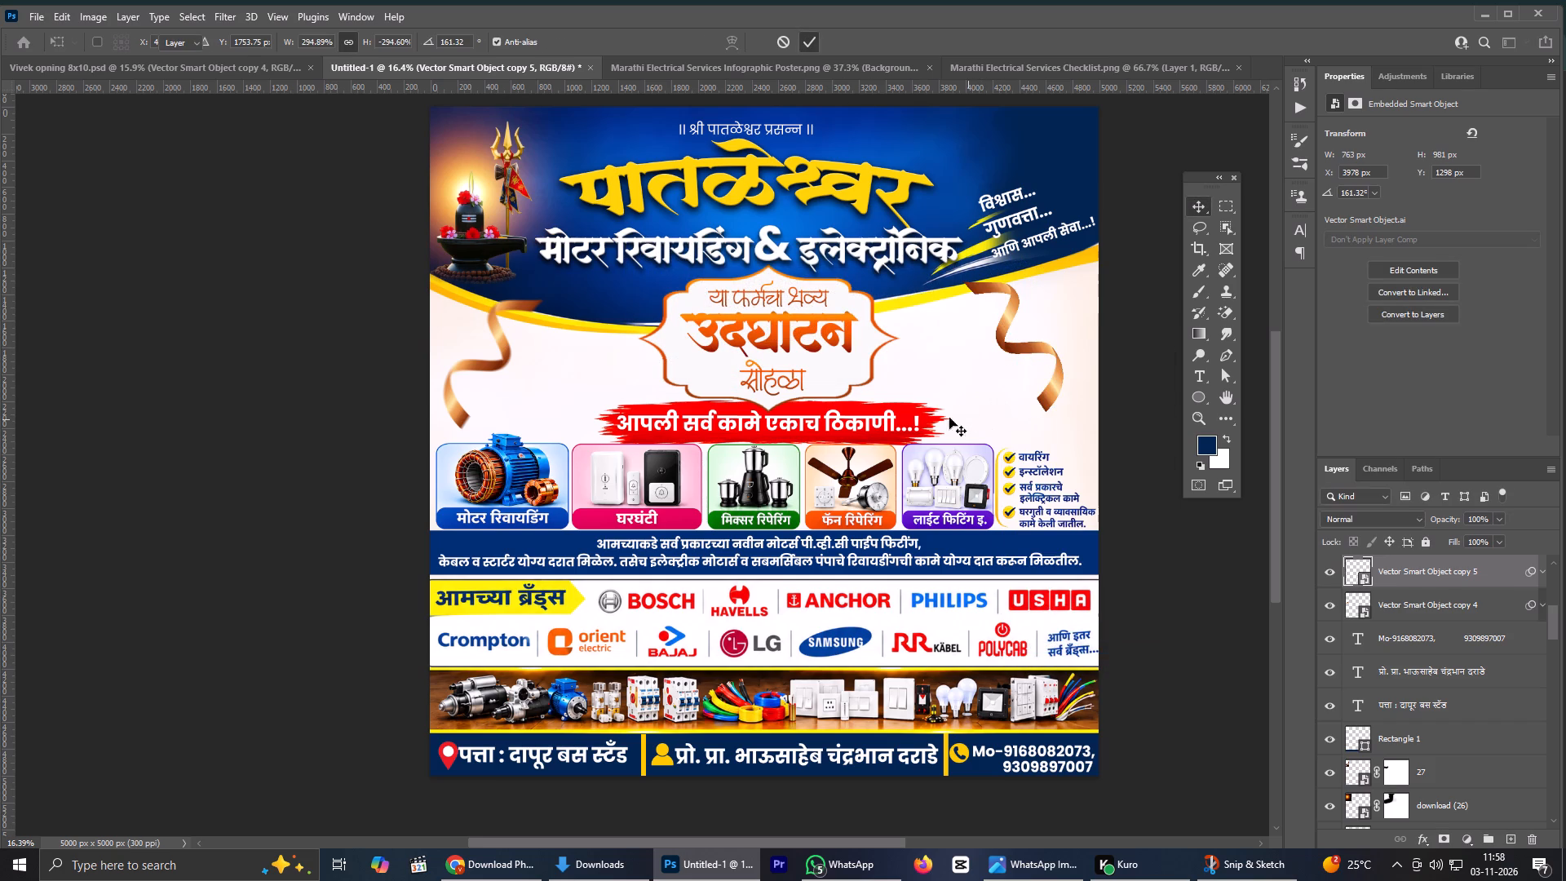
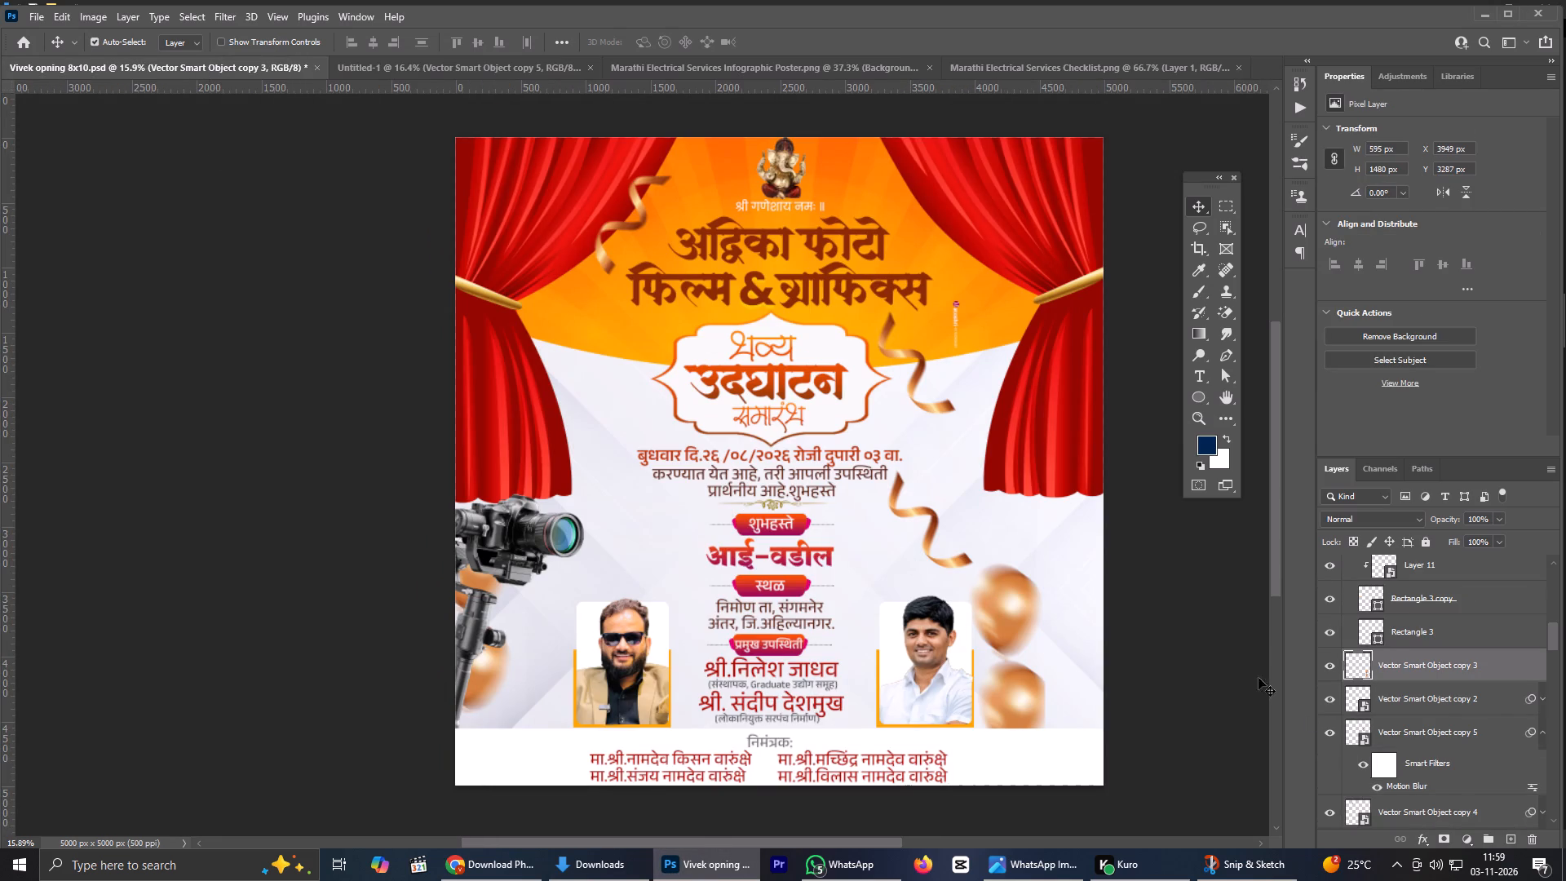
Copy the gold balloons from Vivek opning 8x10.psd into the poster, right of the inauguration frame at about X 4416, Y 1096 px.
drag(1466, 665, 449, 64)
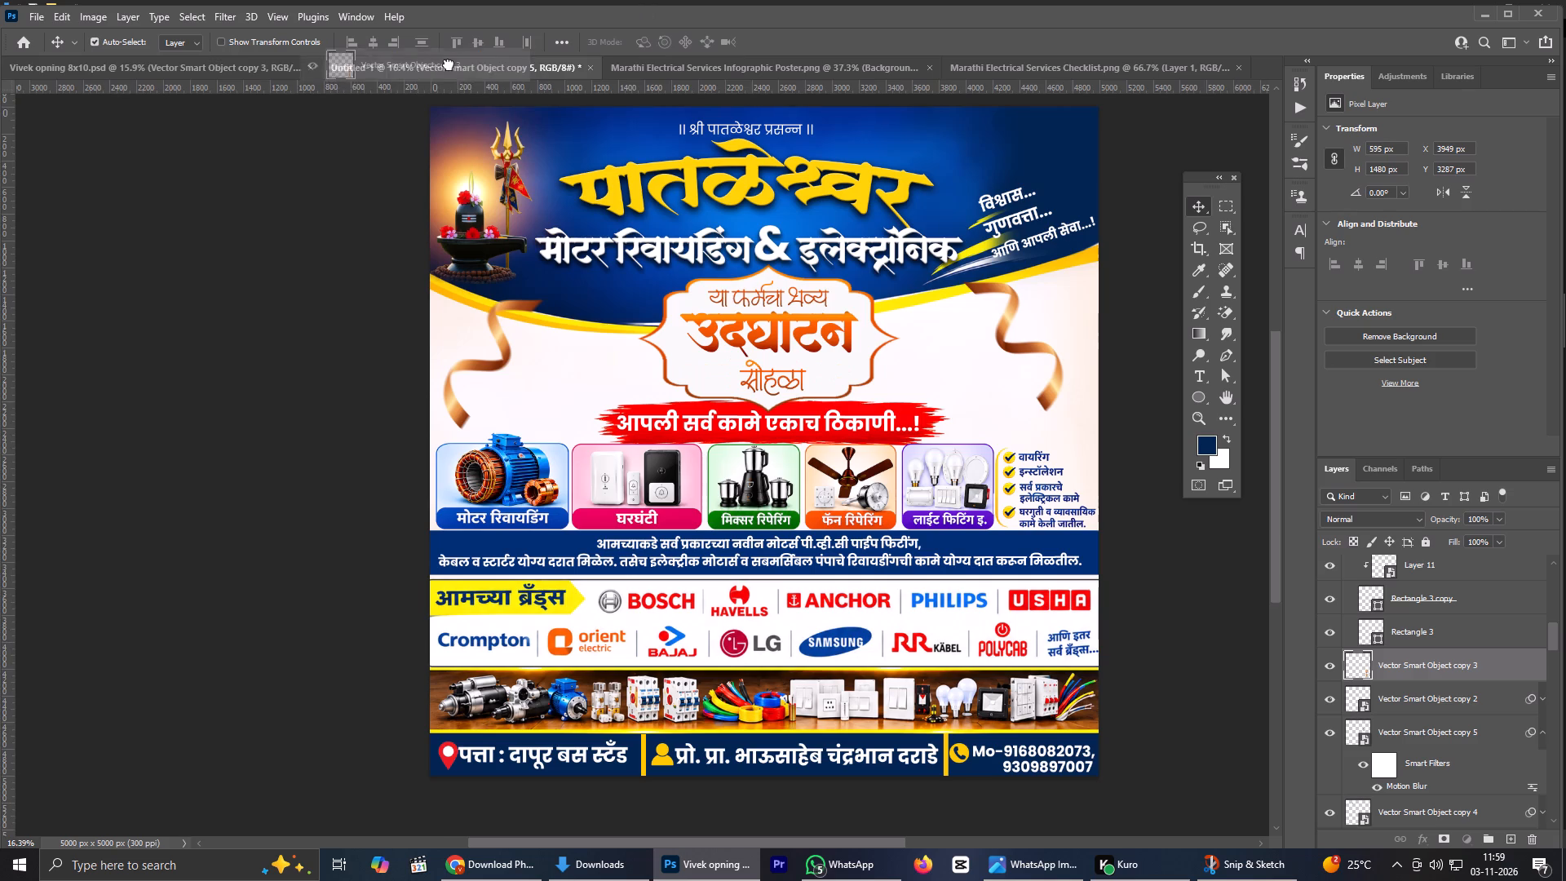
drag(449, 64, 1066, 392)
drag(1064, 383, 1066, 352)
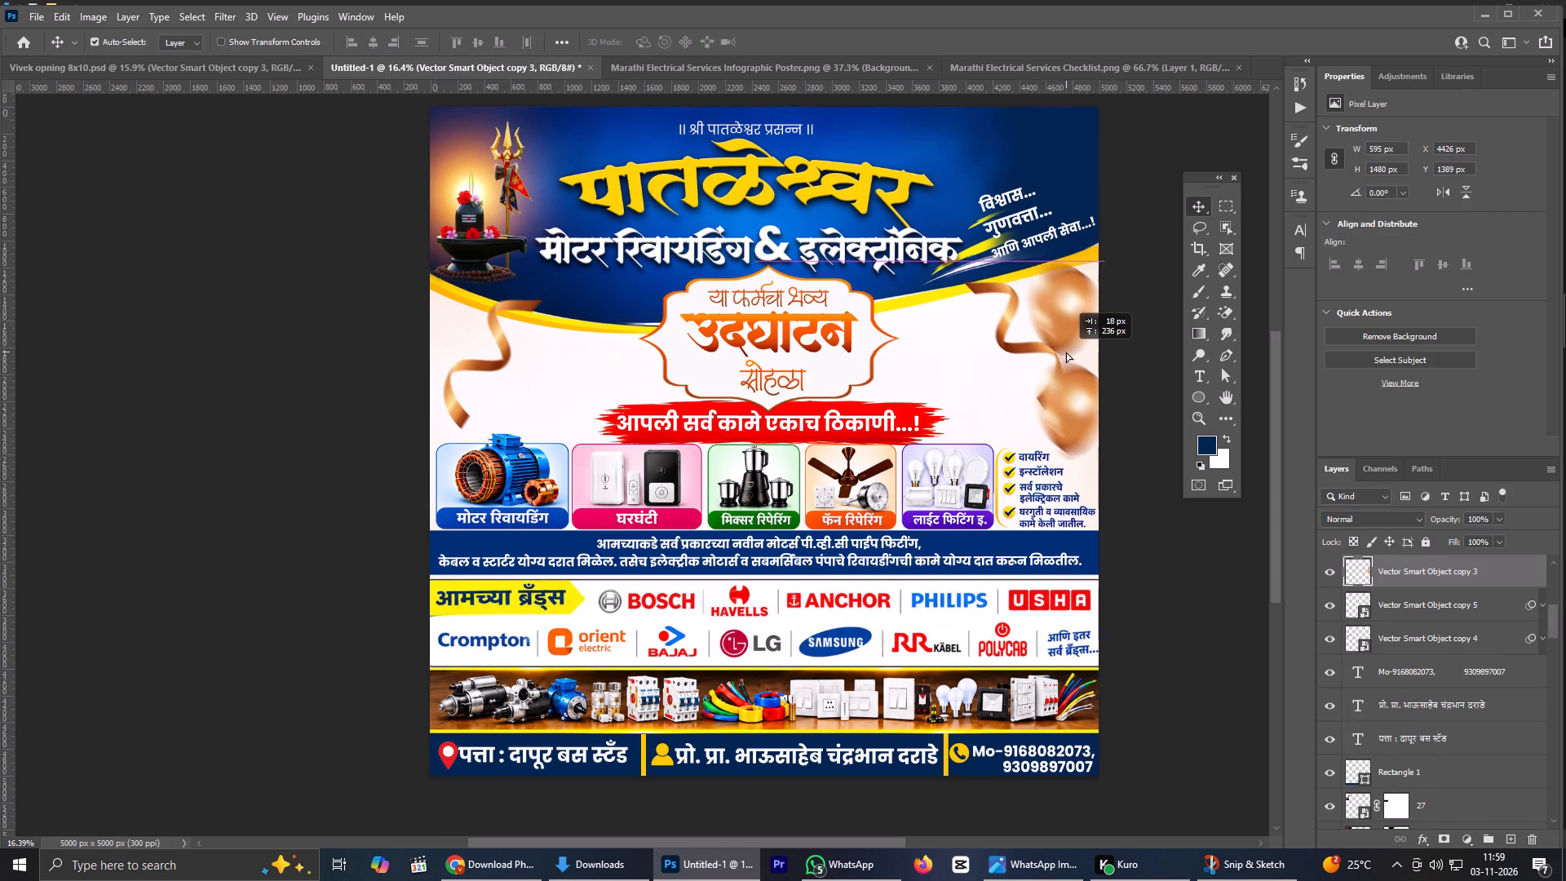
drag(1066, 352, 1052, 347)
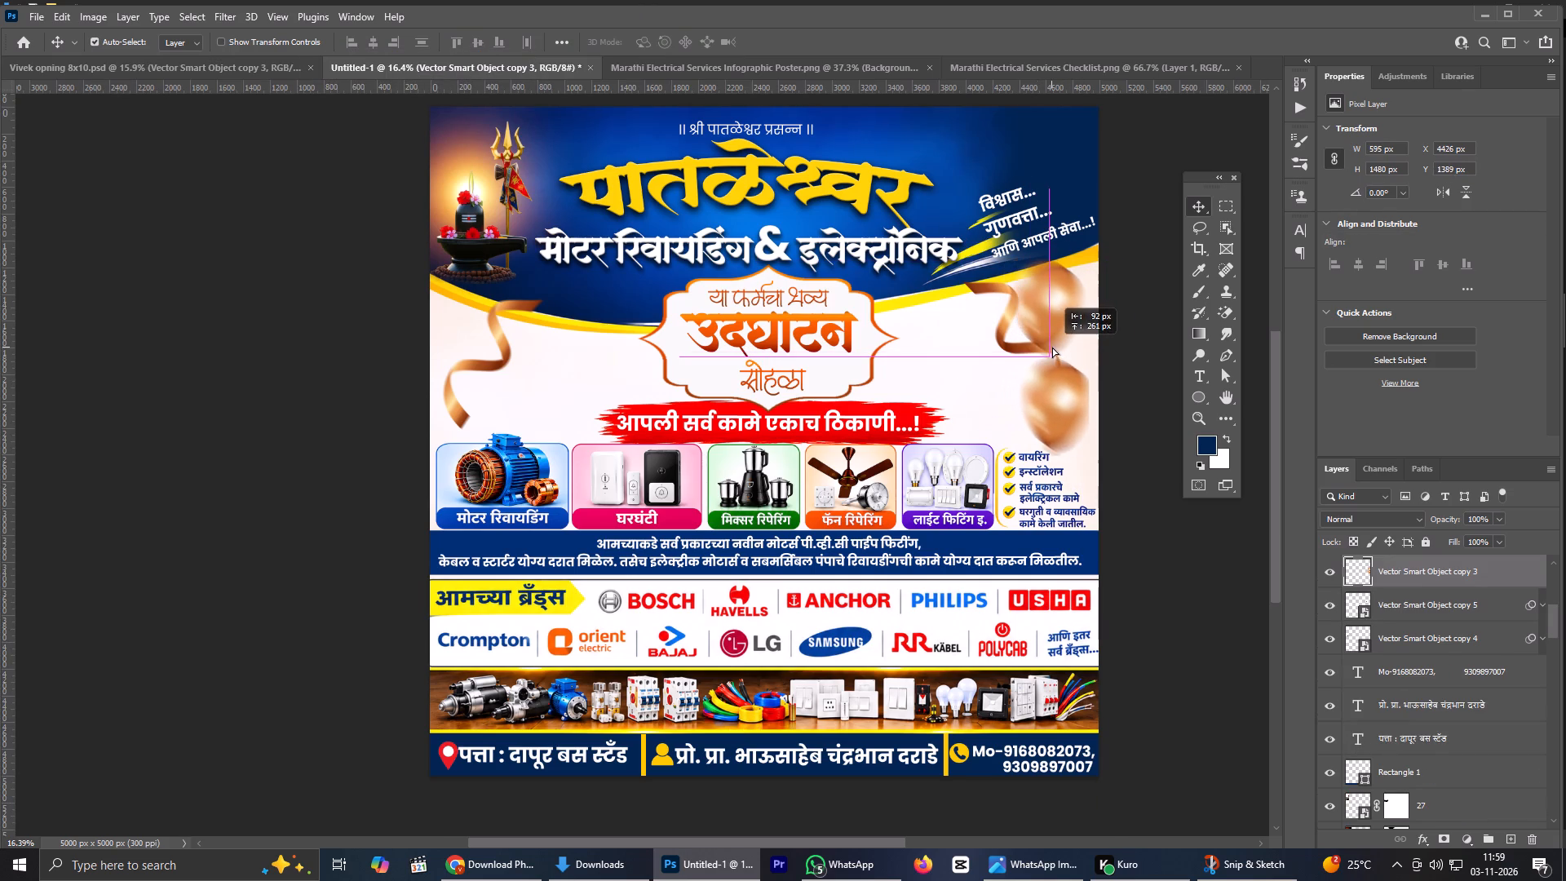
drag(1052, 347, 1062, 344)
Duplicate the gold balloons to the poster's left edge, at about X -345, Y 1036 px.
alt+drag(1073, 388, 507, 407)
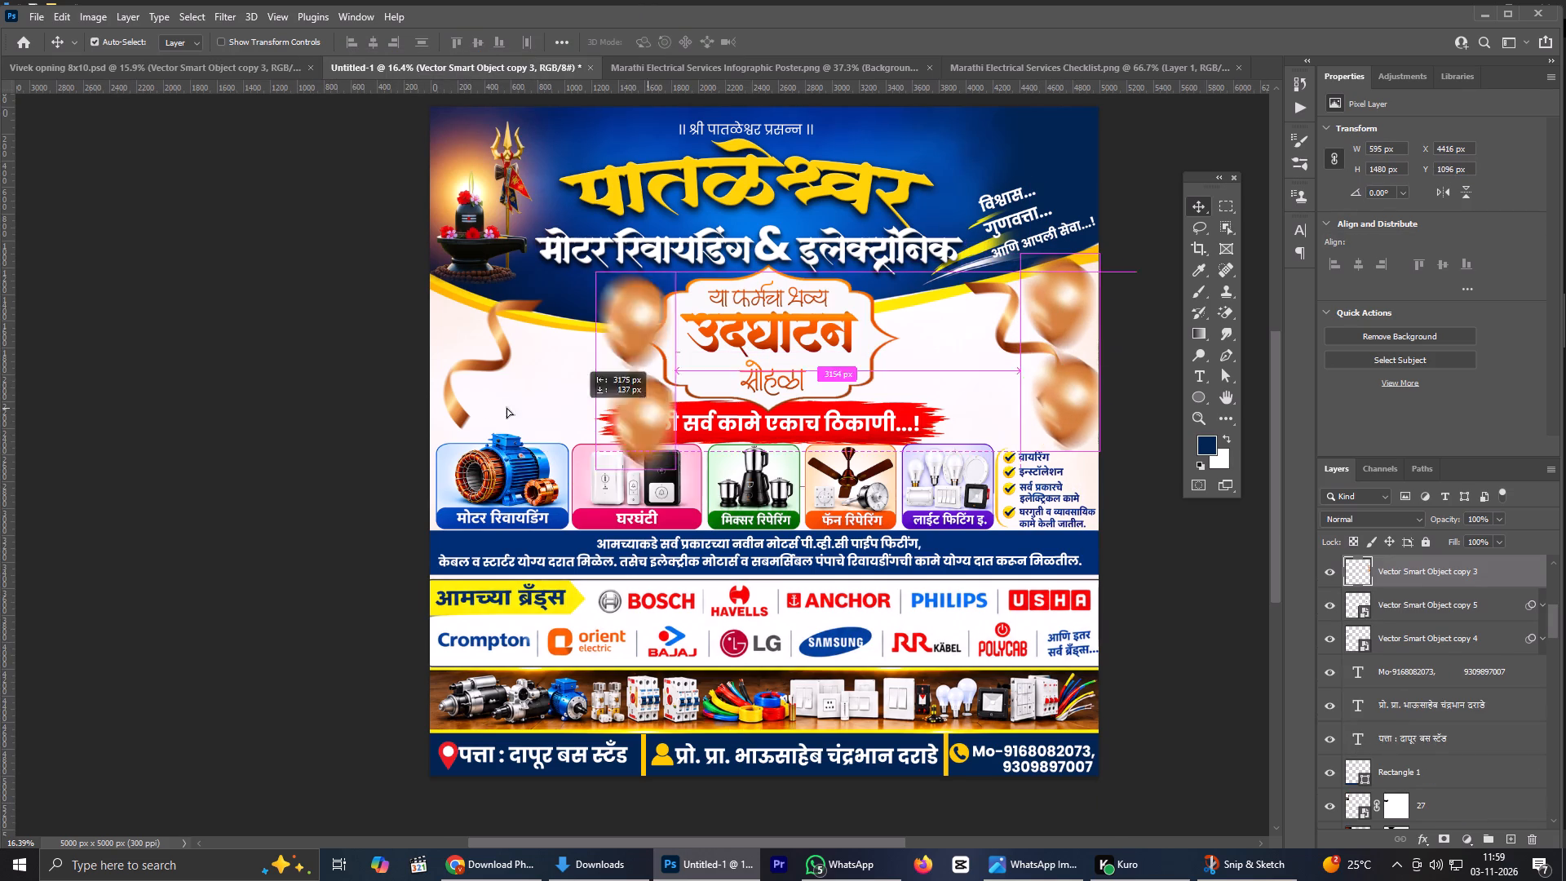
alt+drag(507, 407, 437, 380)
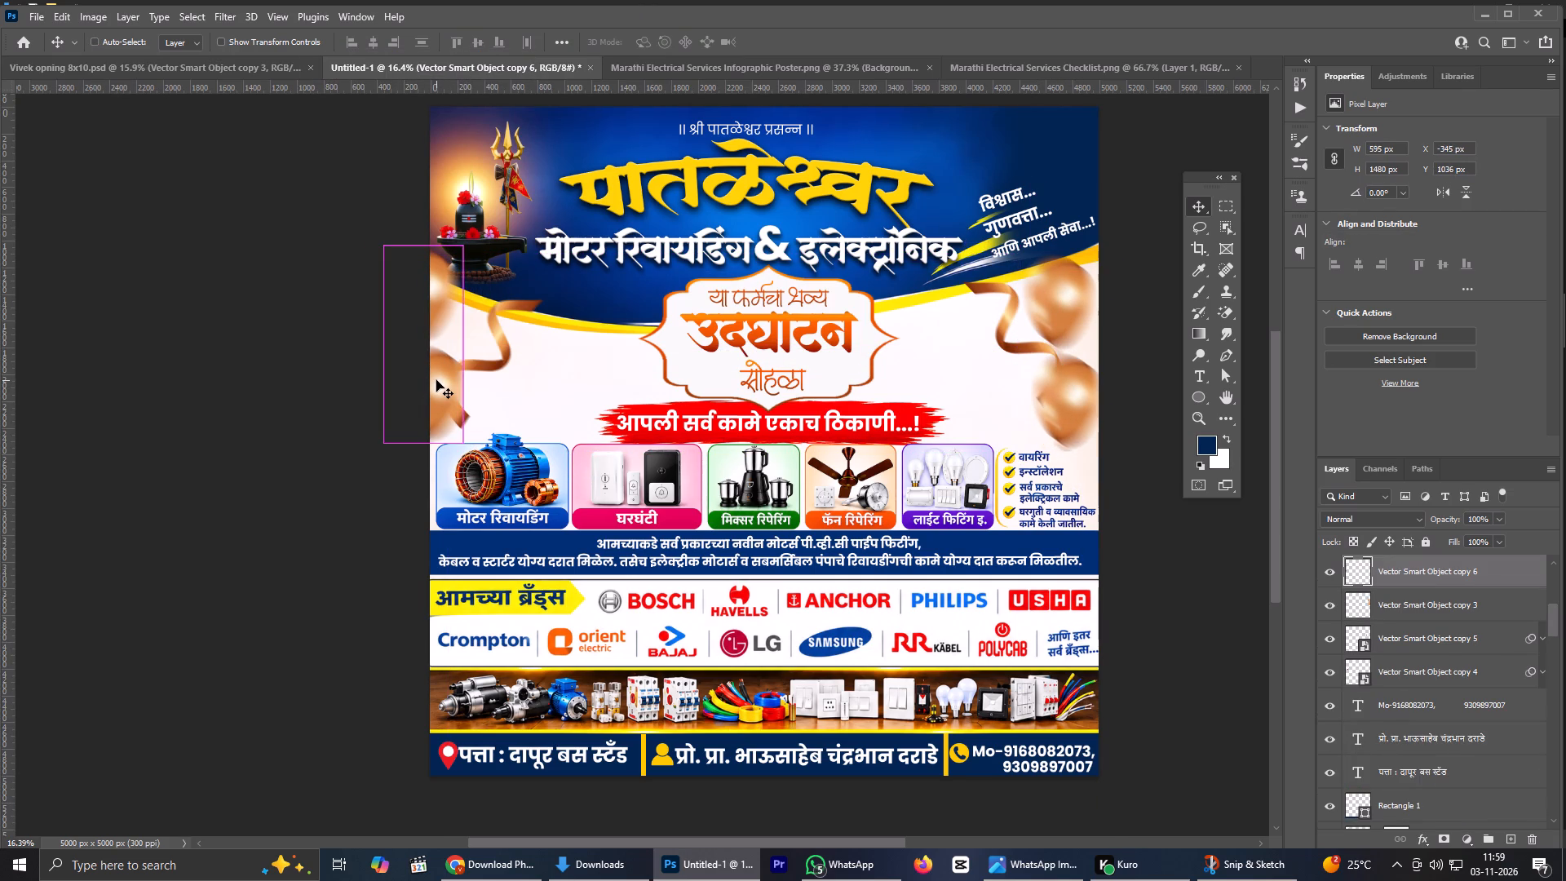
Rotate the left balloon copy about -6.4°, scale it to about 84.8%, and place it at about X 611, Y 1169 px.
key(ctrl+t)
drag(469, 241, 449, 257)
drag(439, 353, 452, 353)
drag(496, 470, 504, 456)
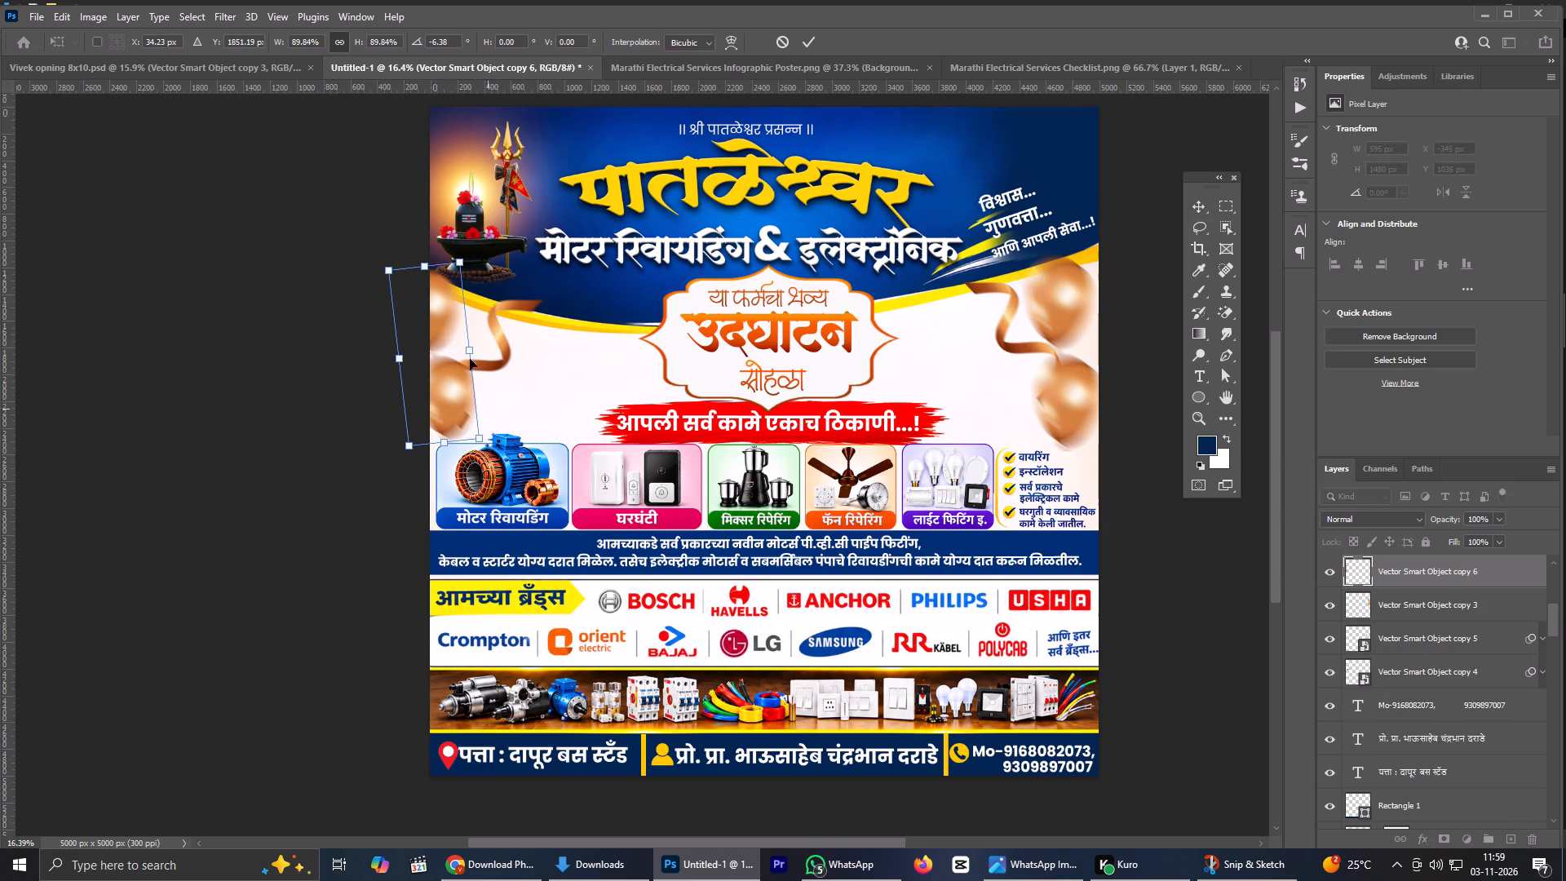
drag(458, 258, 450, 267)
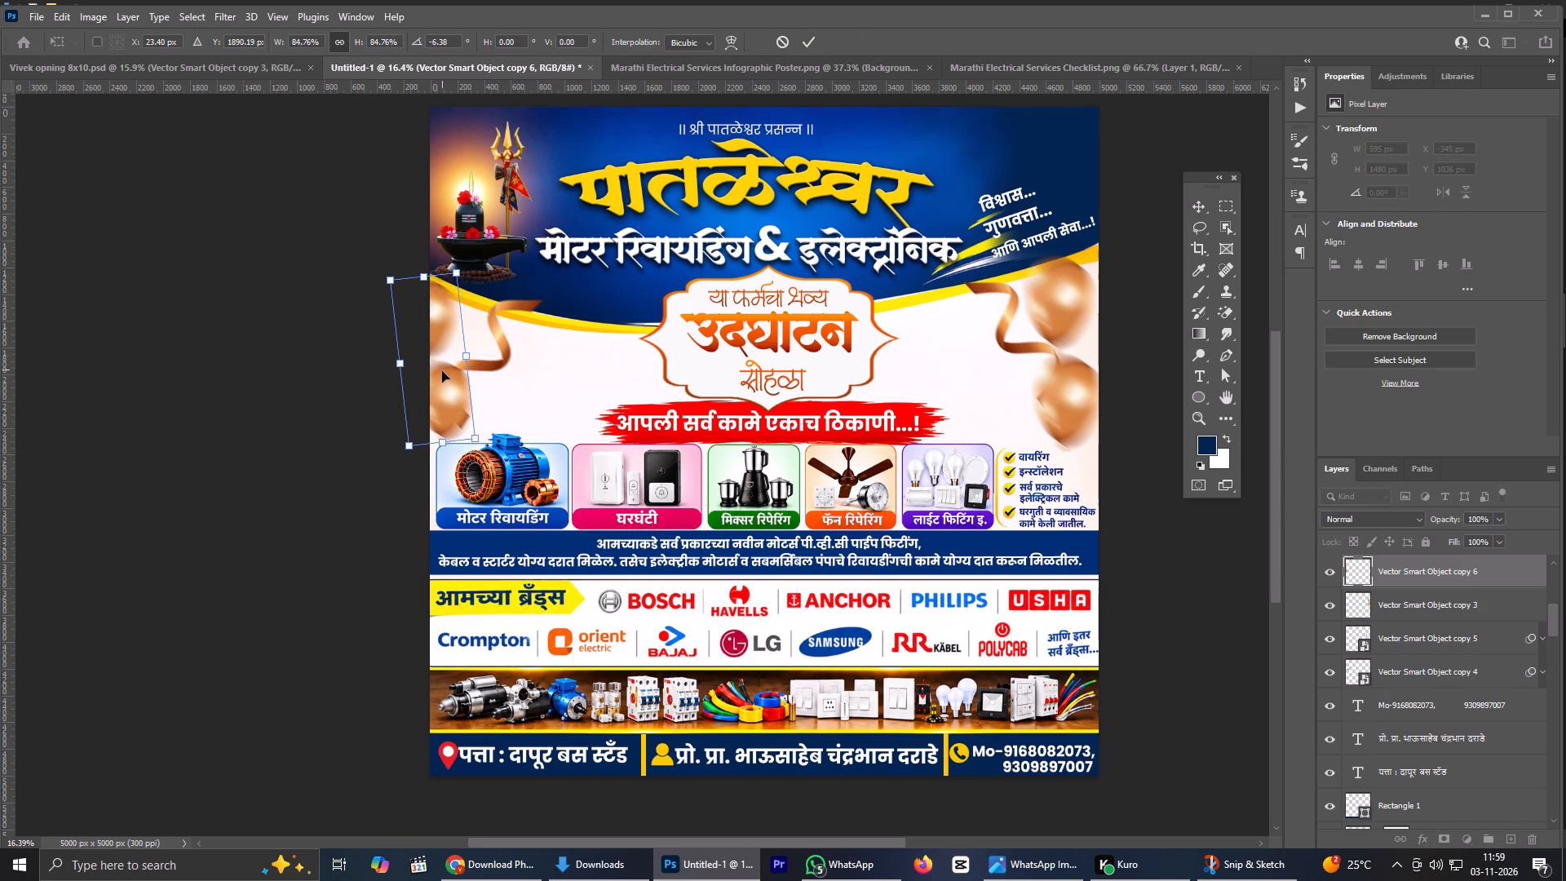
drag(442, 372, 563, 358)
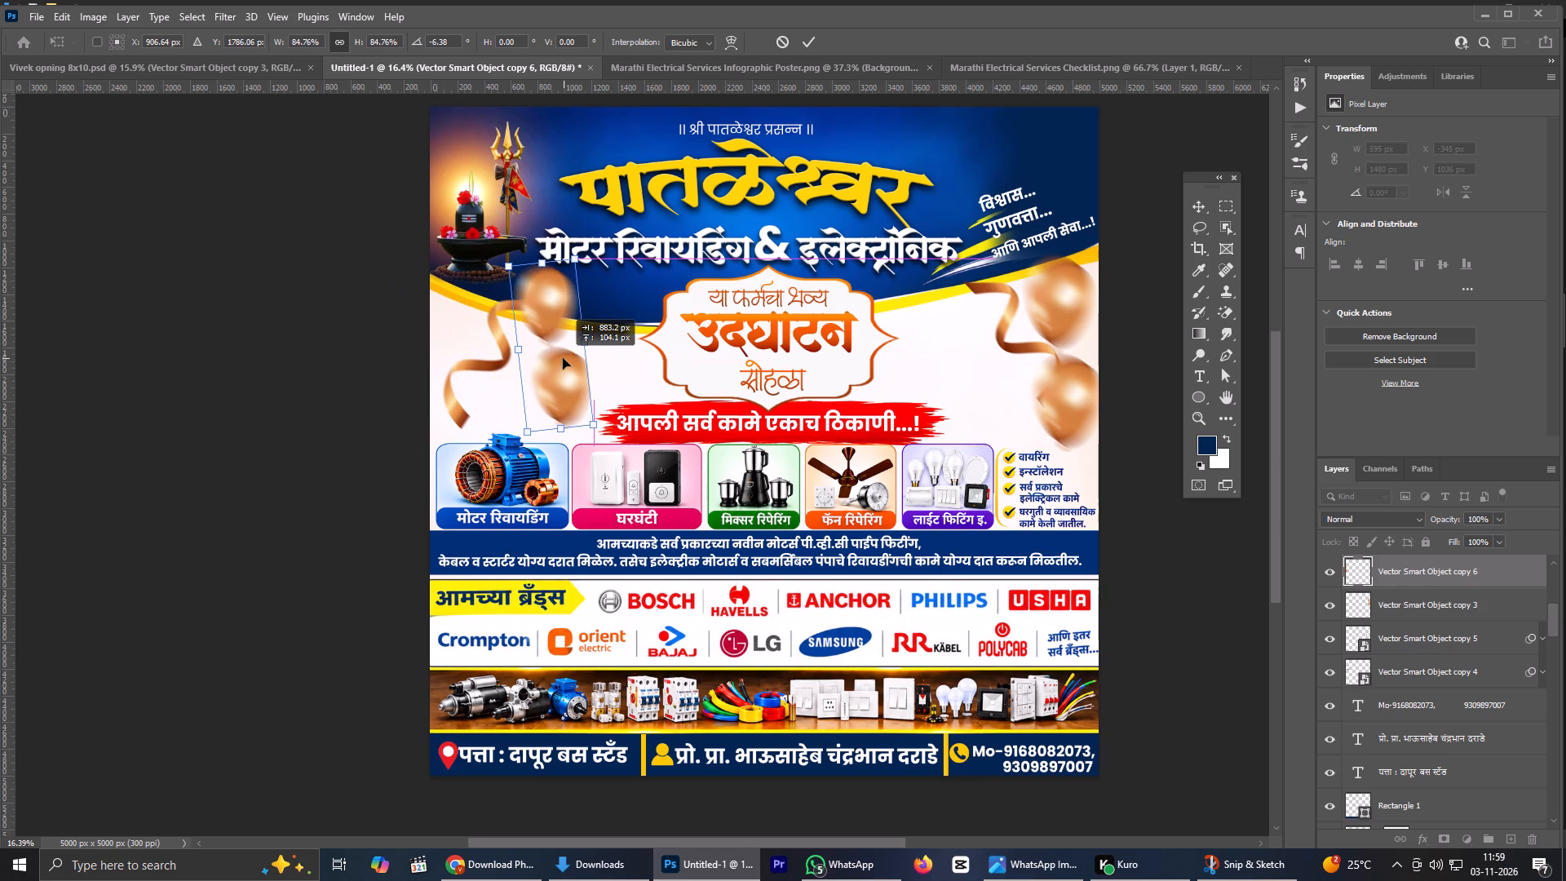
drag(563, 358, 559, 359)
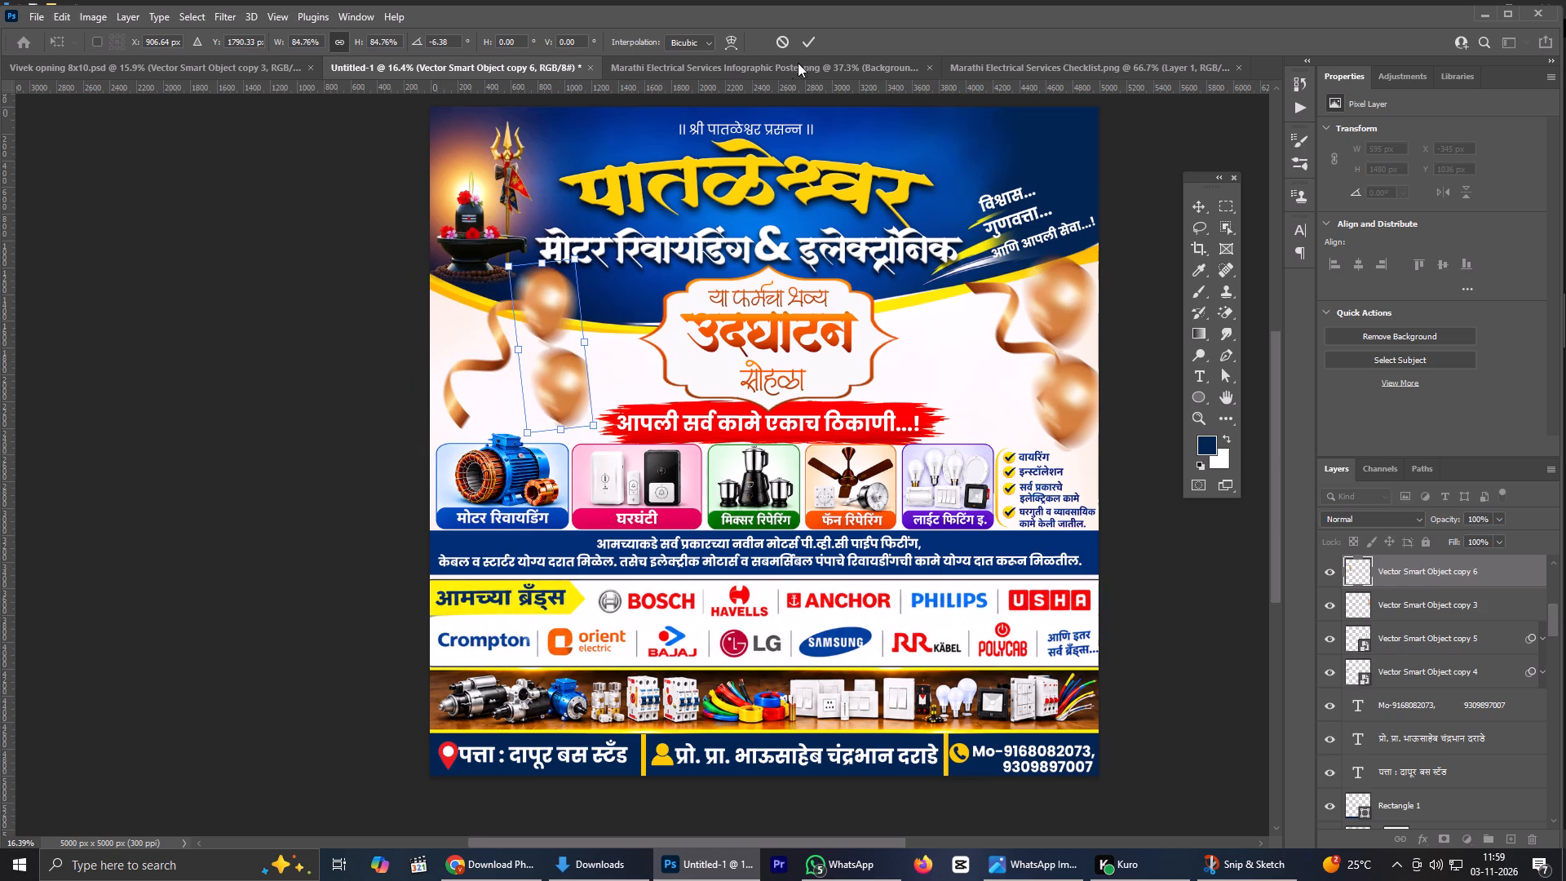
click(818, 30)
click(812, 37)
Duplicate the tilted balloons to the poster's left edge, at about X -367, Y 1298 px.
alt+drag(558, 384, 447, 411)
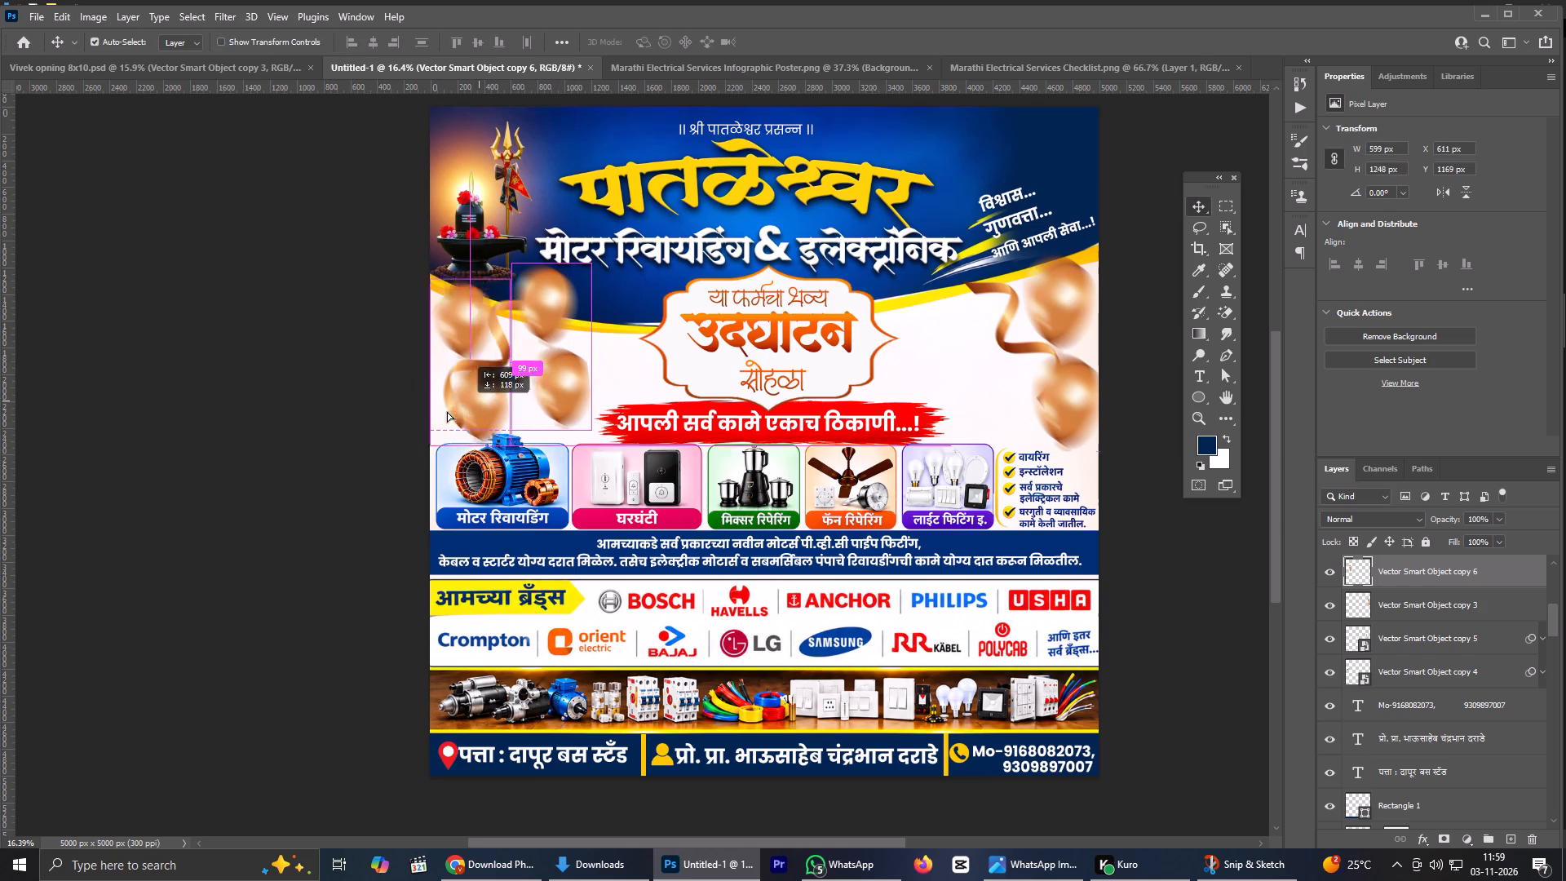
alt+drag(447, 411, 427, 405)
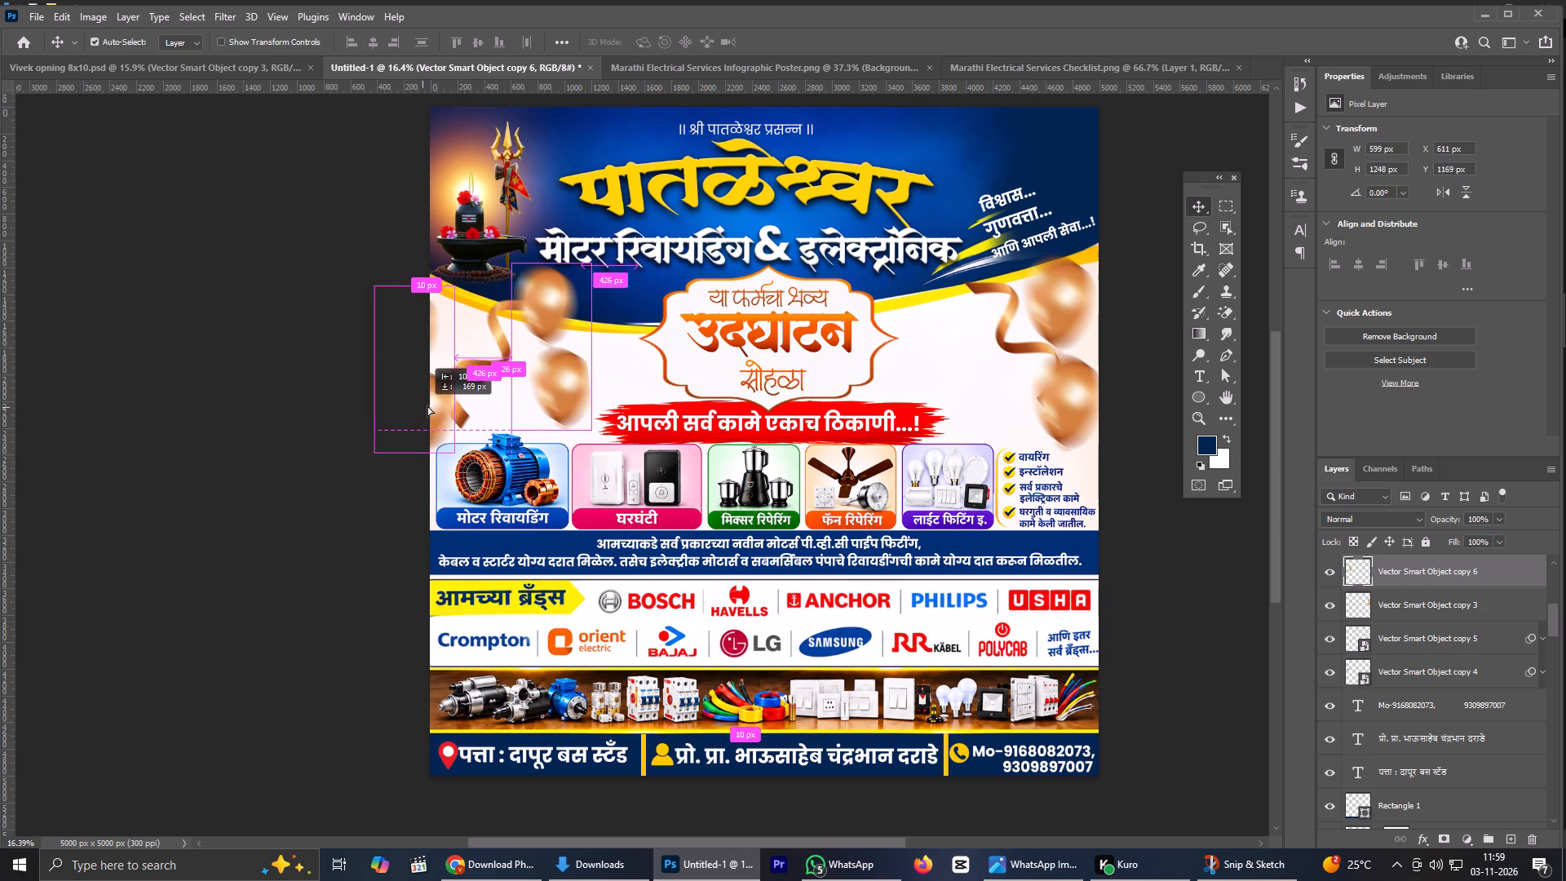
alt+drag(427, 405, 427, 401)
Hide the inner tilted balloon pair between the left ribbon and the inauguration frame.
scroll(537, 294, up, 1)
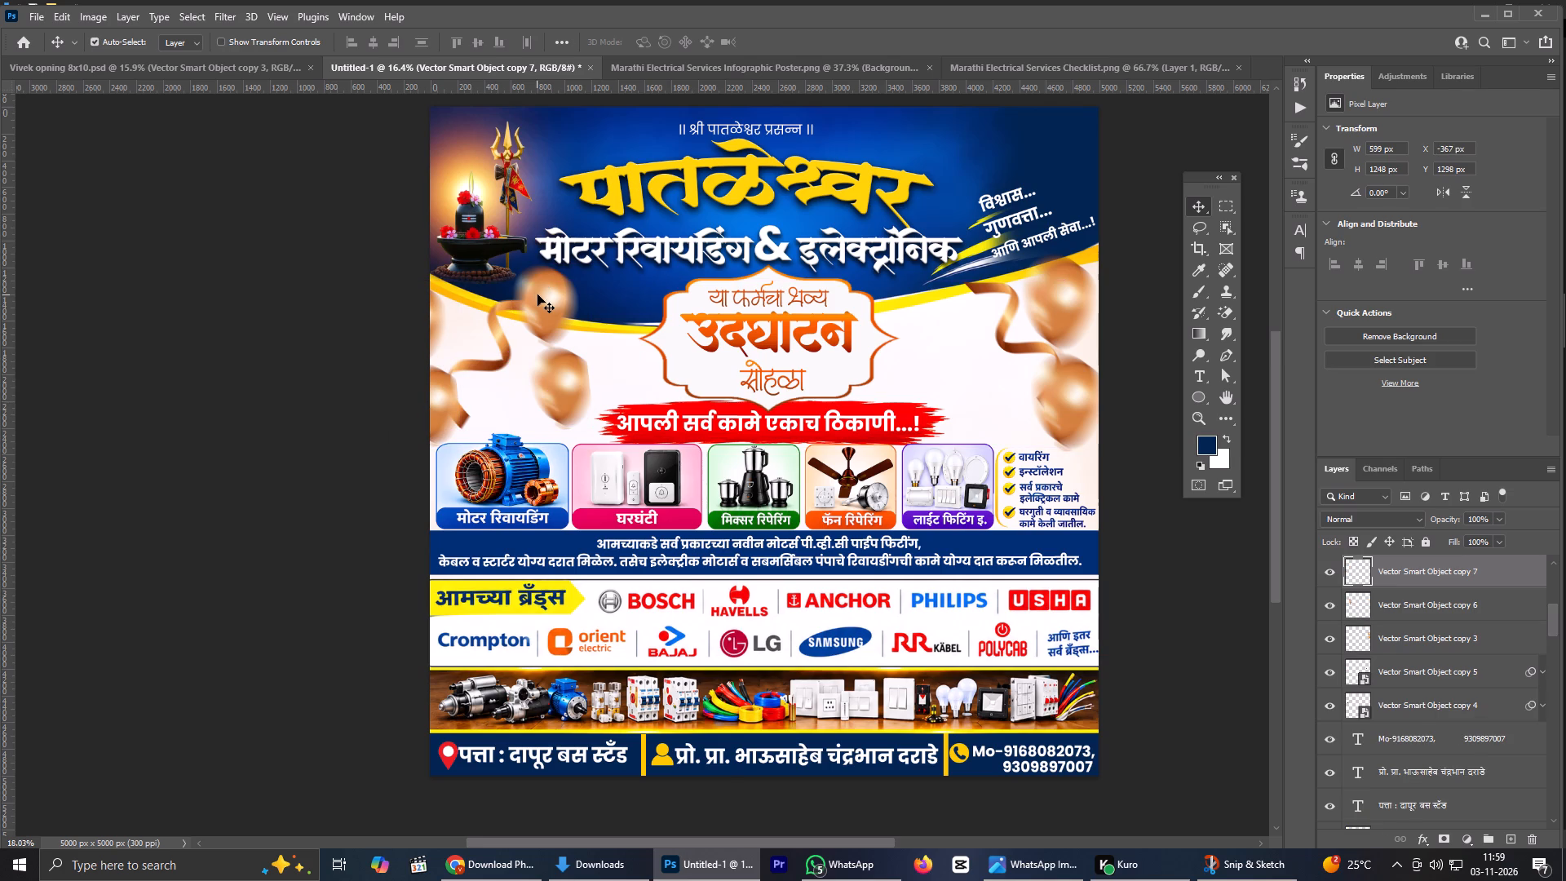
scroll(537, 294, up, 1)
scroll(537, 294, down, 3)
click(245, 370)
click(560, 301)
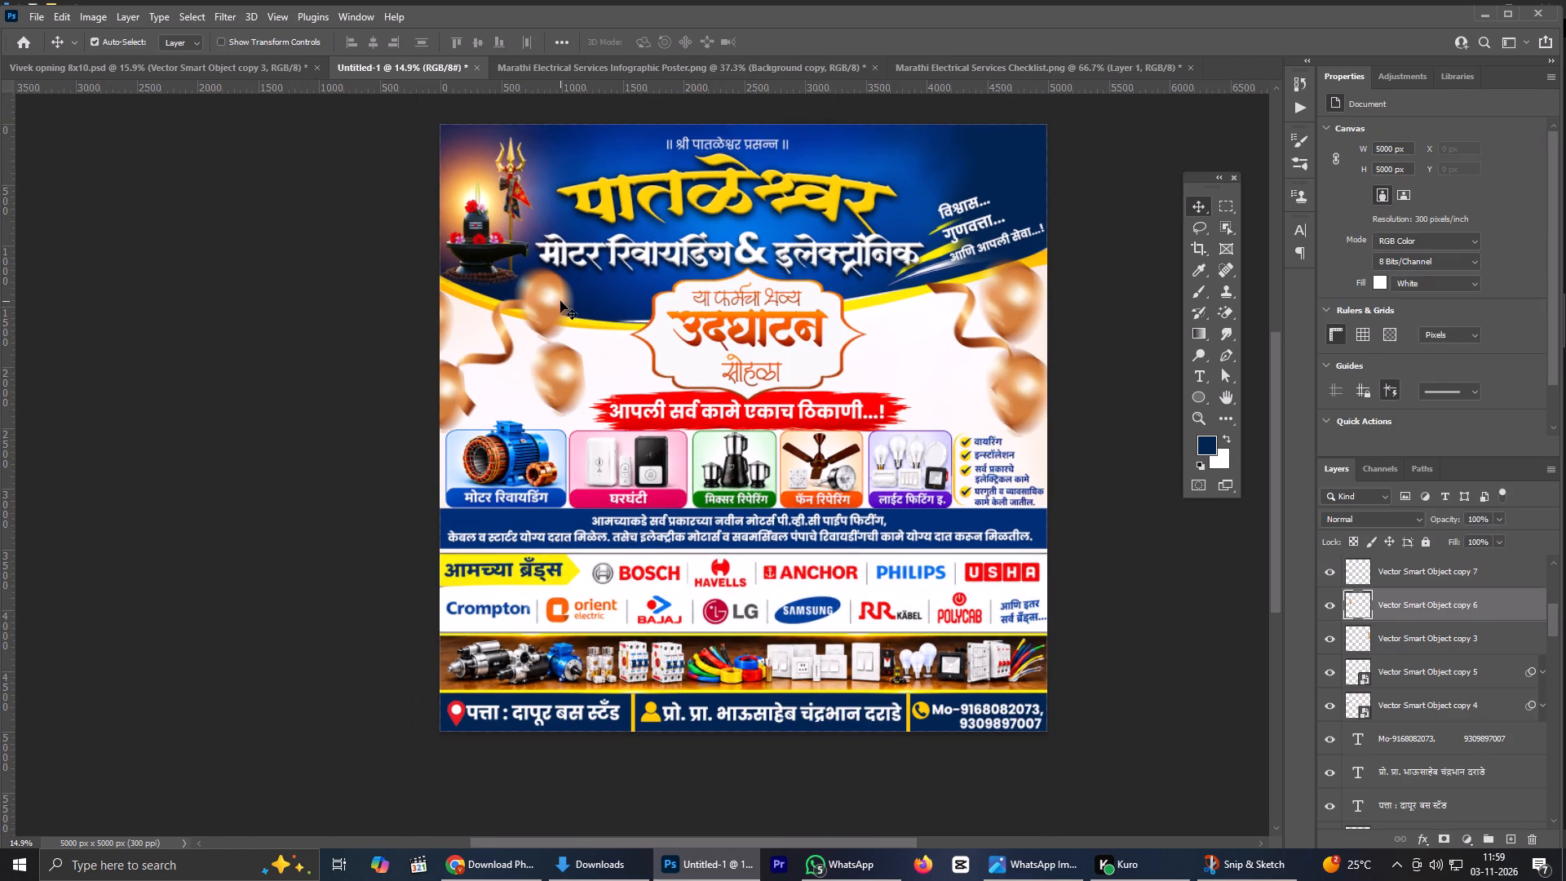
click(1329, 599)
Reposition the left-edge balloons to about X -297, Y 1271 px.
drag(455, 390, 465, 387)
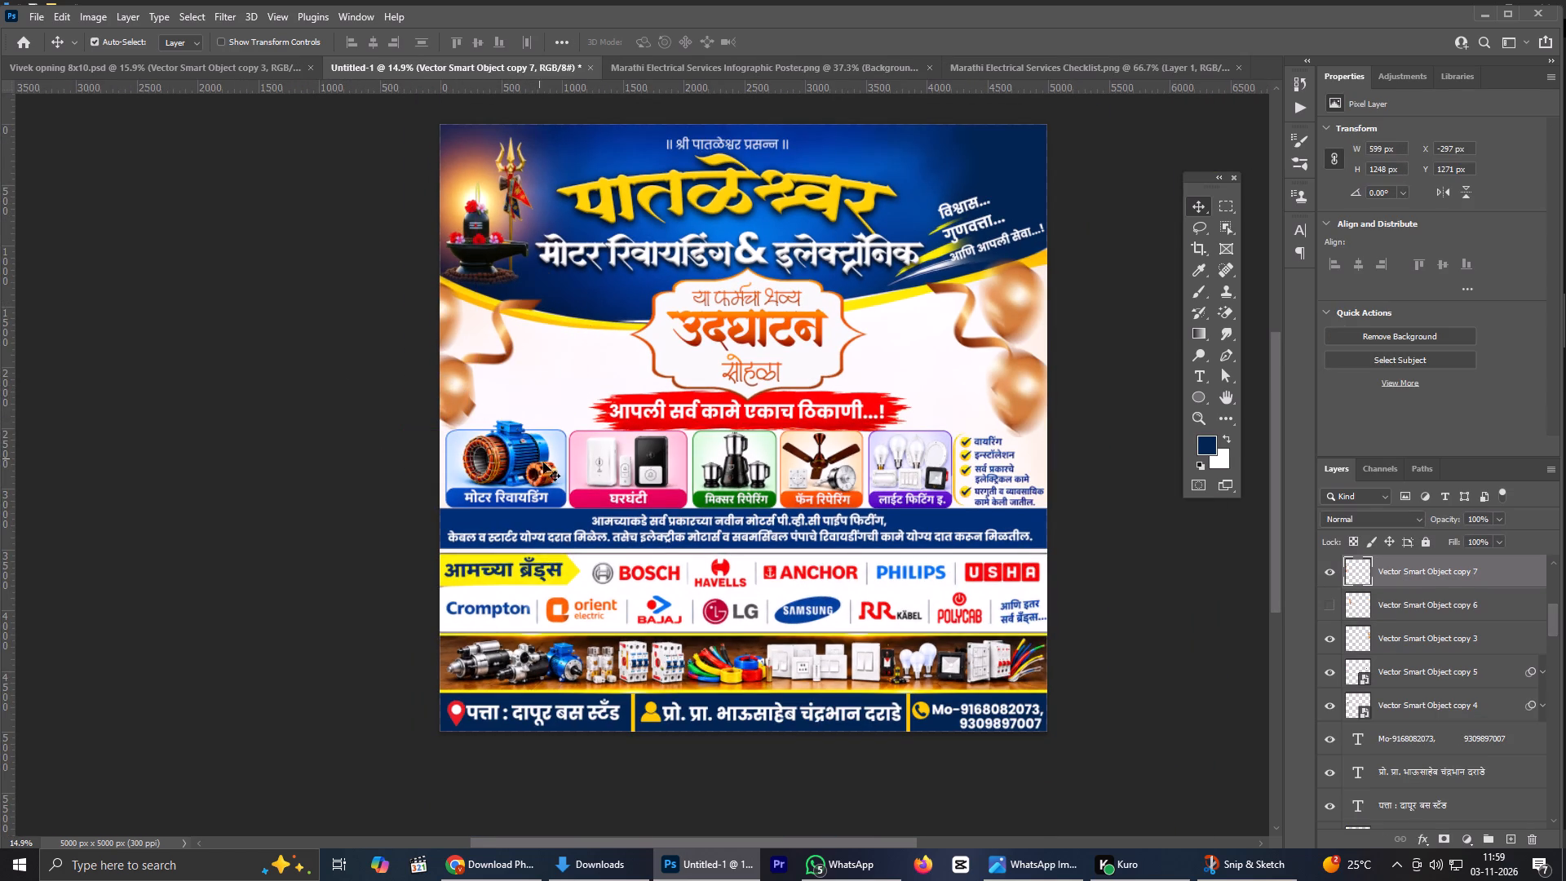
Move the left gold ribbon to about X 202, Y 1434 px.
drag(503, 343, 516, 343)
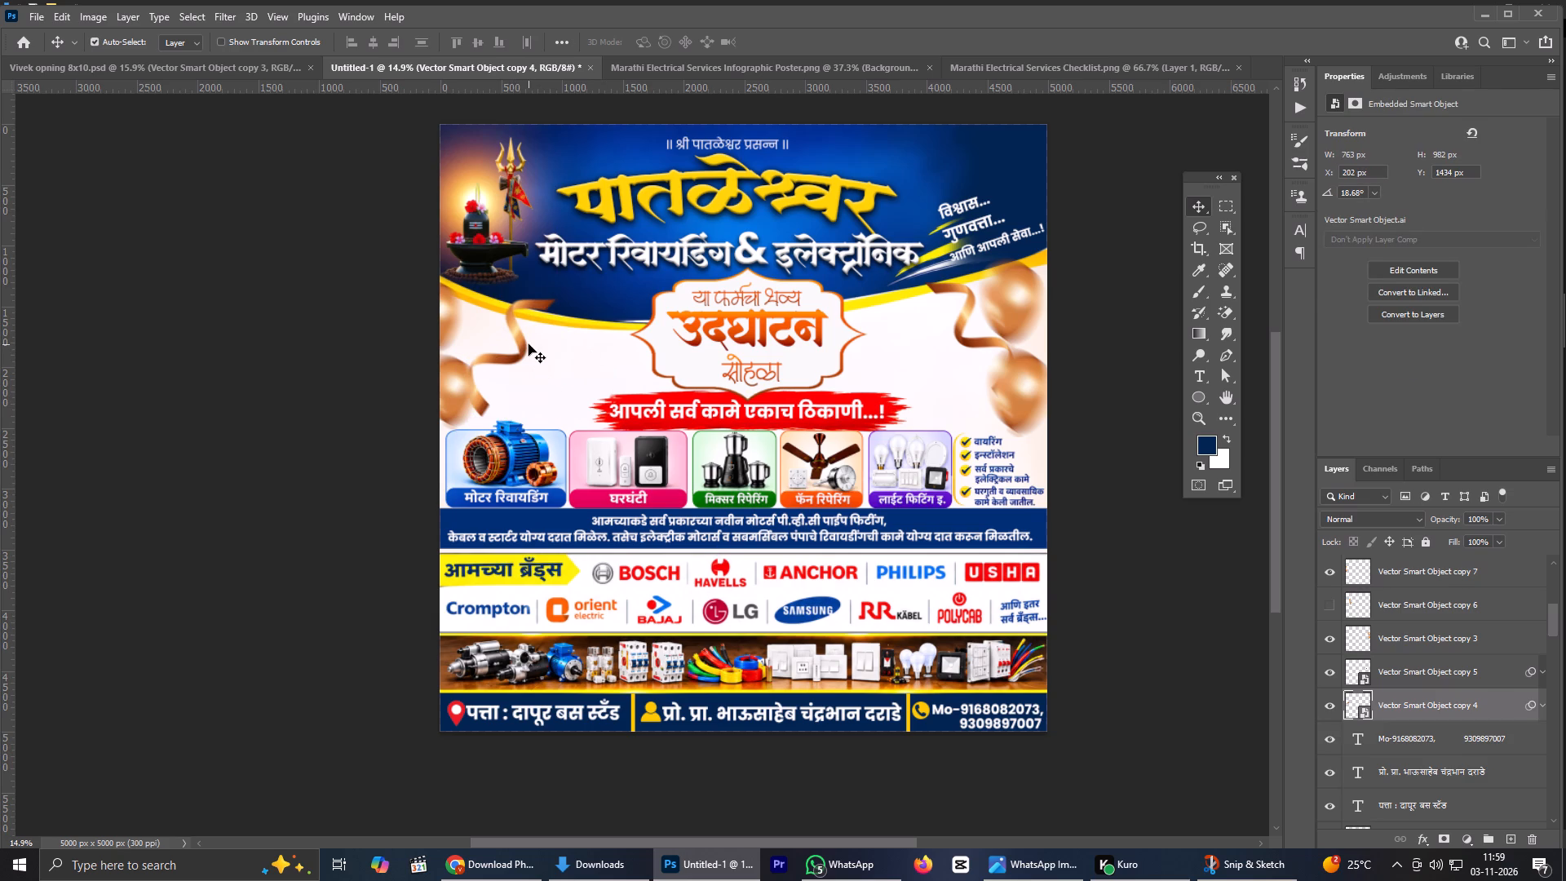
Duplicate the left gold ribbon beside the inauguration frame, at about X 1023, Y 1328 px.
alt+drag(520, 345, 603, 361)
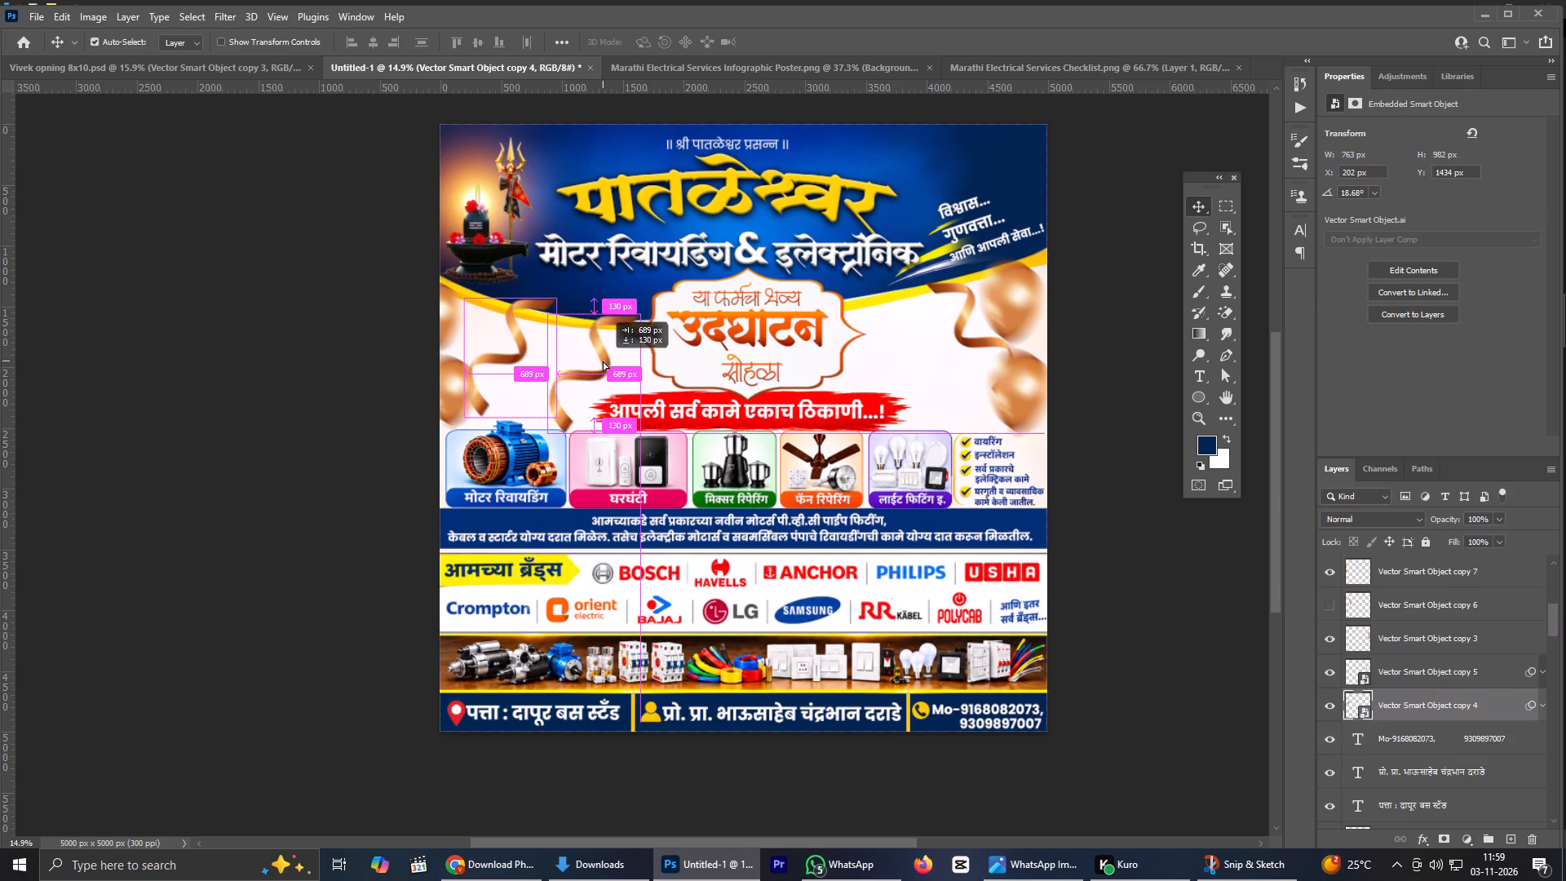
alt+drag(603, 361, 620, 331)
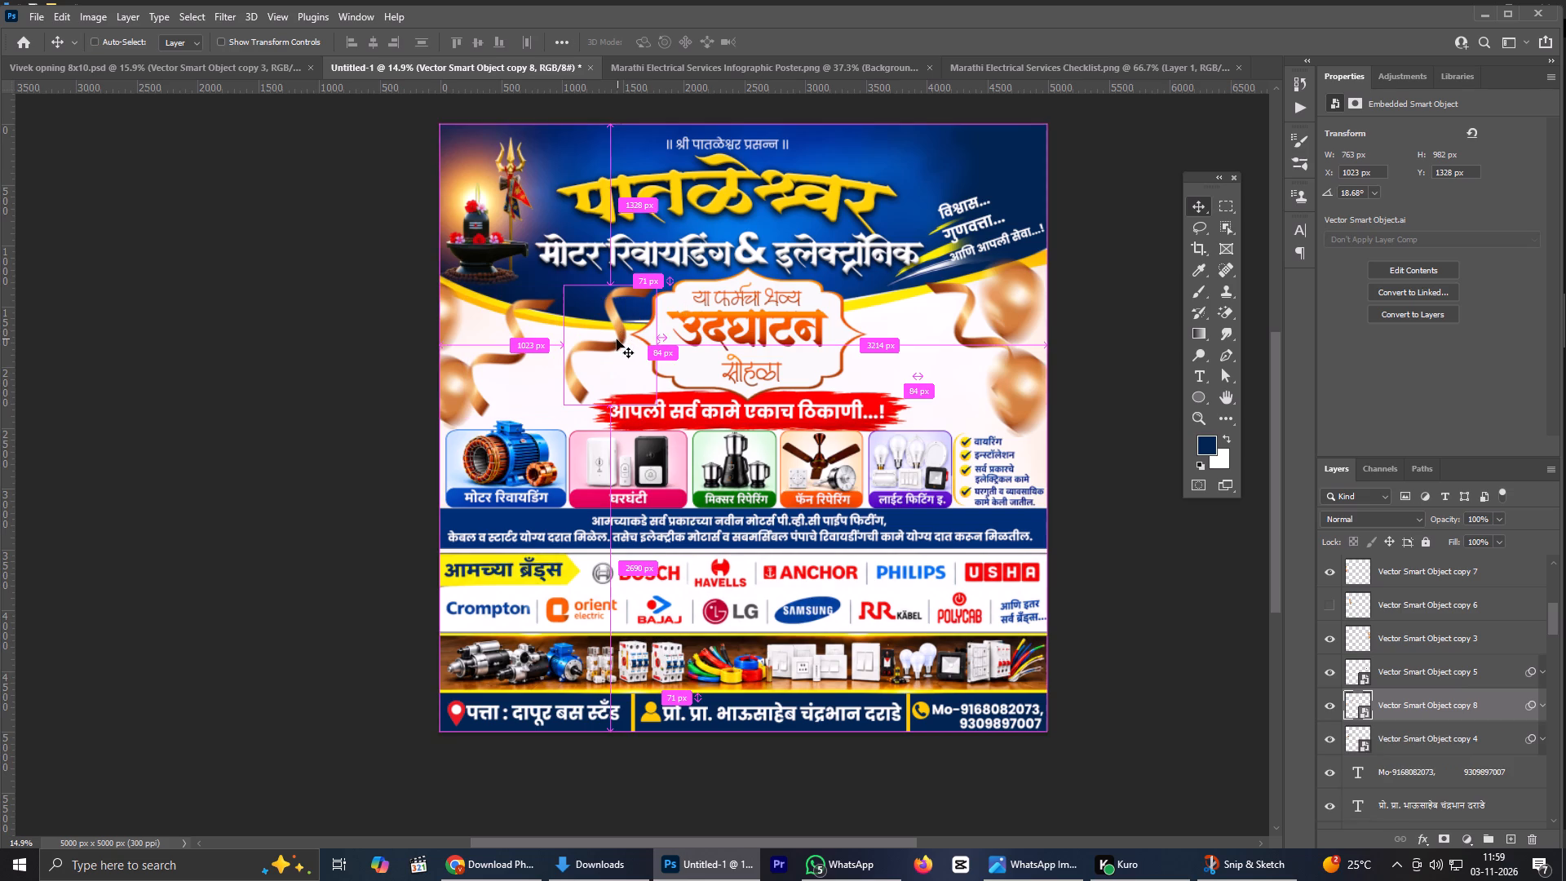
Rotate the new ribbon copy to about 44°, scale it to about 891 × 653 px, and place it at about X 989, Y 1721 px.
key(ctrl+t)
click(786, 330)
drag(616, 410, 633, 413)
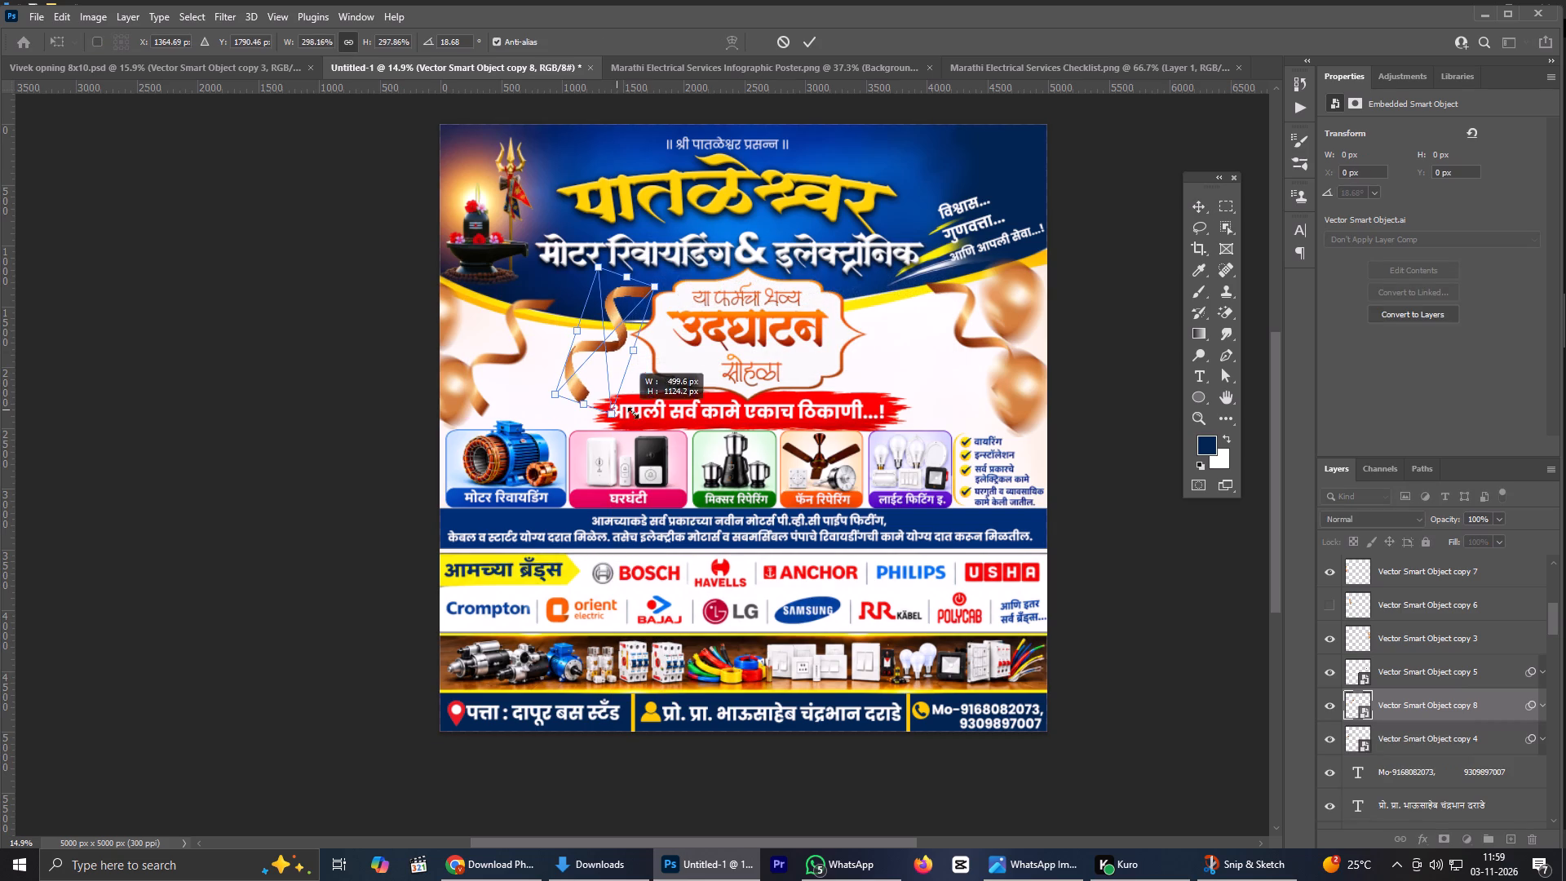
drag(633, 413, 647, 414)
drag(625, 429, 665, 419)
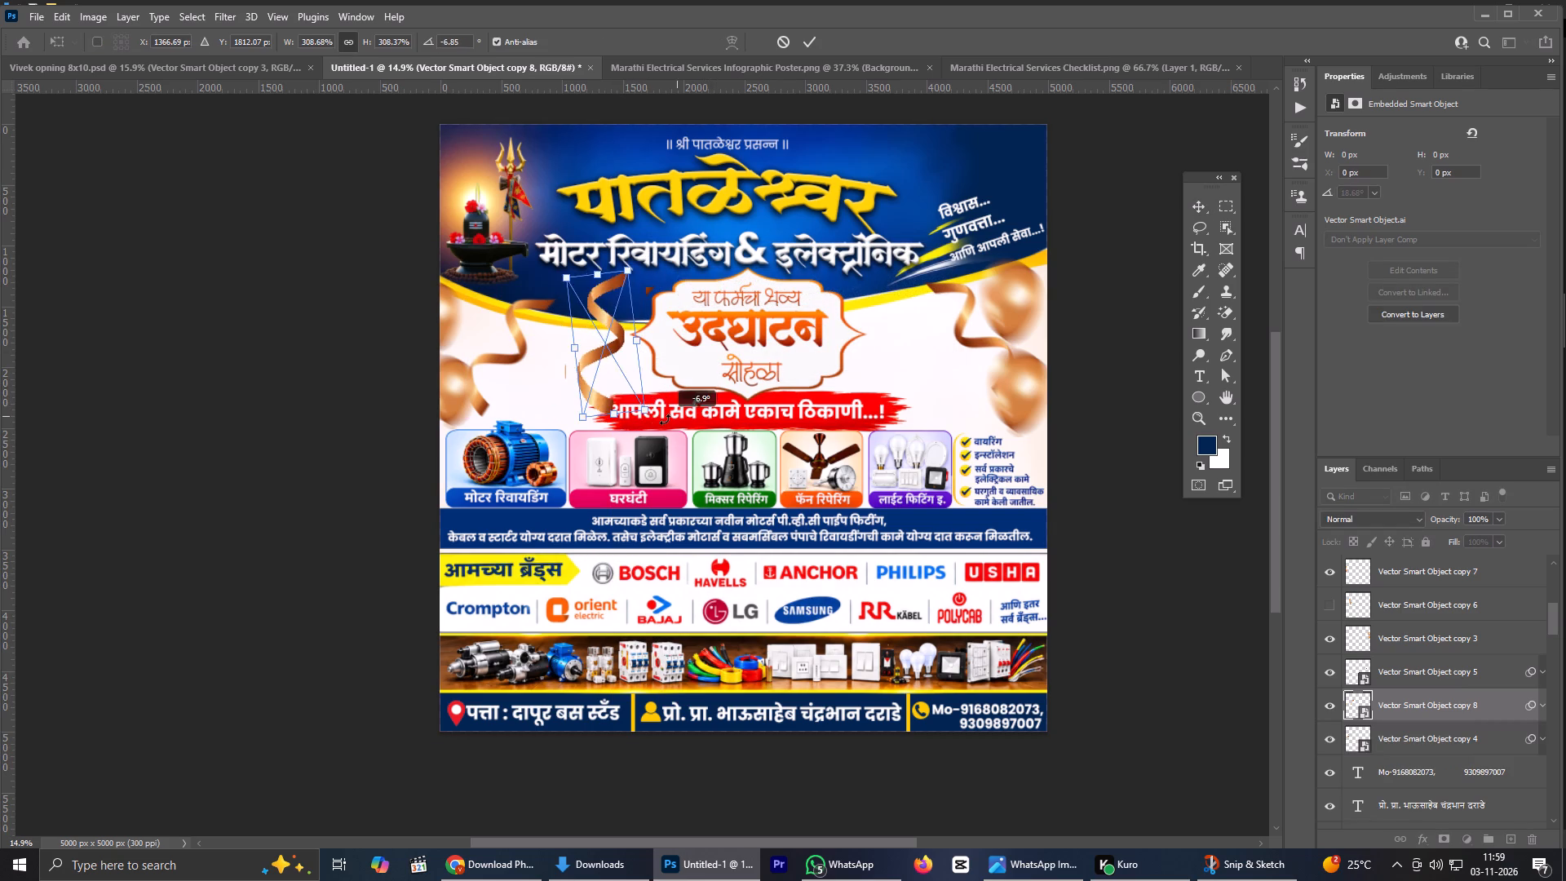
drag(665, 419, 468, 330)
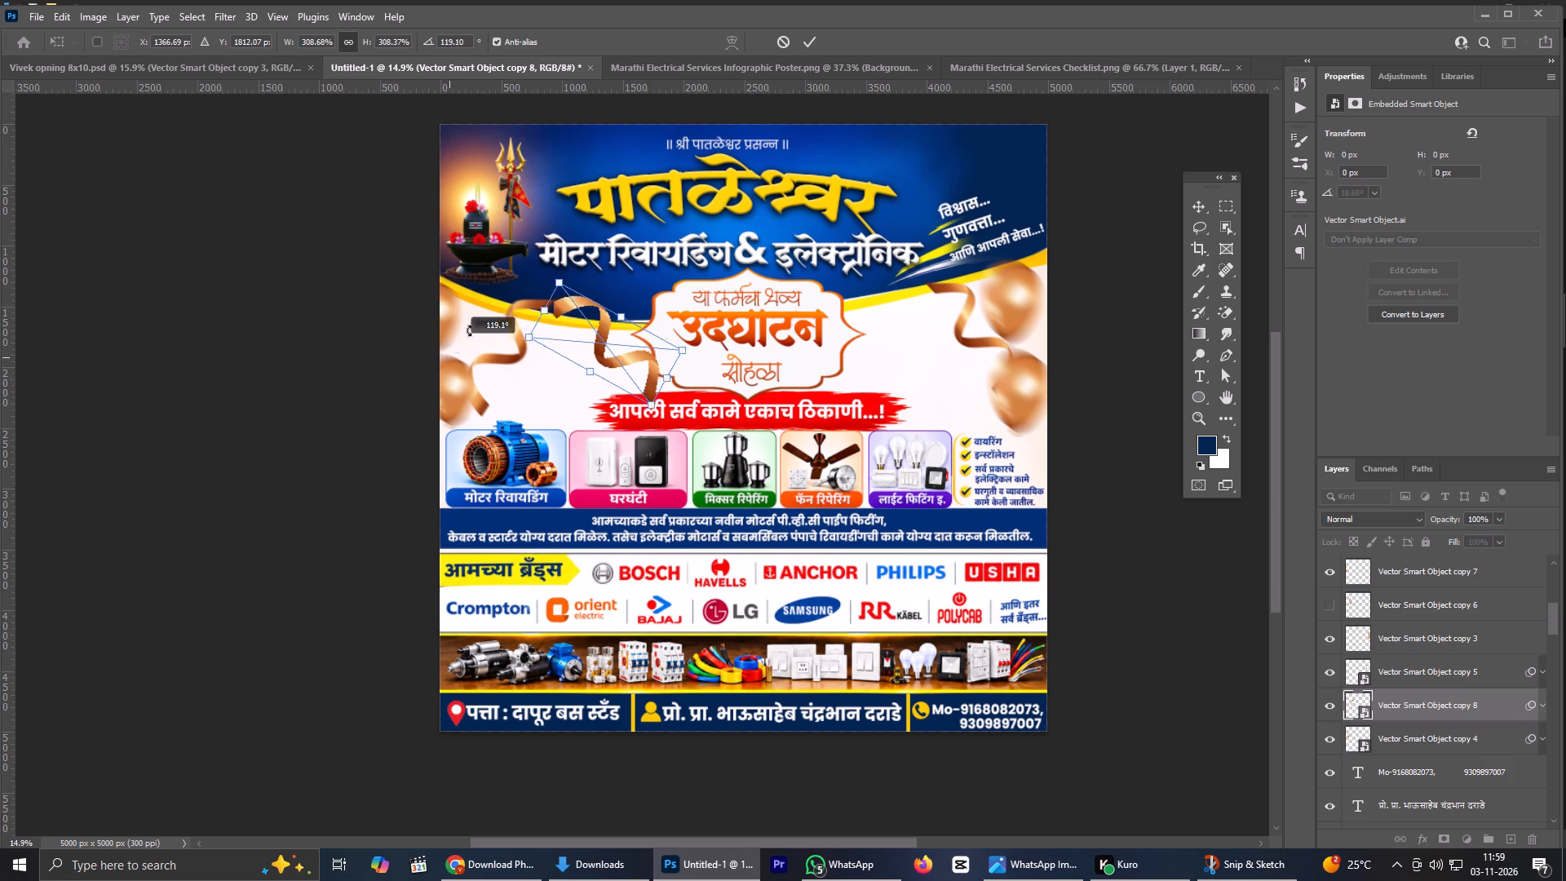
drag(468, 330, 594, 397)
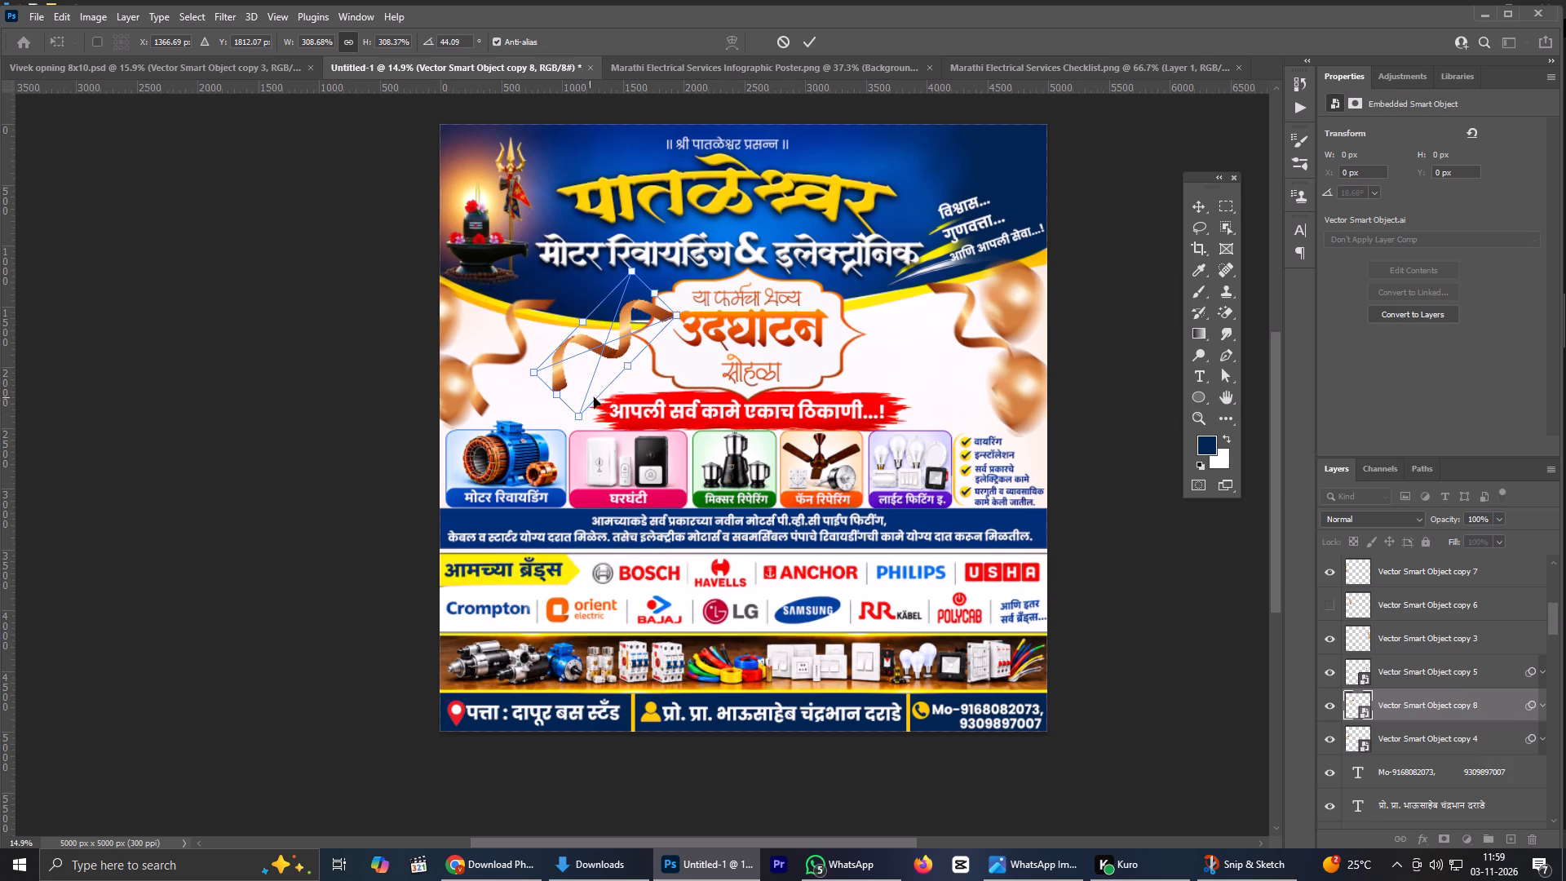
drag(675, 308, 653, 321)
drag(586, 348, 601, 352)
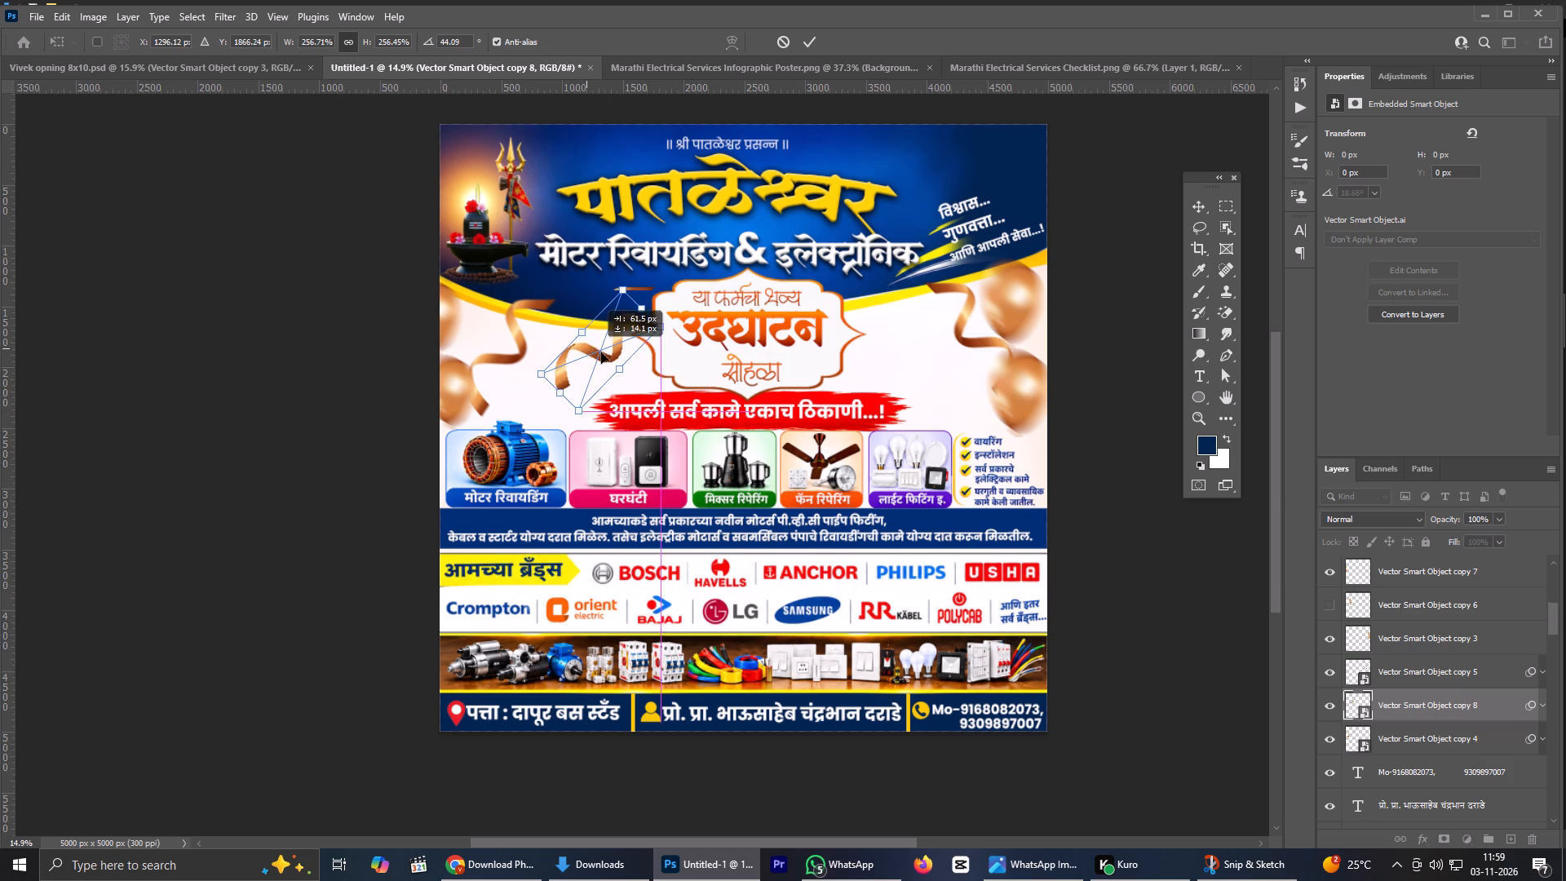
drag(601, 352, 600, 370)
click(803, 43)
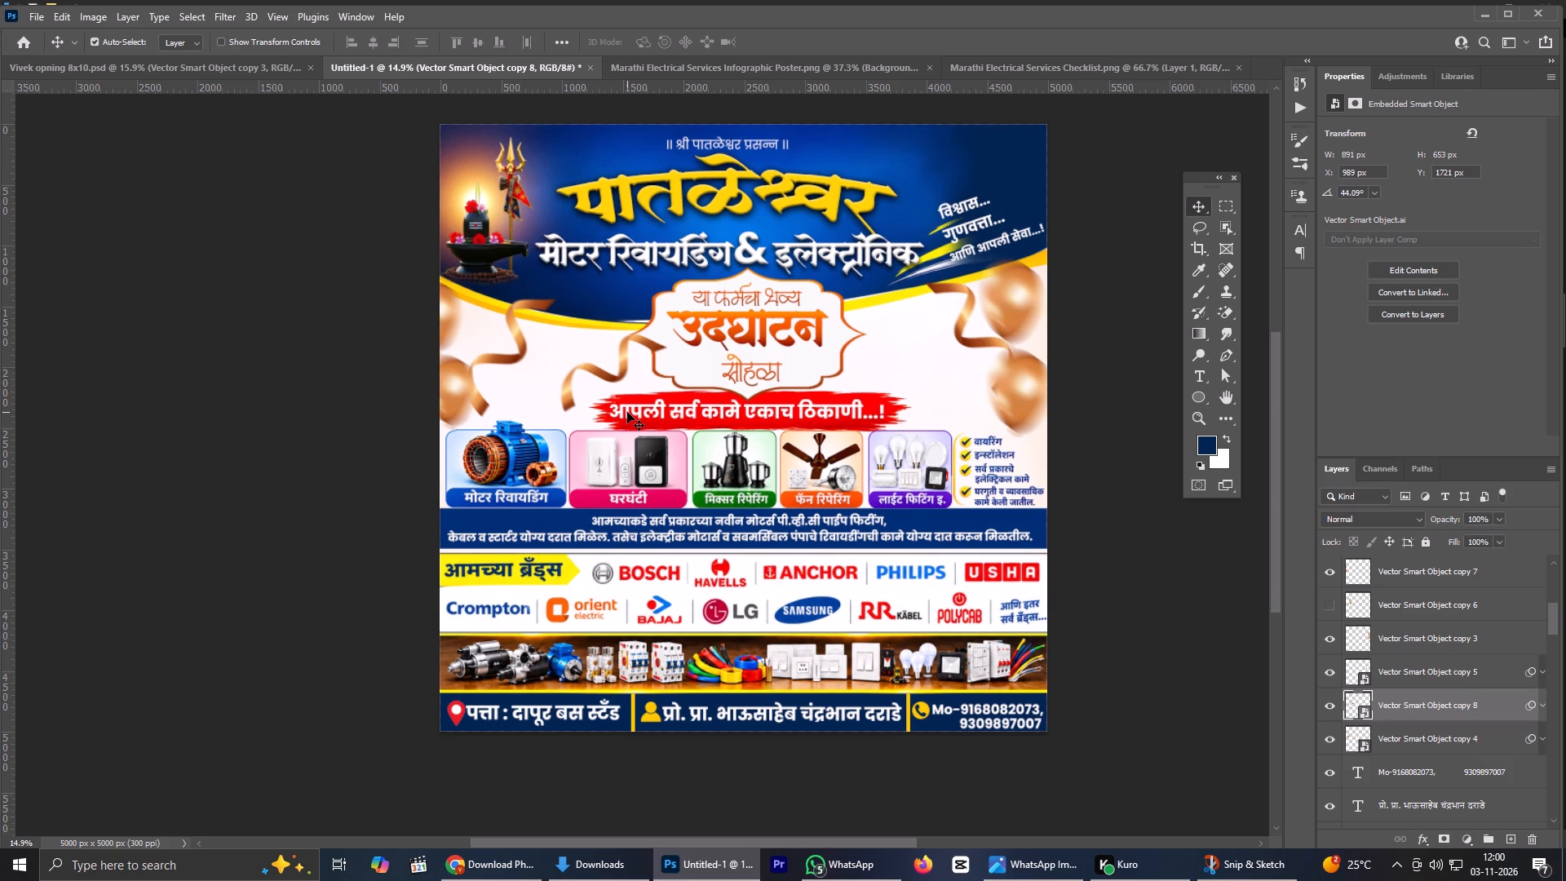
Enlarge the dark blue Shape 1 in the upper-right corner of the poster proportionally to about 1471 × 1401 px.
scroll(986, 107, up, 4)
click(1020, 202)
scroll(1385, 591, down, 1)
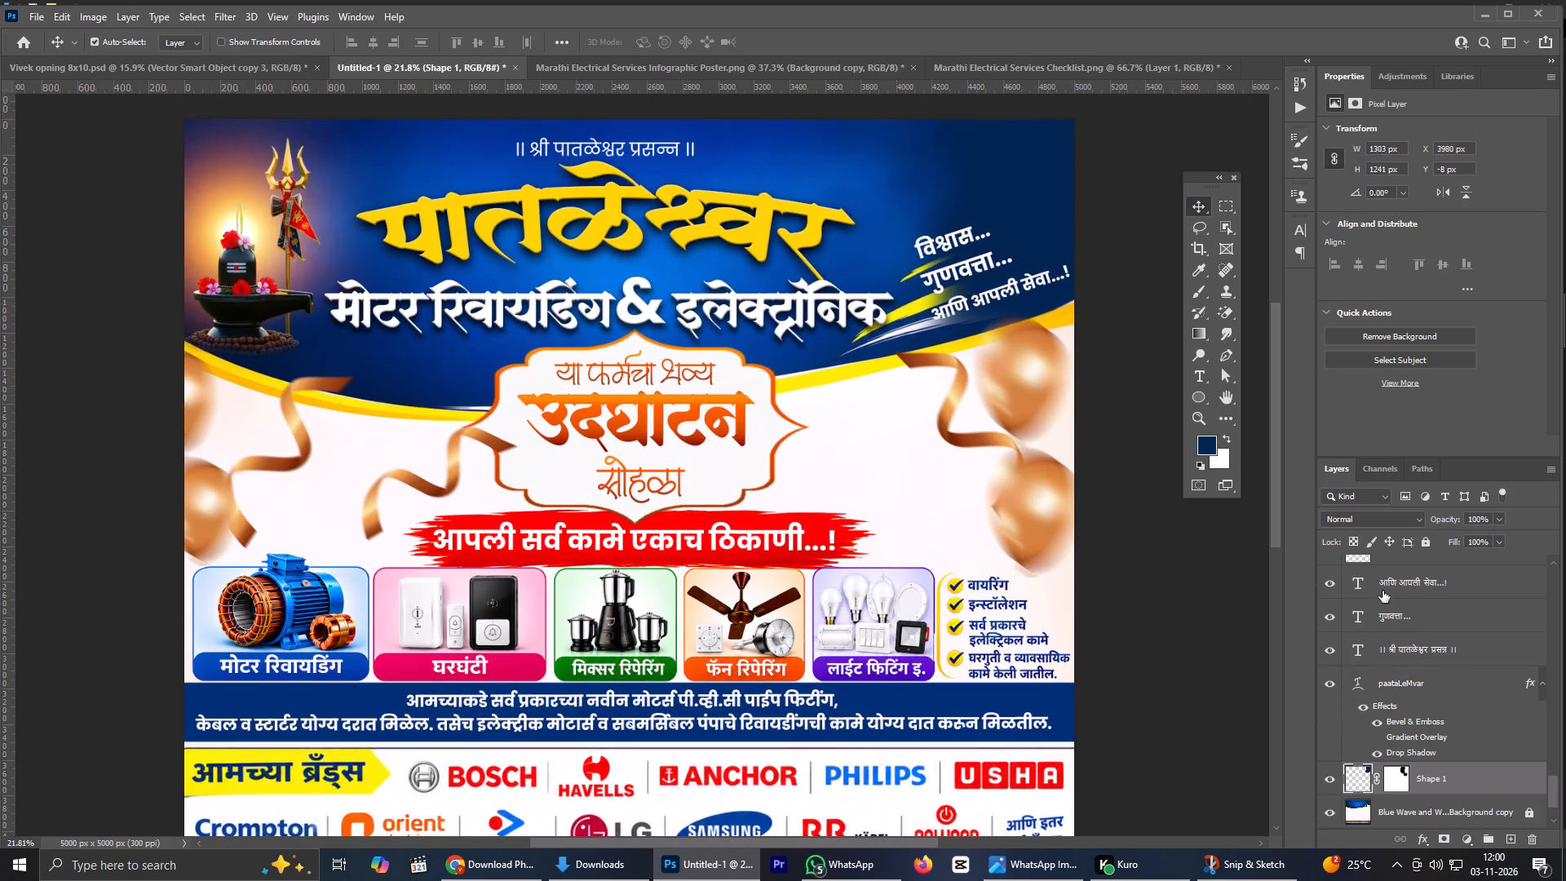
key(ctrl+t)
drag(887, 337, 869, 347)
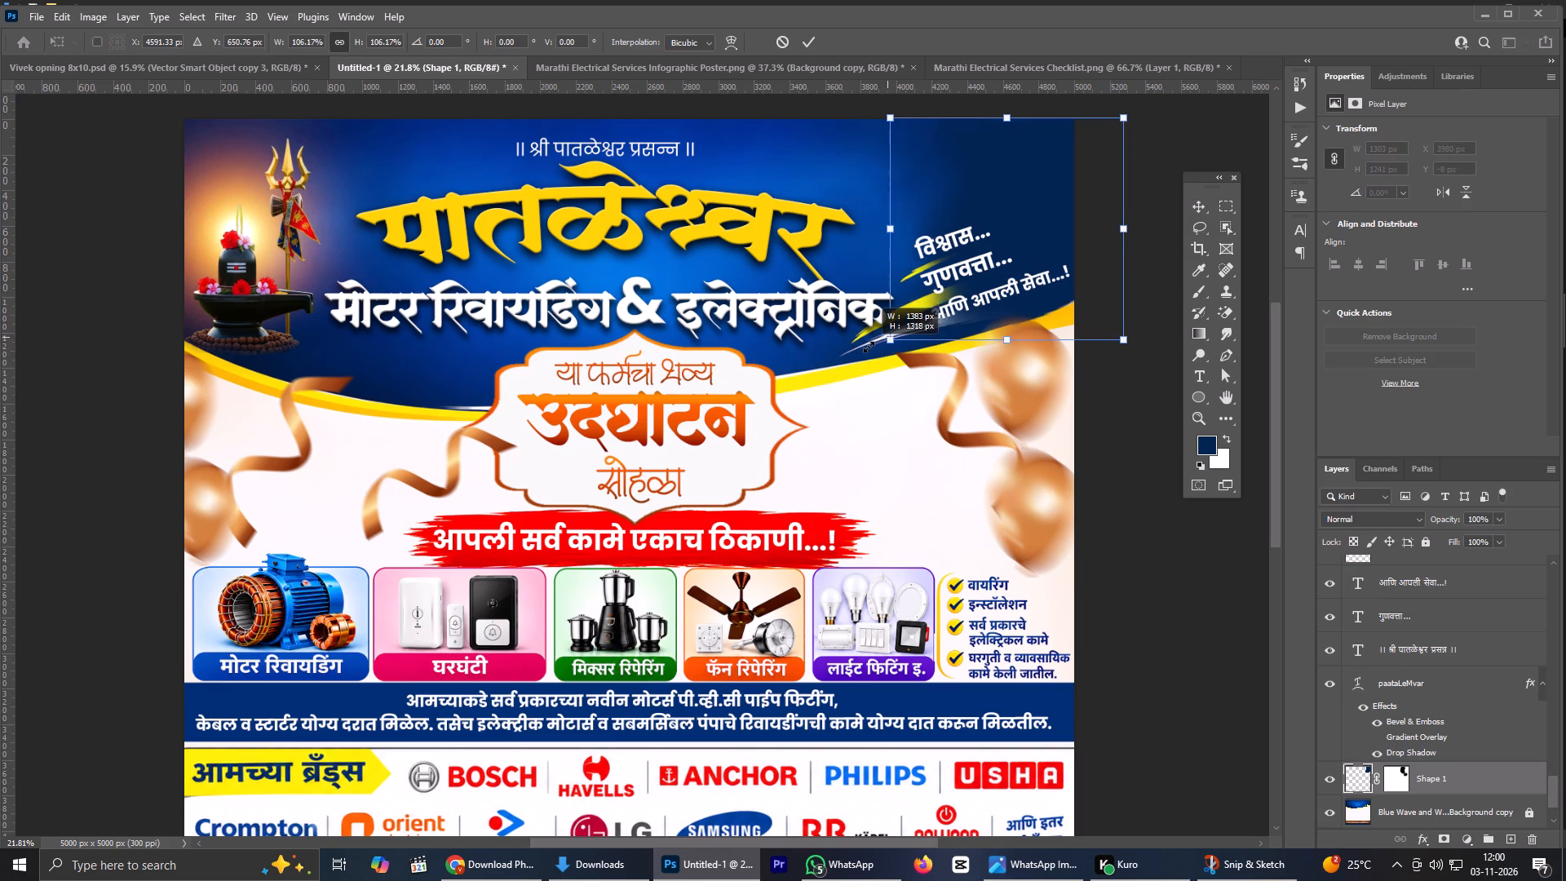
drag(869, 347, 874, 341)
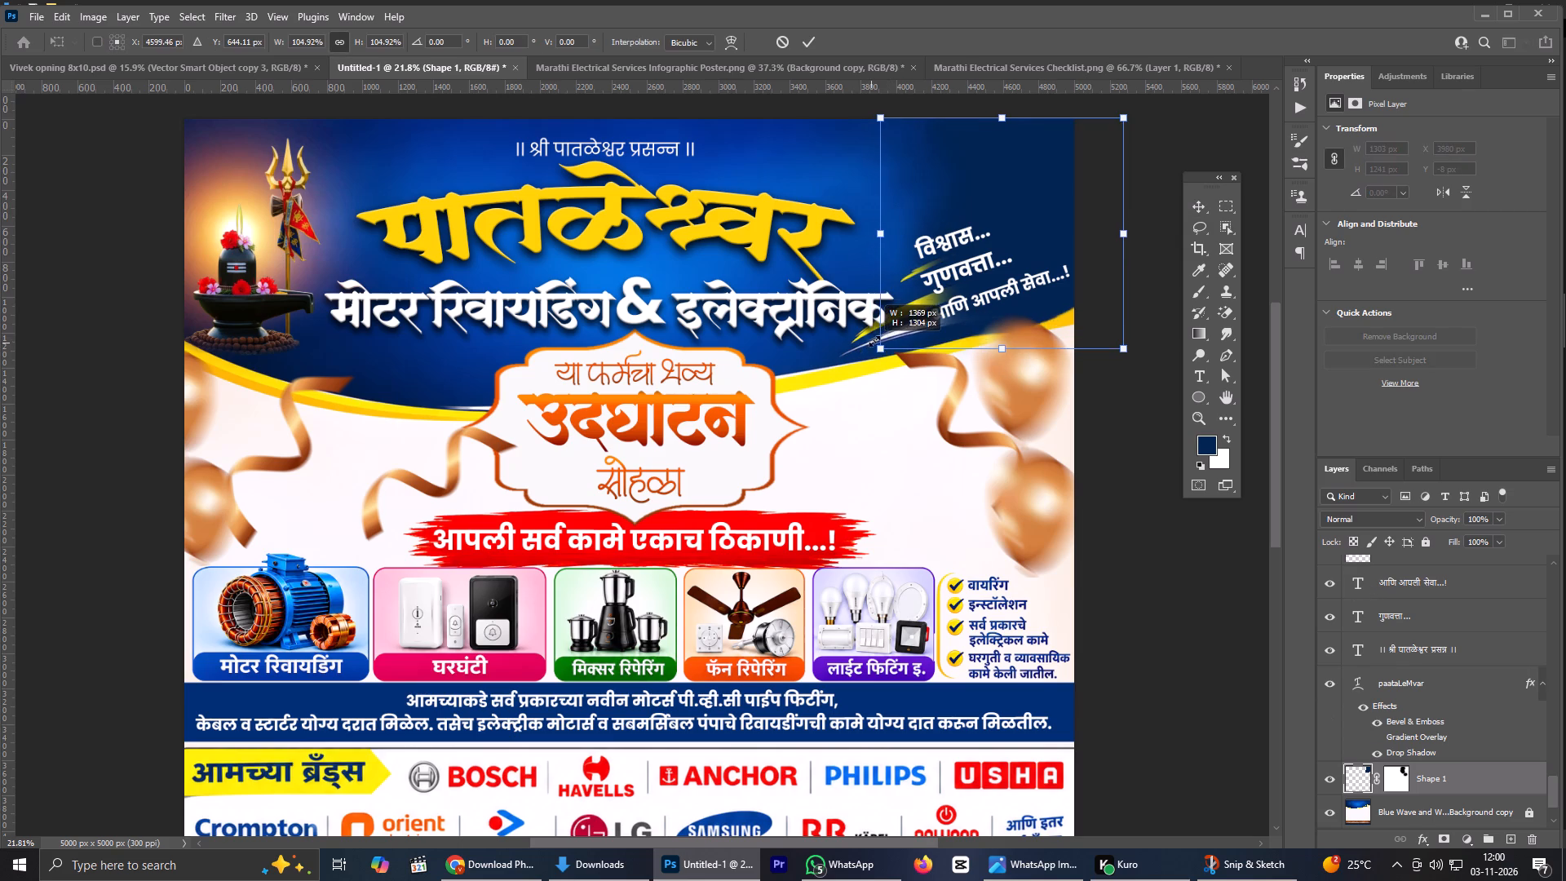
drag(874, 341, 877, 325)
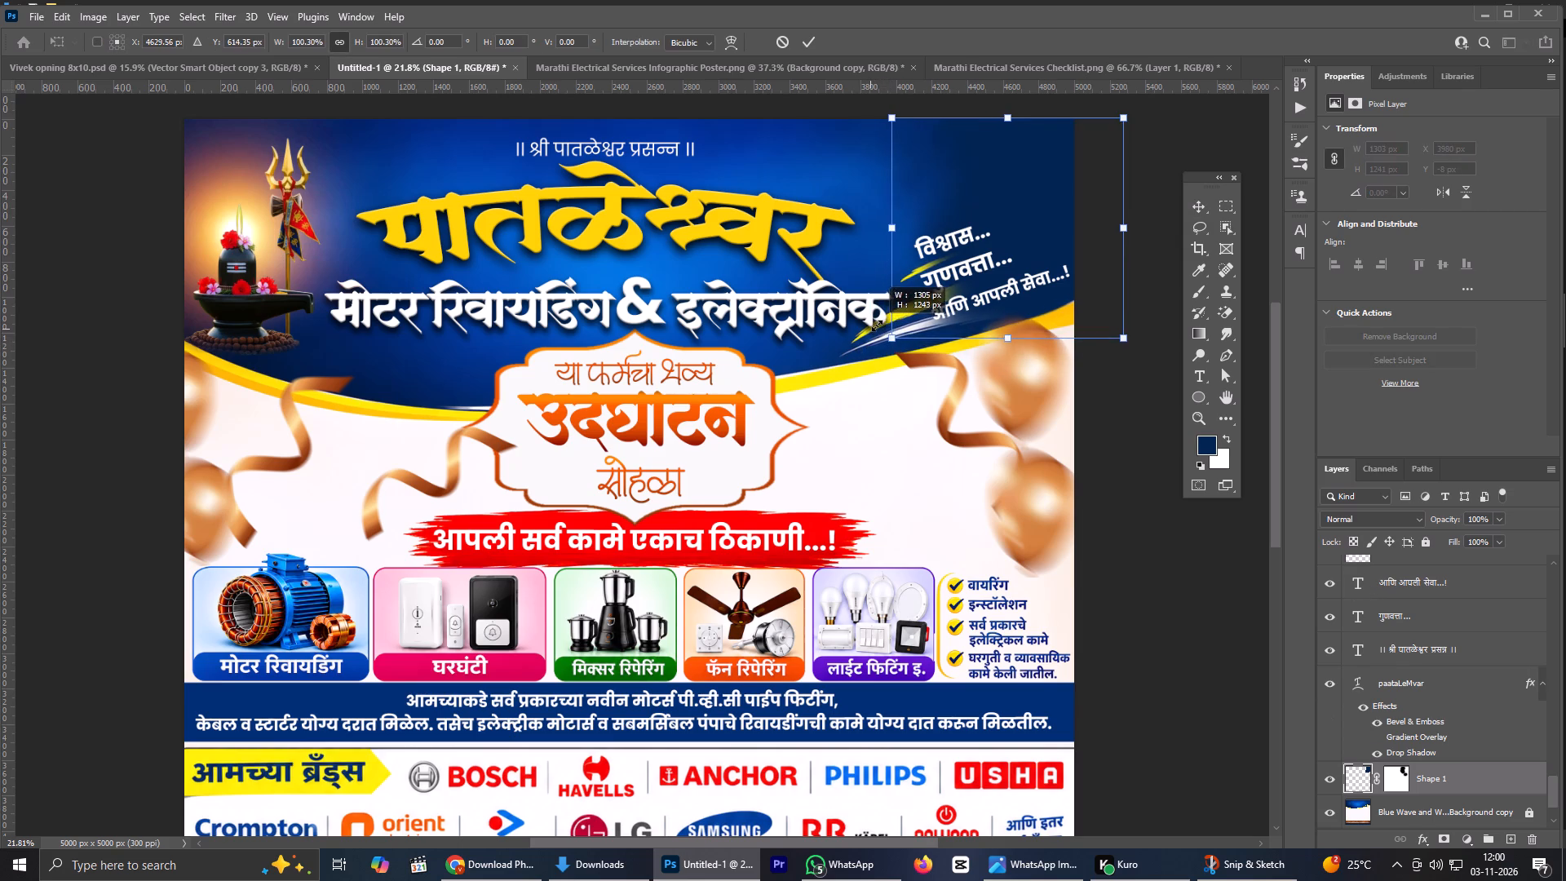
drag(877, 325, 829, 336)
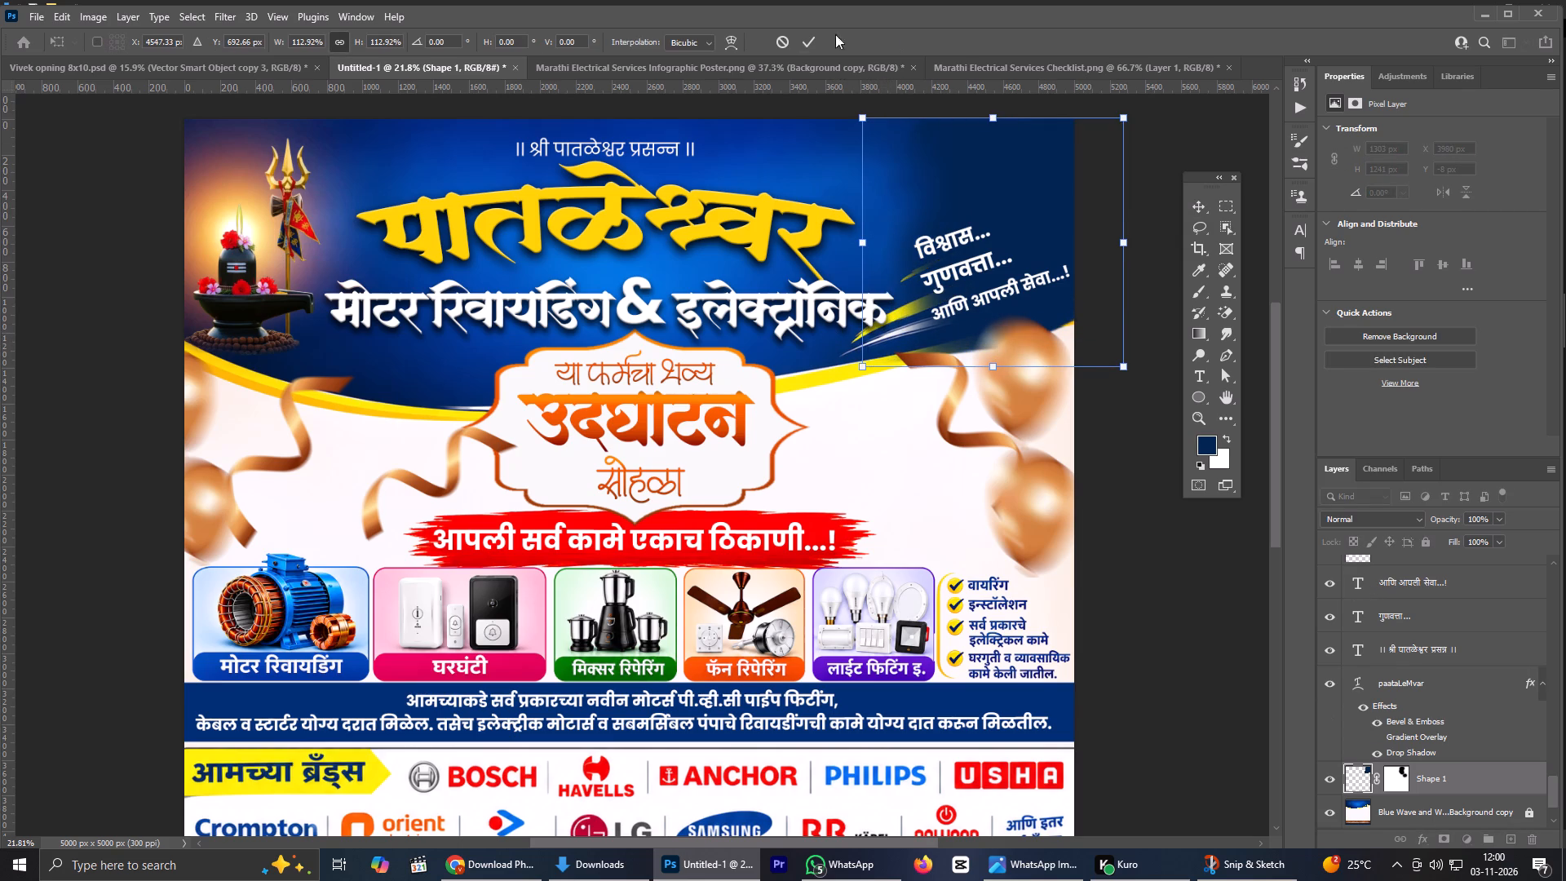
click(808, 36)
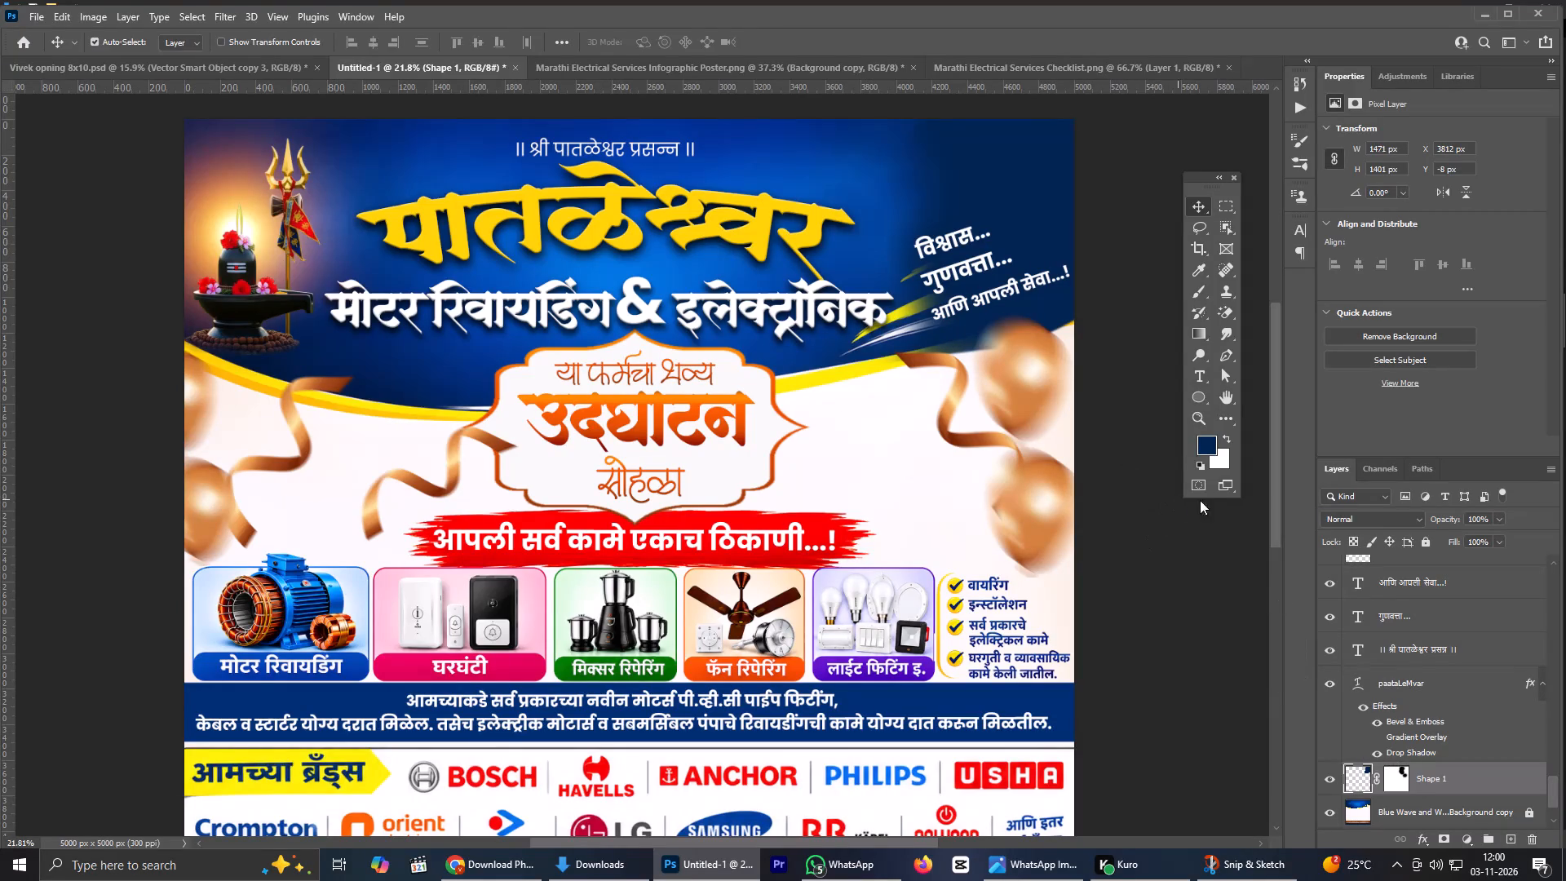
Erase the lower edge of the dark blue Shape 1 with the Eraser so it follows the yellow curve above the right balloons.
key(b)
click(1225, 312)
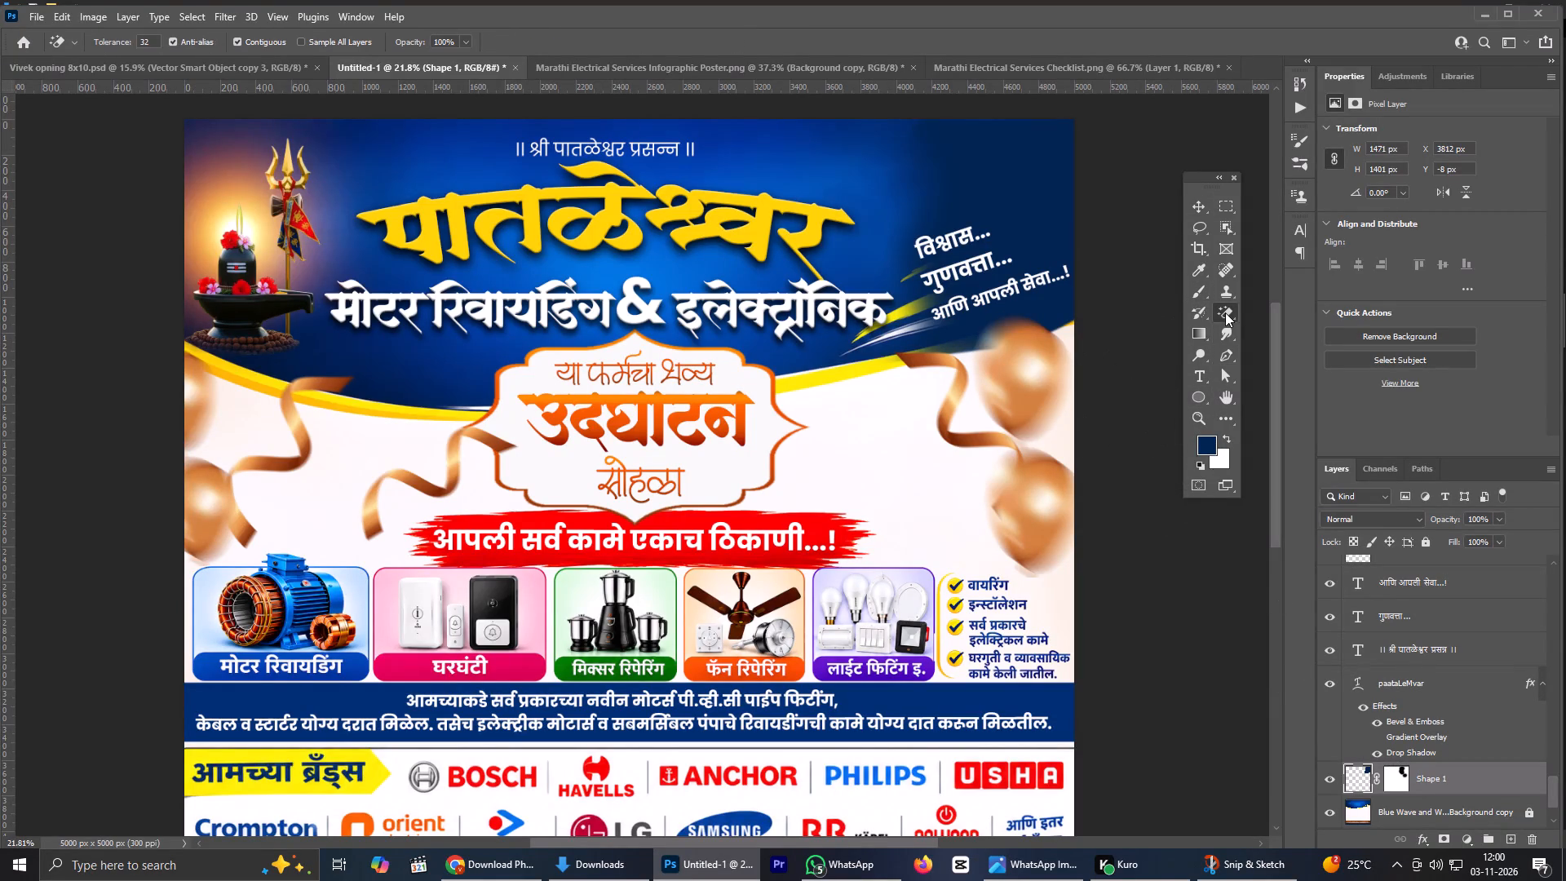
drag(1231, 308, 1255, 305)
drag(1095, 321, 1077, 338)
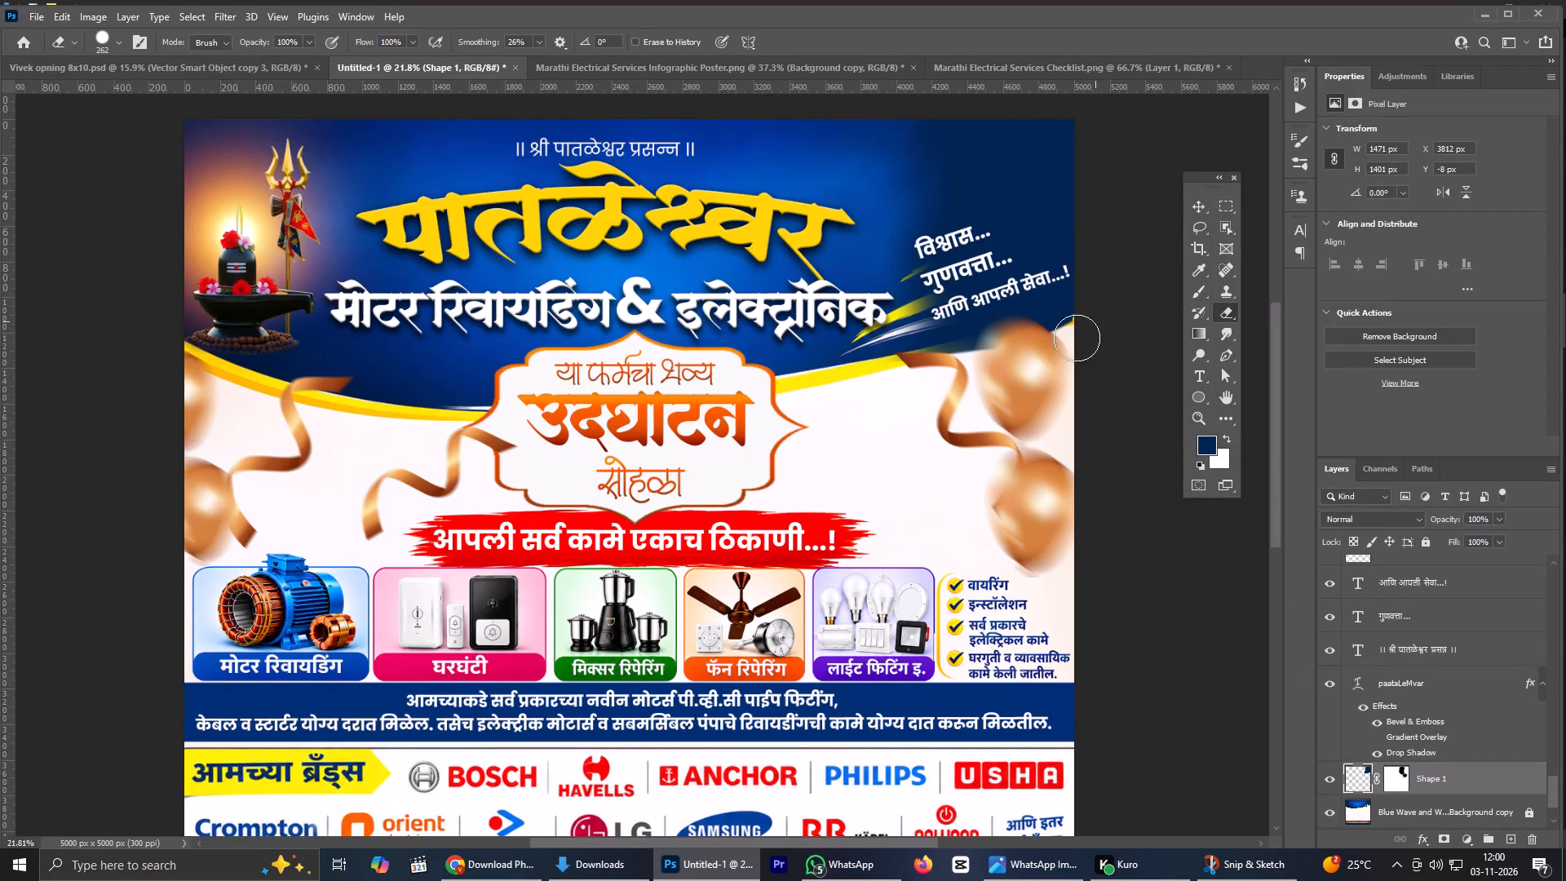
drag(1077, 338, 988, 373)
drag(1051, 335, 936, 398)
drag(991, 356, 882, 389)
drag(971, 352, 791, 377)
drag(824, 370, 914, 358)
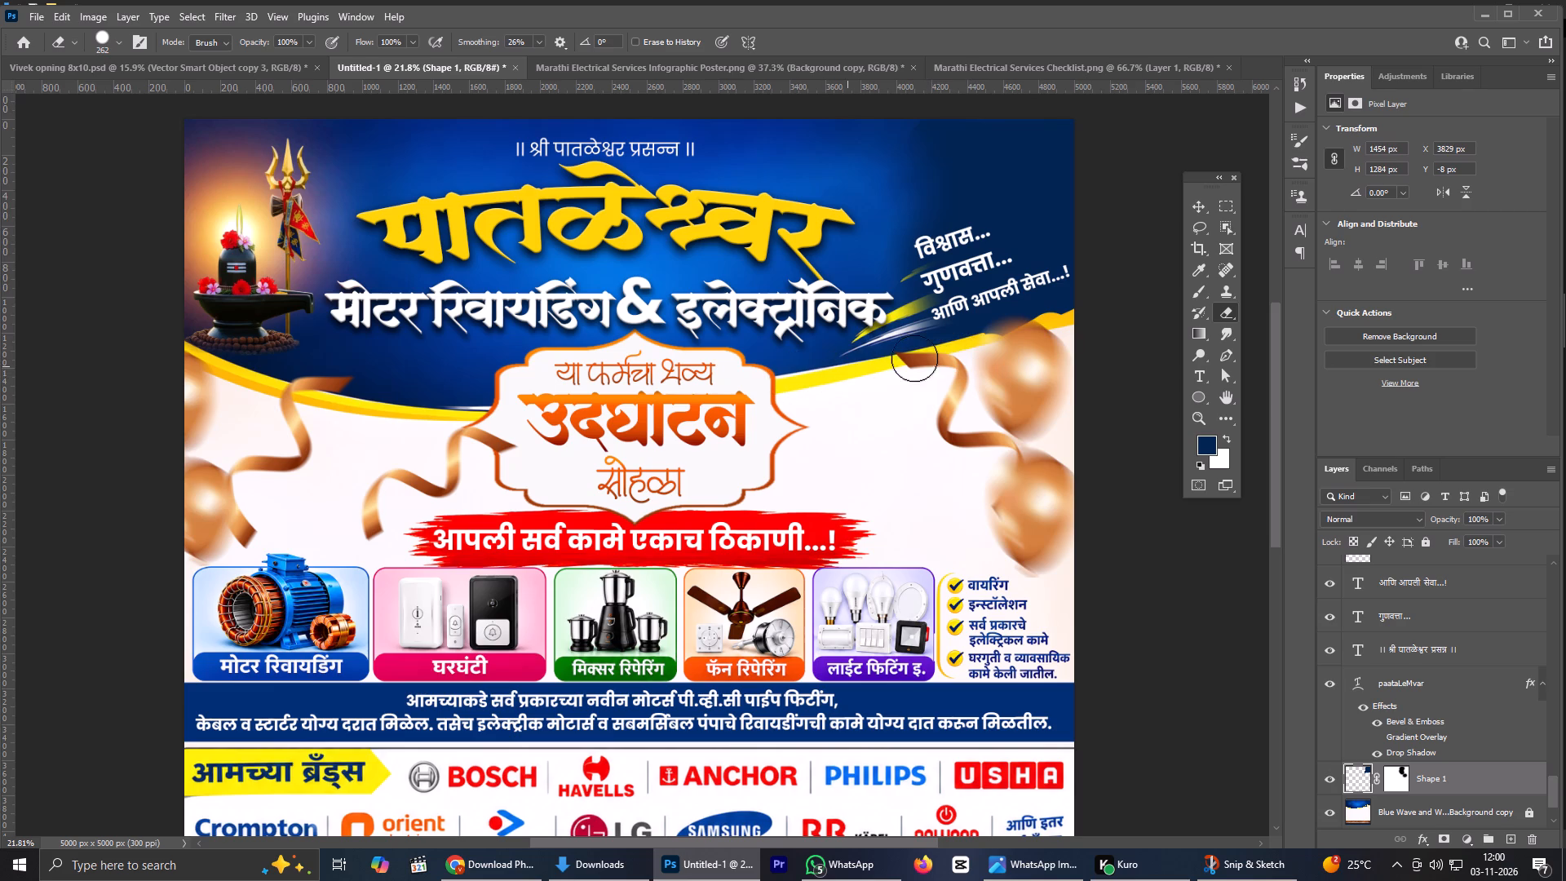
drag(914, 358, 1086, 311)
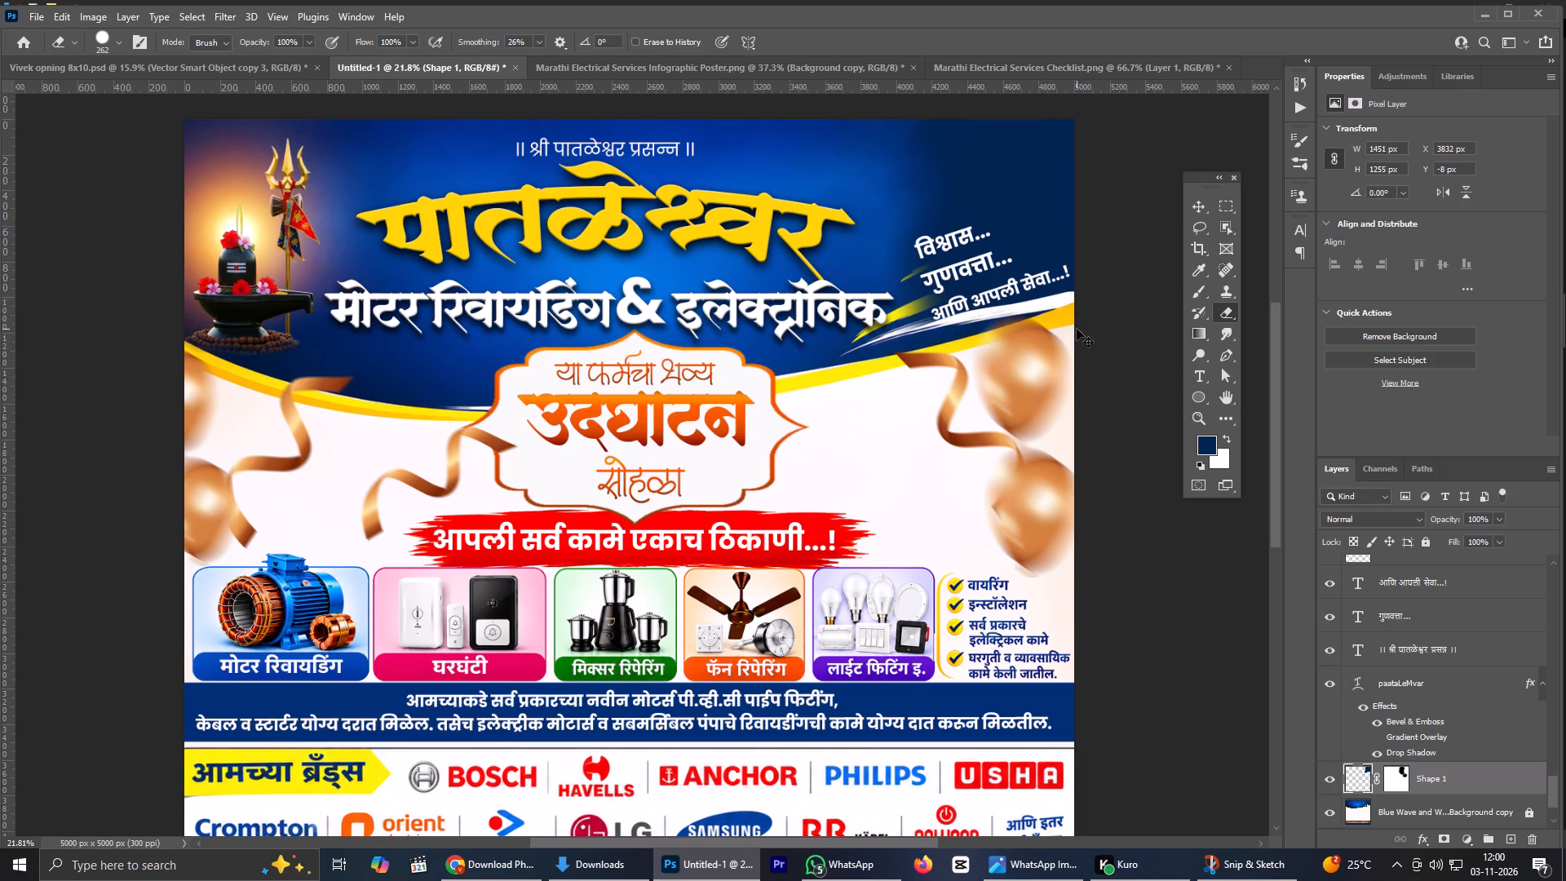
key(ctrl+z)
drag(1077, 325, 1036, 348)
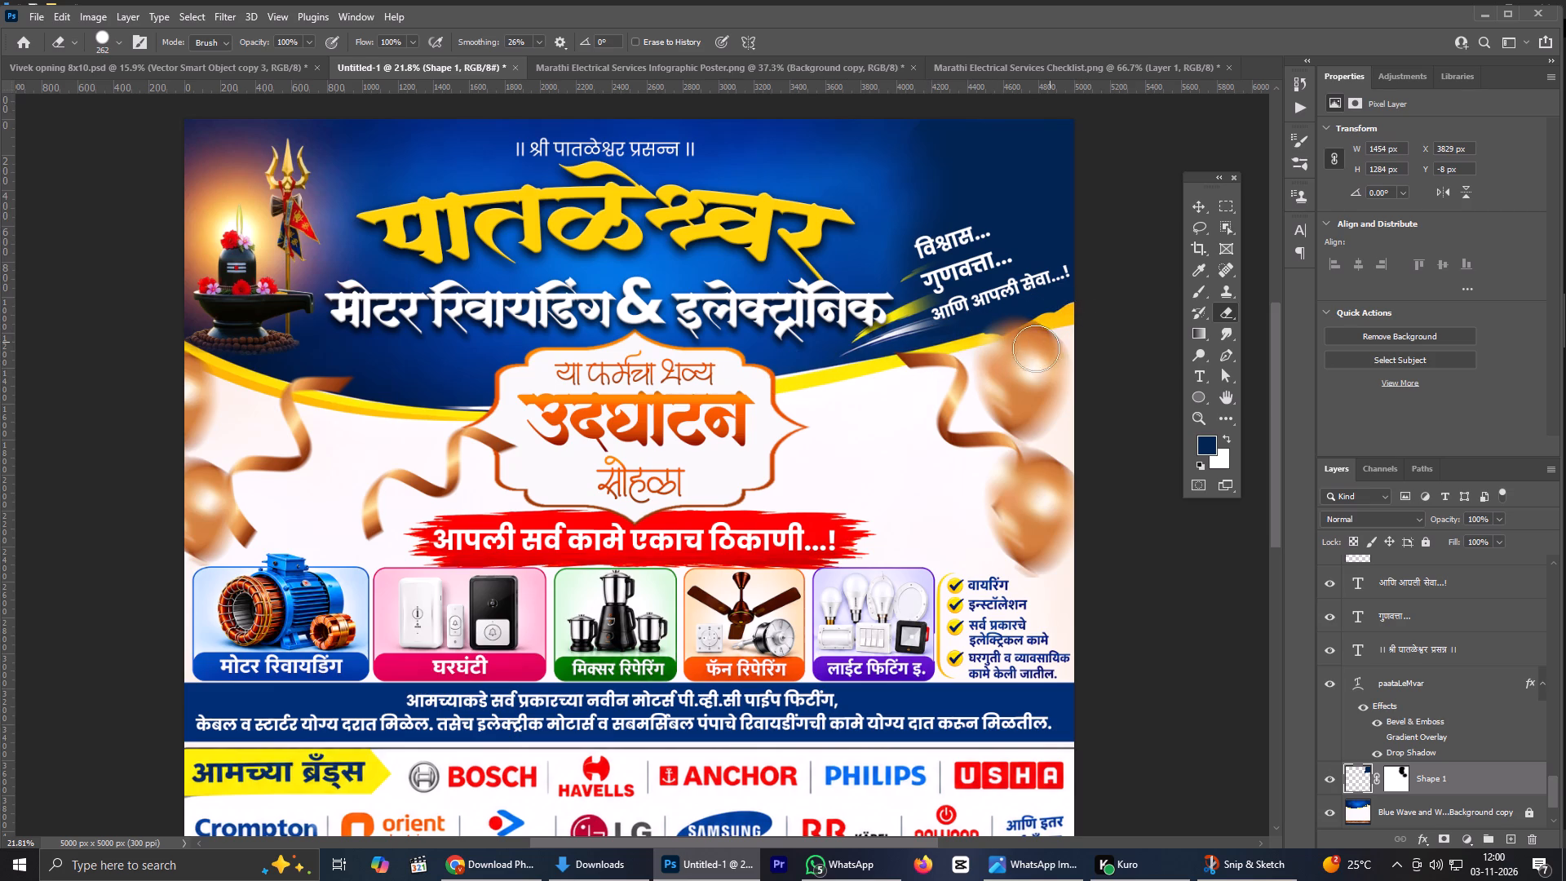
drag(1036, 348, 1077, 320)
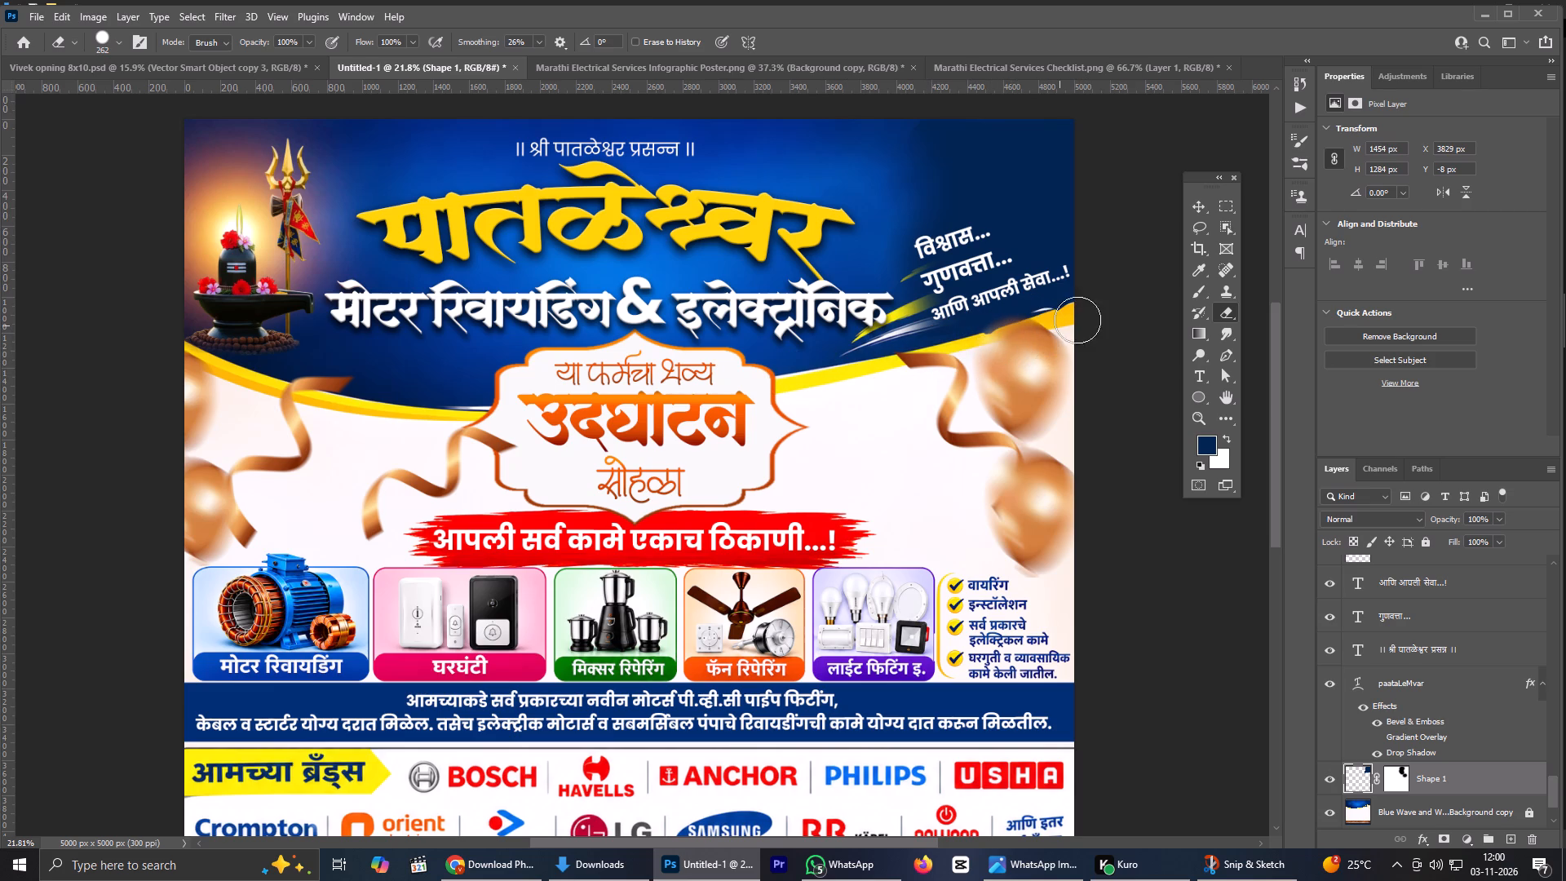
drag(1077, 320, 1157, 321)
Move the three tagline lines विश्वास..., गुणवत्ता... and आणि आपली सेवा...! higher in the dark blue corner, with विश्वास... at about X 4110, Y 369 px.
click(1190, 210)
drag(943, 236, 953, 215)
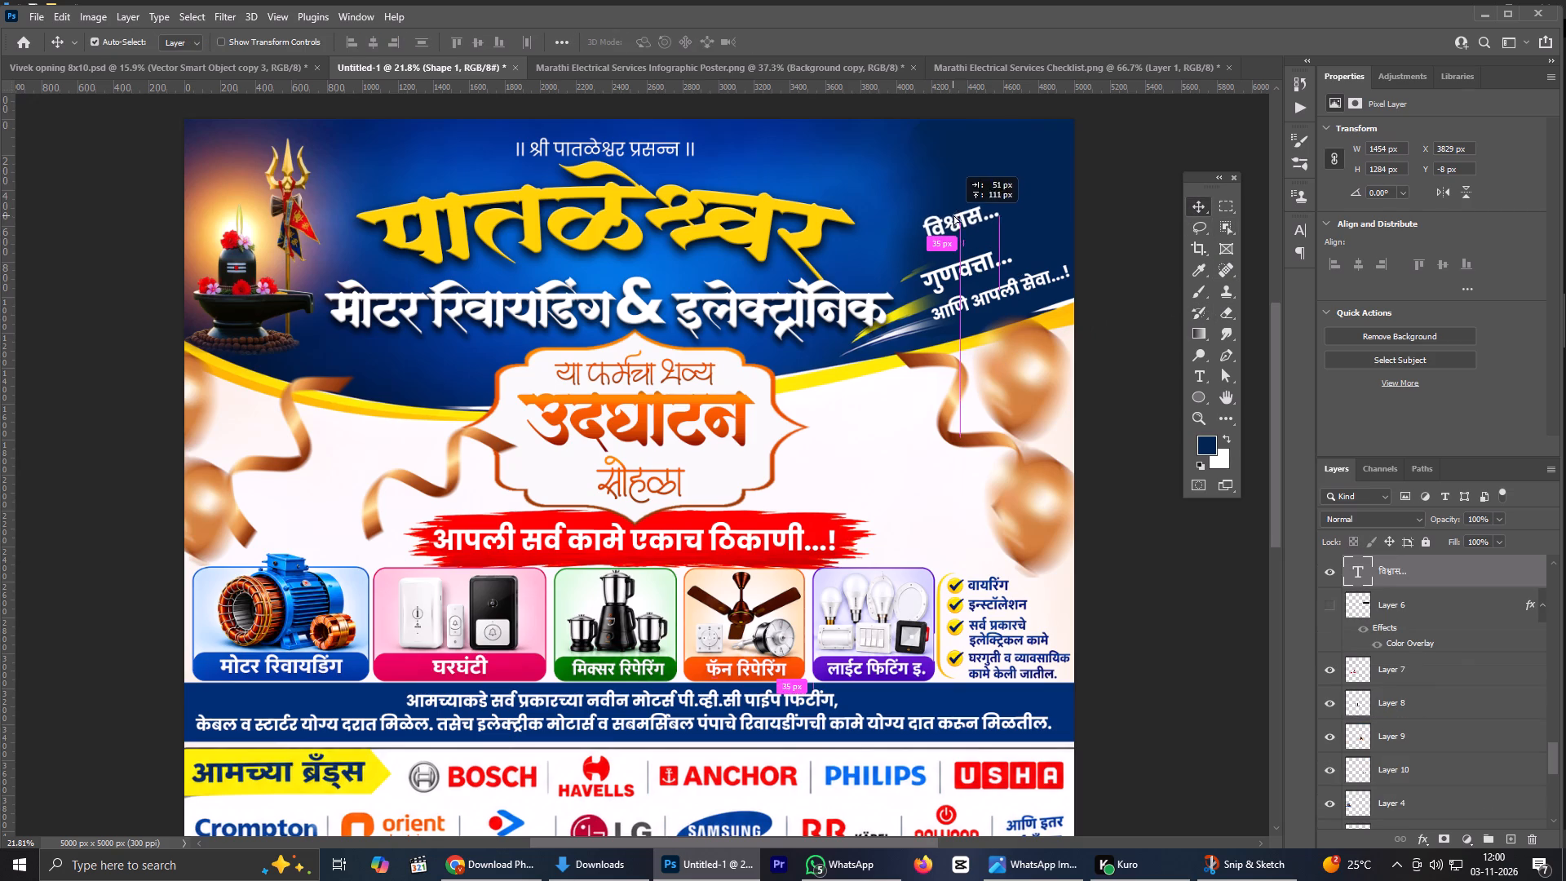
drag(953, 215, 946, 205)
drag(941, 267, 953, 248)
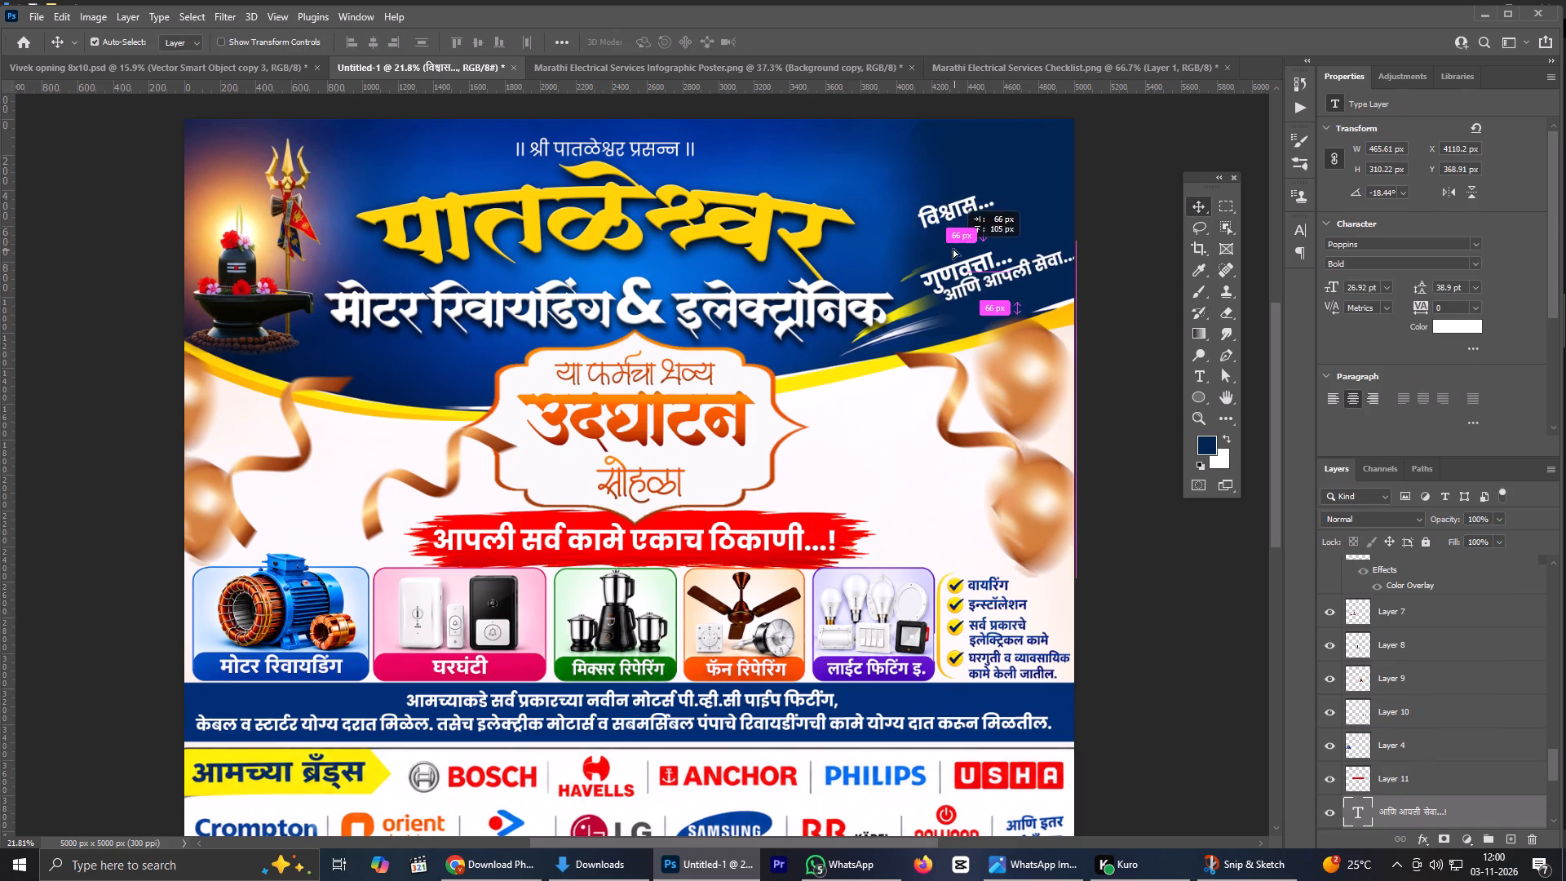
drag(953, 248, 949, 274)
drag(953, 273, 947, 282)
drag(962, 264, 974, 255)
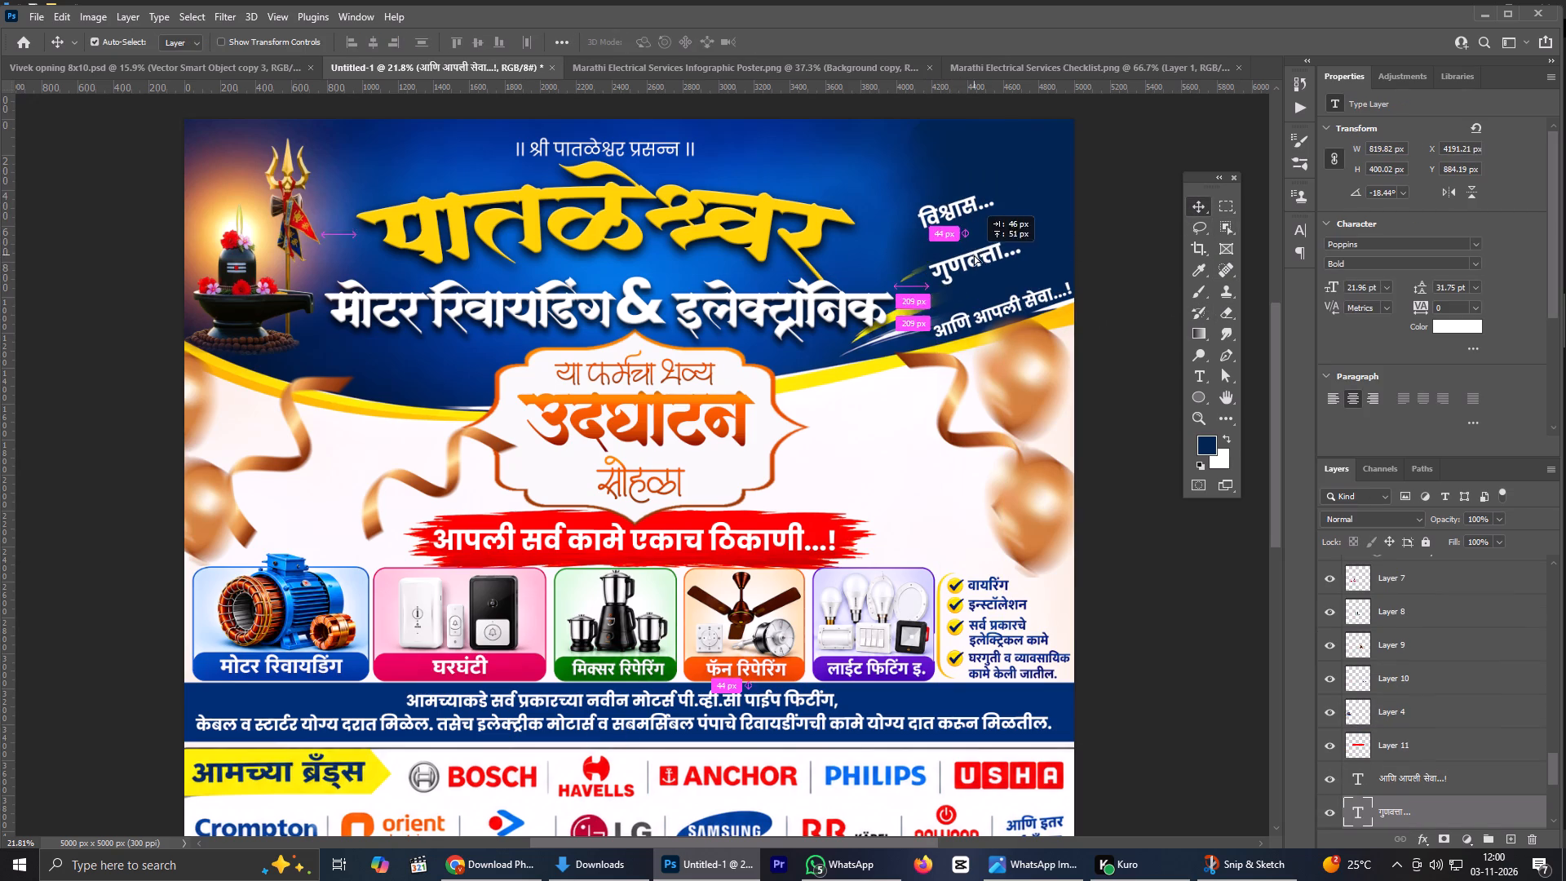
drag(974, 255, 964, 241)
drag(973, 312, 964, 277)
scroll(982, 219, down, 6)
click(1047, 240)
Export the poster as a 5000 × 5000 px JPG with the quality set to Great.
scroll(753, 383, down, 3)
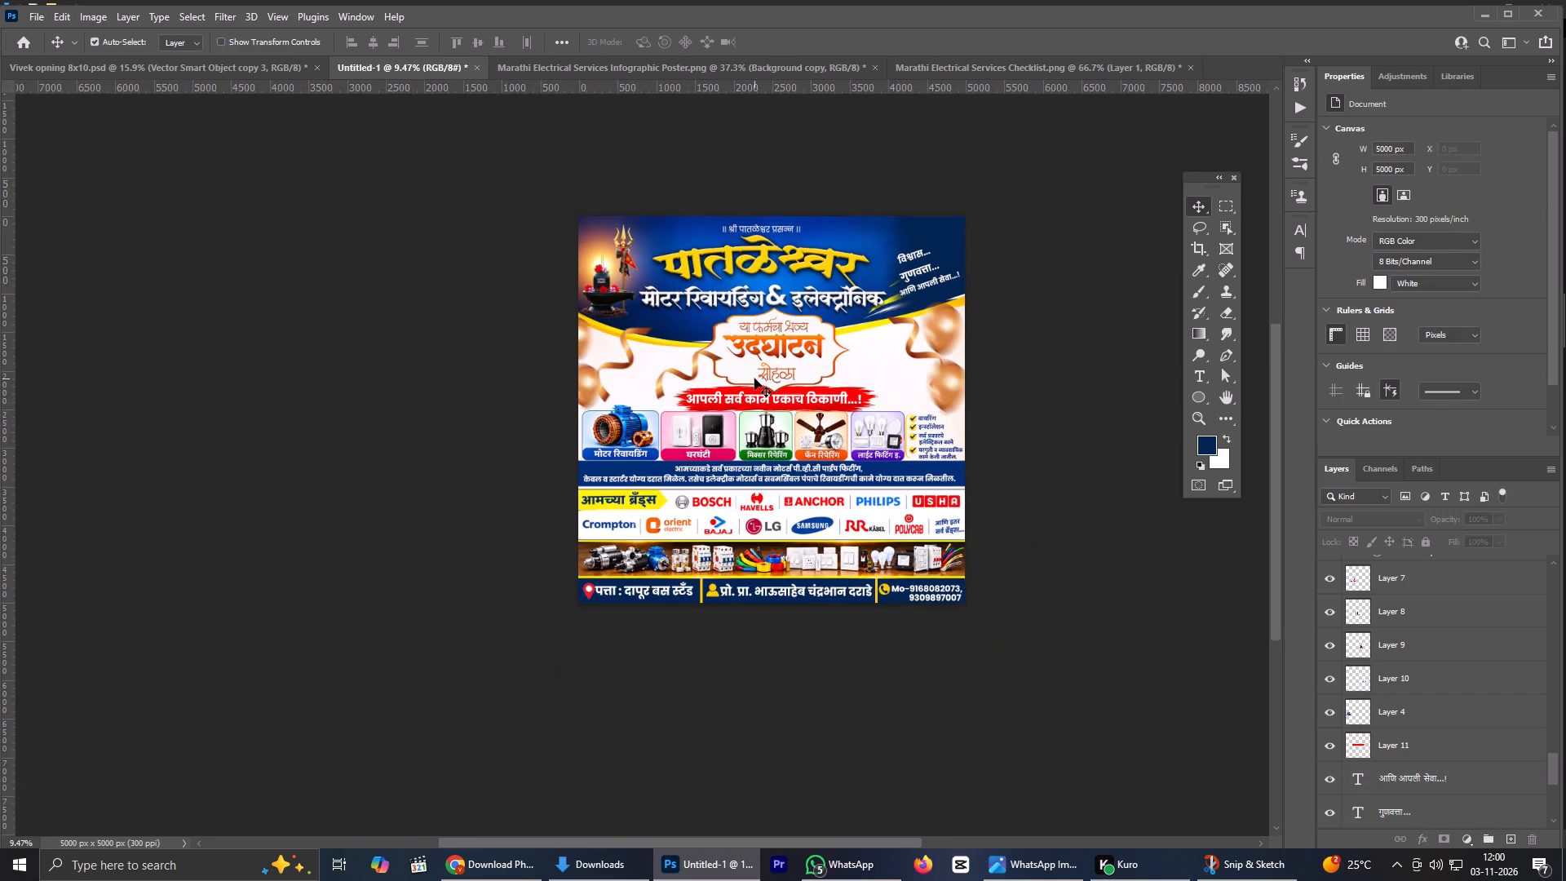
scroll(754, 379, up, 2)
scroll(809, 336, up, 1)
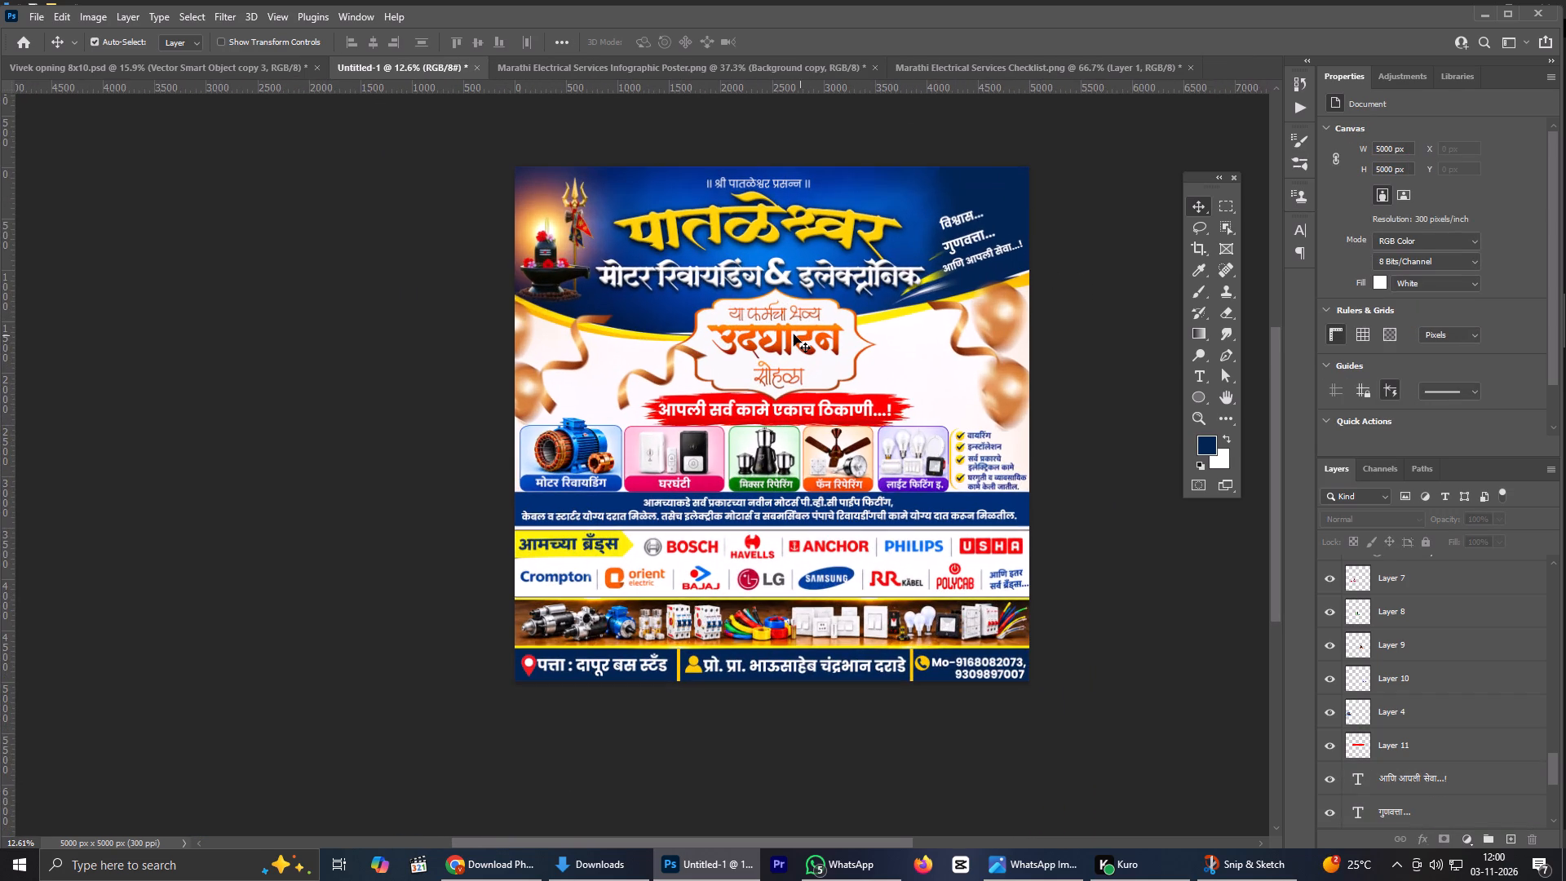
key(ctrl+alt+shift+w)
click(1123, 168)
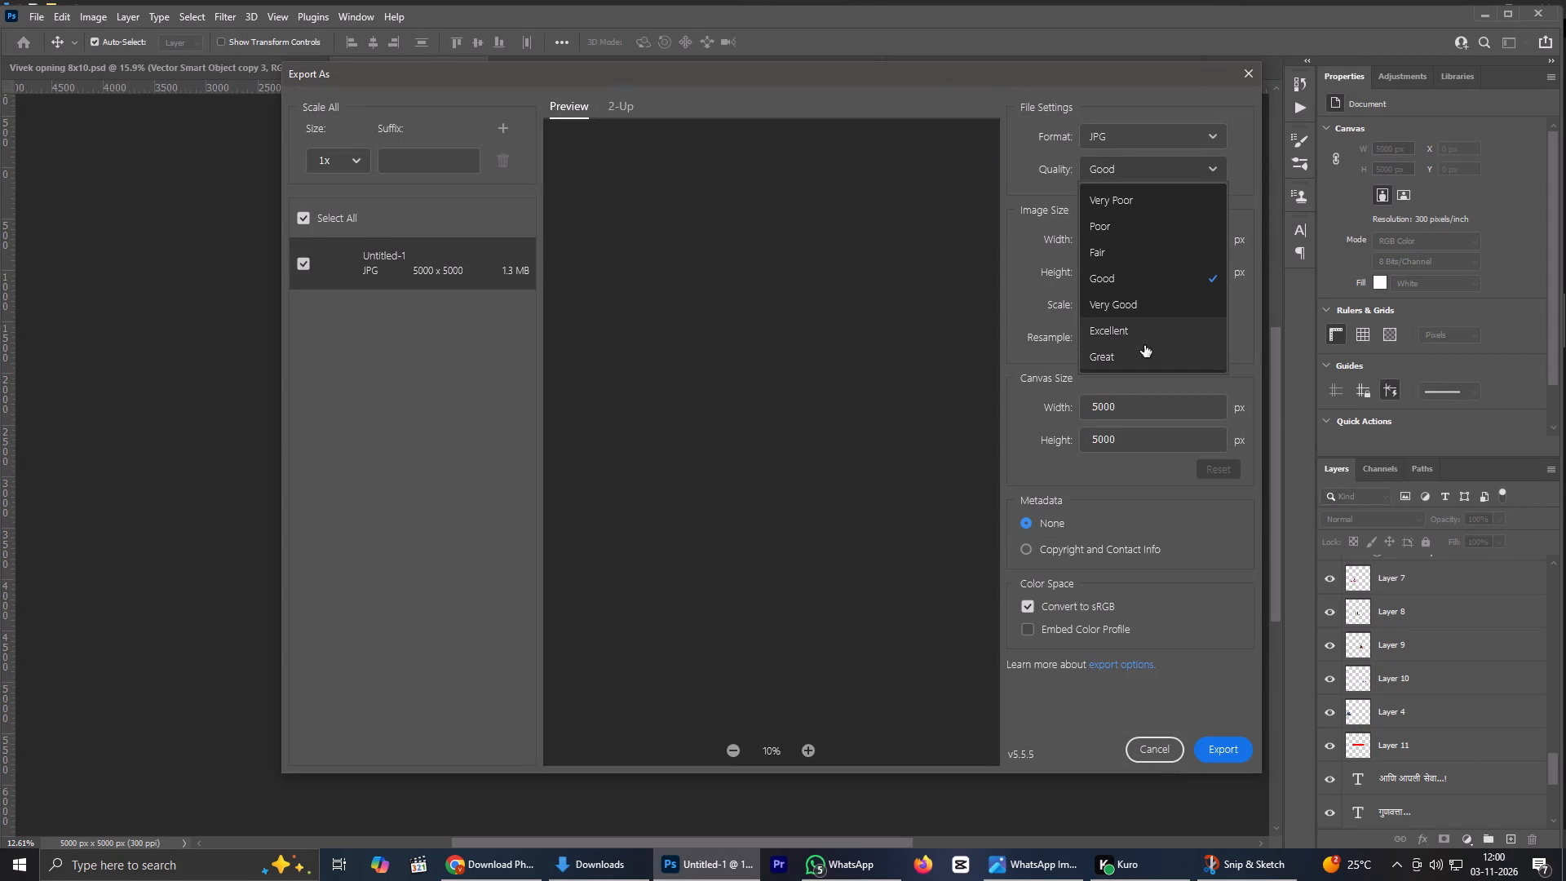
click(1135, 351)
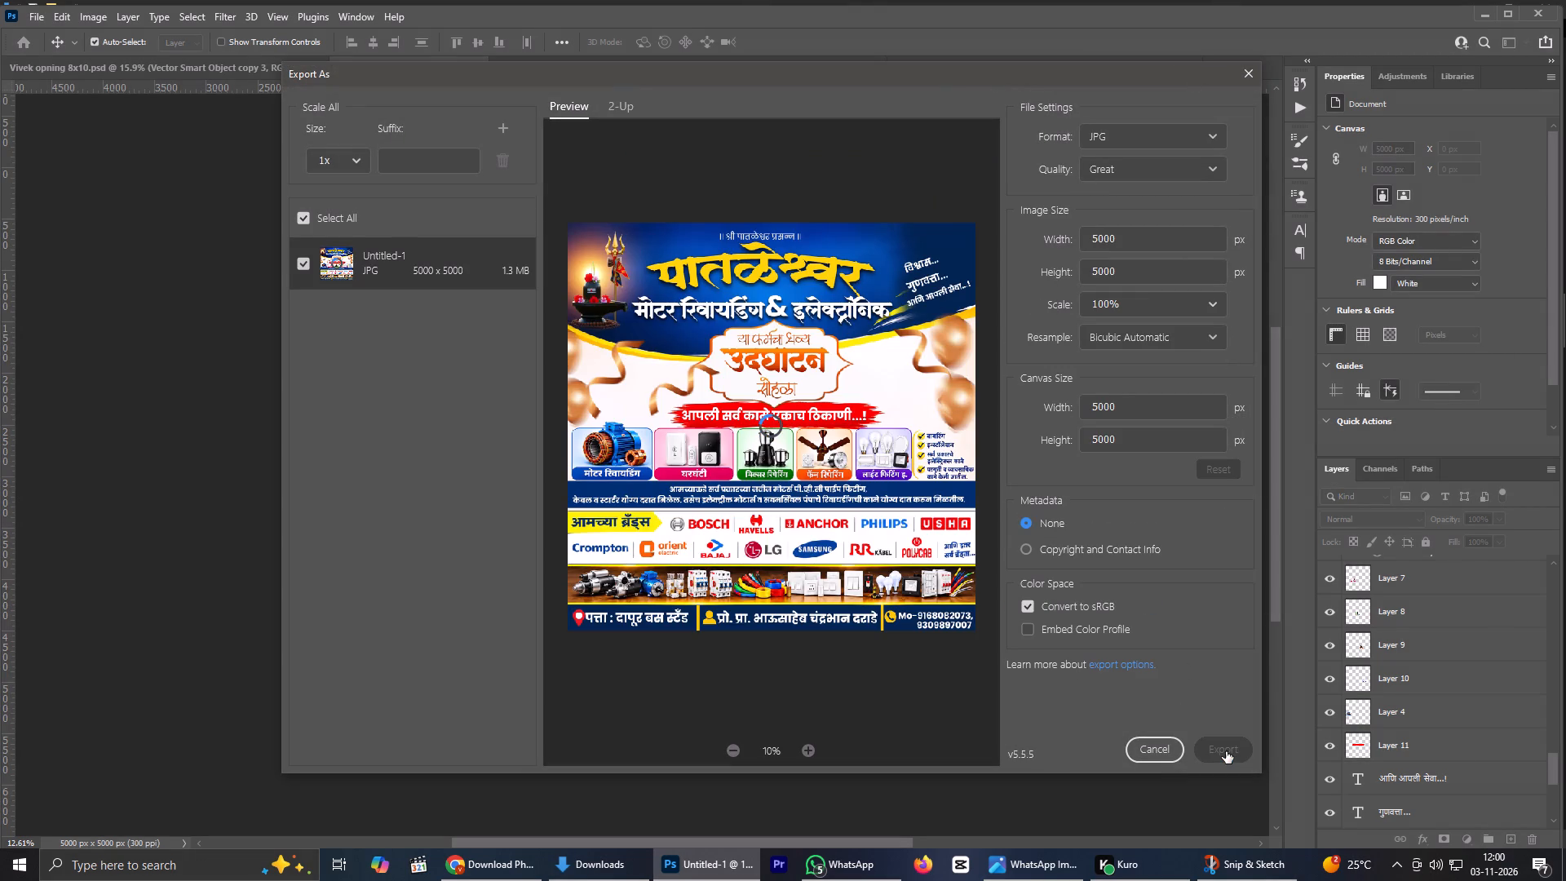
click(1217, 749)
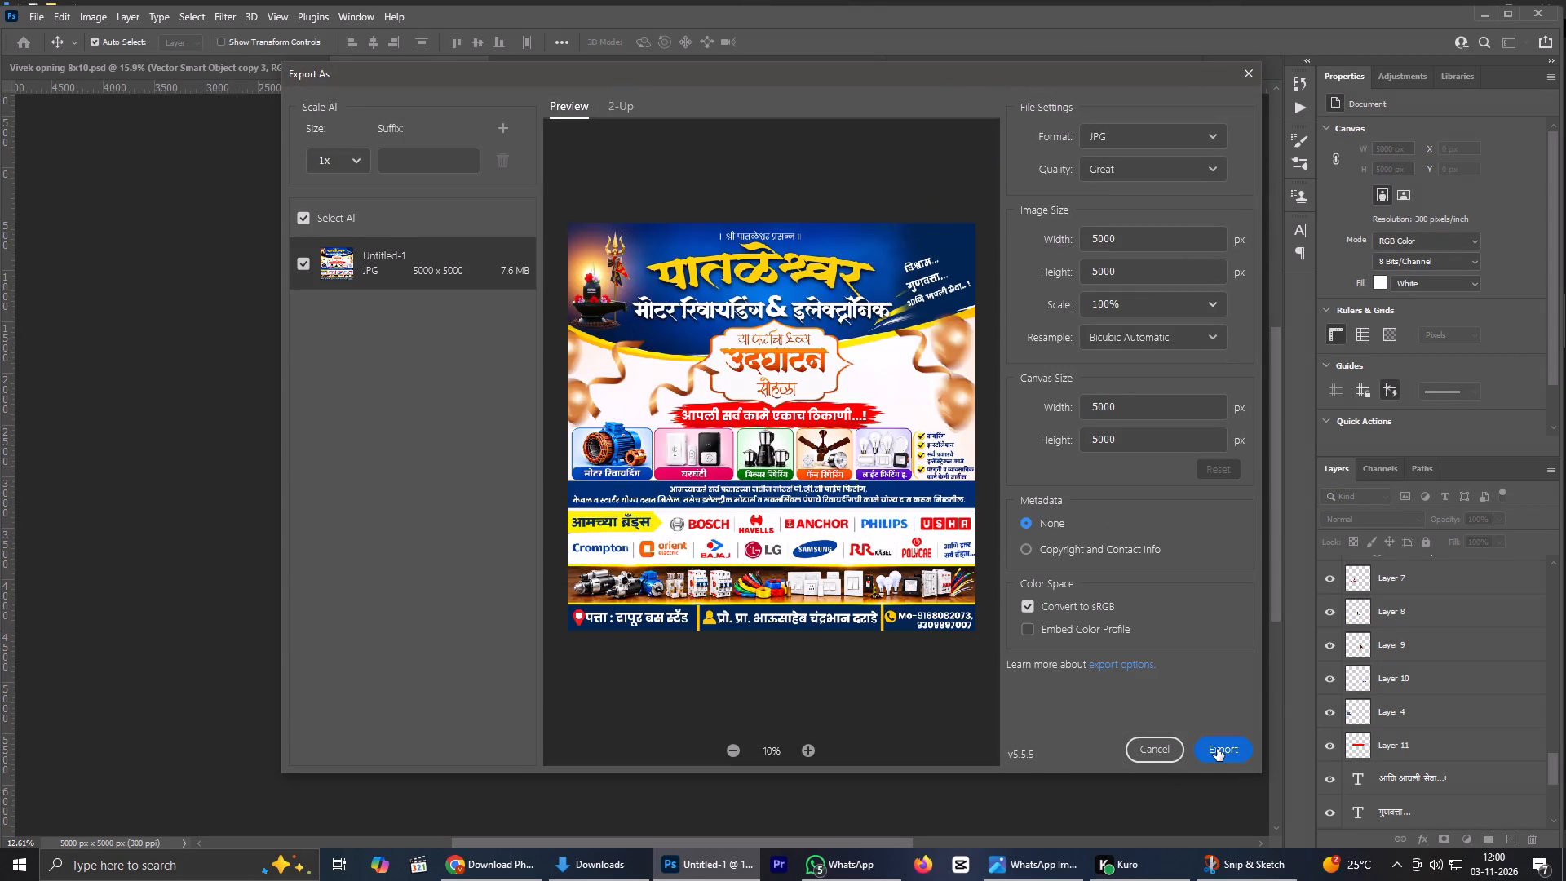
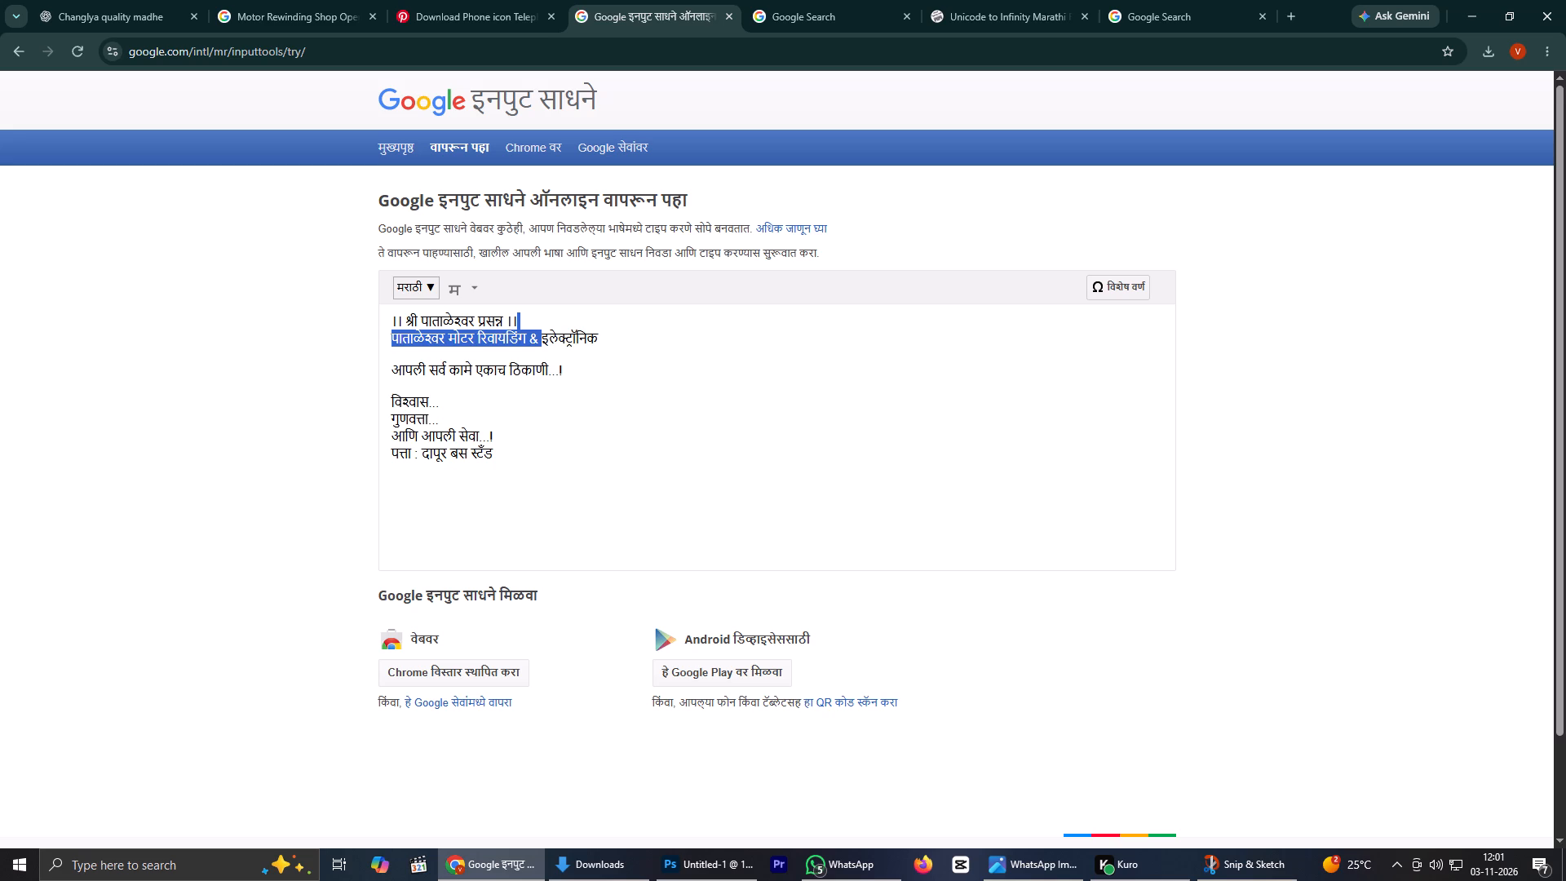
Select the words पाताळेश्वर मोटर at the start of the shop name line in the Marathi text.
click(393, 334)
drag(472, 334, 328, 346)
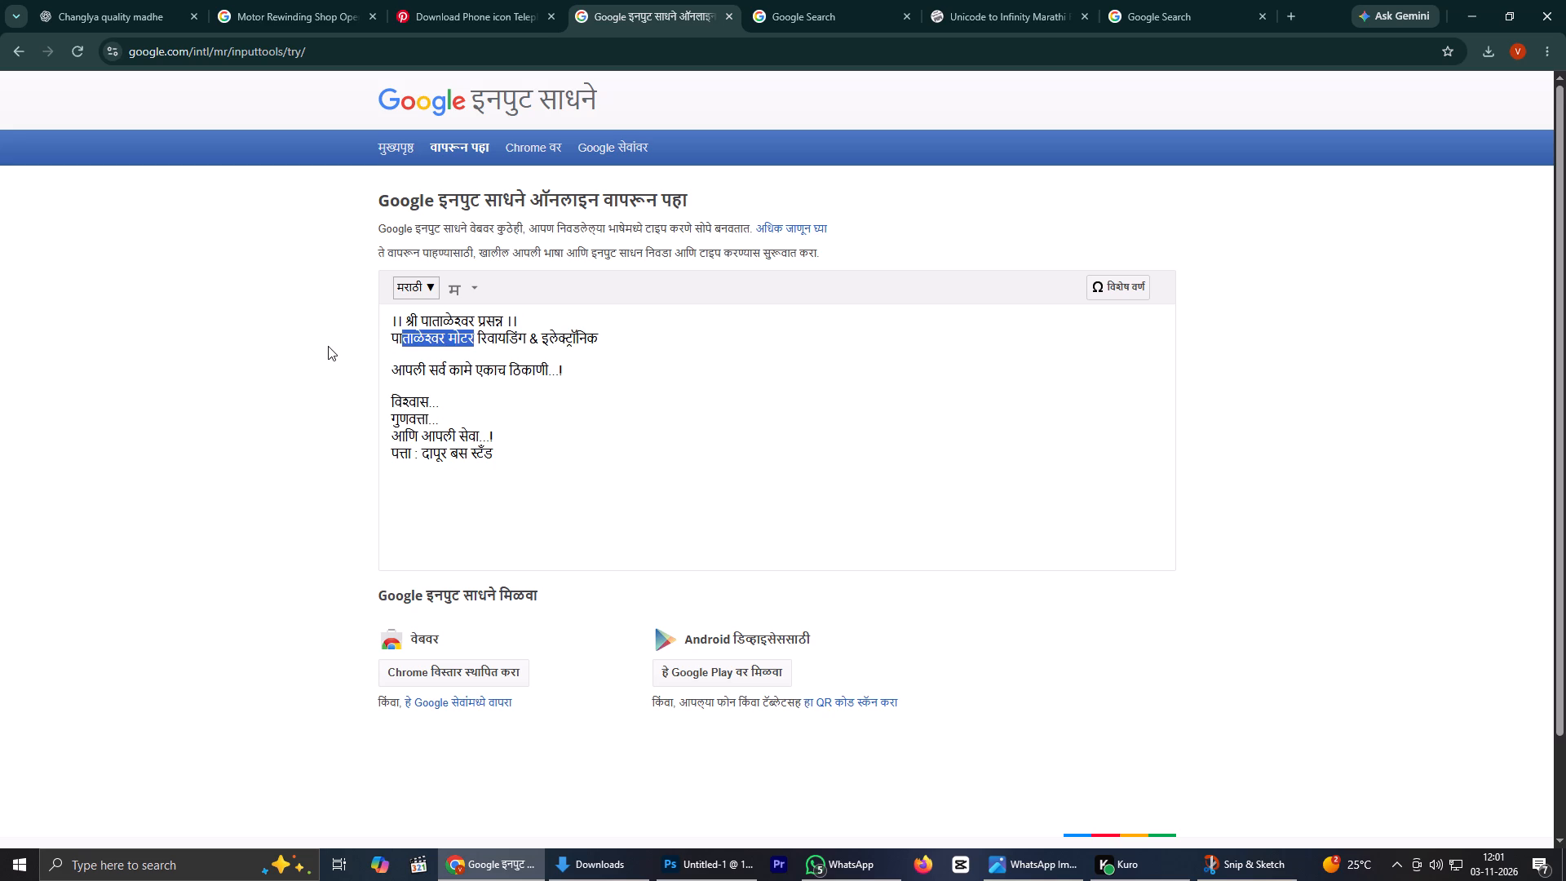
Copy the selected shop name words and save the exported JPG in the album jpg folder as पाताळेश्वर मोटर.
key(ctrl+c)
click(686, 878)
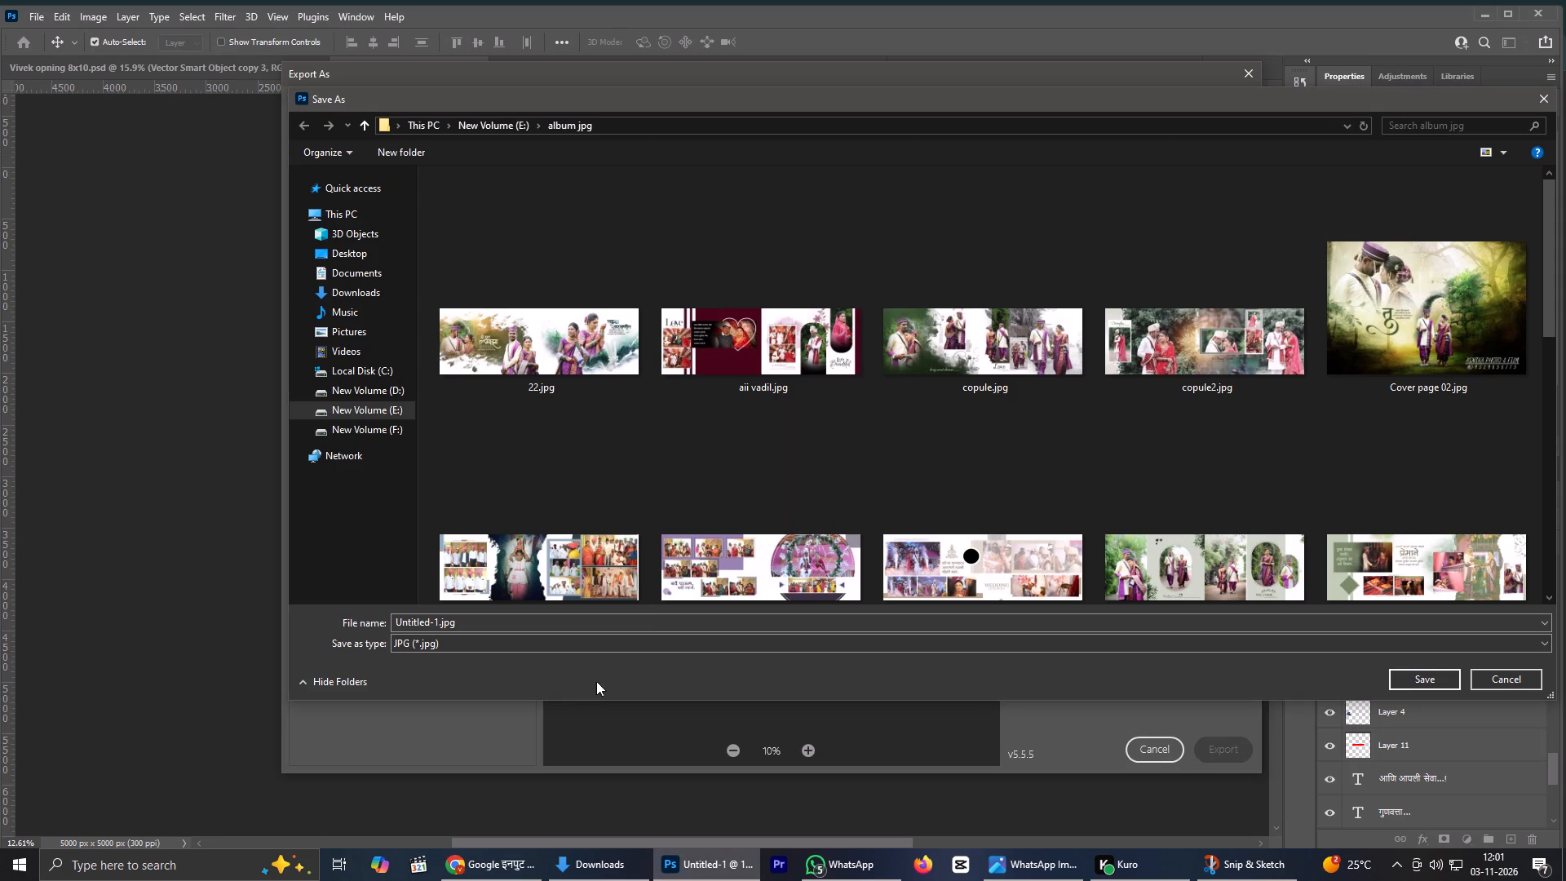
click(506, 623)
triple_click(506, 623)
click(506, 623)
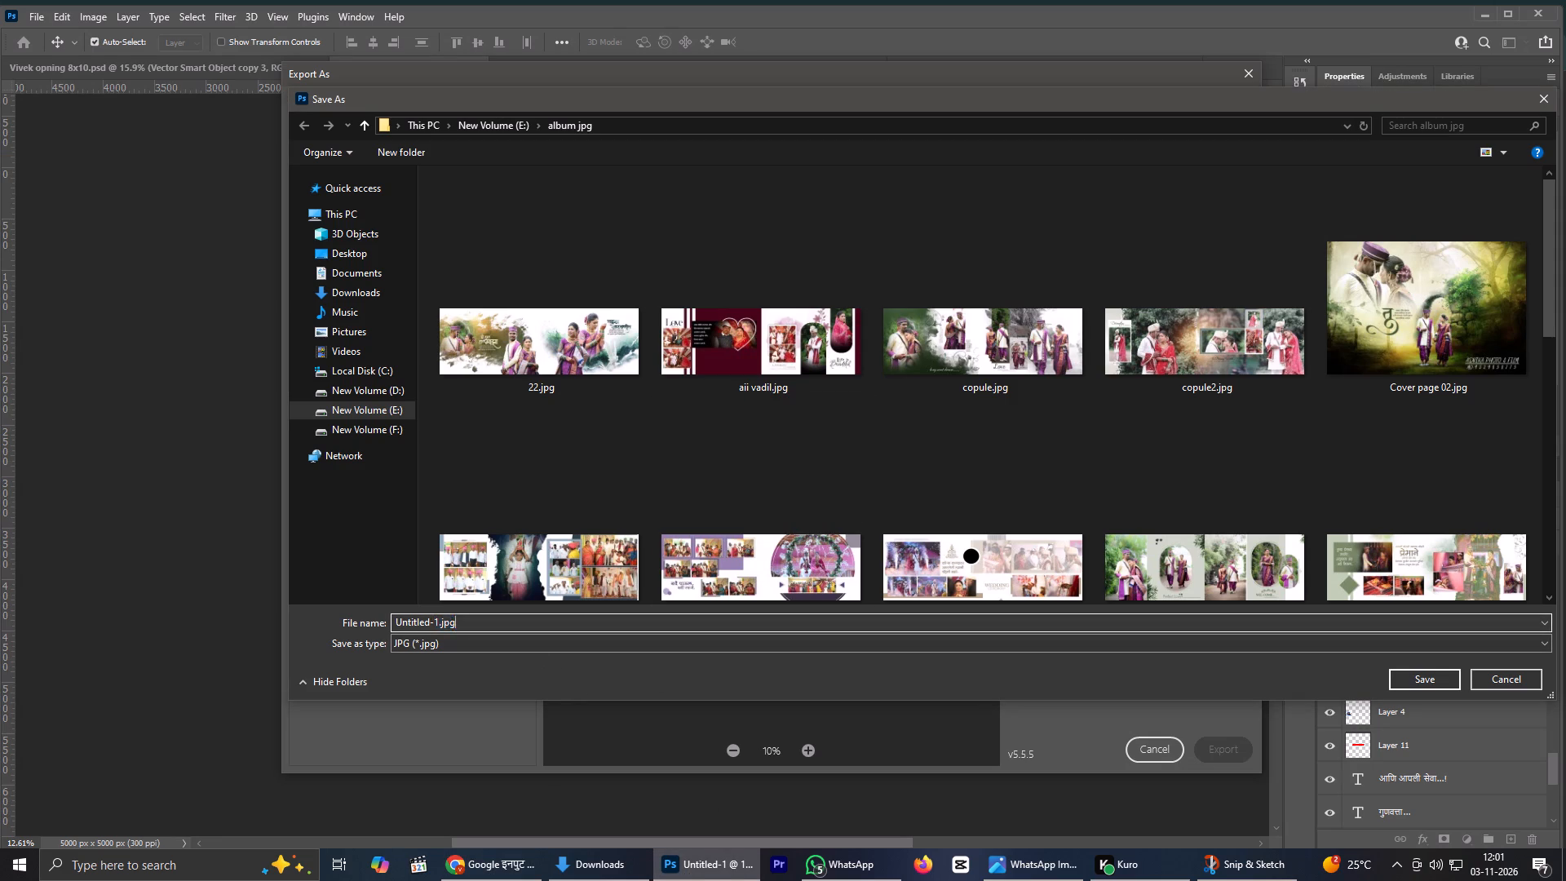
drag(506, 623, 353, 618)
key(ctrl+v)
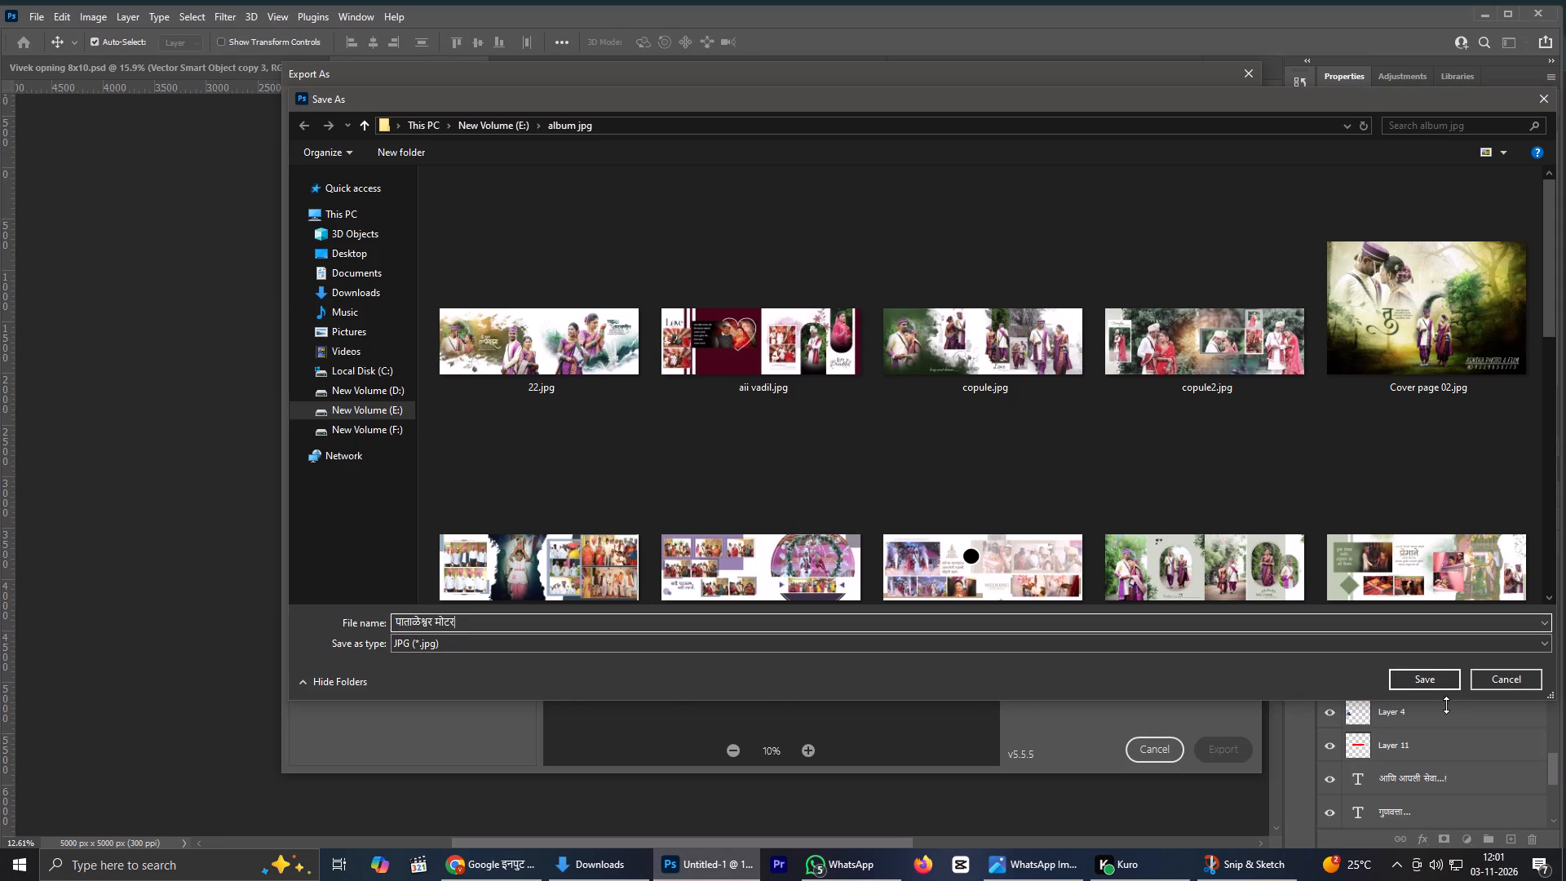
click(1447, 686)
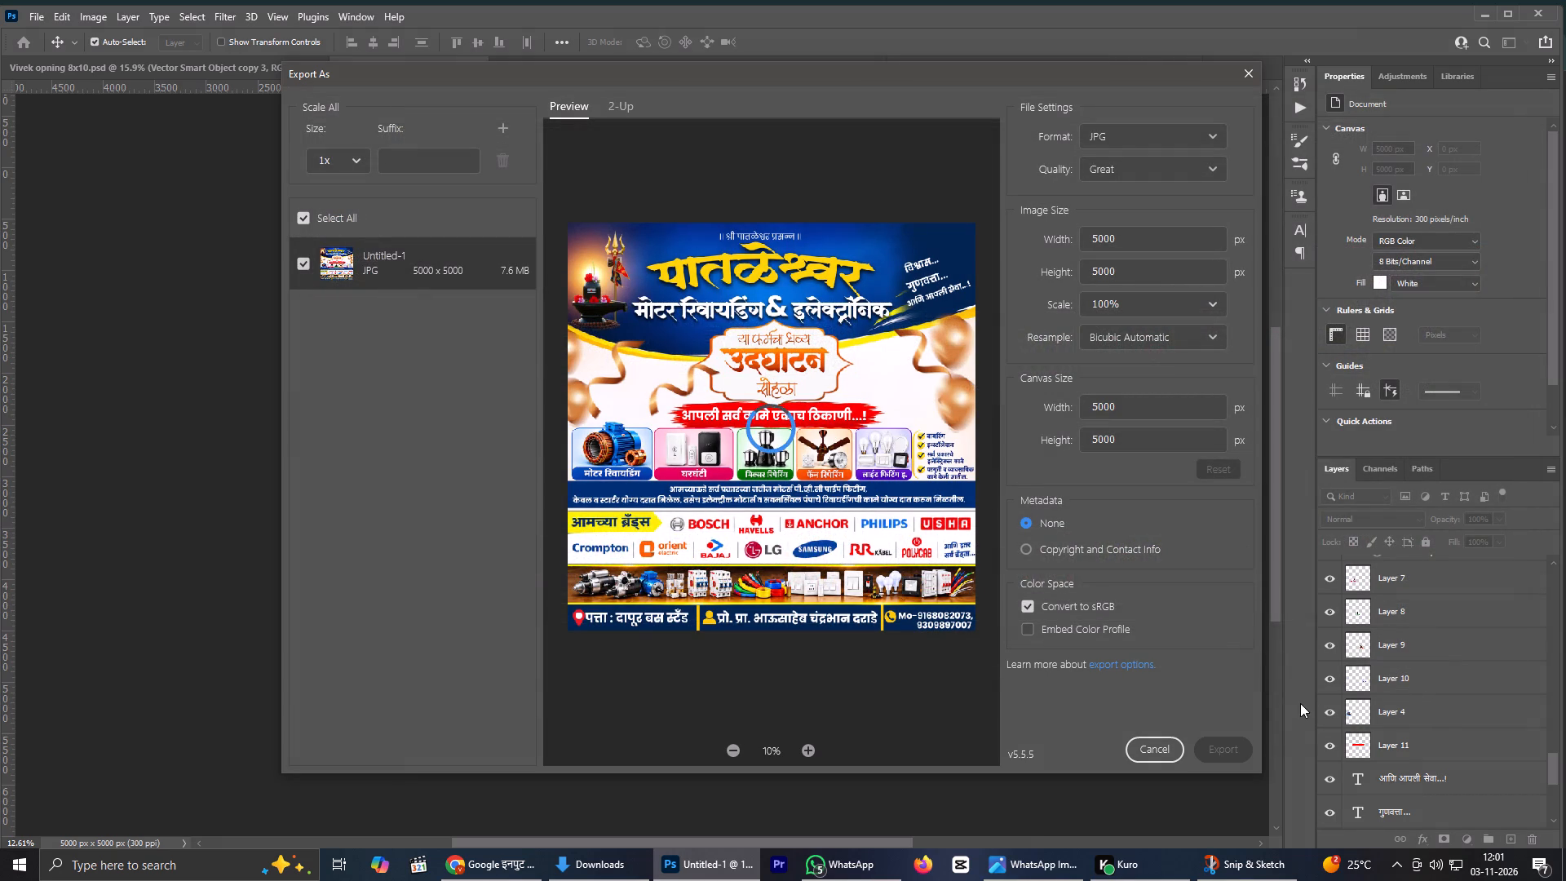
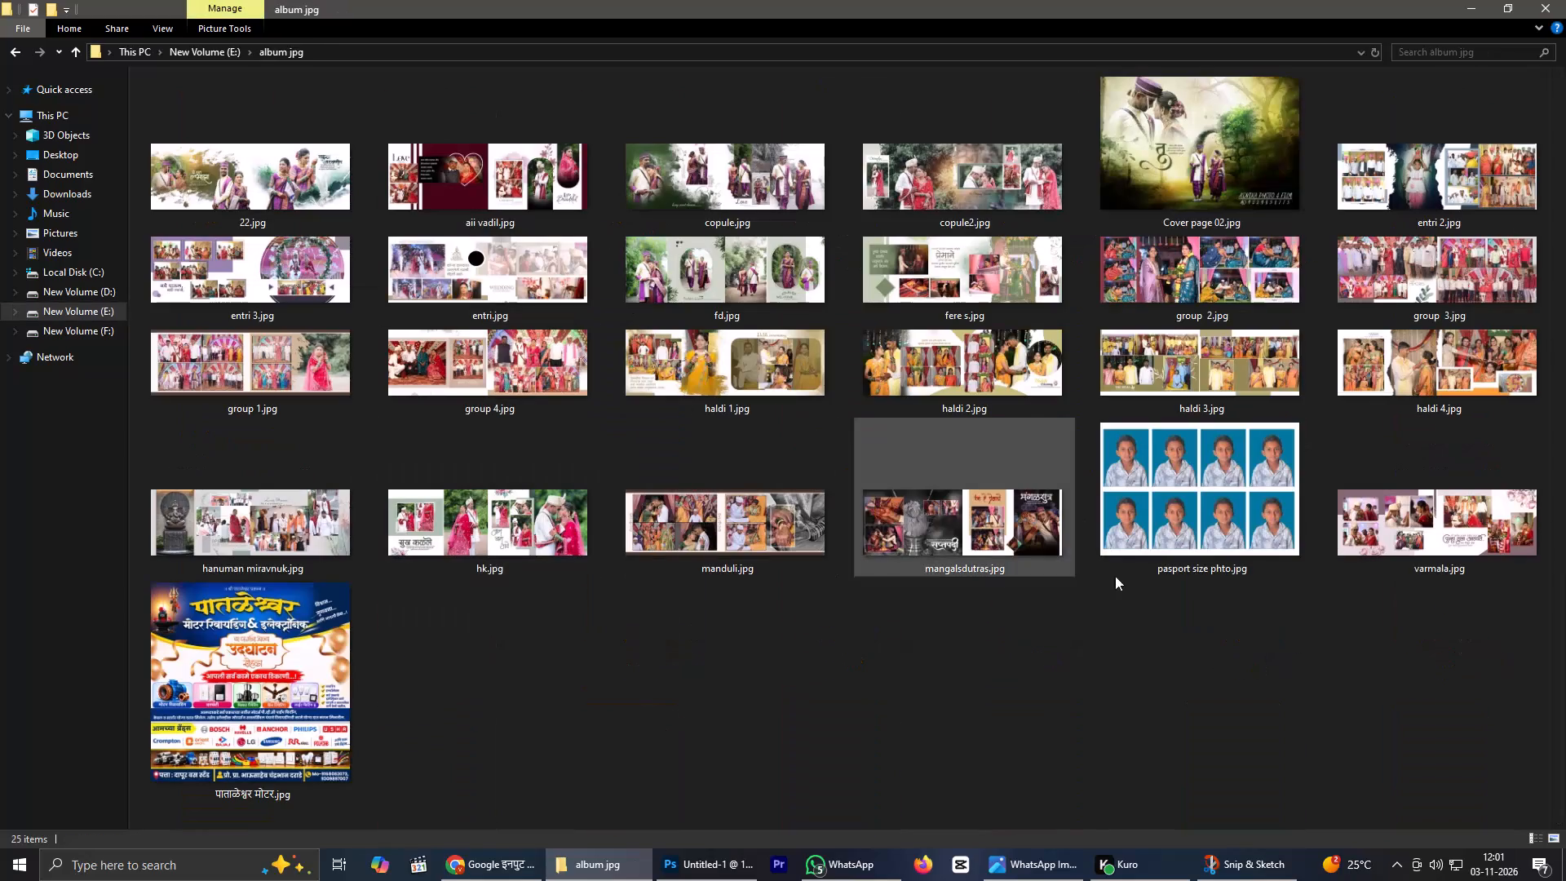
Pick up the exported poster file पाताळेश्वर मोटर.jpg from the album jpg folder to move it into another open application.
click(228, 716)
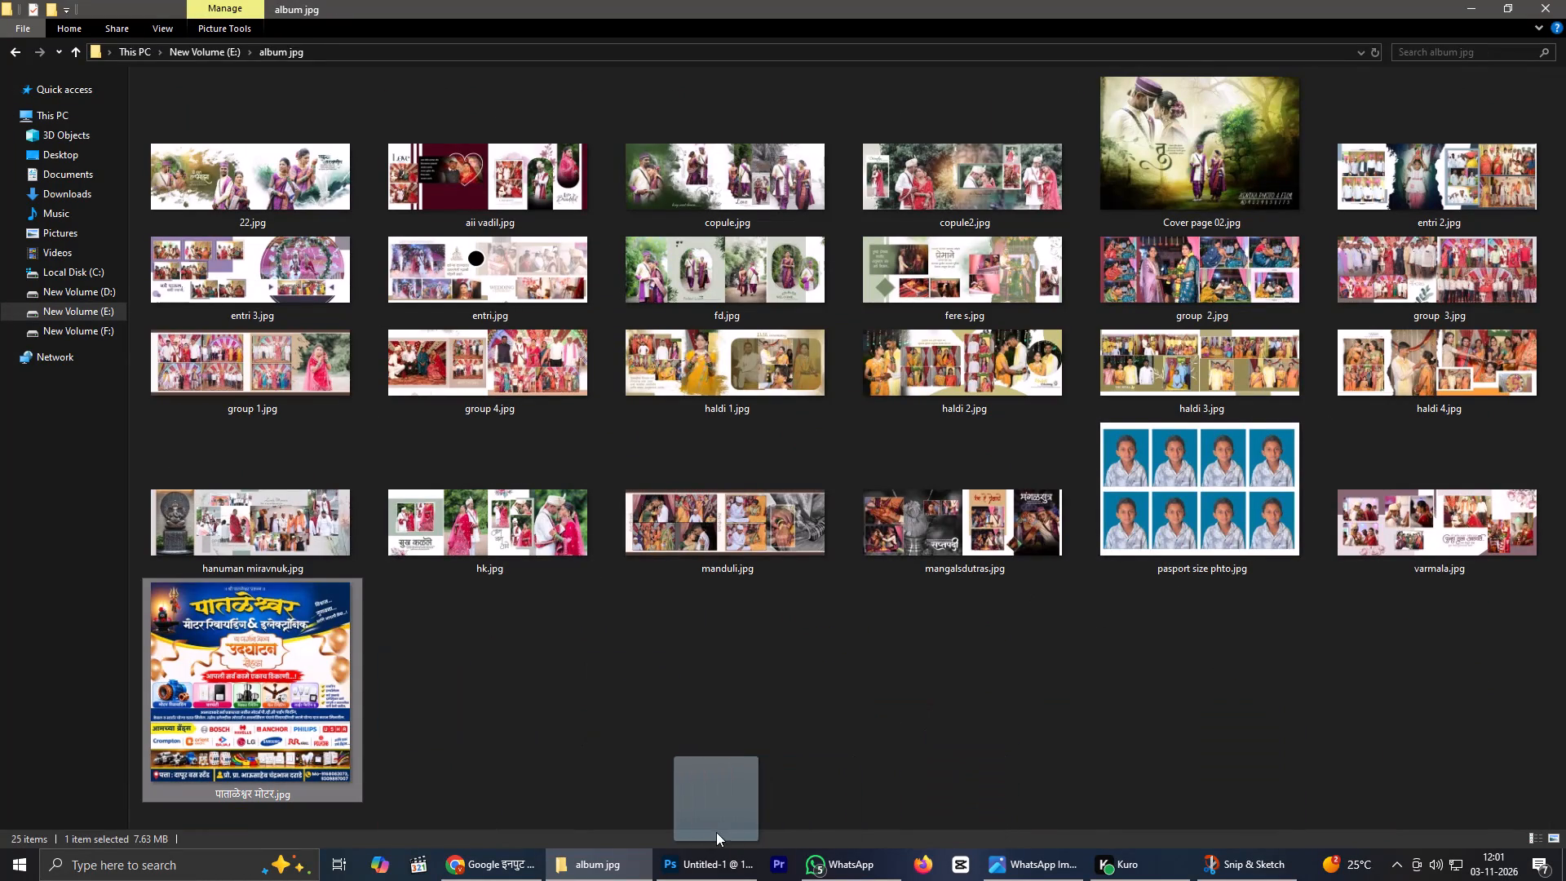
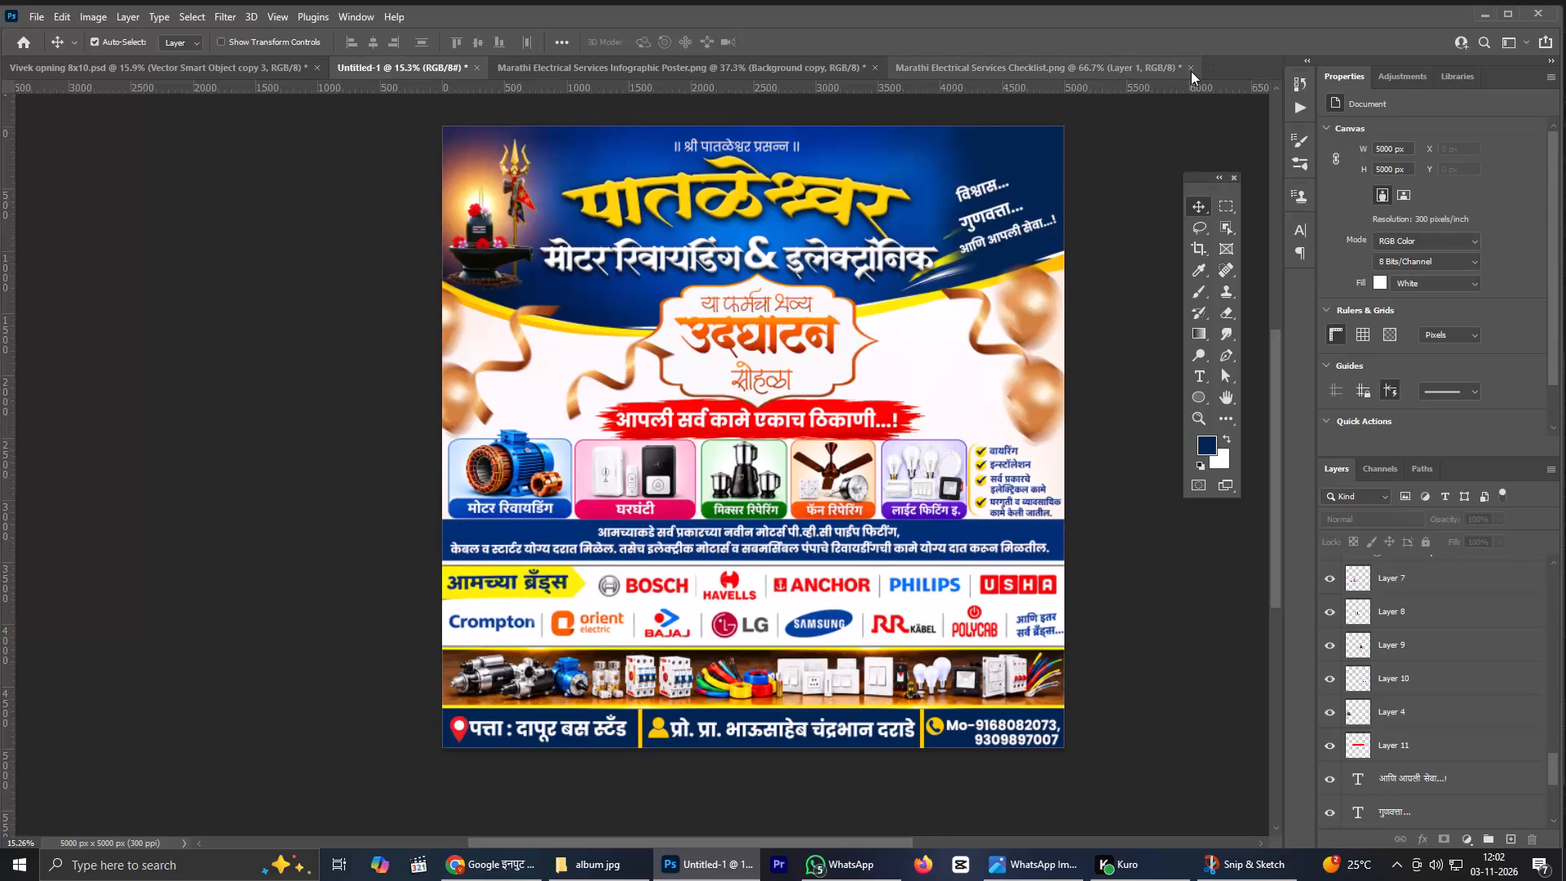
Close the Marathi Electrical Services Checklist and Infographic Poster PNG documents without saving their changes.
click(1191, 68)
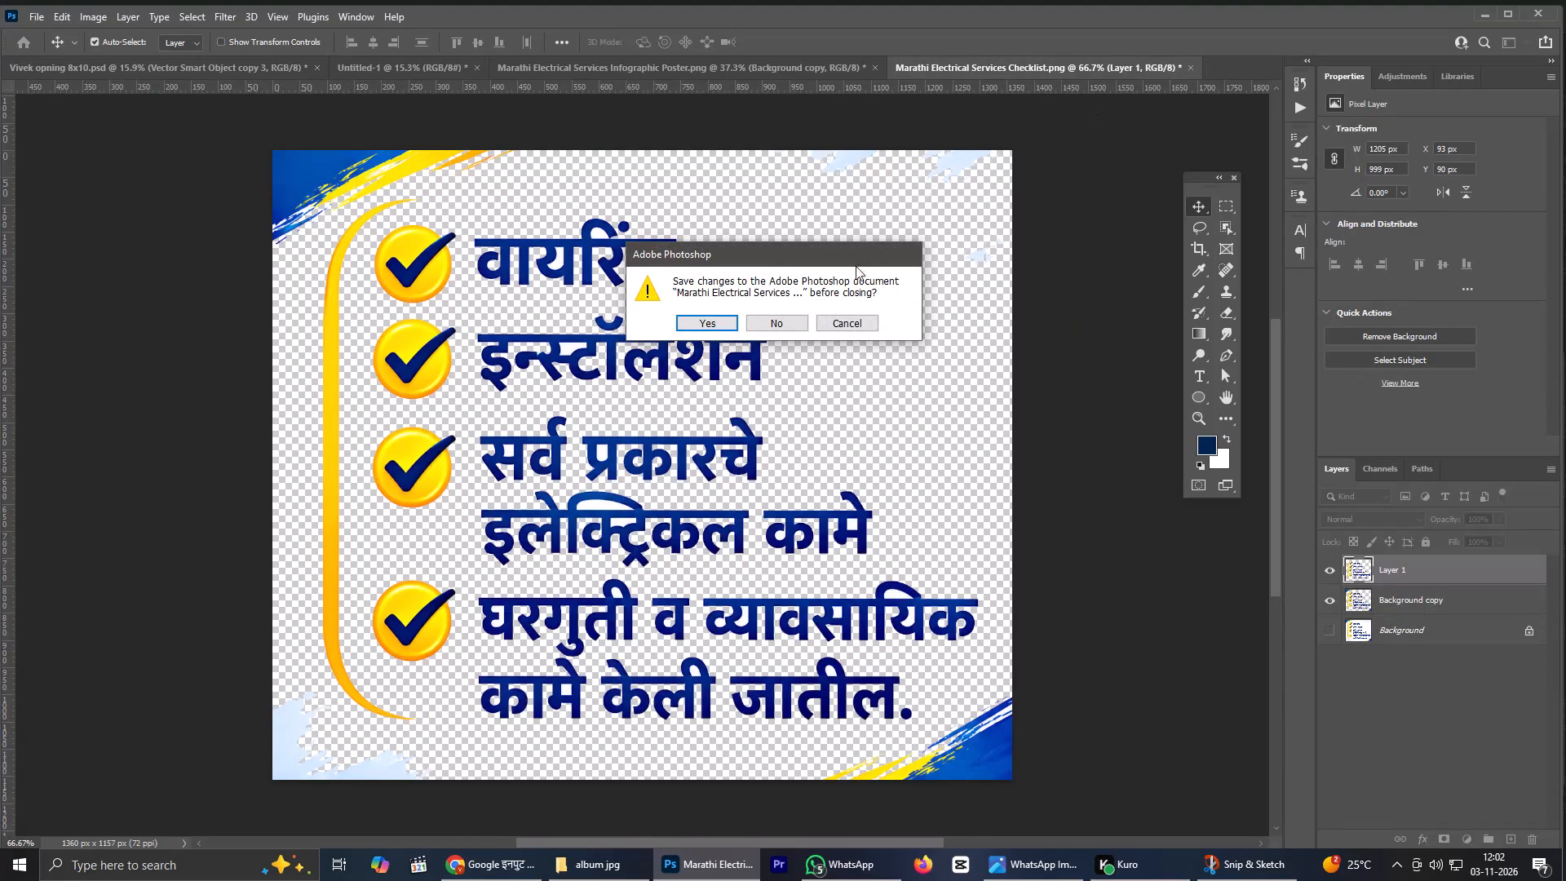
click(763, 324)
click(873, 68)
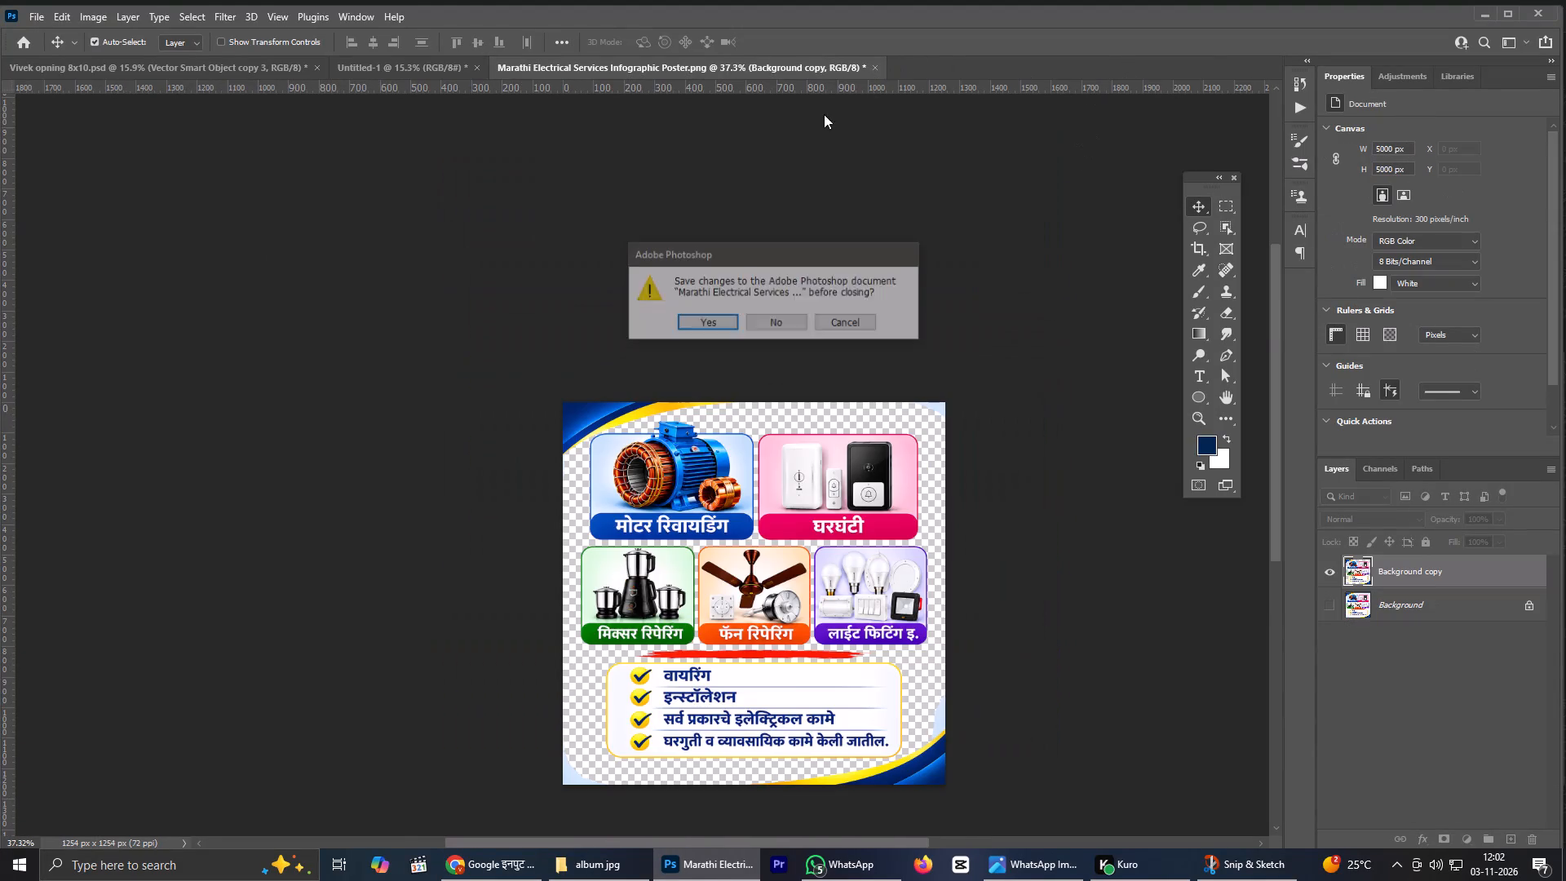
click(771, 329)
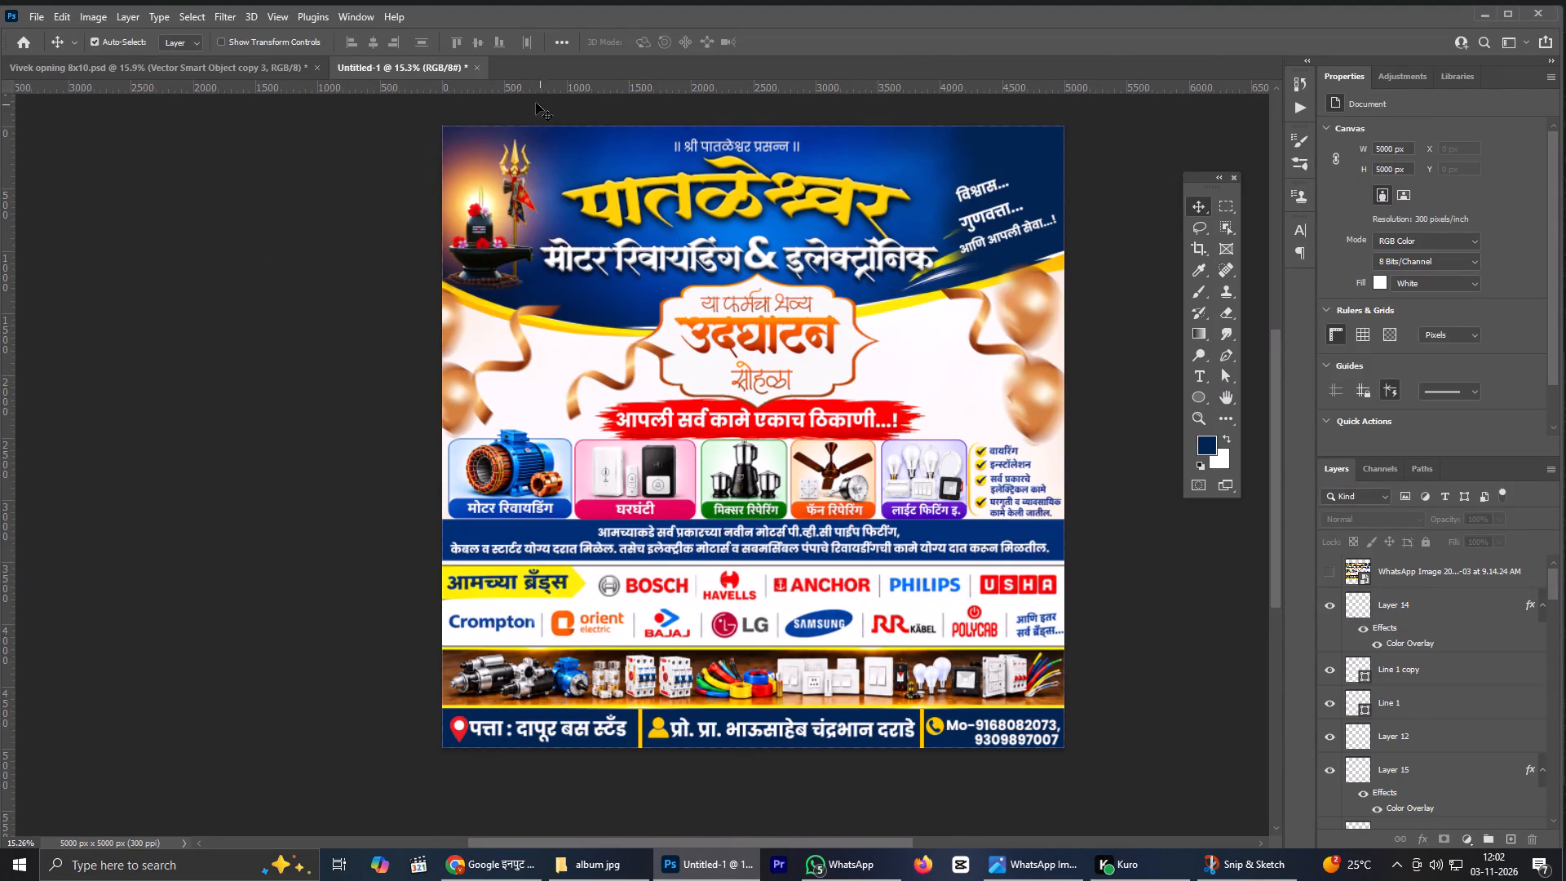
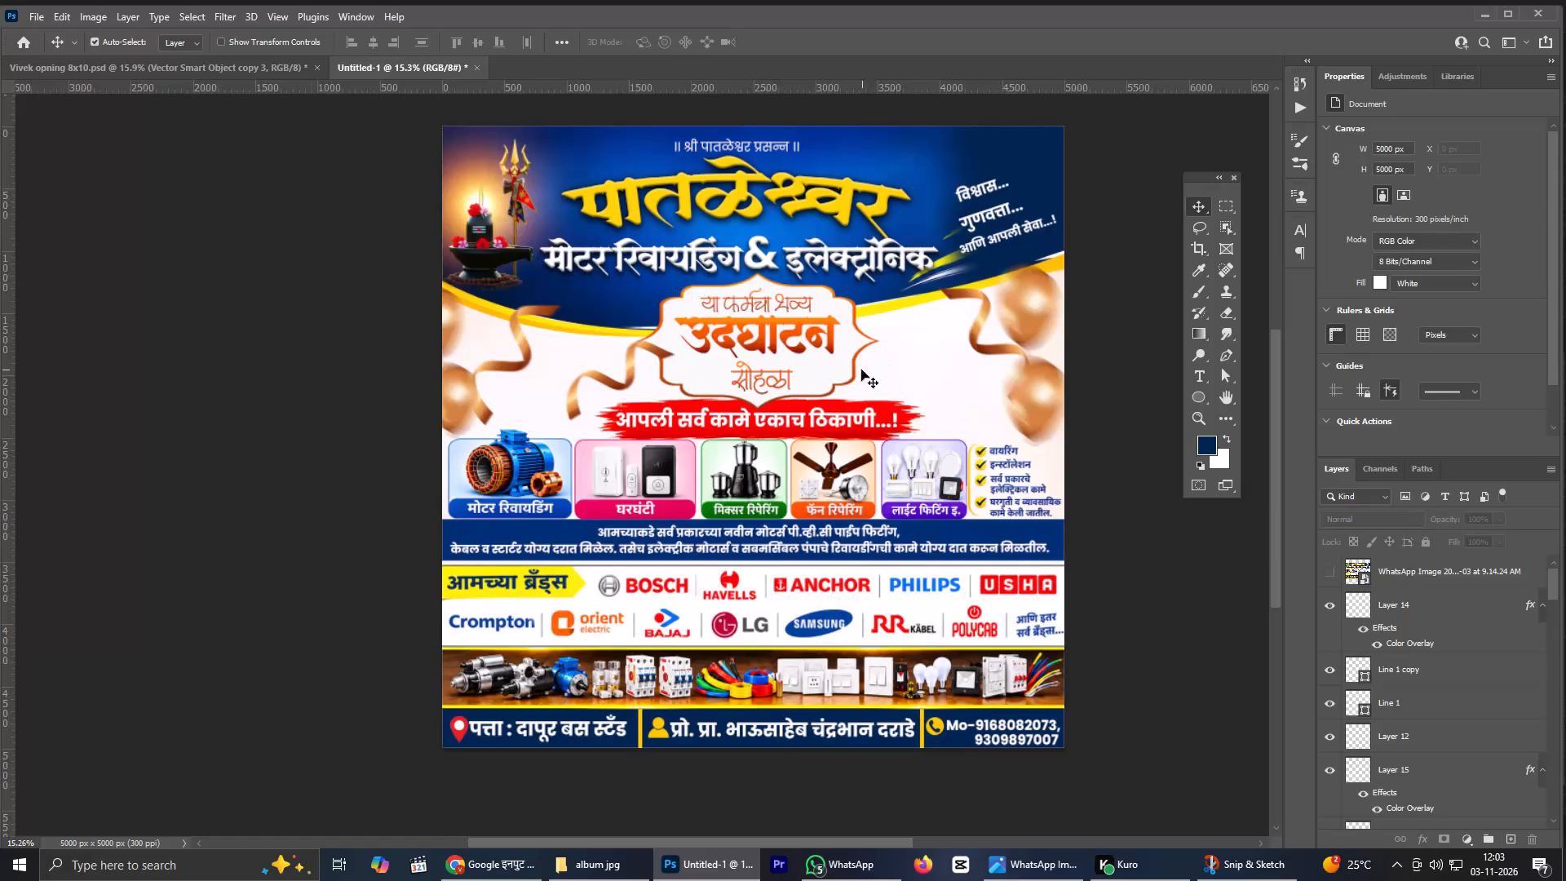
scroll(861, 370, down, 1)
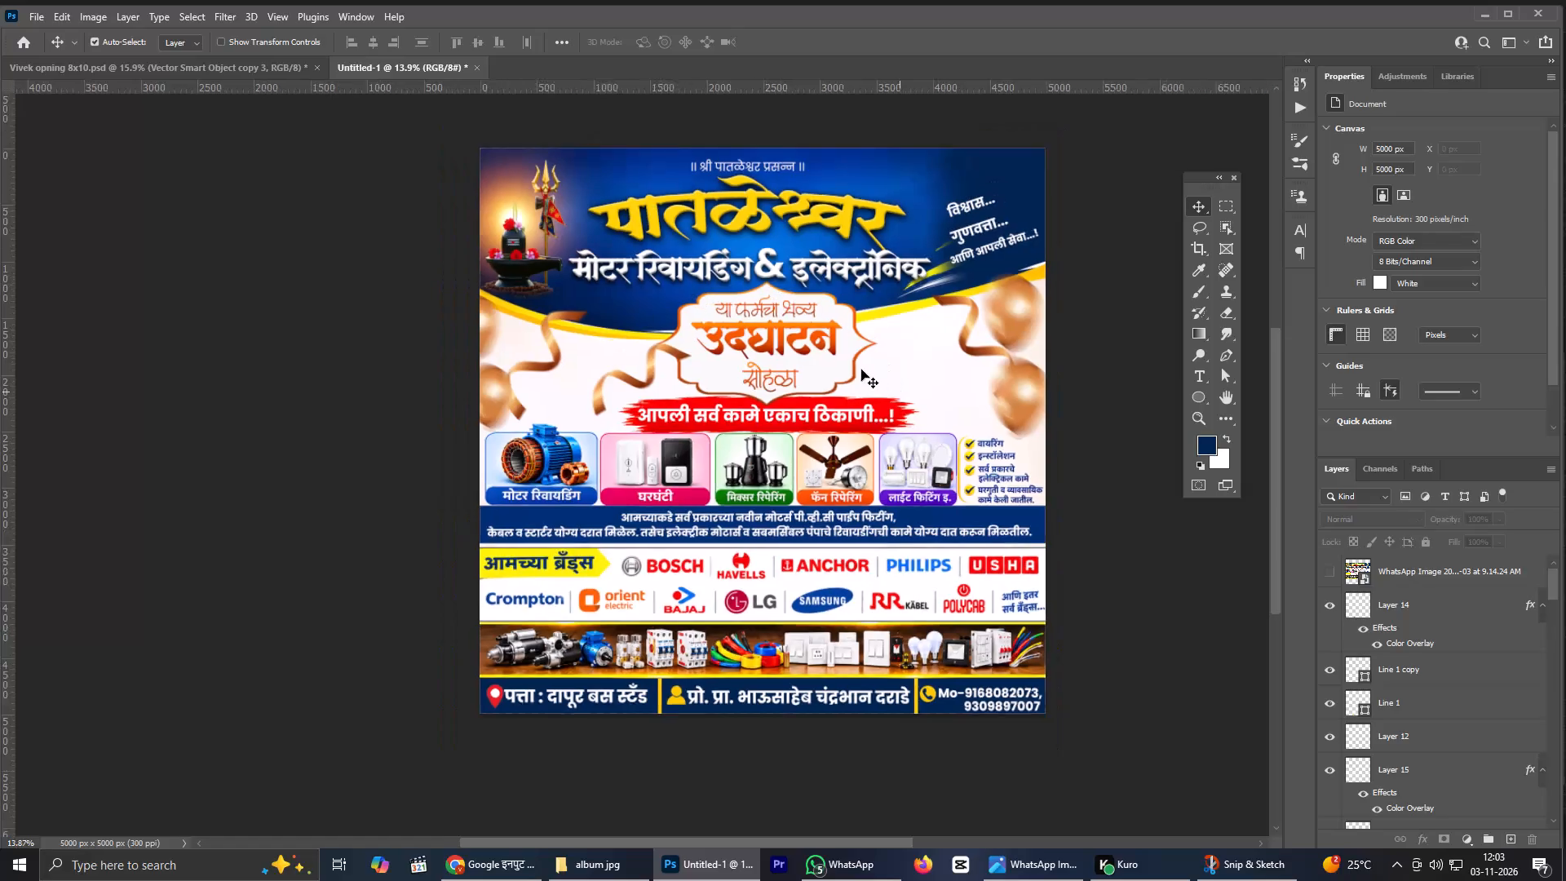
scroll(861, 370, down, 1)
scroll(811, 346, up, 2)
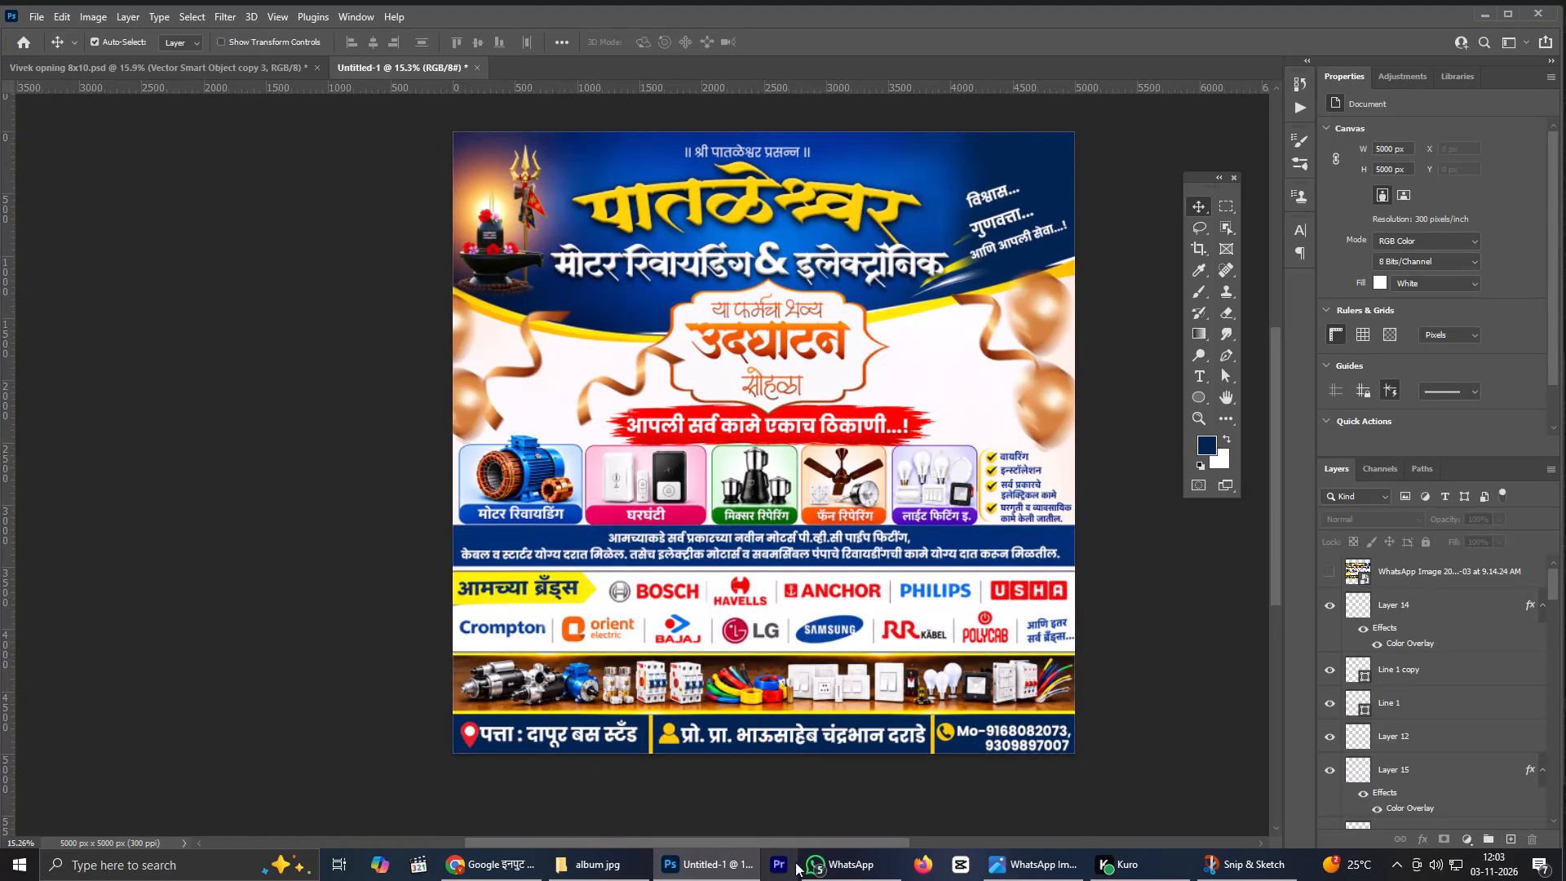
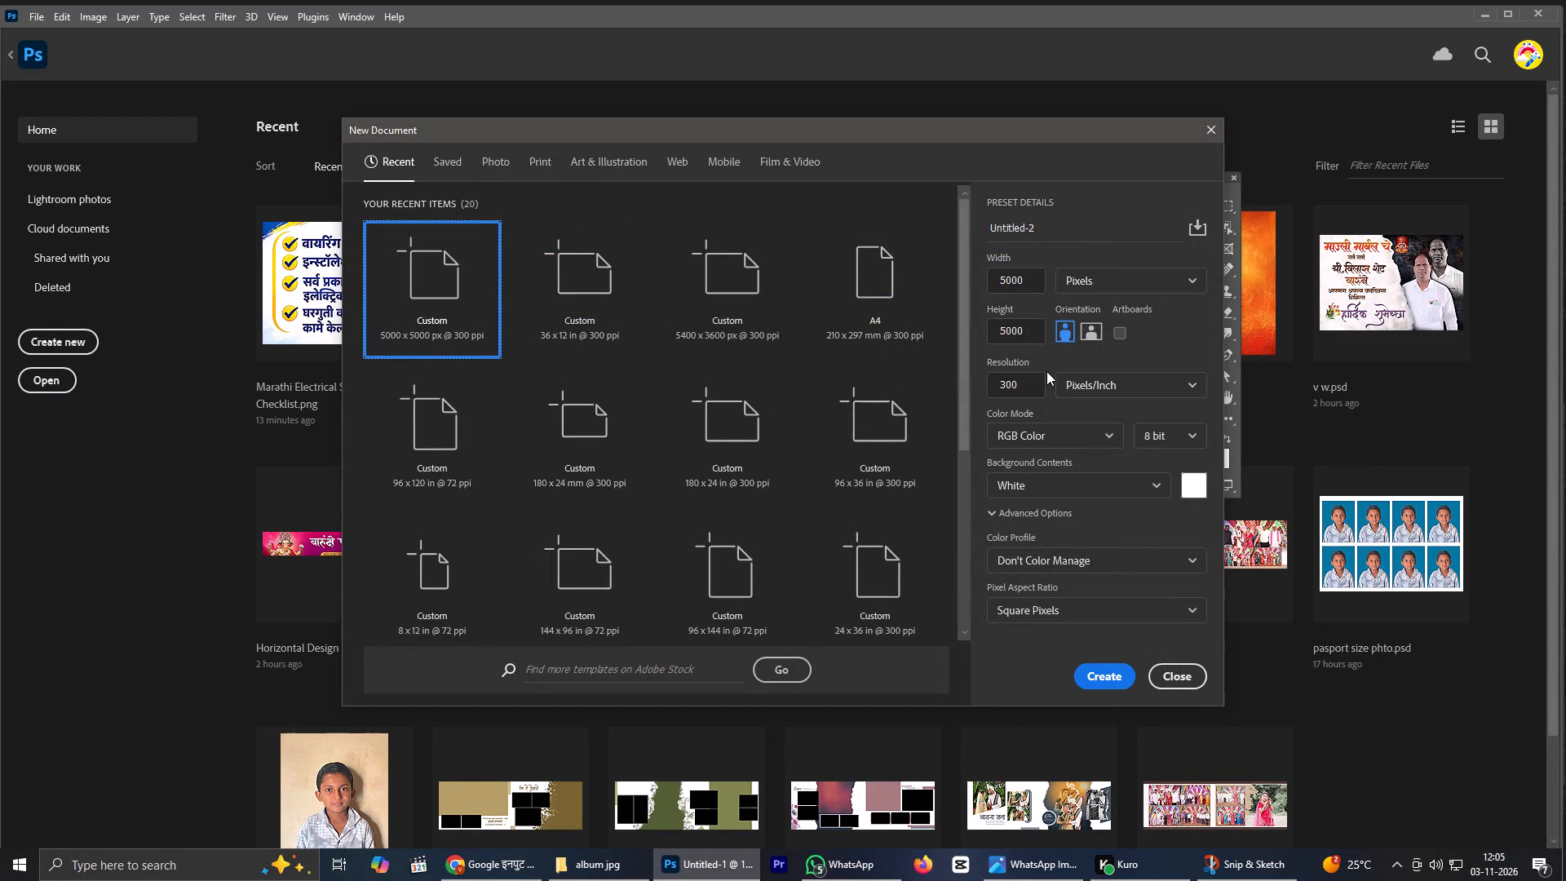
Create a blank white RGB document 120 inches wide and 28.5 inches high at 300 pixels/inch.
click(1124, 282)
click(1106, 343)
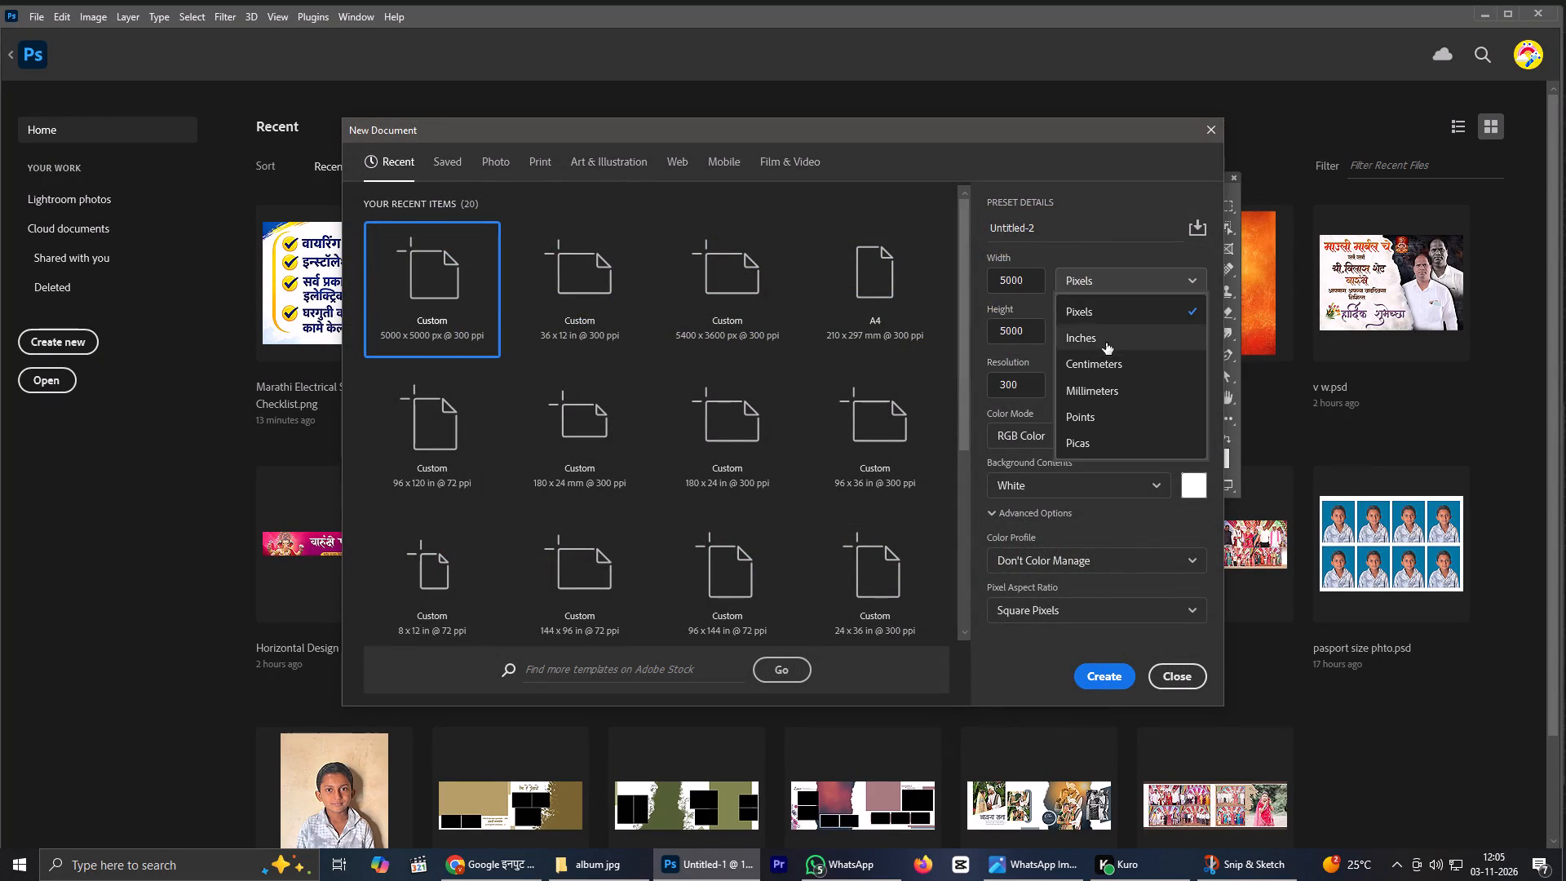
double_click(1029, 282)
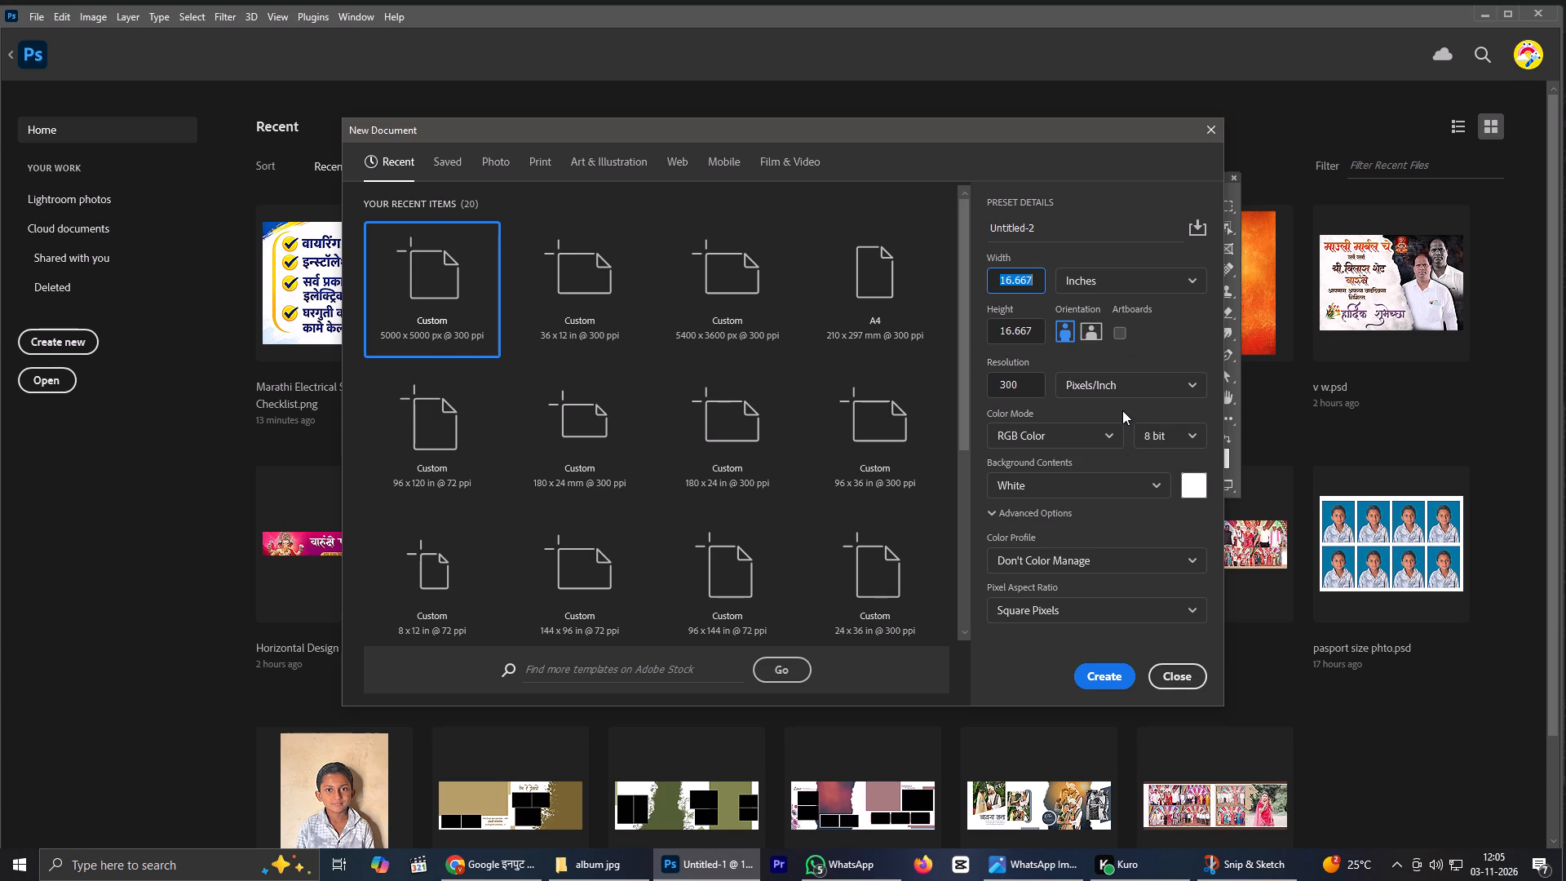
text(12)
key(0)
drag(1122, 410, 1099, 450)
double_click(1026, 330)
click(1029, 331)
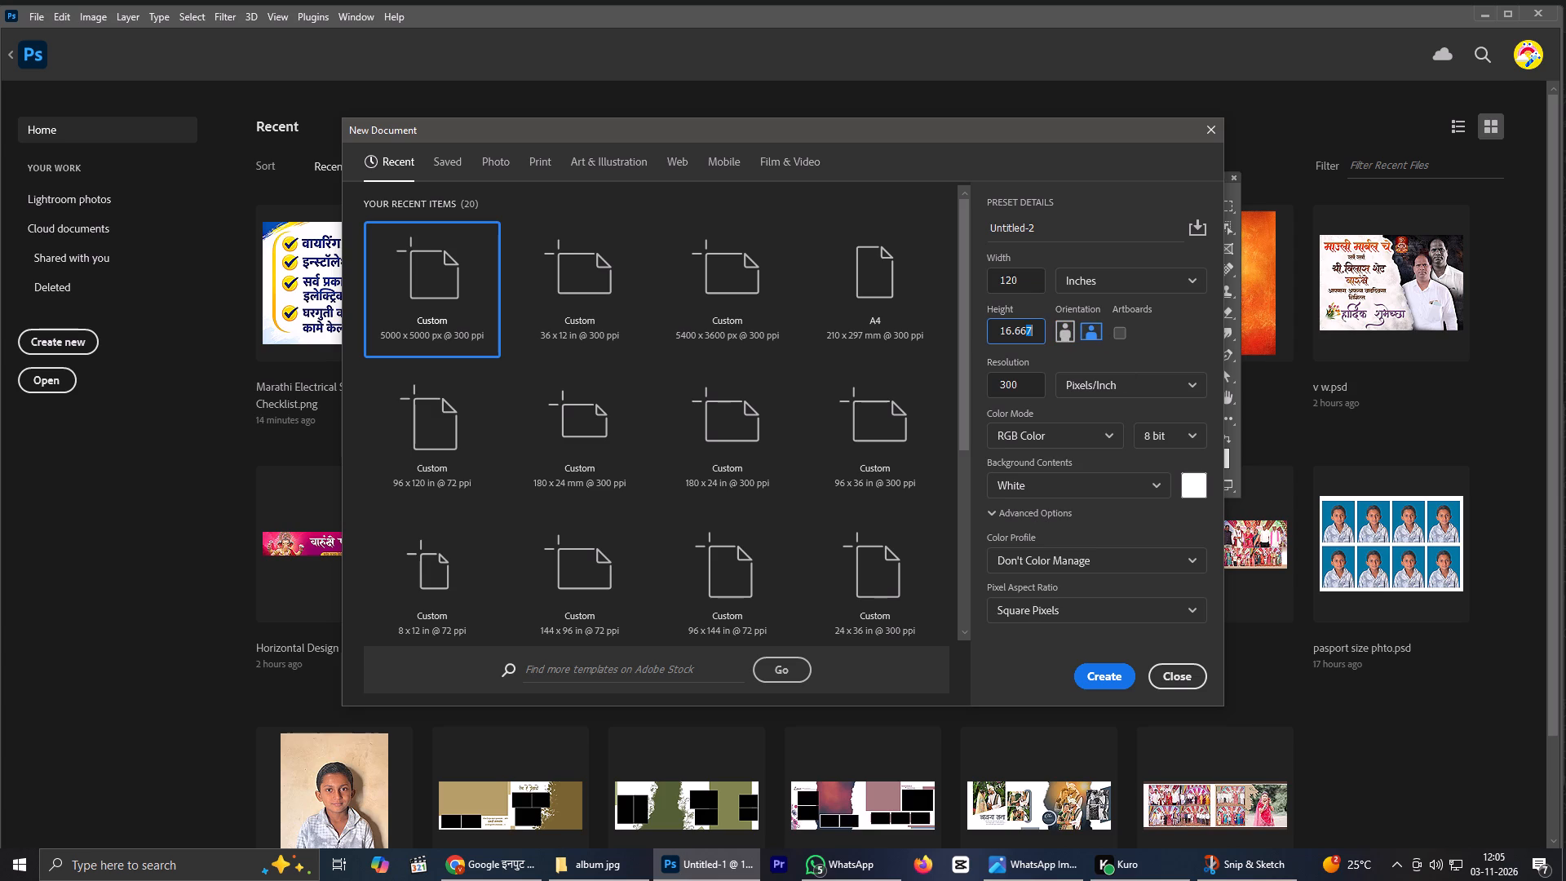
drag(1033, 331, 982, 338)
key(2)
key(8)
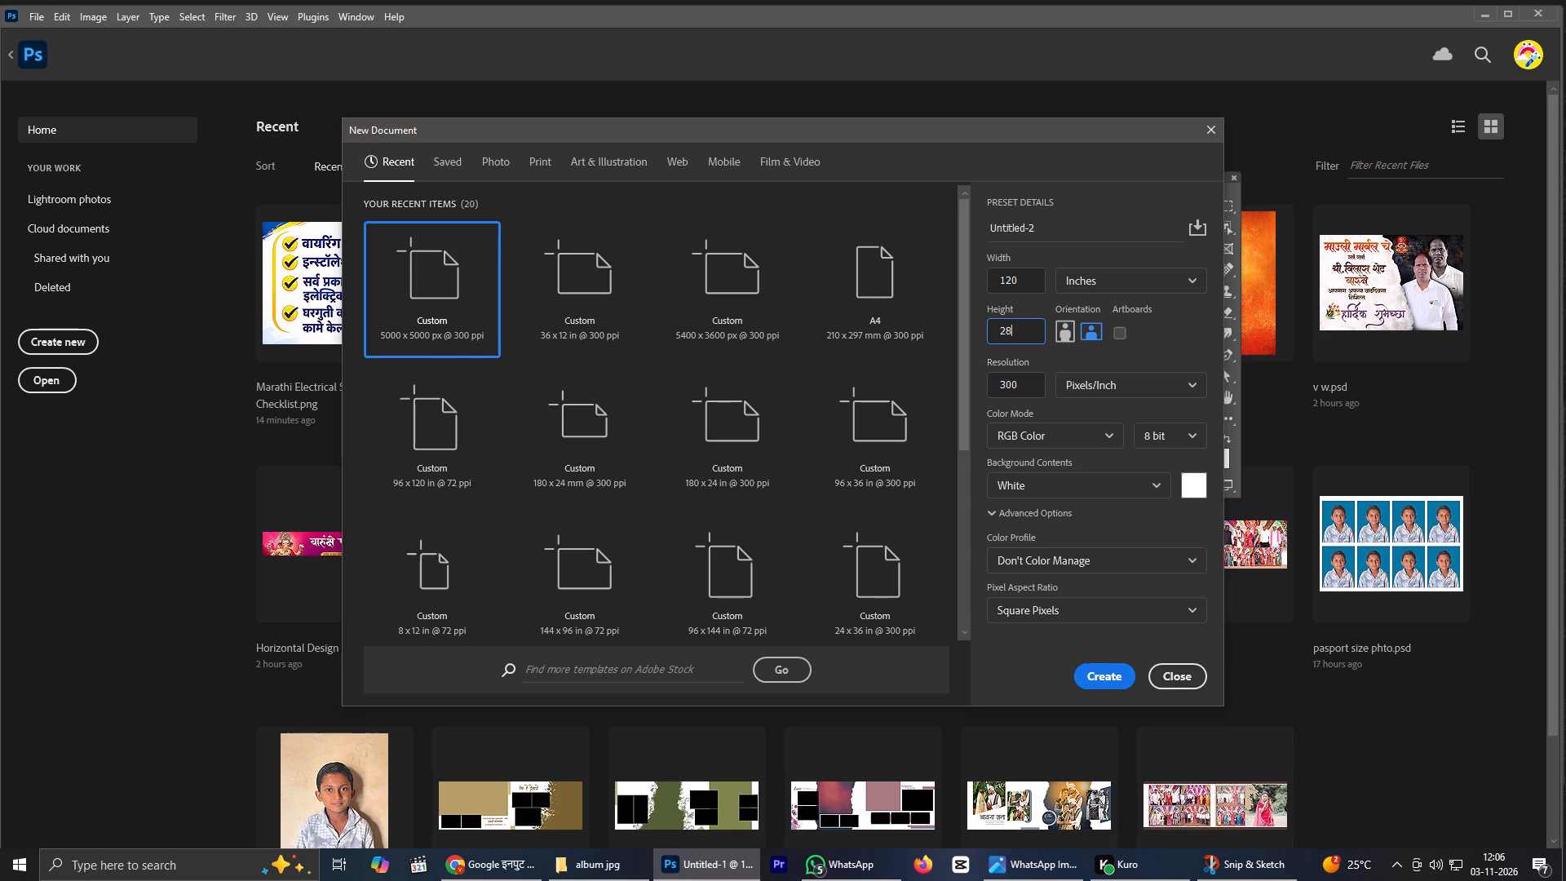
key(period)
key(5)
click(1095, 670)
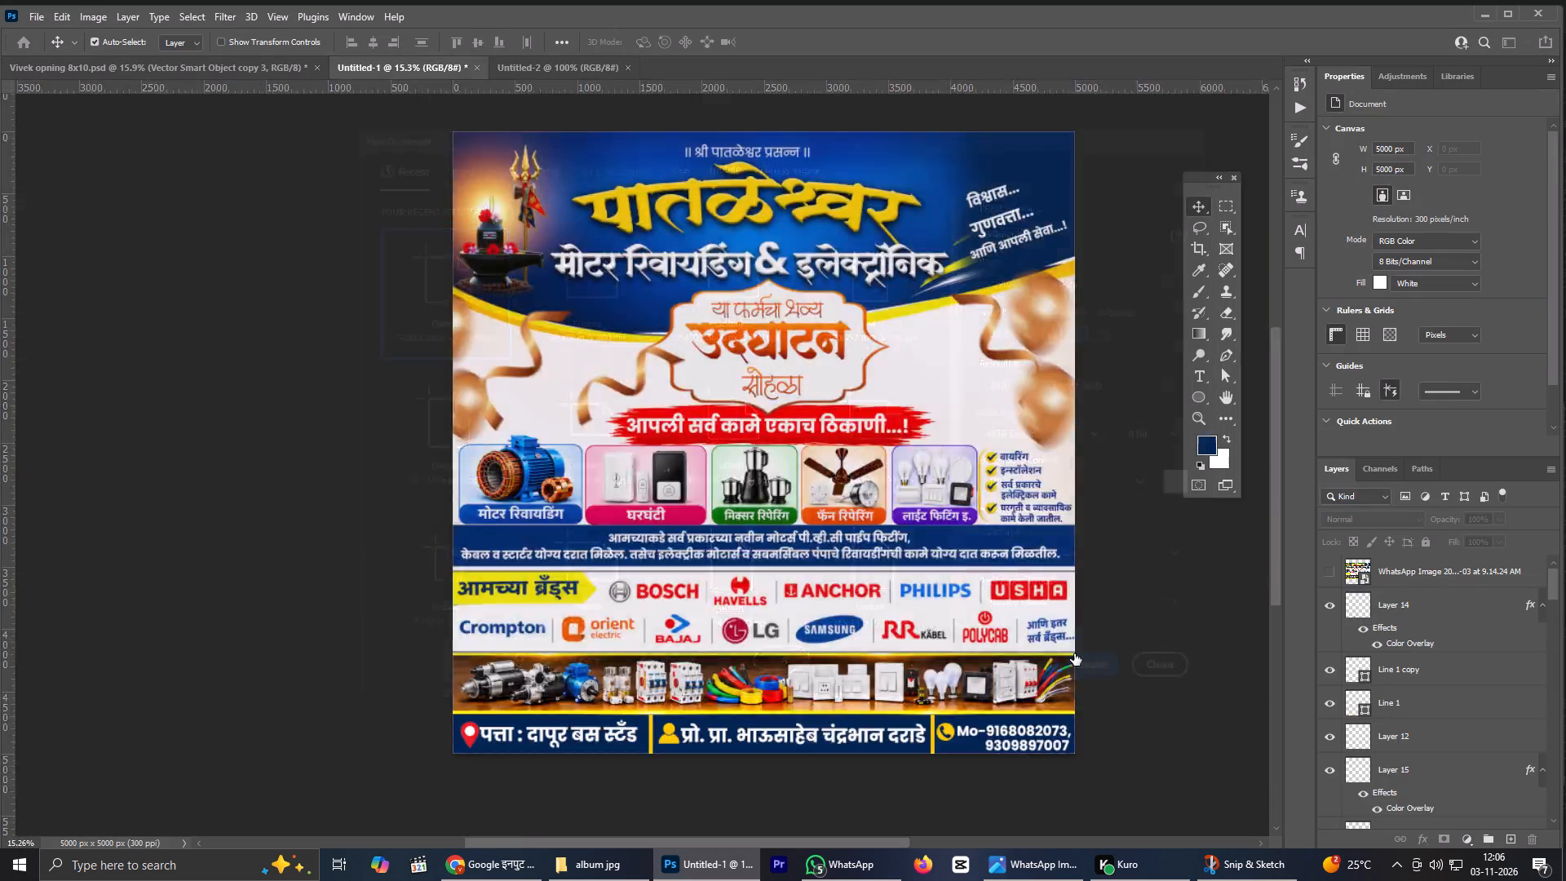
scroll(797, 471, down, 1)
scroll(797, 471, up, 2)
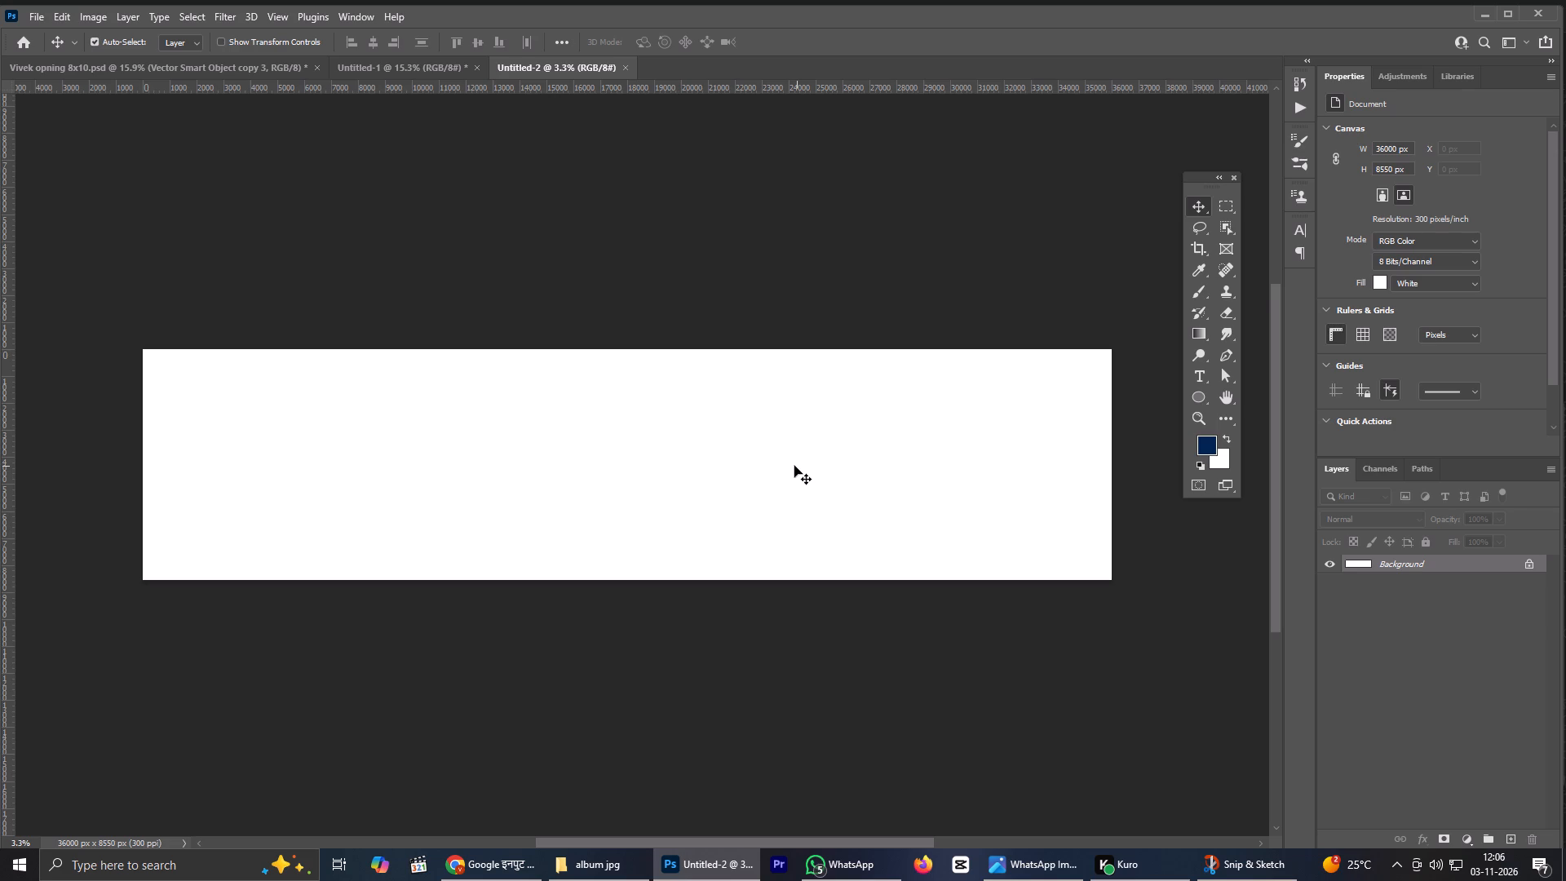
Select the yellow पातळेश्वर title text layer in the square flyer document and locate it in the layer stack.
click(359, 65)
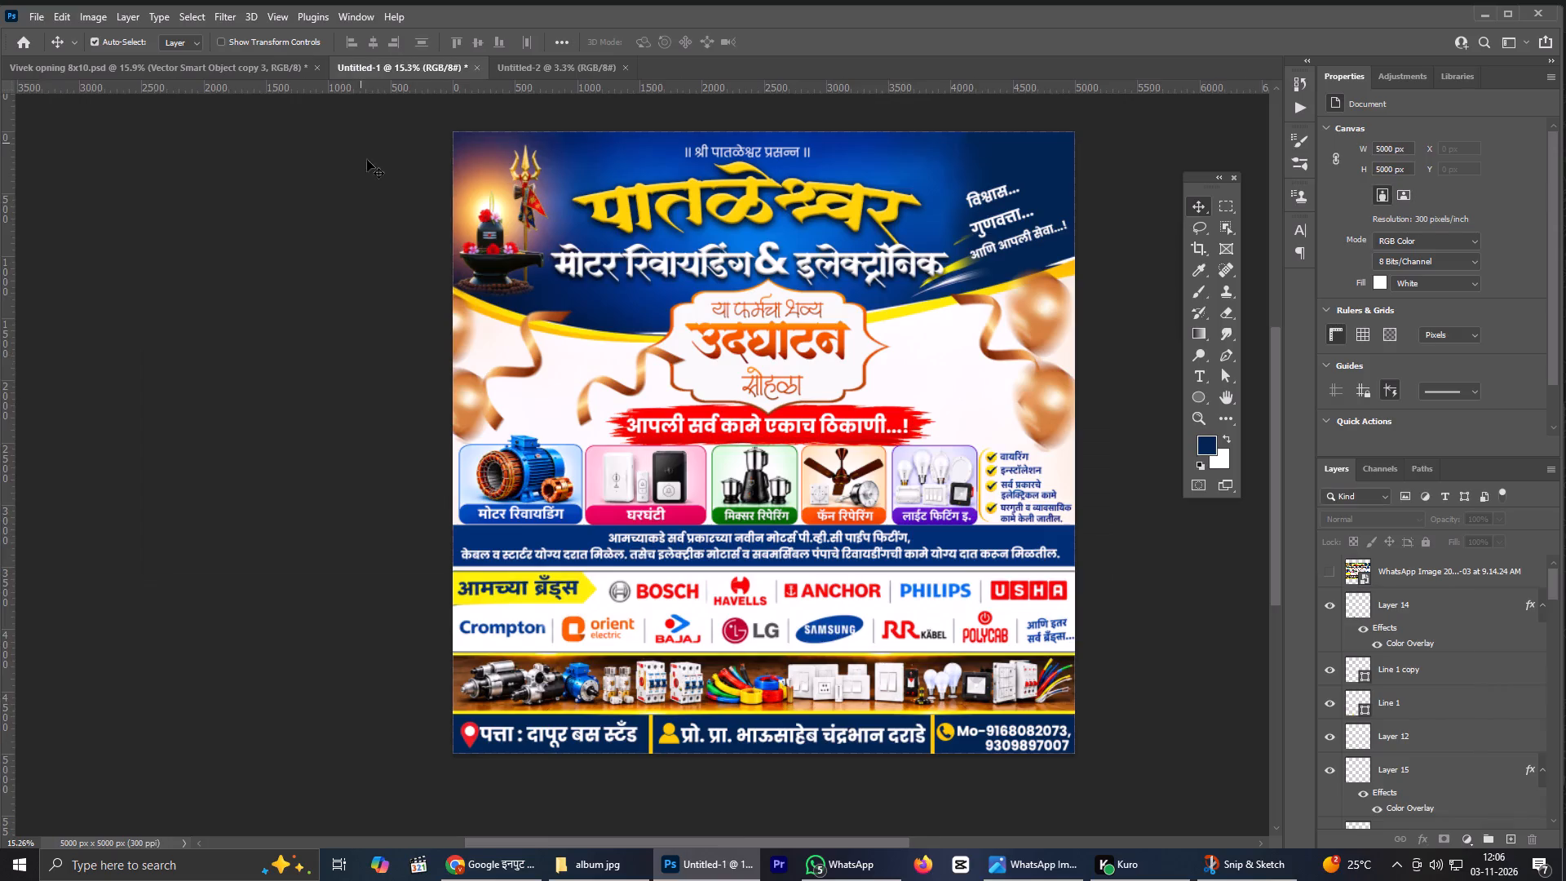
click(763, 205)
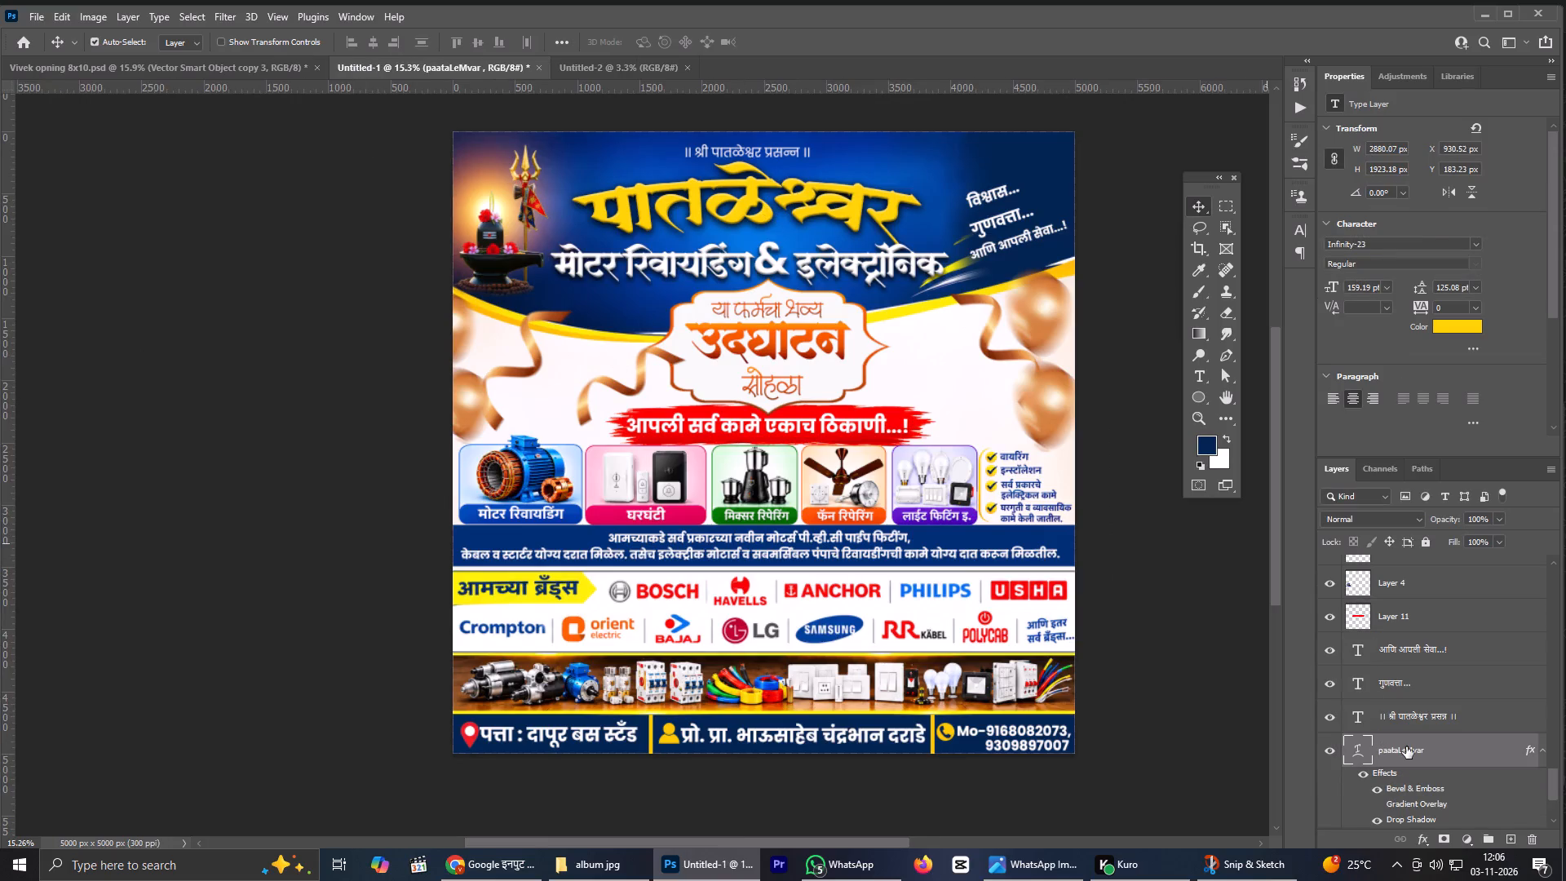
scroll(1393, 720, down, 2)
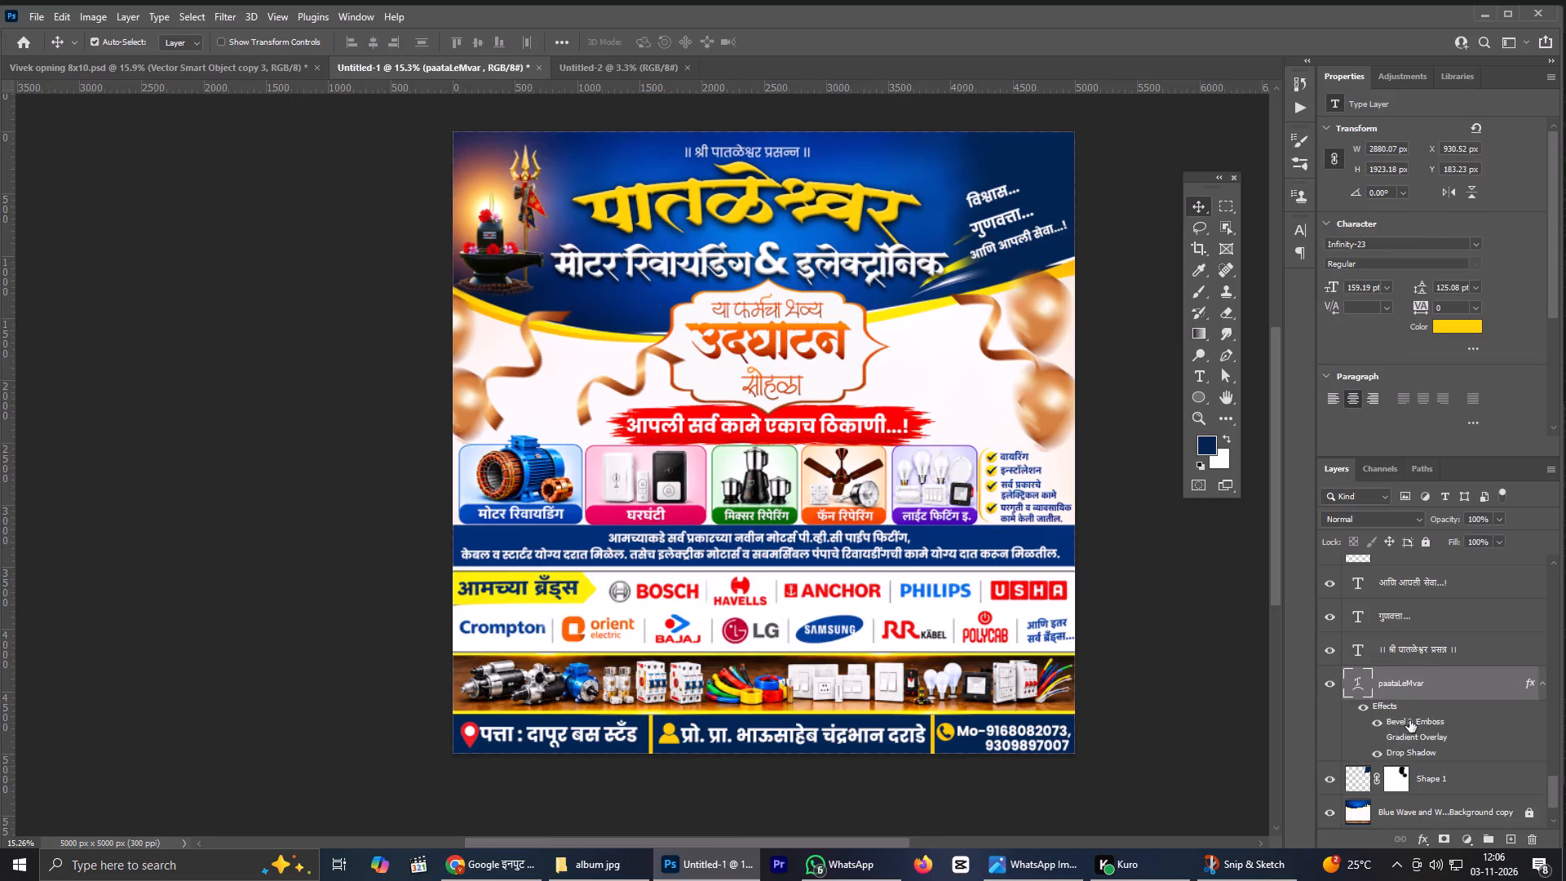